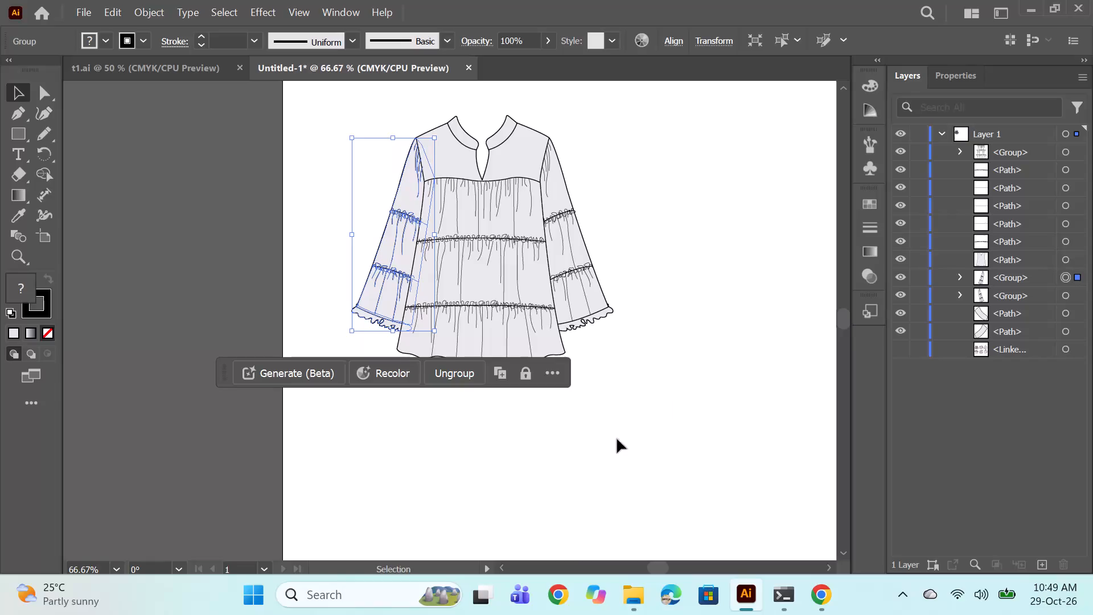
# Select all visible blouse parts, from the top group to the lowest sleeve path, and group them, excluding the hidden linked image.
pyautogui.keyDown('ctrl'); pyautogui.click(645, 296); pyautogui.keyUp('ctrl')
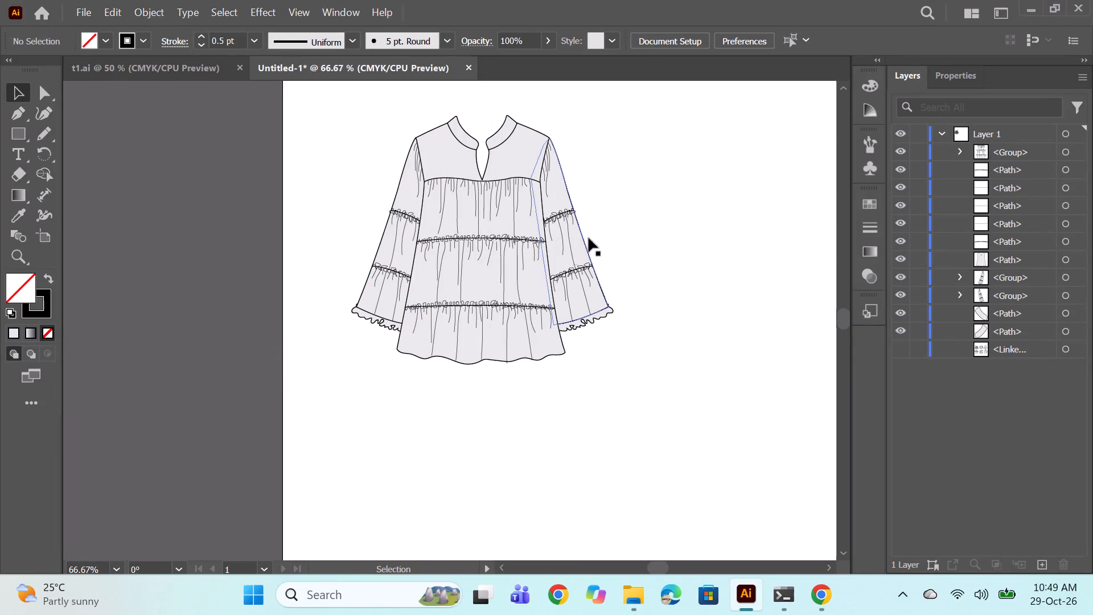
pyautogui.keyDown('alt'); pyautogui.scroll(-1, 576, 270); pyautogui.keyUp('alt')
pyautogui.press('space')
pyautogui.press('space')
pyautogui.press('space')
pyautogui.press('space')
pyautogui.press('space')
pyautogui.press('space')
pyautogui.press('space')
pyautogui.press('space')
pyautogui.moveTo(647, 393); pyautogui.dragTo(438, 359)
pyautogui.keyDown('alt'); pyautogui.scroll(-1, 490, 316); pyautogui.keyUp('alt')
pyautogui.keyDown('alt'); pyautogui.scroll(1, 559, 318); pyautogui.keyUp('alt')
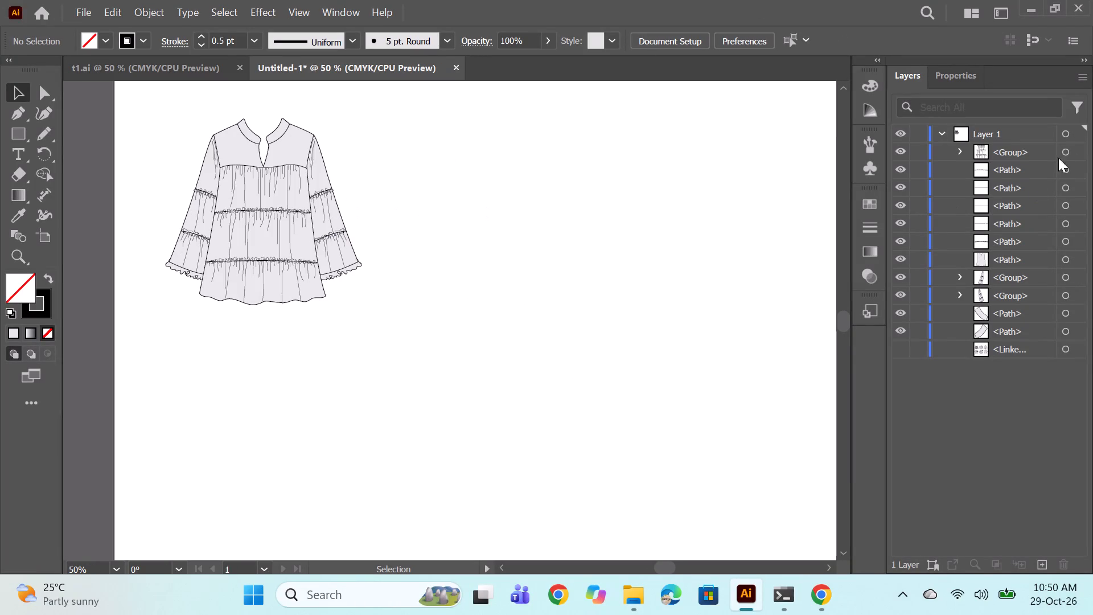
pyautogui.click(1069, 149)
pyautogui.keyDown('shift'); pyautogui.click(1065, 330); pyautogui.keyUp('shift')
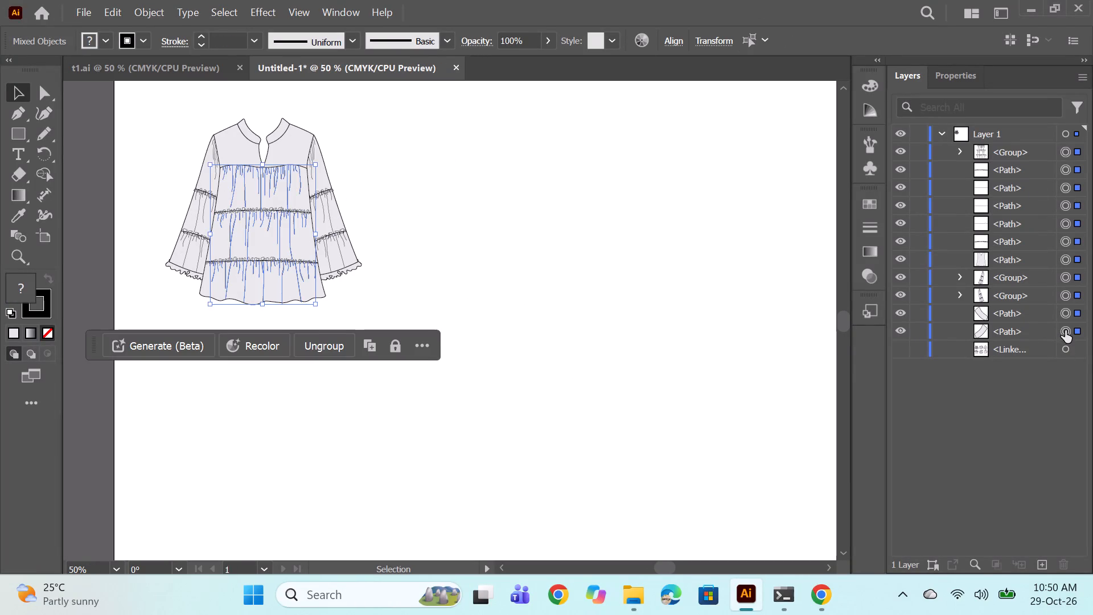
pyautogui.hotkey('ctrl', 'g')
# Enlarge the grouped blouse drawing proportionally about its centre and deselect it.
pyautogui.keyDown('alt'); pyautogui.keyDown('shift'); pyautogui.moveTo(361, 304); pyautogui.dragTo(372, 317); pyautogui.keyUp('shift'); pyautogui.keyUp('alt')
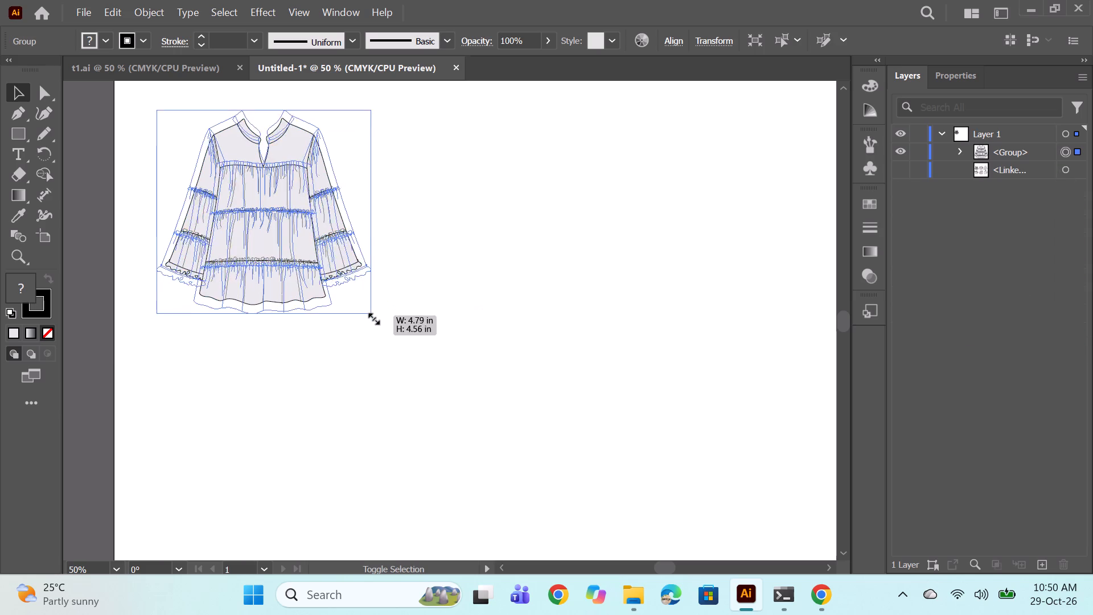
pyautogui.keyDown('alt'); pyautogui.keyDown('shift'); pyautogui.moveTo(372, 317); pyautogui.dragTo(379, 322); pyautogui.keyUp('shift'); pyautogui.keyUp('alt')
pyautogui.click(482, 270)
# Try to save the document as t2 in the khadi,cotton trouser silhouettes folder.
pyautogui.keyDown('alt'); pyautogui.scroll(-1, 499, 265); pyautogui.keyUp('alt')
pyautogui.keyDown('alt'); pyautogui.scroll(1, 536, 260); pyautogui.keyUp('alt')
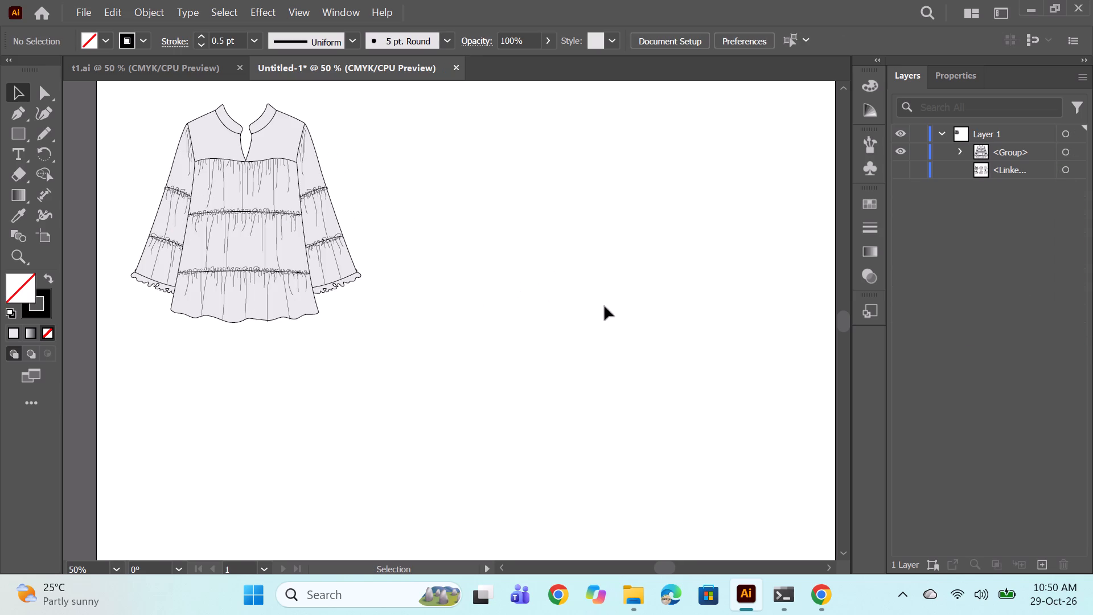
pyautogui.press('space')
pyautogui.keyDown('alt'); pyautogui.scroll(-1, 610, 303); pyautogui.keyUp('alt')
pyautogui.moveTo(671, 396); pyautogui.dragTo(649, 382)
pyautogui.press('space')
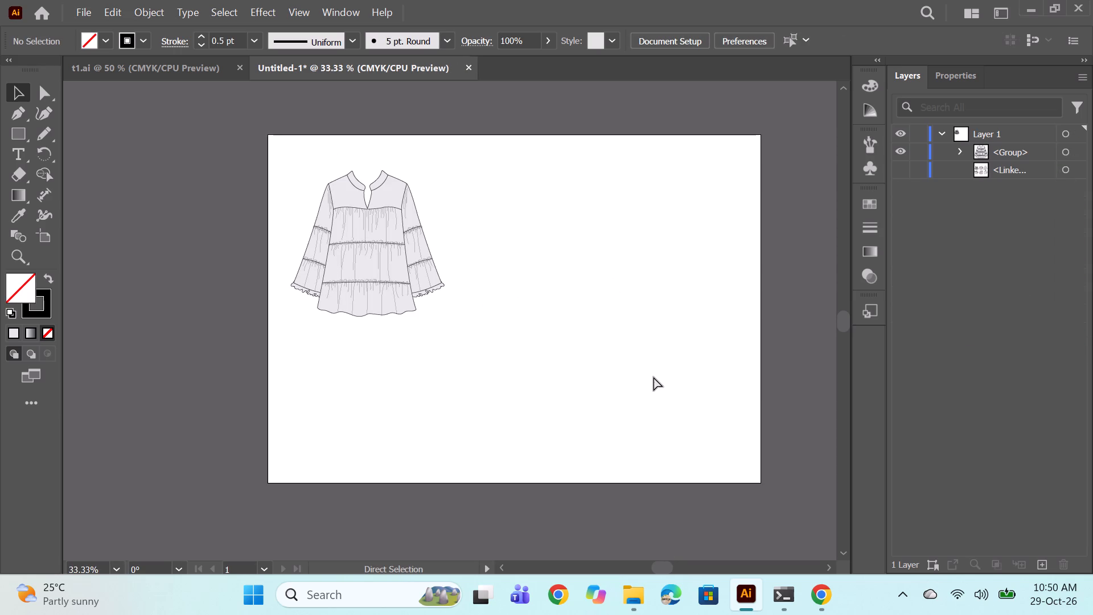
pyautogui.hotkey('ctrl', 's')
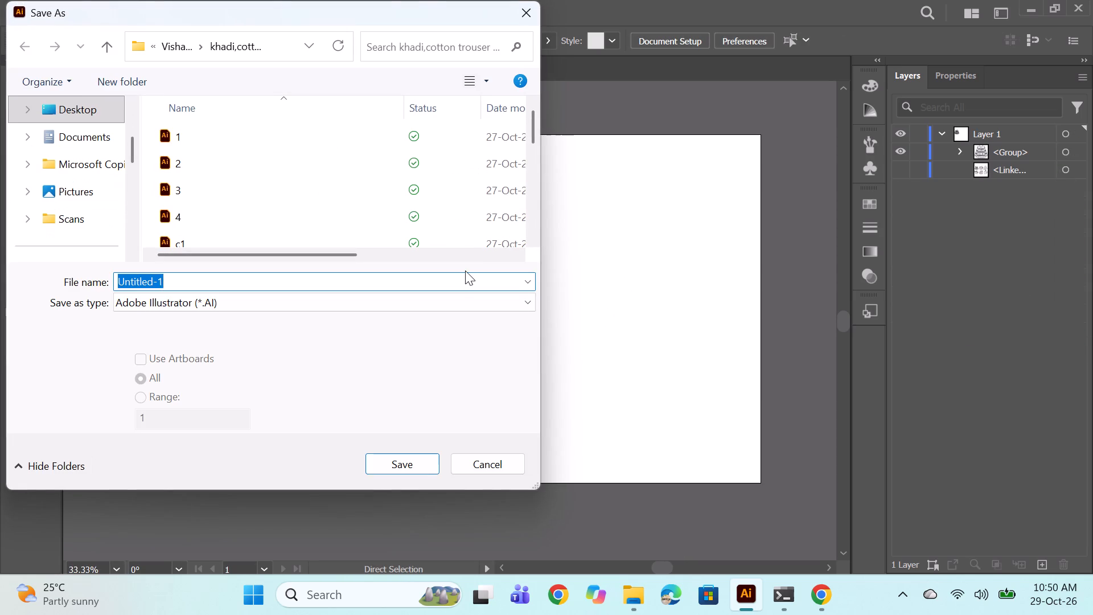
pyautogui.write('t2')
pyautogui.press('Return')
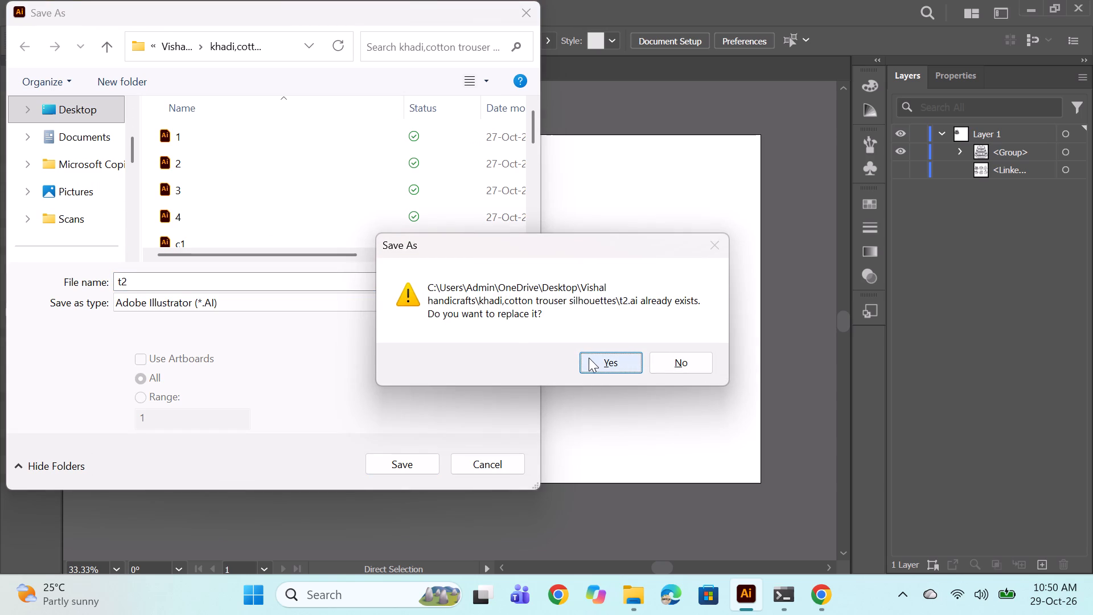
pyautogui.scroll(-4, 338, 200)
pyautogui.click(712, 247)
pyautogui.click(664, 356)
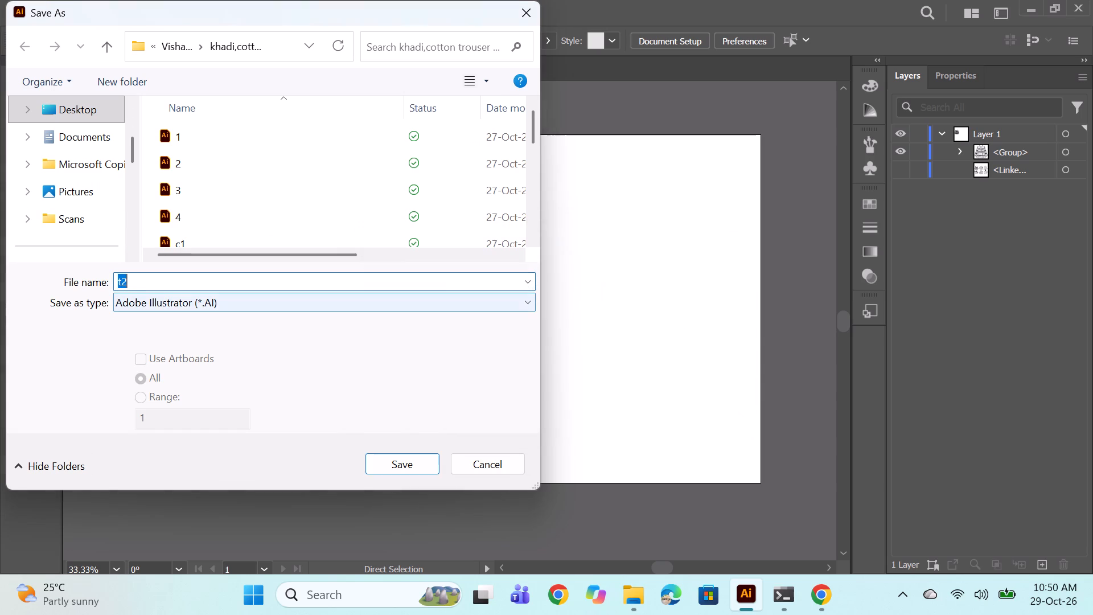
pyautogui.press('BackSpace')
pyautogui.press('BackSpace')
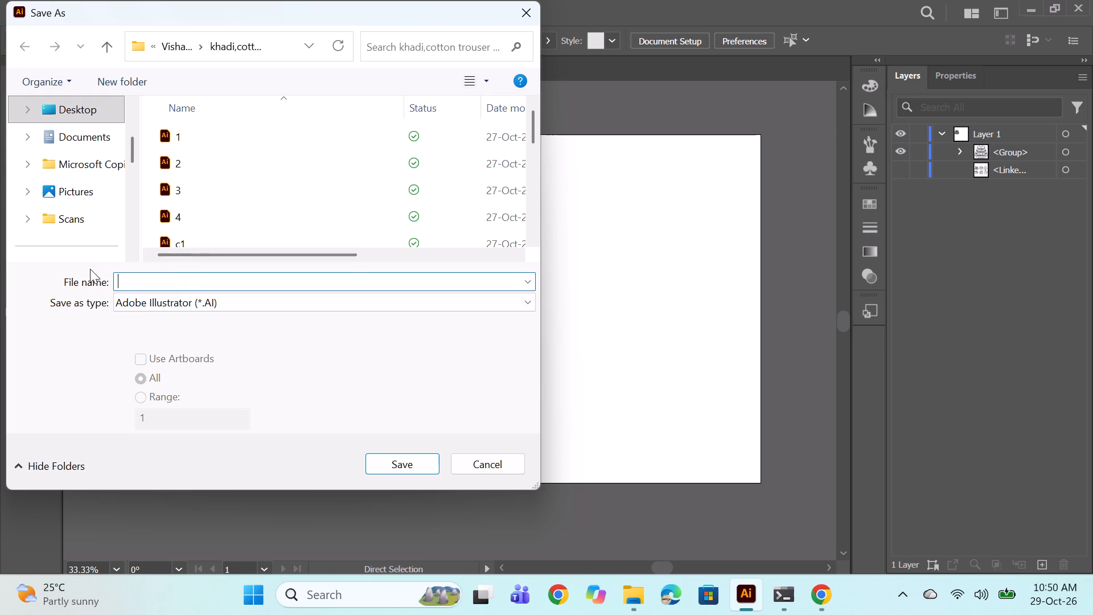
# Save the document as t2 in Adobe Illustrator format in the Khadi tops silhouettes folder.
pyautogui.scroll(-2, 52, 201)
pyautogui.scroll(-1, 76, 240)
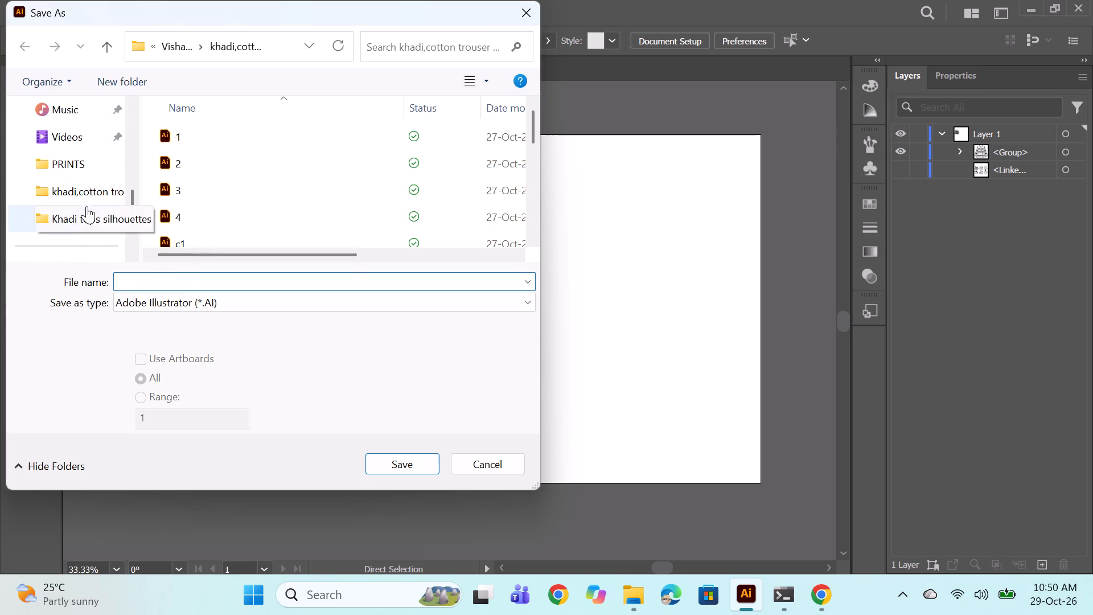
pyautogui.doubleClick(90, 218)
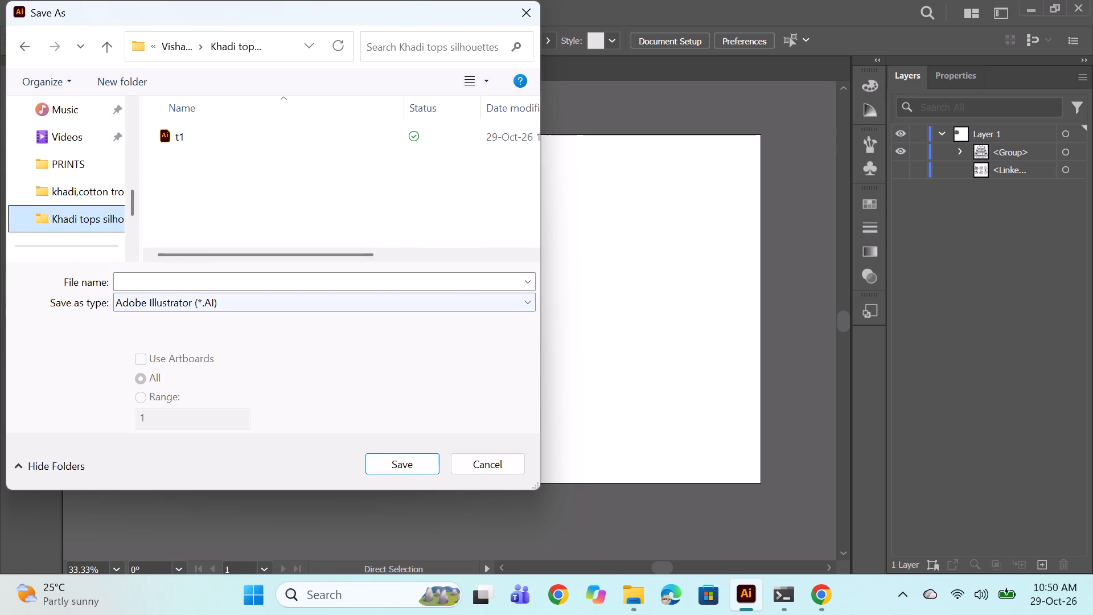
pyautogui.click(163, 286)
pyautogui.write('t2')
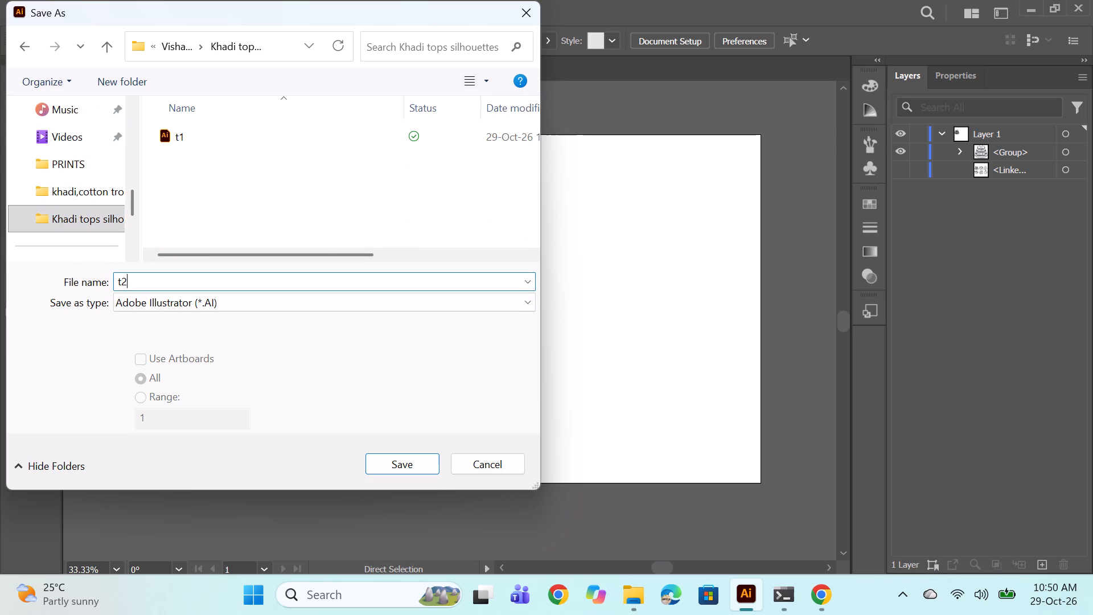
pyautogui.press('Return')
pyautogui.click(589, 529)
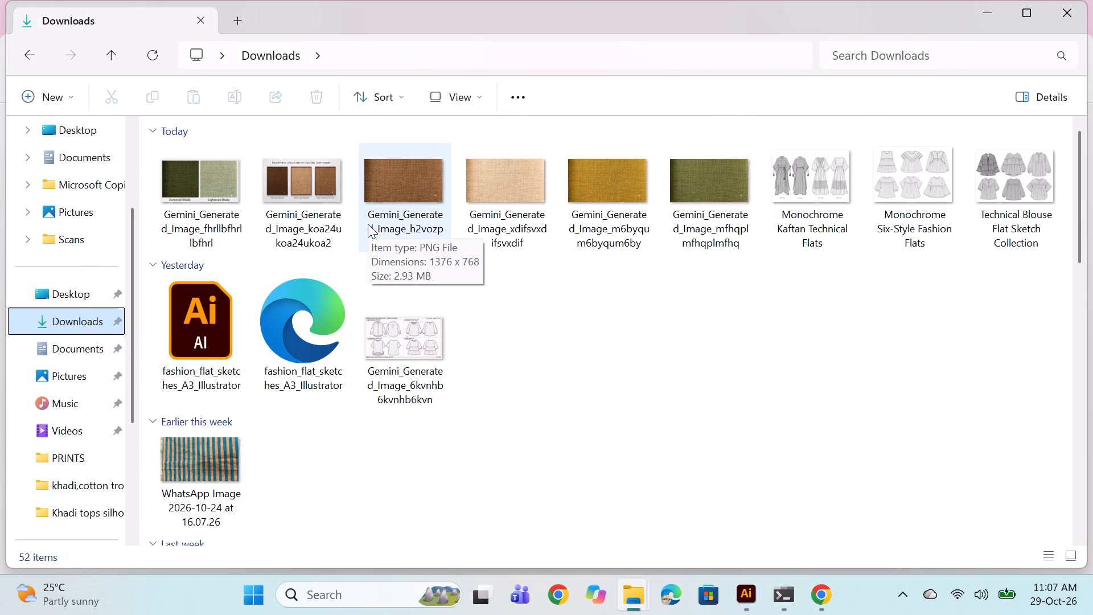
pyautogui.scroll(2, 368, 224)
pyautogui.doubleClick(317, 214)
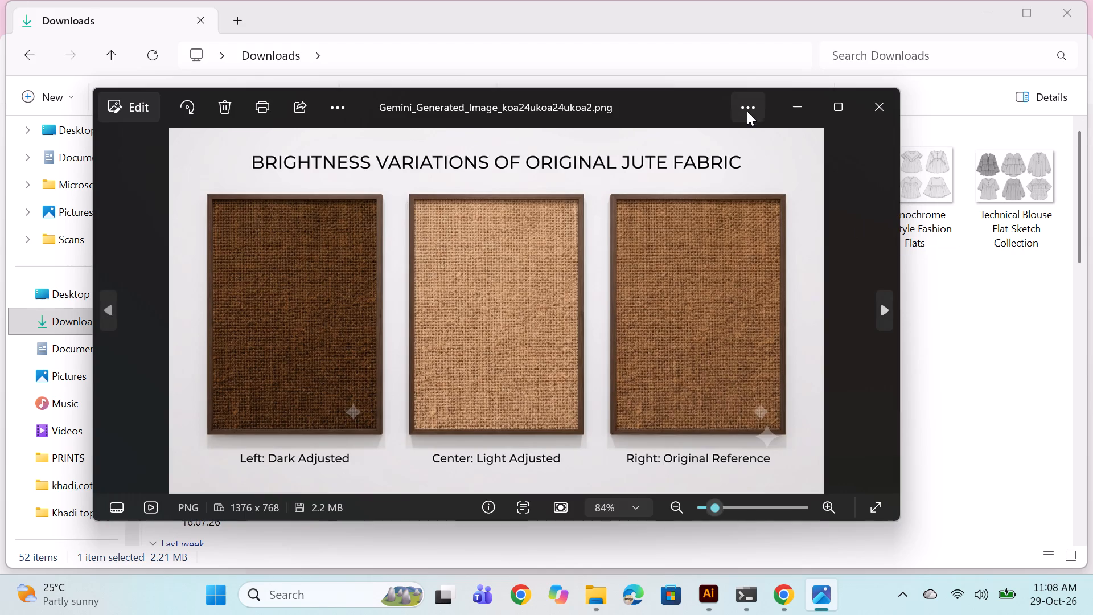
pyautogui.click(712, 177)
pyautogui.doubleClick(211, 192)
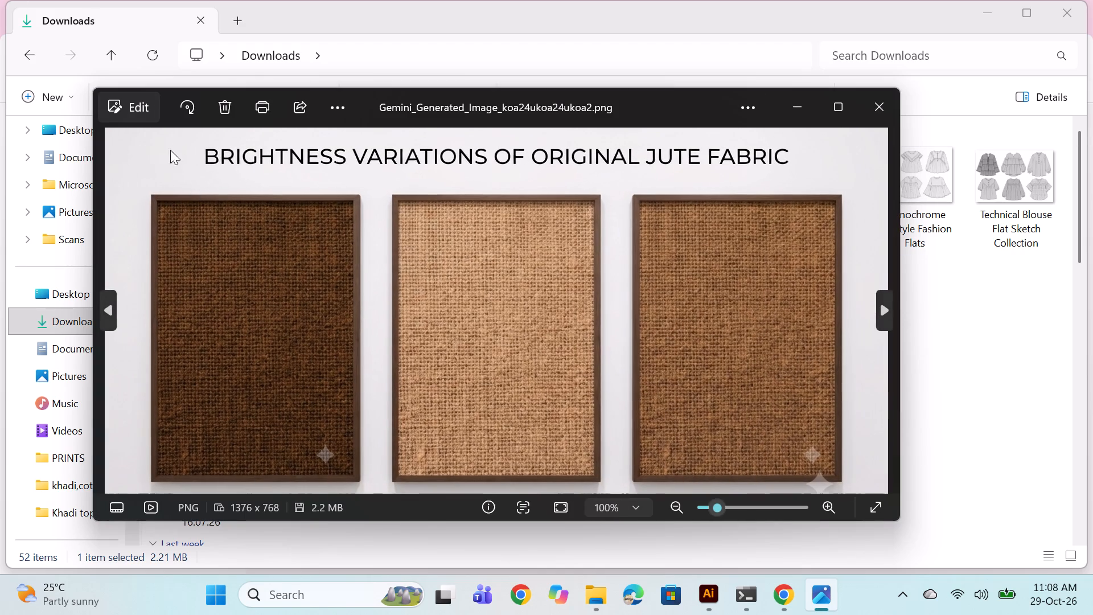
pyautogui.click(852, 117)
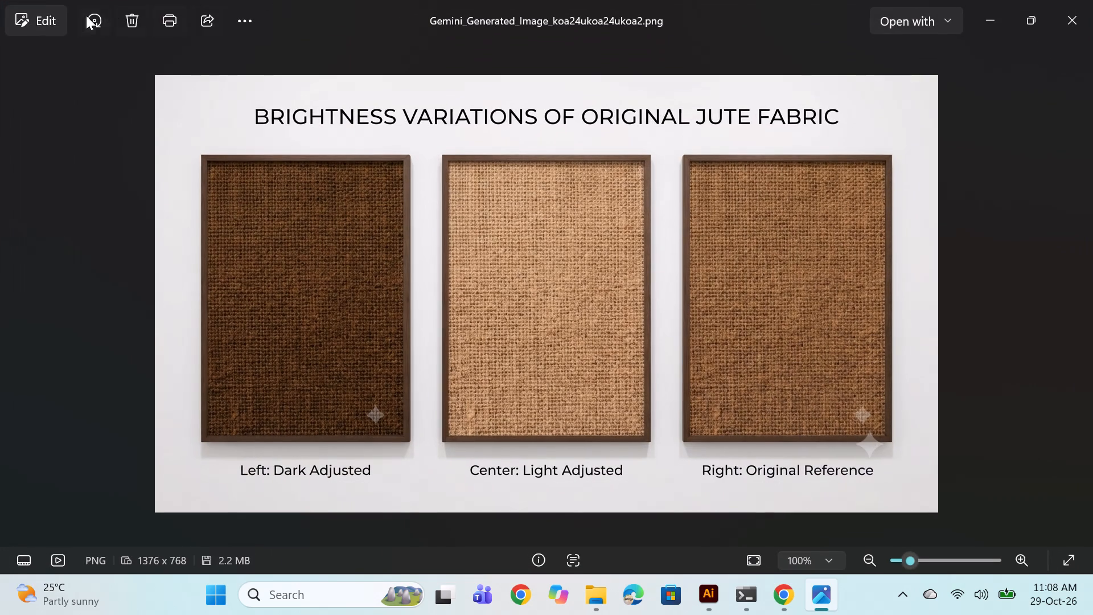
# Crop the brown variations image to the Dark Adjusted fabric inside its frame, about 338 x 420 pixels.
pyautogui.click(34, 18)
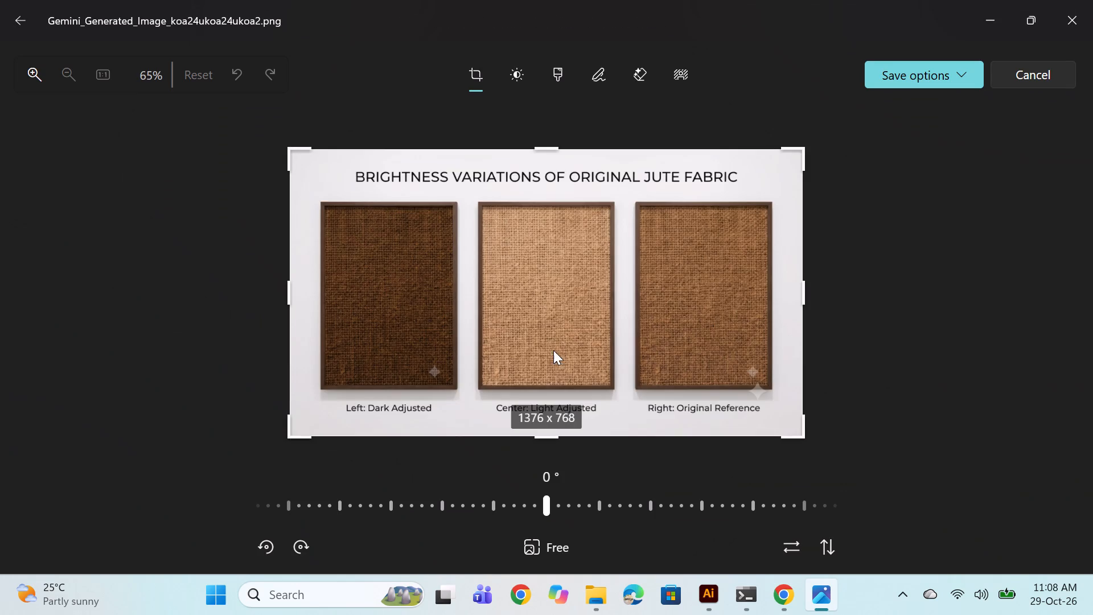
pyautogui.moveTo(810, 298); pyautogui.dragTo(495, 331)
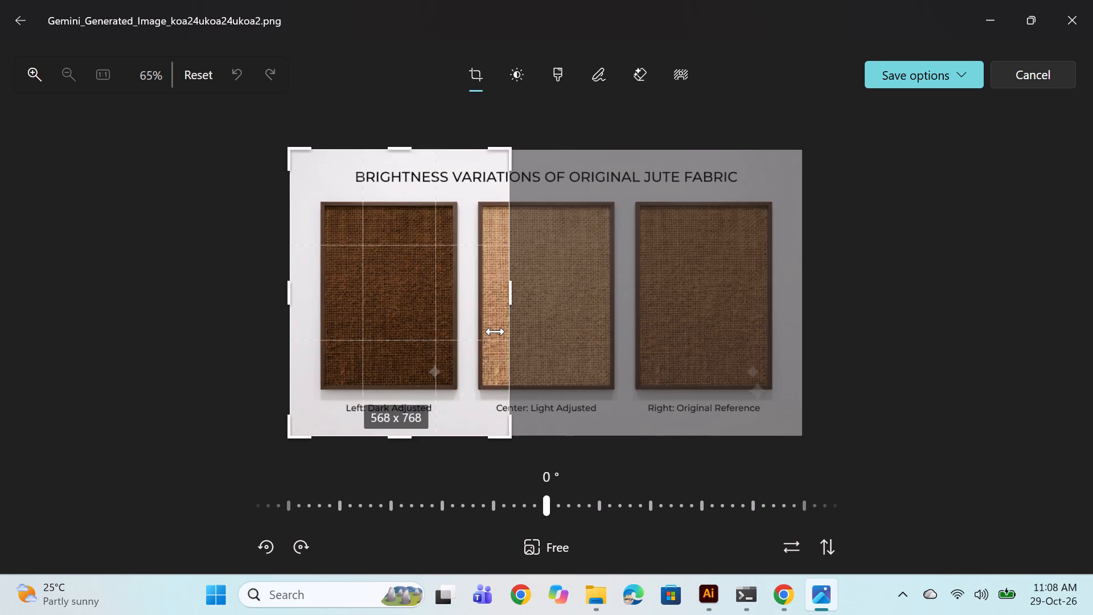
pyautogui.moveTo(495, 331); pyautogui.dragTo(459, 326)
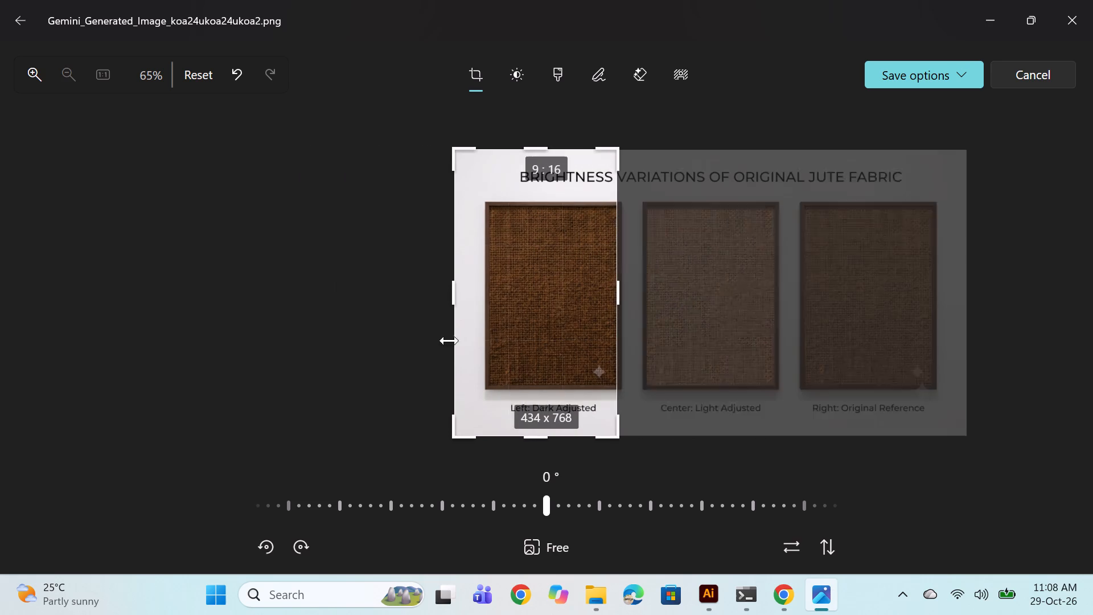
pyautogui.moveTo(554, 438); pyautogui.dragTo(562, 366)
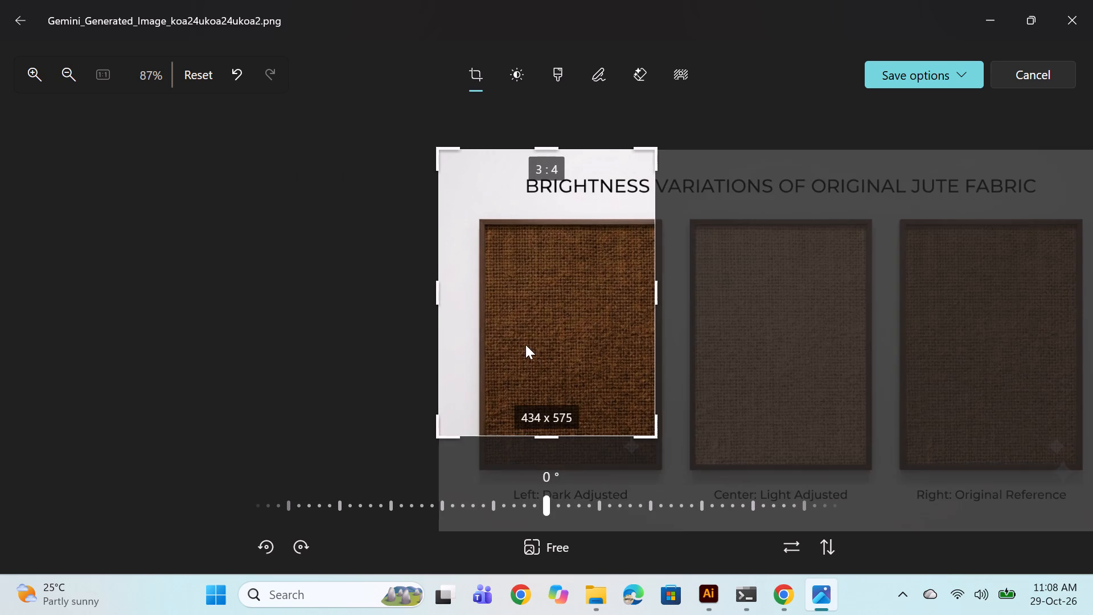
pyautogui.moveTo(436, 283); pyautogui.dragTo(485, 275)
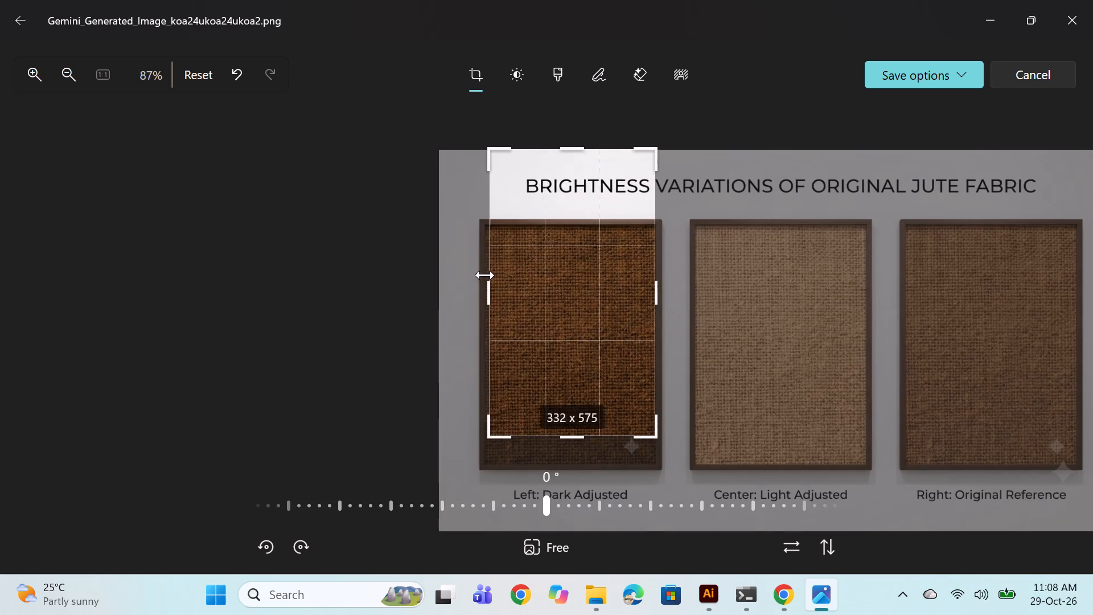
pyautogui.moveTo(485, 275); pyautogui.dragTo(484, 275)
pyautogui.moveTo(550, 151); pyautogui.dragTo(549, 229)
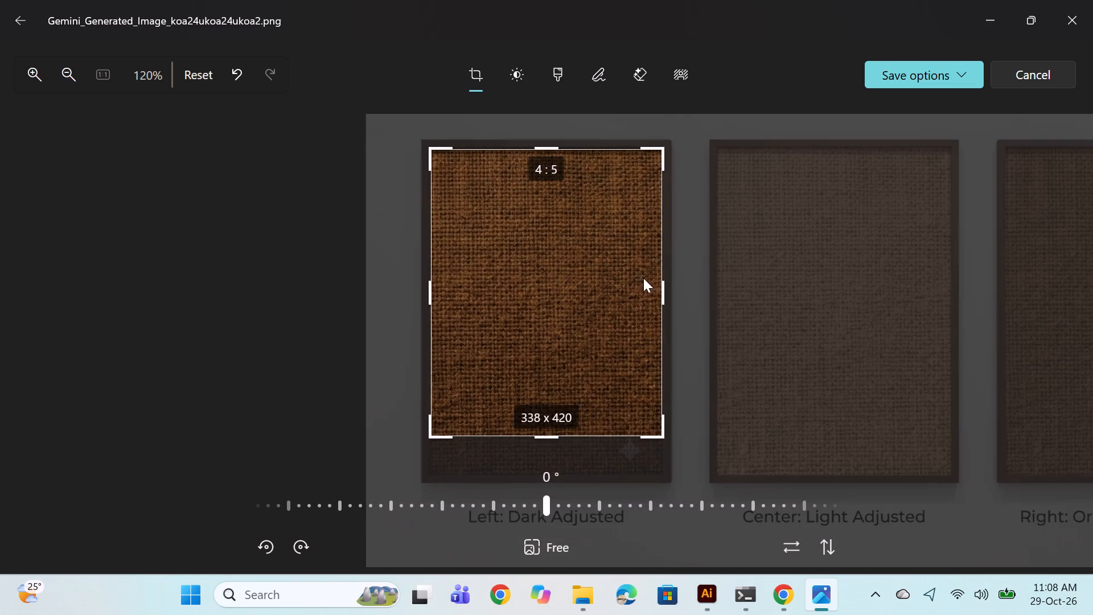
# Save the Dark Adjusted crop as a PNG copy named Gemini_Generated_Image_koa24ukoa24uko in Downloads, and minimize the image window.
pyautogui.click(961, 76)
pyautogui.click(931, 113)
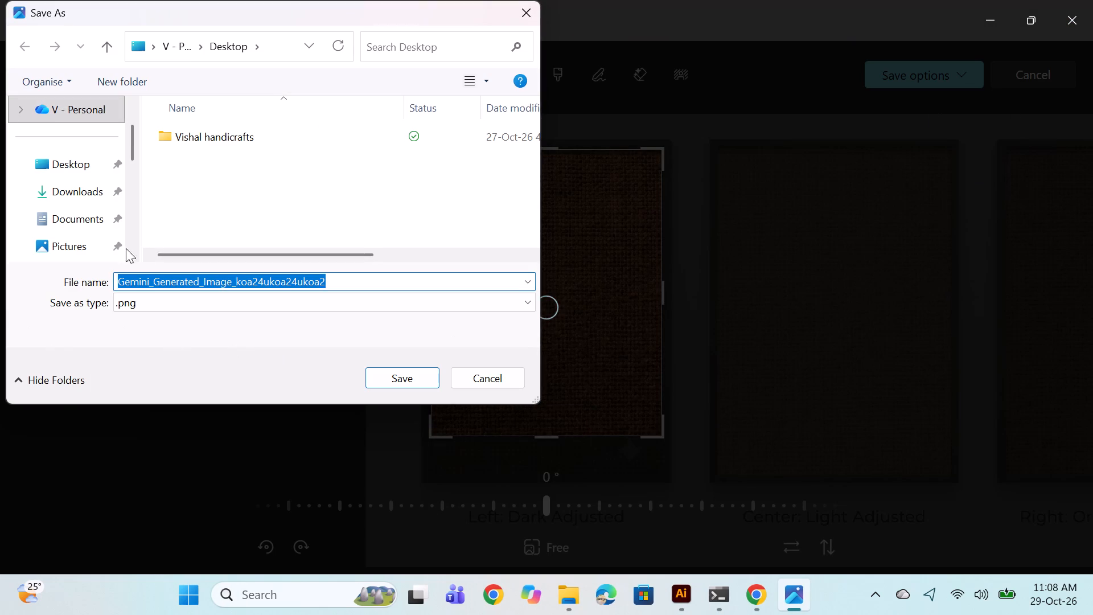
pyautogui.click(68, 199)
pyautogui.click(398, 381)
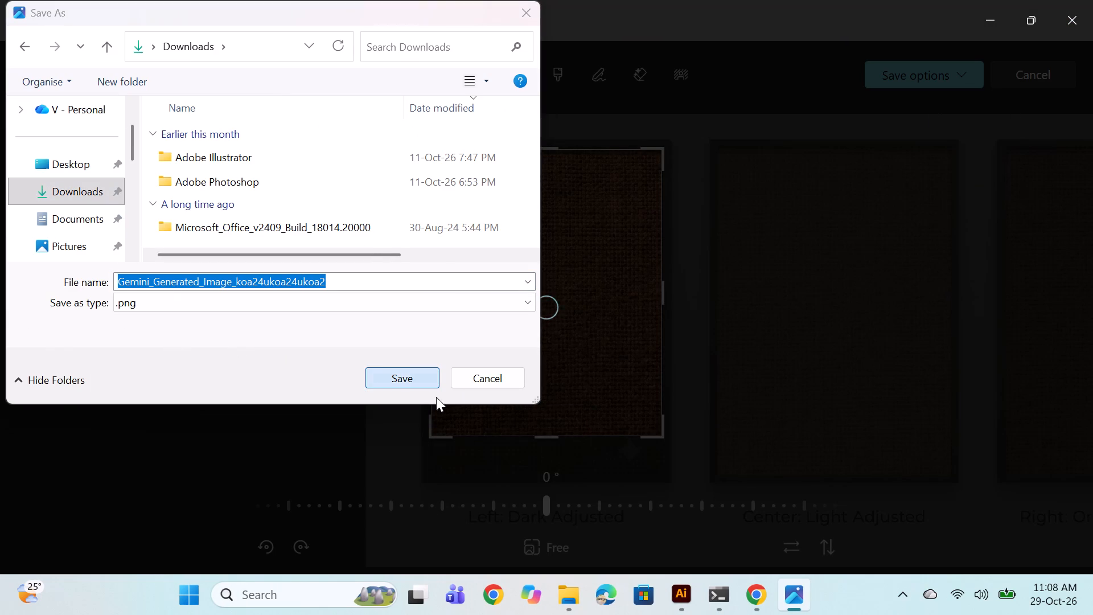
pyautogui.click(669, 306)
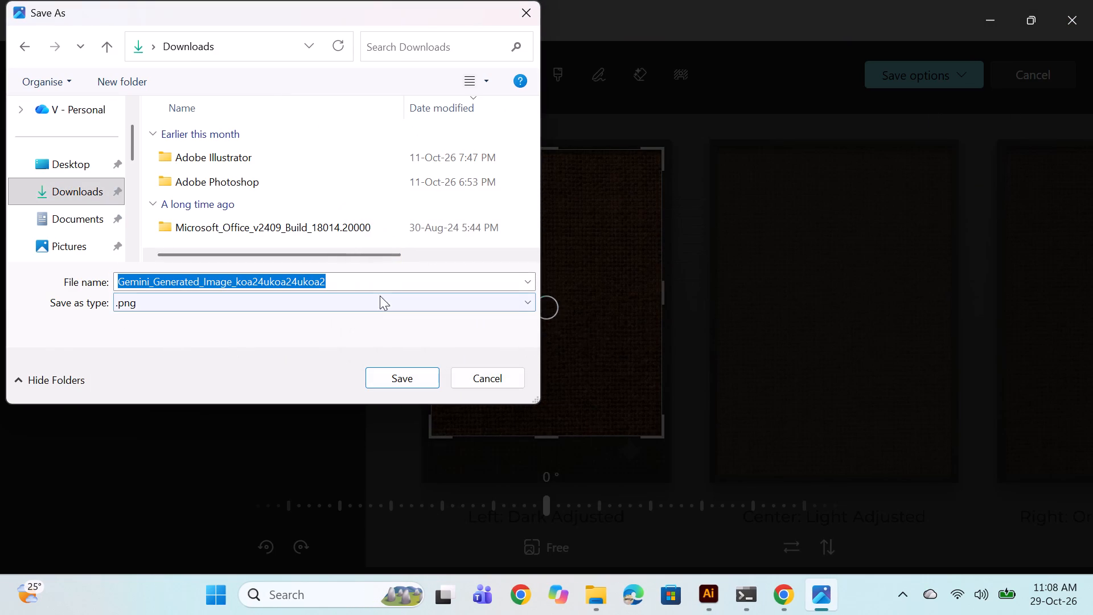
pyautogui.click(376, 277)
pyautogui.click(325, 278)
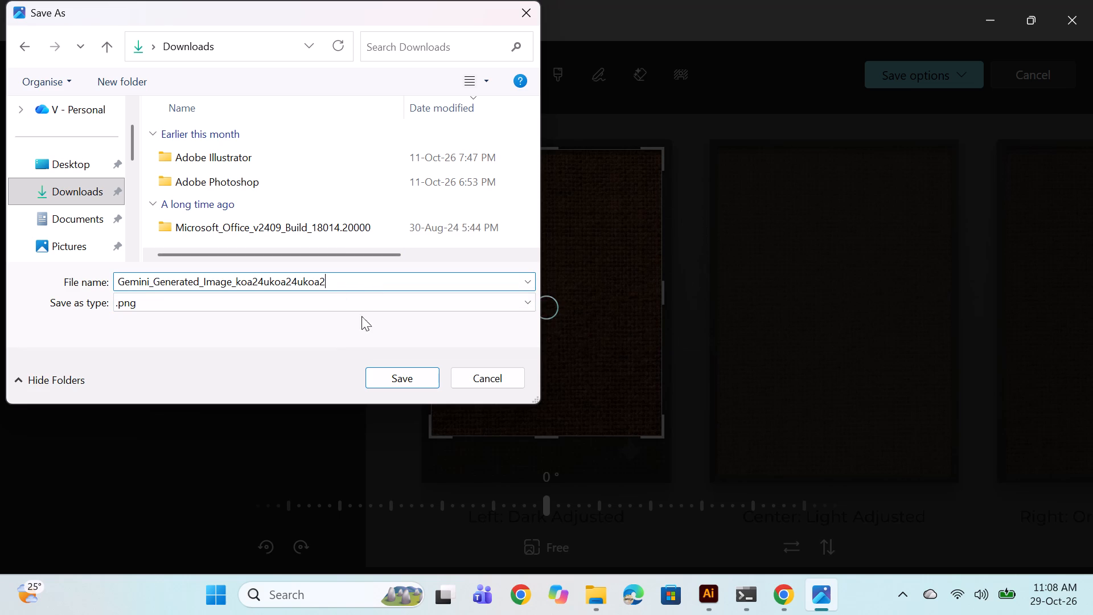
pyautogui.press('BackSpace')
pyautogui.press('BackSpace')
pyautogui.click(412, 389)
pyautogui.click(414, 377)
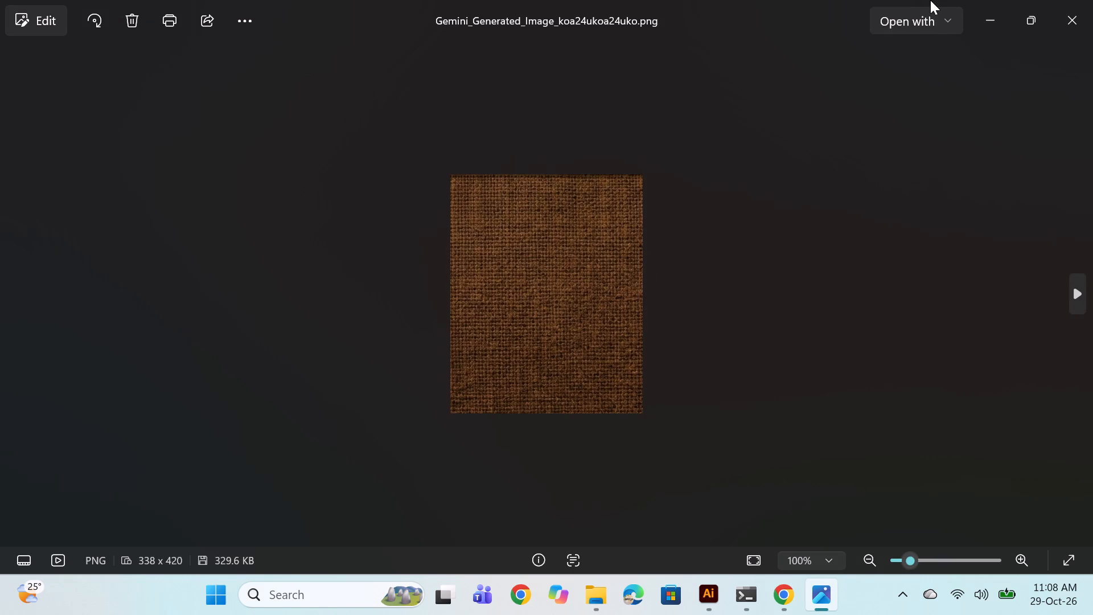
pyautogui.click(988, 9)
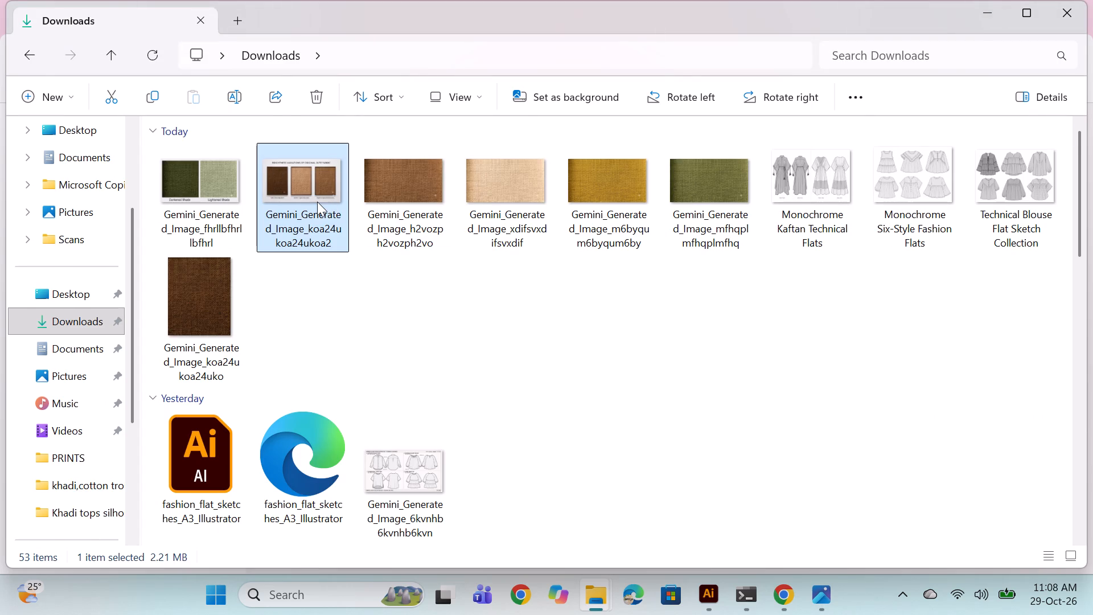
# Reopen the brown variations image Gemini_Generated_Image_koa24ukoa24ukoa2 and crop it to the Light Adjusted fabric inside its frame, about 330 x 456 pixels.
pyautogui.doubleClick(317, 202)
pyautogui.click(836, 110)
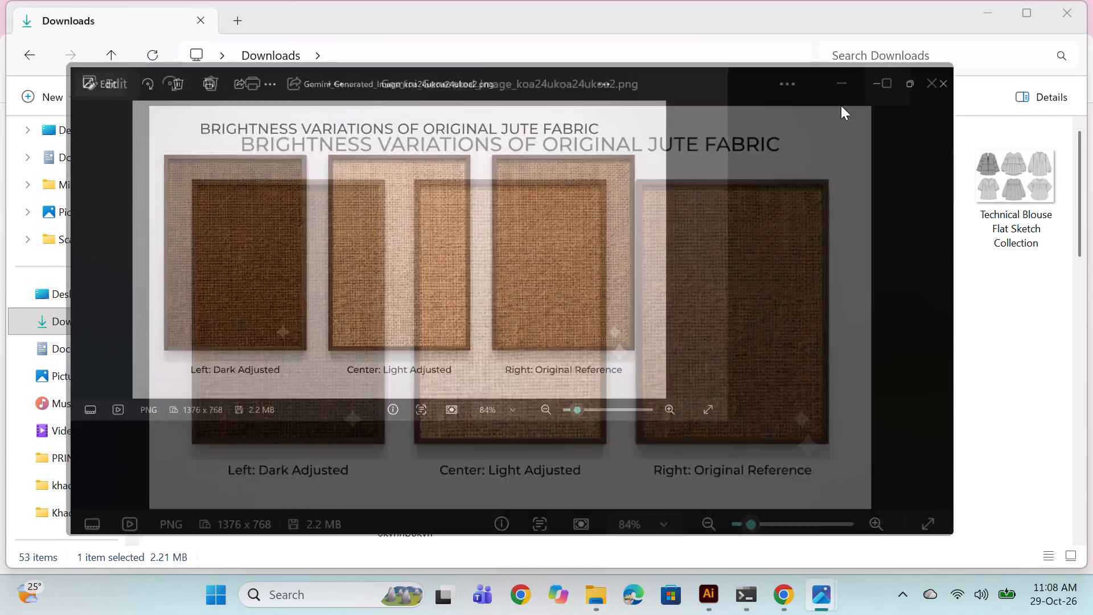
pyautogui.doubleClick(53, 11)
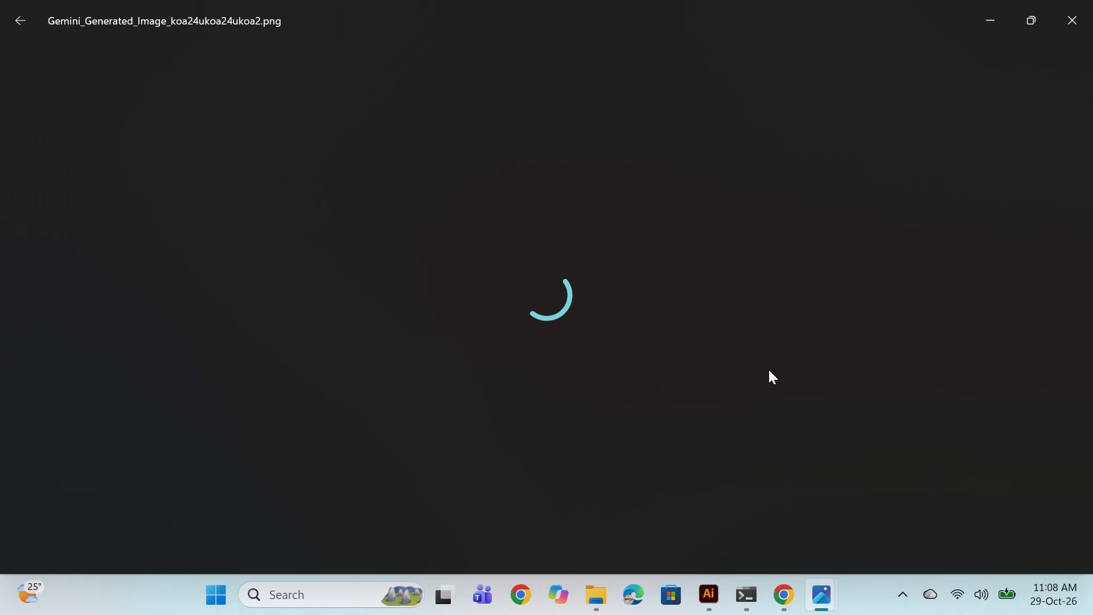
pyautogui.moveTo(542, 434); pyautogui.dragTo(545, 380)
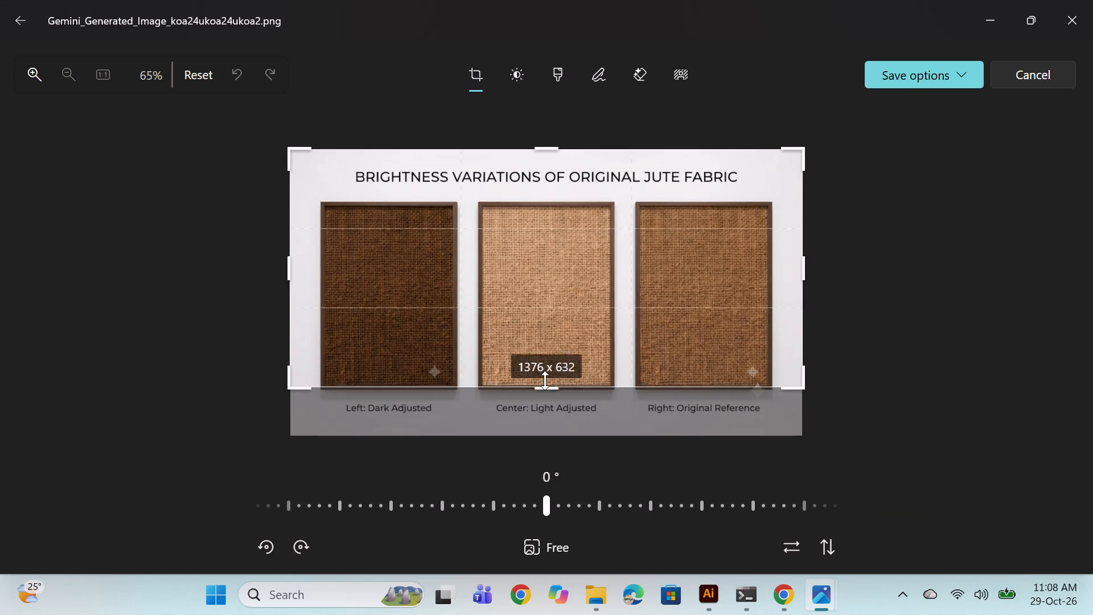
pyautogui.moveTo(545, 380); pyautogui.dragTo(545, 379)
pyautogui.moveTo(227, 290); pyautogui.dragTo(469, 314)
pyautogui.moveTo(557, 151); pyautogui.dragTo(556, 212)
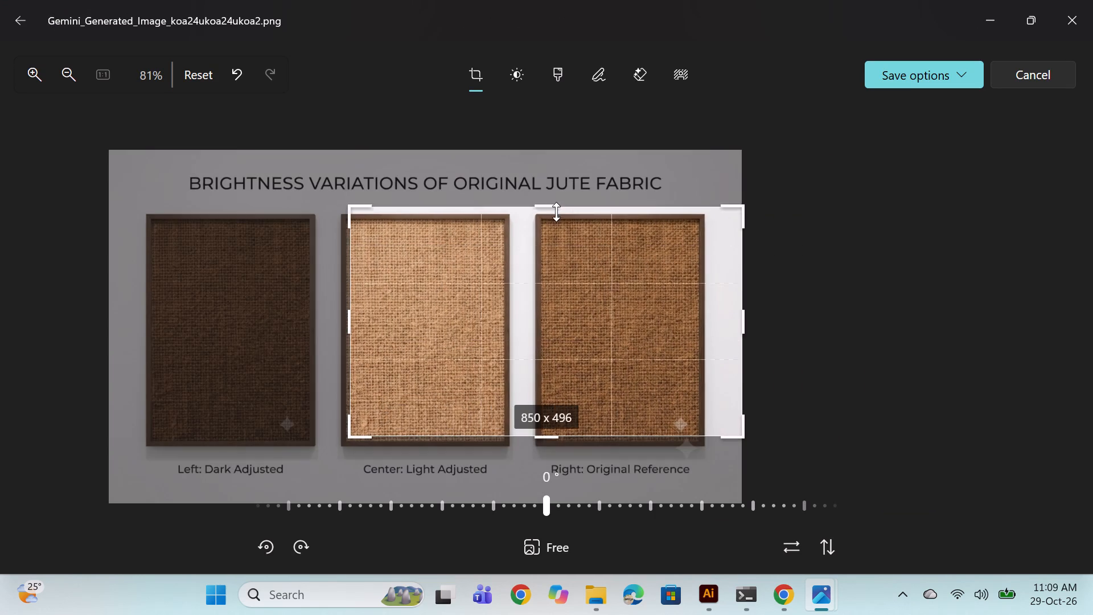
pyautogui.moveTo(556, 212); pyautogui.dragTo(559, 227)
pyautogui.moveTo(810, 297); pyautogui.dragTo(491, 303)
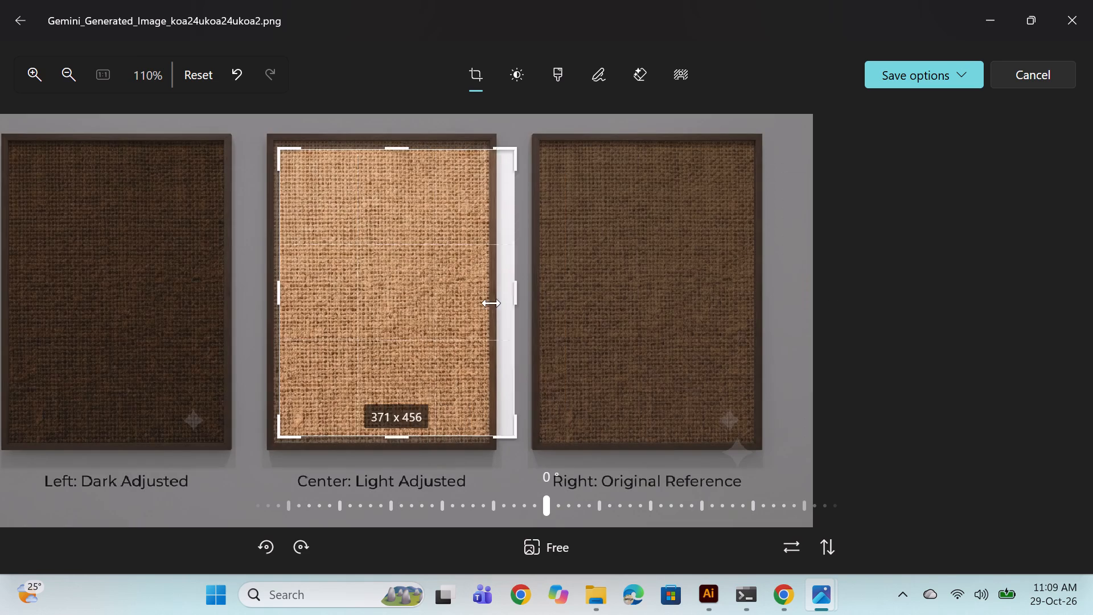
pyautogui.moveTo(491, 303); pyautogui.dragTo(484, 304)
# Save the Light Adjusted crop as a PNG copy named Gemini_Generated_Image_koa24ukoa24u in Downloads, and minimize the image window.
pyautogui.click(964, 71)
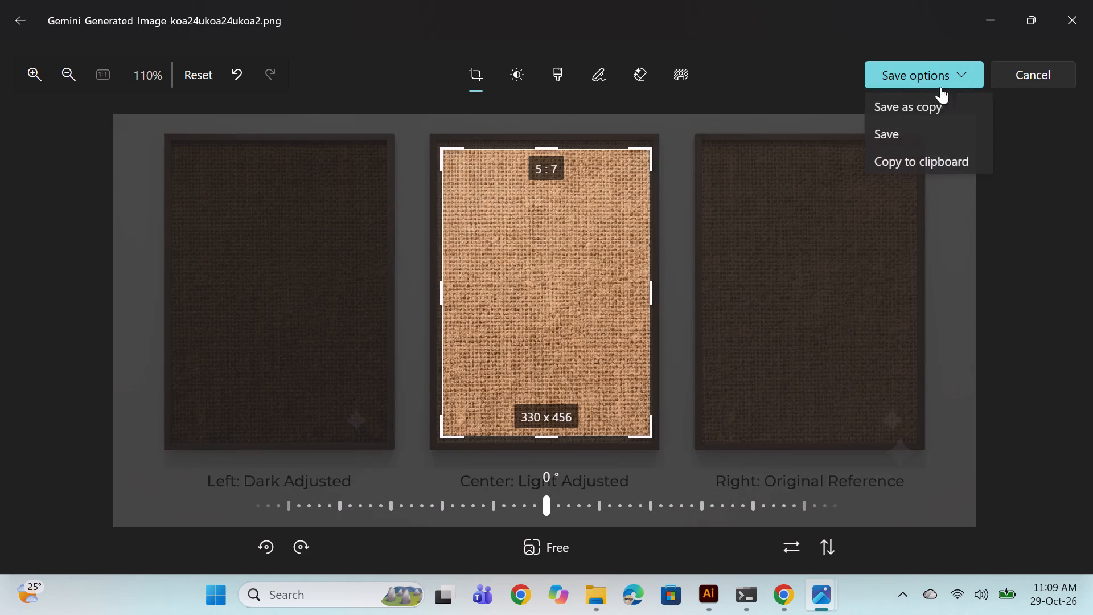
pyautogui.click(908, 106)
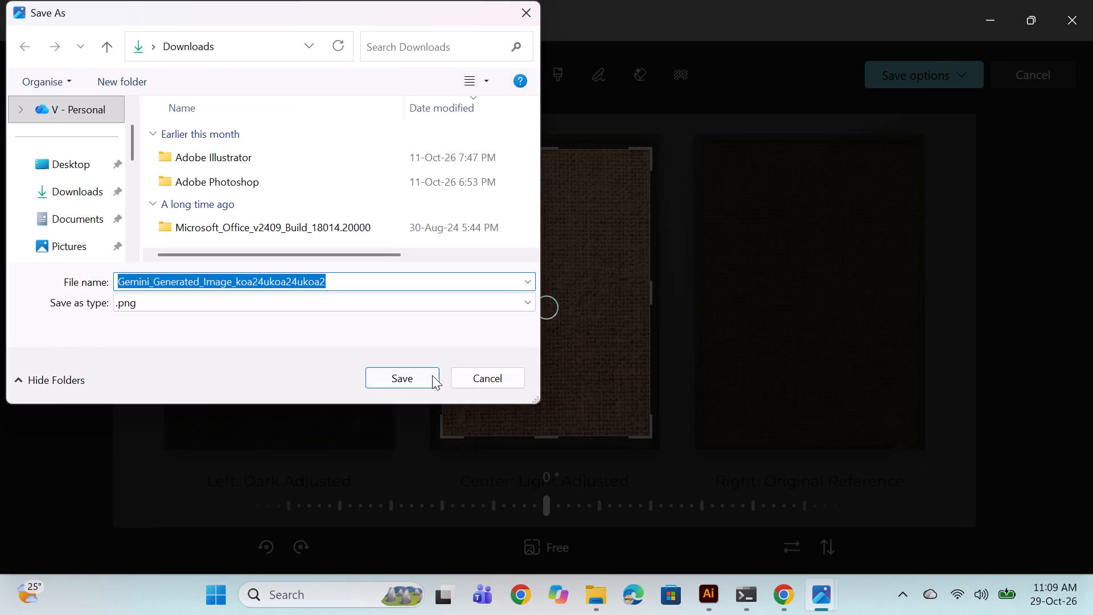
pyautogui.click(352, 280)
pyautogui.press('BackSpace')
pyautogui.press('BackSpace')
pyautogui.press('BackSpace')
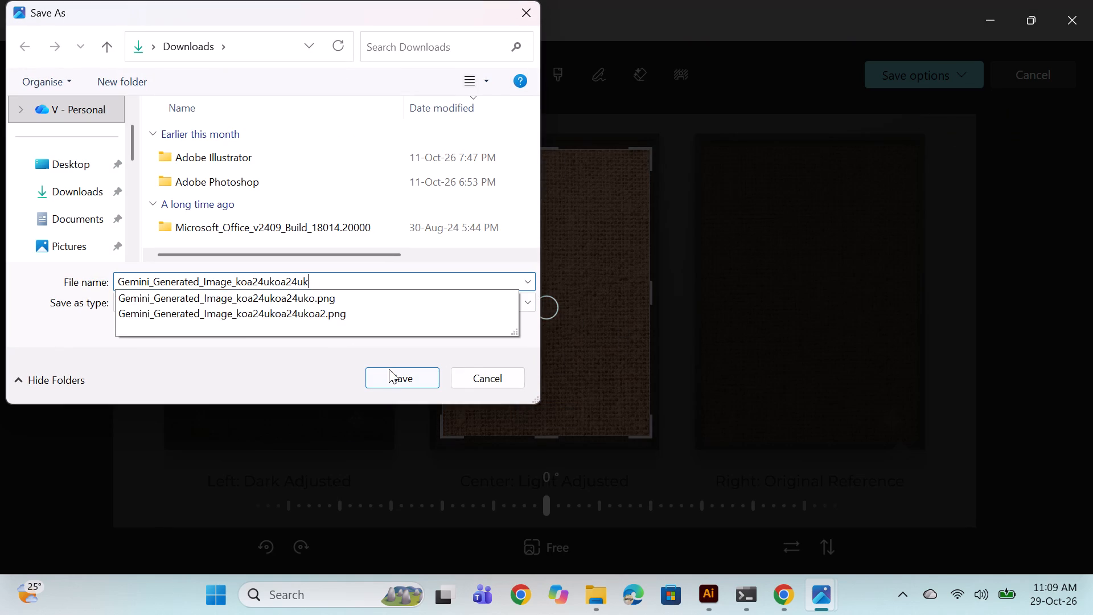
pyautogui.press('BackSpace')
pyautogui.click(393, 380)
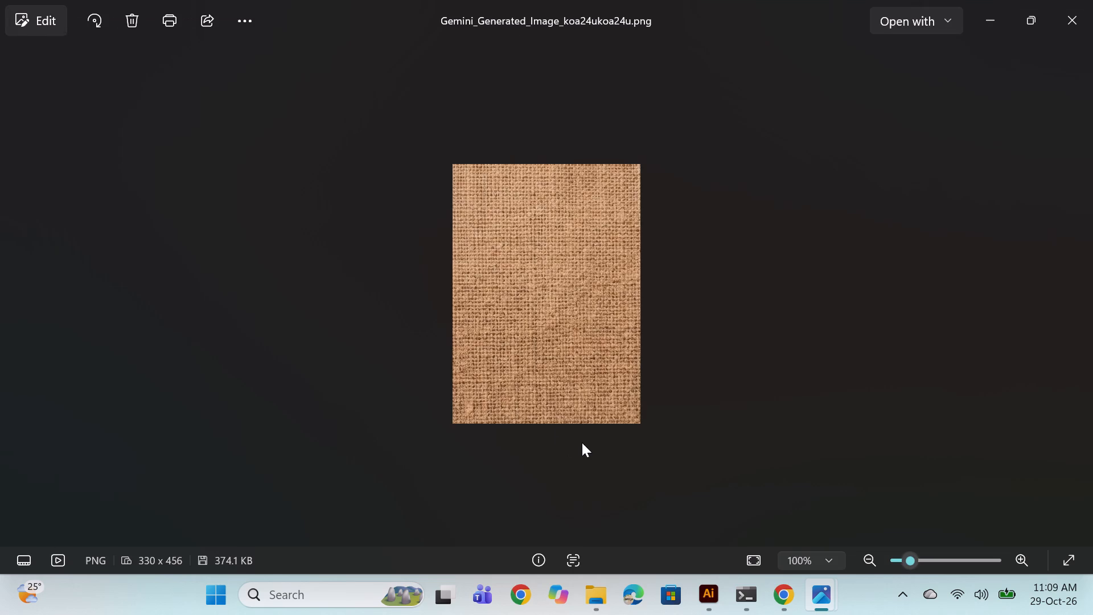
pyautogui.click(1000, 24)
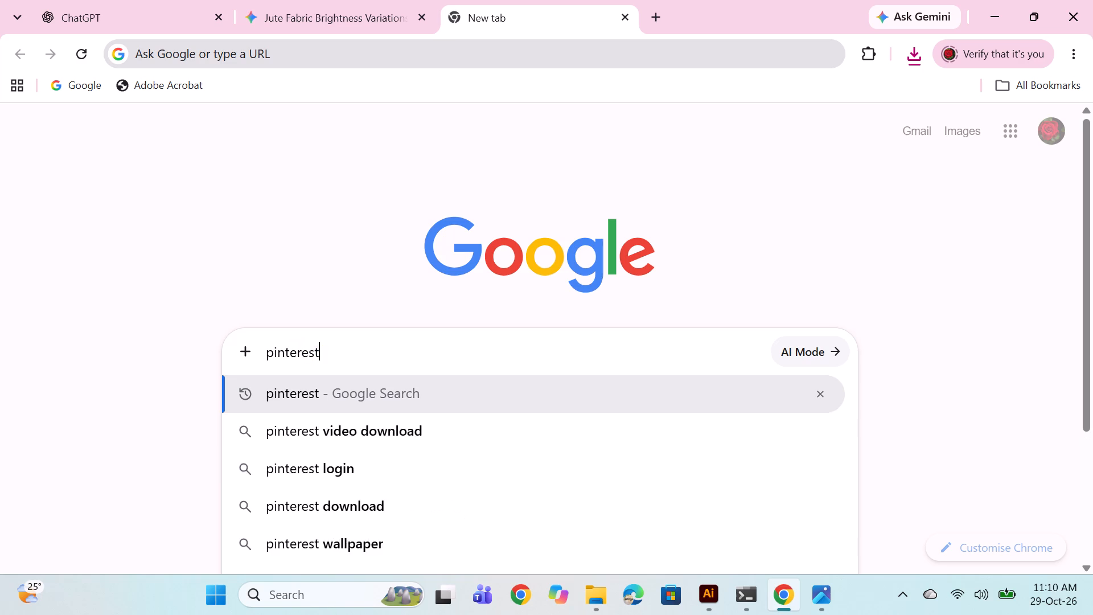
pyautogui.press('Return')
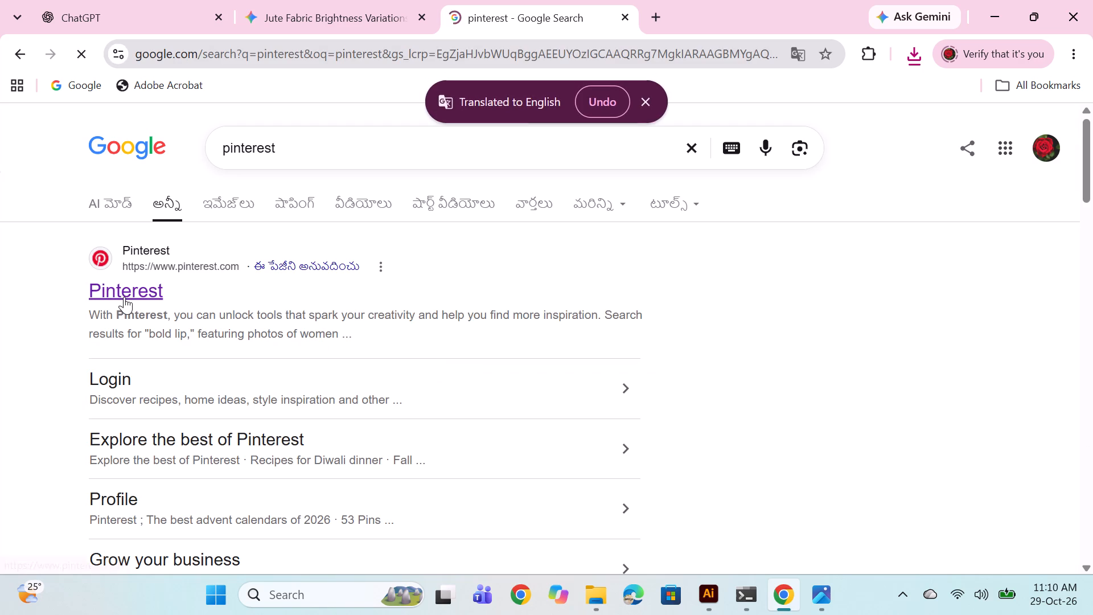
pyautogui.doubleClick(125, 296)
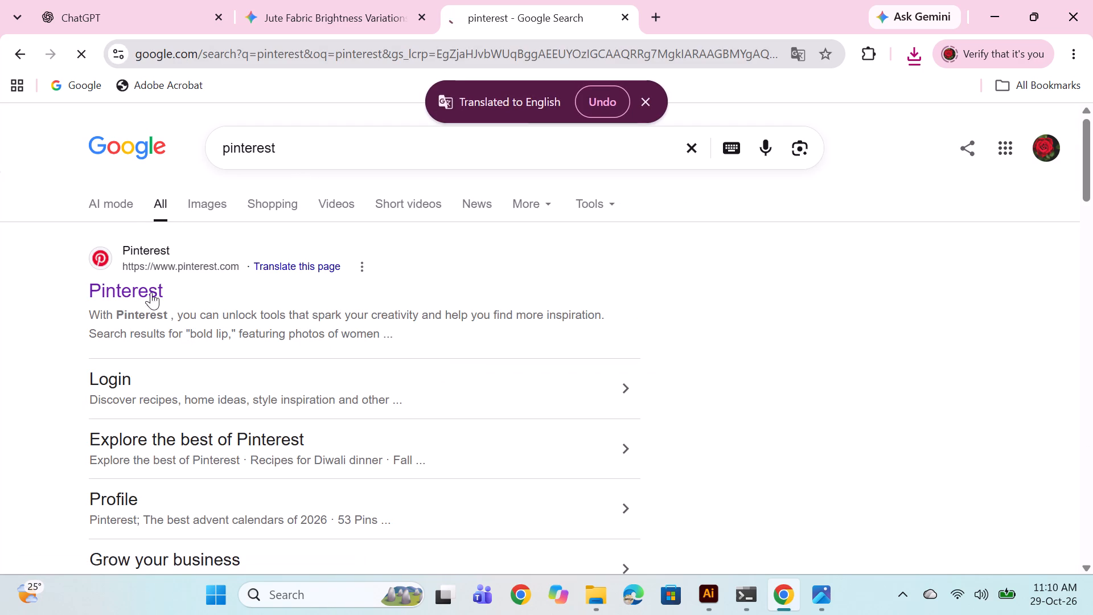
pyautogui.click(142, 283)
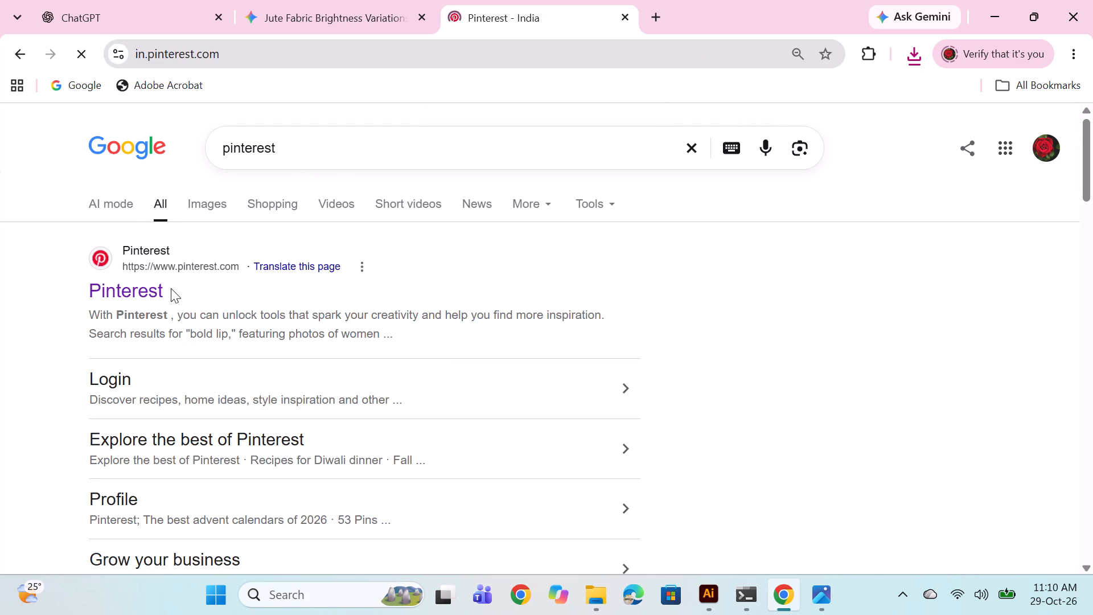
# Search Pinterest for "mustered yellow cotton textures".
pyautogui.click(269, 140)
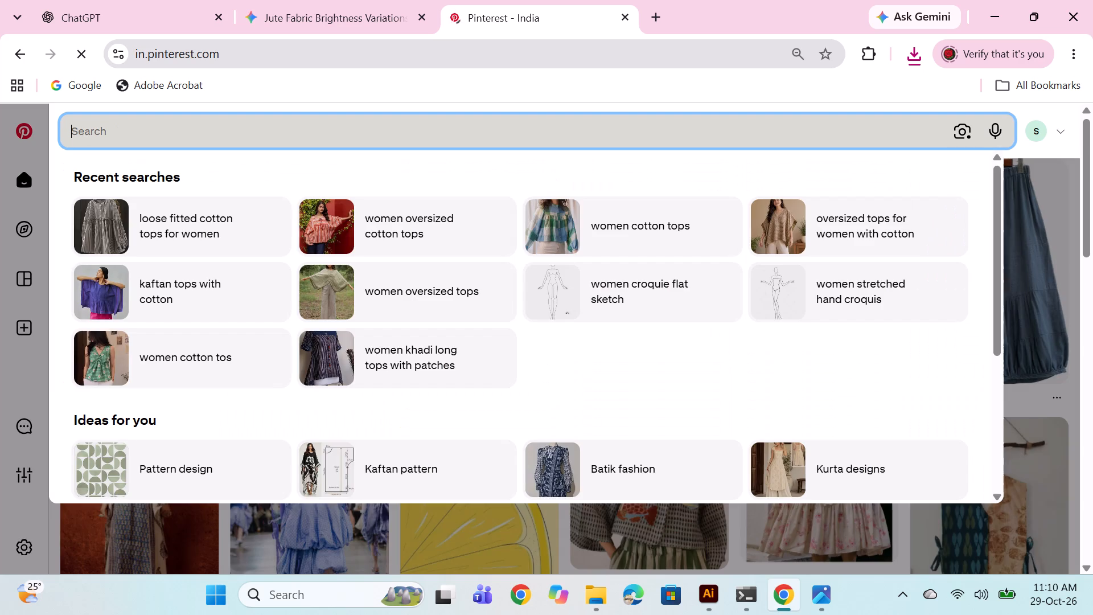
pyautogui.write('mustered yellow cottont')
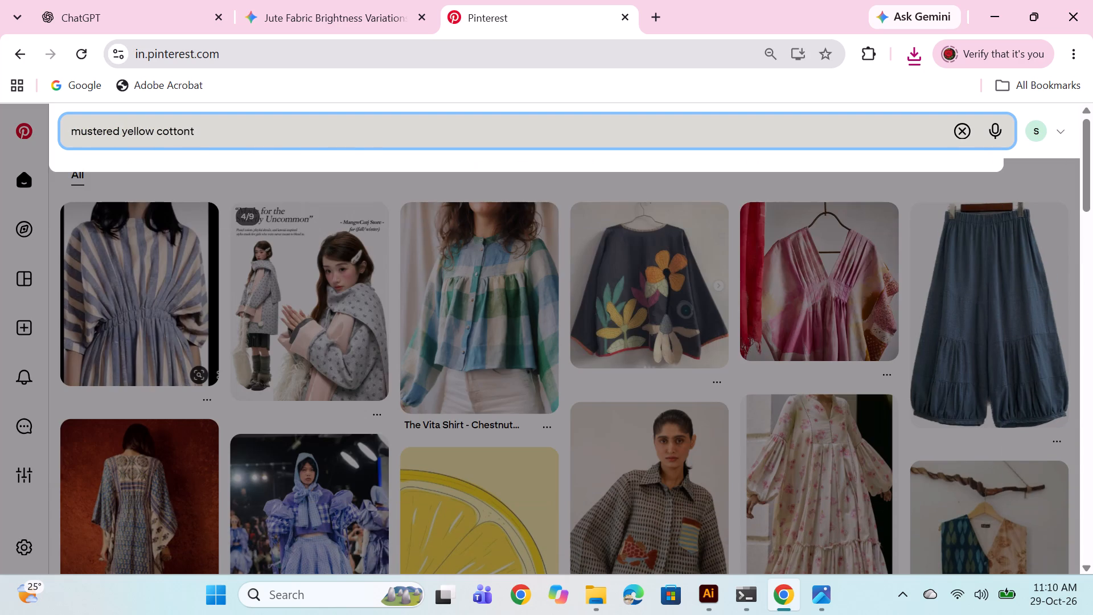
pyautogui.press('BackSpace')
pyautogui.press('space')
pyautogui.write('tec')
pyautogui.press('BackSpace')
pyautogui.write('xtures')
pyautogui.press('Return')
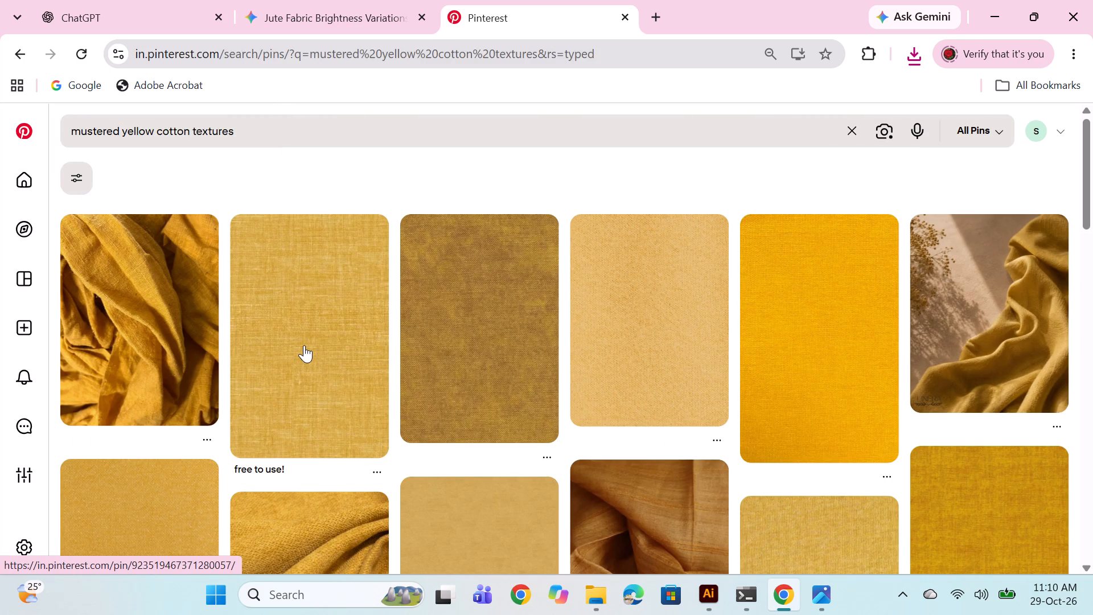
# Open the "free to use!" yellow fabric texture pin and examine the related mustard textures below it.
pyautogui.scroll(-1, 304, 345)
pyautogui.click(311, 327)
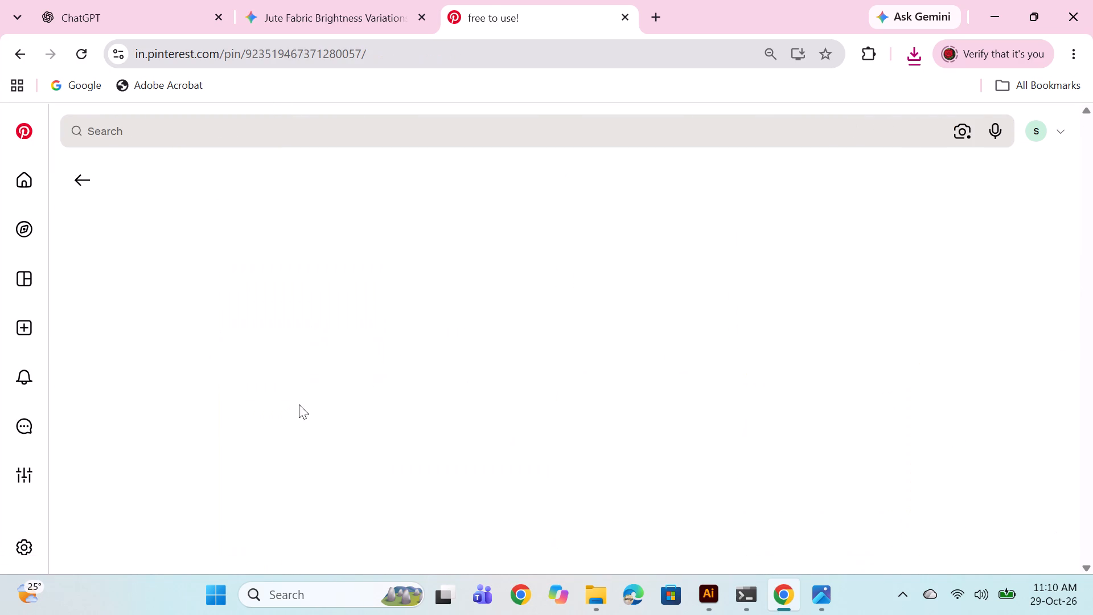
pyautogui.scroll(-1, 467, 349)
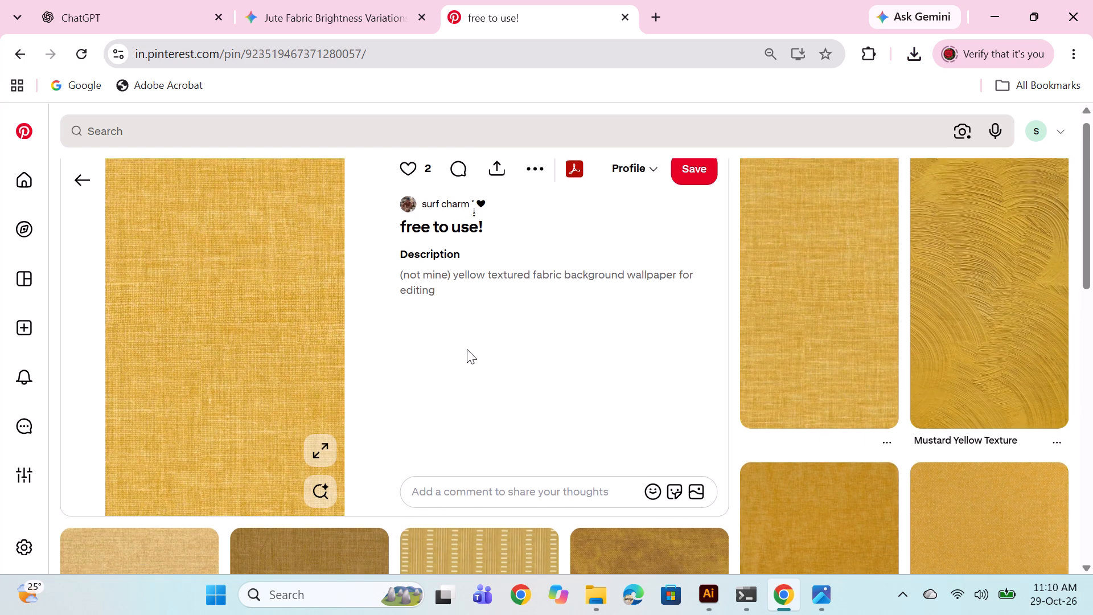
pyautogui.scroll(-2, 467, 349)
pyautogui.scroll(2, 466, 367)
pyautogui.scroll(-2, 466, 367)
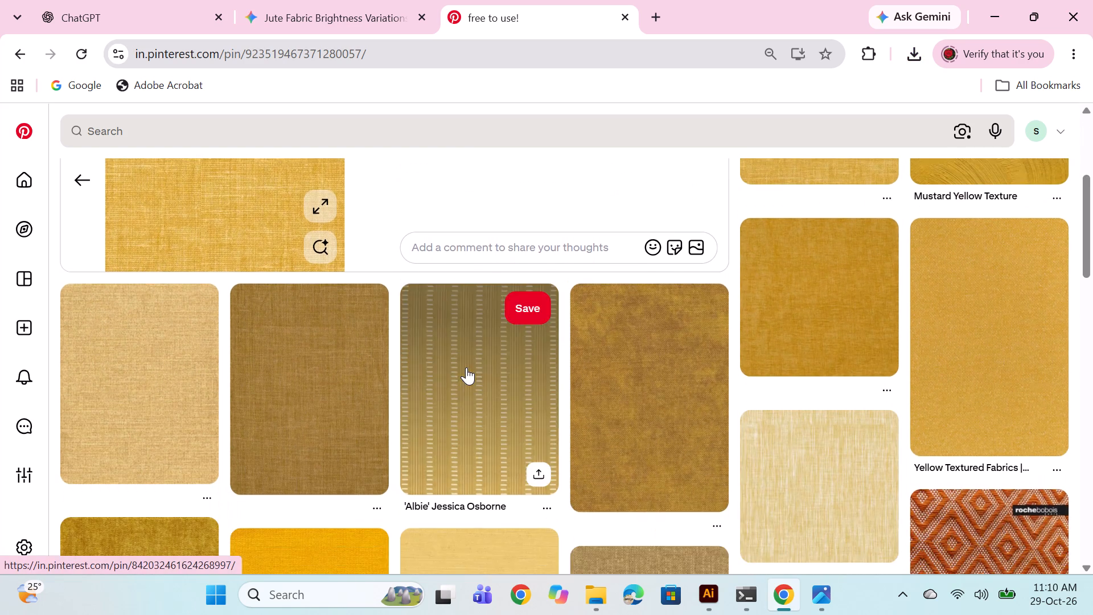
pyautogui.scroll(-5, 466, 367)
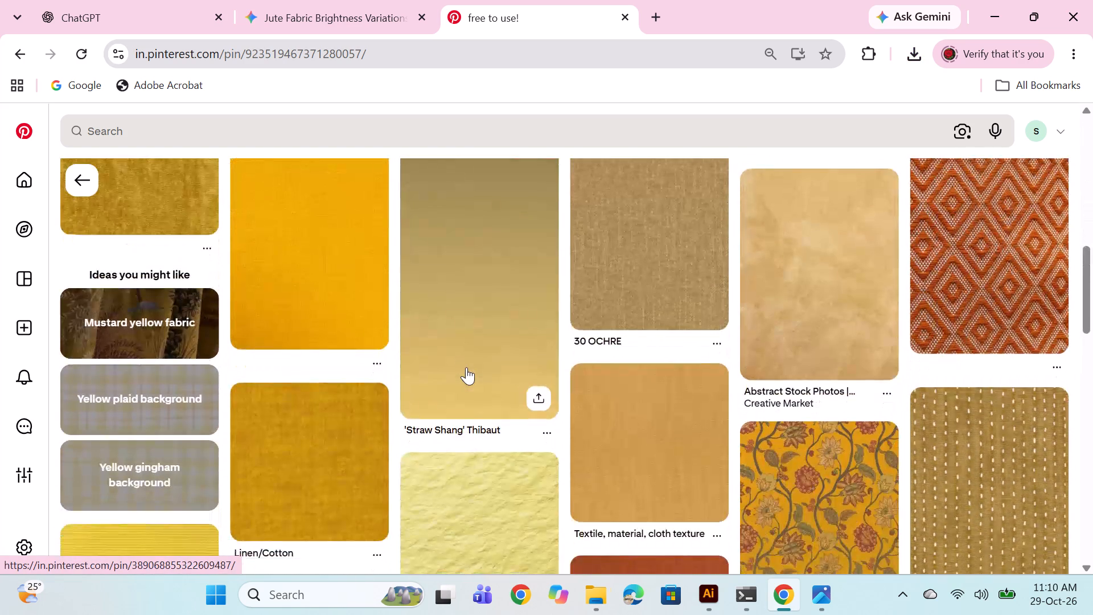
pyautogui.scroll(-4, 466, 367)
pyautogui.scroll(-3, 426, 433)
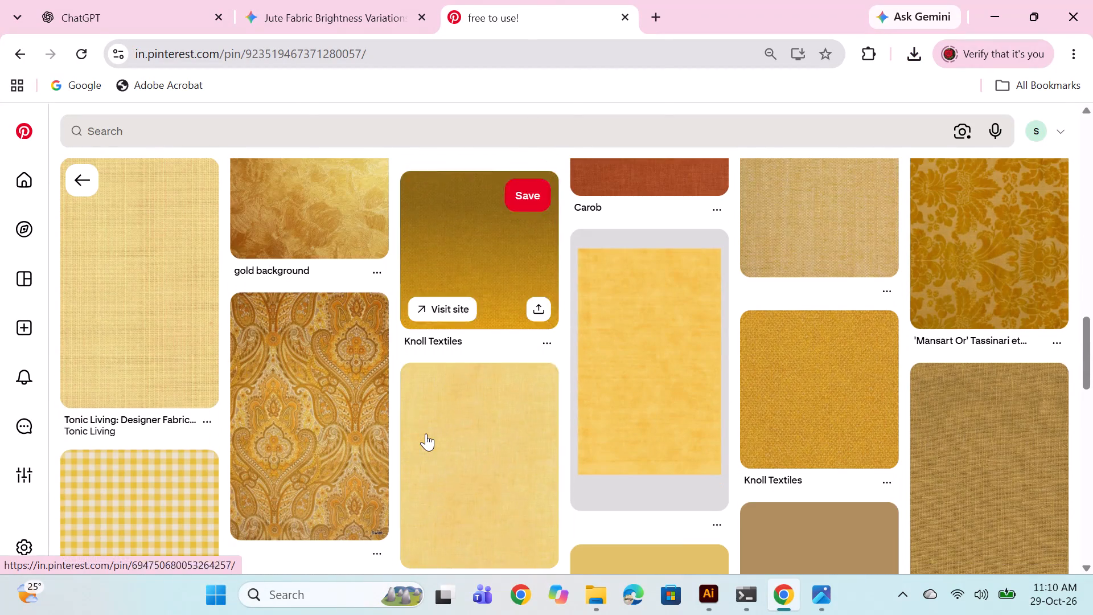
pyautogui.scroll(1, 422, 438)
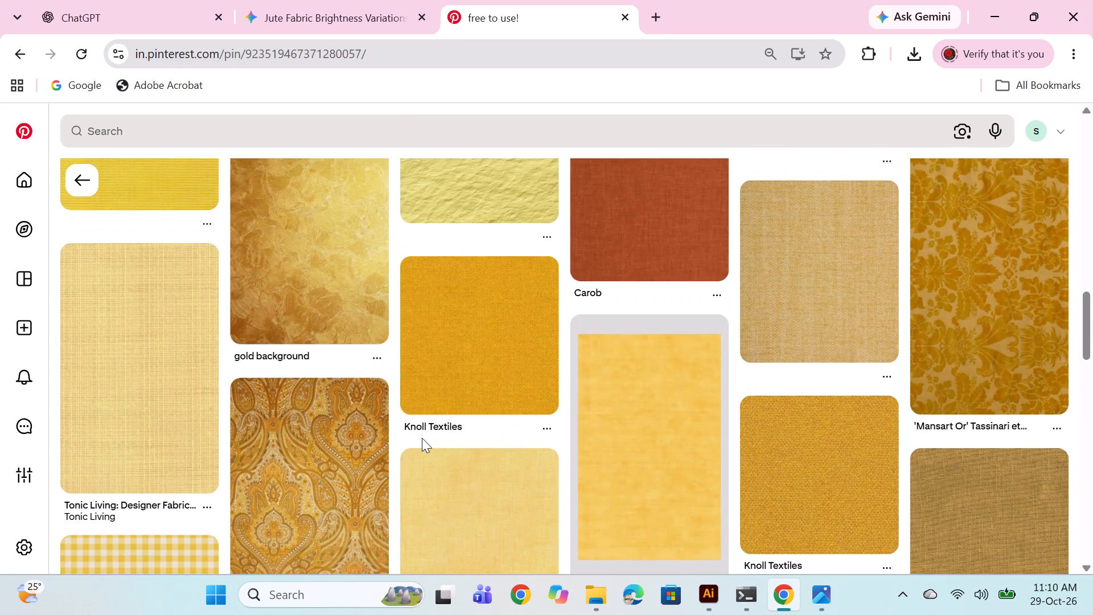
pyautogui.scroll(3, 422, 438)
pyautogui.scroll(-1, 422, 438)
pyautogui.scroll(13, 422, 438)
# Save the "free to use!" pin's yellow fabric image to the Desktop as a JPEG.
pyautogui.rightClick(273, 303)
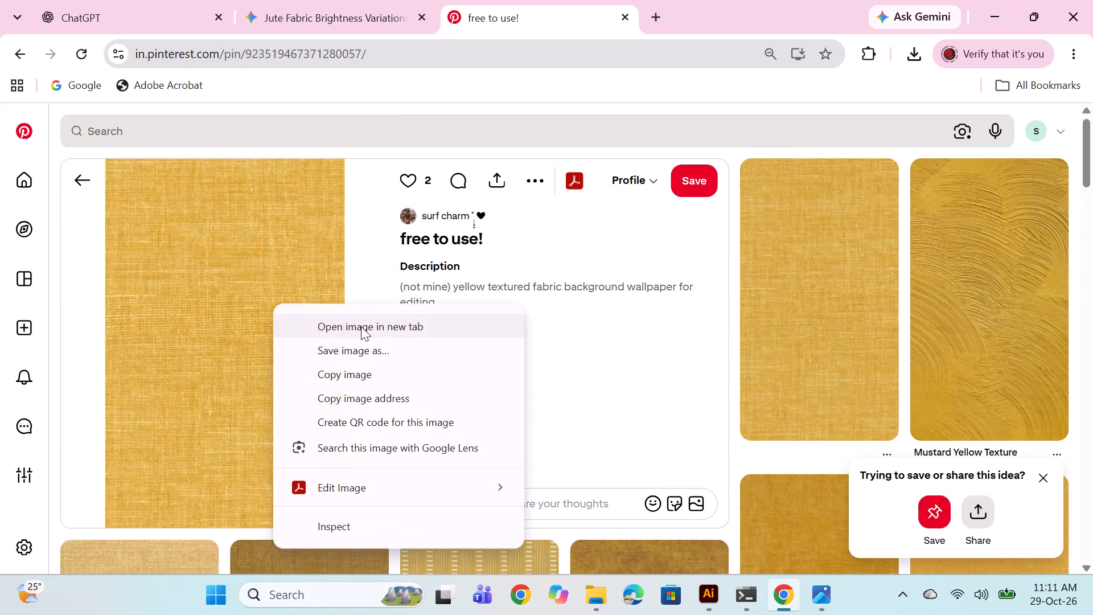
pyautogui.click(365, 370)
pyautogui.rightClick(275, 306)
pyautogui.click(376, 360)
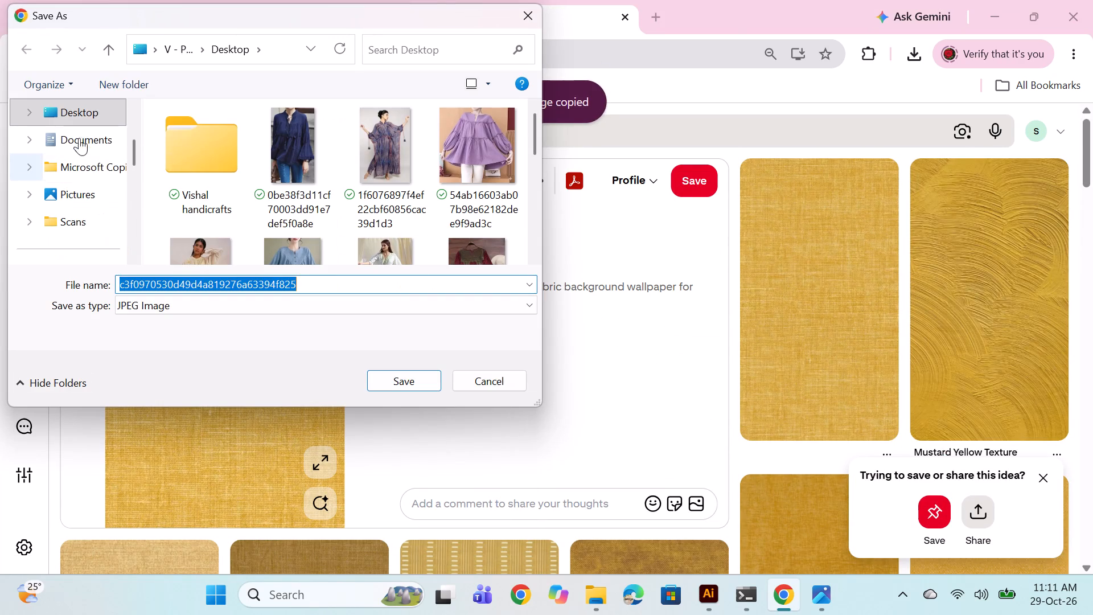
pyautogui.click(85, 117)
pyautogui.click(414, 380)
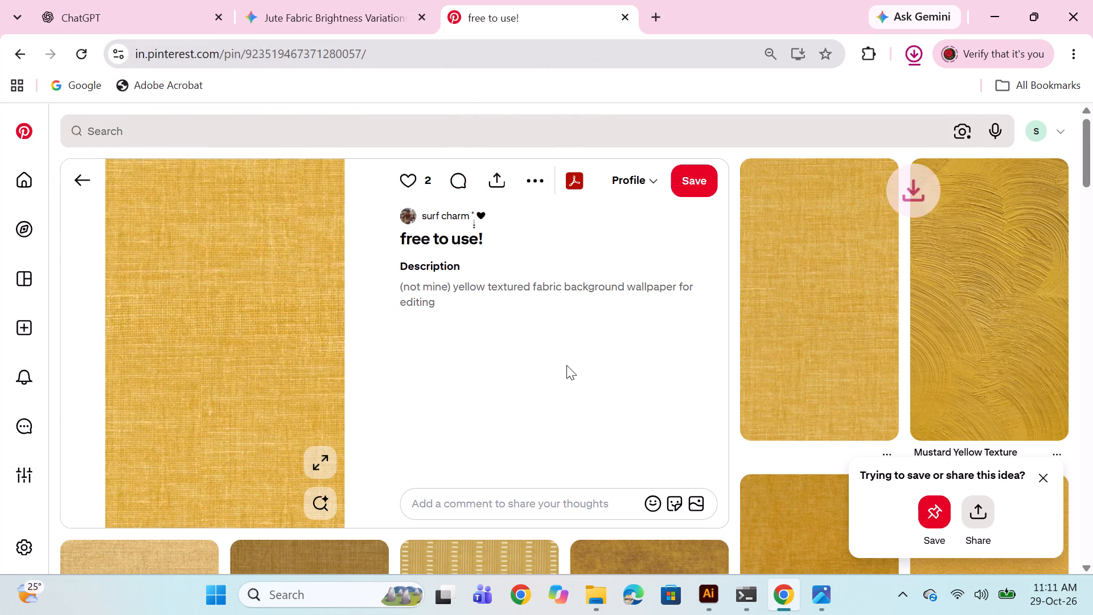
# Open the related dark gold wool and linen herringbone pin and save its image to the Desktop as a JPEG.
pyautogui.scroll(-3, 566, 364)
pyautogui.scroll(-2, 342, 442)
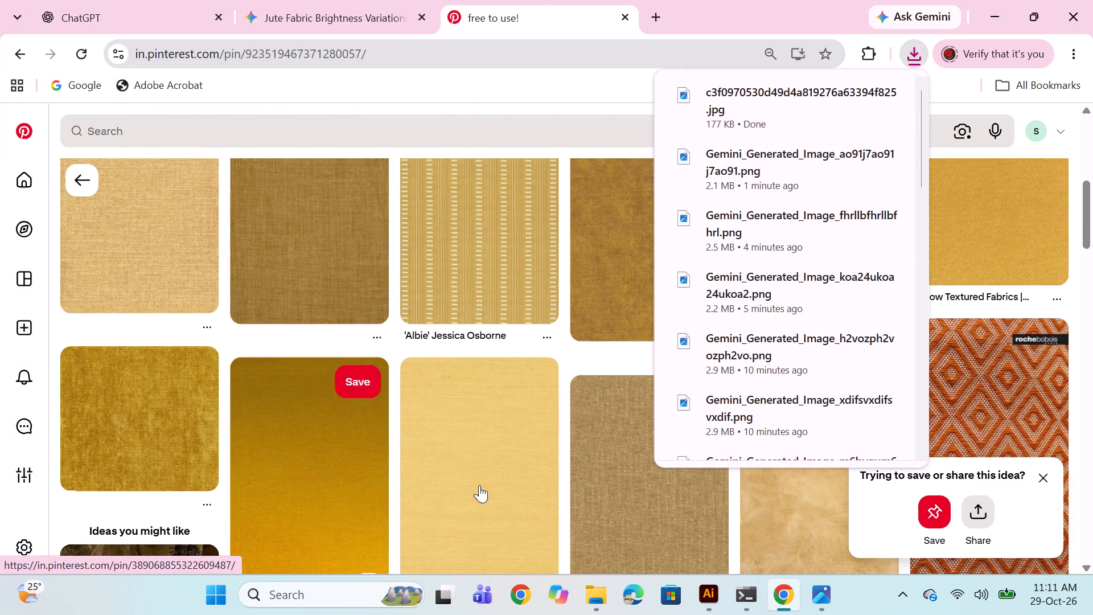
pyautogui.scroll(3, 368, 325)
pyautogui.click(324, 405)
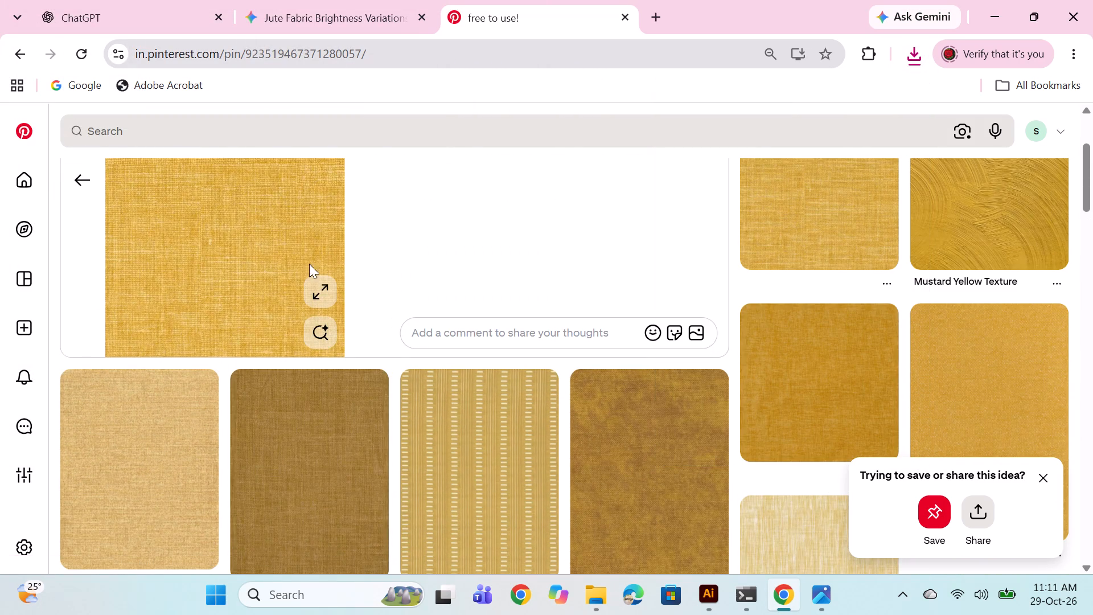
pyautogui.click(303, 460)
pyautogui.rightClick(282, 277)
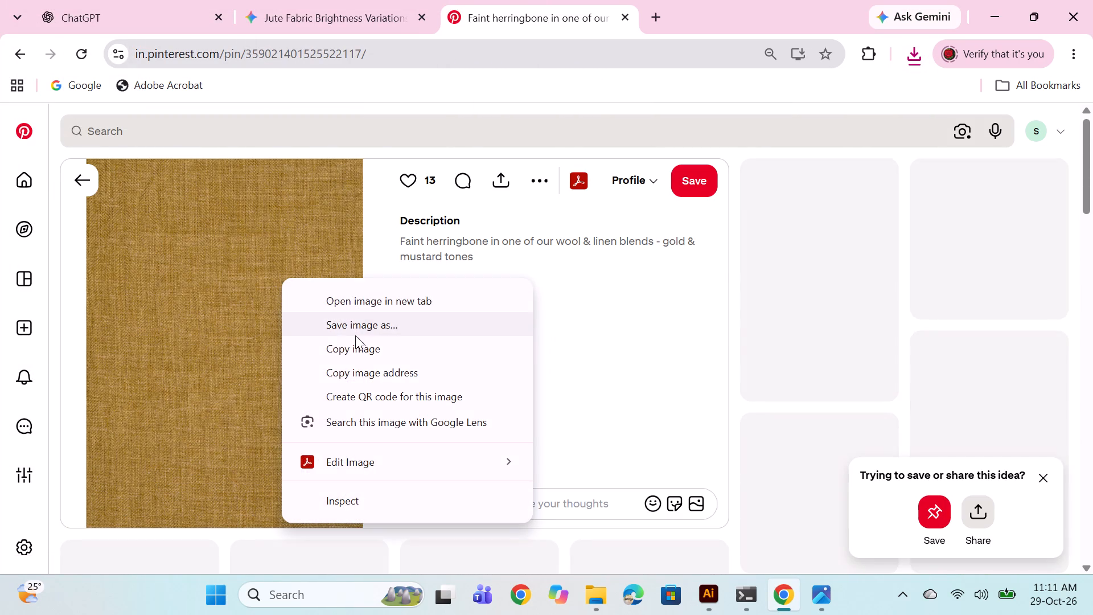
pyautogui.click(356, 327)
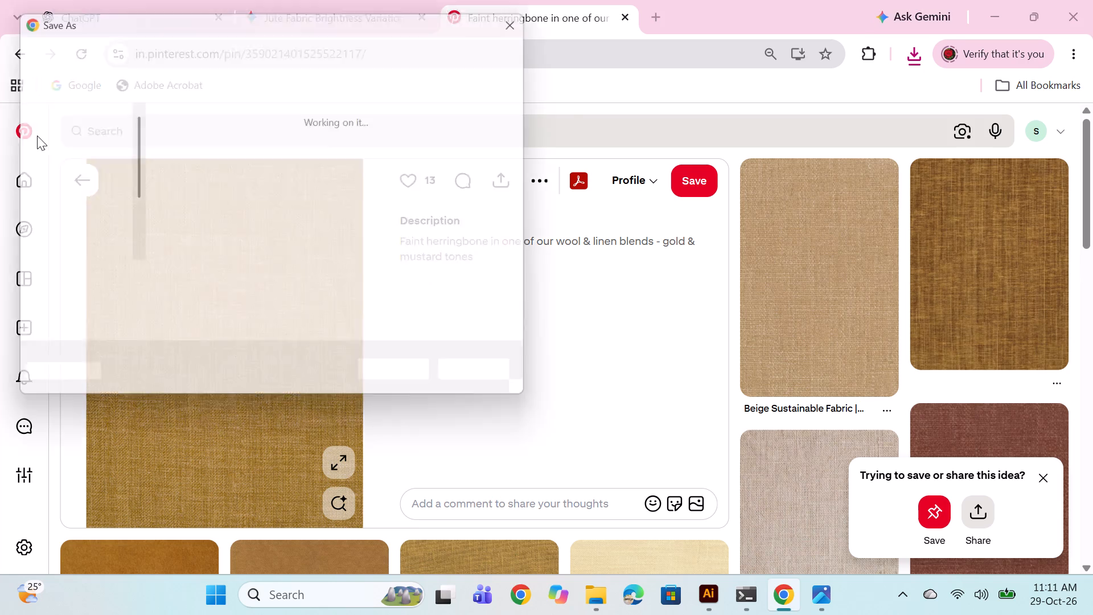
pyautogui.click(87, 108)
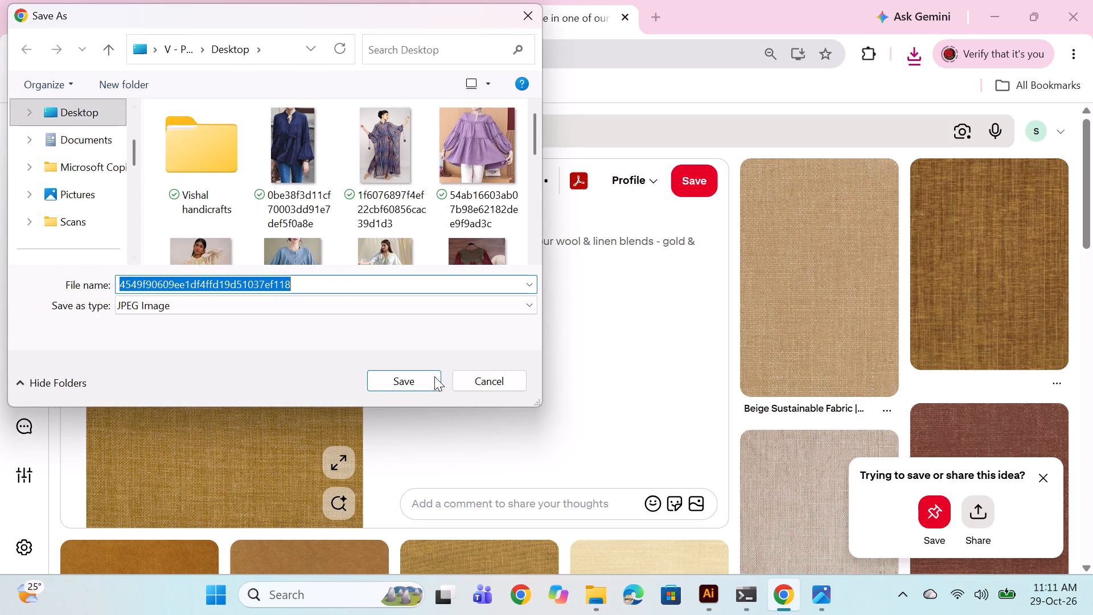
pyautogui.click(421, 379)
# Return to the "mustered yellow cotton textures" results and look over the first fabric pins.
pyautogui.click(76, 174)
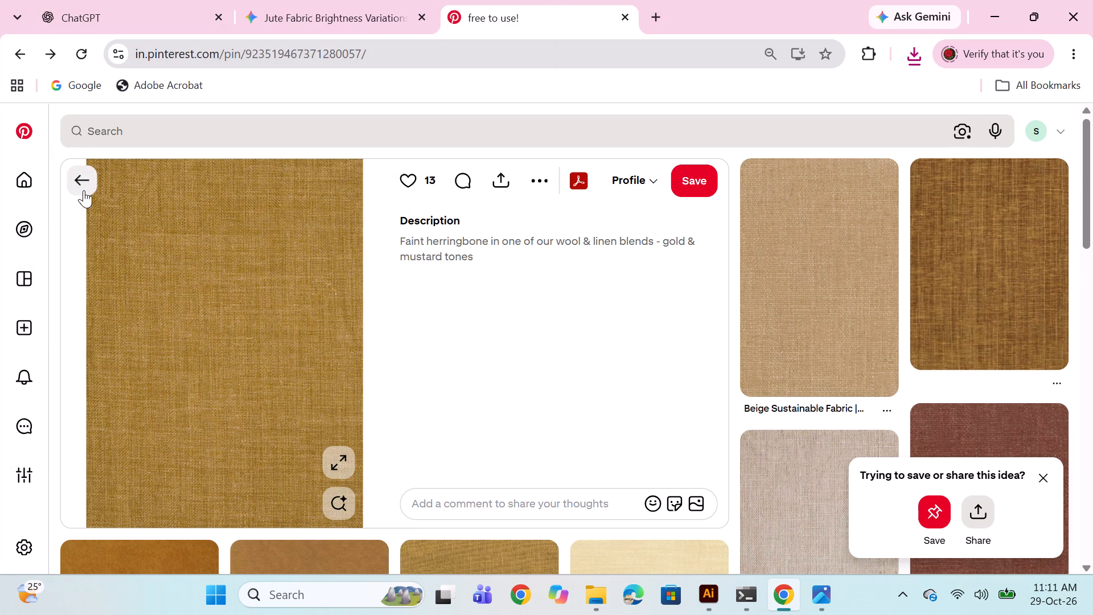
pyautogui.click(87, 184)
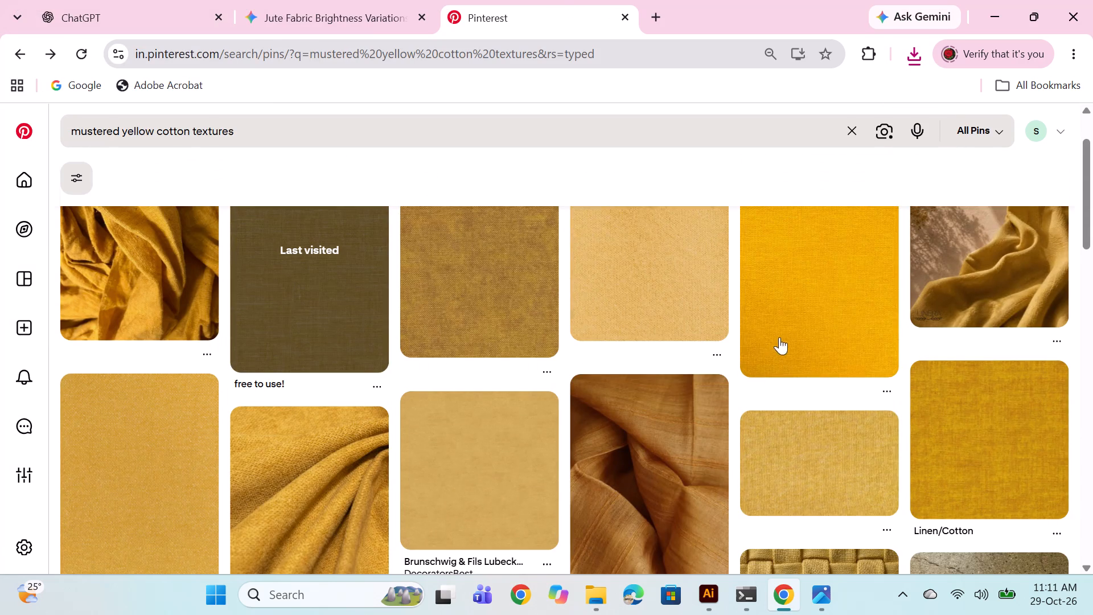
pyautogui.scroll(4, 661, 366)
pyautogui.scroll(-2, 677, 360)
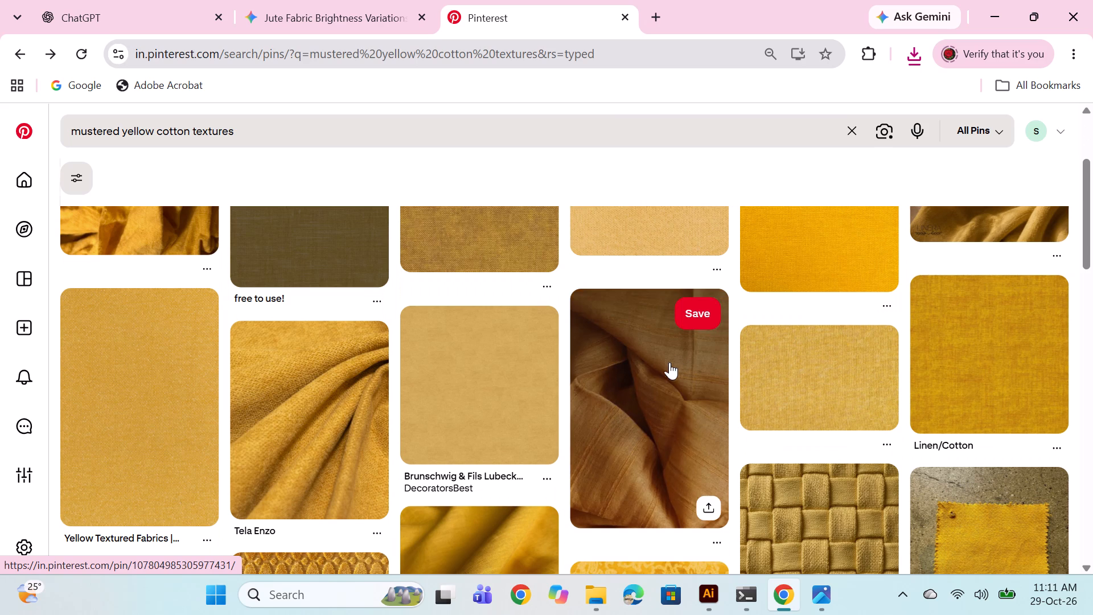
pyautogui.scroll(10, 572, 399)
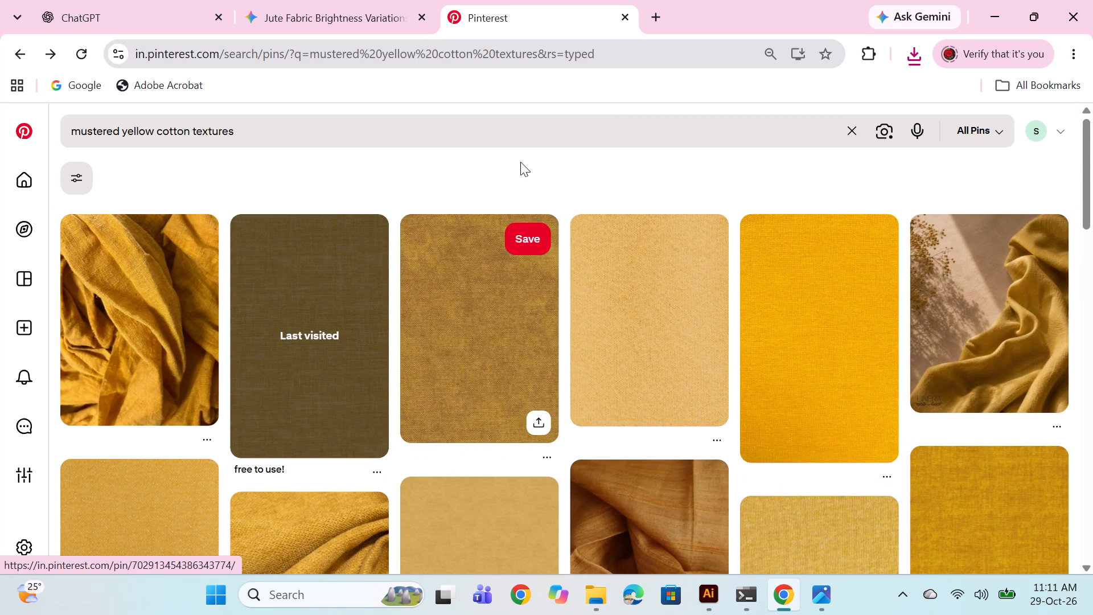
# Open the draped mustard fabric pin for a look and go back to the search results.
pyautogui.click(520, 162)
pyautogui.click(388, 191)
pyautogui.click(138, 293)
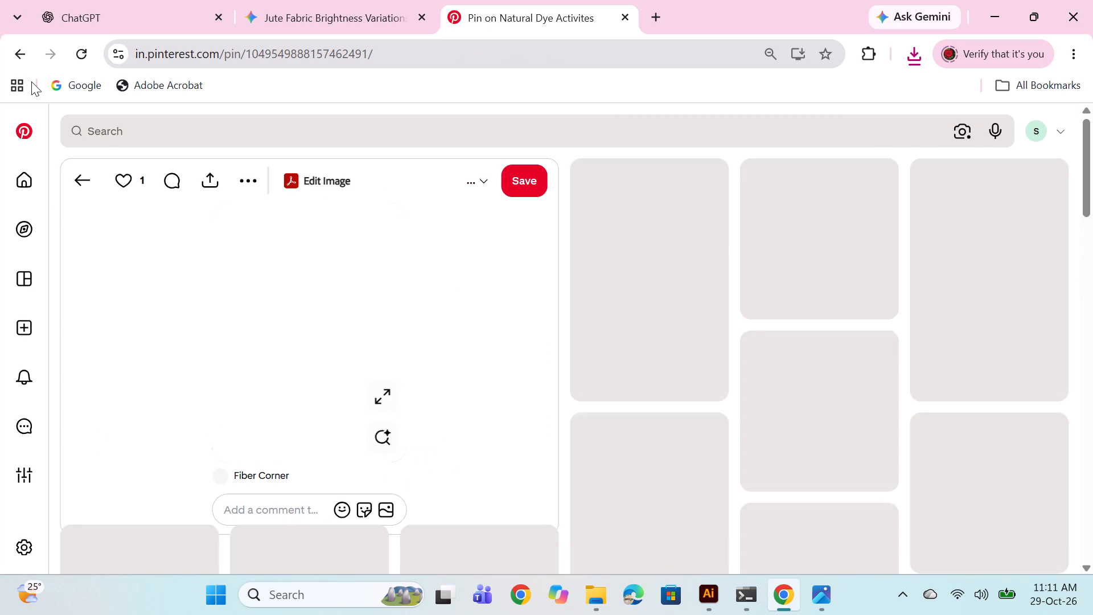
pyautogui.click(12, 48)
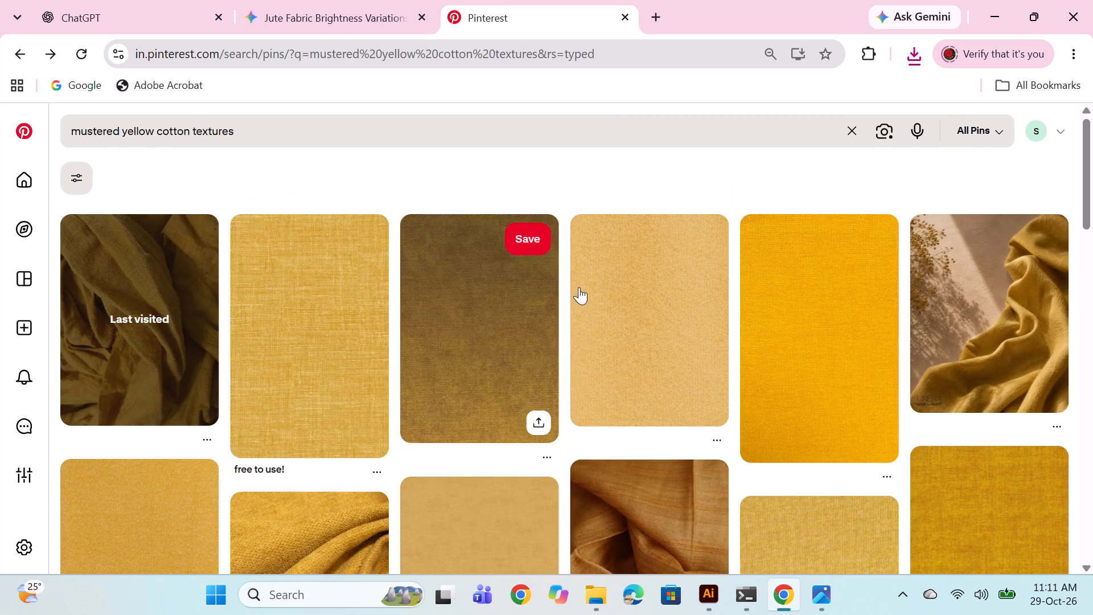
# Examine the "mustered yellow cotton textures" search results for suitable darker and lighter mustard fabric swatches.
pyautogui.scroll(-1, 705, 294)
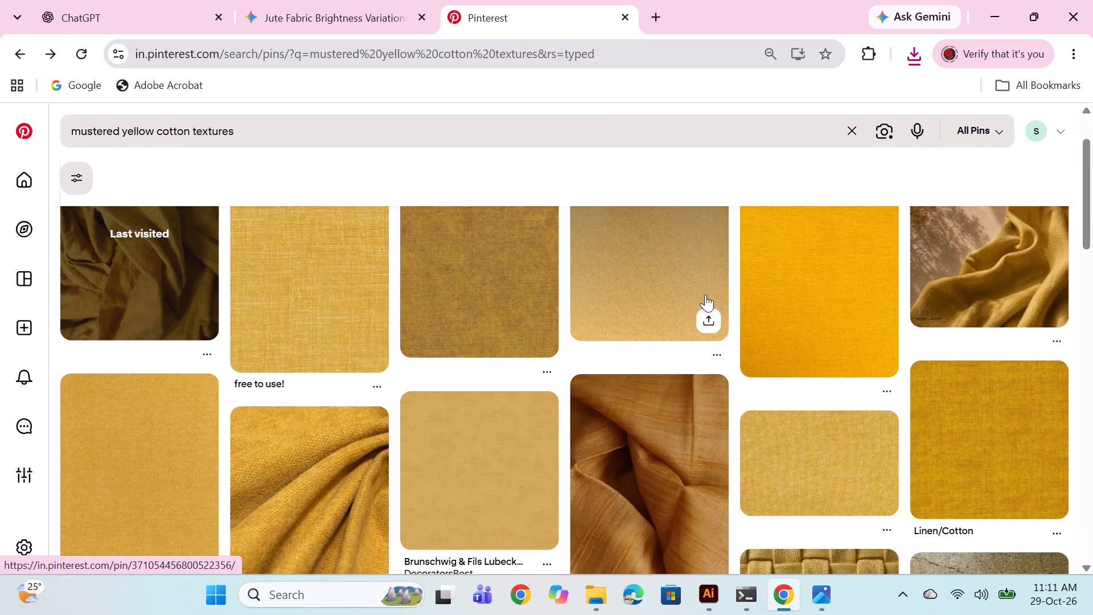
pyautogui.scroll(-2, 705, 294)
pyautogui.scroll(4, 700, 309)
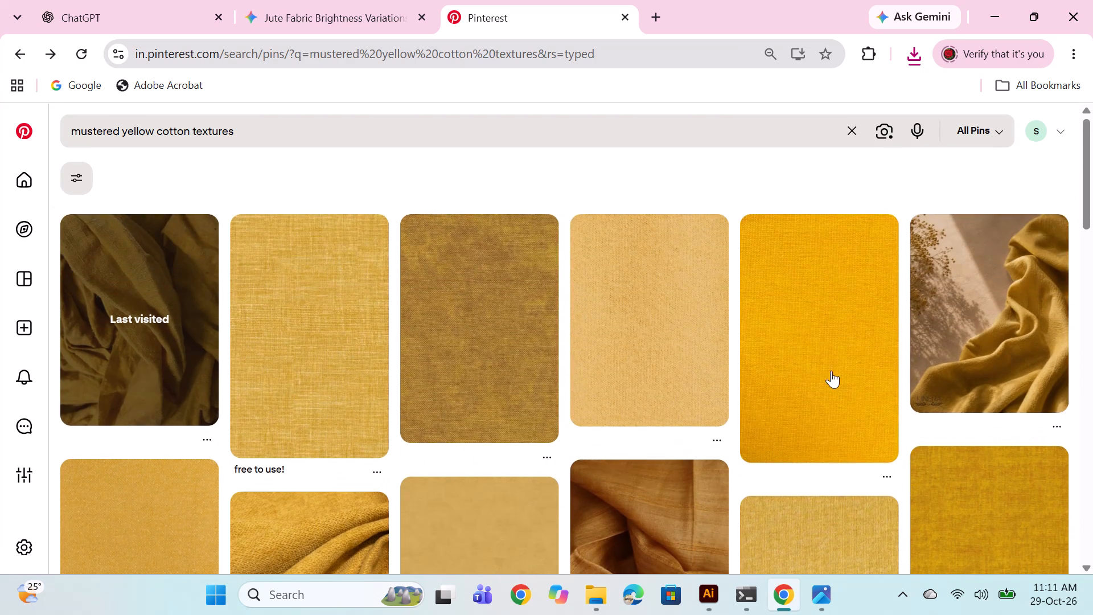
pyautogui.scroll(-6, 827, 362)
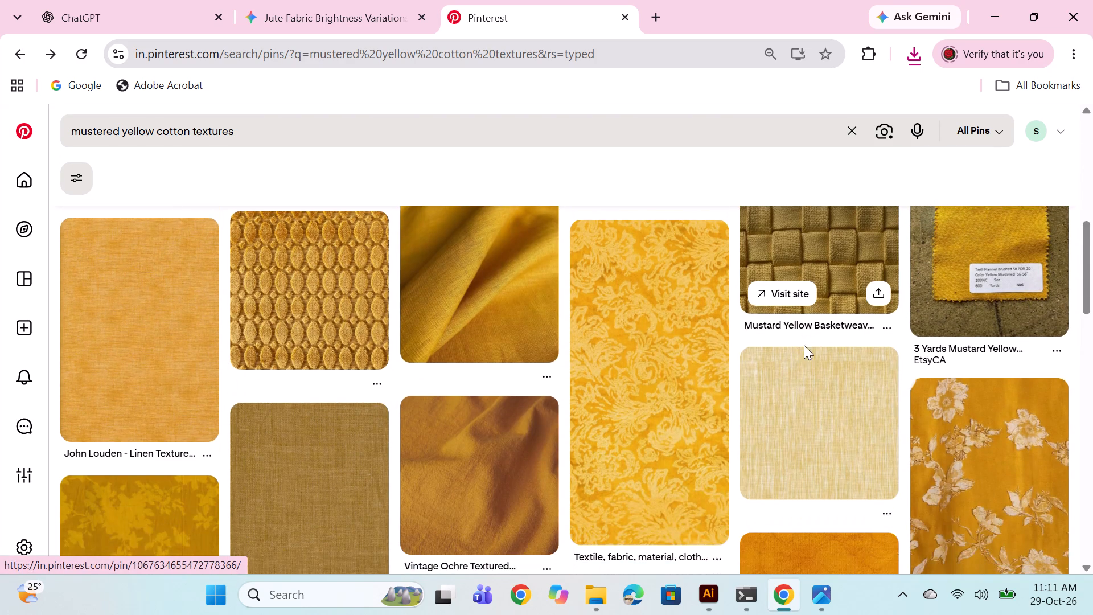
pyautogui.scroll(-6, 804, 345)
pyautogui.scroll(-3, 671, 362)
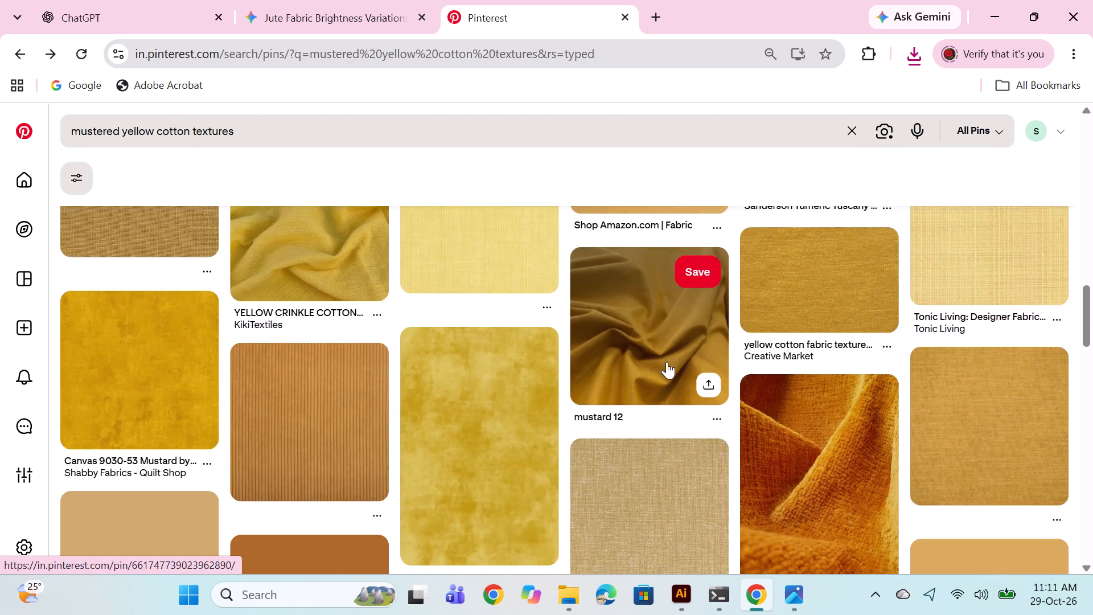
pyautogui.scroll(-2, 667, 362)
pyautogui.scroll(20, 667, 360)
pyautogui.scroll(1, 667, 360)
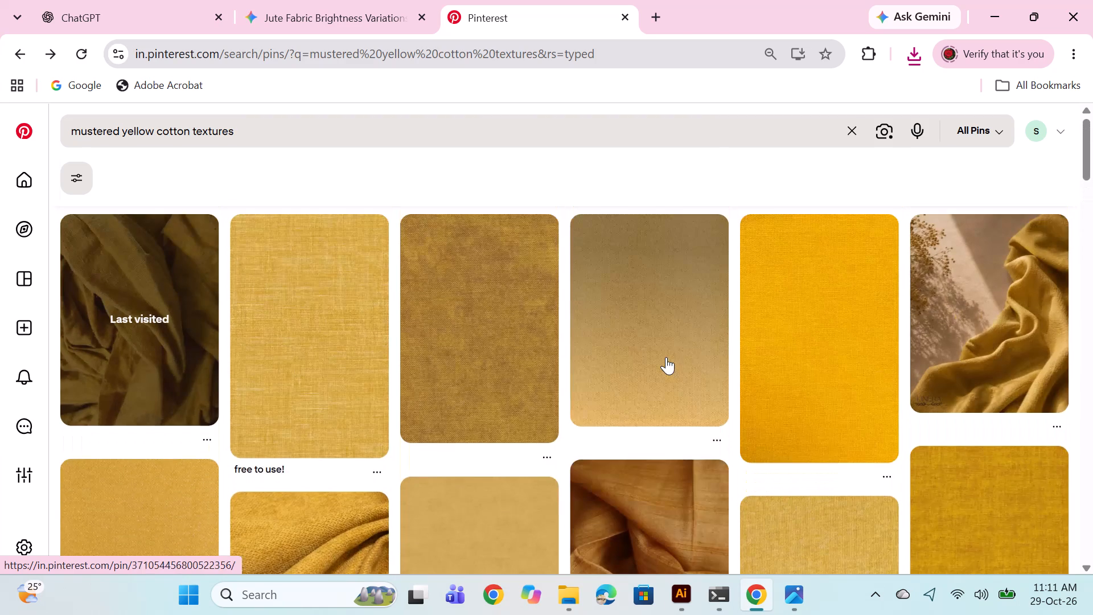
pyautogui.scroll(2, 666, 357)
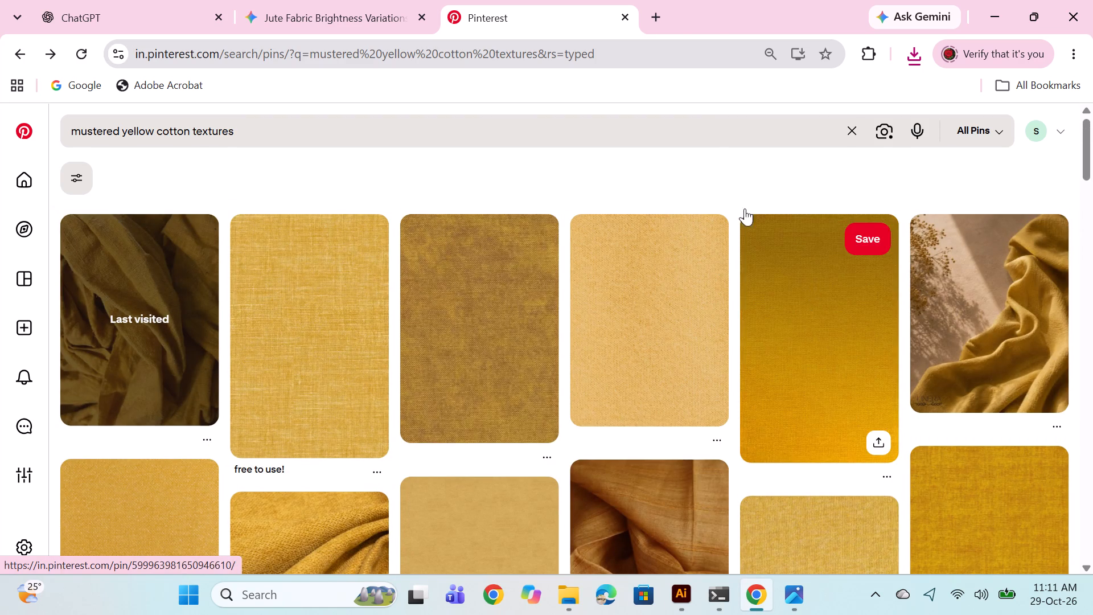
pyautogui.scroll(-1, 724, 196)
pyautogui.scroll(-8, 735, 286)
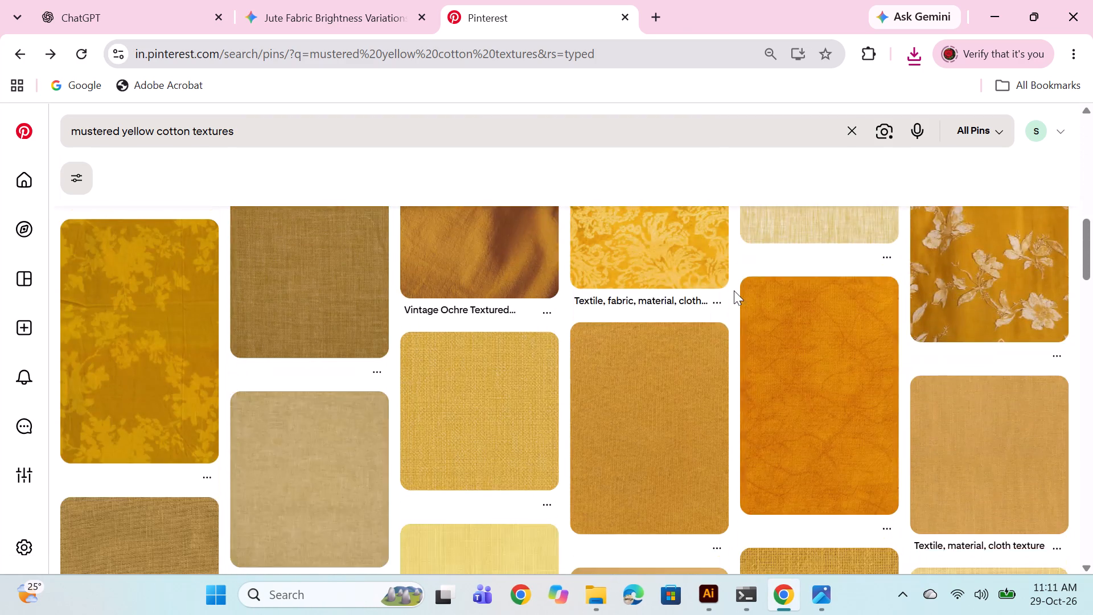
pyautogui.scroll(-3, 734, 290)
pyautogui.scroll(5, 714, 296)
pyautogui.scroll(8, 381, 391)
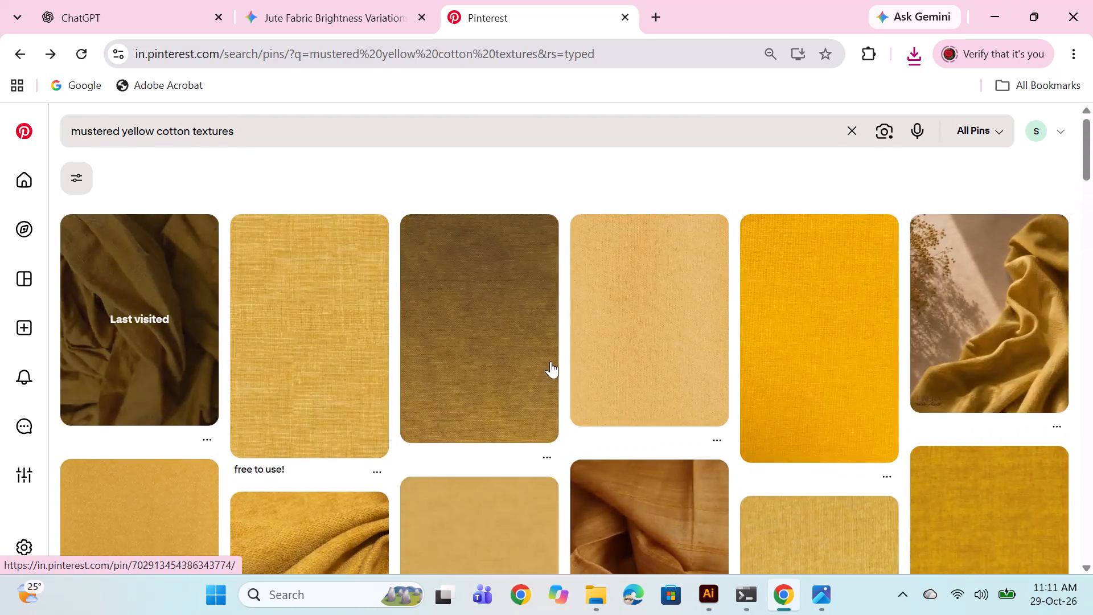
pyautogui.scroll(-8, 550, 361)
# Open the dark gold herringbone pin from the results, examine its related fabric textures, and return to the search results.
pyautogui.click(342, 372)
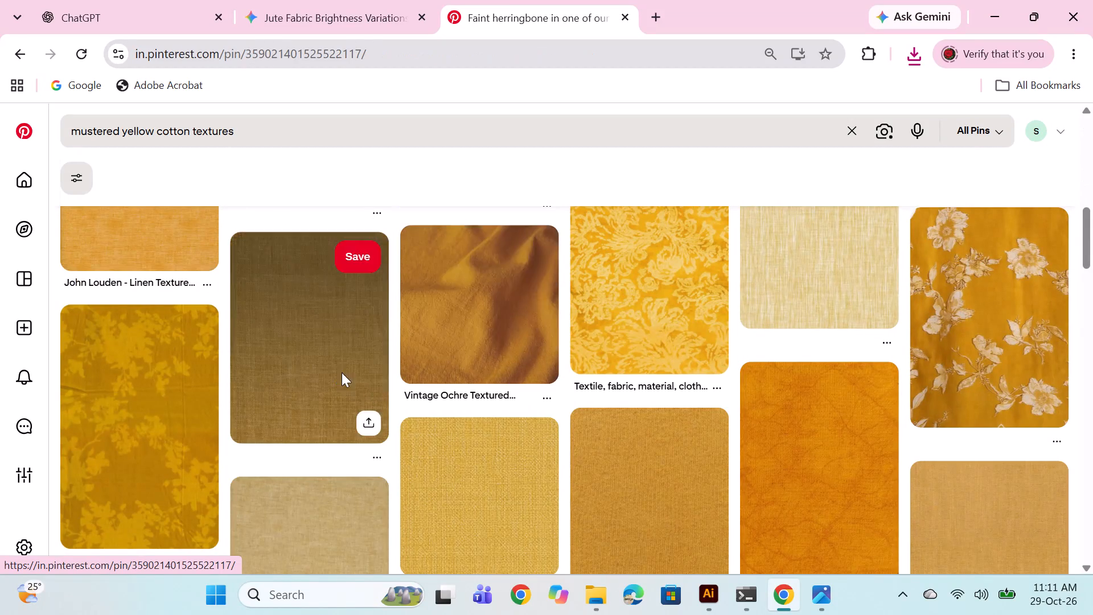
pyautogui.scroll(-4, 721, 349)
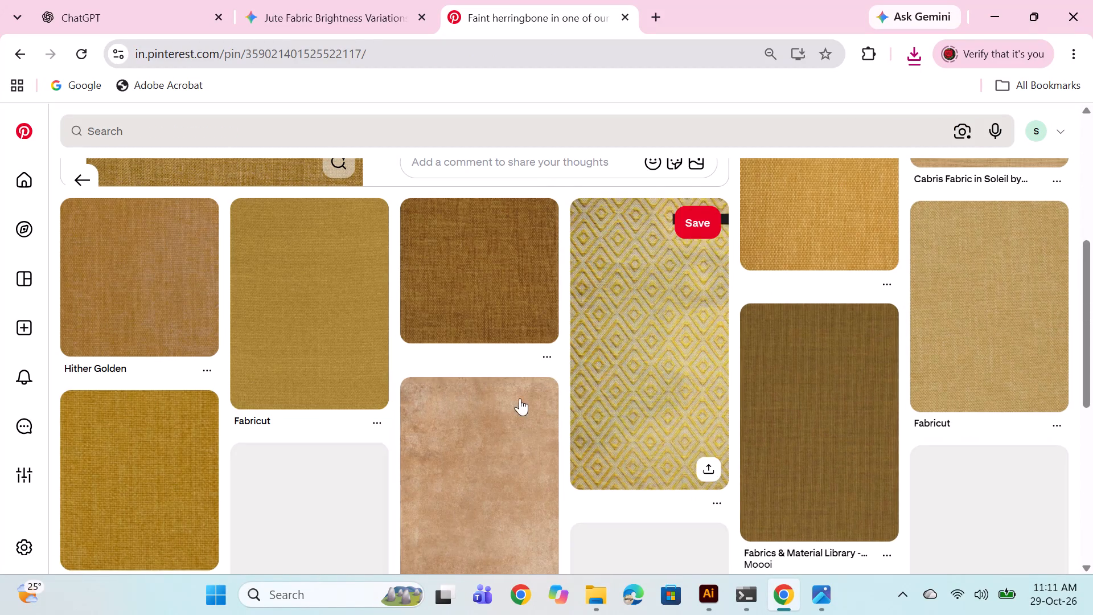
pyautogui.scroll(4, 683, 348)
pyautogui.scroll(-4, 683, 348)
pyautogui.scroll(2, 803, 361)
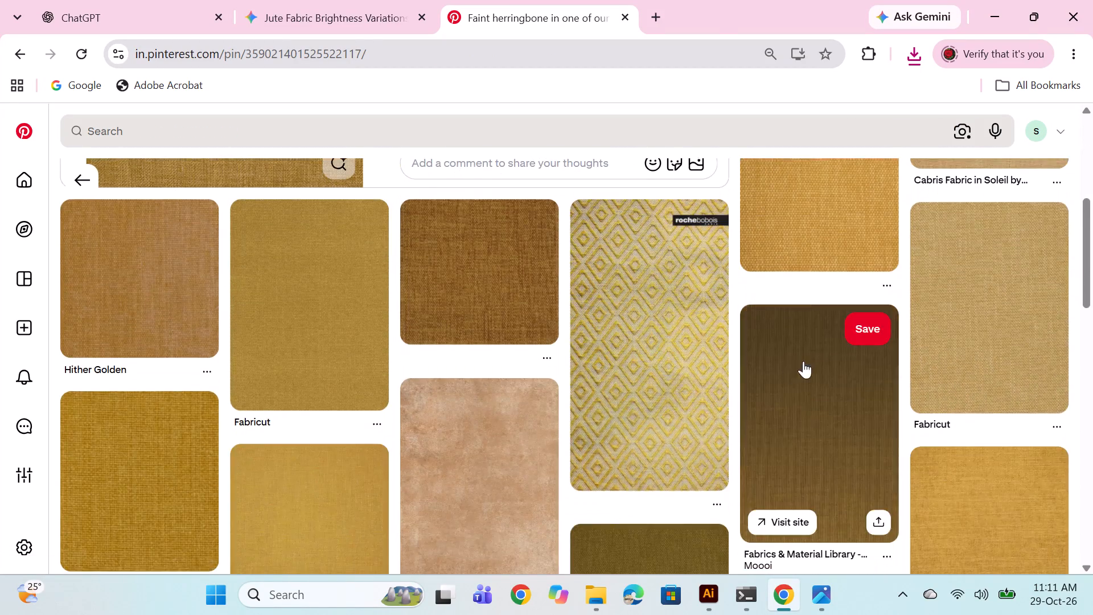
pyautogui.scroll(3, 803, 361)
pyautogui.scroll(-8, 804, 356)
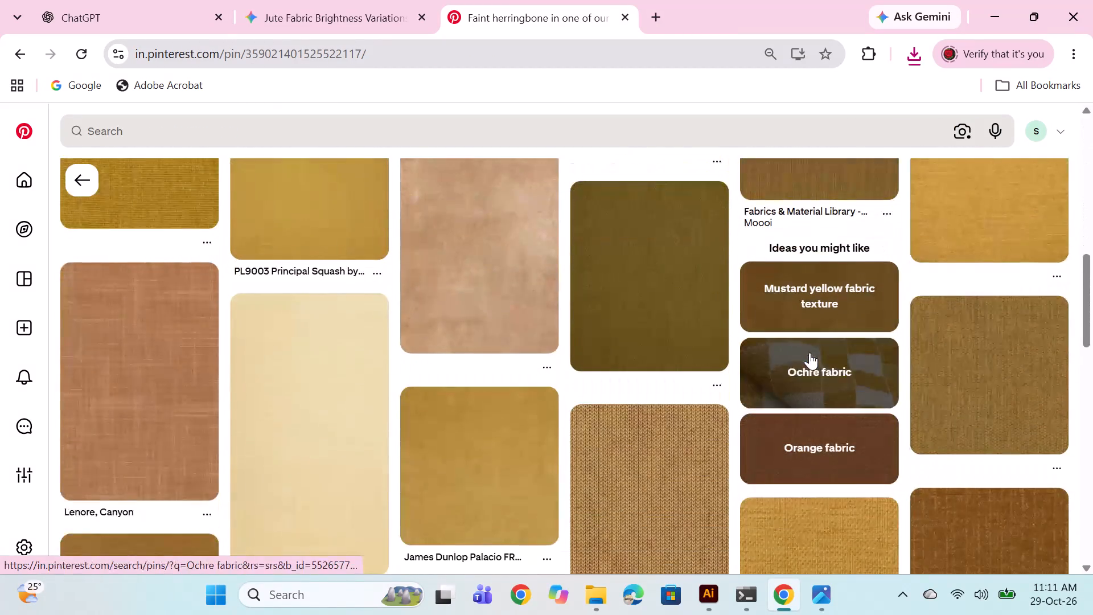
pyautogui.scroll(-2, 445, 433)
pyautogui.scroll(-2, 489, 420)
pyautogui.scroll(-1, 650, 401)
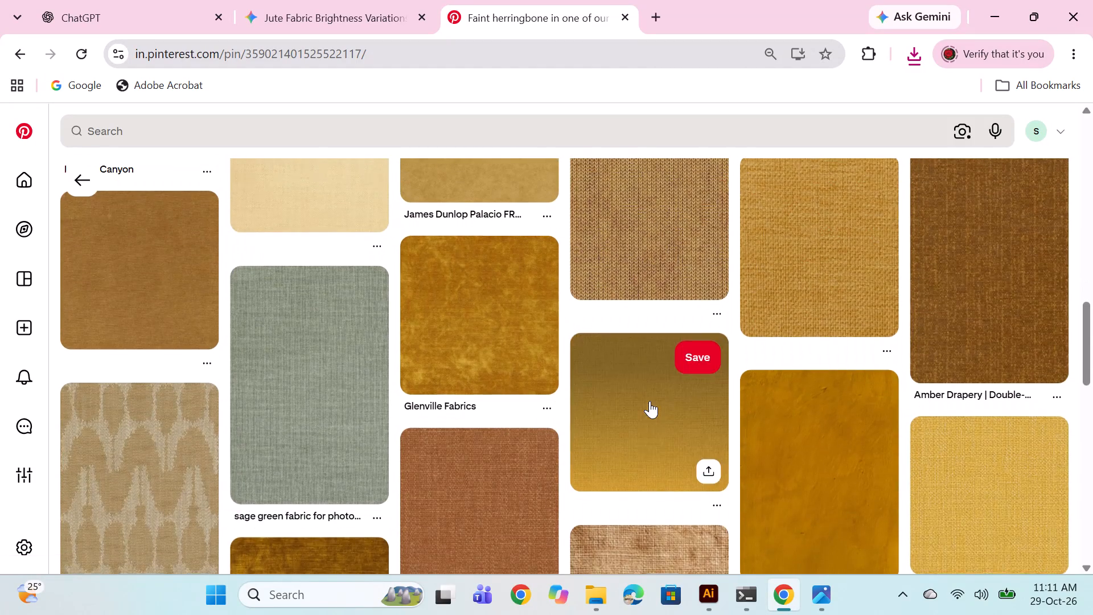
pyautogui.scroll(5, 650, 400)
pyautogui.scroll(-7, 650, 399)
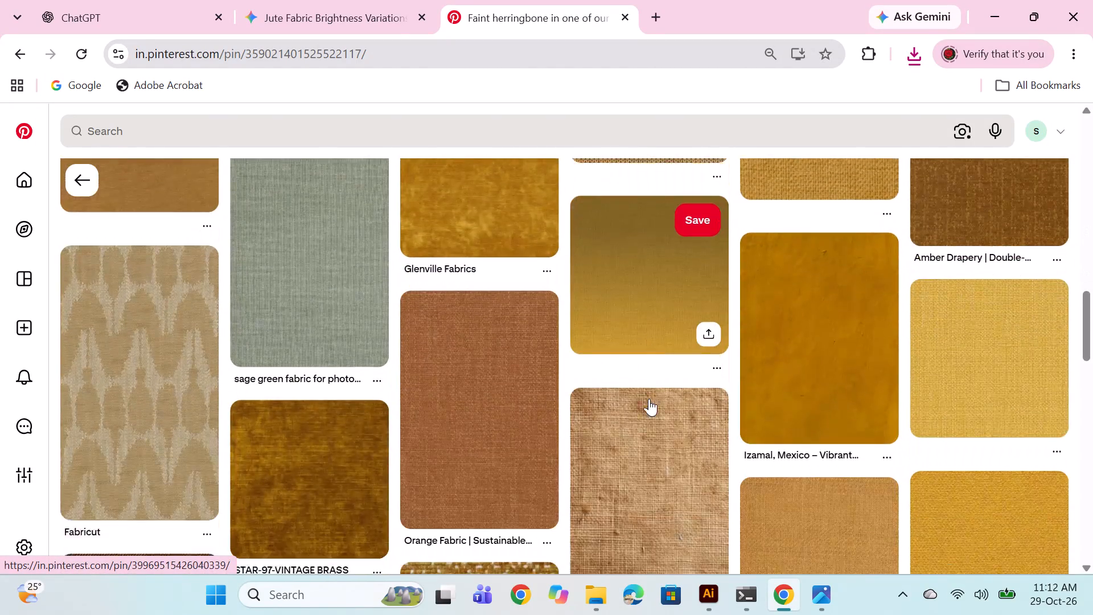
pyautogui.scroll(-2, 649, 399)
pyautogui.scroll(9, 746, 399)
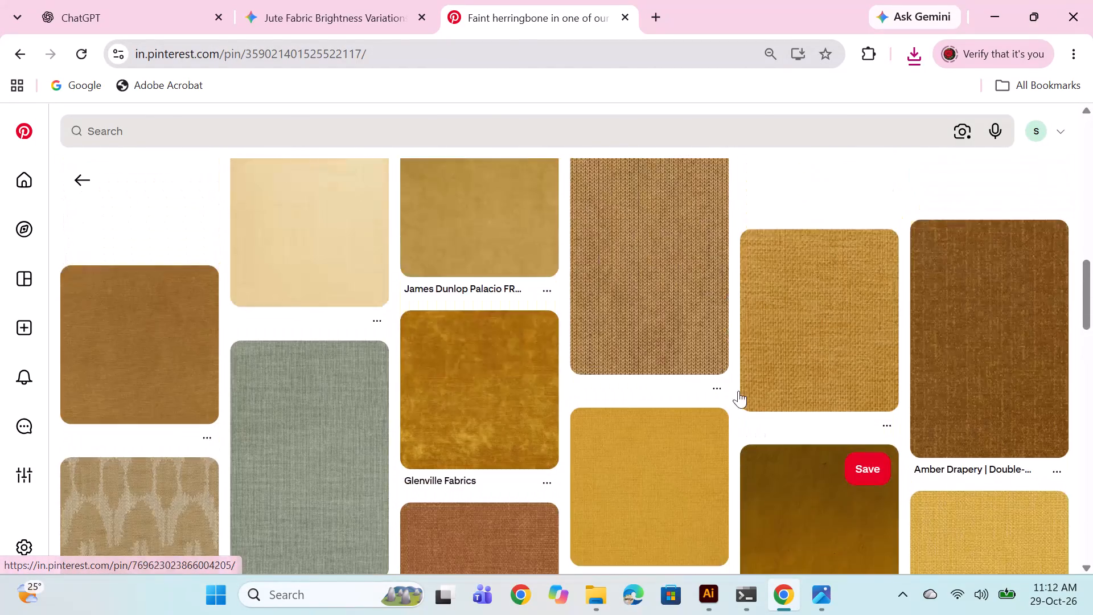
pyautogui.scroll(3, 738, 391)
pyautogui.click(86, 190)
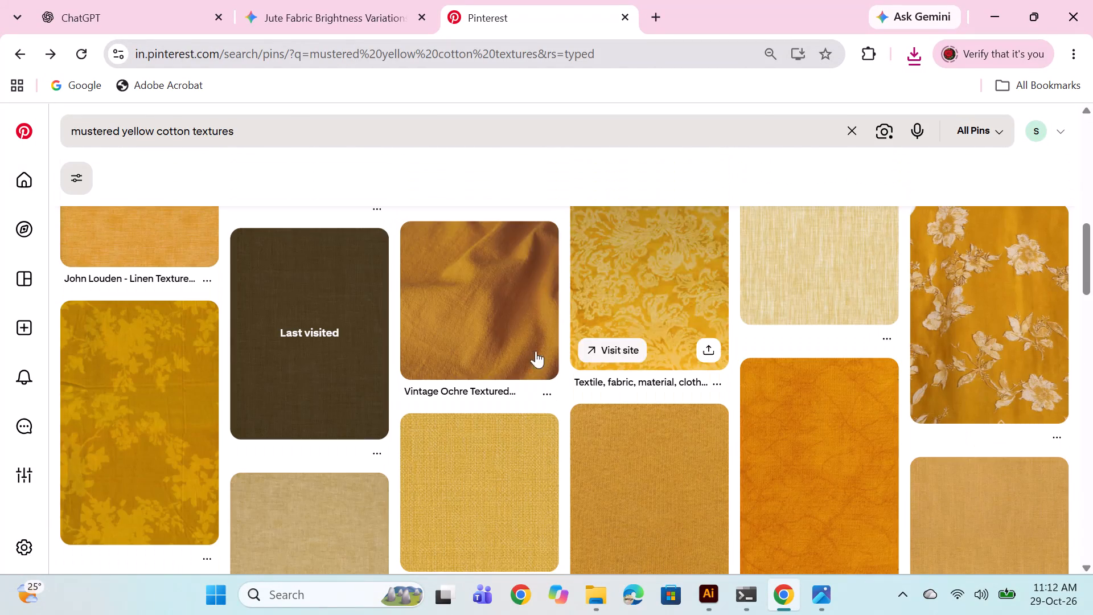
# Open the pale mustard plain fabric pin from the search results and examine the related yellow textures below it.
pyautogui.scroll(5, 453, 359)
pyautogui.scroll(4, 903, 321)
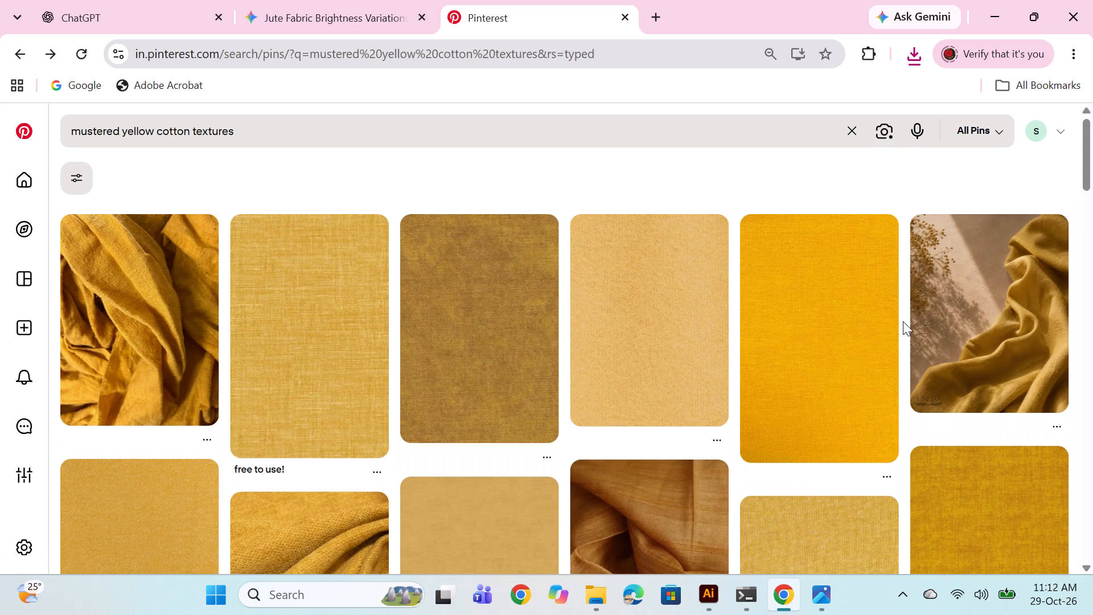
pyautogui.scroll(-1, 770, 352)
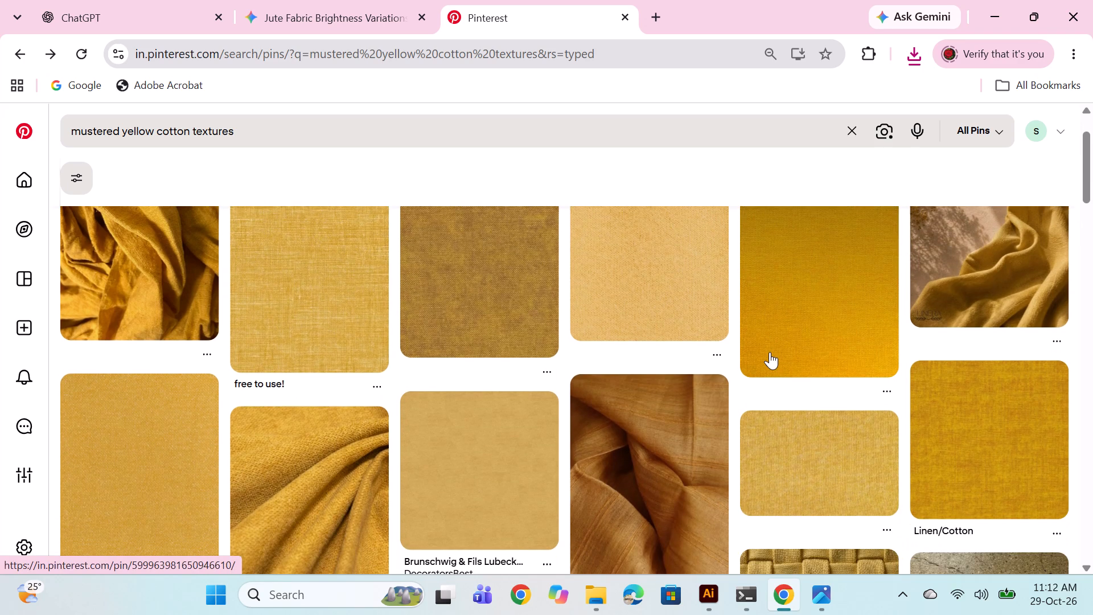
pyautogui.scroll(1, 770, 352)
pyautogui.click(654, 373)
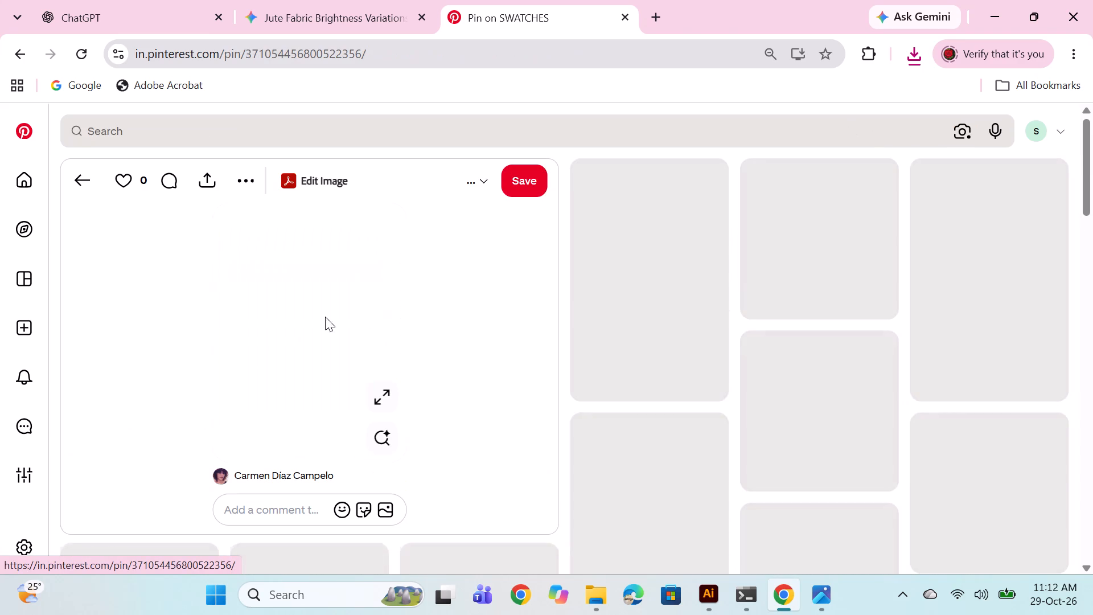
pyautogui.rightClick(270, 342)
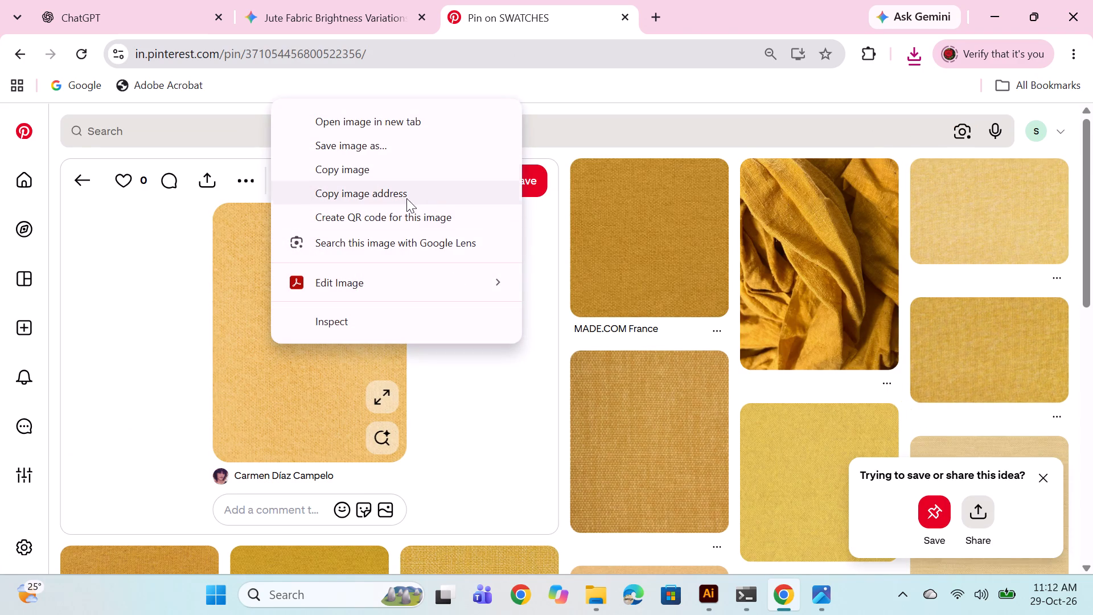
pyautogui.scroll(-4, 661, 241)
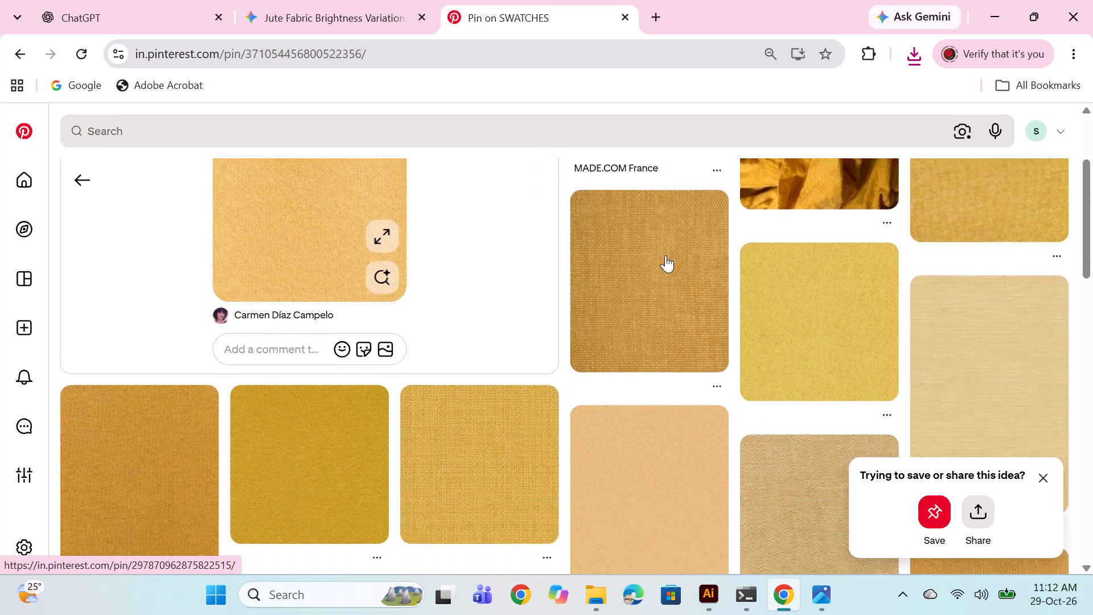
pyautogui.scroll(-2, 665, 255)
pyautogui.scroll(3, 667, 259)
pyautogui.scroll(-3, 667, 259)
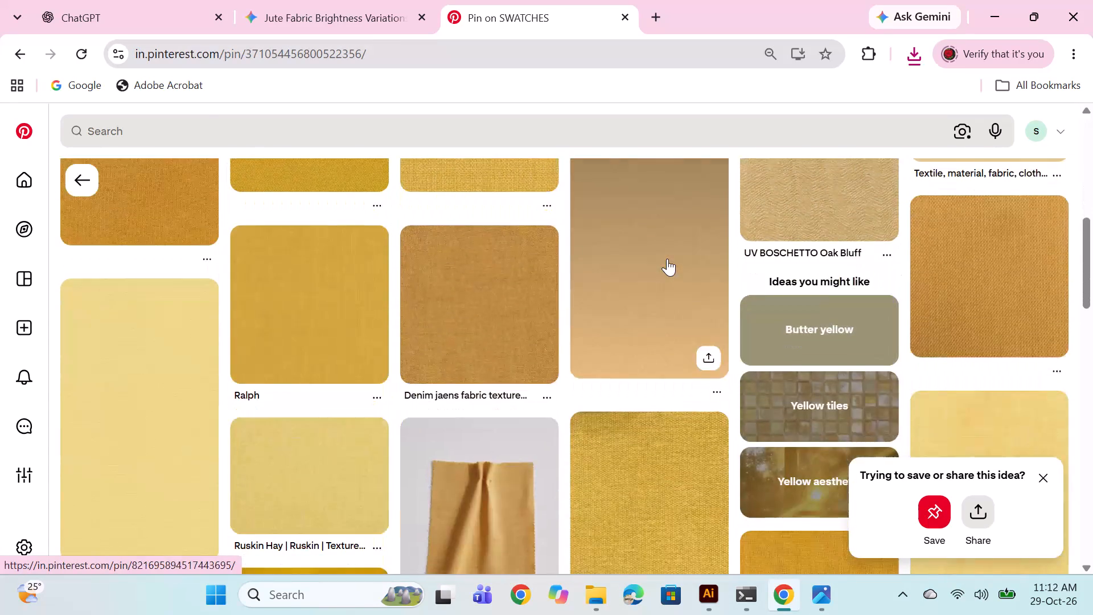
pyautogui.scroll(-5, 667, 259)
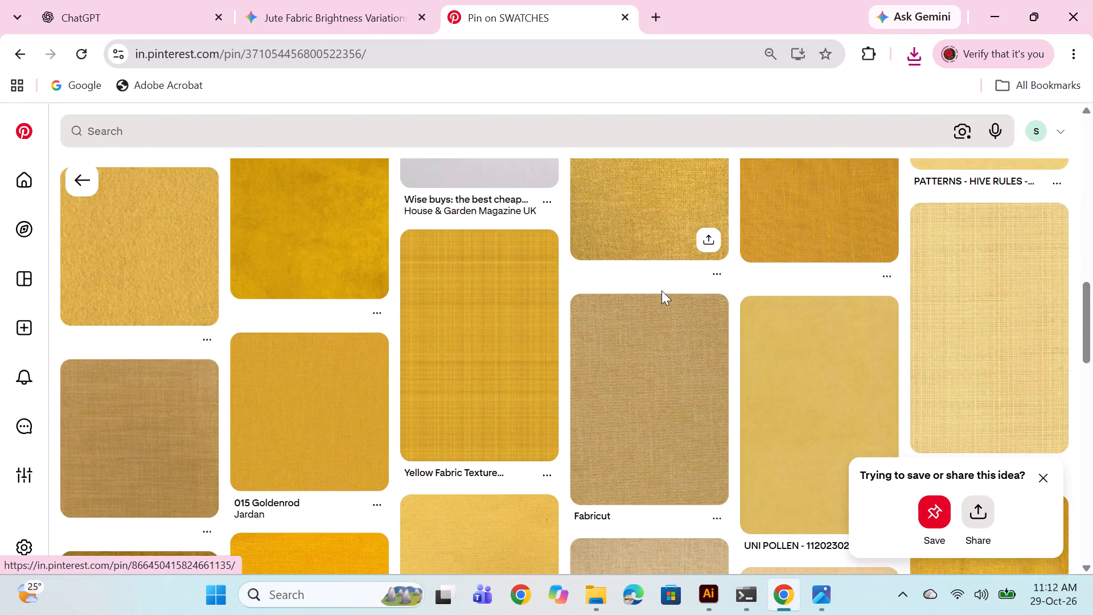
pyautogui.scroll(11, 661, 290)
pyautogui.scroll(-2, 660, 288)
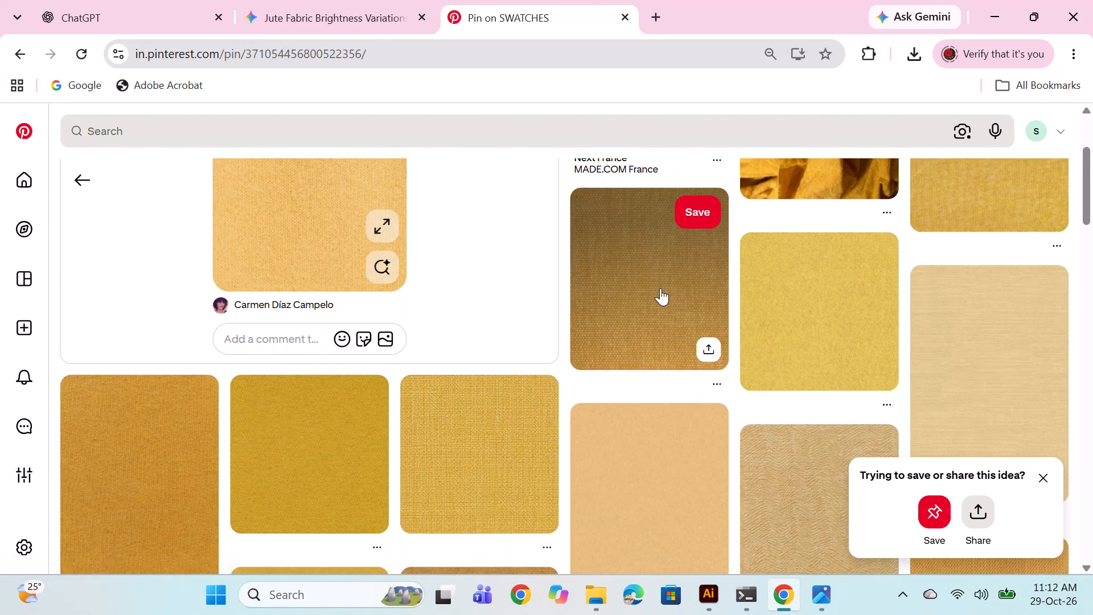
pyautogui.scroll(4, 660, 288)
# Save the pale mustard fabric pin's image to the Desktop as a JPEG and return to the search results.
pyautogui.rightClick(285, 314)
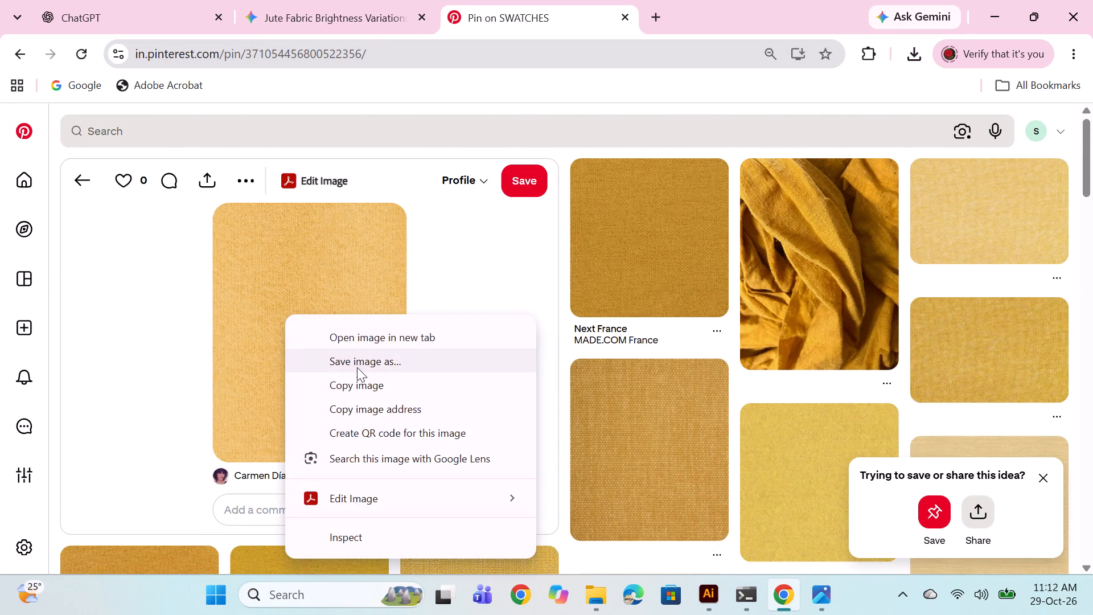
pyautogui.click(354, 370)
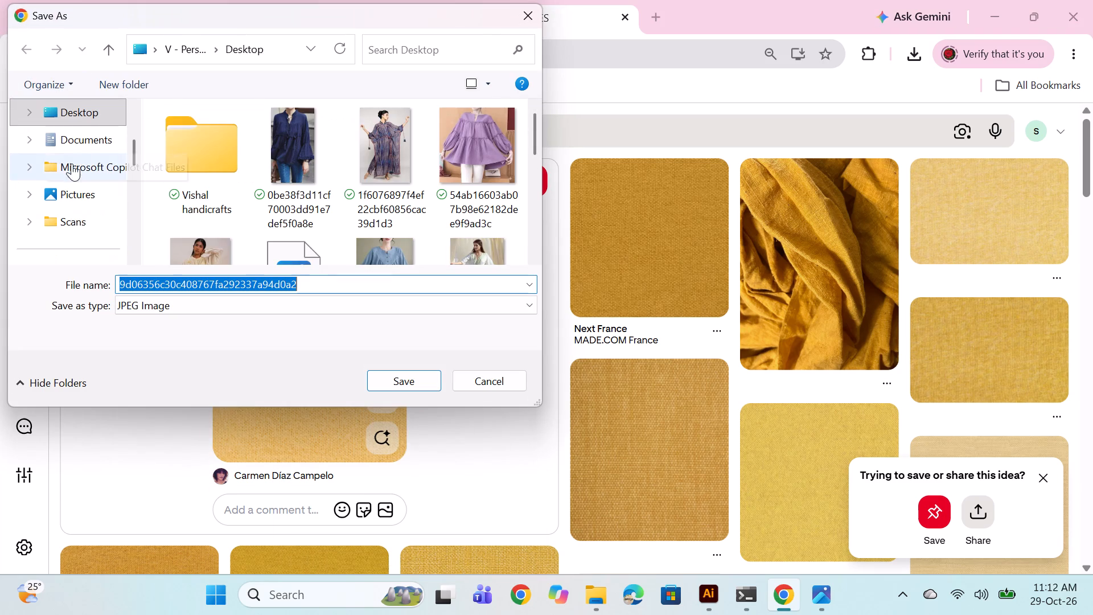
pyautogui.click(404, 388)
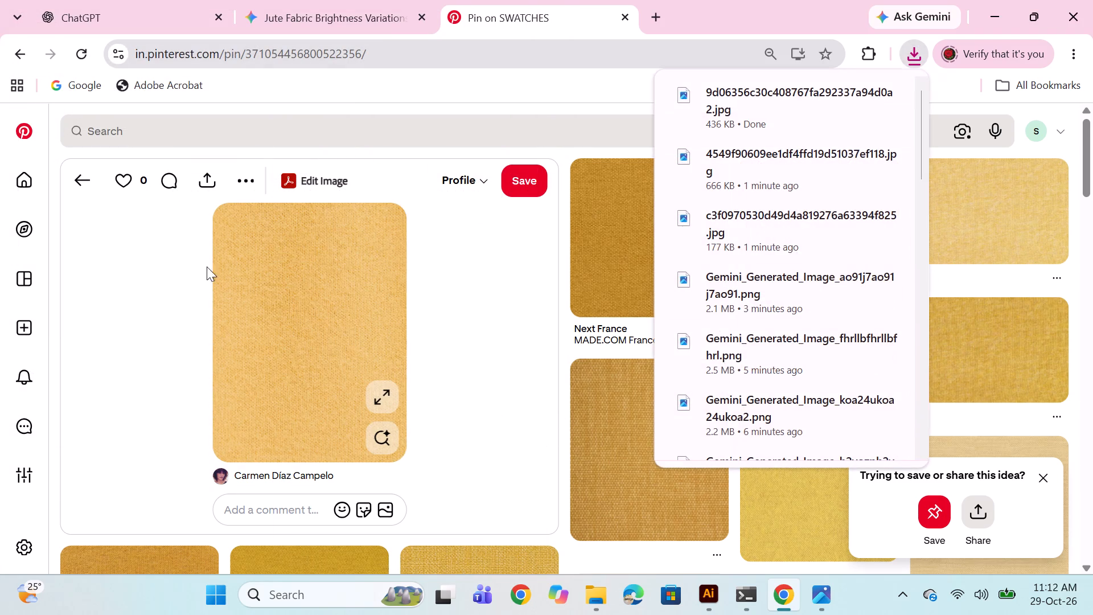
pyautogui.click(87, 184)
pyautogui.click(91, 188)
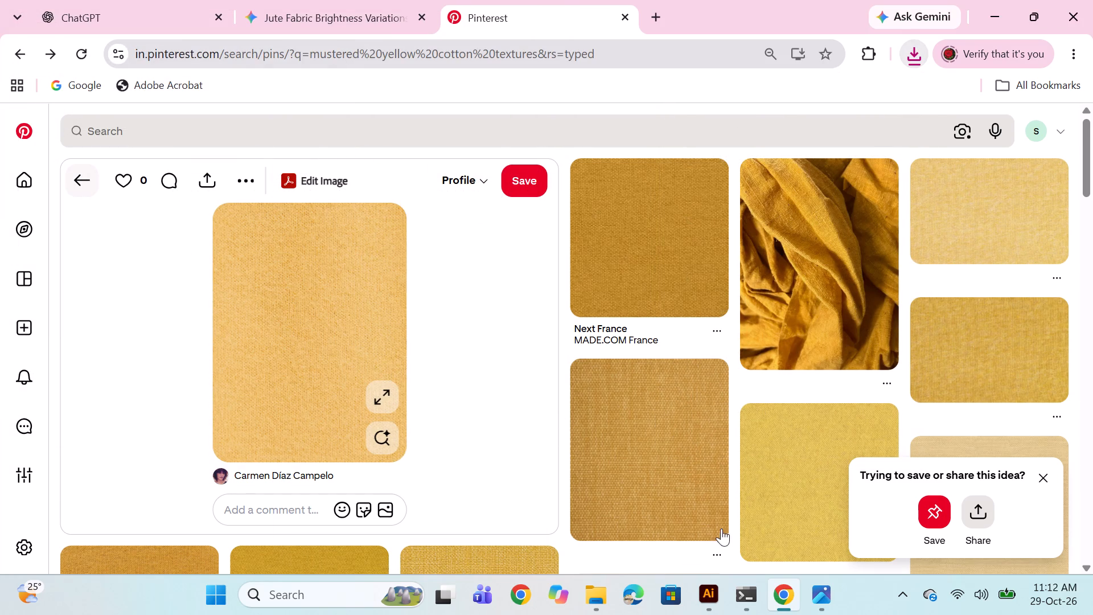
# Check the saved fabric swatch images in the Downloads folder and on the Desktop, and return to Pinterest in the browser.
pyautogui.click(608, 599)
pyautogui.click(633, 535)
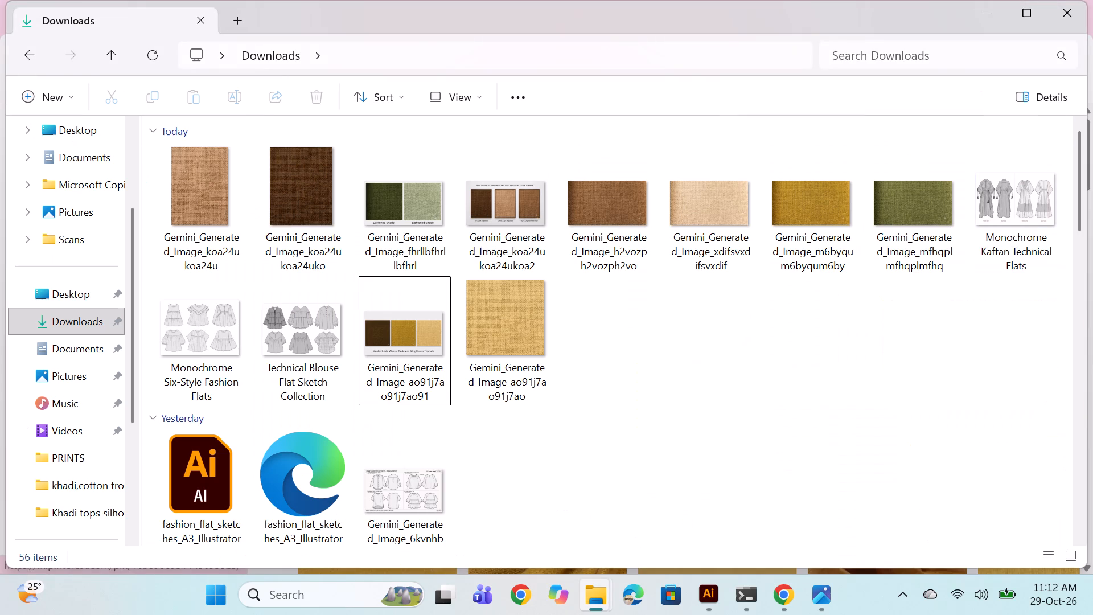
pyautogui.click(212, 218)
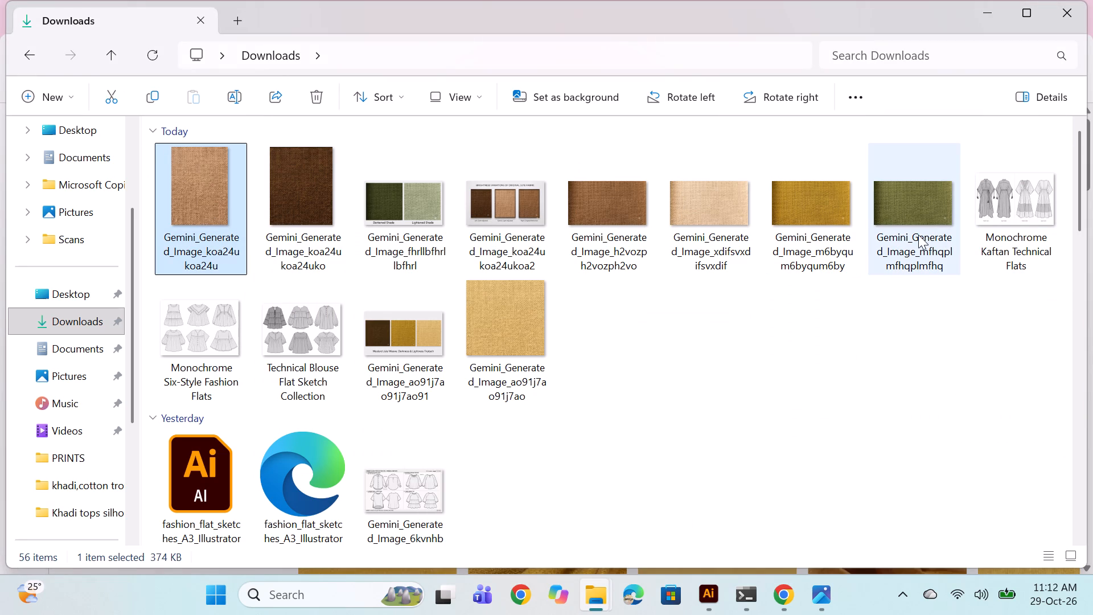
pyautogui.keyDown('shift'); pyautogui.click(918, 235); pyautogui.keyUp('shift')
pyautogui.press('BackSpace')
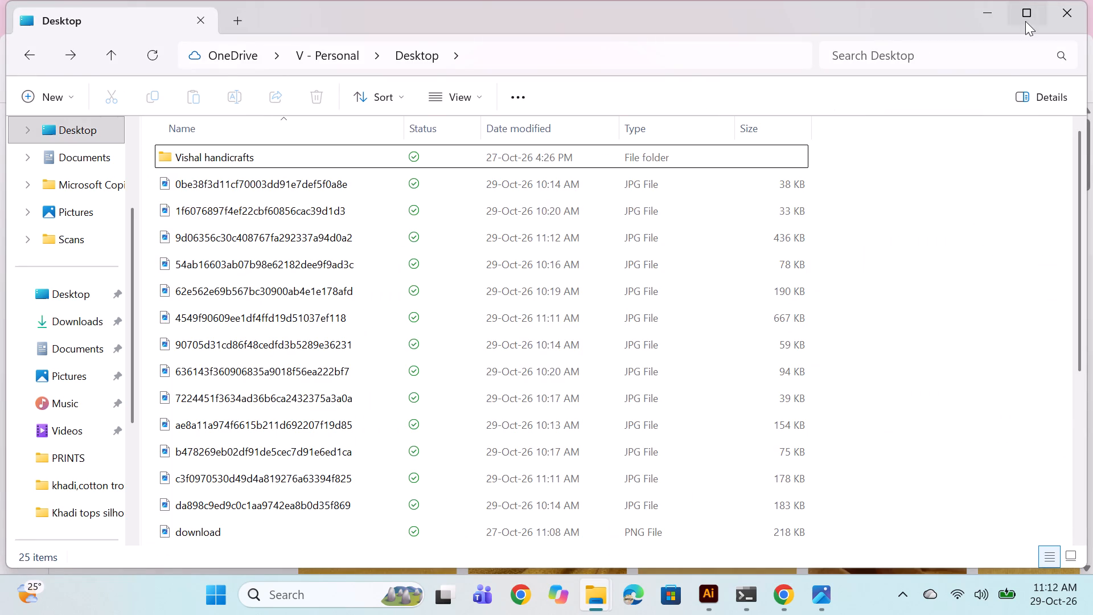
pyautogui.click(989, 20)
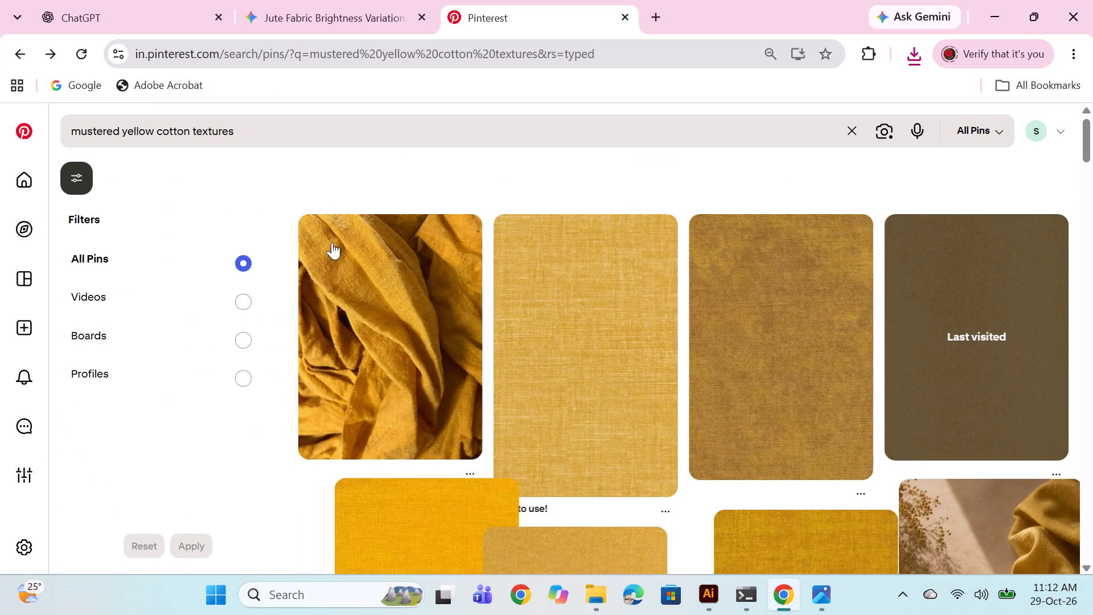
pyautogui.click(1005, 10)
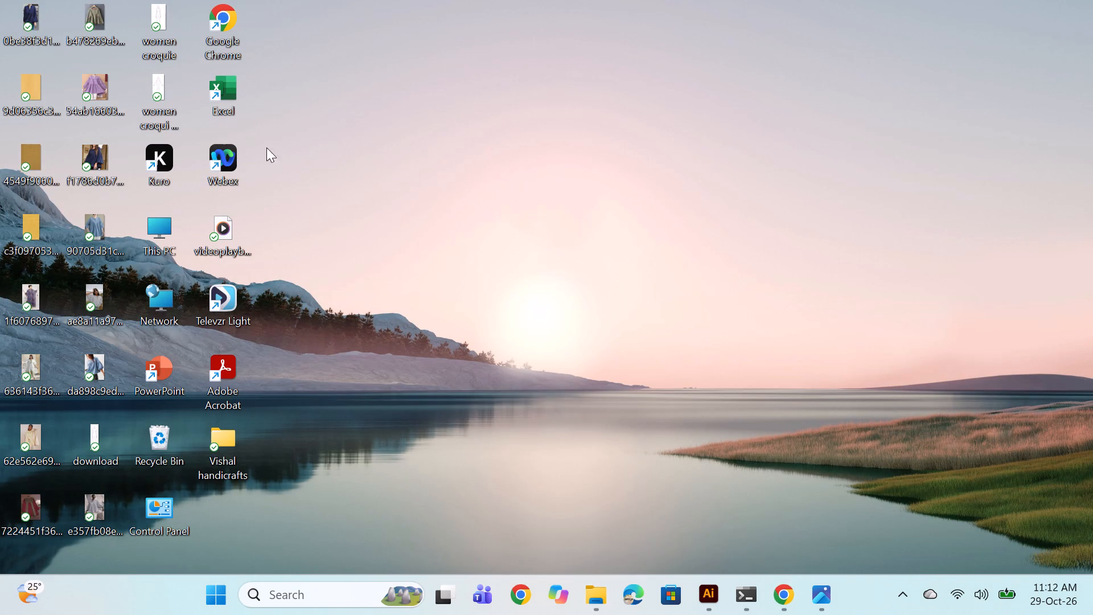
pyautogui.click(28, 249)
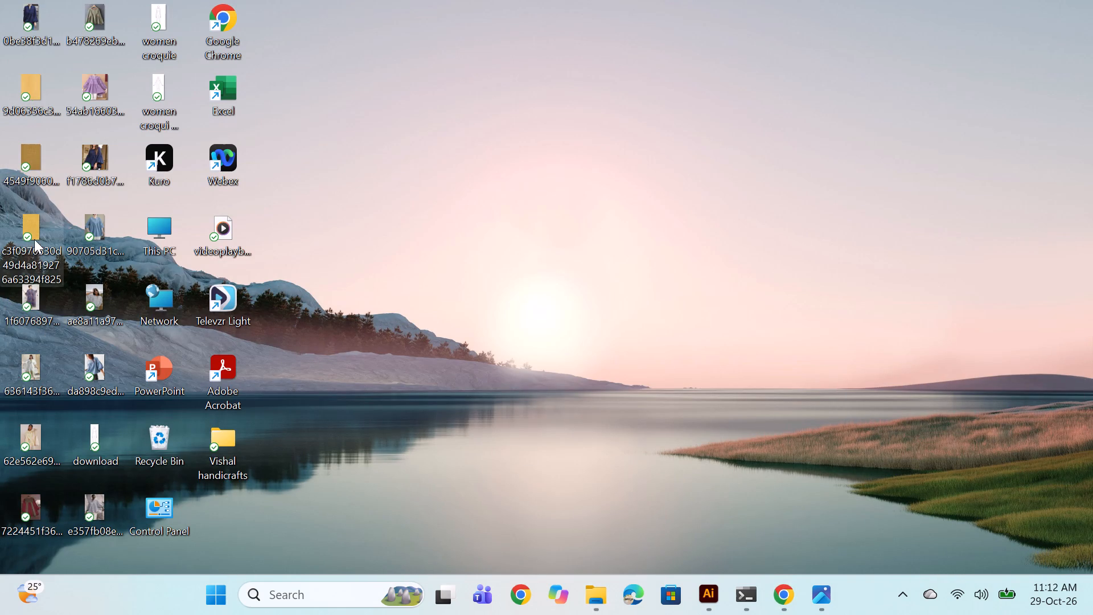
pyautogui.click(791, 597)
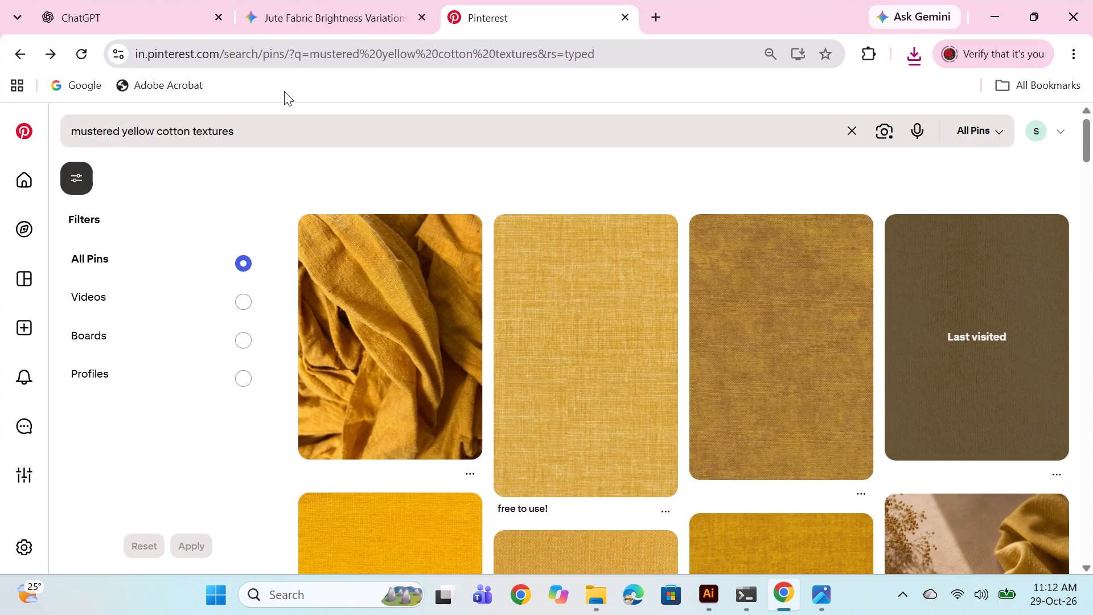
# Search Pinterest for "olive green cotton texture".
pyautogui.moveTo(310, 134); pyautogui.dragTo(34, 128)
pyautogui.write('olive green')
pyautogui.press('space')
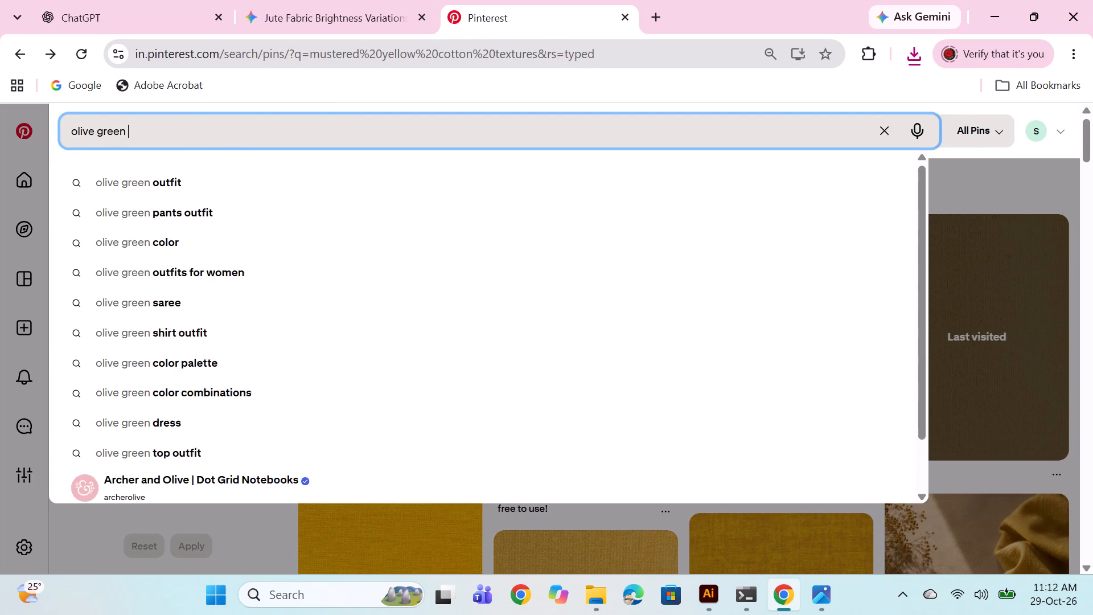
pyautogui.write('cottont')
pyautogui.press('BackSpace')
pyautogui.press('space')
pyautogui.write('texture')
pyautogui.press('Return')
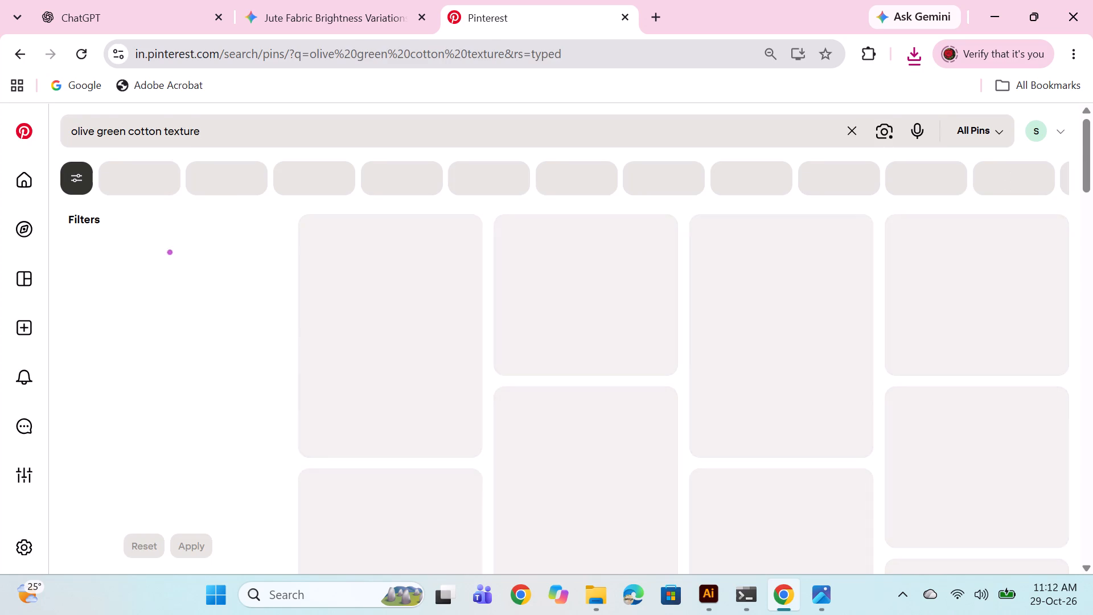
# Open the muted olive green woven fabric pin from the search results and save its image to the Desktop as a JPEG.
pyautogui.scroll(-1, 549, 367)
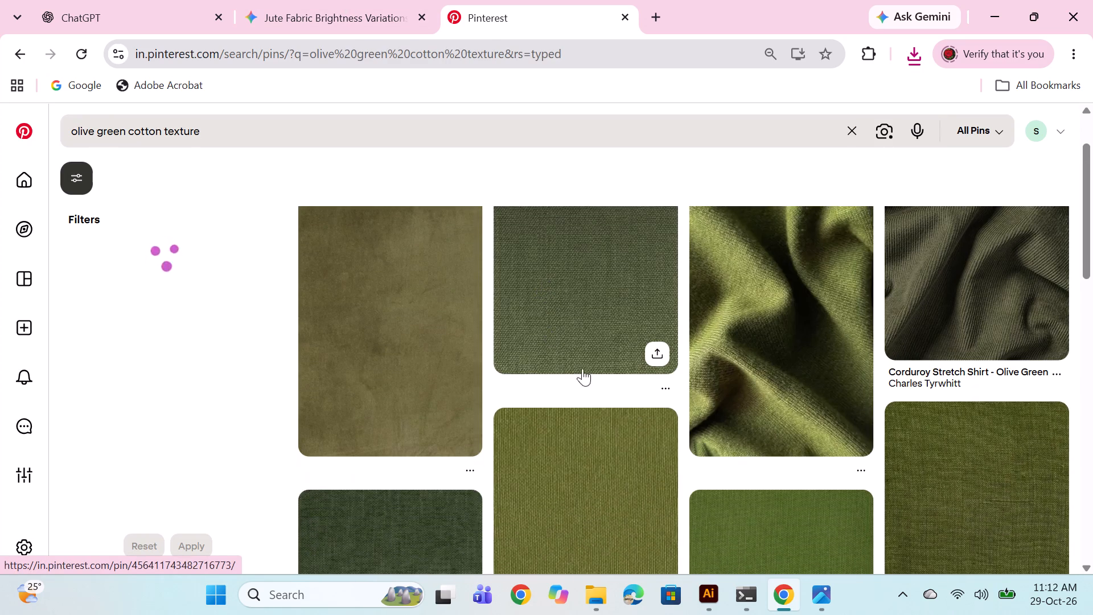
pyautogui.scroll(2, 780, 384)
pyautogui.scroll(-2, 780, 384)
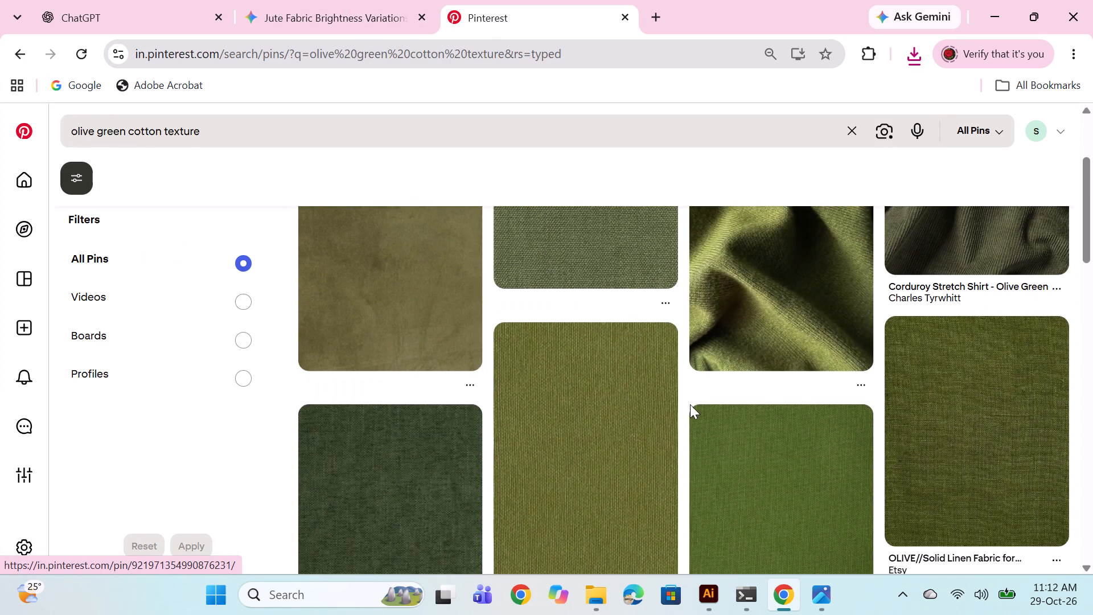
pyautogui.scroll(-2, 672, 414)
pyautogui.scroll(6, 779, 416)
pyautogui.click(617, 356)
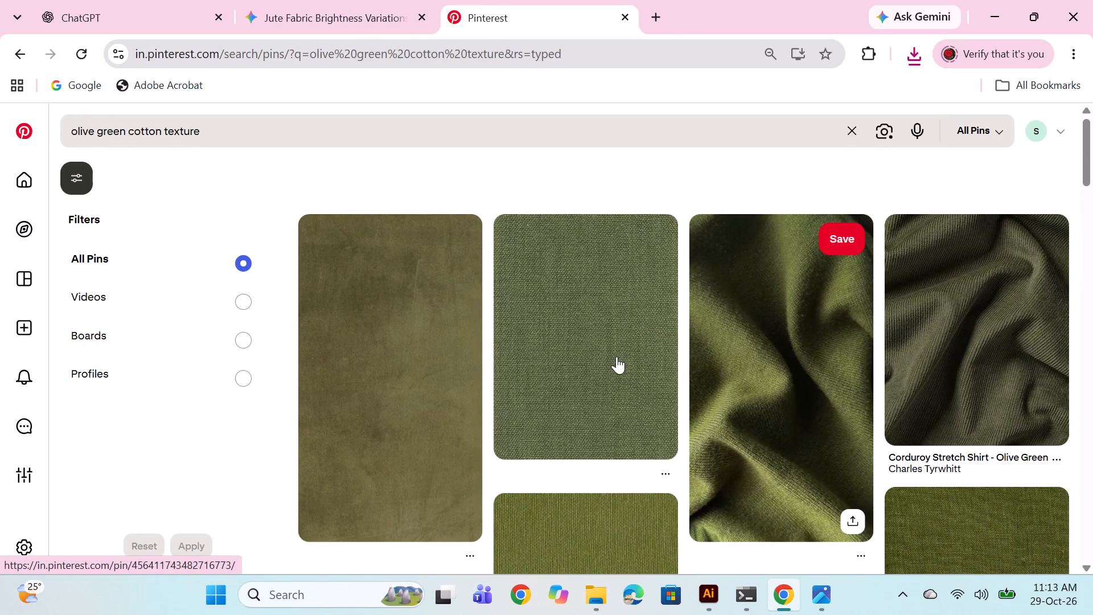
pyautogui.rightClick(324, 317)
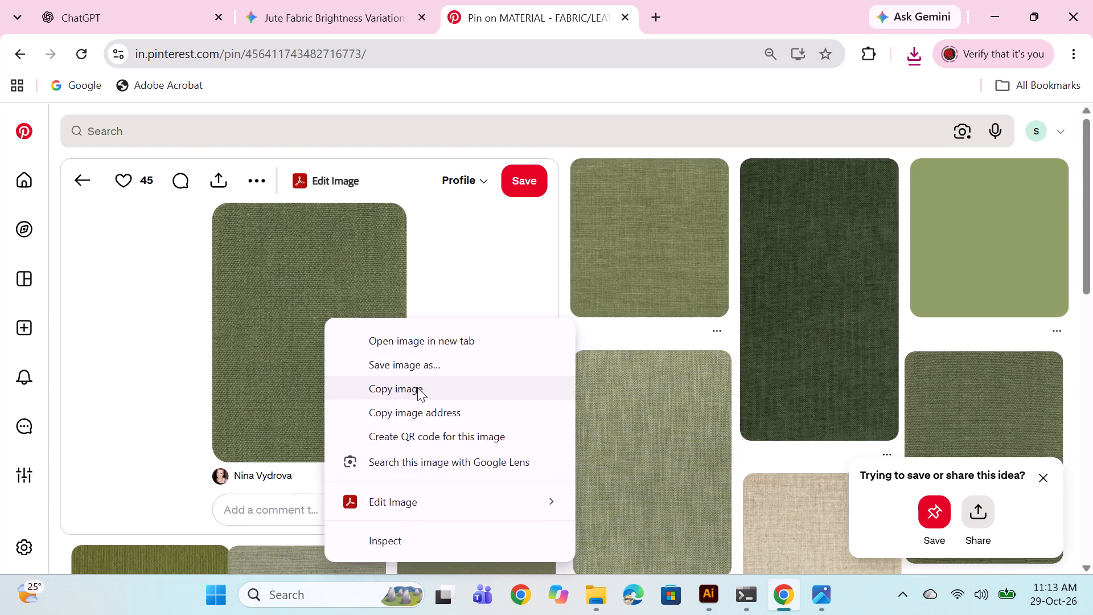
pyautogui.click(419, 364)
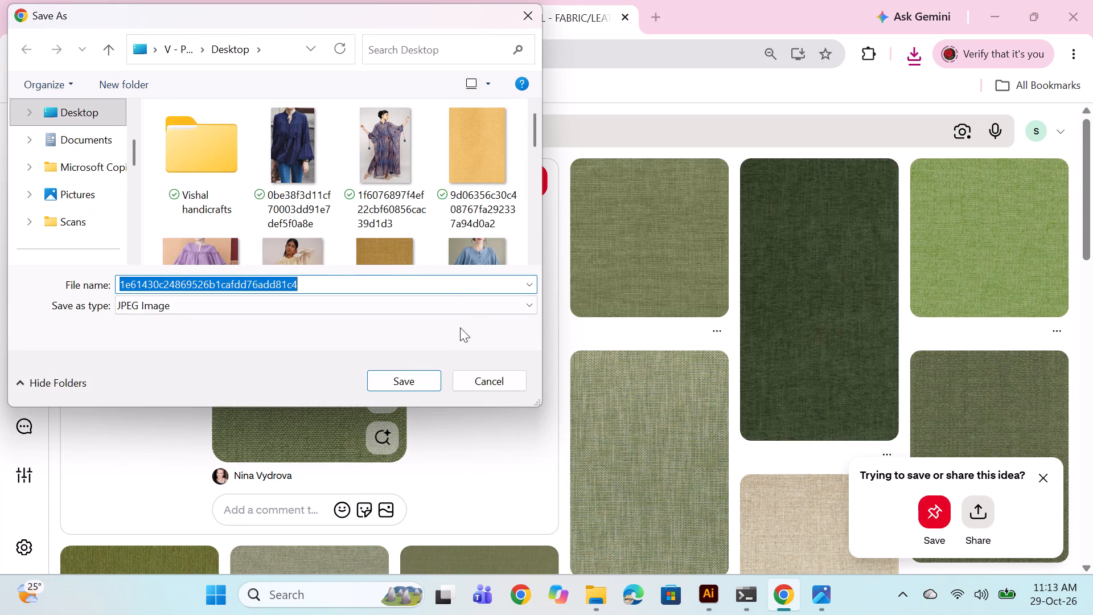
pyautogui.click(397, 379)
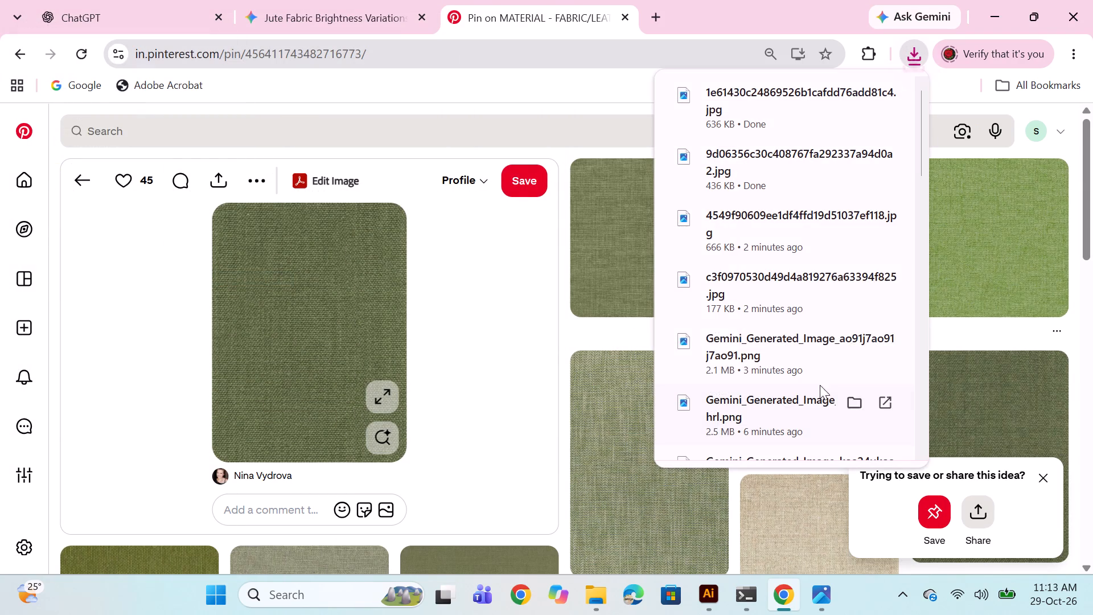
pyautogui.click(478, 100)
# Examine the related green fabric textures around the opened pin for suitable darker and lighter olive swatches.
pyautogui.scroll(-1, 790, 291)
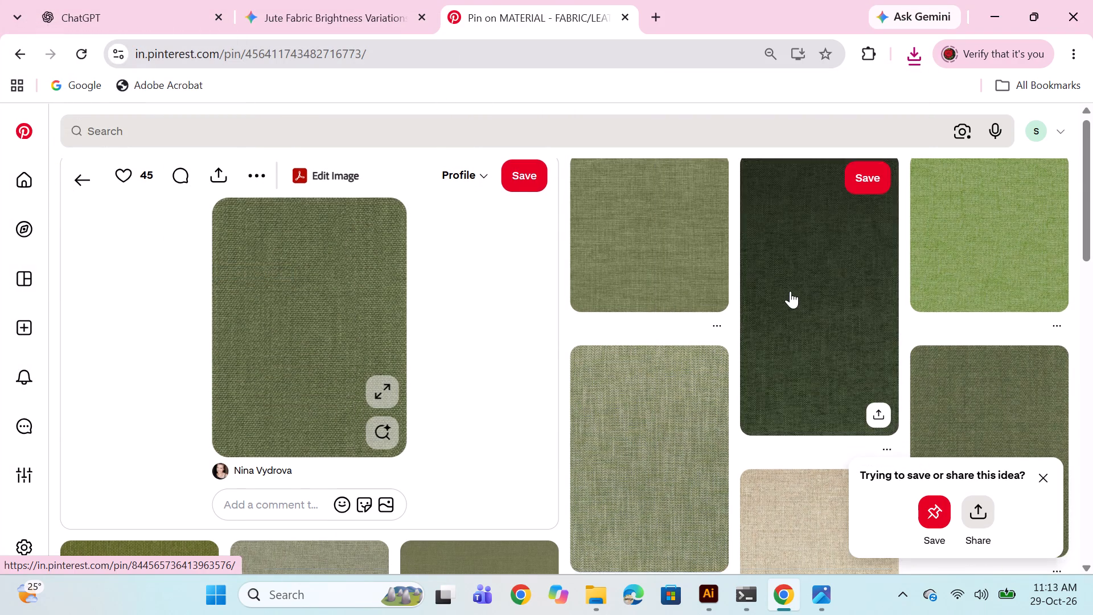
pyautogui.scroll(2, 790, 291)
pyautogui.scroll(-3, 784, 301)
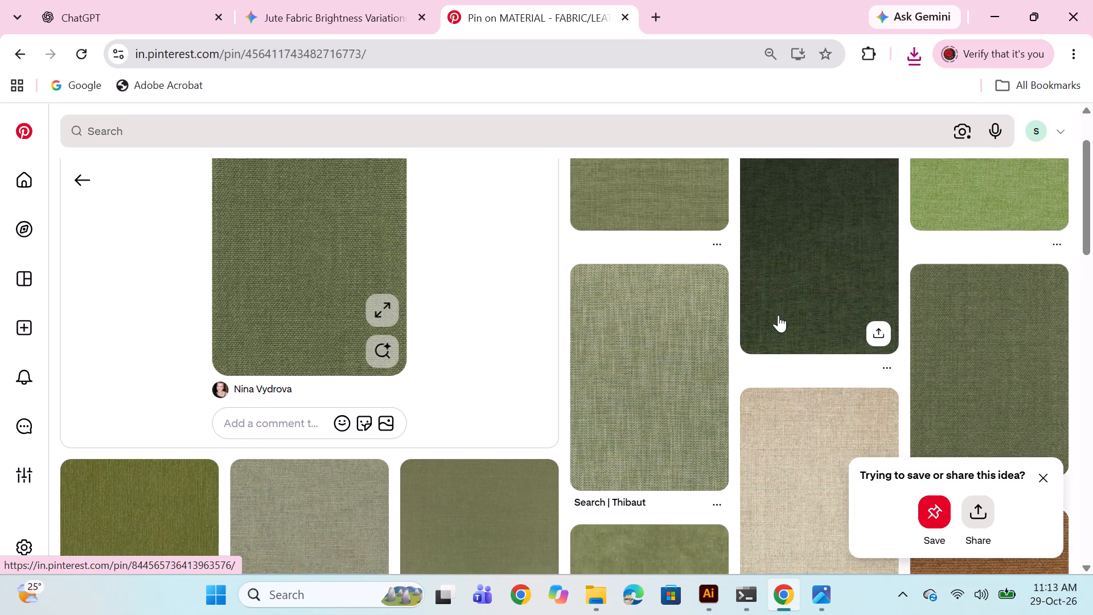
pyautogui.scroll(-2, 778, 315)
pyautogui.scroll(3, 775, 321)
pyautogui.scroll(-1, 774, 321)
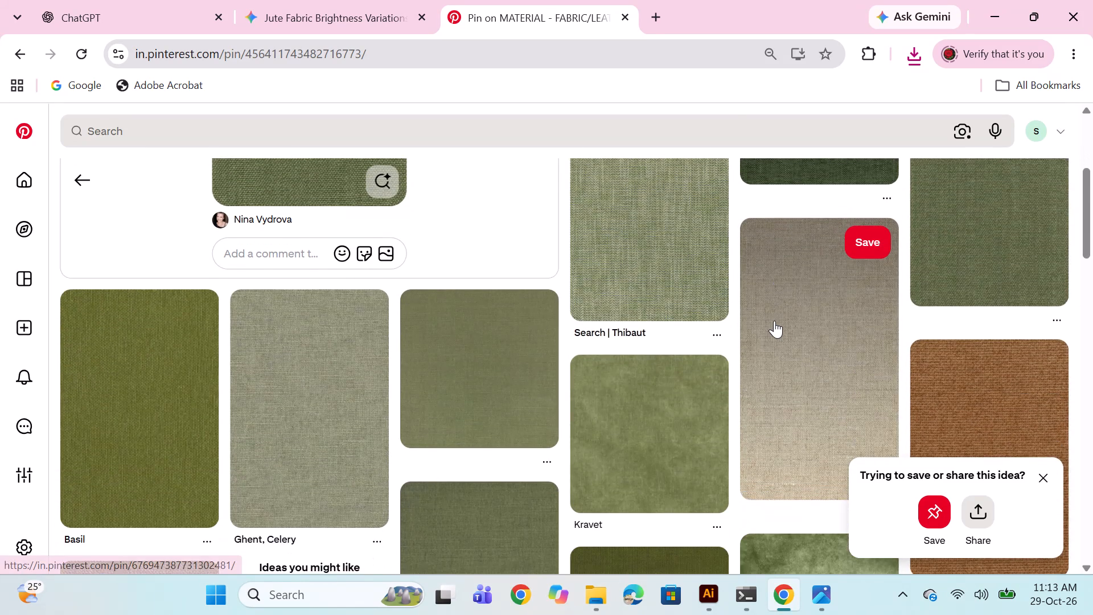
pyautogui.scroll(-2, 774, 321)
pyautogui.scroll(6, 774, 321)
pyautogui.scroll(-3, 726, 338)
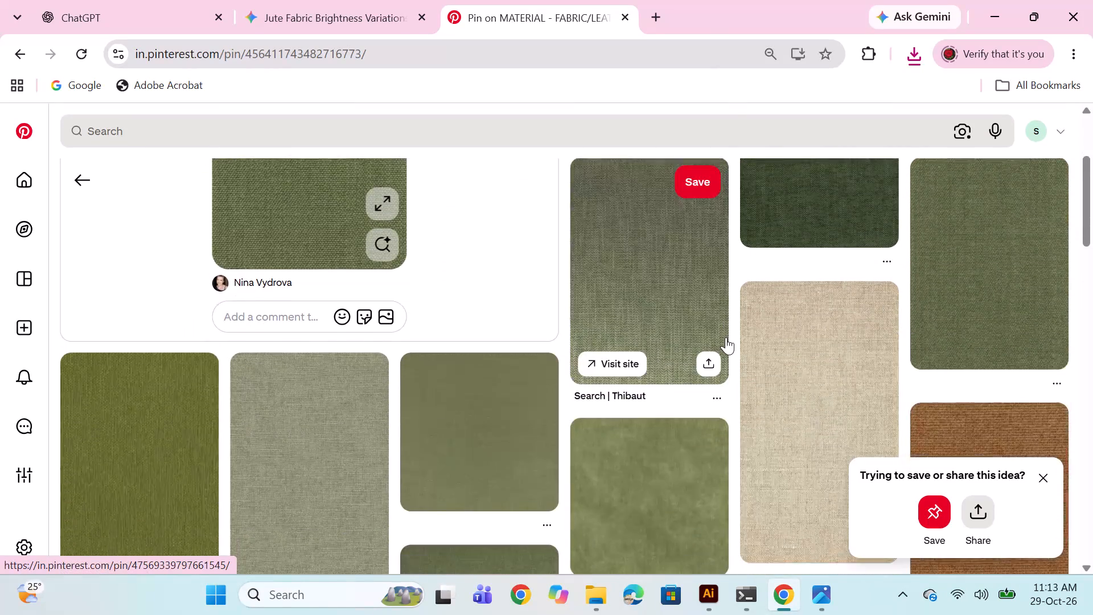
pyautogui.scroll(-2, 725, 336)
pyautogui.scroll(6, 725, 336)
pyautogui.scroll(-6, 724, 335)
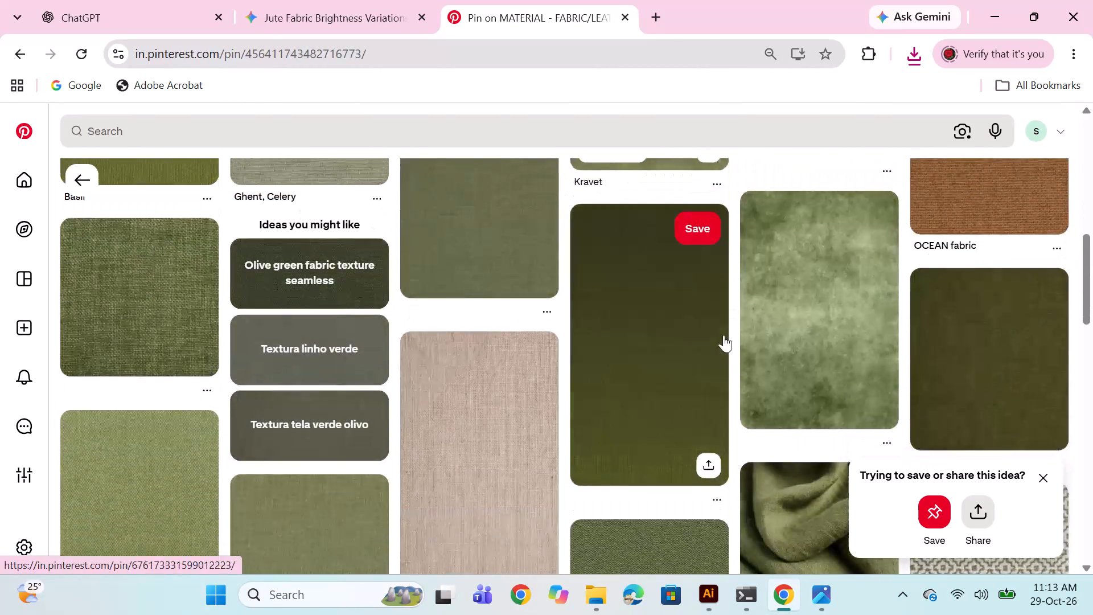
pyautogui.scroll(-3, 724, 335)
pyautogui.scroll(7, 723, 333)
pyautogui.scroll(-3, 723, 333)
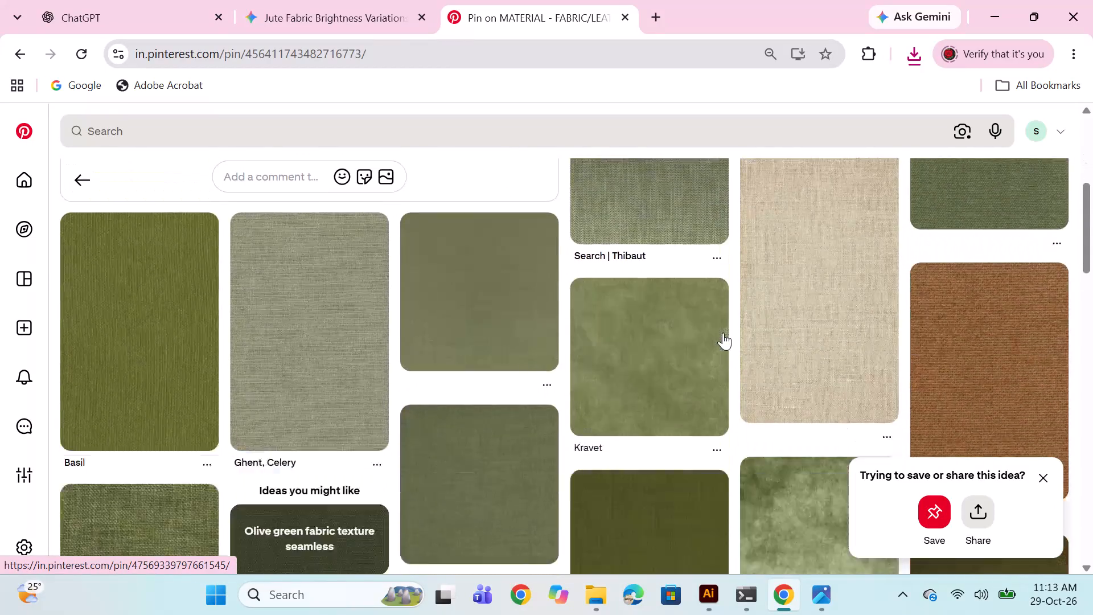
pyautogui.scroll(-2, 723, 333)
# Open the dark olive fabric pin below the OCEAN fabric pin and save its image to the Desktop as a JPEG.
pyautogui.click(965, 317)
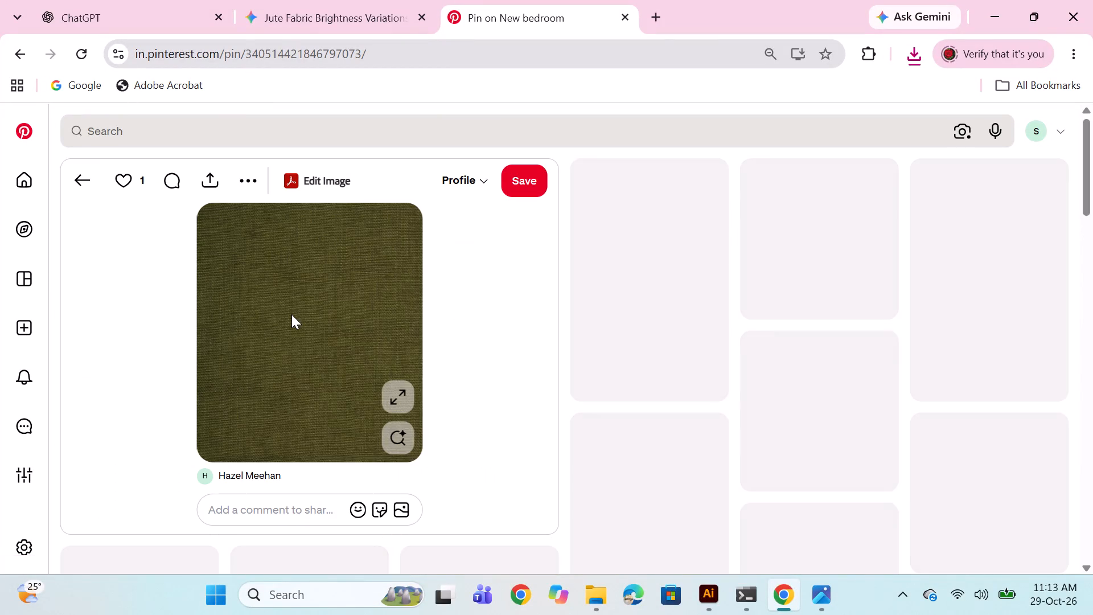
pyautogui.rightClick(291, 314)
pyautogui.click(375, 368)
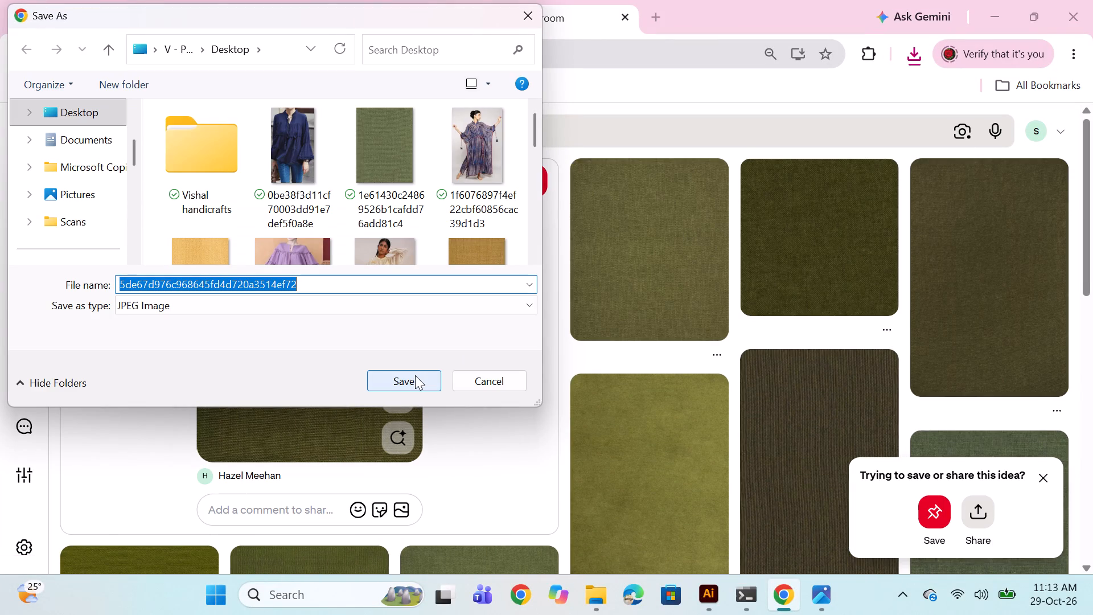
pyautogui.click(415, 375)
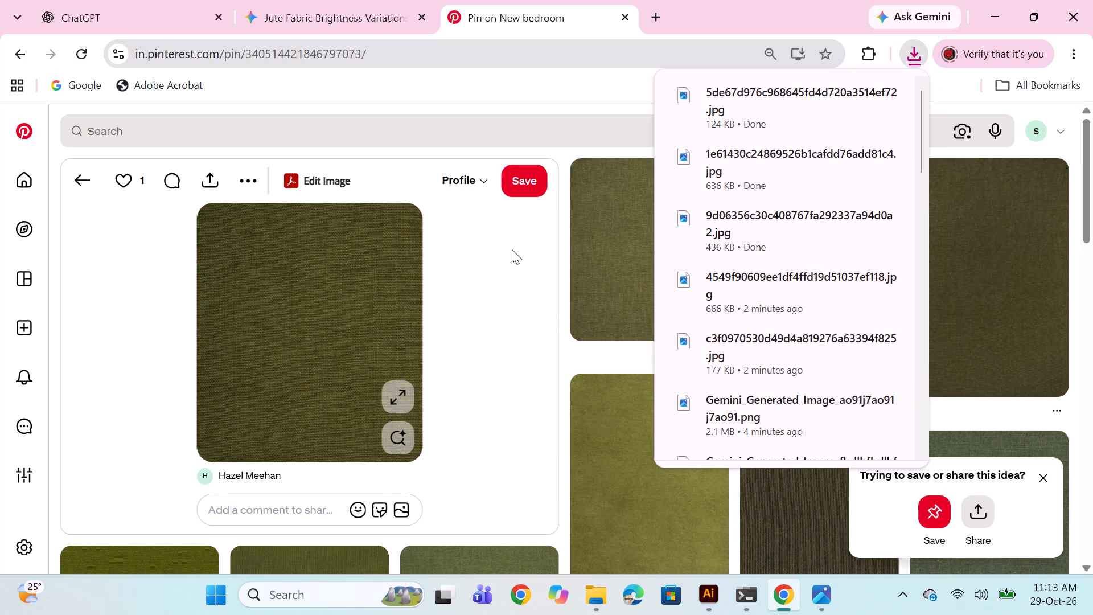
pyautogui.click(795, 4)
# Examine the textures related to the dark olive pin and return to the "olive green cotton texture" search results.
pyautogui.scroll(-7, 721, 287)
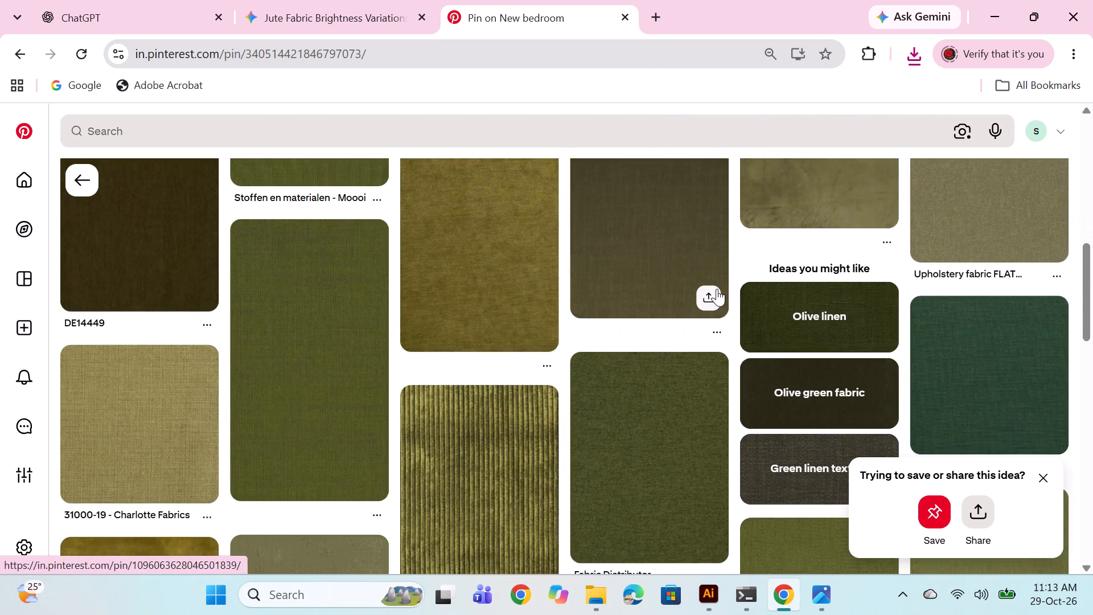
pyautogui.scroll(6, 716, 288)
pyautogui.click(67, 175)
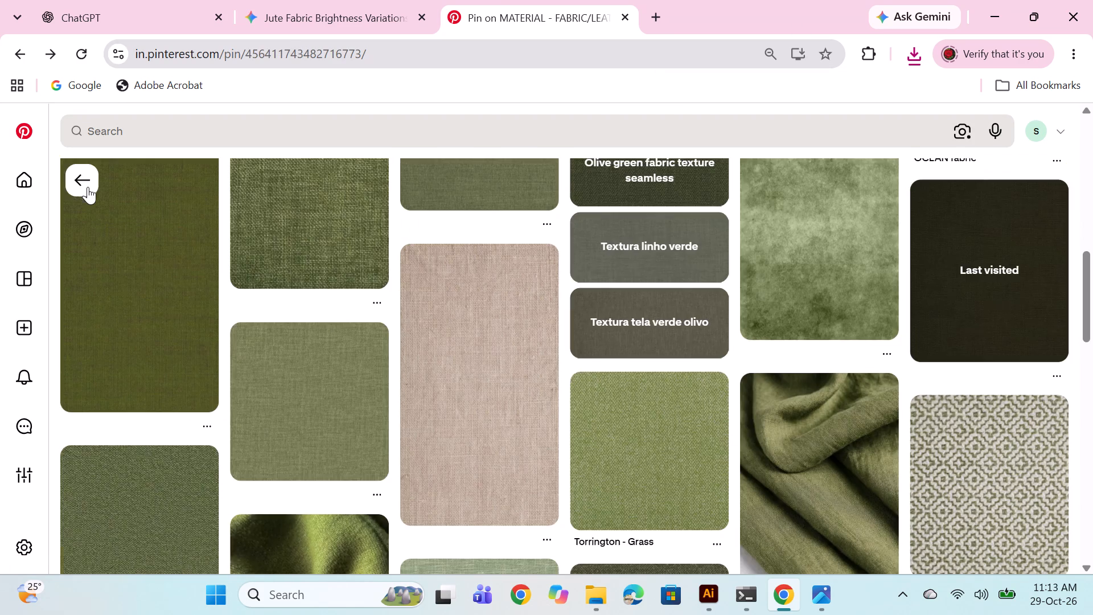
pyautogui.click(83, 184)
pyautogui.click(105, 290)
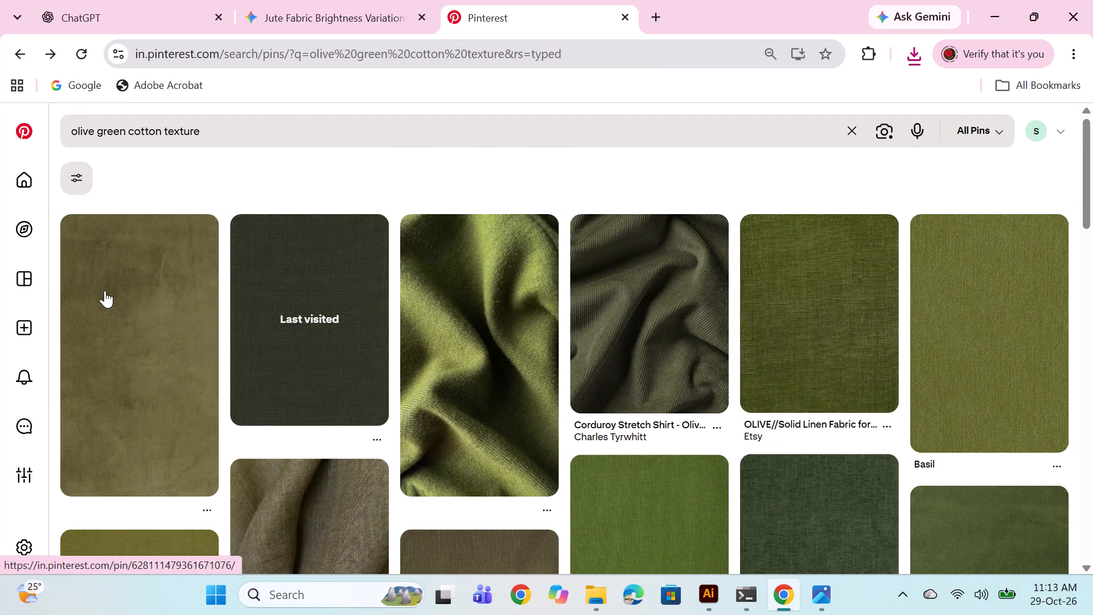
pyautogui.click(76, 171)
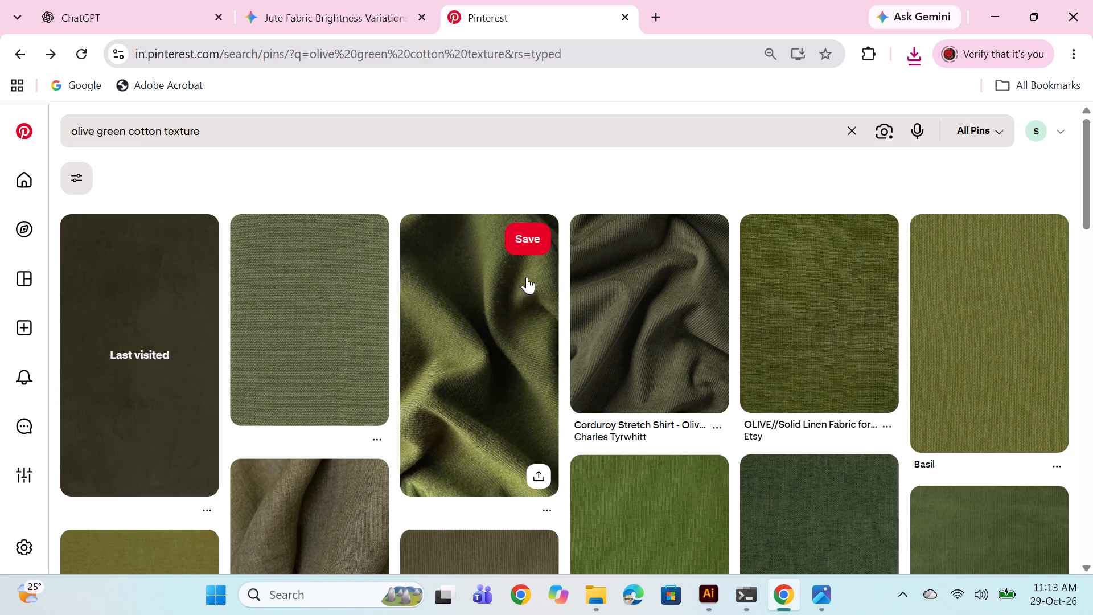
pyautogui.scroll(-1, 649, 291)
pyautogui.scroll(2, 646, 290)
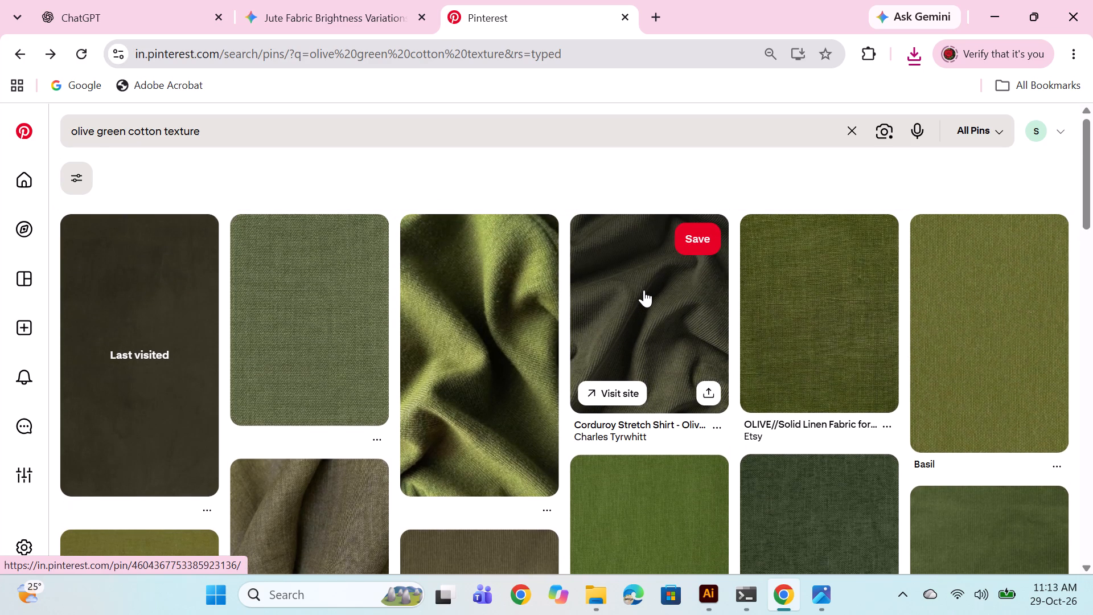
# Save the image of Etsy's OLIVE//Solid Linen Fabric pin to the Desktop and return to the search results.
pyautogui.click(796, 294)
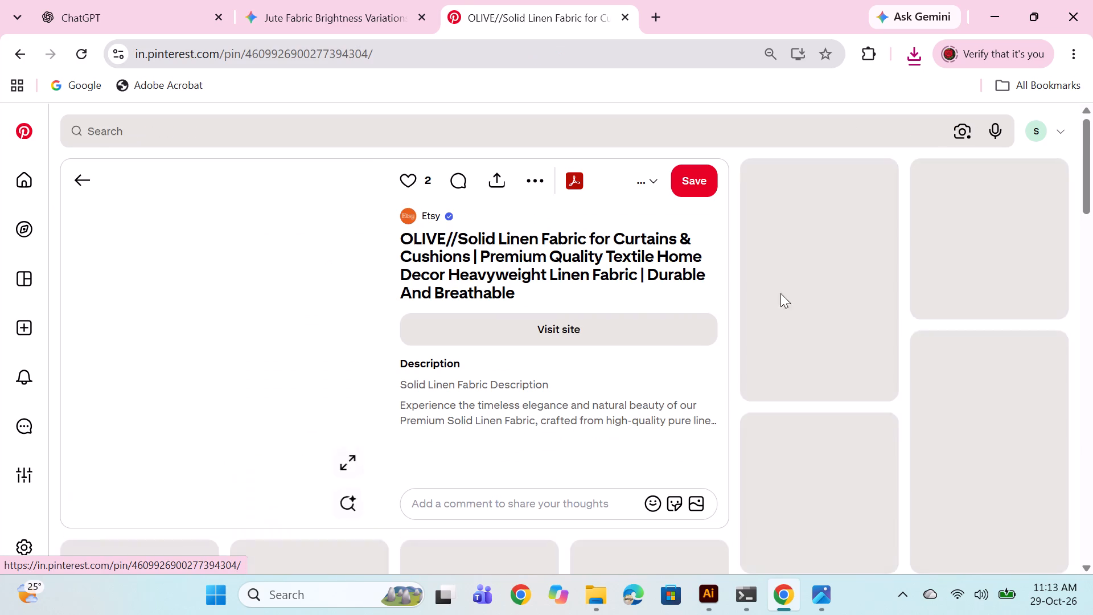
pyautogui.rightClick(266, 331)
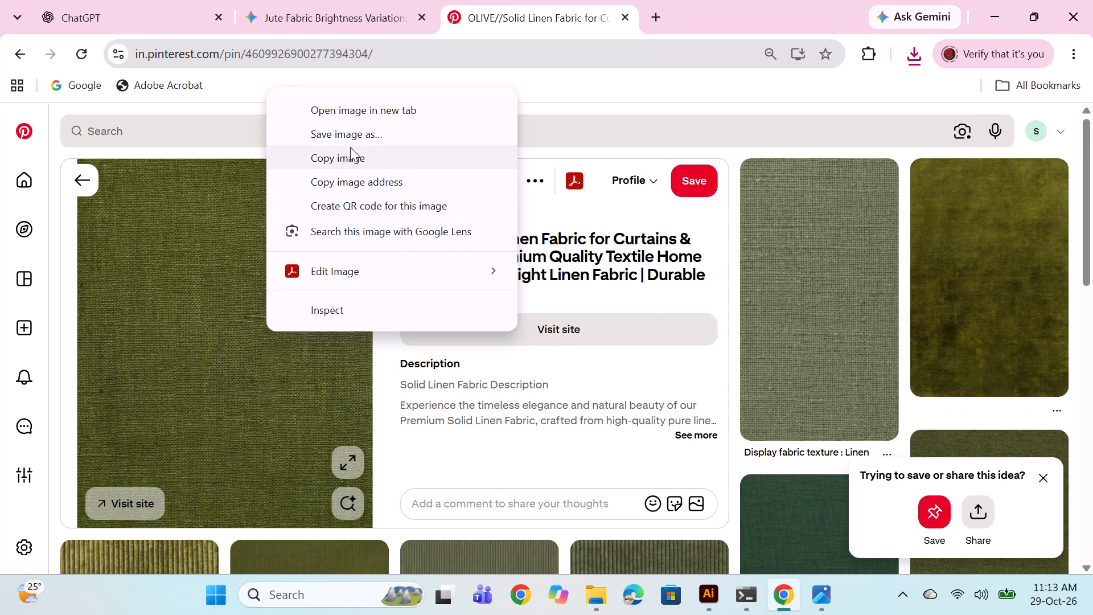
pyautogui.click(354, 143)
pyautogui.click(388, 383)
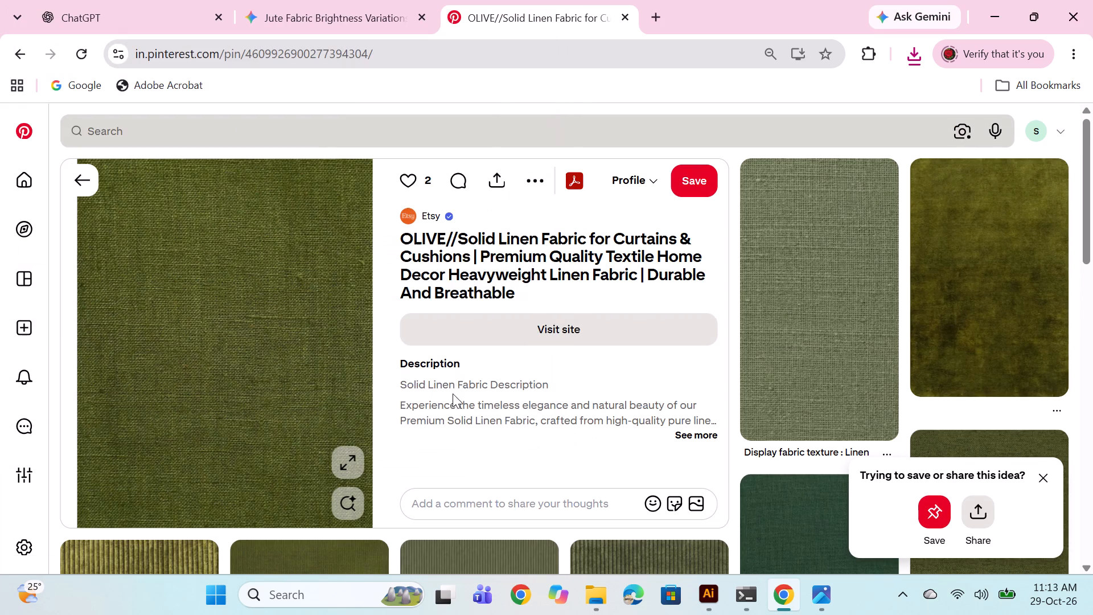
pyautogui.click(85, 184)
# Check the saved olive green swatch images on the Desktop and switch back to the browser.
pyautogui.click(992, 24)
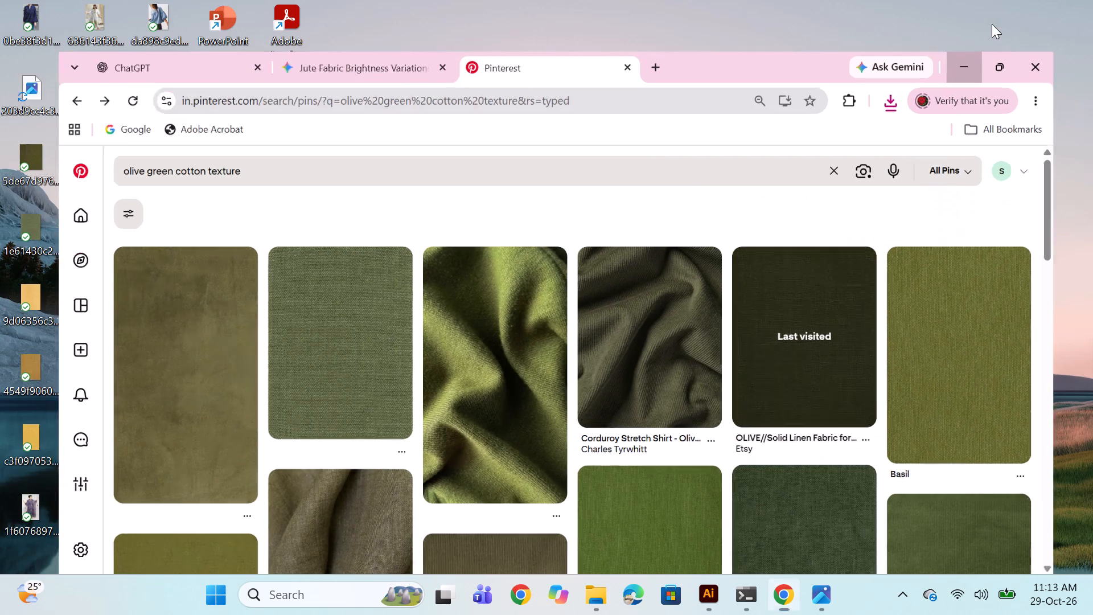
pyautogui.click(677, 237)
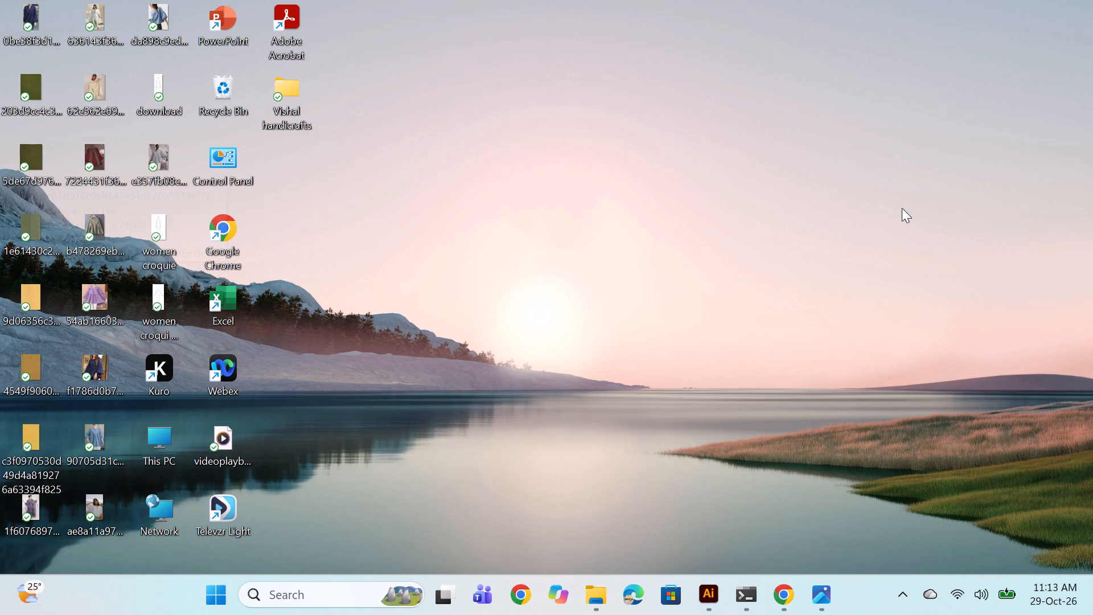
pyautogui.click(782, 602)
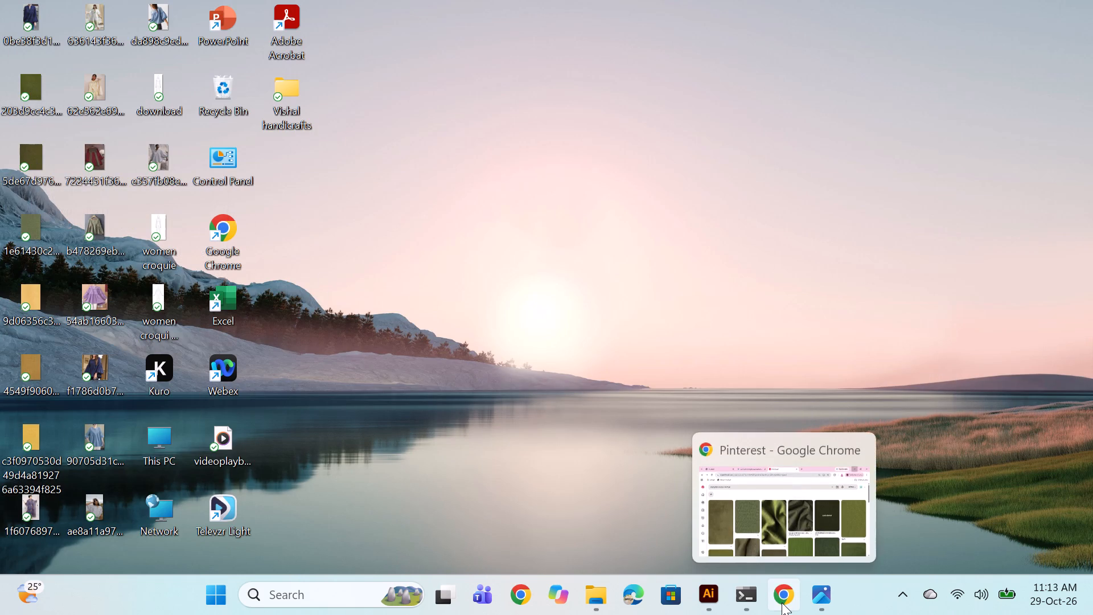
# Examine further pins in the "olive green cotton texture" results for another dark green fabric swatch.
pyautogui.scroll(-2, 792, 345)
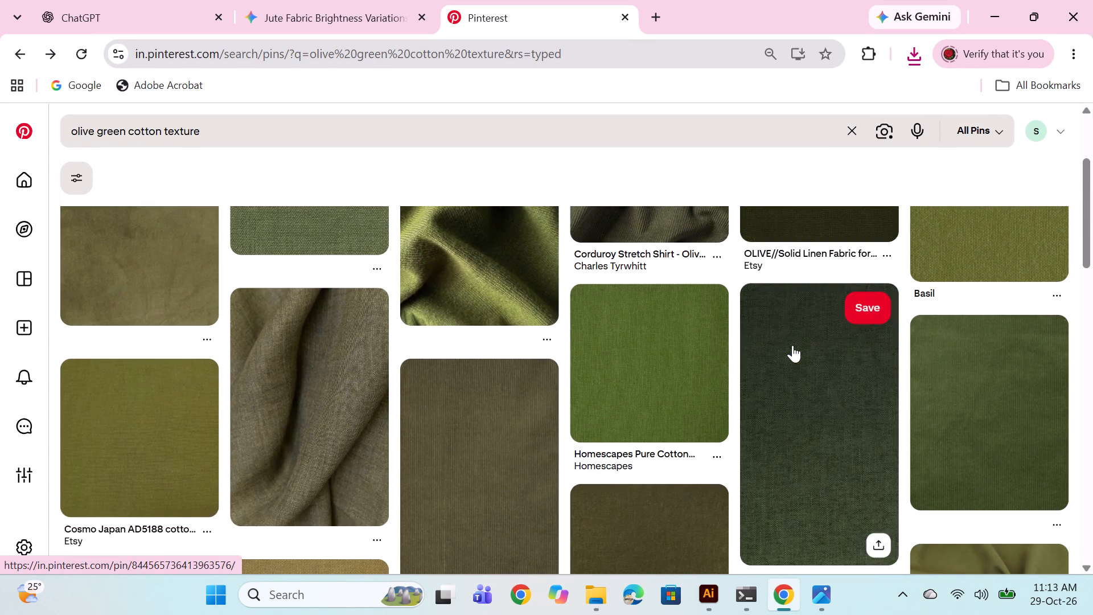
pyautogui.scroll(-6, 716, 315)
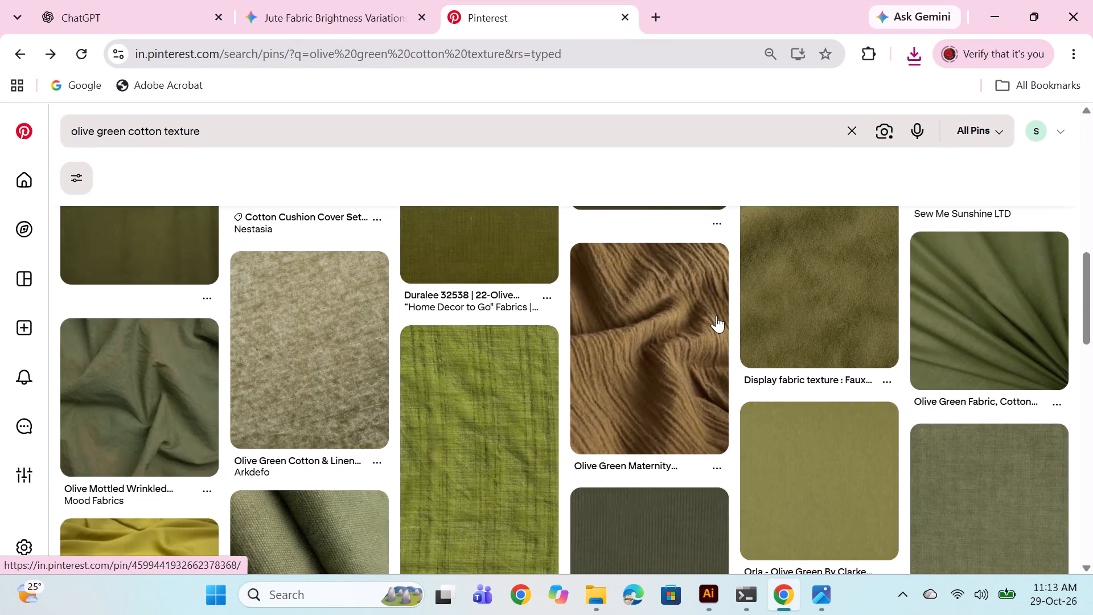
pyautogui.scroll(-11, 716, 315)
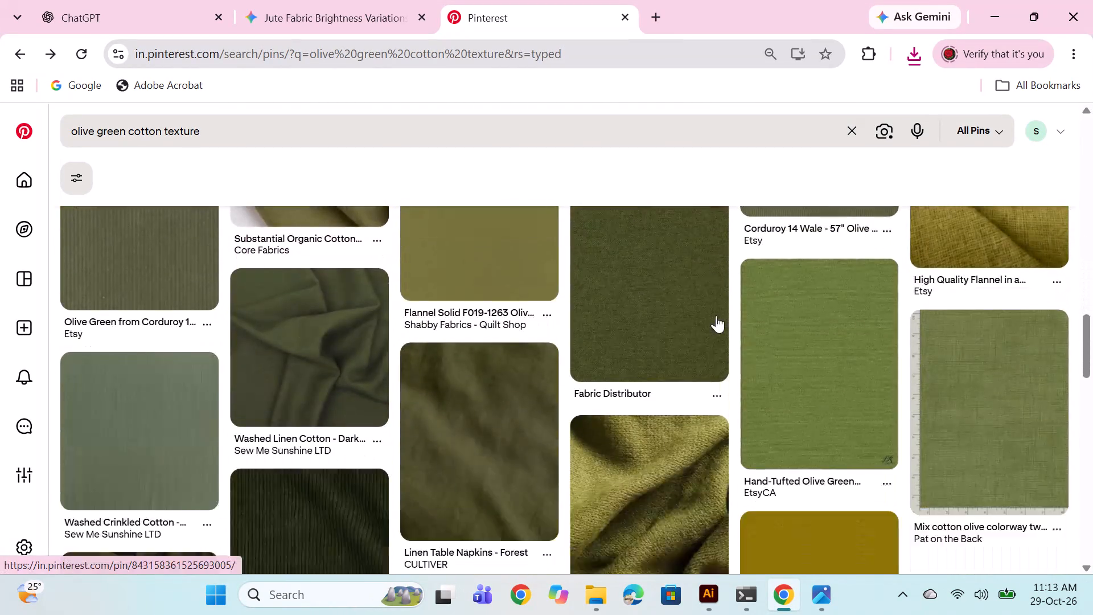
pyautogui.scroll(-5, 716, 315)
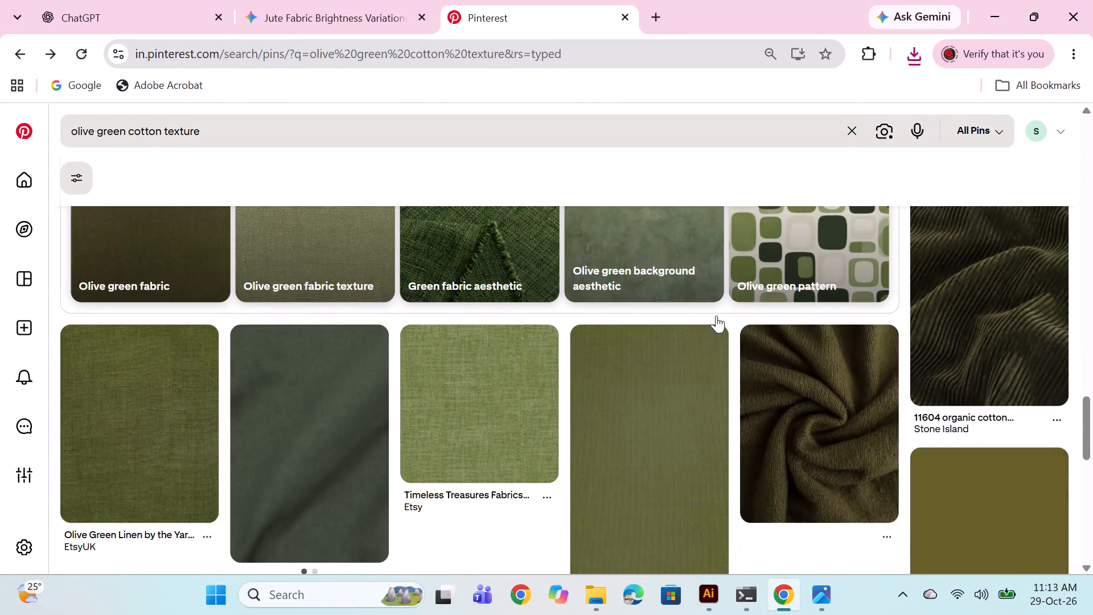
pyautogui.scroll(-3, 716, 315)
pyautogui.scroll(3, 717, 315)
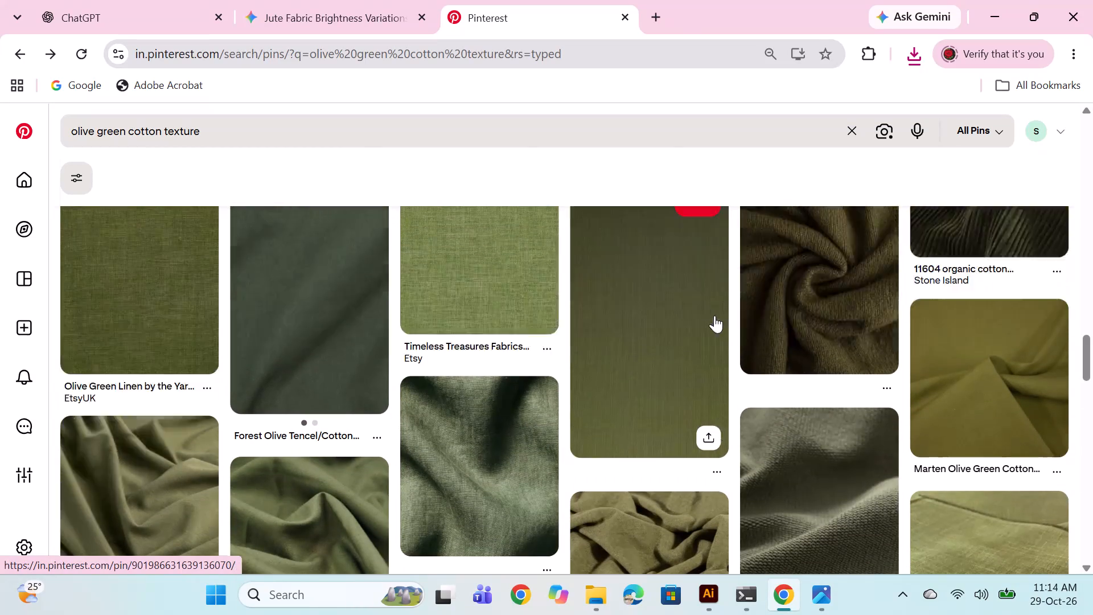
pyautogui.scroll(20, 714, 315)
pyautogui.scroll(8, 714, 315)
pyautogui.scroll(-2, 730, 301)
# Open the dark green textured fabric pin, go to its related Fabric | Fabricut Contract pin and save that image to the Desktop.
pyautogui.click(820, 353)
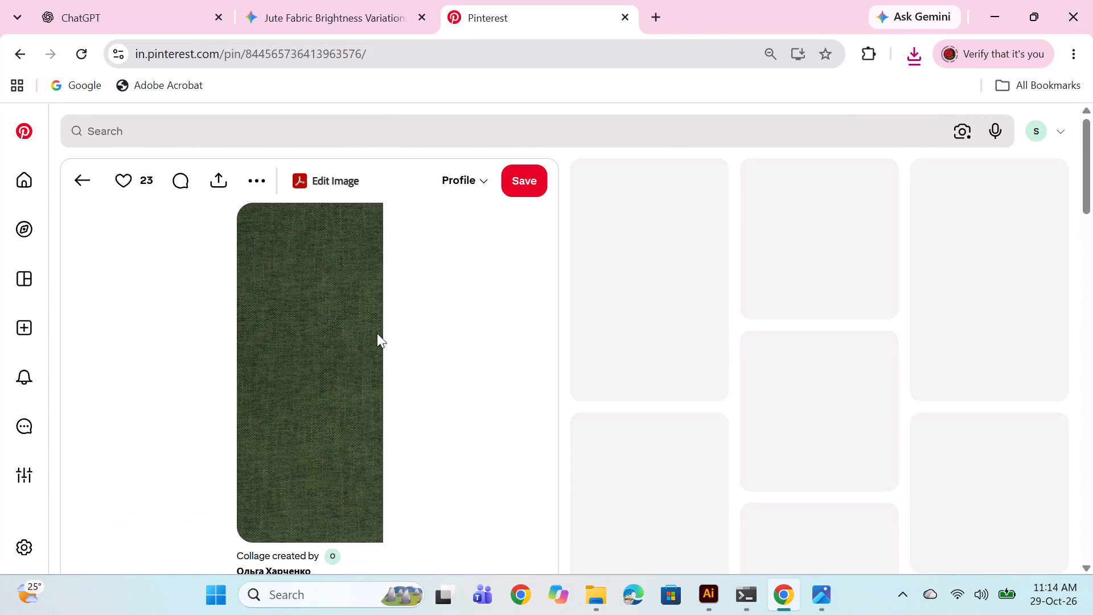
pyautogui.rightClick(264, 362)
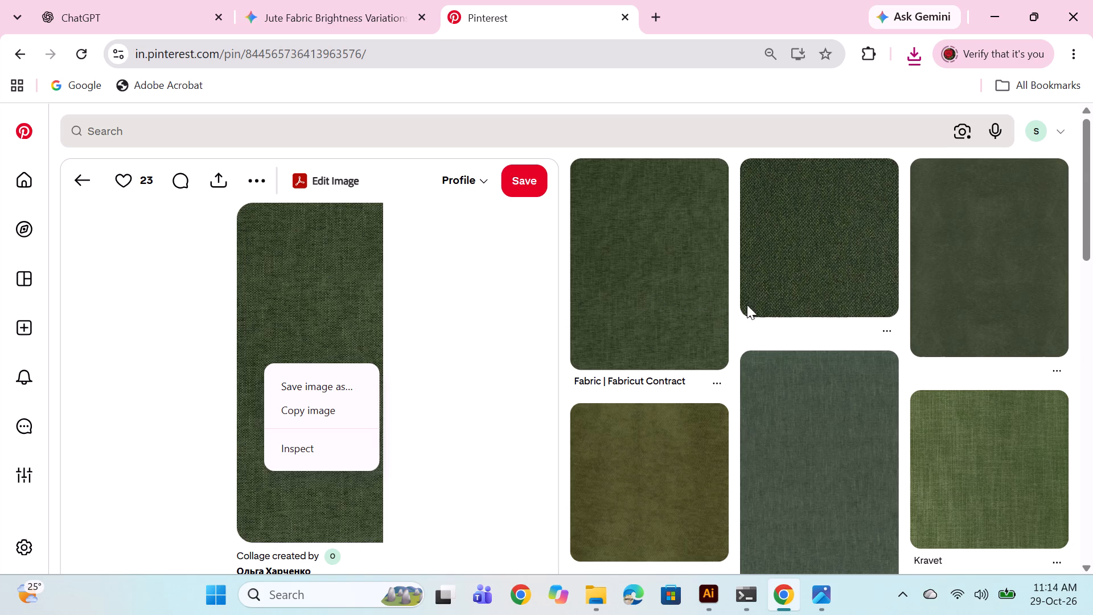
pyautogui.click(700, 305)
pyautogui.rightClick(293, 348)
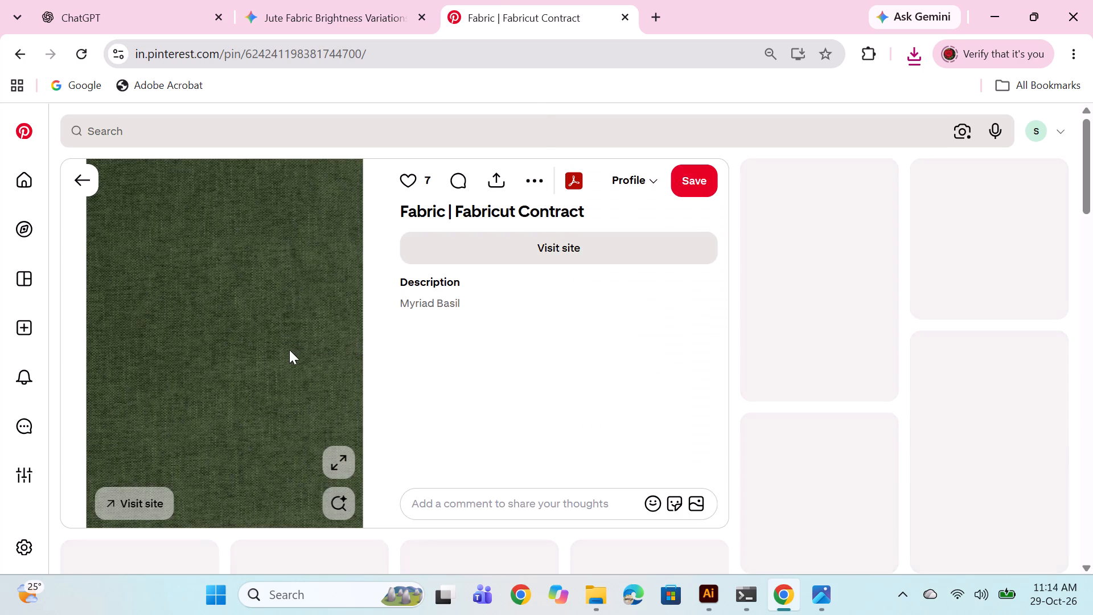
pyautogui.click(425, 158)
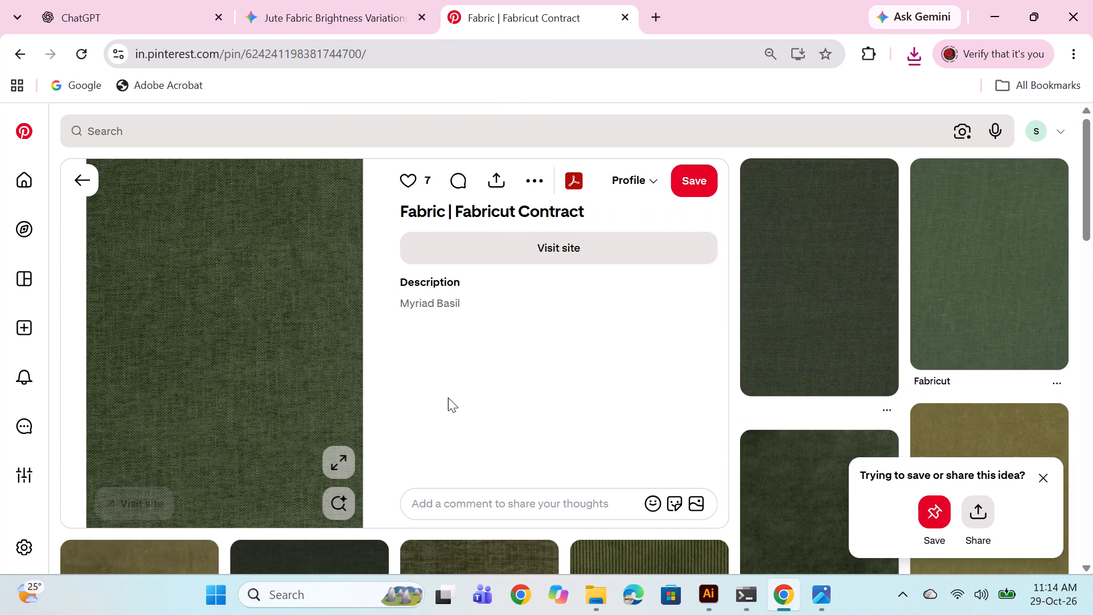
pyautogui.click(424, 381)
pyautogui.scroll(-4, 598, 353)
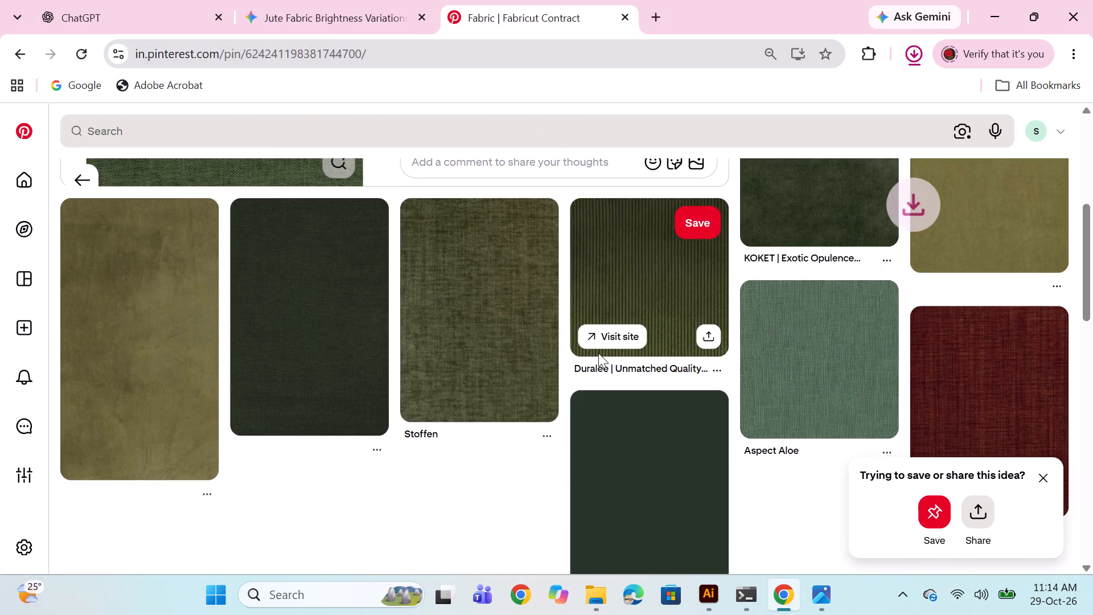
# Delete the brownish olive swatch image whose name starts with 5de67d976 from the Desktop.
pyautogui.click(1001, 11)
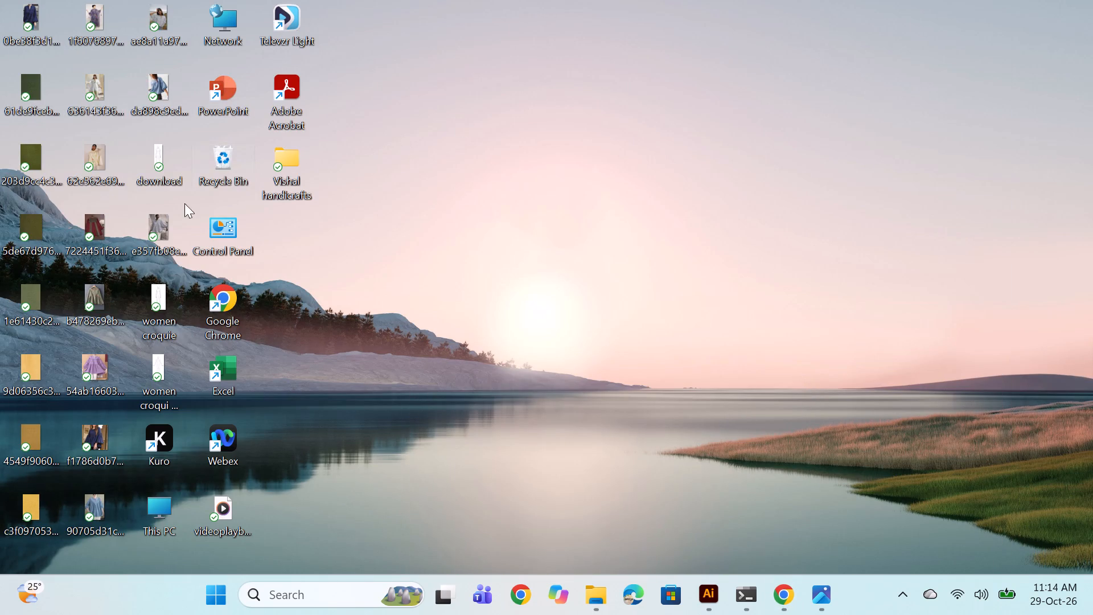
pyautogui.click(628, 166)
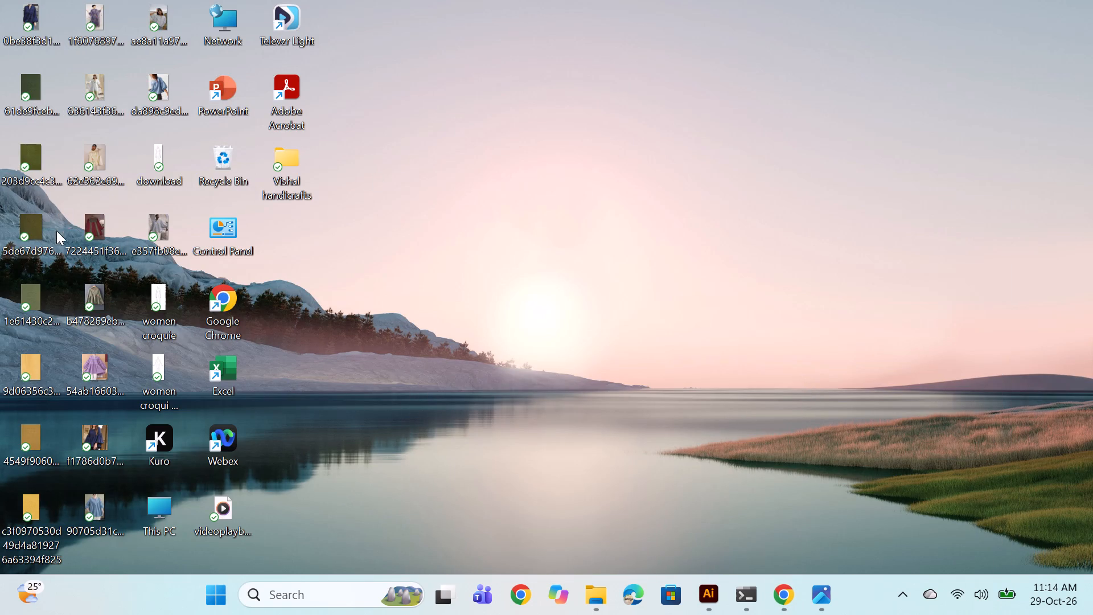
pyautogui.rightClick(41, 232)
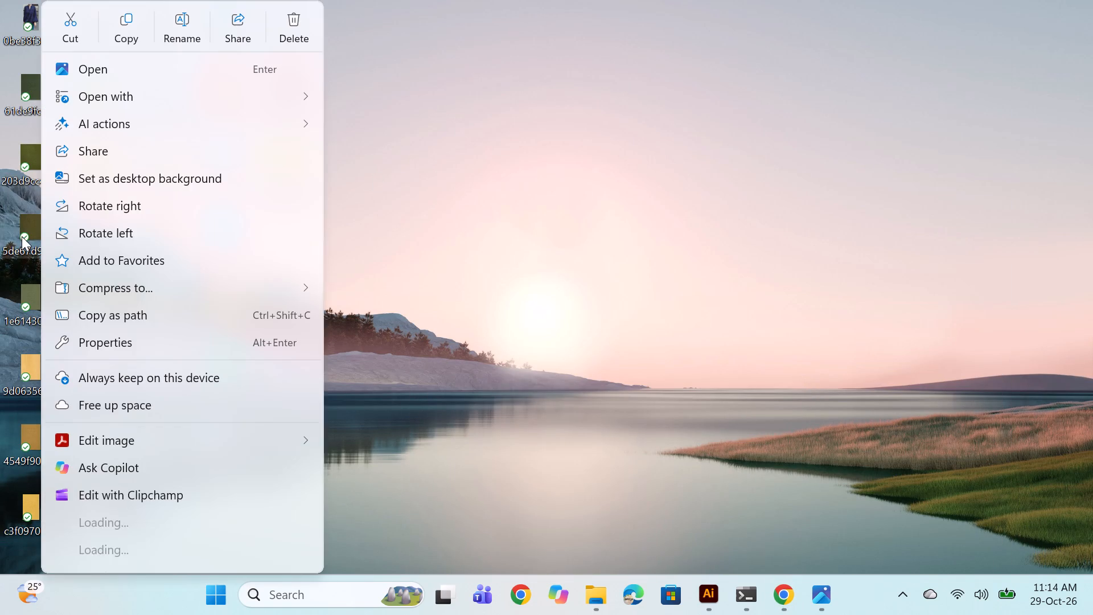
pyautogui.click(281, 24)
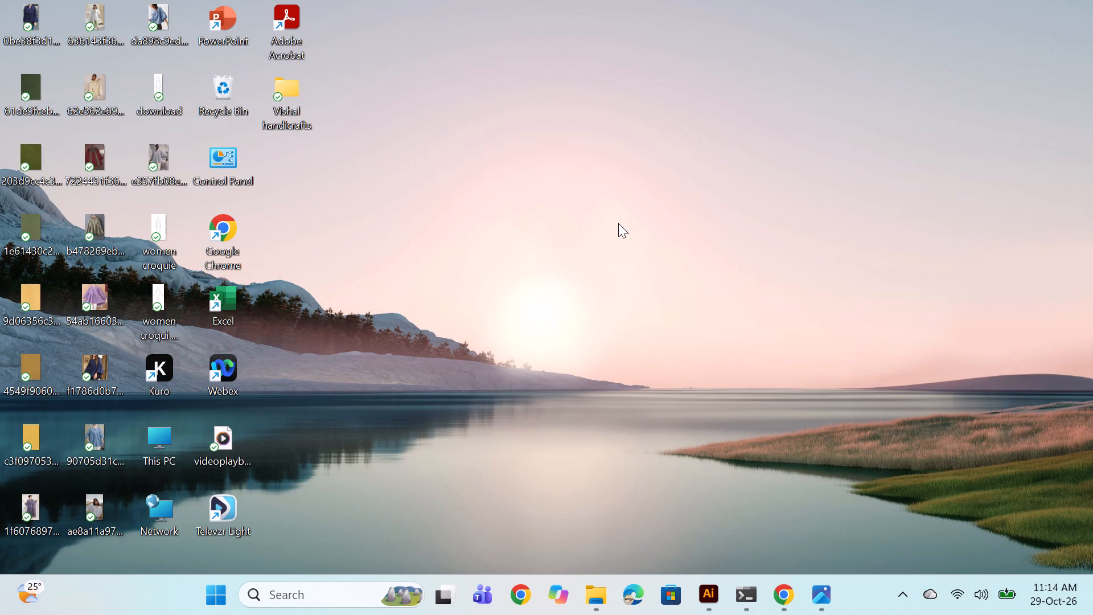
# Switch back to the browser and search Pinterest for "beige cotton texture".
pyautogui.click(775, 604)
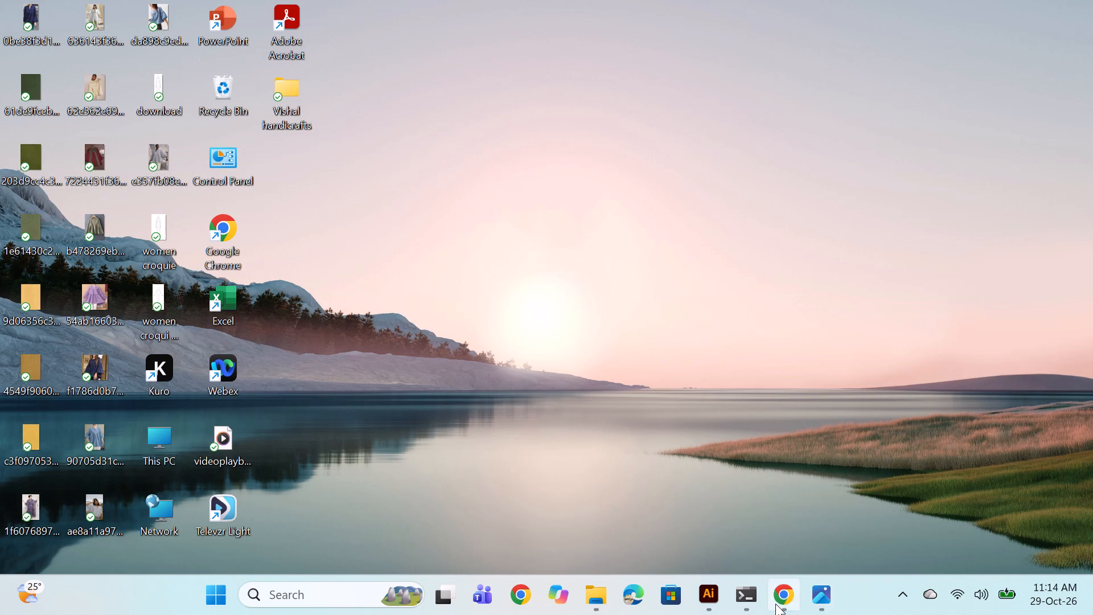
pyautogui.moveTo(350, 121); pyautogui.dragTo(188, 126)
pyautogui.write('beige')
pyautogui.press('space')
pyautogui.write('cotton texture')
pyautogui.press('Return')
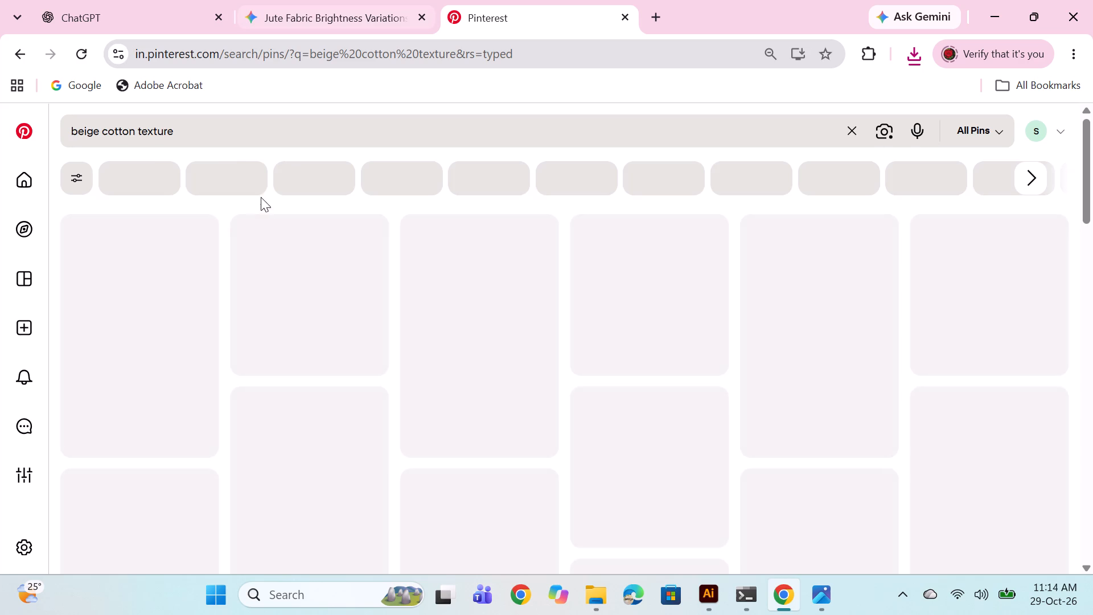
pyautogui.scroll(-1, 283, 229)
pyautogui.scroll(2, 388, 283)
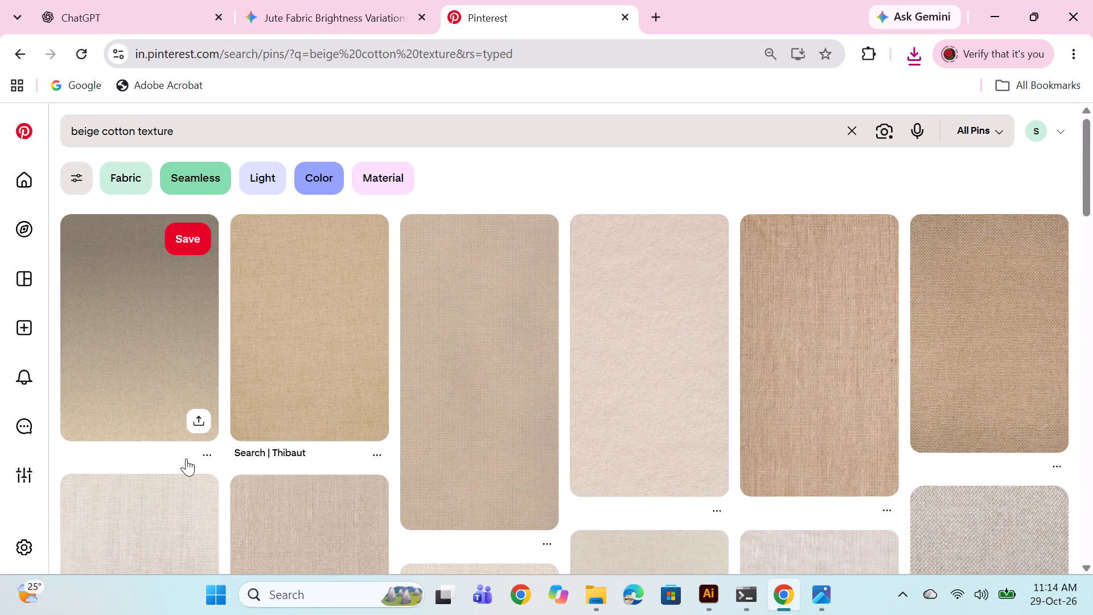
# Open the first plain beige fabric pin in the results and save its image to the Desktop.
pyautogui.click(121, 358)
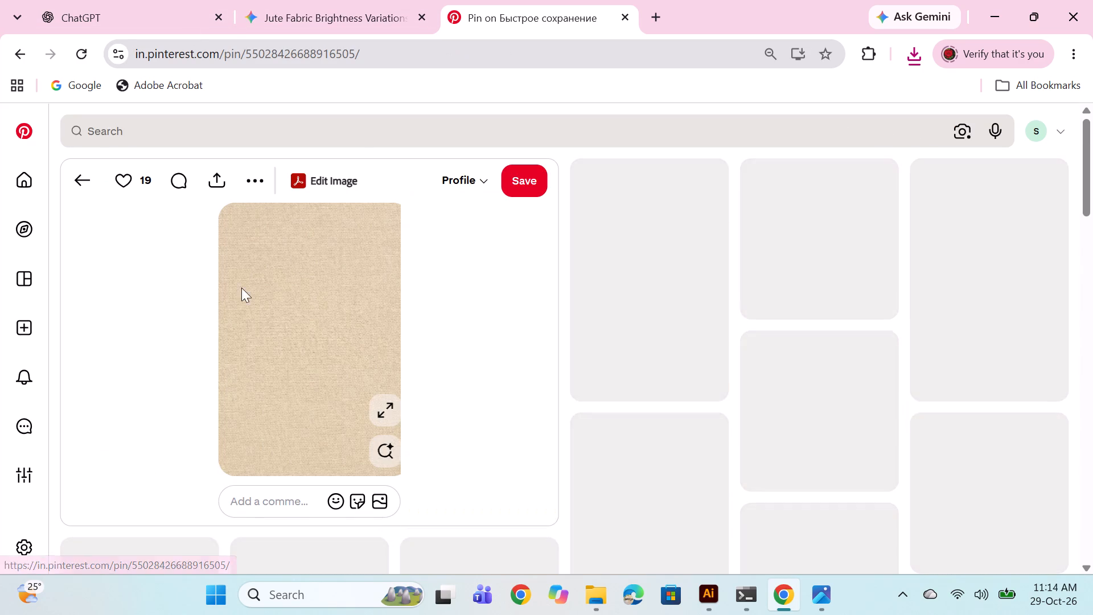
pyautogui.rightClick(310, 299)
pyautogui.click(395, 352)
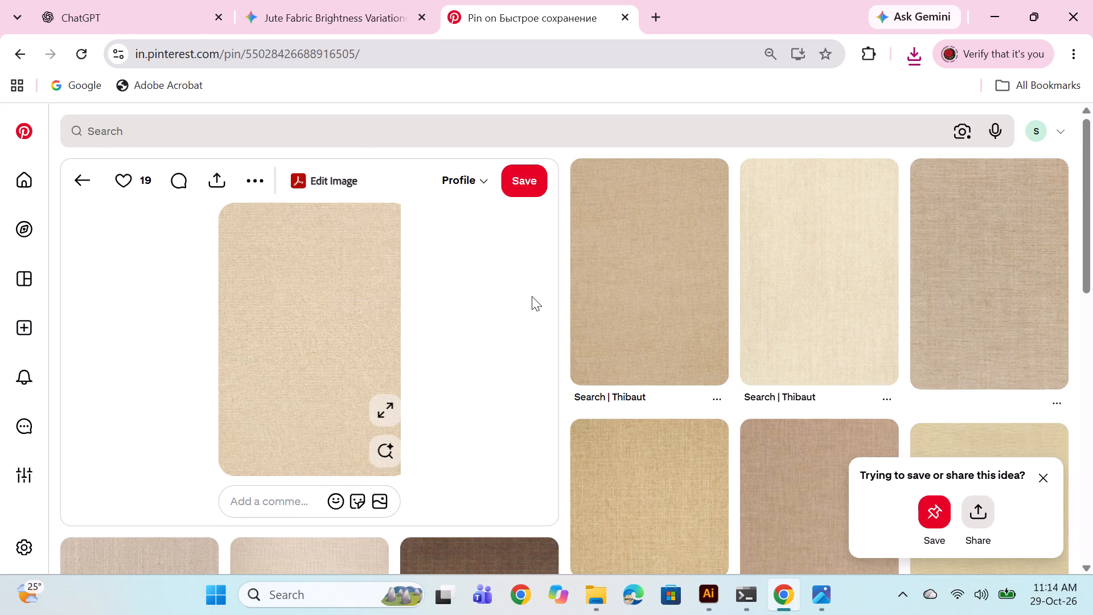
pyautogui.click(415, 384)
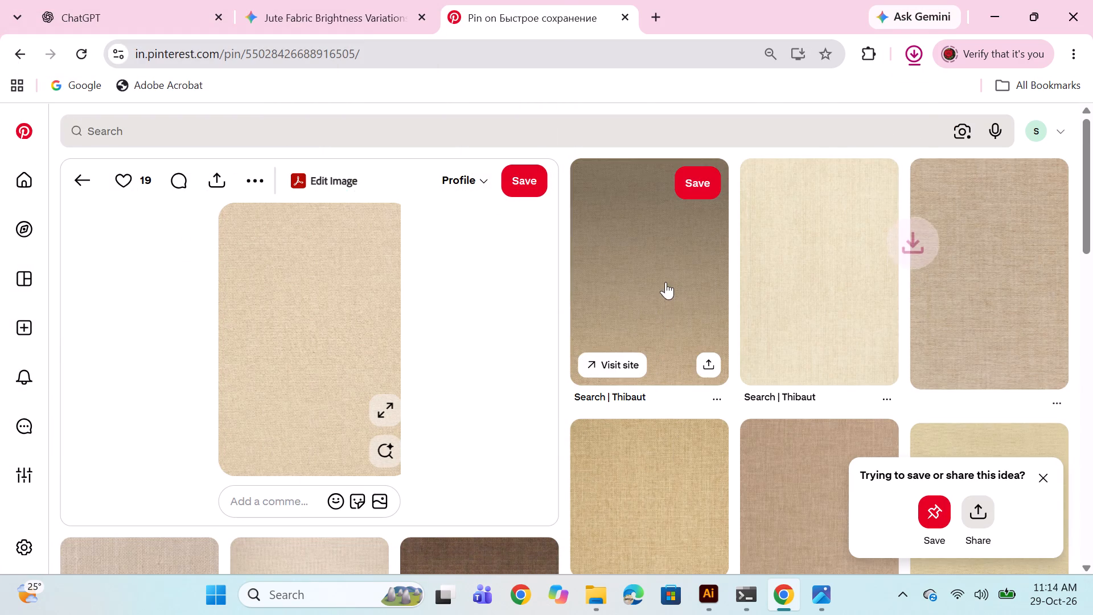
# Open the related tan Search | Thibaut pin and save its image to the Desktop.
pyautogui.click(665, 281)
pyautogui.click(601, 294)
pyautogui.rightClick(270, 333)
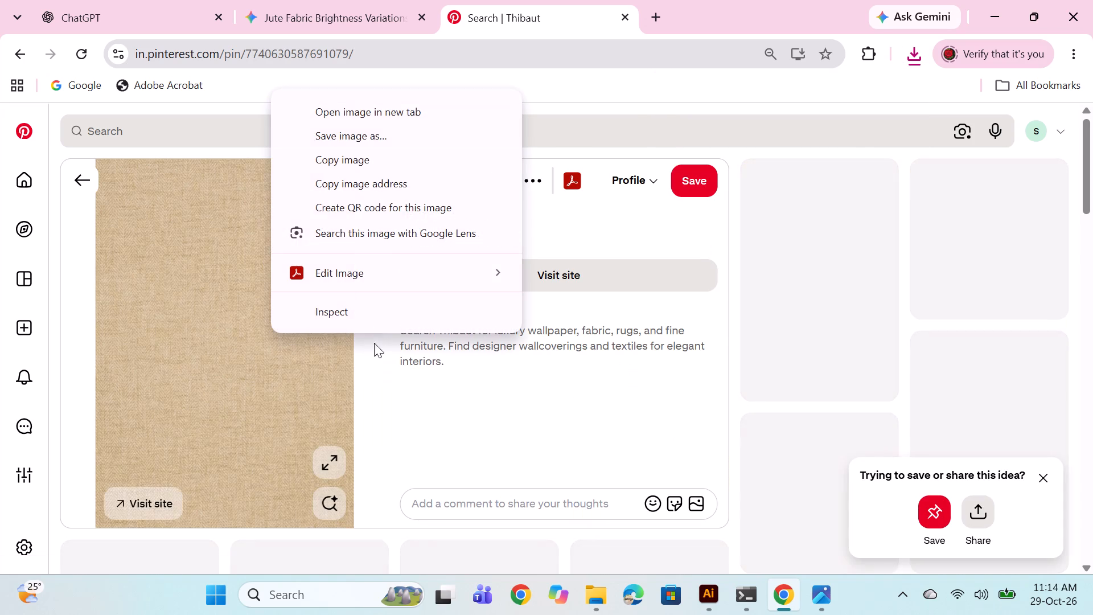
pyautogui.click(372, 138)
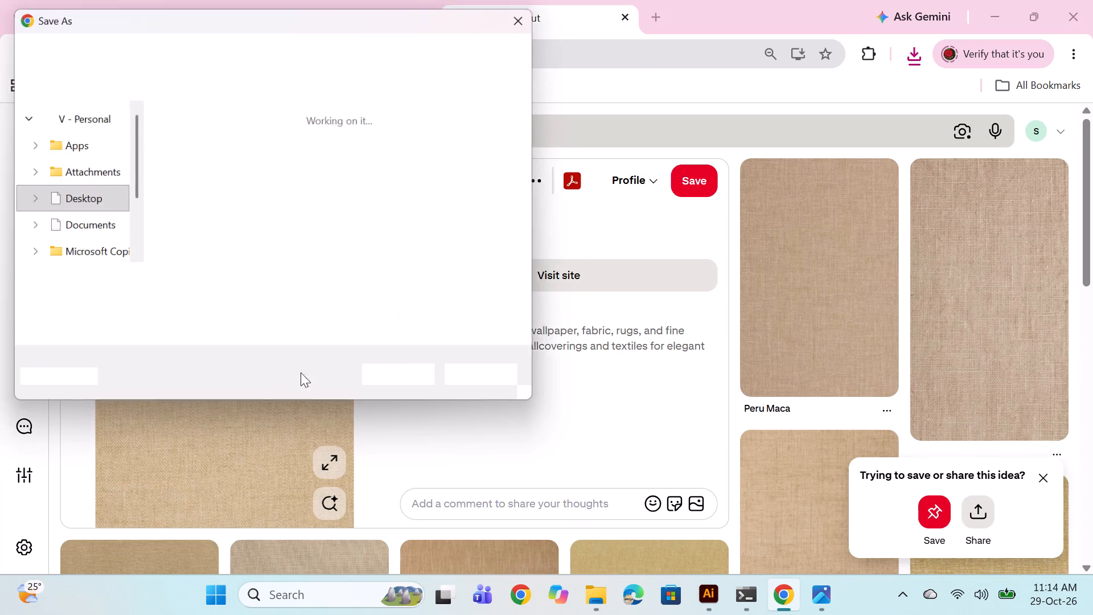
pyautogui.click(402, 377)
# Find the darker brownish-beige Search | Thibaut pin below the Kravet pin and save its image to the Desktop.
pyautogui.scroll(-2, 342, 324)
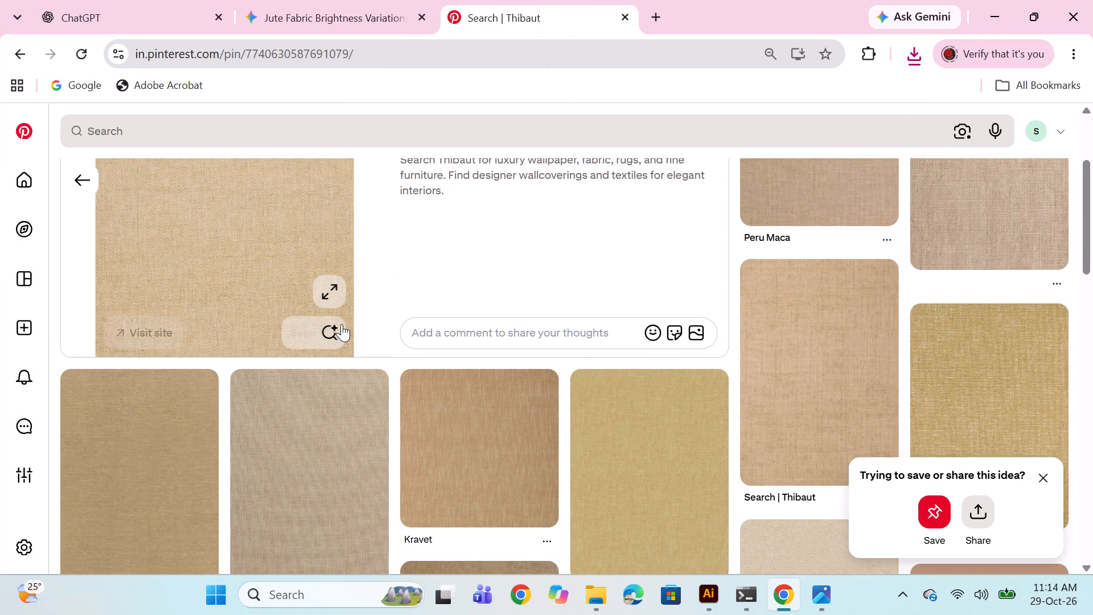
pyautogui.scroll(-2, 342, 324)
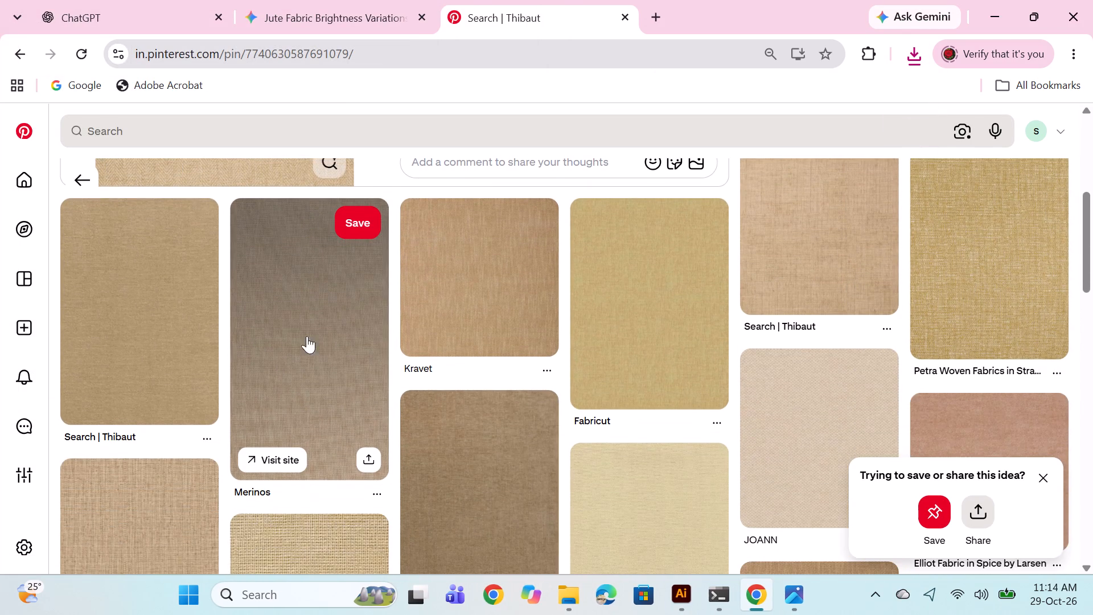
pyautogui.scroll(-1, 324, 336)
pyautogui.scroll(-1, 471, 382)
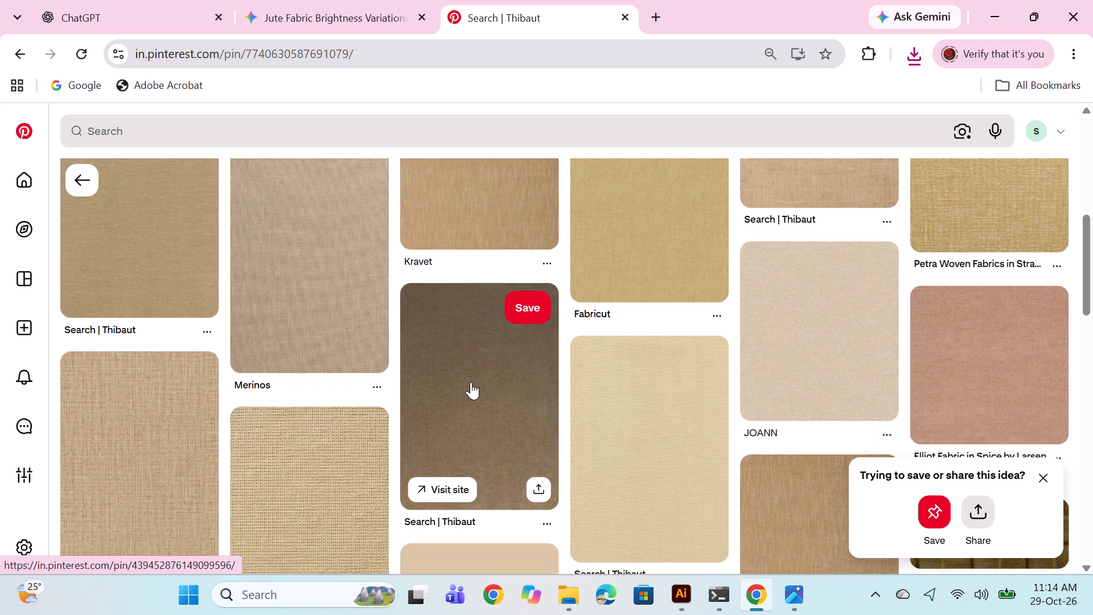
pyautogui.scroll(5, 470, 382)
pyautogui.scroll(-4, 469, 373)
pyautogui.click(466, 392)
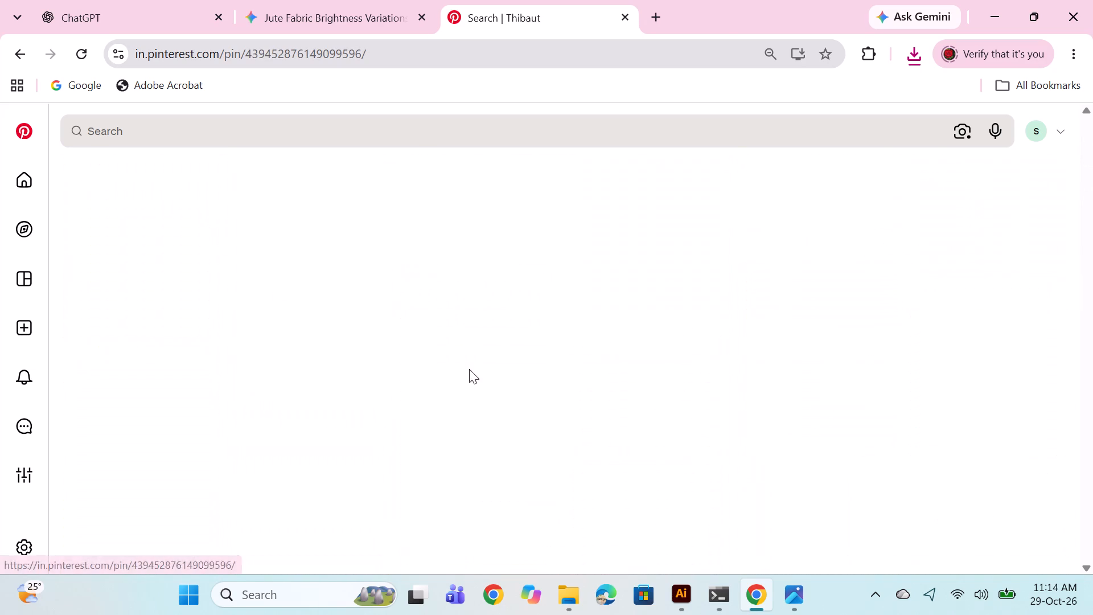
pyautogui.rightClick(256, 343)
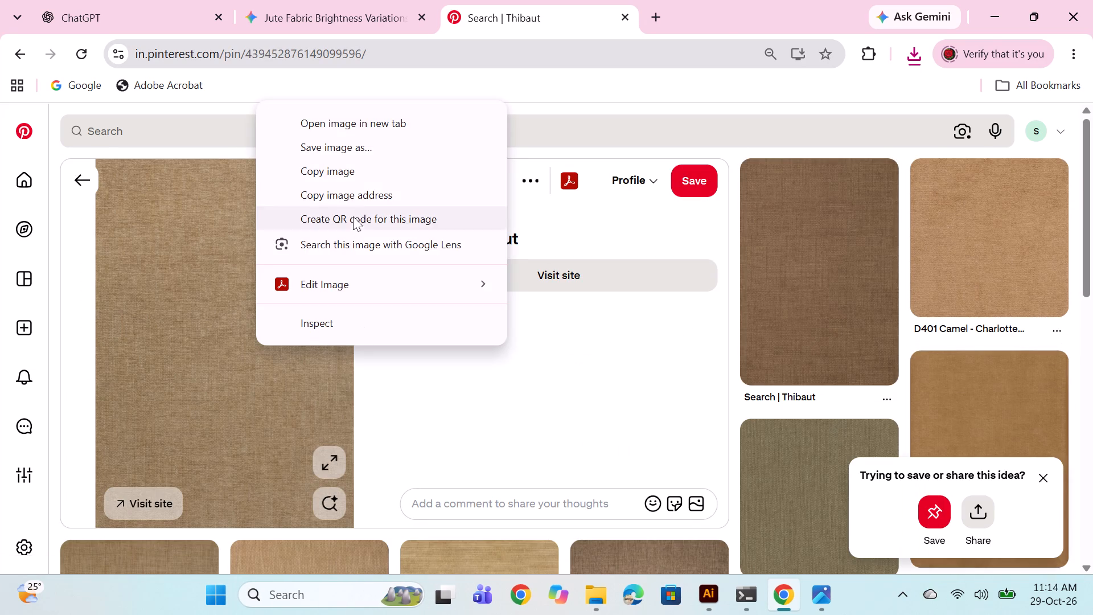
pyautogui.click(354, 155)
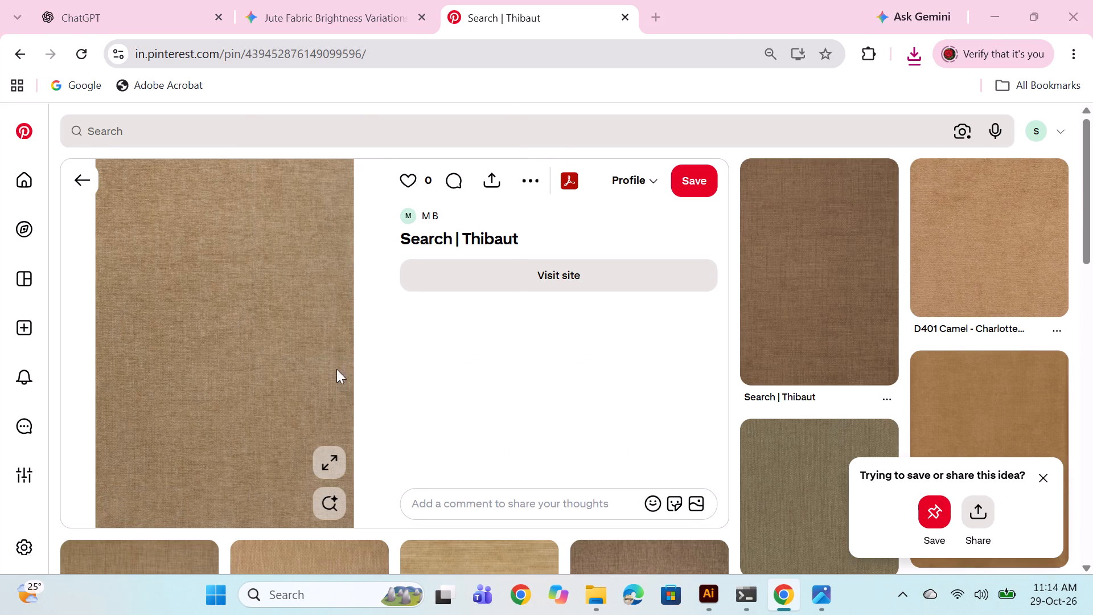
pyautogui.click(403, 375)
# Check the saved beige swatch images on the Desktop and switch back to the browser.
pyautogui.click(991, 13)
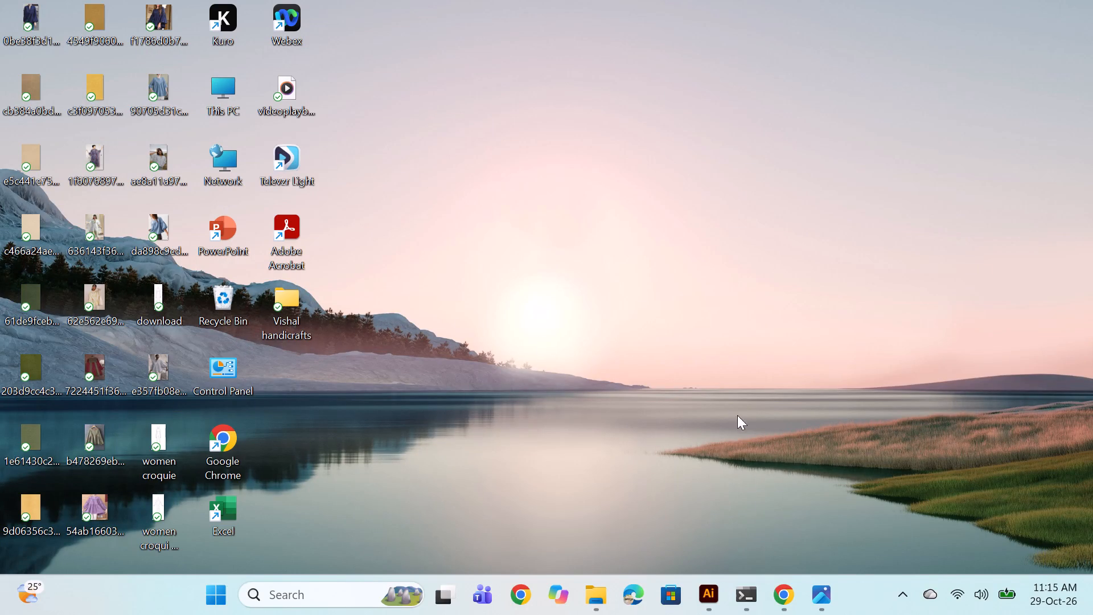
pyautogui.click(789, 598)
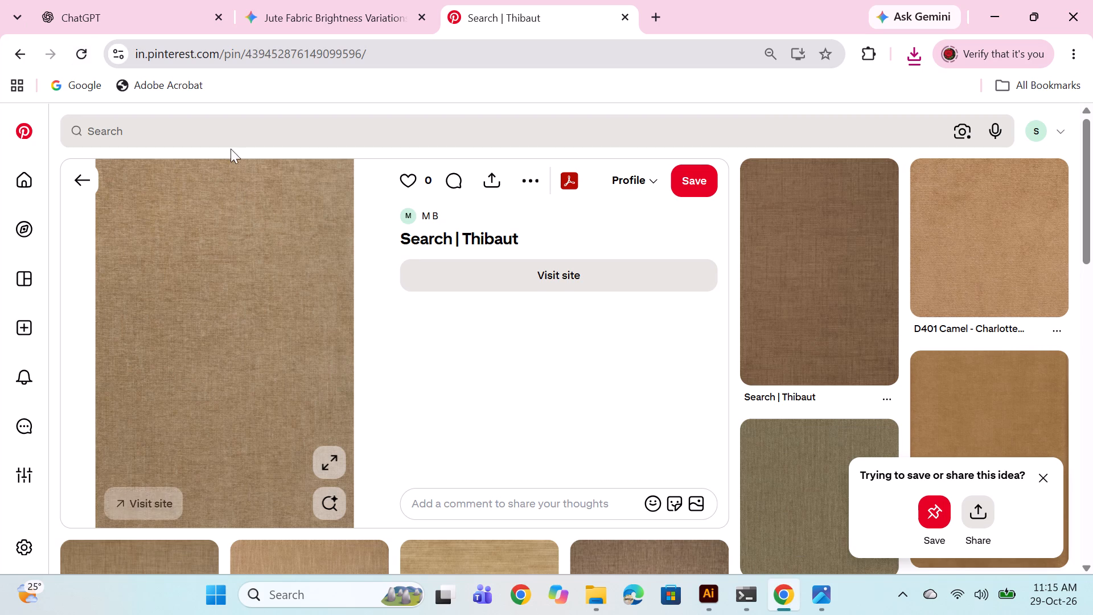
# Search Pinterest for "brown cotton texture".
pyautogui.click(233, 136)
pyautogui.write('bro')
pyautogui.write('wn c')
pyautogui.write('otton texture')
pyautogui.press('Return')
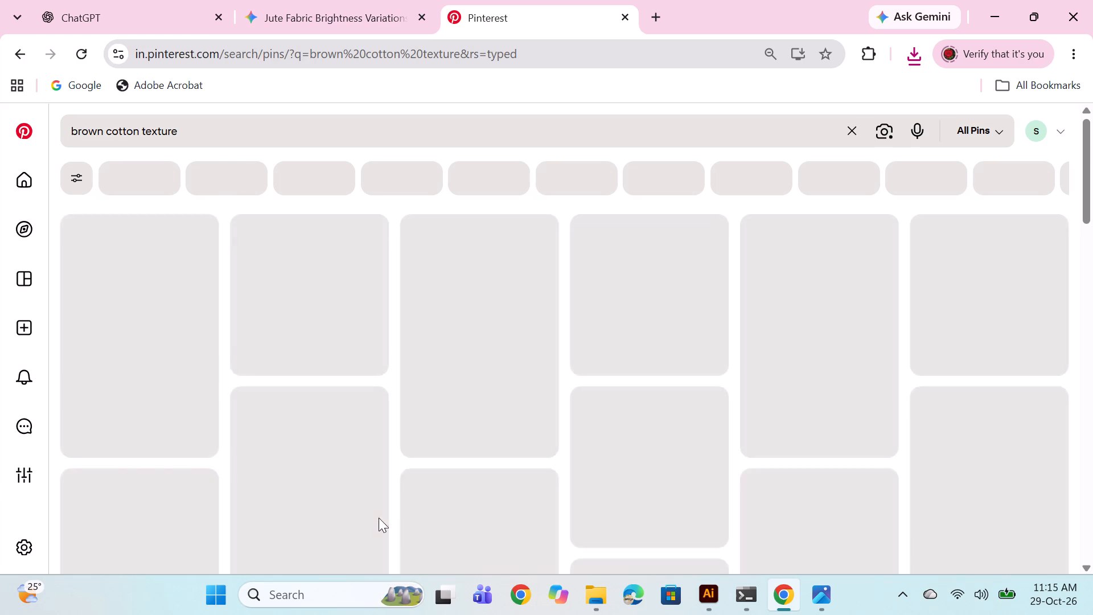
pyautogui.scroll(-1, 317, 408)
pyautogui.scroll(2, 754, 378)
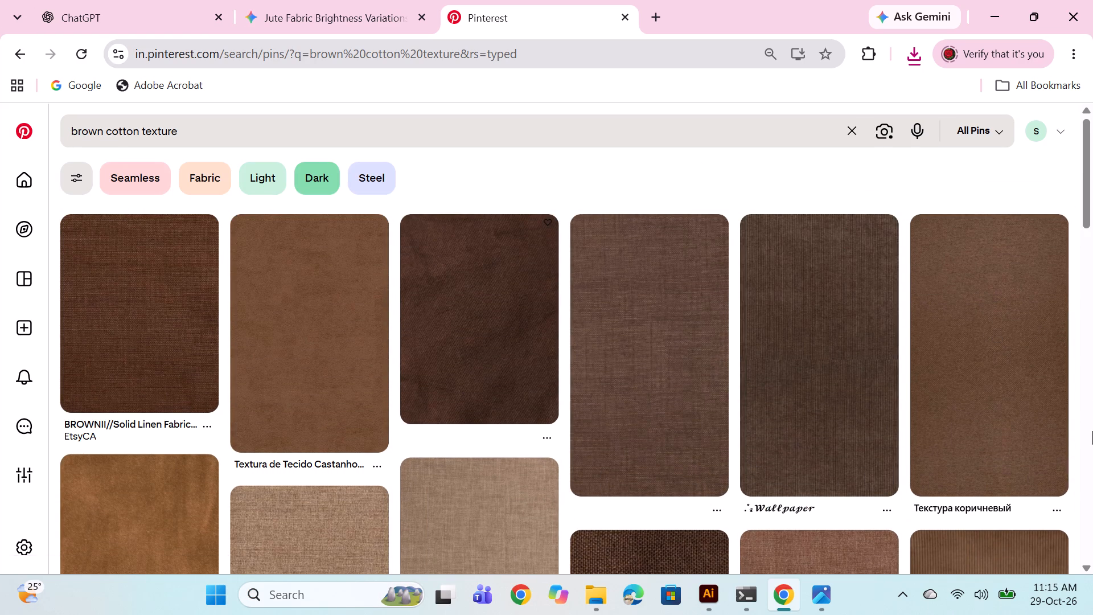
# Open EtsyCA's BROWNII//Solid Linen Fabric pin and save its image to the Desktop as a JPEG.
pyautogui.click(153, 351)
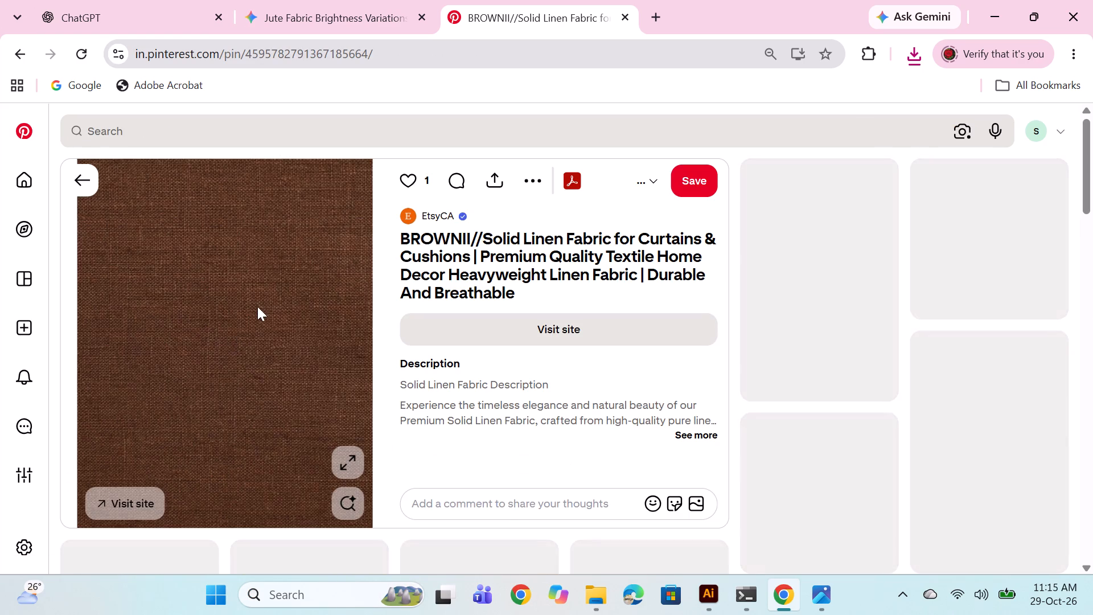
pyautogui.rightClick(258, 304)
pyautogui.click(364, 351)
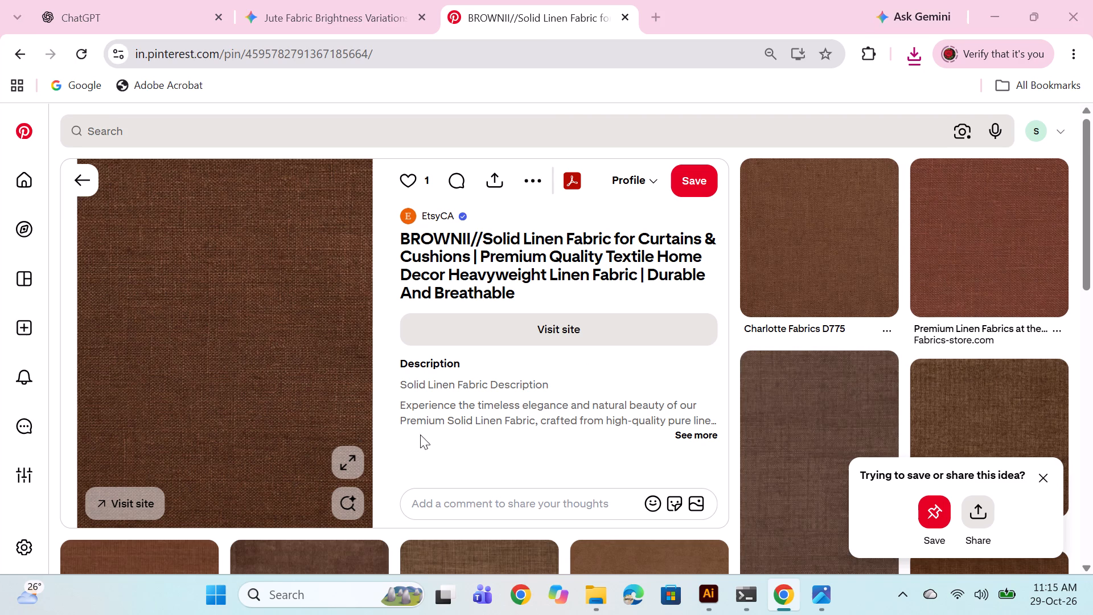
pyautogui.click(392, 382)
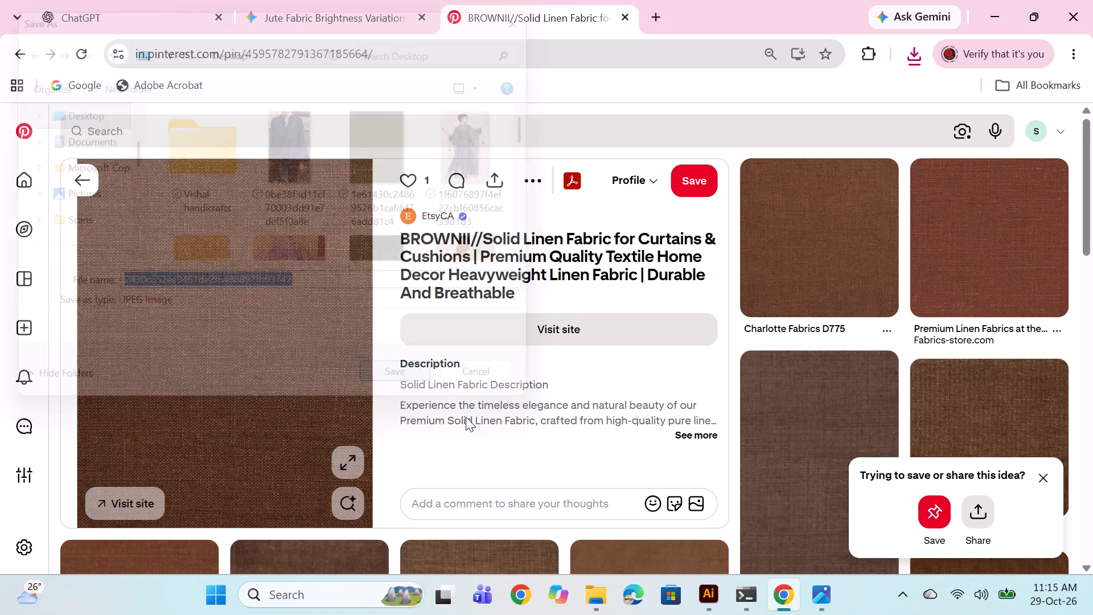
# Find the plain dark brown fabric pin among the related pins and save its image to the Desktop as a PNG.
pyautogui.scroll(-4, 584, 350)
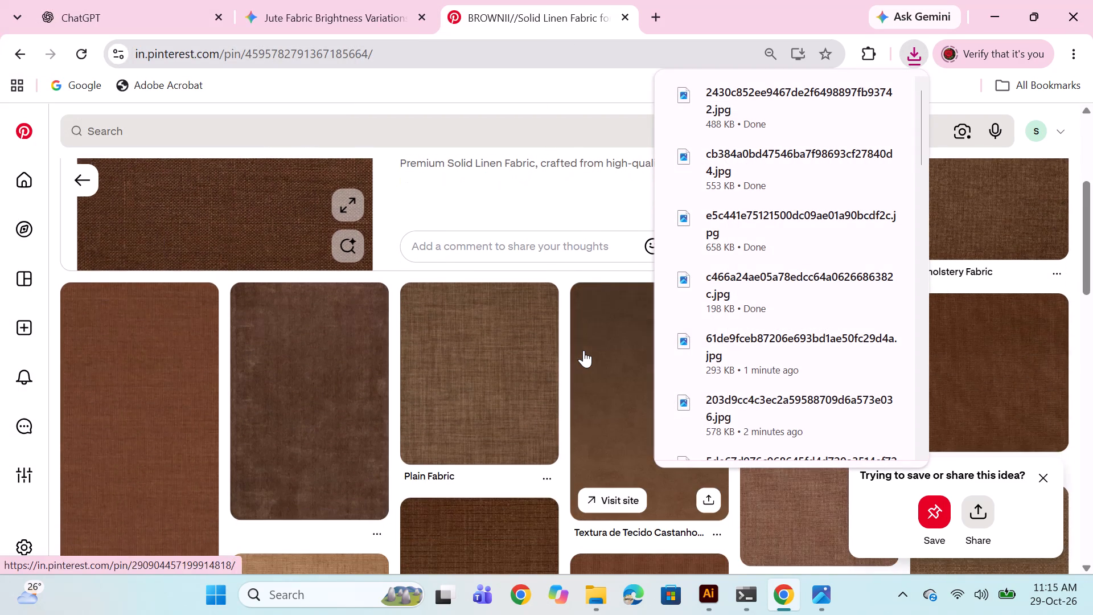
pyautogui.scroll(-4, 584, 350)
pyautogui.scroll(-2, 536, 399)
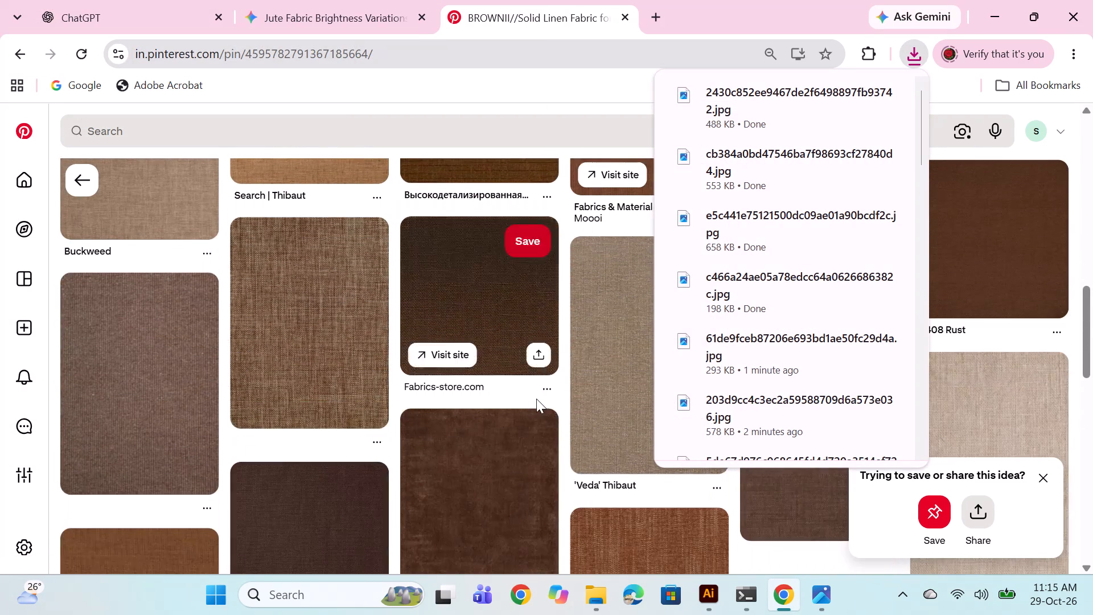
pyautogui.scroll(13, 536, 399)
pyautogui.scroll(-13, 531, 388)
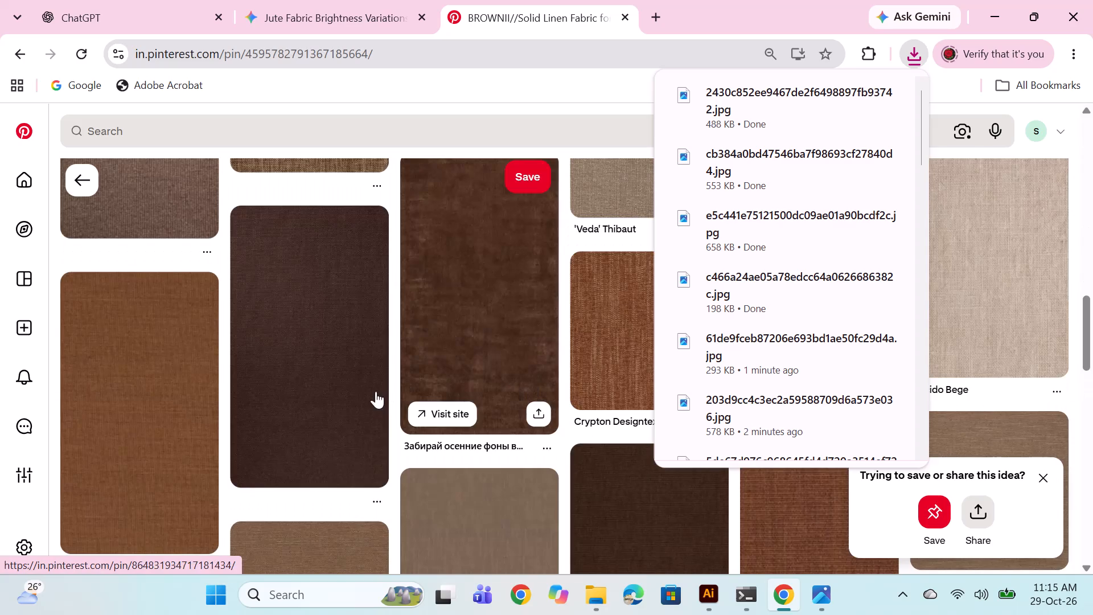
pyautogui.click(372, 391)
pyautogui.rightClick(247, 321)
pyautogui.rightClick(325, 286)
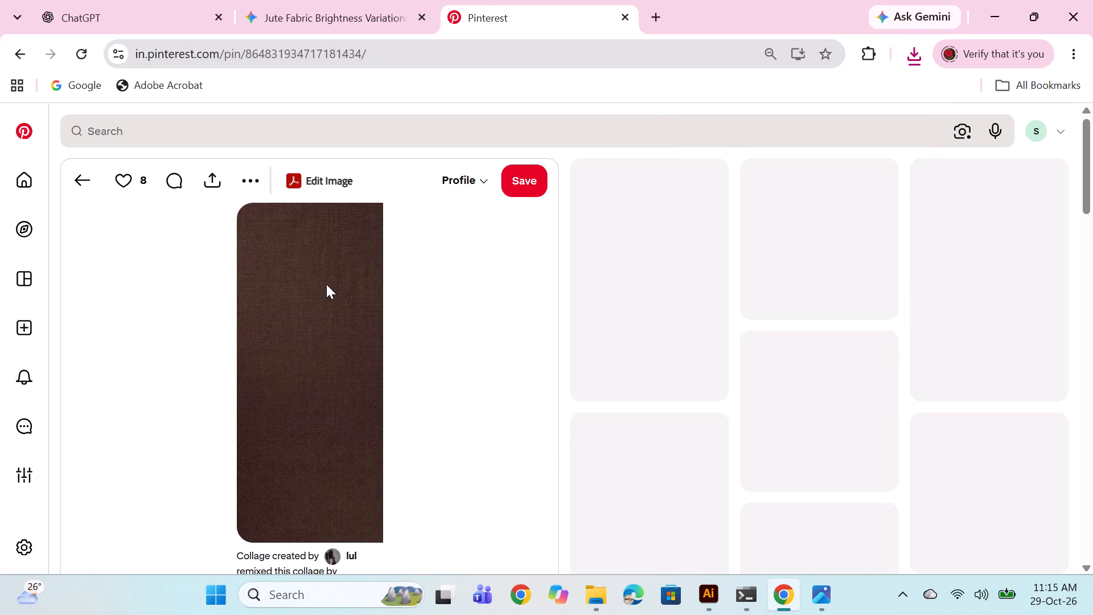
pyautogui.click(361, 314)
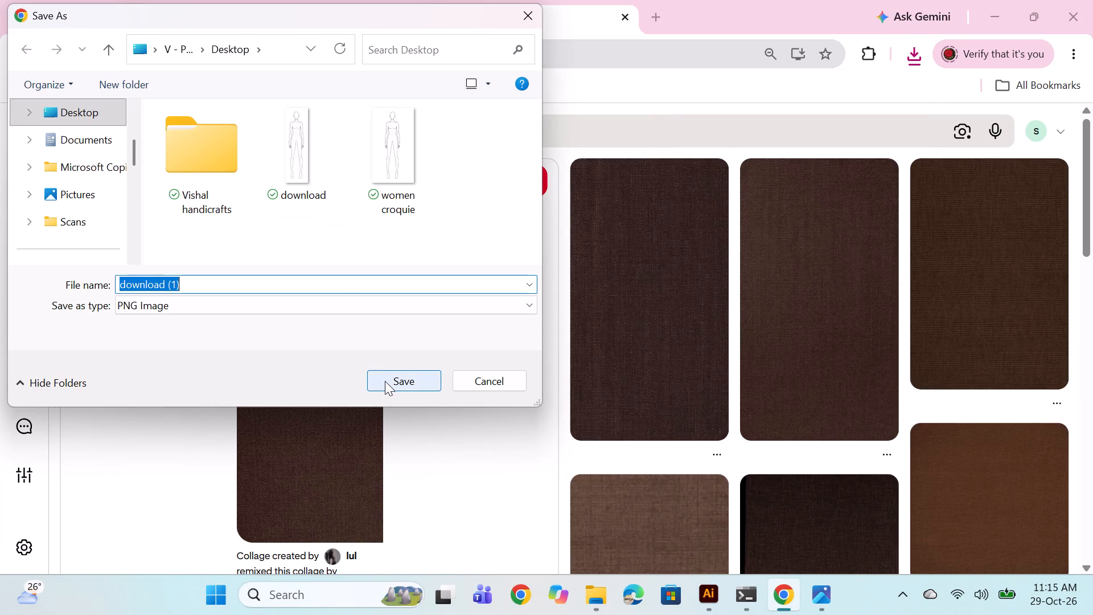
pyautogui.click(385, 381)
# Return to the "brown cotton texture" results and examine the brown swatches for another suitable fabric.
pyautogui.scroll(-6, 640, 388)
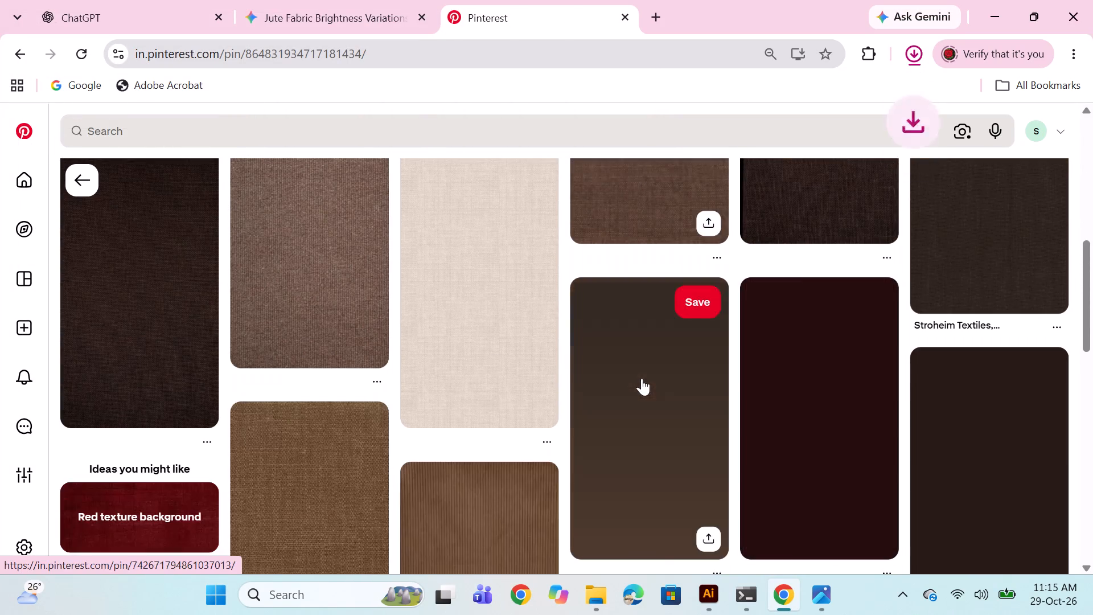
pyautogui.scroll(7, 274, 333)
pyautogui.click(89, 175)
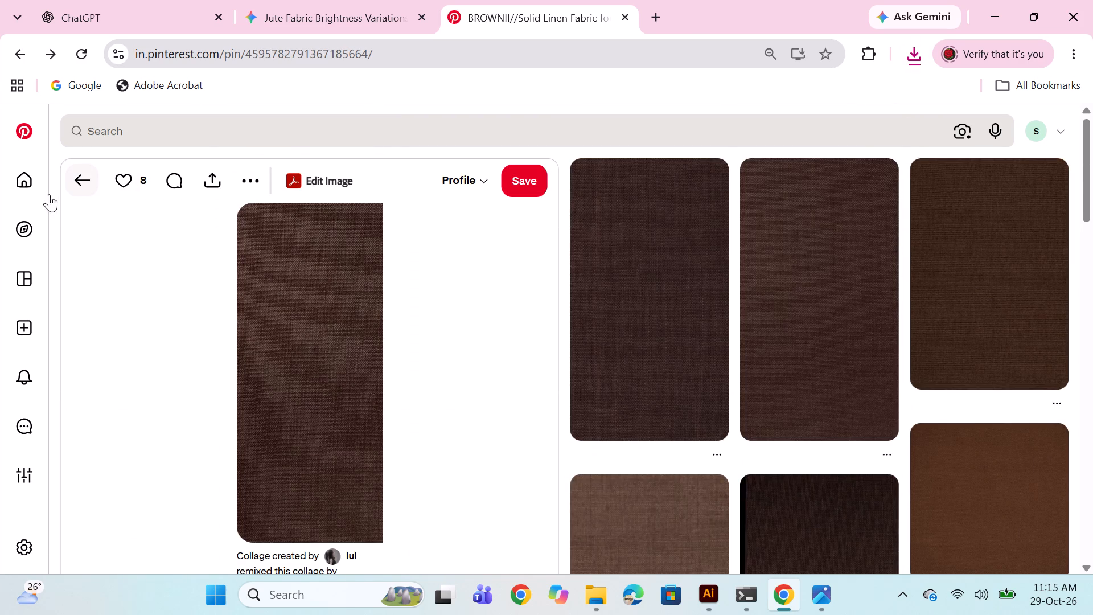
pyautogui.click(79, 183)
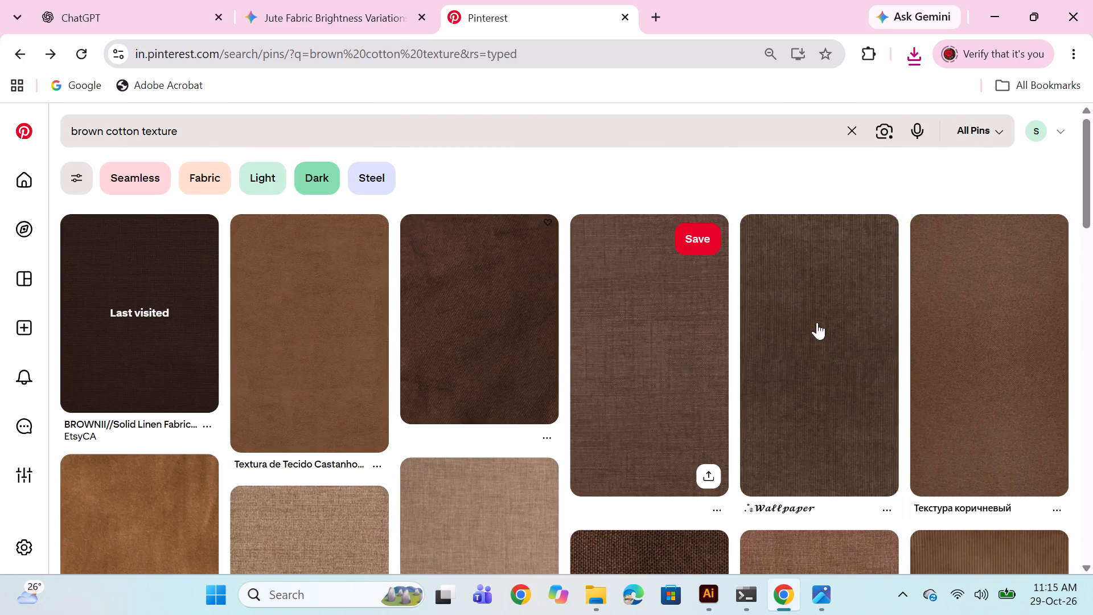
pyautogui.scroll(-1, 679, 359)
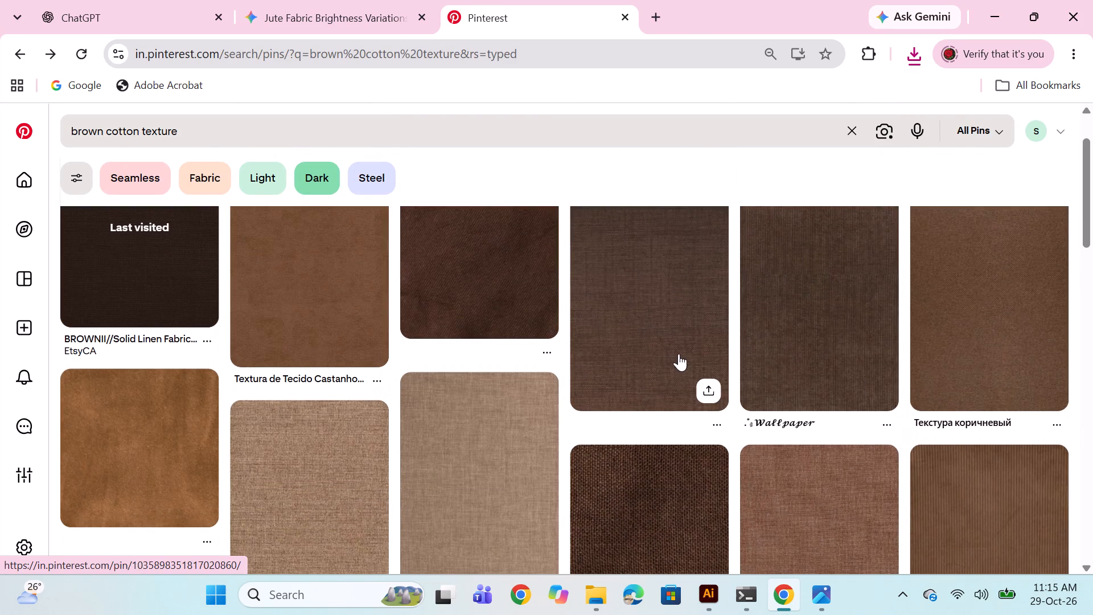
pyautogui.scroll(-2, 679, 354)
pyautogui.scroll(3, 671, 363)
pyautogui.scroll(-2, 671, 363)
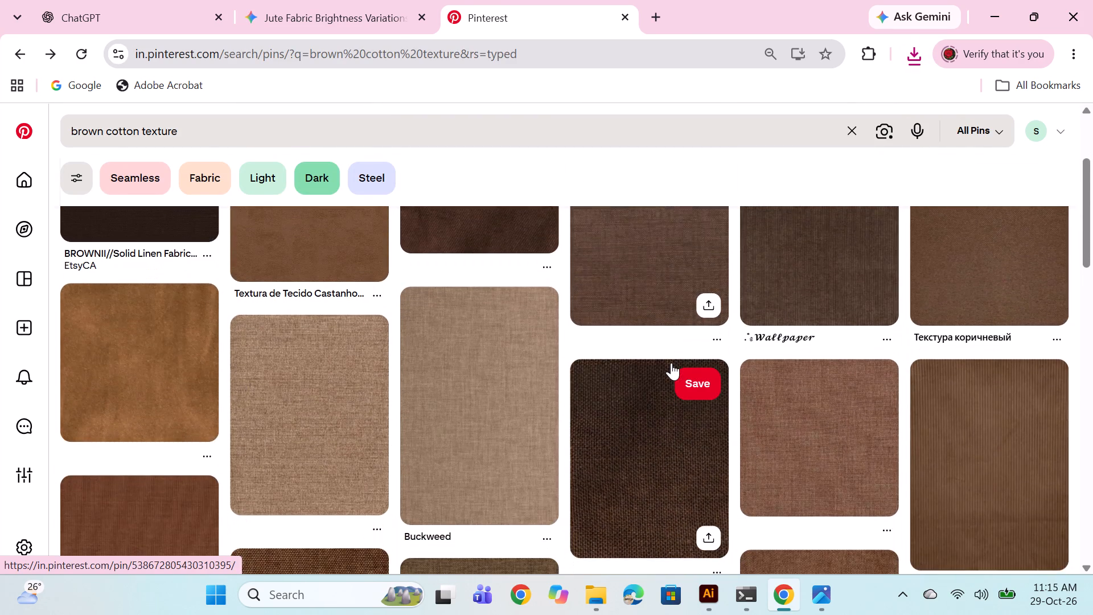
pyautogui.scroll(-3, 671, 363)
pyautogui.scroll(4, 601, 355)
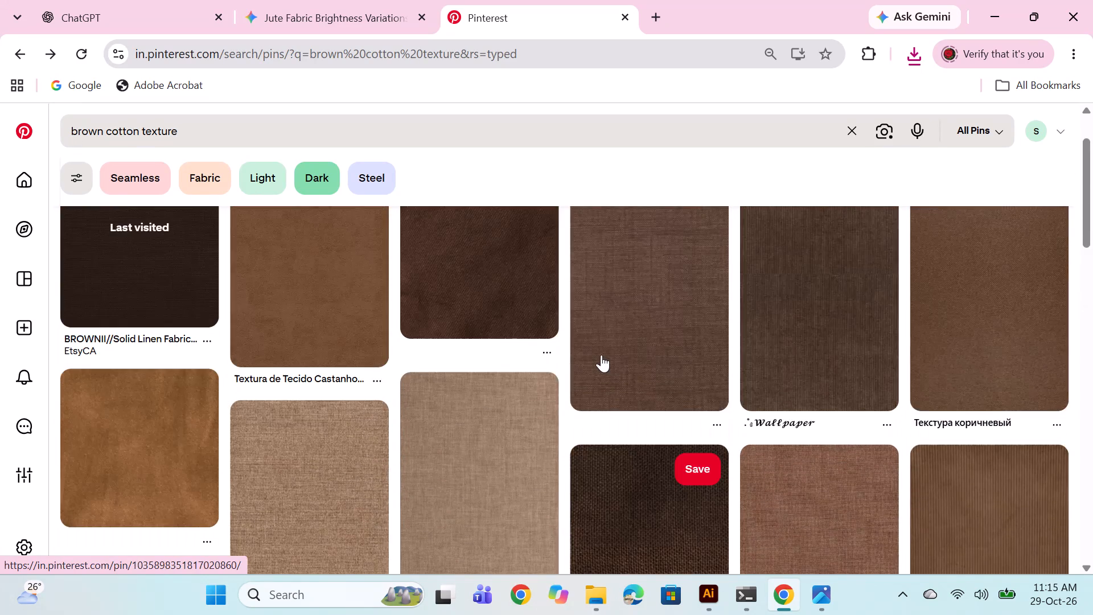
pyautogui.scroll(-8, 601, 355)
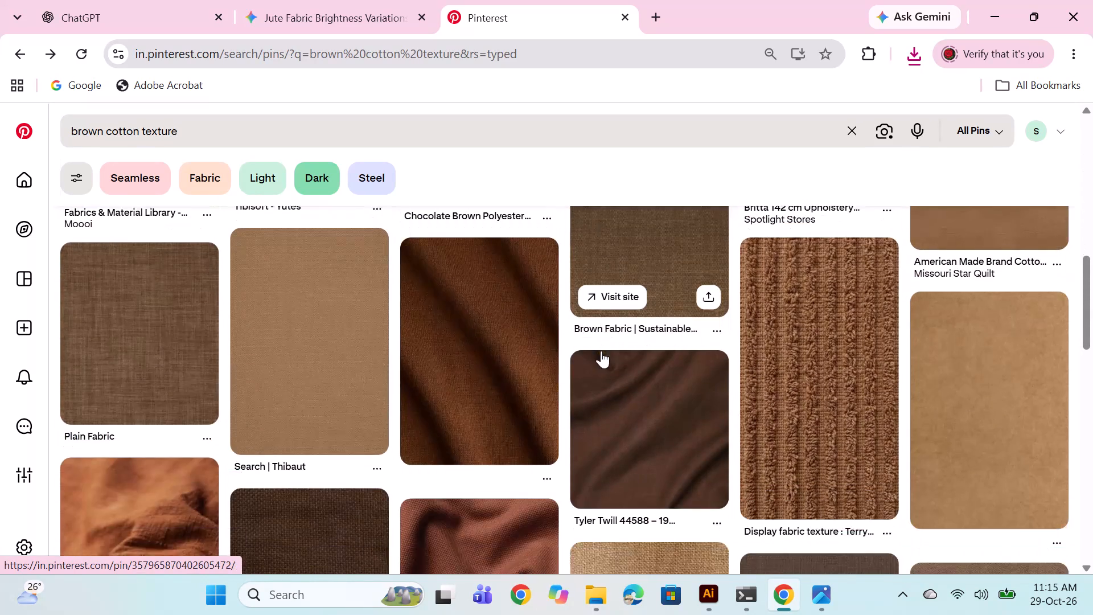
pyautogui.scroll(-5, 601, 351)
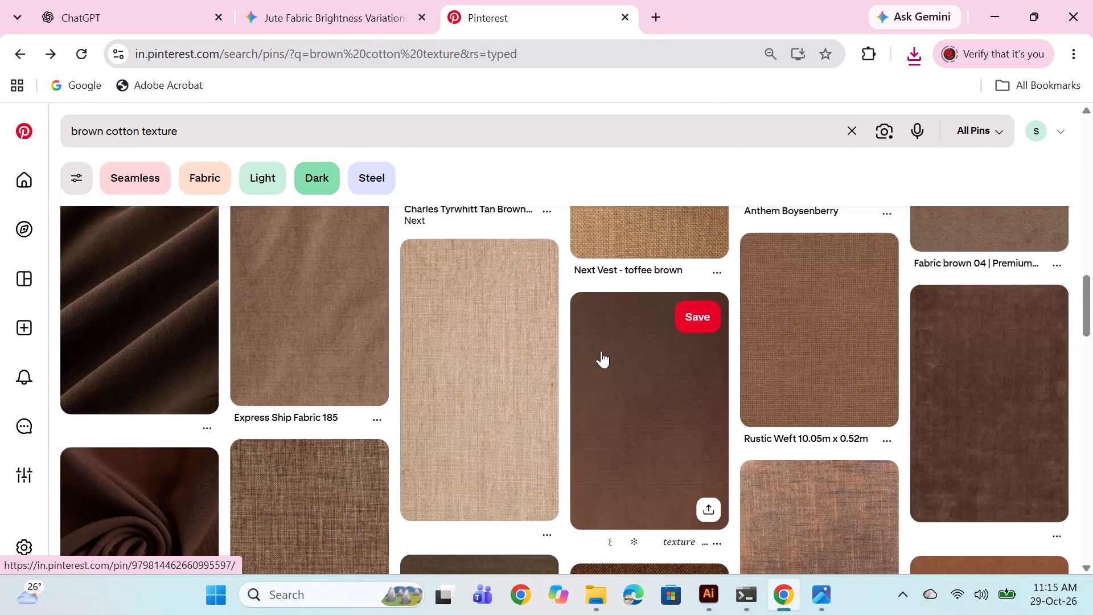
pyautogui.scroll(-3, 601, 351)
pyautogui.scroll(14, 601, 351)
pyautogui.scroll(-2, 597, 345)
pyautogui.scroll(3, 597, 345)
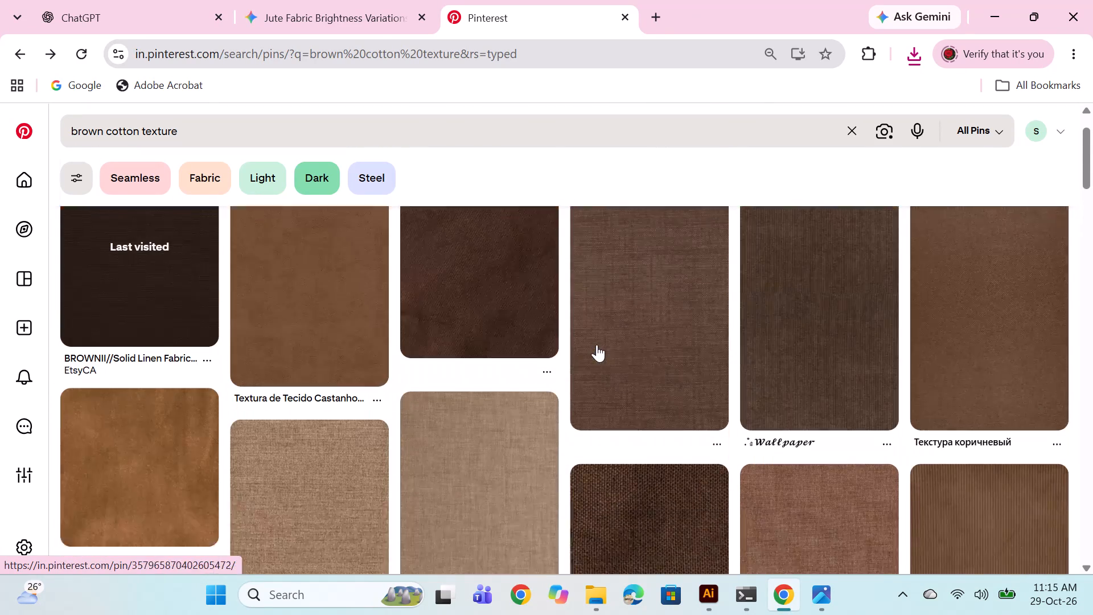
pyautogui.scroll(6, 597, 345)
pyautogui.scroll(-1, 597, 343)
pyautogui.click(525, 270)
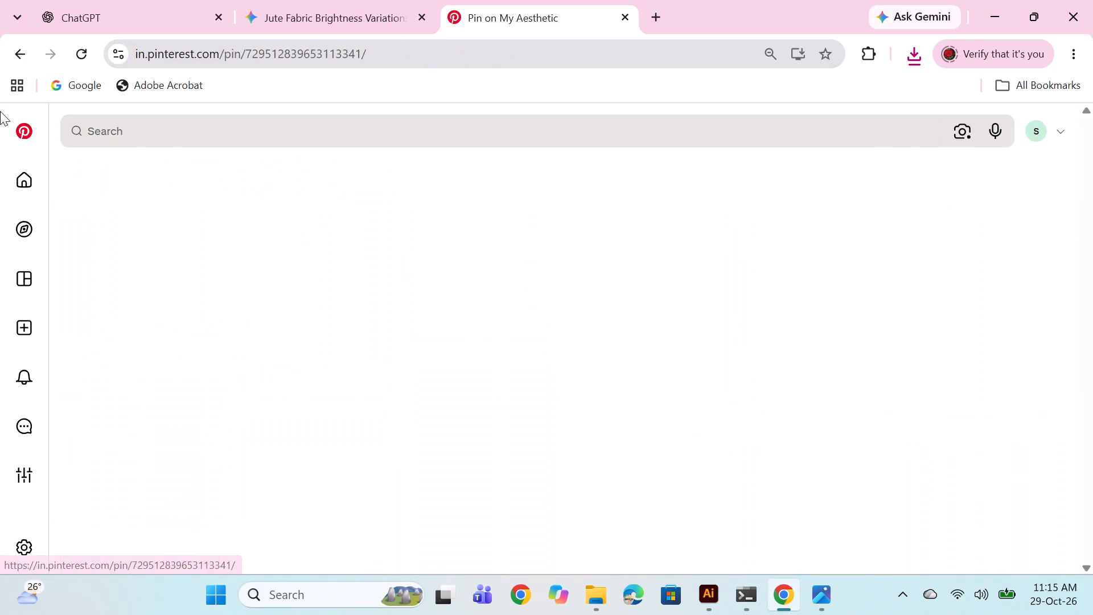
pyautogui.click(87, 182)
pyautogui.scroll(-2, 525, 312)
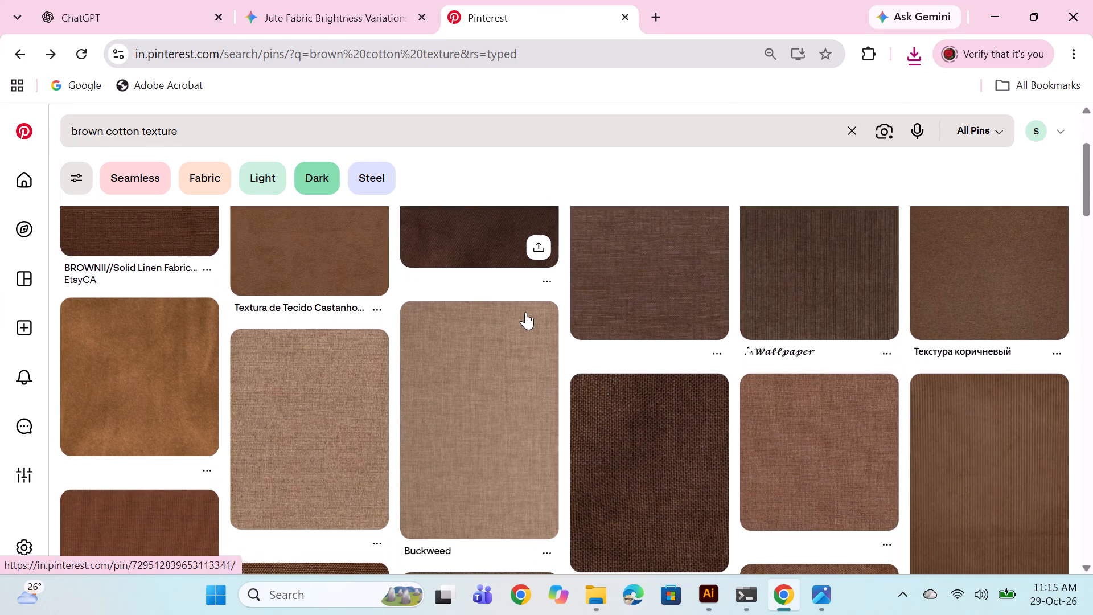
pyautogui.scroll(1, 305, 363)
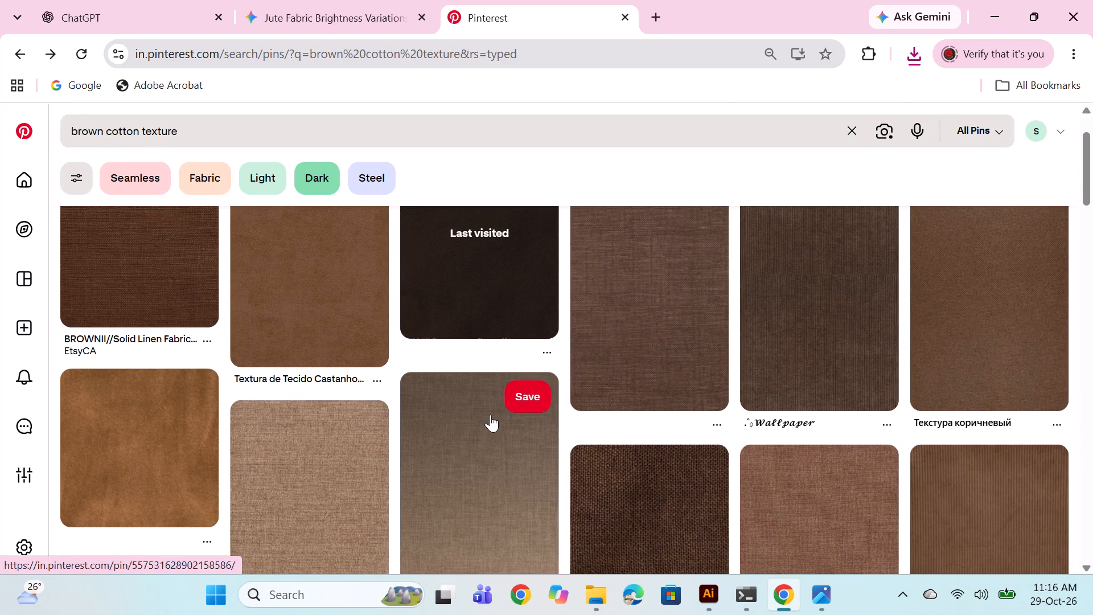
pyautogui.scroll(1, 469, 404)
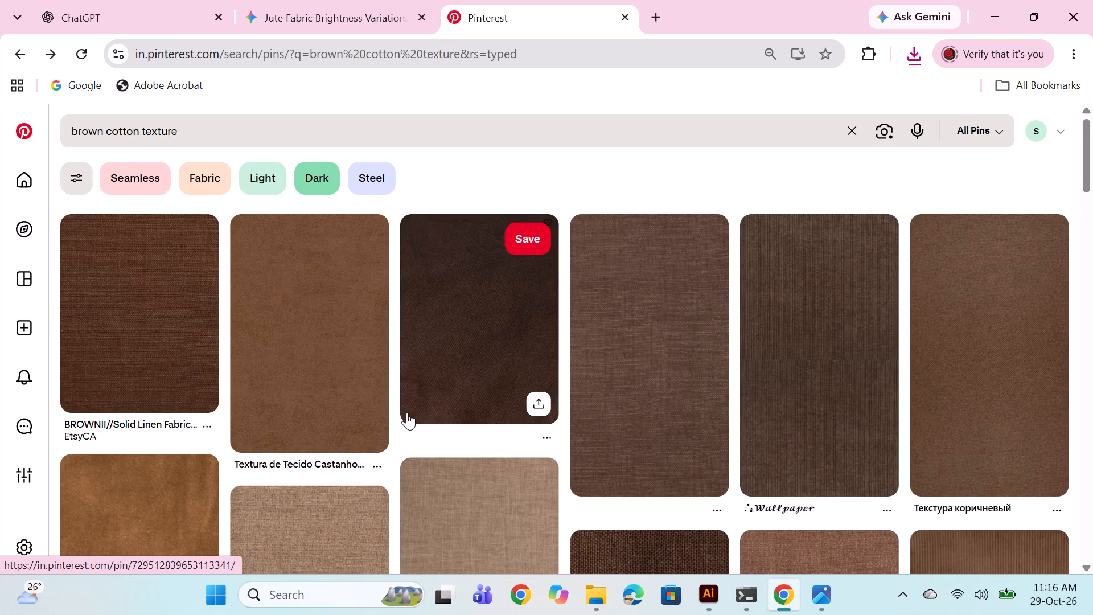
# Open the brown "Текстура коричневый" pin and save its image to the Desktop.
pyautogui.click(945, 361)
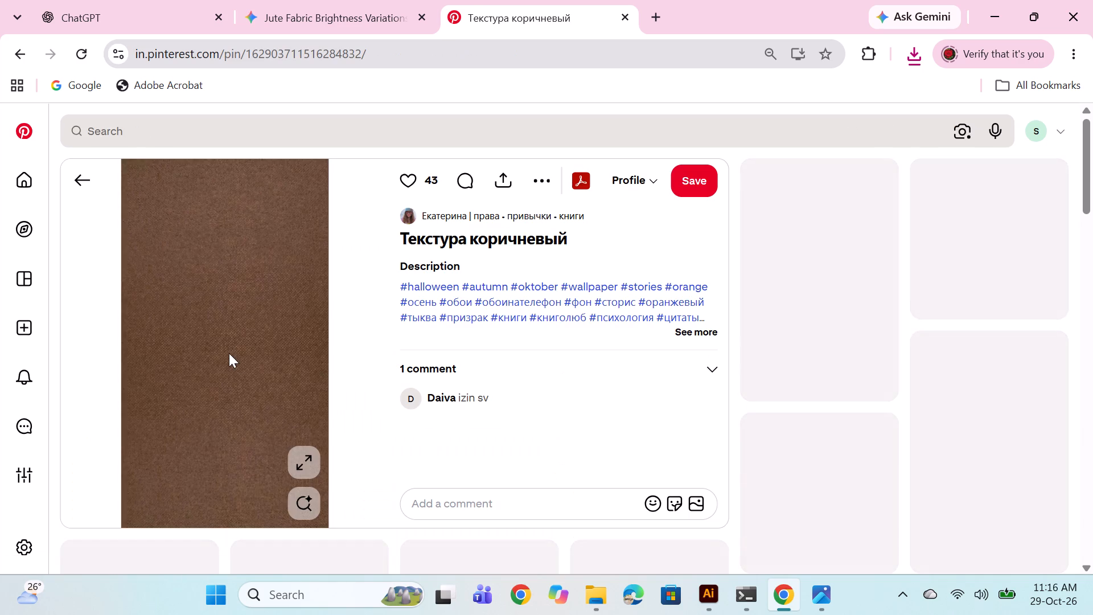
pyautogui.scroll(-1, 671, 319)
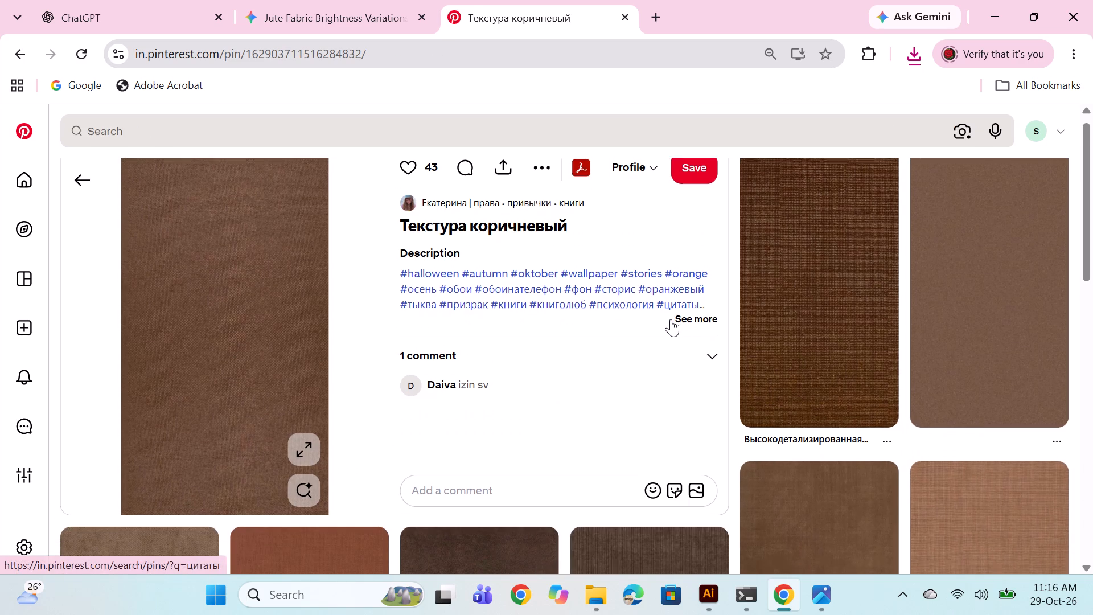
pyautogui.rightClick(280, 277)
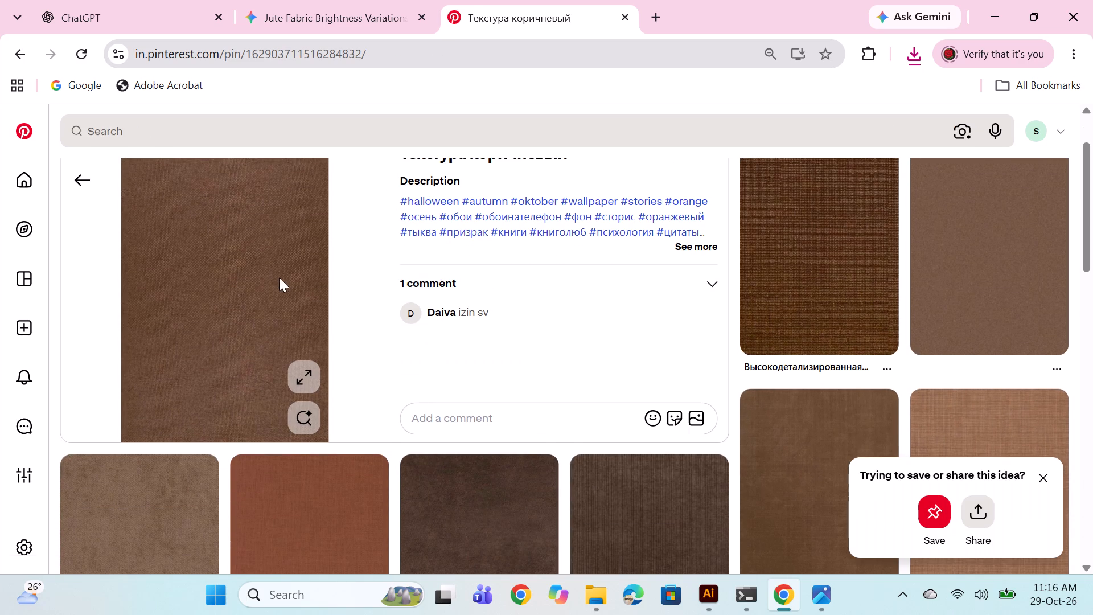
pyautogui.click(389, 331)
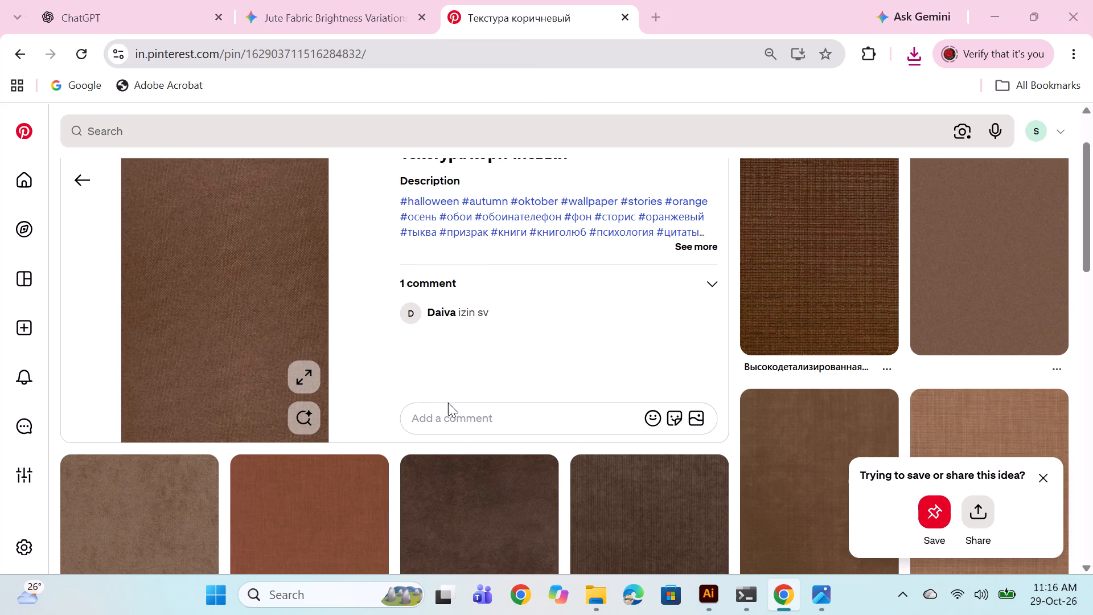
pyautogui.click(395, 376)
# Move eleven garment reference photos from the Desktop into the Khadi tops silhouettes folder in Vishal handicrafts, replacing the existing copies.
pyautogui.click(996, 22)
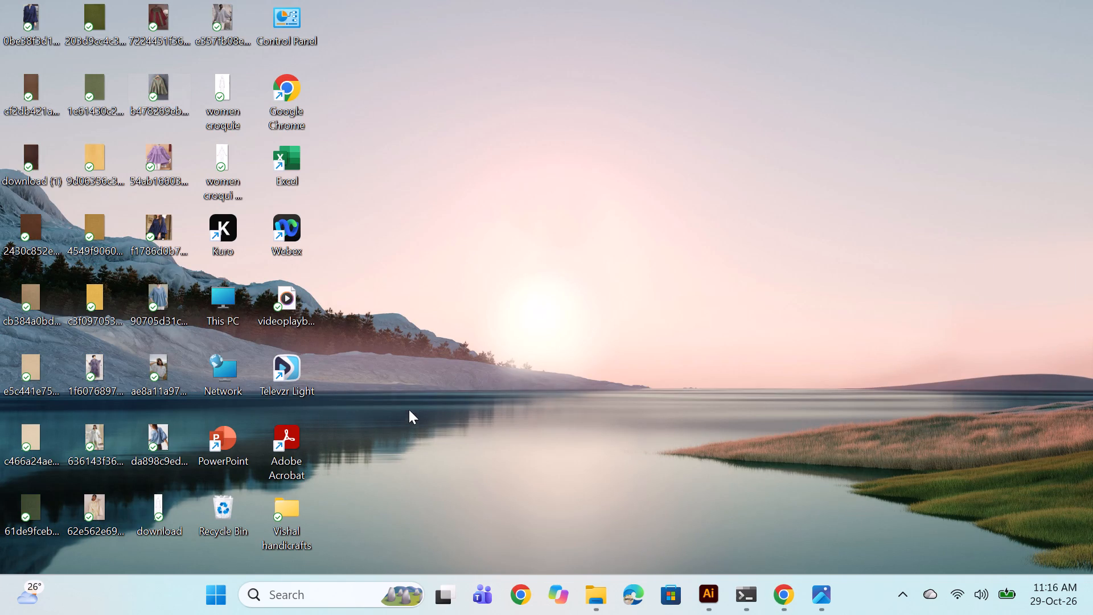
pyautogui.click(100, 371)
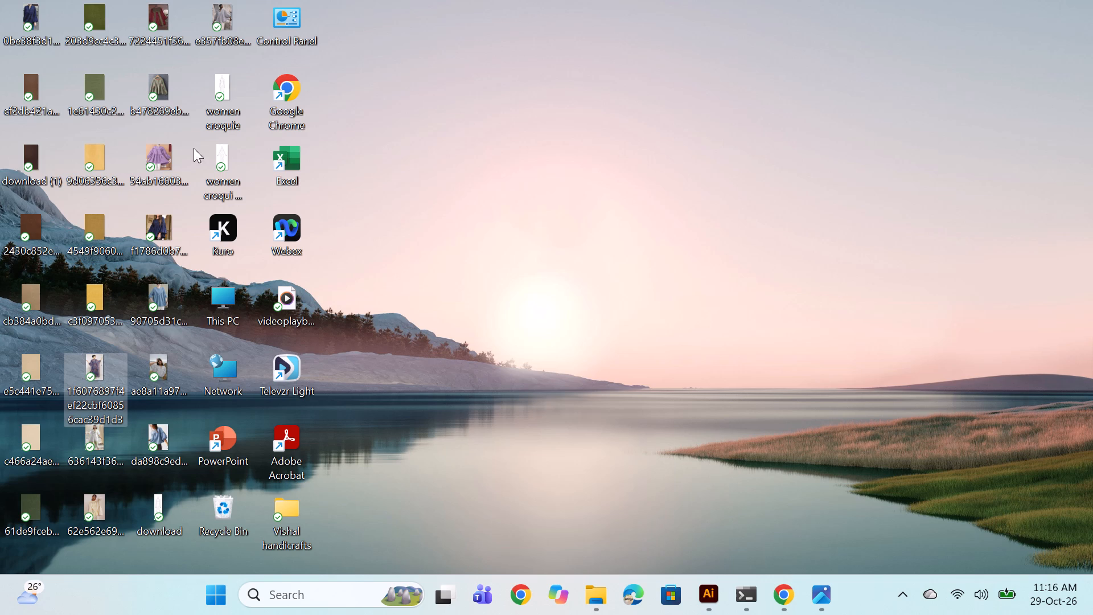
pyautogui.keyDown('ctrl'); pyautogui.click(95, 446); pyautogui.keyUp('ctrl')
pyautogui.keyDown('ctrl'); pyautogui.click(107, 510); pyautogui.keyUp('ctrl')
pyautogui.keyDown('ctrl'); pyautogui.click(157, 456); pyautogui.keyUp('ctrl')
pyautogui.keyDown('ctrl'); pyautogui.click(174, 395); pyautogui.keyUp('ctrl')
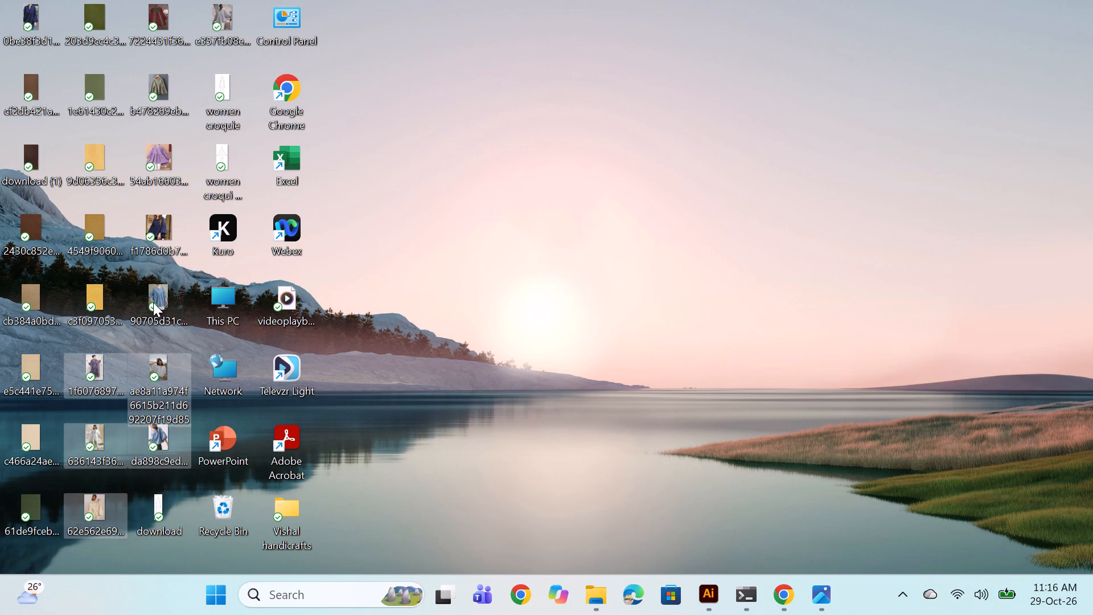
pyautogui.keyDown('ctrl'); pyautogui.click(153, 302); pyautogui.keyUp('ctrl')
pyautogui.keyDown('ctrl'); pyautogui.click(160, 251); pyautogui.keyUp('ctrl')
pyautogui.keyDown('ctrl'); pyautogui.click(171, 174); pyautogui.keyUp('ctrl')
pyautogui.keyDown('ctrl'); pyautogui.click(165, 111); pyautogui.keyUp('ctrl')
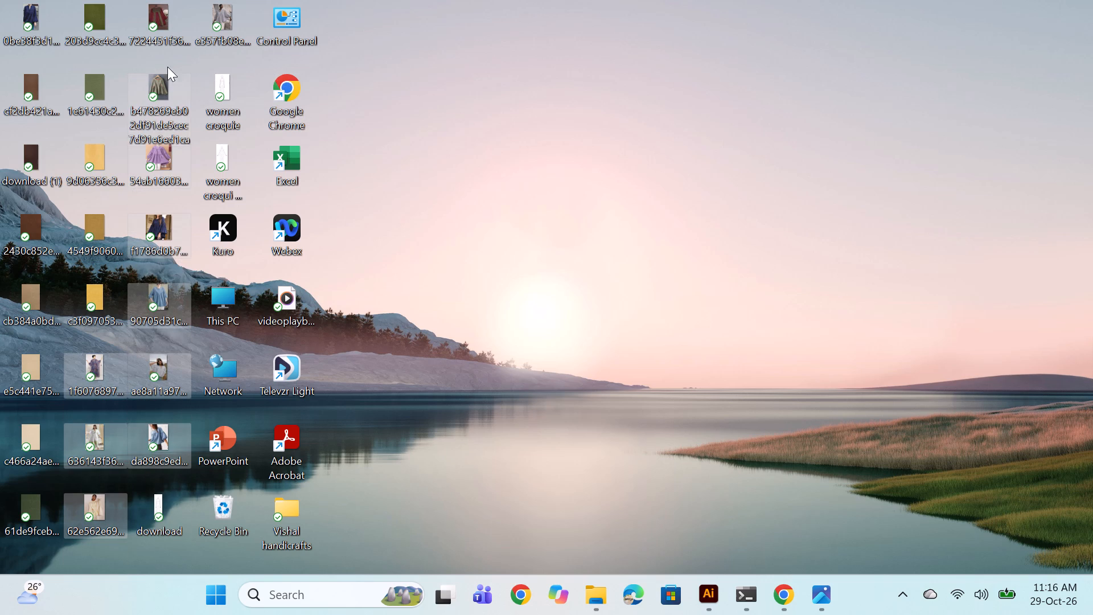
pyautogui.keyDown('ctrl'); pyautogui.click(163, 47); pyautogui.keyUp('ctrl')
pyautogui.keyDown('ctrl'); pyautogui.click(212, 38); pyautogui.keyUp('ctrl')
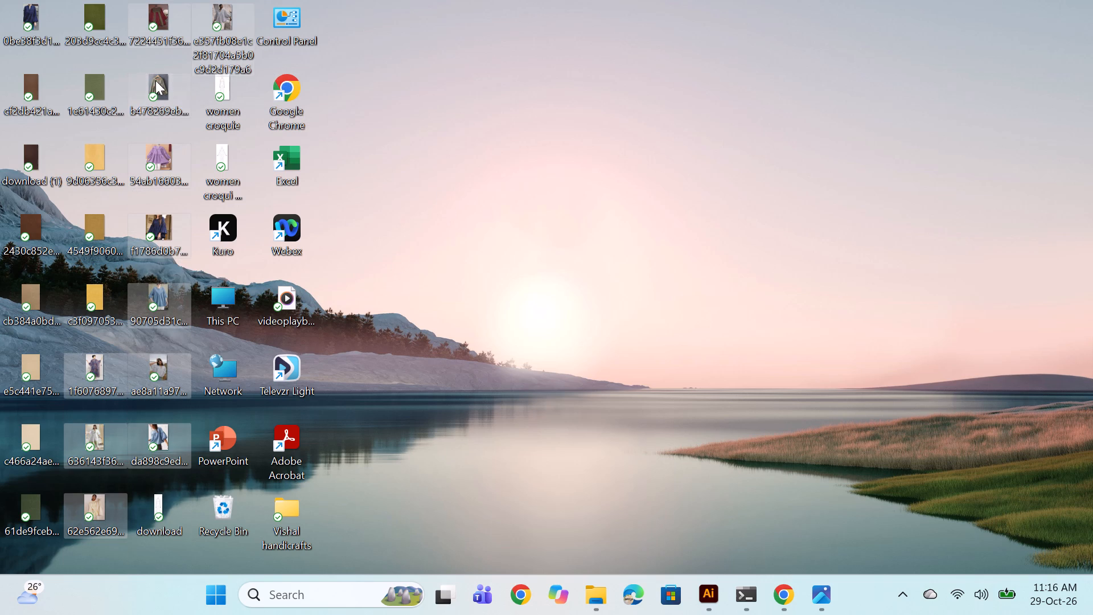
pyautogui.rightClick(233, 17)
pyautogui.click(270, 29)
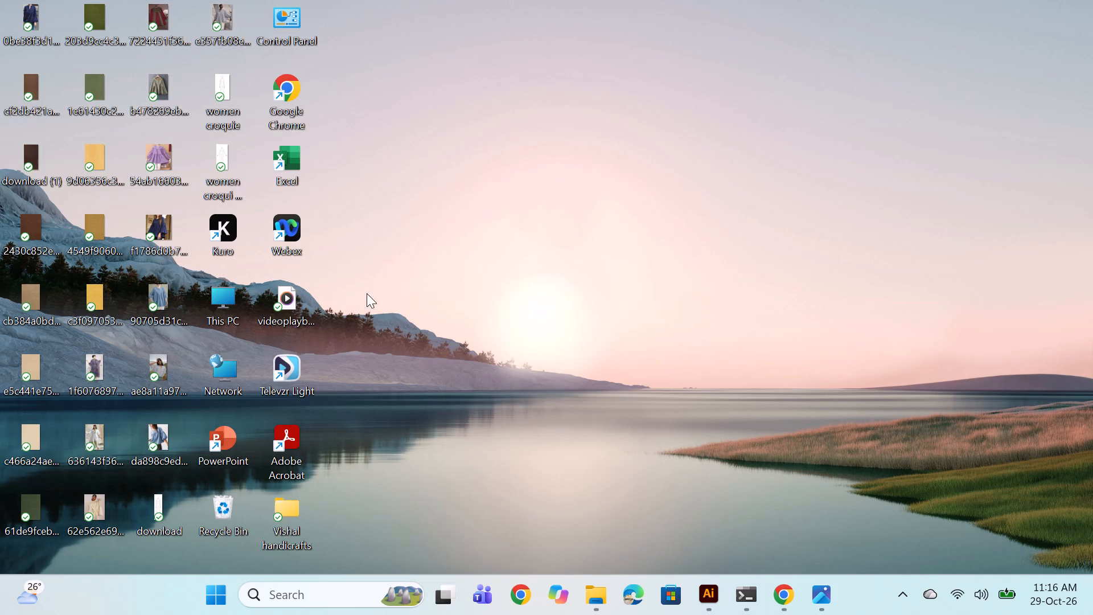
pyautogui.doubleClick(287, 515)
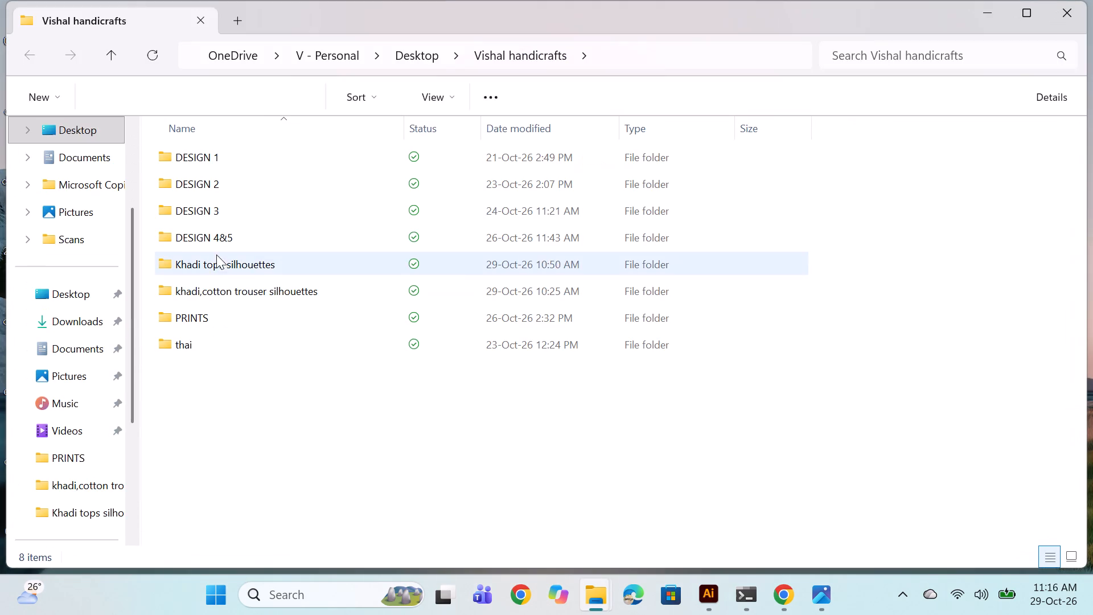
pyautogui.doubleClick(266, 266)
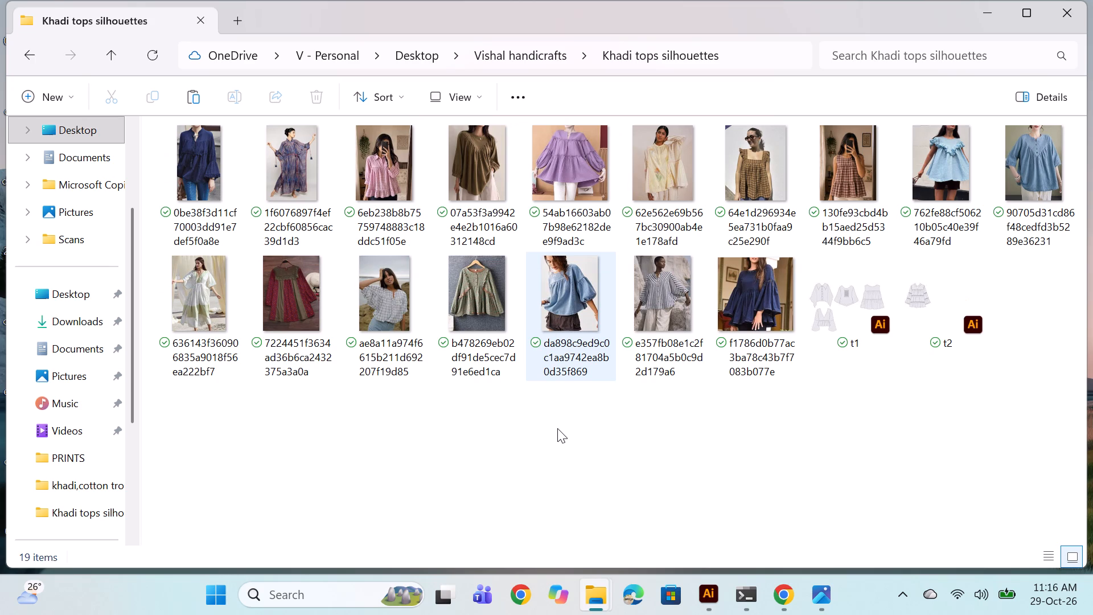
pyautogui.hotkey('ctrl', 'v')
pyautogui.click(568, 247)
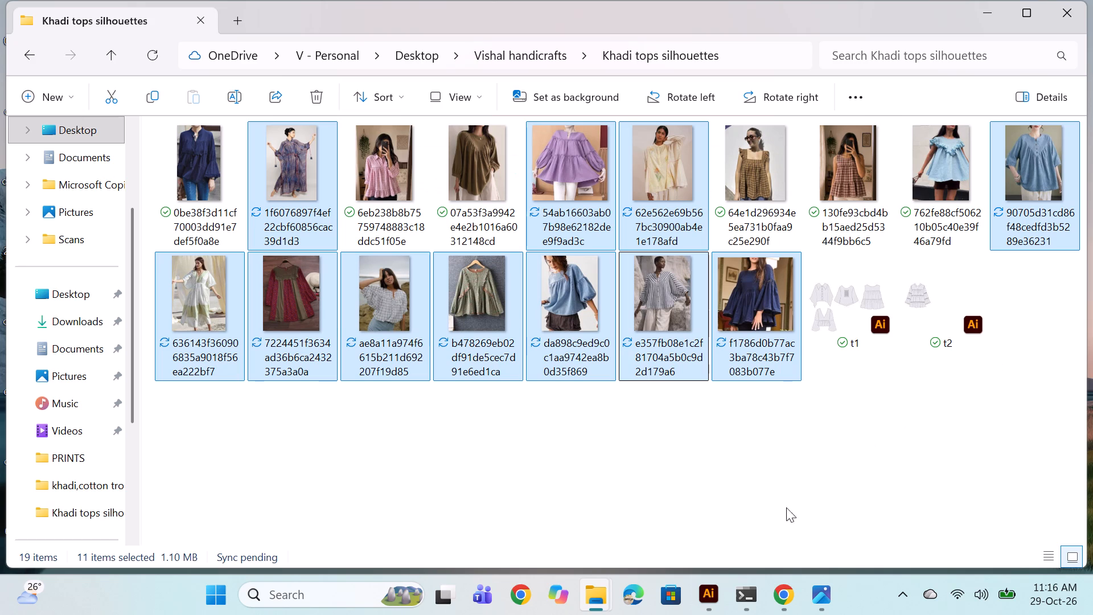
pyautogui.click(763, 514)
pyautogui.click(988, 15)
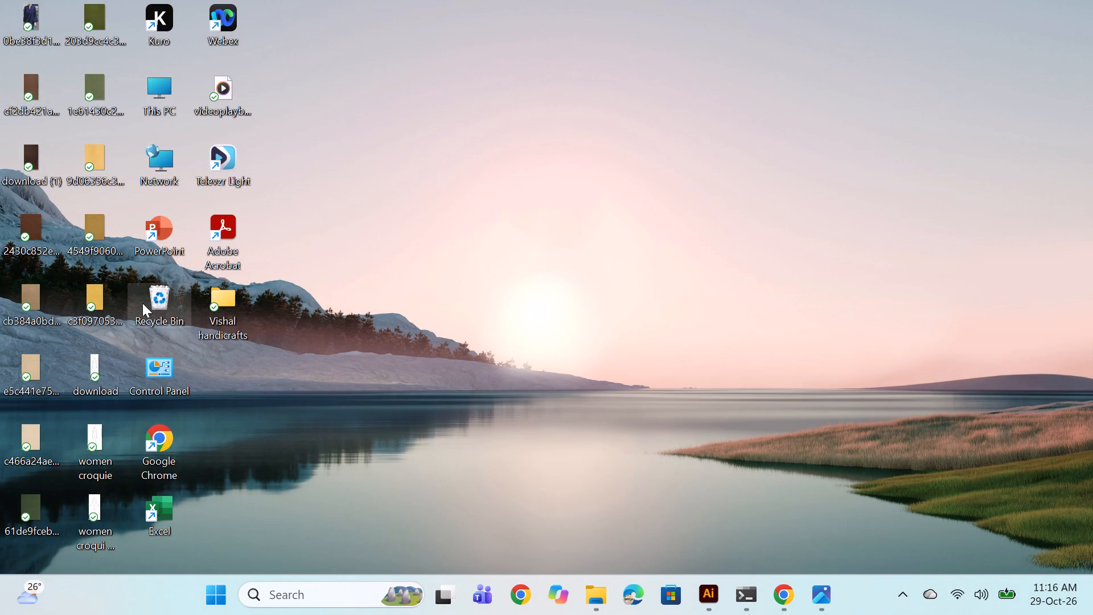
# Open the c1 Illustrator file from the khadi,cotton trouser silhouettes folder.
pyautogui.click(701, 592)
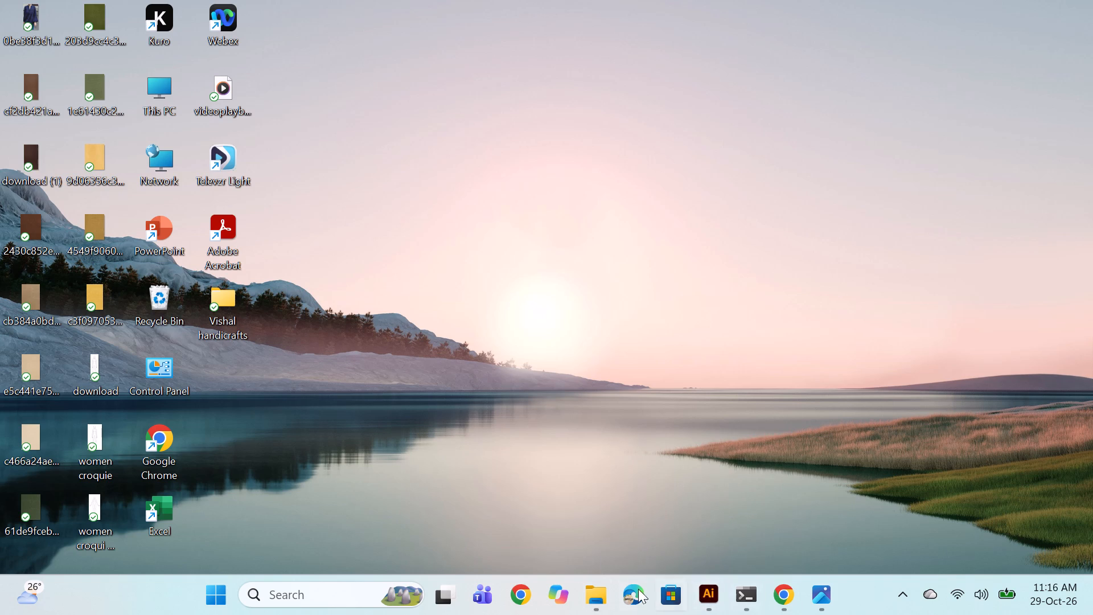
pyautogui.doubleClick(596, 589)
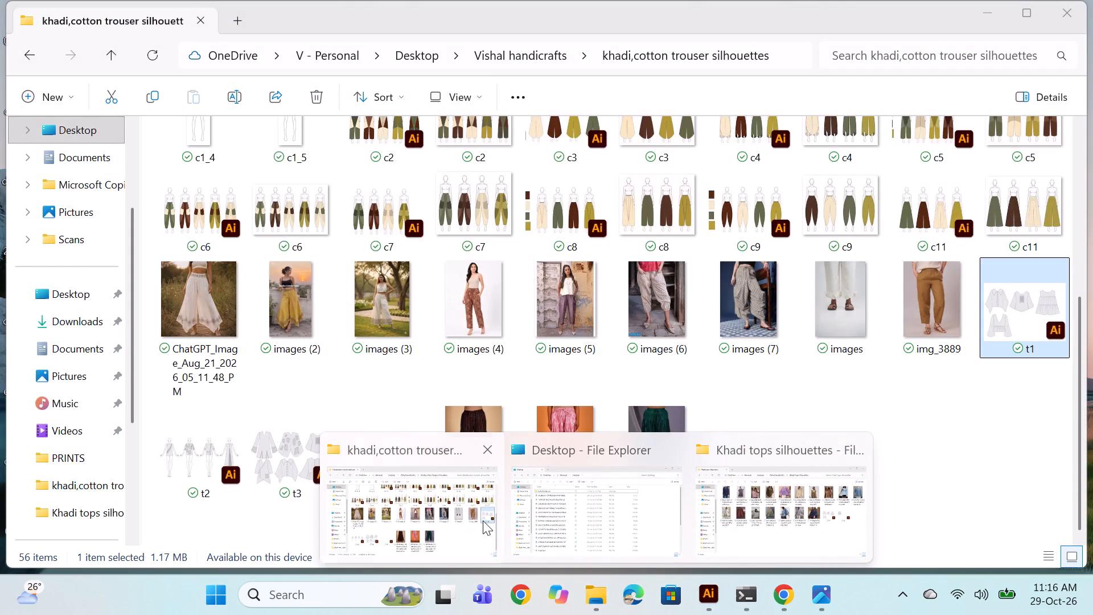
pyautogui.click(483, 520)
pyautogui.scroll(-4, 617, 415)
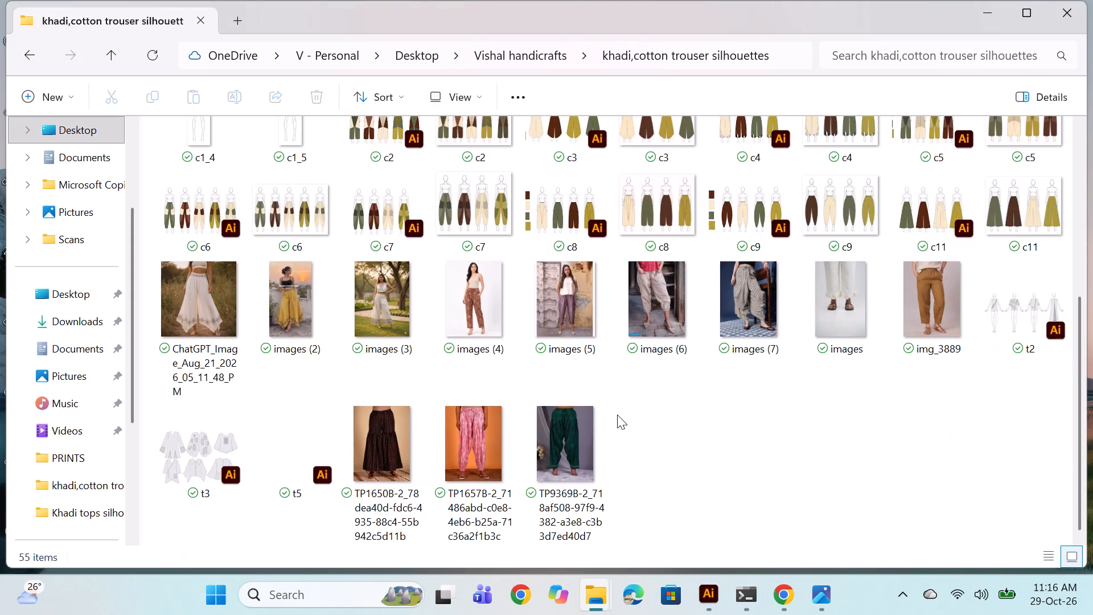
pyautogui.scroll(3, 617, 415)
pyautogui.doubleClick(564, 264)
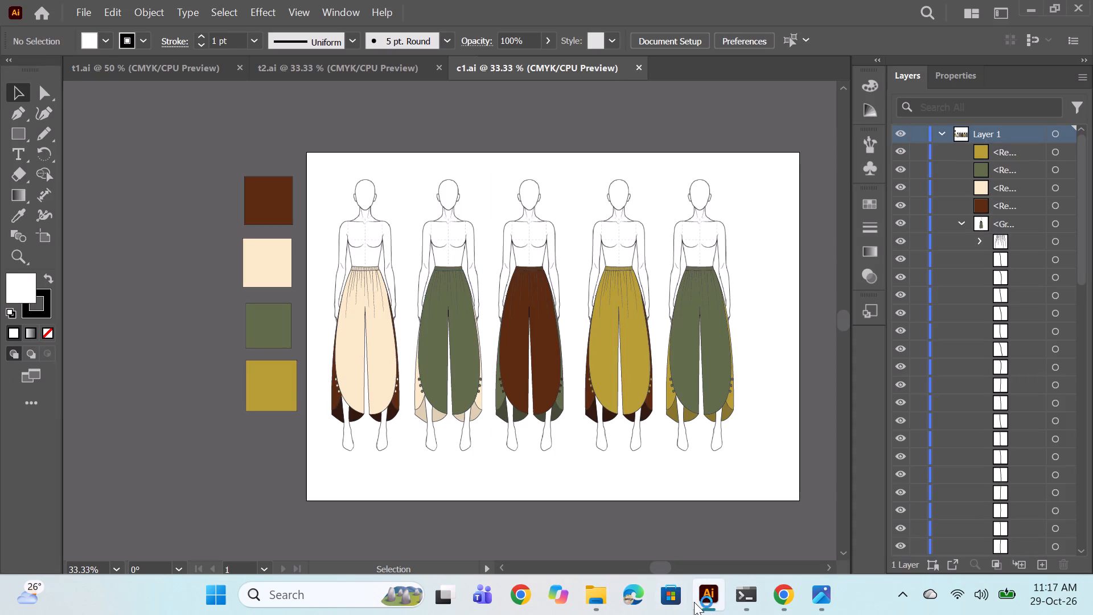
# Copy the reddish-brown, mustard, beige and olive fabric images from the Desktop and paste them into the c1.ai document.
pyautogui.click(597, 603)
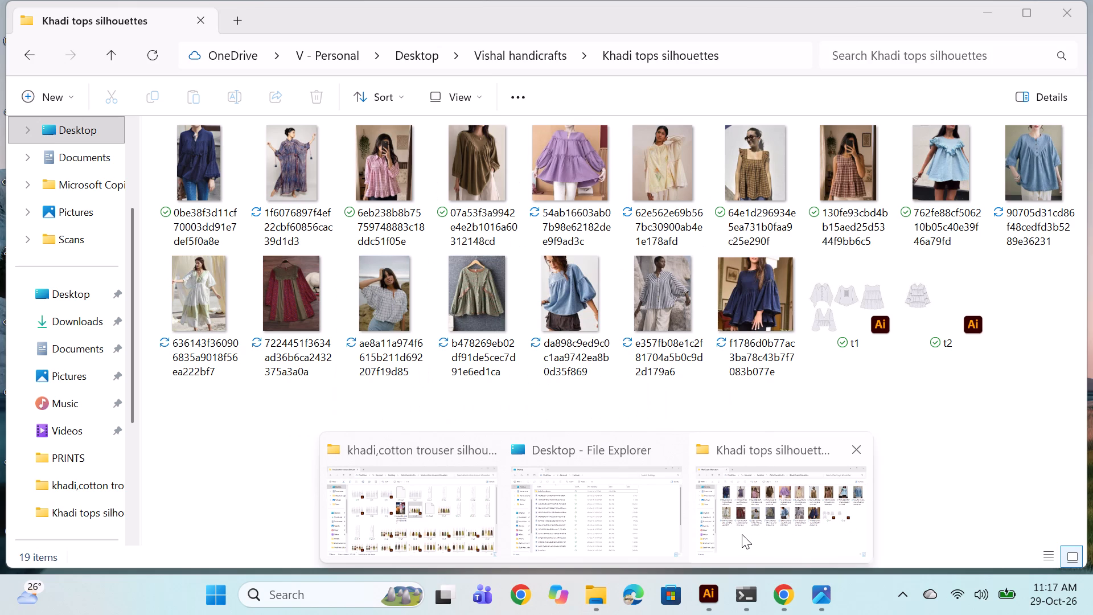
pyautogui.click(779, 597)
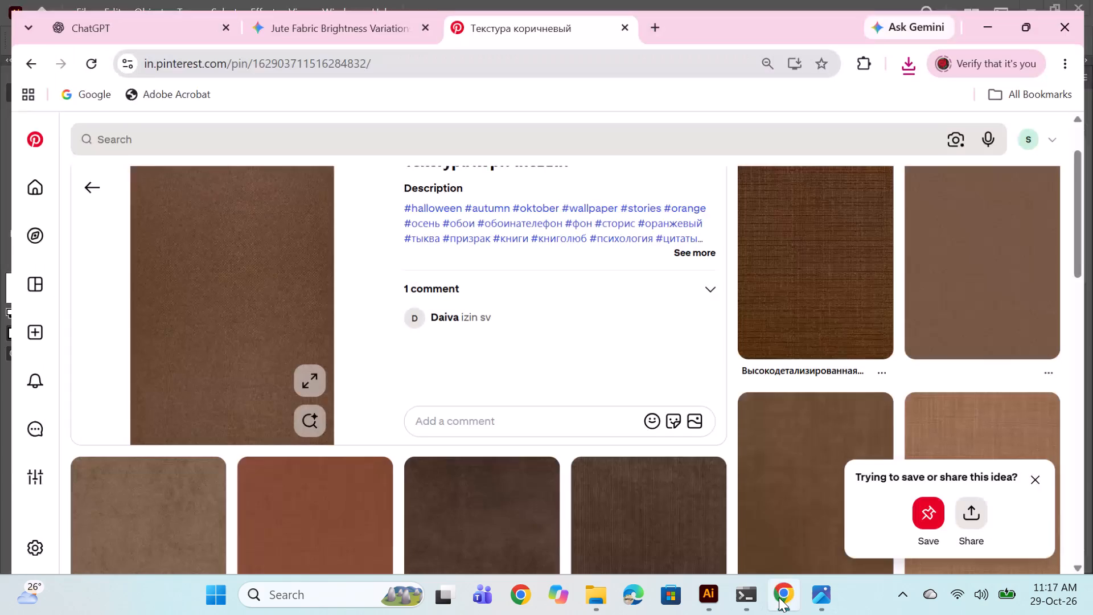
pyautogui.click(981, 13)
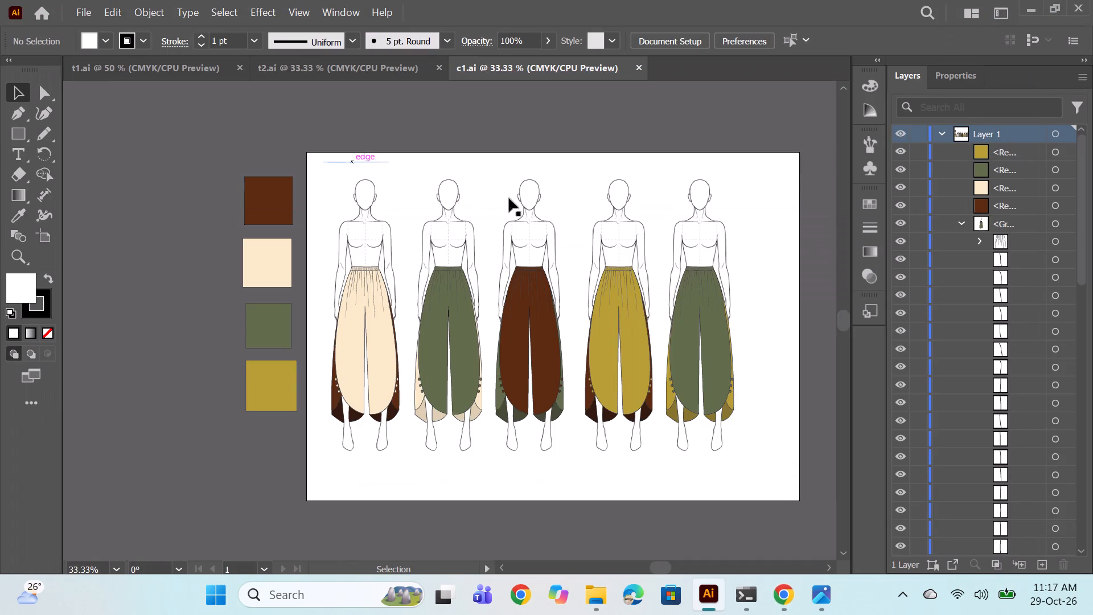
pyautogui.click(1034, 9)
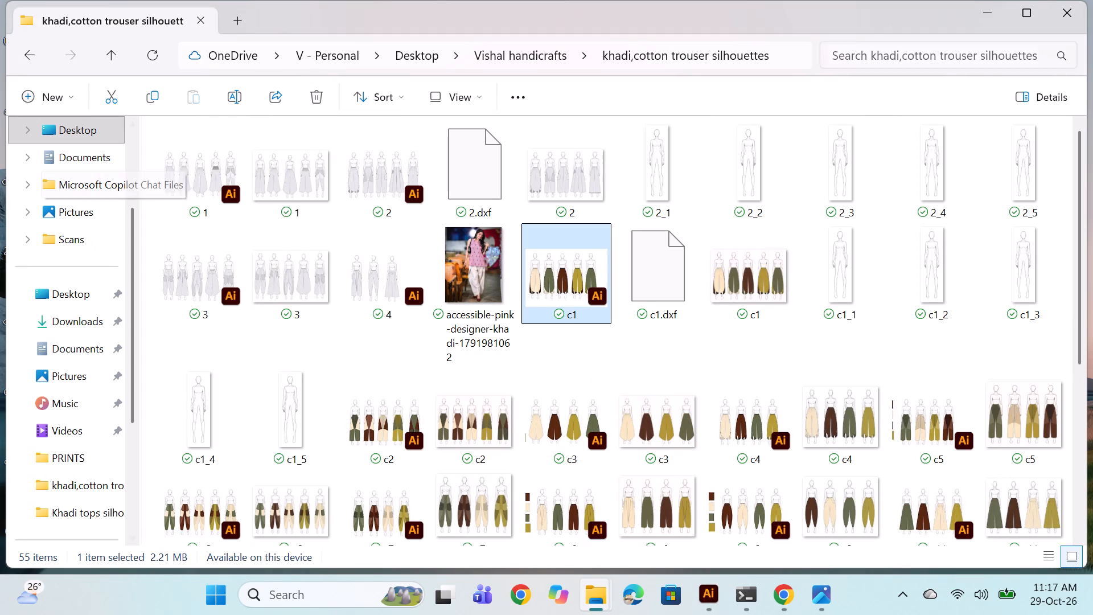
pyautogui.click(997, 12)
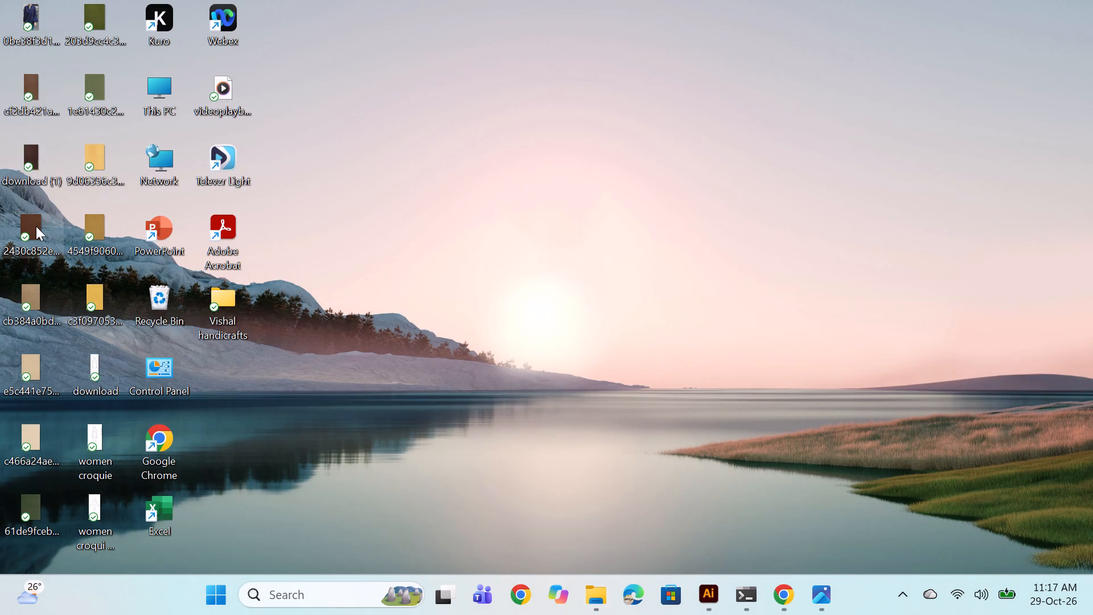
pyautogui.keyDown('ctrl'); pyautogui.click(36, 226); pyautogui.keyUp('ctrl')
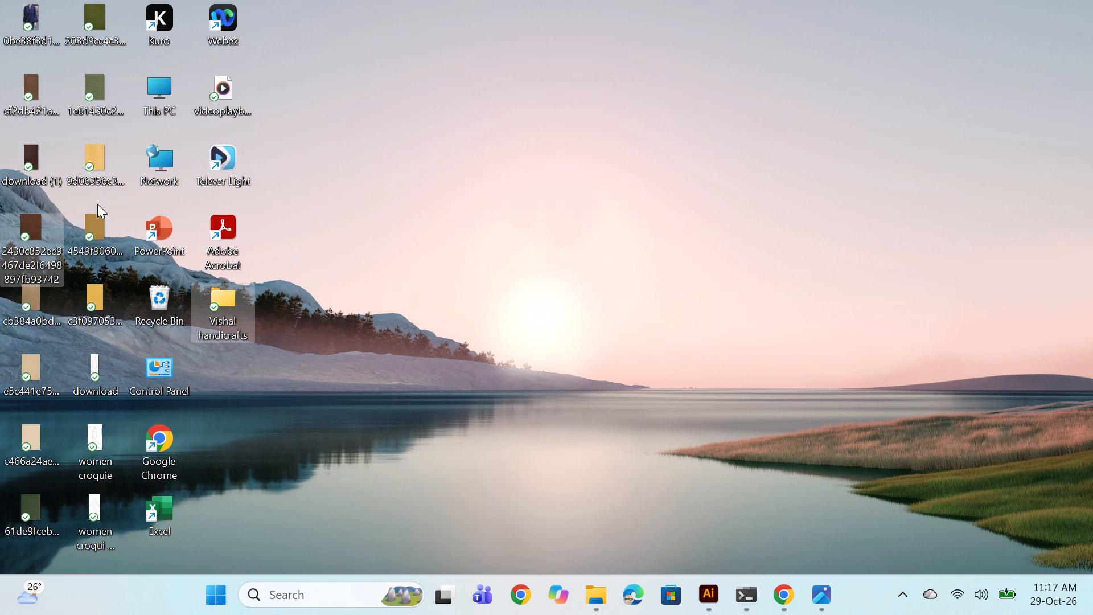
pyautogui.keyDown('ctrl'); pyautogui.click(113, 293); pyautogui.keyUp('ctrl')
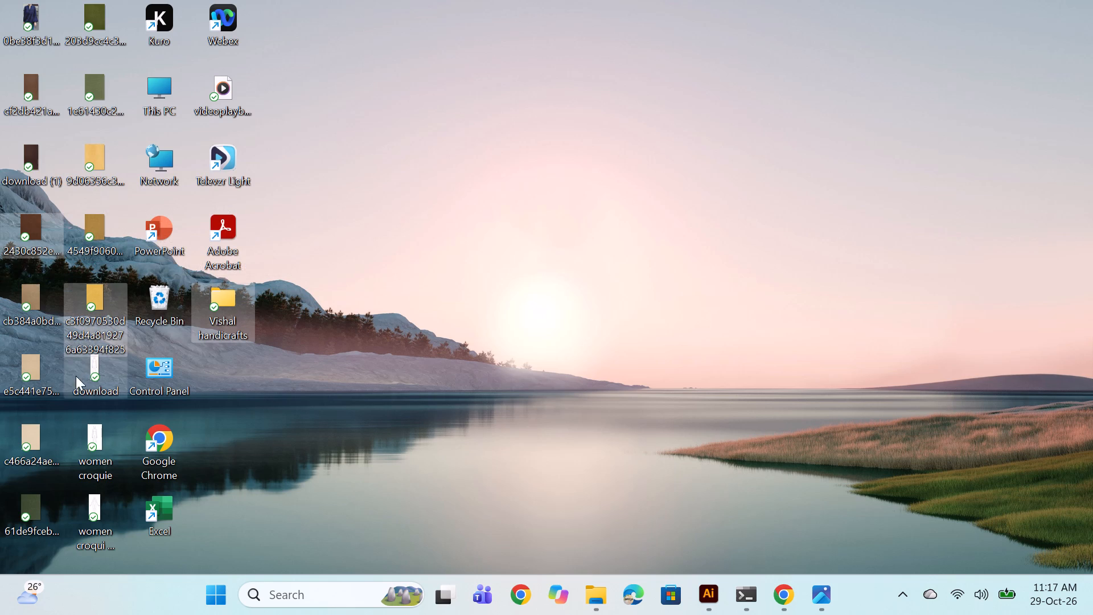
pyautogui.keyDown('ctrl'); pyautogui.click(42, 389); pyautogui.keyUp('ctrl')
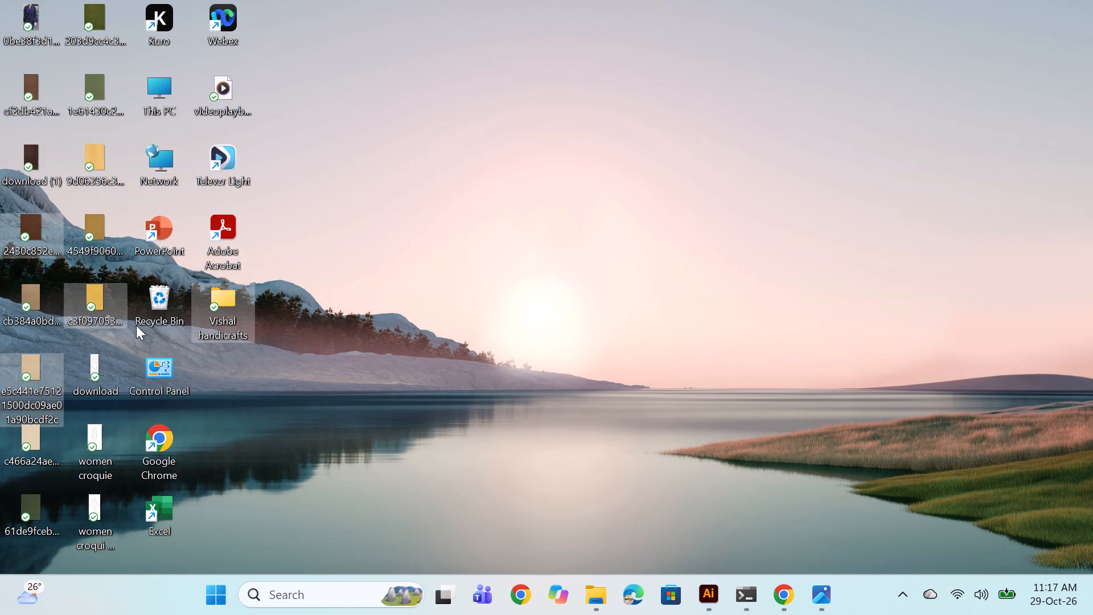
pyautogui.keyDown('ctrl'); pyautogui.click(96, 18); pyautogui.keyUp('ctrl')
pyautogui.hotkey('ctrl', 'c')
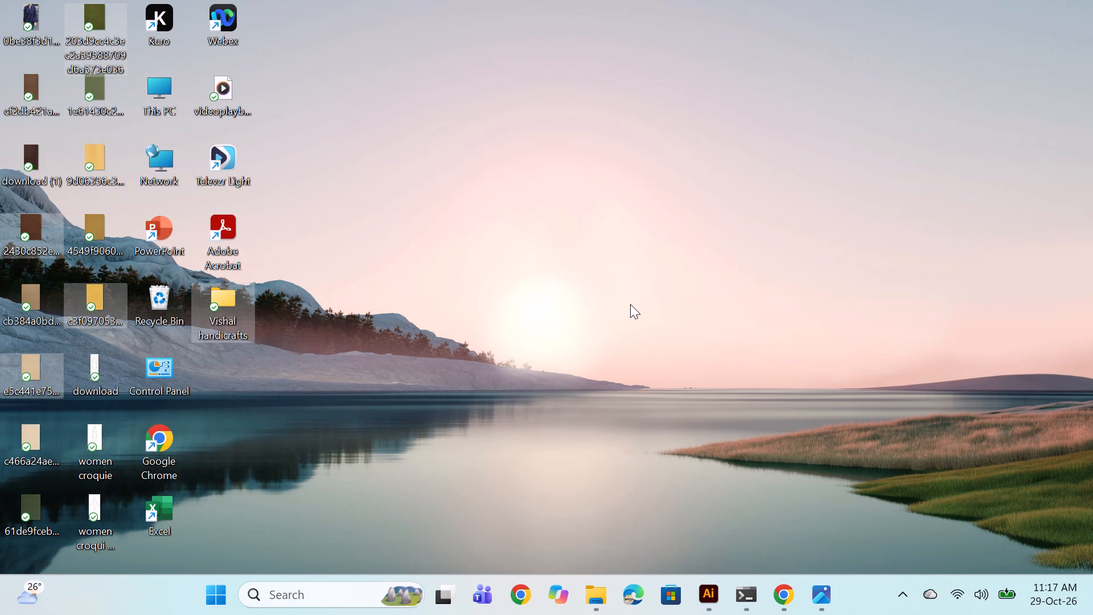
pyautogui.click(705, 579)
pyautogui.hotkey('ctrl', 'v')
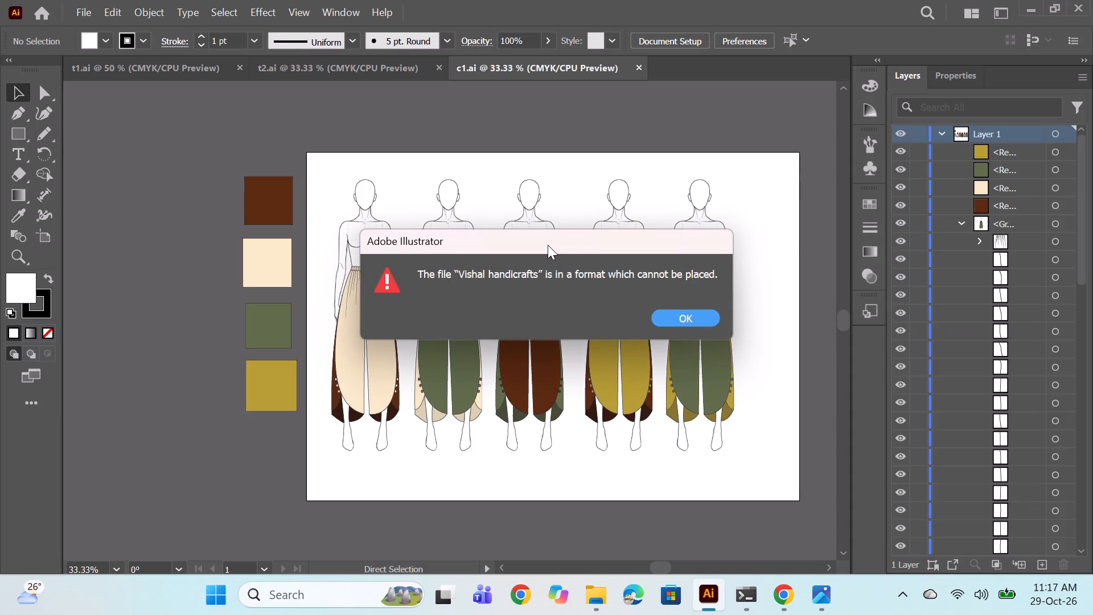
pyautogui.click(696, 315)
# View the Desktop's olive fabric image in Photos, copy the picture itself and paste it into c1.ai.
pyautogui.click(1022, 3)
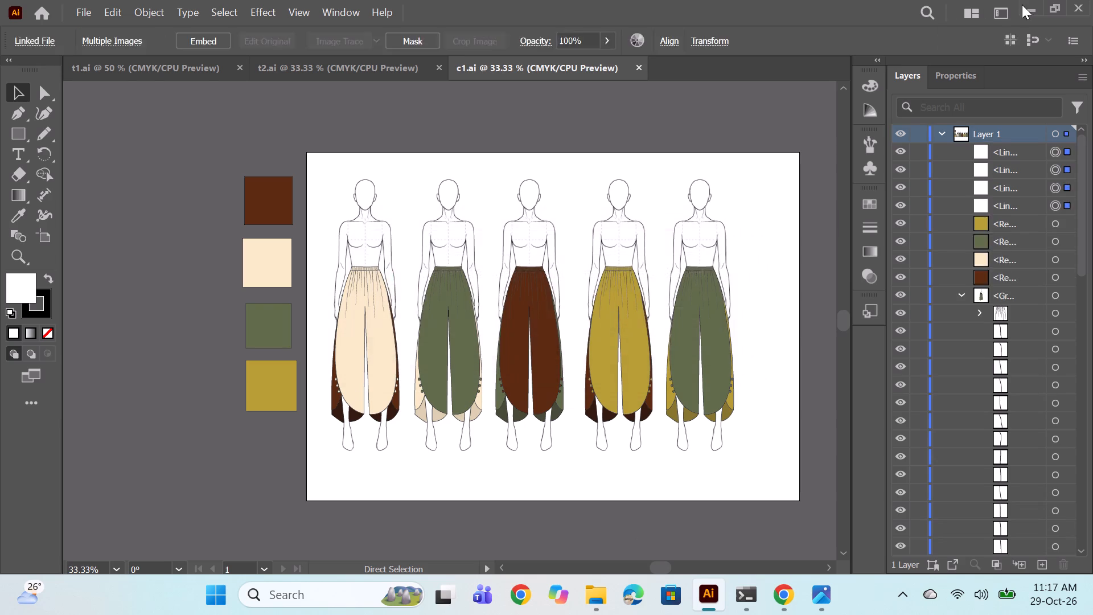
pyautogui.doubleClick(92, 36)
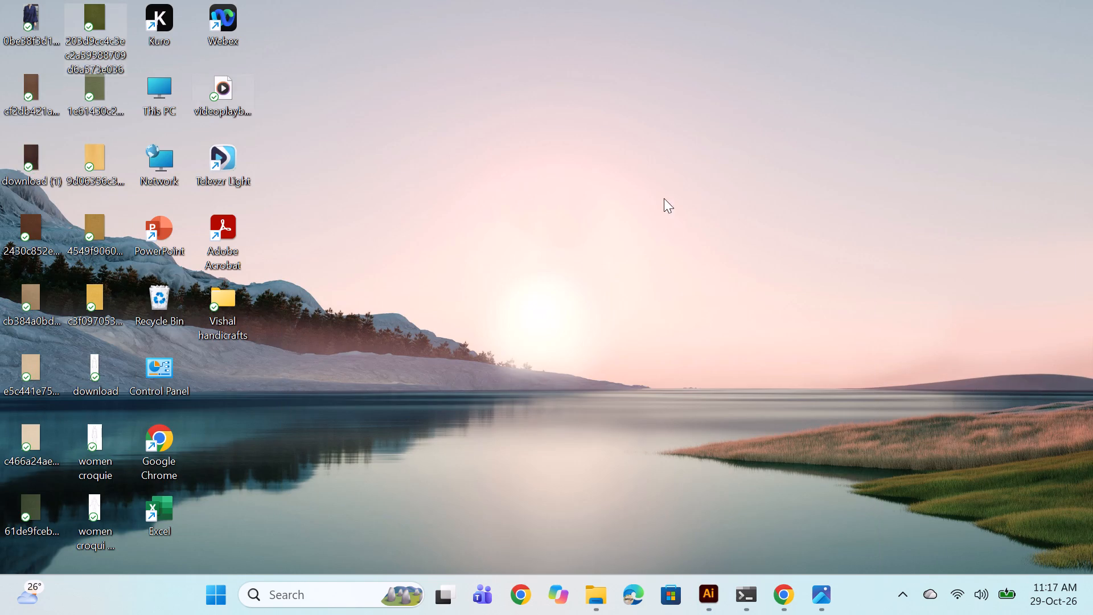
pyautogui.rightClick(546, 264)
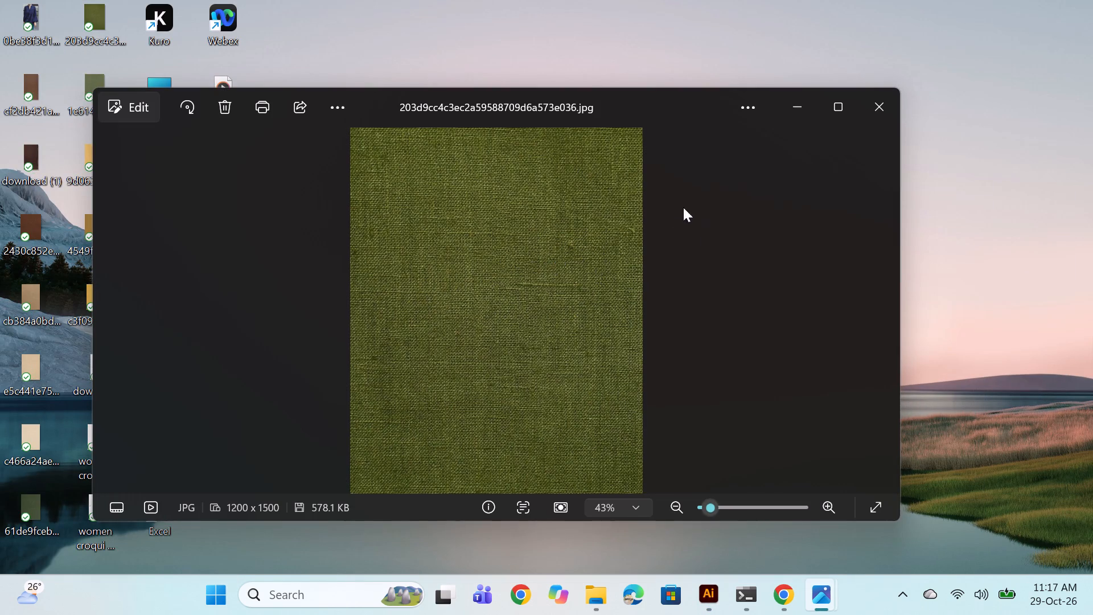
pyautogui.click(587, 276)
pyautogui.click(803, 108)
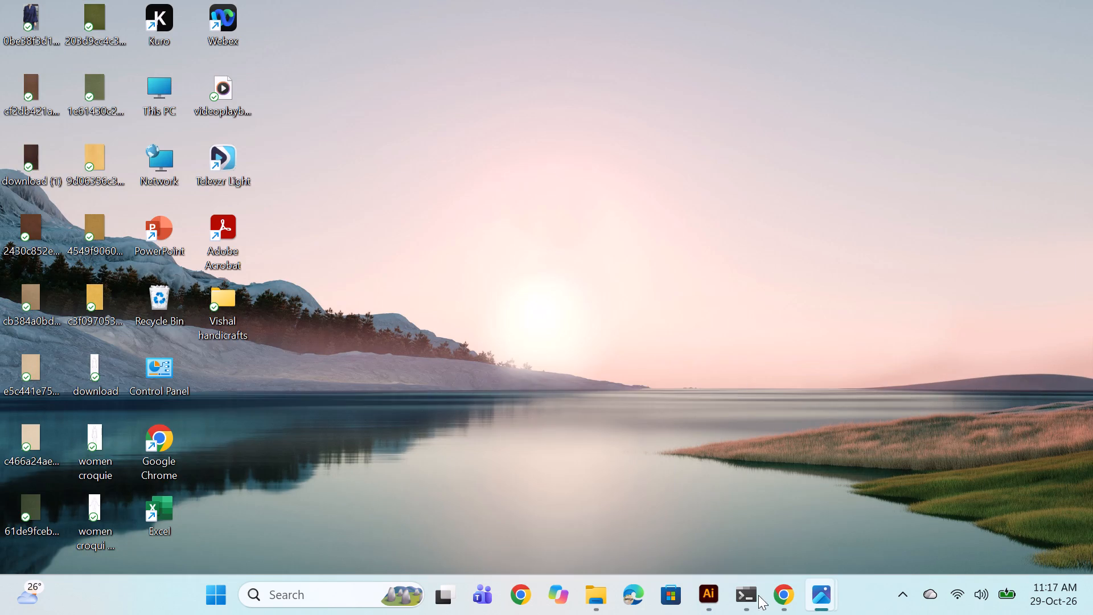
pyautogui.click(718, 606)
pyautogui.hotkey('ctrl', 'v')
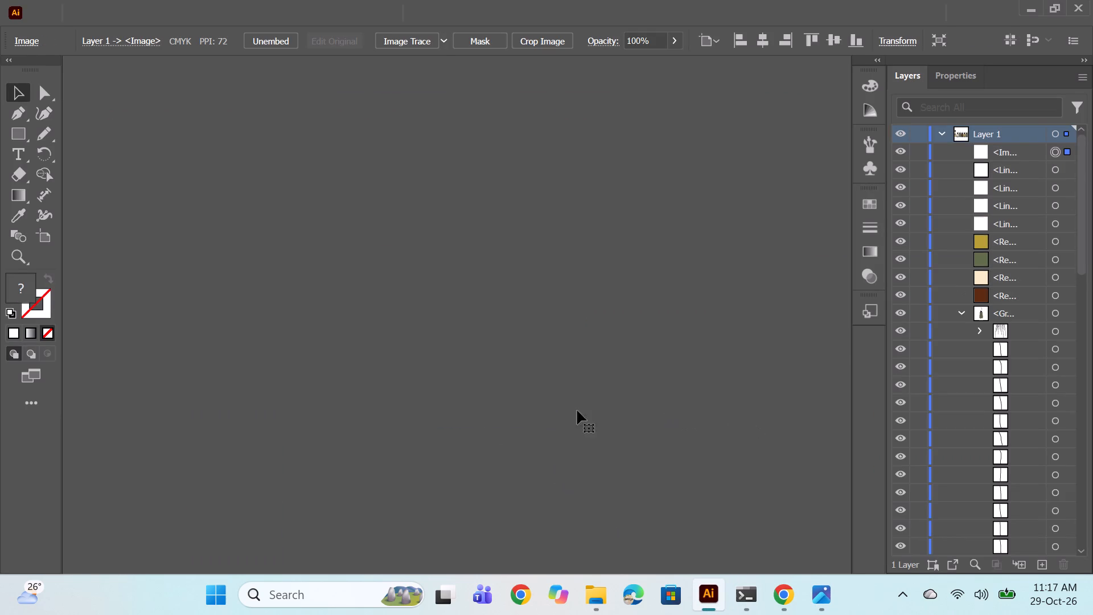
# Shrink the pasted olive fabric image proportionally and move it off the artboard, beyond its right edge.
pyautogui.keyDown('alt'); pyautogui.scroll(-2, 536, 364); pyautogui.keyUp('alt')
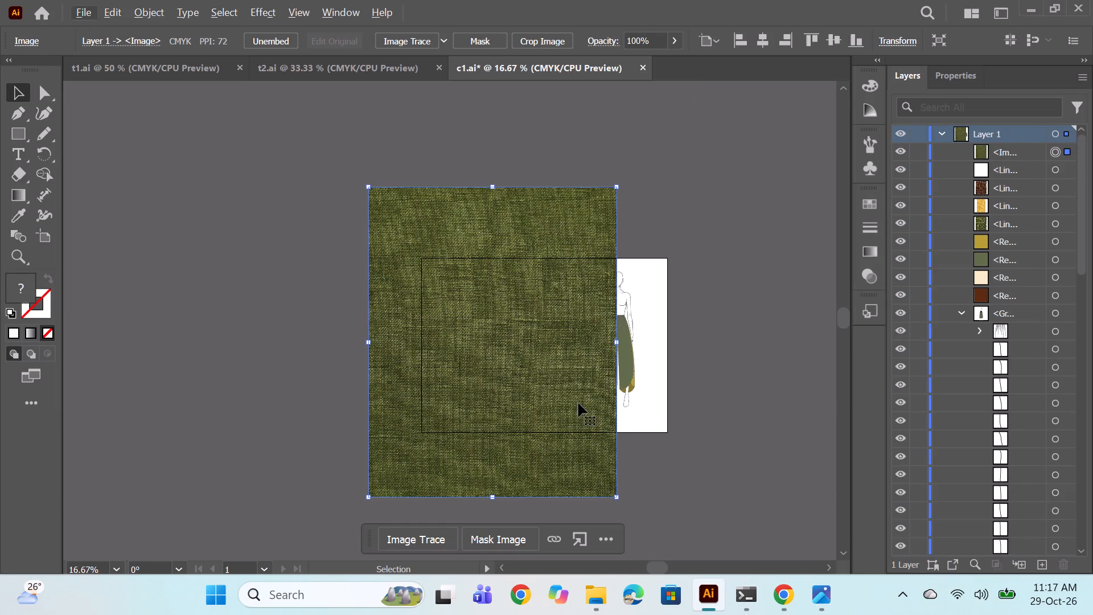
pyautogui.keyDown('alt'); pyautogui.keyDown('shift'); pyautogui.moveTo(619, 501); pyautogui.dragTo(577, 376); pyautogui.keyUp('shift'); pyautogui.keyUp('alt')
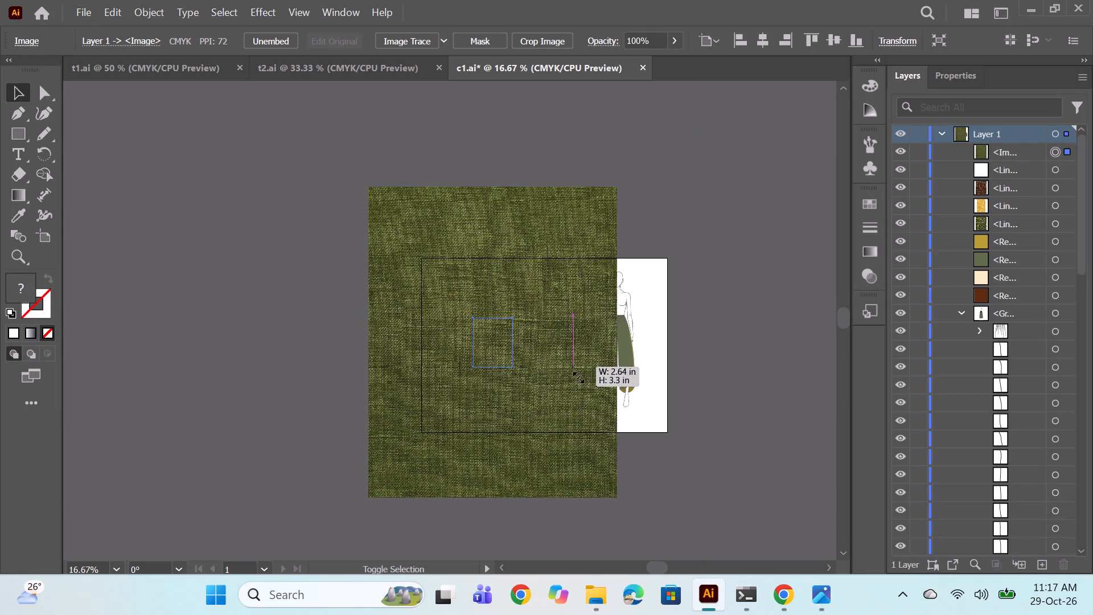
pyautogui.keyDown('alt'); pyautogui.keyDown('shift'); pyautogui.moveTo(577, 376); pyautogui.dragTo(580, 384); pyautogui.keyUp('shift'); pyautogui.keyUp('alt')
pyautogui.moveTo(504, 343); pyautogui.dragTo(742, 273)
# Shrink the beige fabric image and move it off the artboard's left side.
pyautogui.click(523, 364)
pyautogui.keyDown('alt'); pyautogui.keyDown('shift'); pyautogui.moveTo(545, 441); pyautogui.dragTo(511, 373); pyautogui.keyUp('shift'); pyautogui.keyUp('alt')
pyautogui.moveTo(470, 335); pyautogui.dragTo(446, 321)
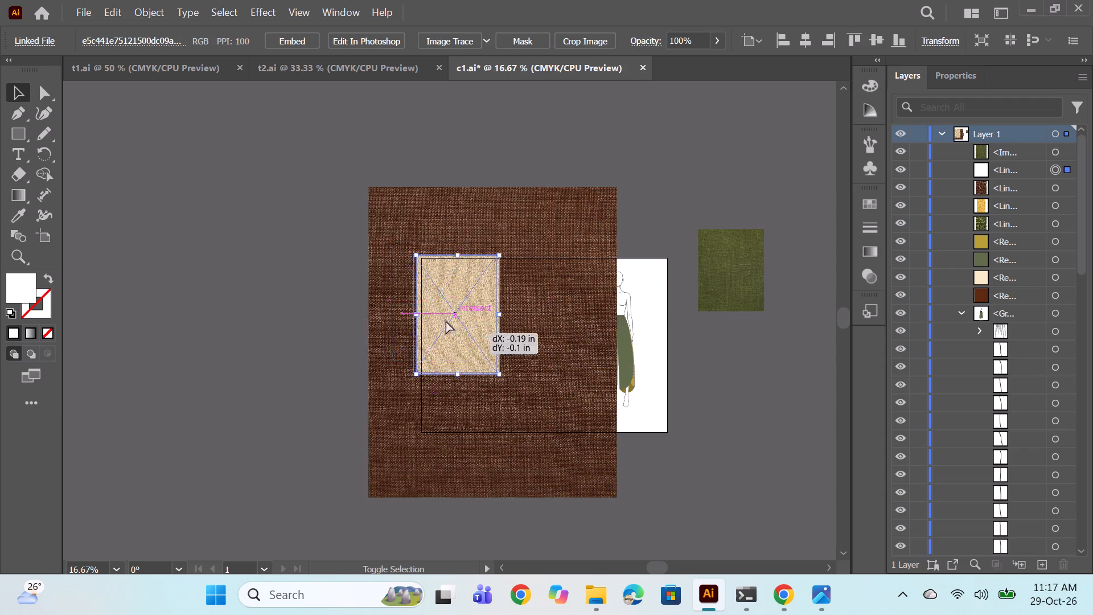
pyautogui.moveTo(446, 321); pyautogui.dragTo(329, 305)
# Scale down the reddish-brown fabric image and move it to the artboard's right side, near the olive swatch.
pyautogui.moveTo(539, 382); pyautogui.dragTo(541, 390)
pyautogui.keyDown('alt'); pyautogui.keyDown('shift'); pyautogui.moveTo(619, 499); pyautogui.dragTo(543, 390); pyautogui.keyUp('shift'); pyautogui.keyUp('alt')
pyautogui.moveTo(471, 337); pyautogui.dragTo(760, 413)
# Reduce the mustard fabric image and move it to the artboard's left side, below the beige swatch.
pyautogui.click(487, 396)
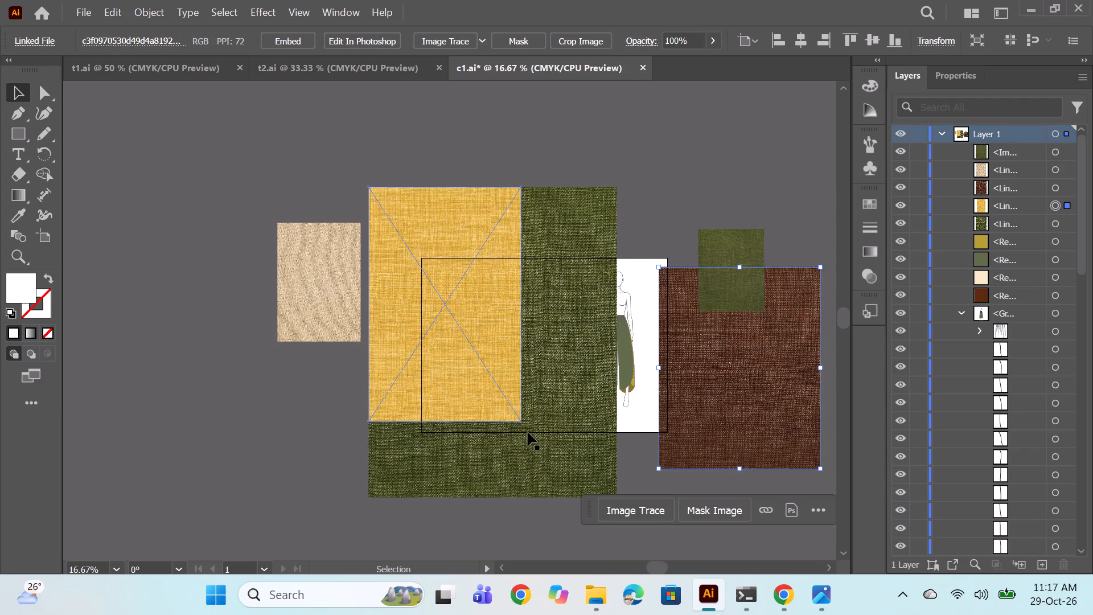
pyautogui.keyDown('alt'); pyautogui.keyDown('shift'); pyautogui.click(516, 425); pyautogui.keyUp('shift'); pyautogui.keyUp('alt')
pyautogui.keyDown('alt'); pyautogui.keyDown('shift'); pyautogui.moveTo(519, 420); pyautogui.dragTo(484, 378); pyautogui.keyUp('shift'); pyautogui.keyUp('alt')
pyautogui.moveTo(449, 327); pyautogui.dragTo(368, 404)
# Delete the large duplicate olive fabric image covering the artboard.
pyautogui.click(549, 373)
pyautogui.press('BackSpace')
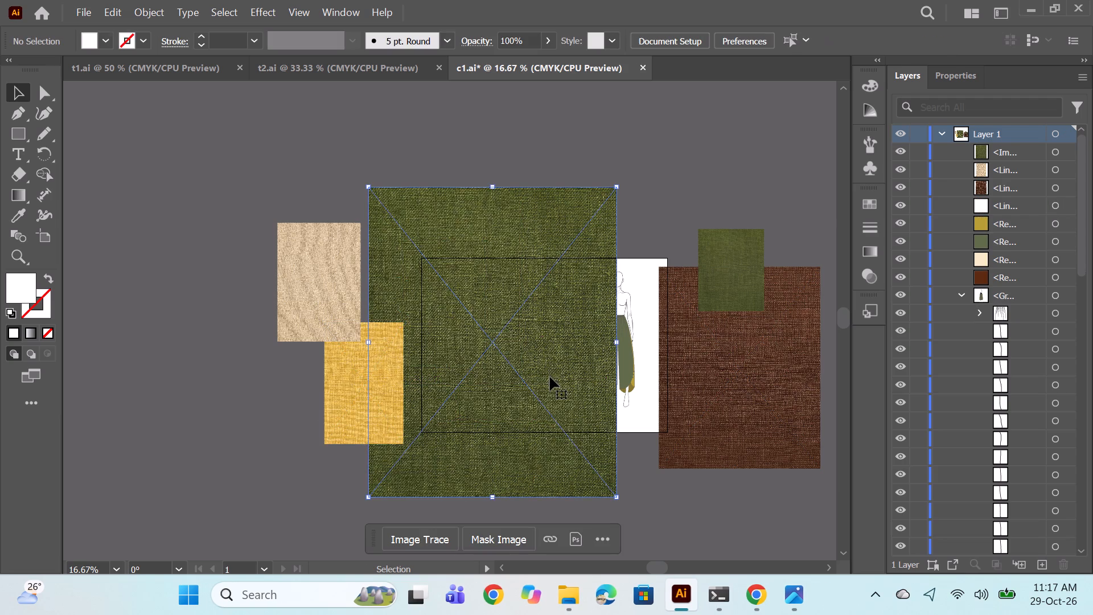
# Delete the four flat colour squares (mustard, olive, cream and brown) beside the trouser artboard.
pyautogui.keyDown('alt'); pyautogui.scroll(1, 445, 329); pyautogui.keyUp('alt')
pyautogui.click(384, 266)
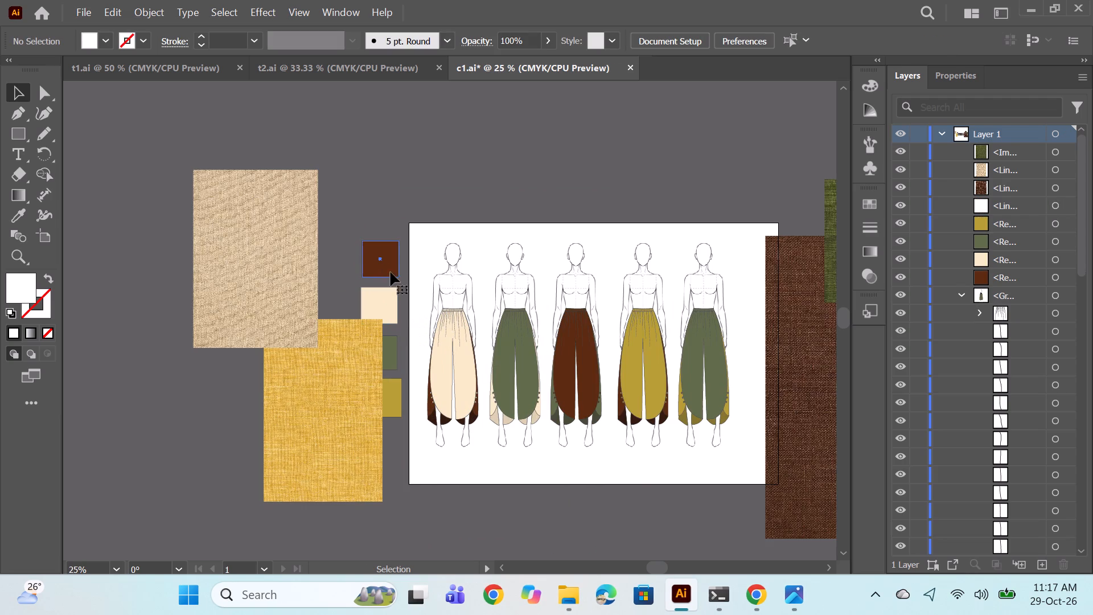
pyautogui.keyDown('ctrl'); pyautogui.click(392, 298); pyautogui.keyUp('ctrl')
pyautogui.click(389, 262)
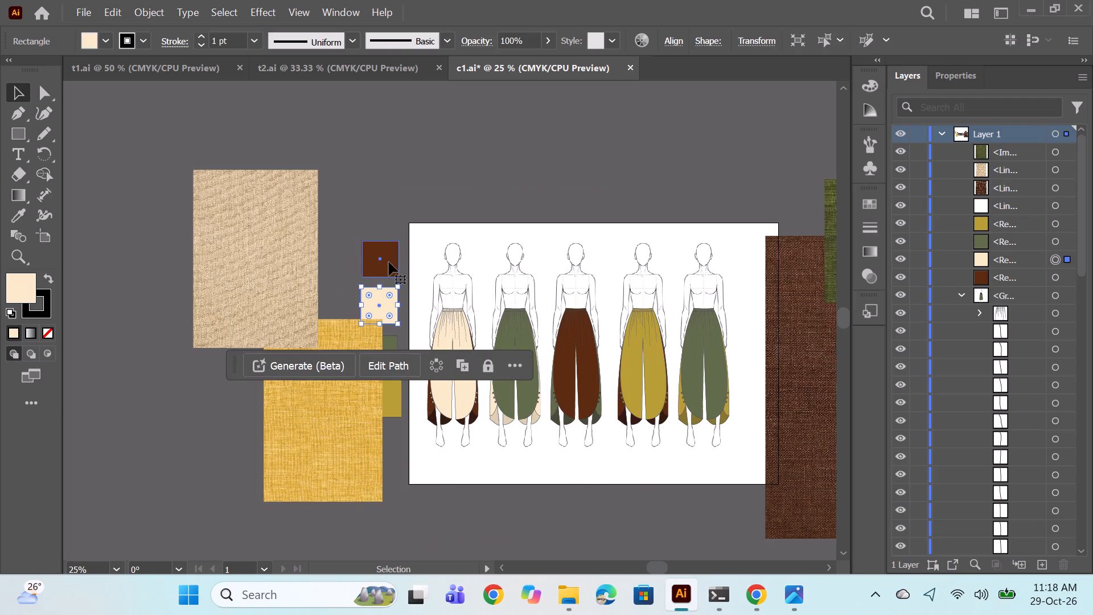
pyautogui.click(1055, 226)
pyautogui.keyDown('shift'); pyautogui.click(1054, 279); pyautogui.keyUp('shift')
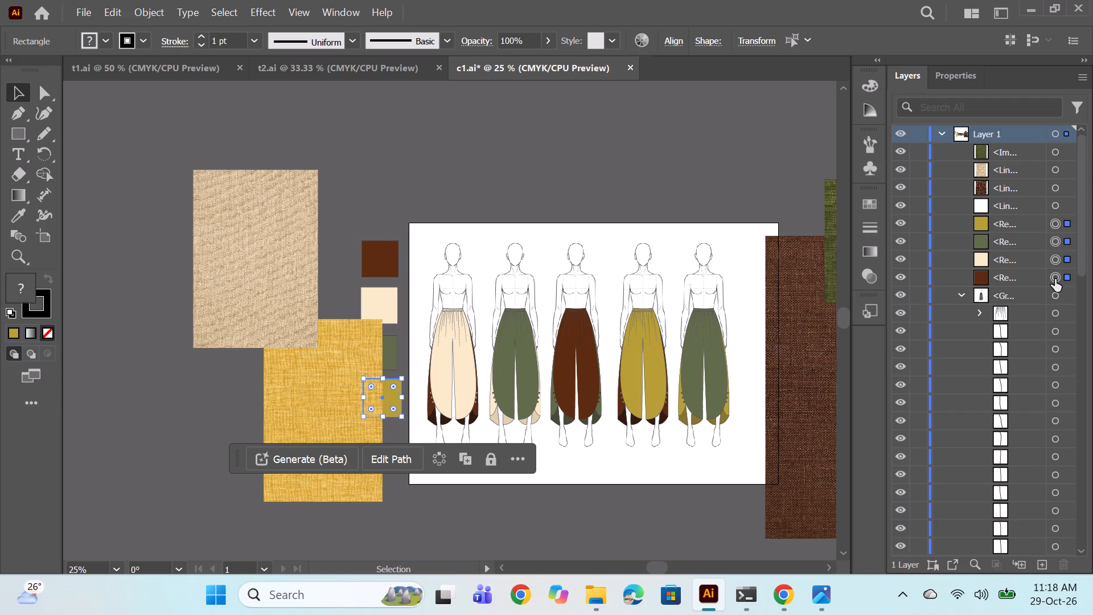
pyautogui.press('BackSpace')
# Place the small olive fabric image over the trousers of the fifth figure.
pyautogui.scroll(1, 522, 304)
pyautogui.press('space')
pyautogui.press('space')
pyautogui.press('space')
pyautogui.press('space')
pyautogui.press('space')
pyautogui.press('space')
pyautogui.press('space')
pyautogui.press('space')
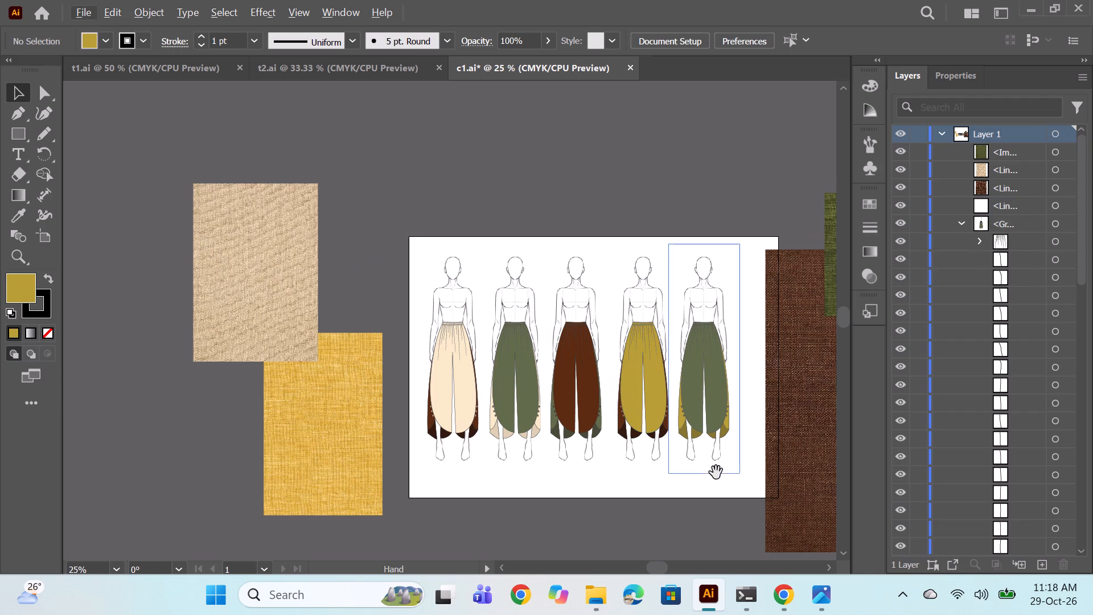
pyautogui.moveTo(716, 477); pyautogui.dragTo(595, 464)
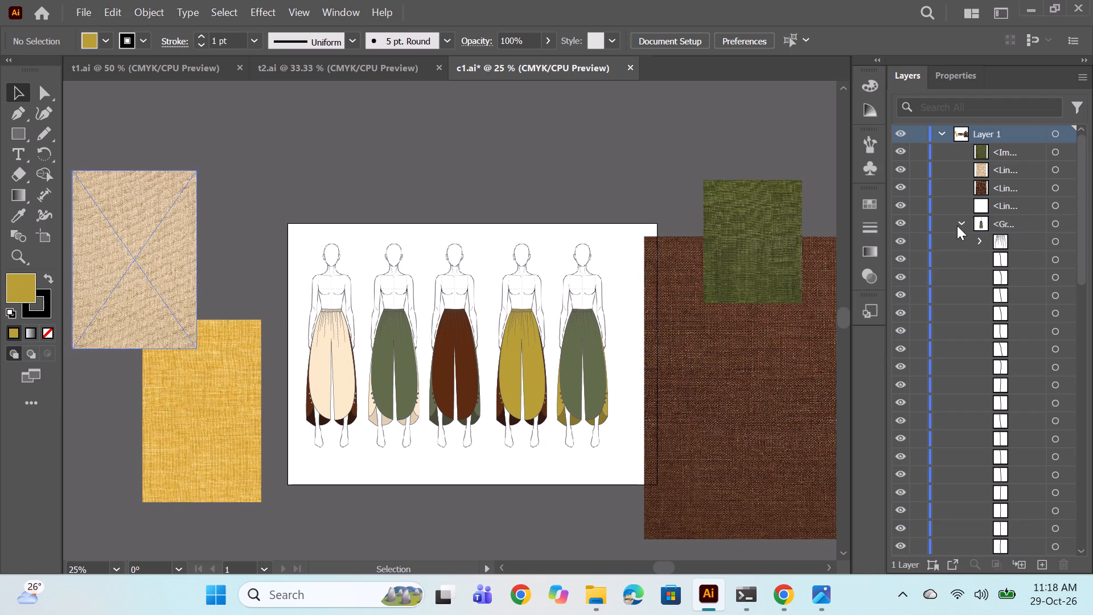
pyautogui.click(1051, 224)
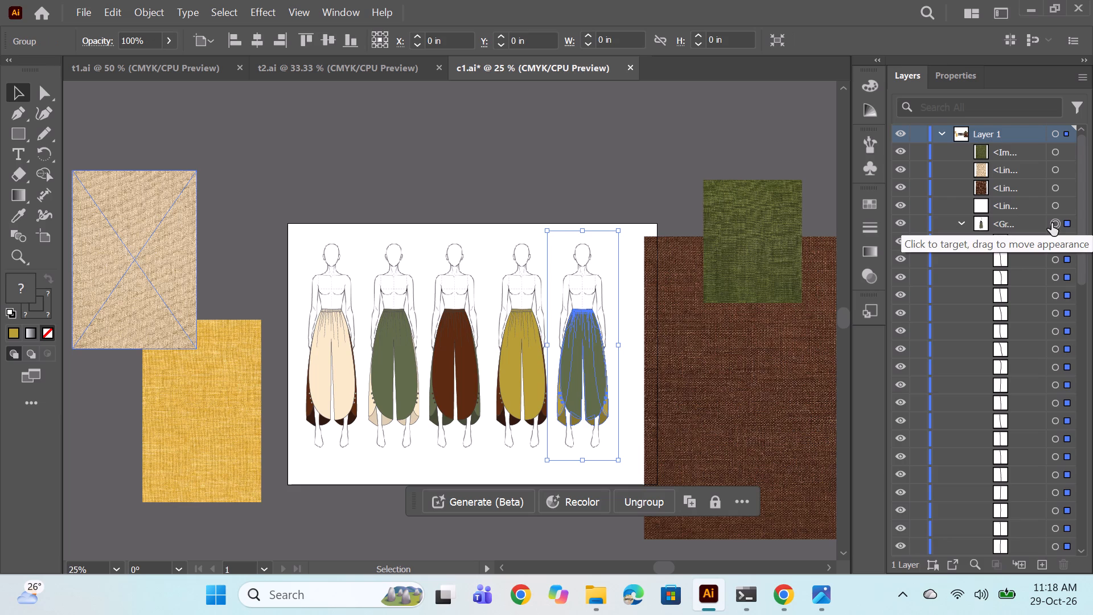
pyautogui.click(1051, 223)
pyautogui.keyDown('alt'); pyautogui.scroll(1, 643, 376); pyautogui.keyUp('alt')
pyautogui.moveTo(770, 166); pyautogui.dragTo(680, 243)
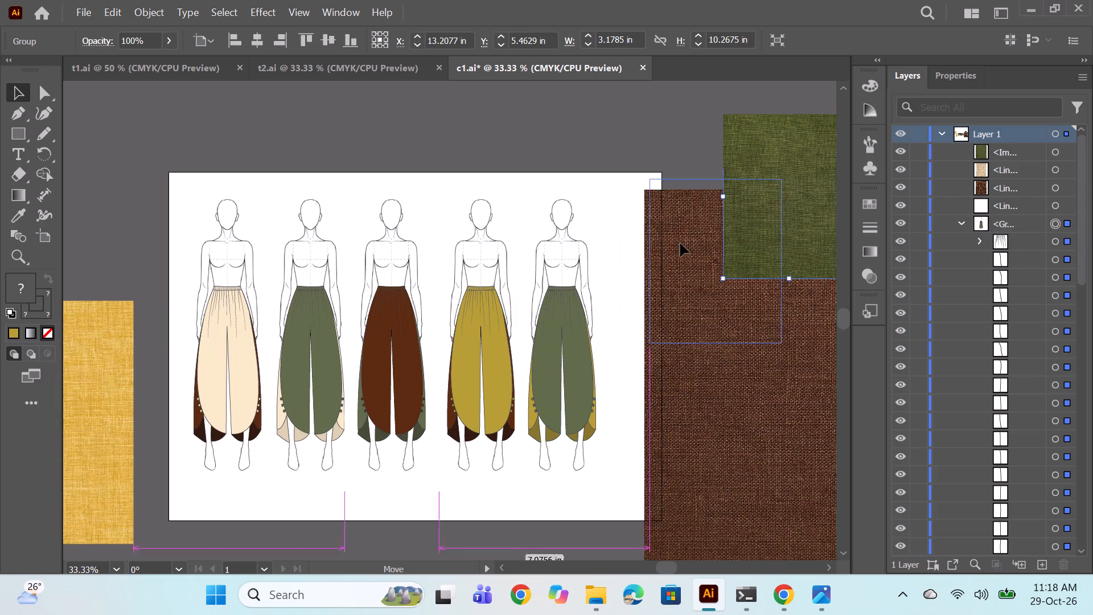
pyautogui.moveTo(680, 243); pyautogui.dragTo(544, 316)
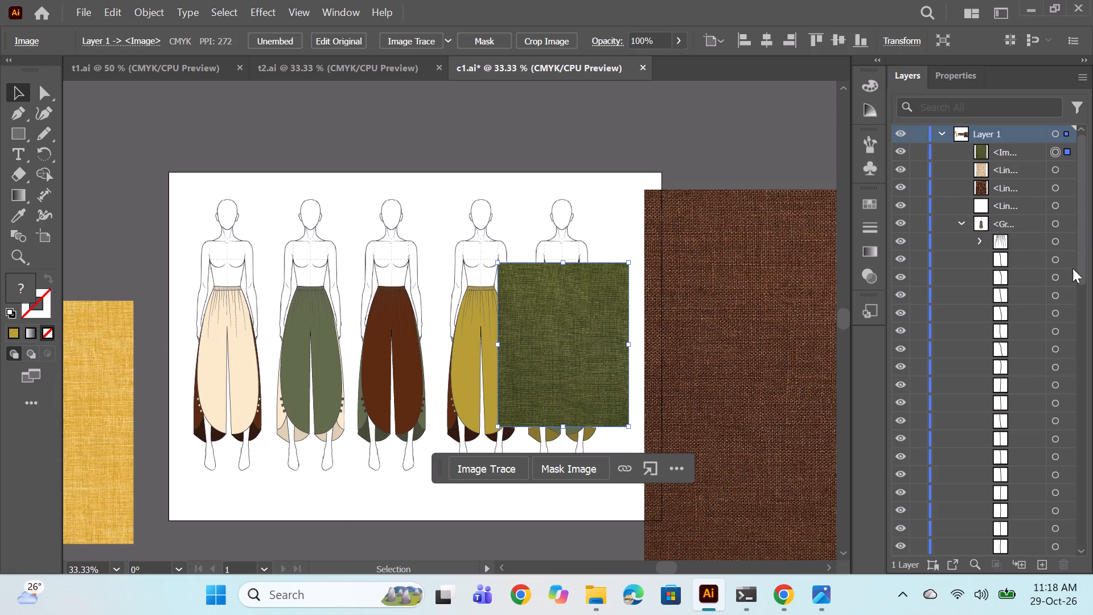
# Move the olive fabric image down the layer stack into the fifth figure's group, just above the base figure image.
pyautogui.scroll(-2, 1013, 309)
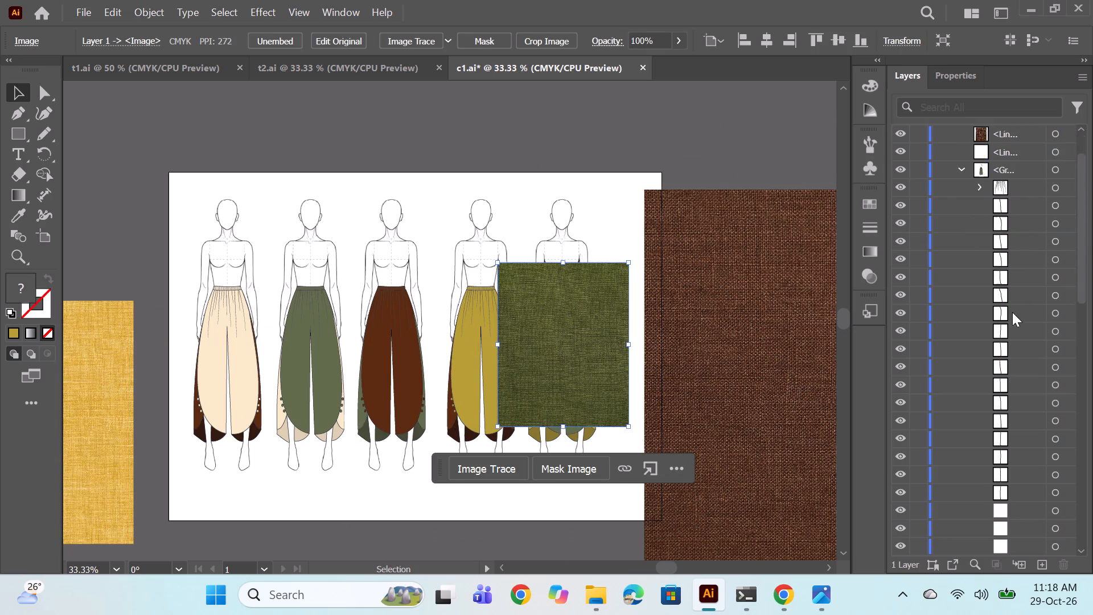
pyautogui.scroll(-1, 1012, 312)
pyautogui.scroll(4, 1017, 256)
pyautogui.moveTo(1002, 145); pyautogui.dragTo(1014, 509)
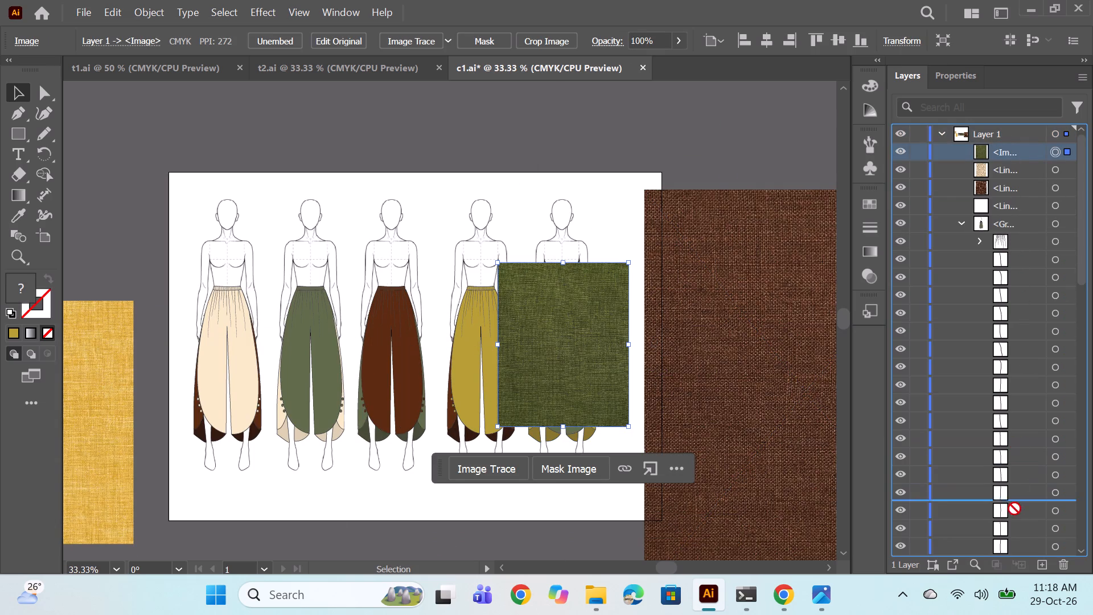
pyautogui.moveTo(1014, 509); pyautogui.dragTo(1016, 503)
pyautogui.scroll(-3, 1020, 445)
pyautogui.scroll(-3, 1011, 381)
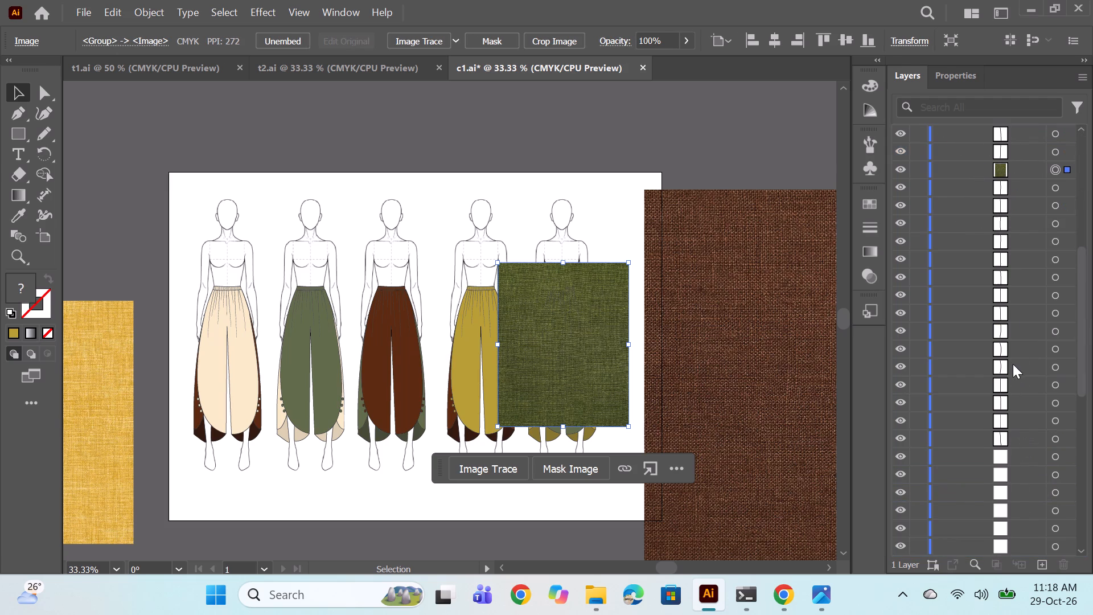
pyautogui.moveTo(1018, 163); pyautogui.dragTo(1041, 503)
pyautogui.scroll(-6, 1018, 420)
pyautogui.moveTo(1021, 167); pyautogui.dragTo(1030, 523)
pyautogui.scroll(-6, 1043, 395)
pyautogui.moveTo(1037, 402); pyautogui.dragTo(1039, 466)
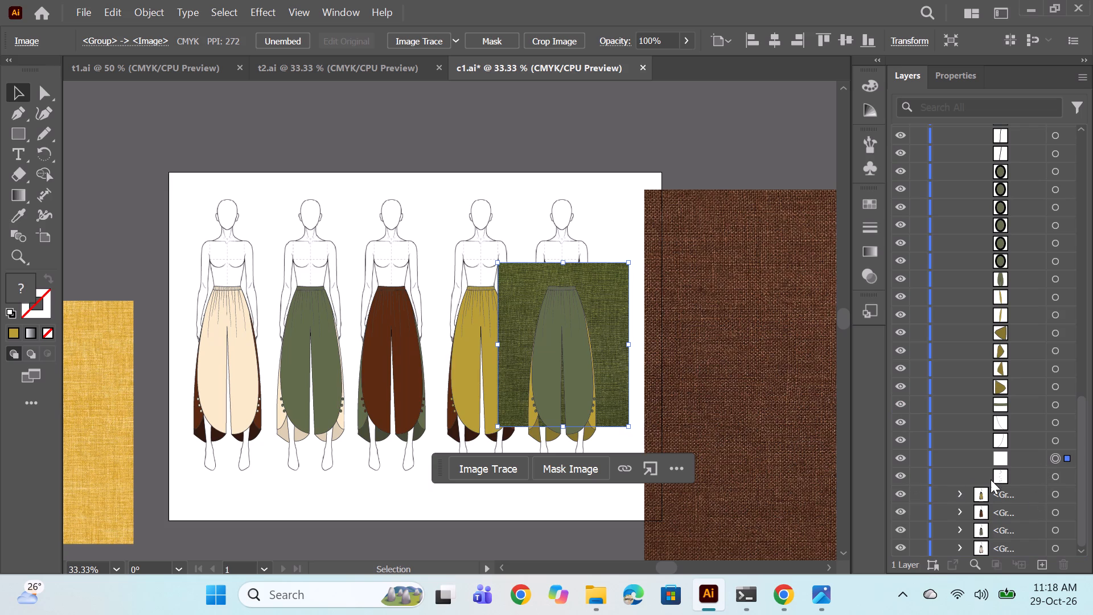
pyautogui.click(1052, 476)
pyautogui.click(1054, 477)
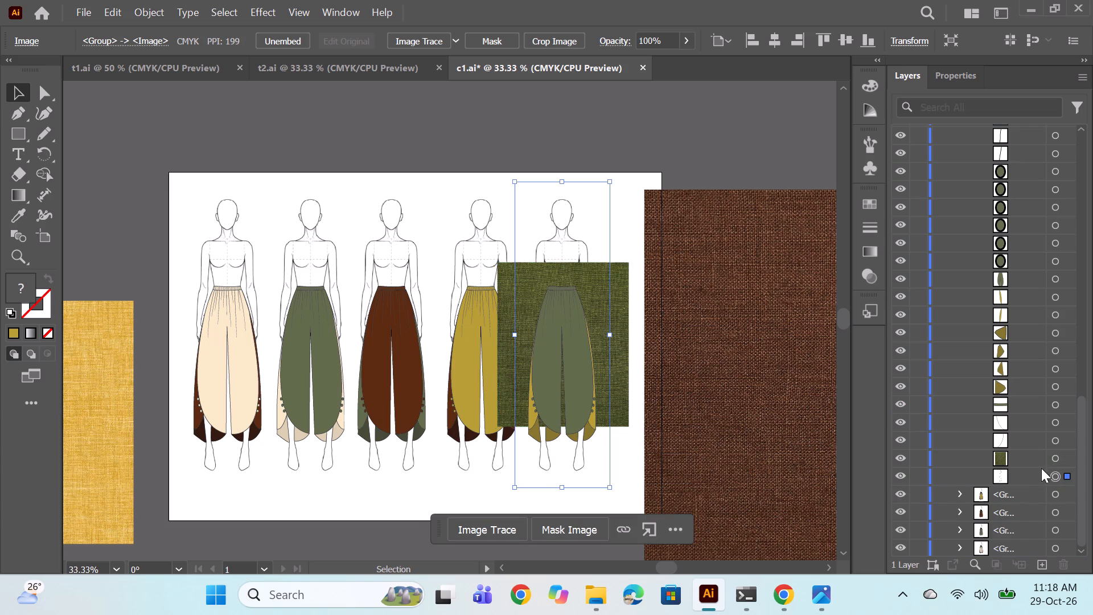
# Restack the olive fabric image directly above the olive trouser shape within the fifth figure's group.
pyautogui.moveTo(1017, 456); pyautogui.dragTo(1012, 296)
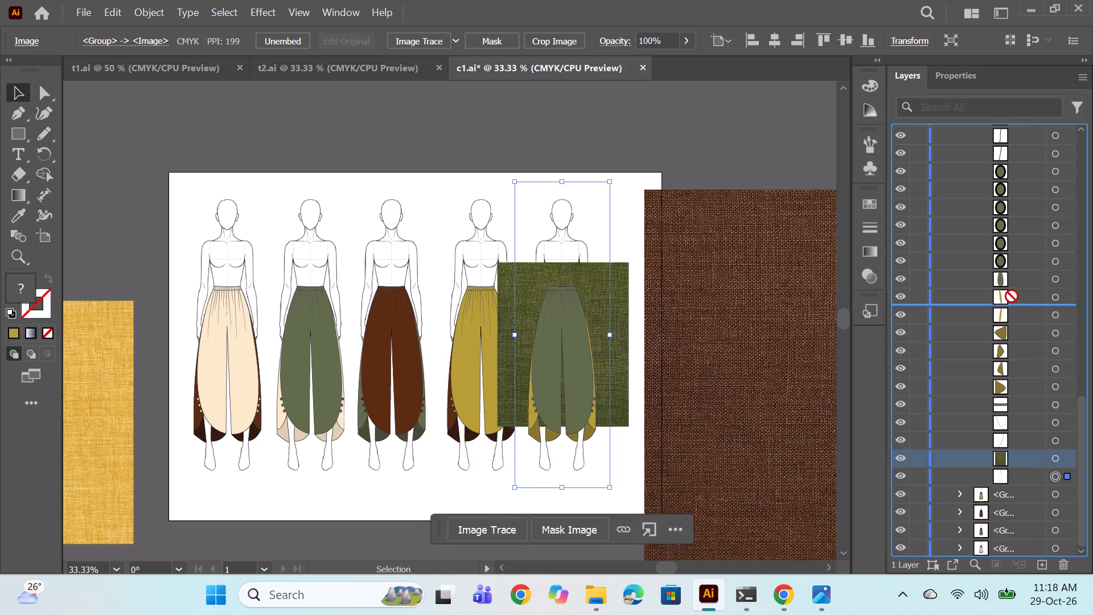
pyautogui.moveTo(1012, 296); pyautogui.dragTo(1020, 395)
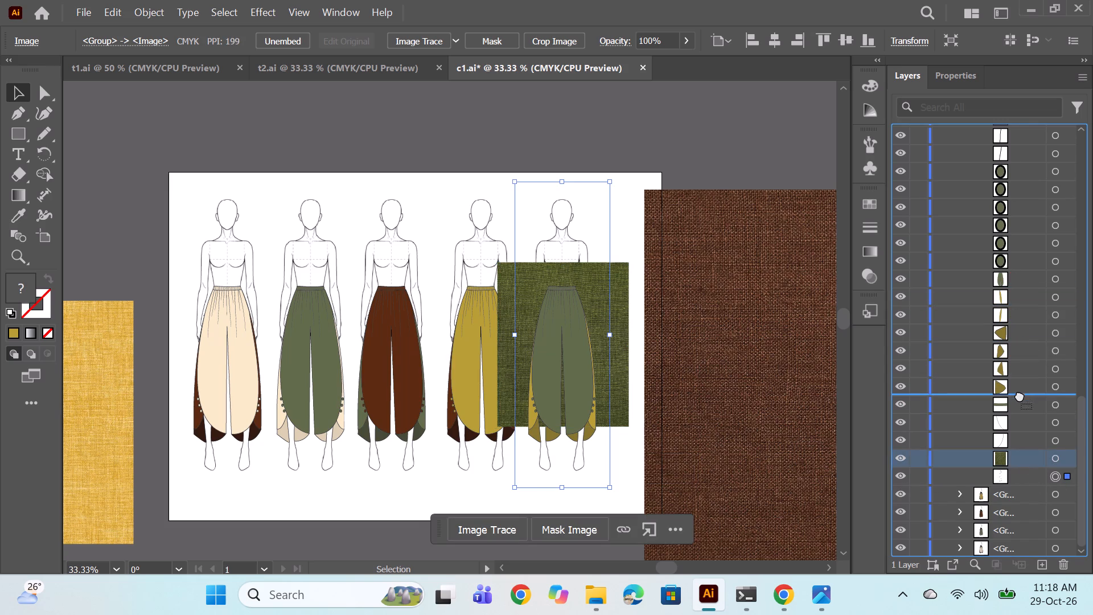
pyautogui.moveTo(1020, 395); pyautogui.dragTo(1029, 354)
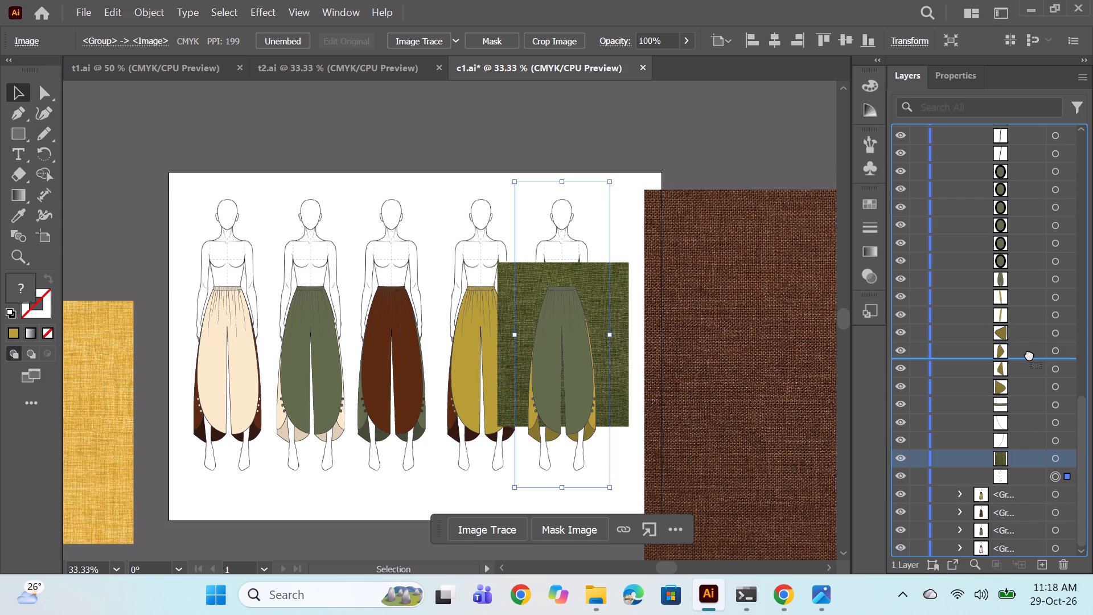
pyautogui.moveTo(1029, 354); pyautogui.dragTo(1015, 270)
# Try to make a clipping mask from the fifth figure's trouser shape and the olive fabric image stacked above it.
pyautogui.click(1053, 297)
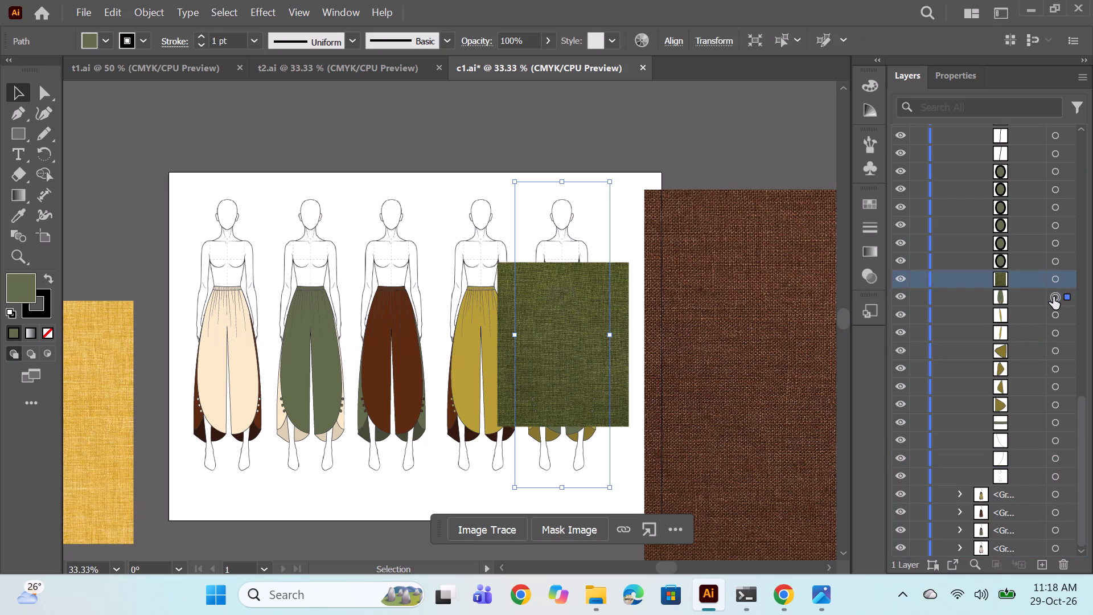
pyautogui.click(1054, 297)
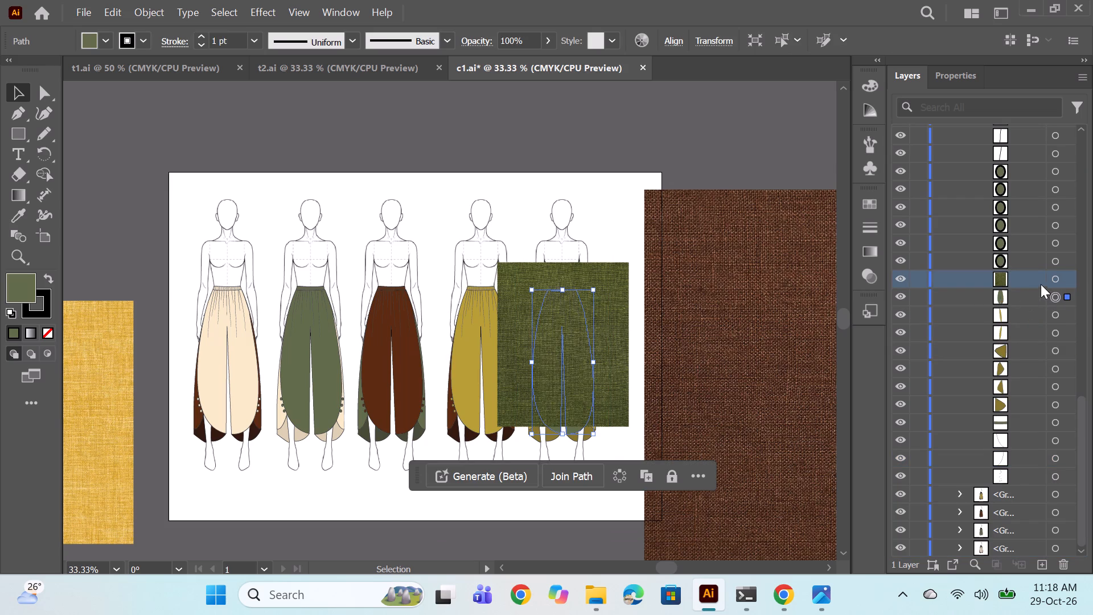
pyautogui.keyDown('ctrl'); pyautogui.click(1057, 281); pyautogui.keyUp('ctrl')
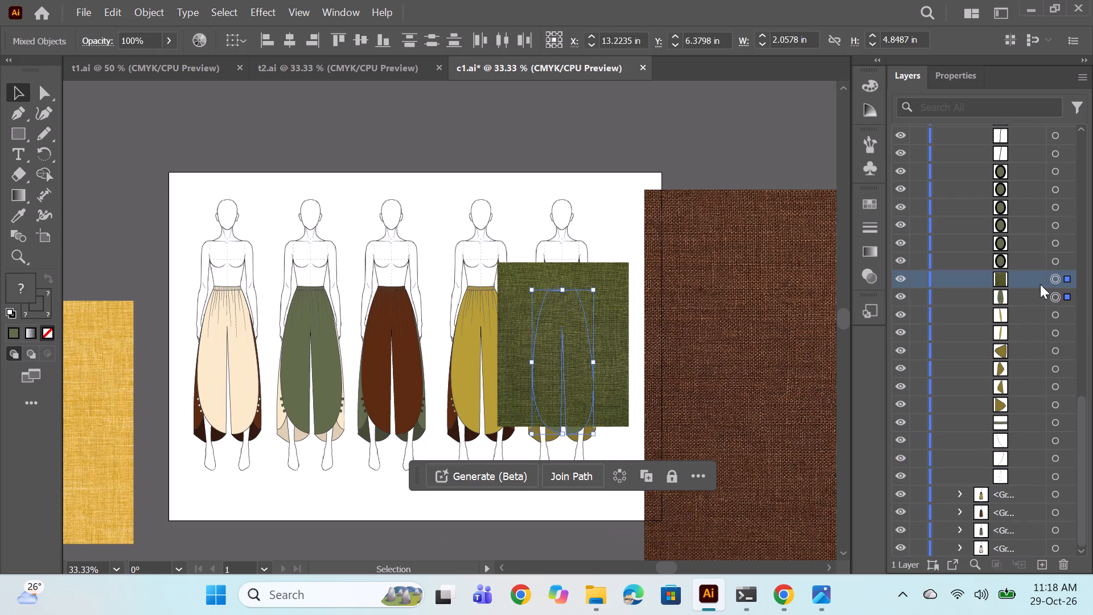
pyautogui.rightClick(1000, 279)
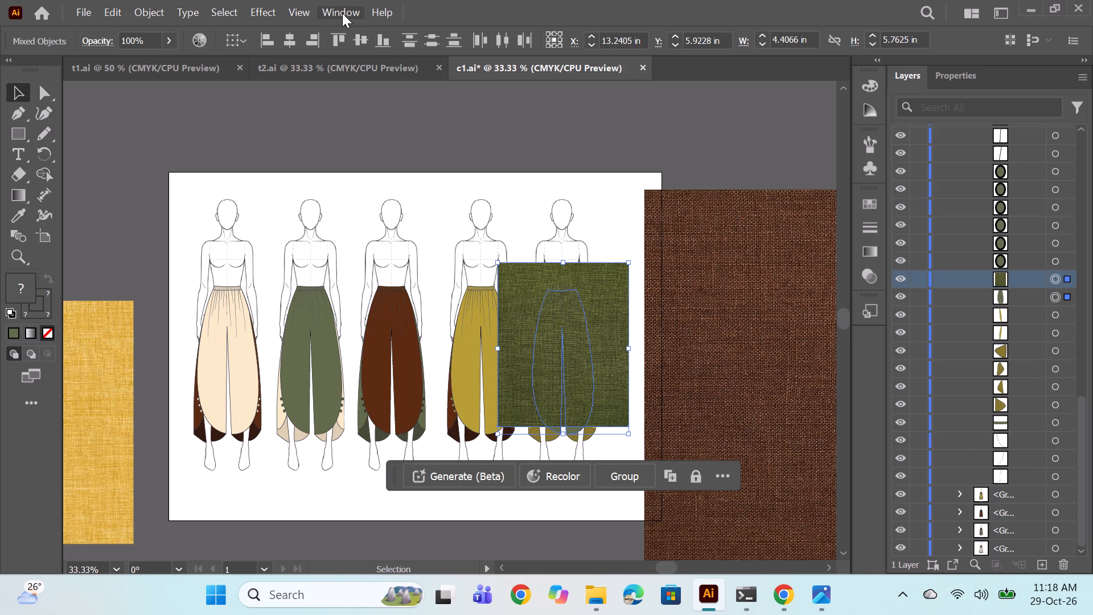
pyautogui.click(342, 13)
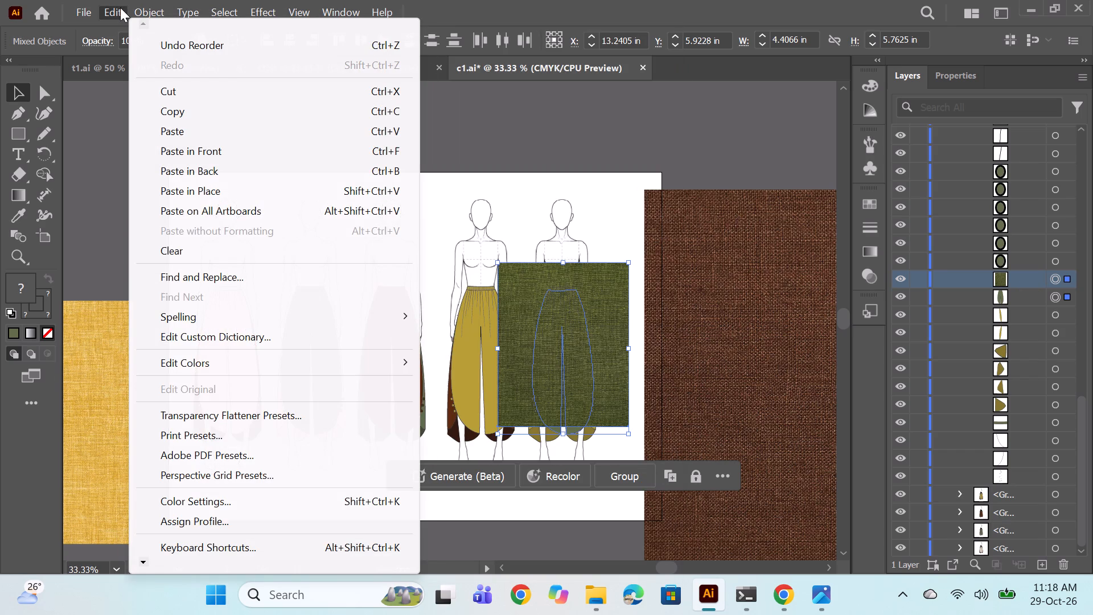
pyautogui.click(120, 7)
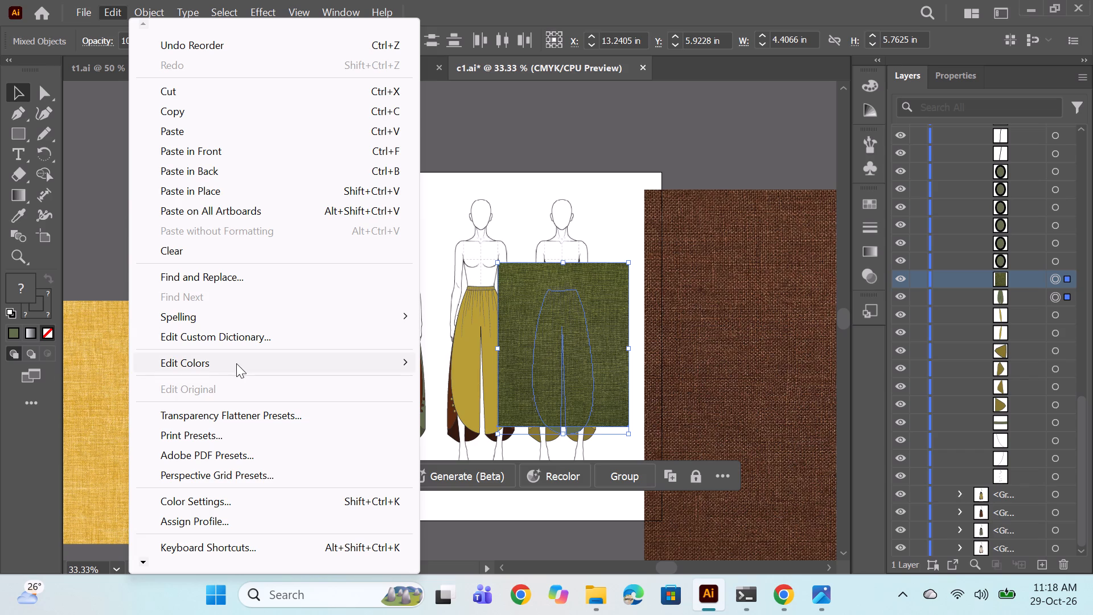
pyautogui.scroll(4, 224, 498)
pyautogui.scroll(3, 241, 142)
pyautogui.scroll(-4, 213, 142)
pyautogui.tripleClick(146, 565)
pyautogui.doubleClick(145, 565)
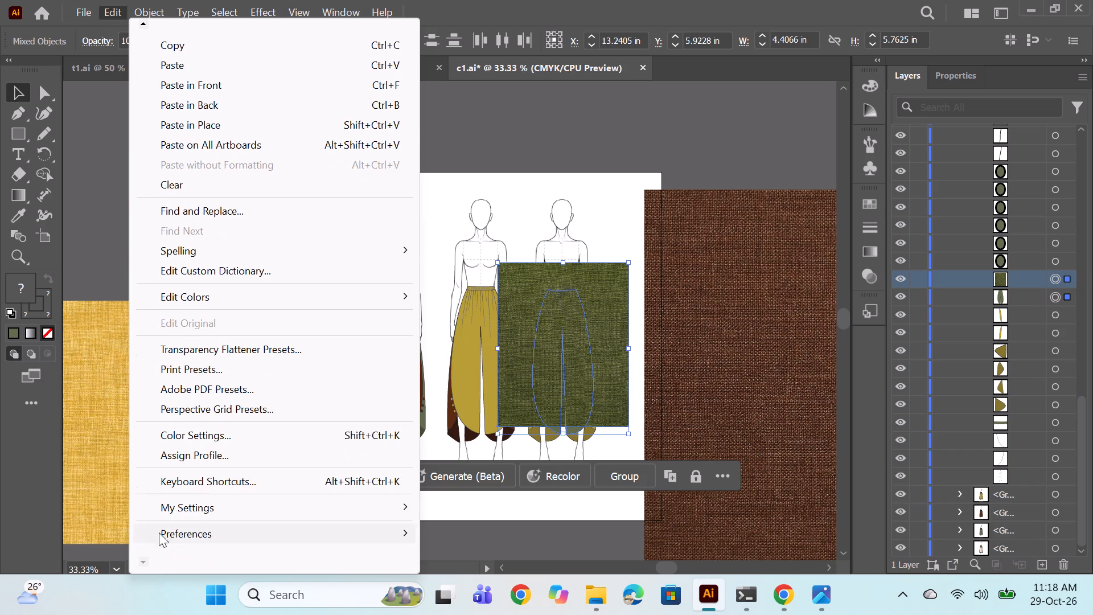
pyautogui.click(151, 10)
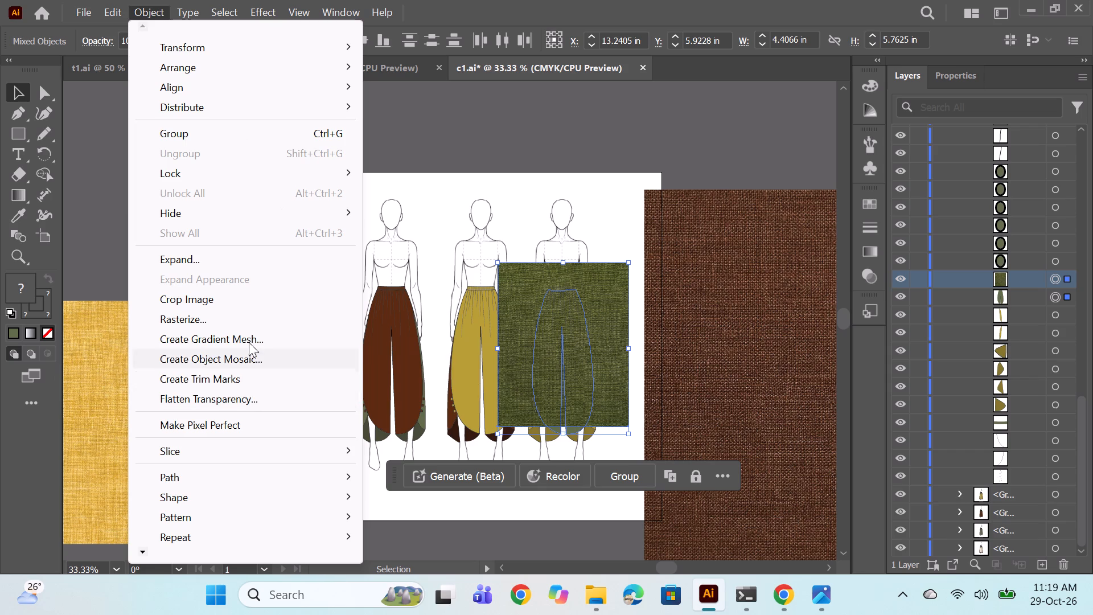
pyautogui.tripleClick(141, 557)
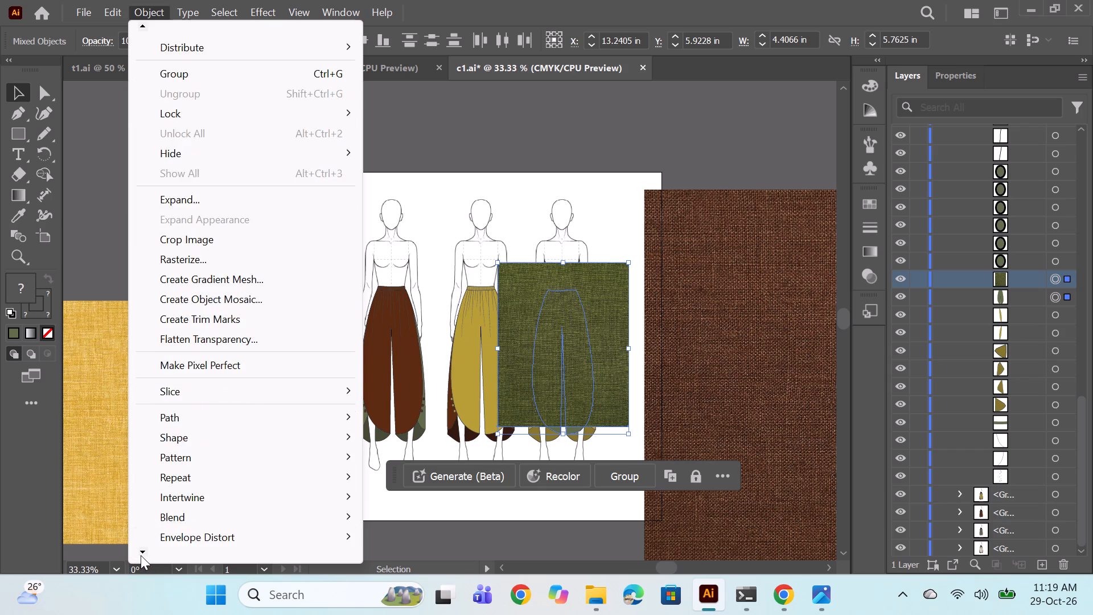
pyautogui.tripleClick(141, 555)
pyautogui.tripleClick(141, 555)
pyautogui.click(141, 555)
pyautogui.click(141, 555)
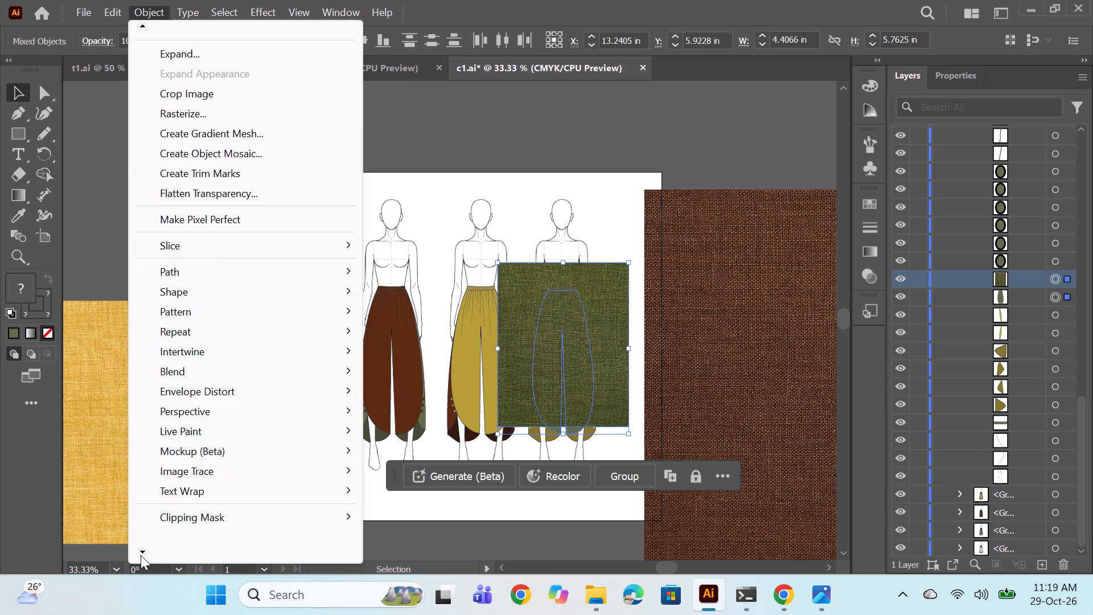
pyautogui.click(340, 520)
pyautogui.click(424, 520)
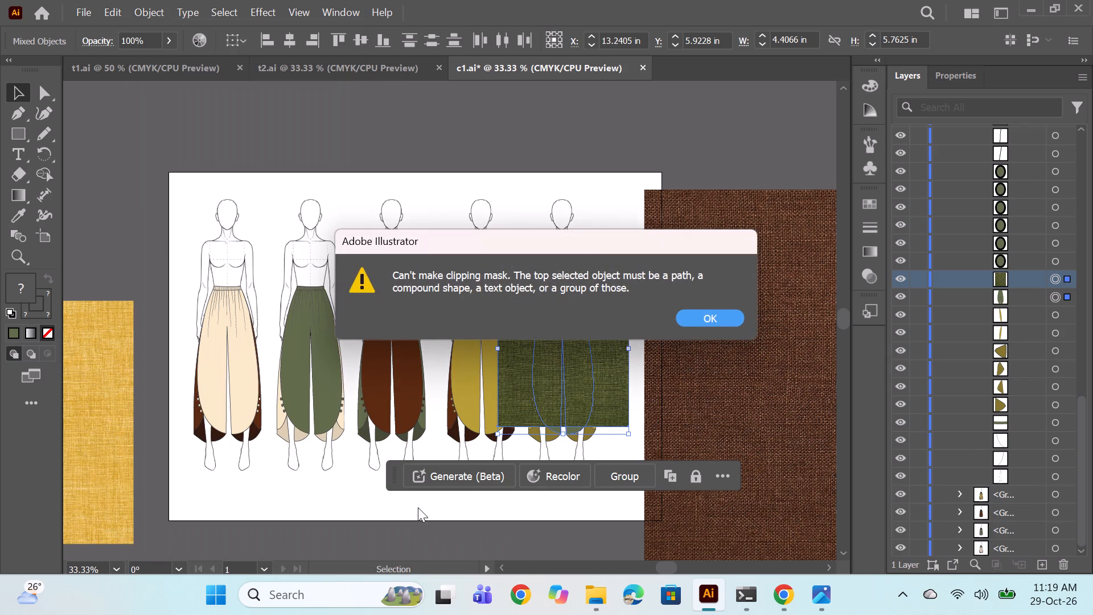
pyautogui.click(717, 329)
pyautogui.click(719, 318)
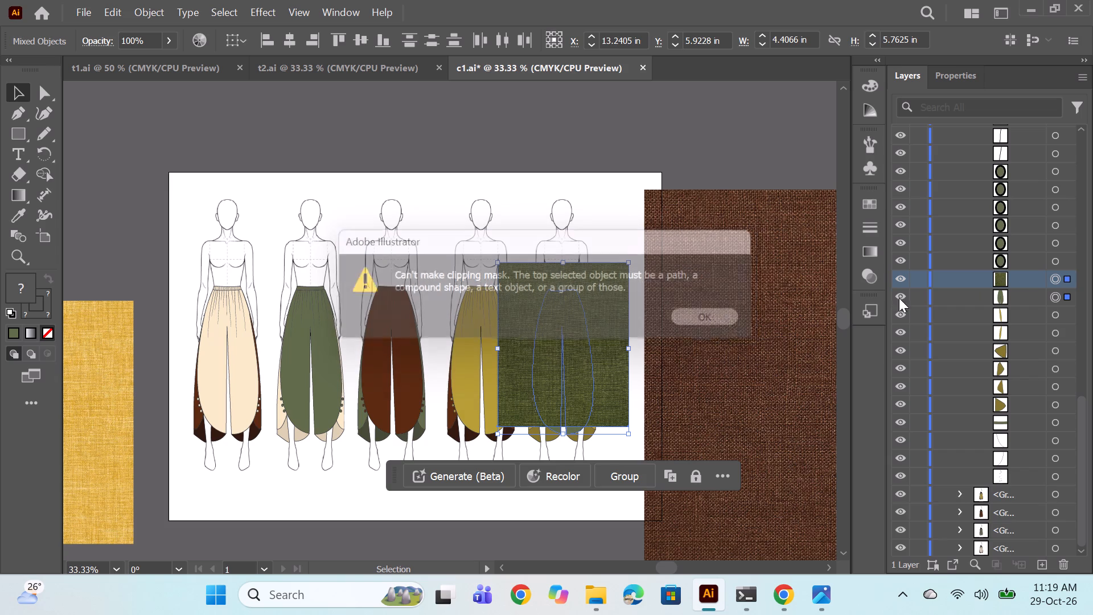
# Restack the fifth figure's trouser shape directly above the olive fabric image.
pyautogui.moveTo(1060, 295); pyautogui.dragTo(1058, 270)
pyautogui.moveTo(1022, 300); pyautogui.dragTo(1021, 274)
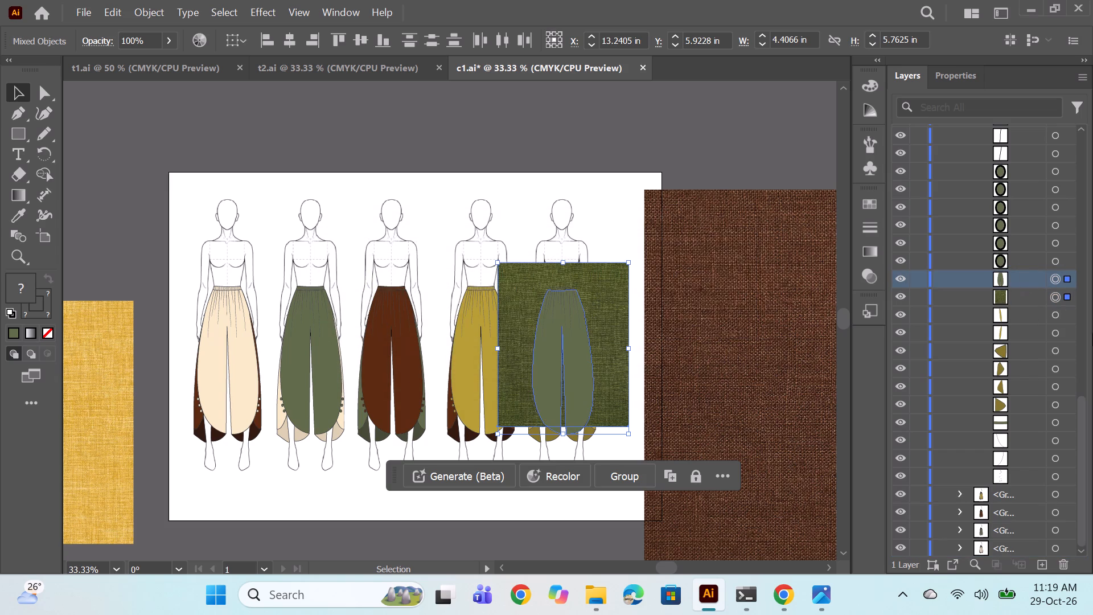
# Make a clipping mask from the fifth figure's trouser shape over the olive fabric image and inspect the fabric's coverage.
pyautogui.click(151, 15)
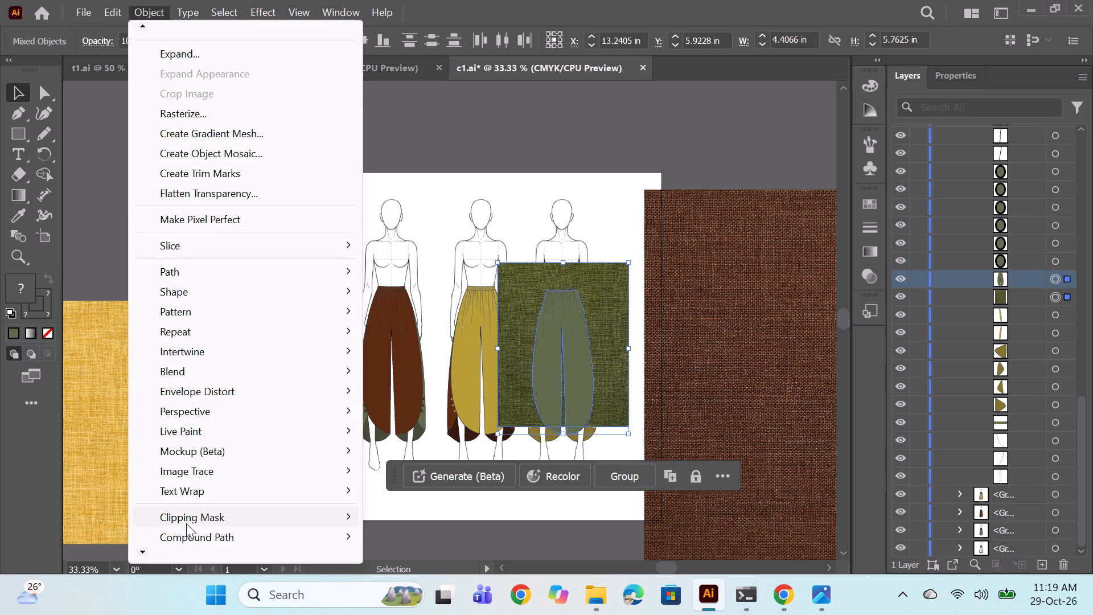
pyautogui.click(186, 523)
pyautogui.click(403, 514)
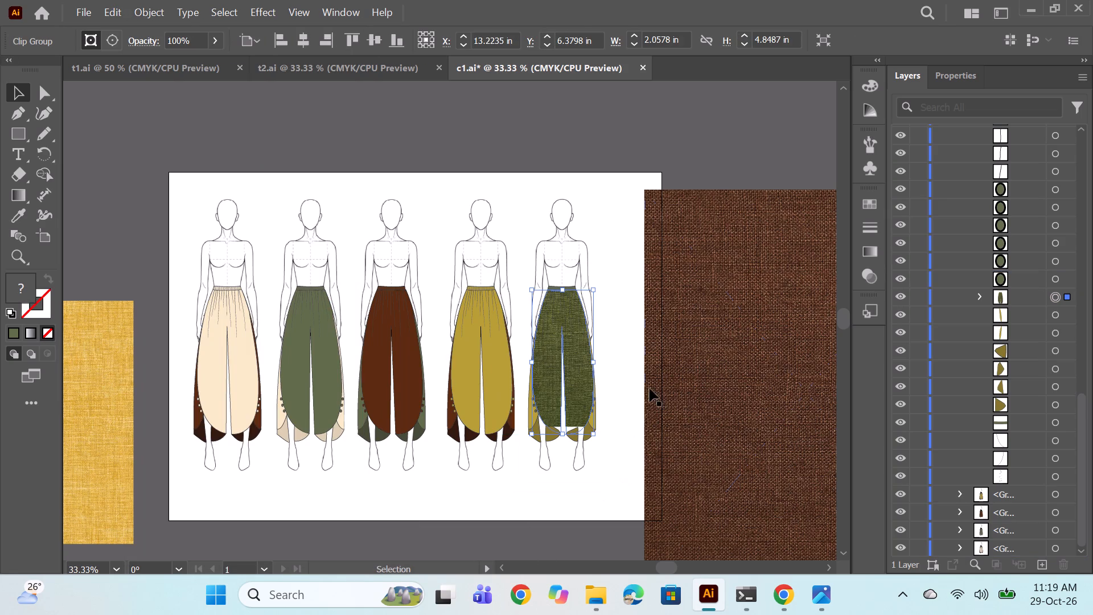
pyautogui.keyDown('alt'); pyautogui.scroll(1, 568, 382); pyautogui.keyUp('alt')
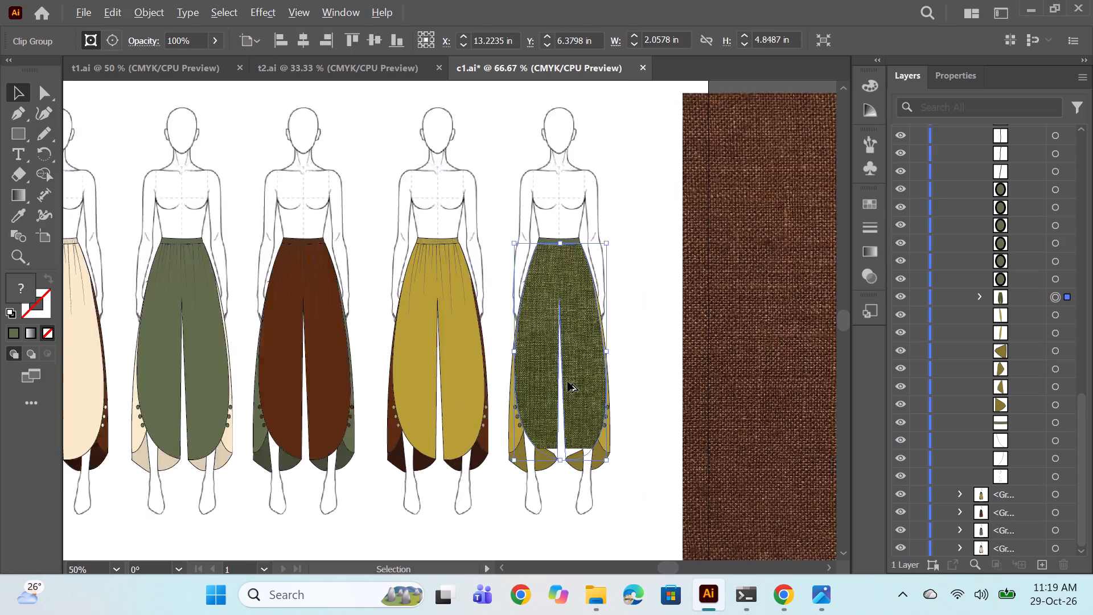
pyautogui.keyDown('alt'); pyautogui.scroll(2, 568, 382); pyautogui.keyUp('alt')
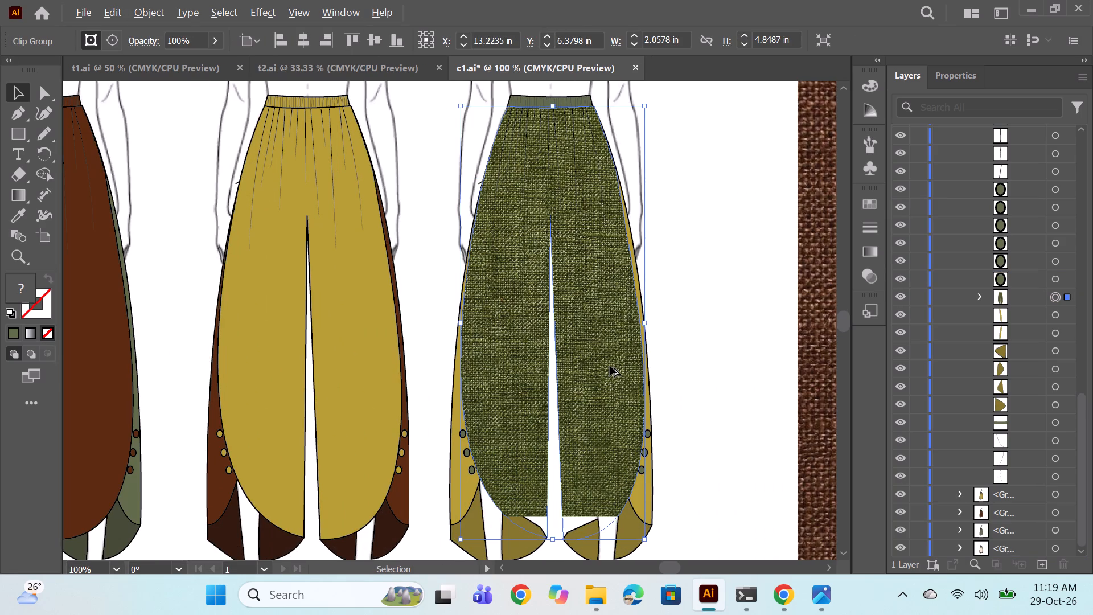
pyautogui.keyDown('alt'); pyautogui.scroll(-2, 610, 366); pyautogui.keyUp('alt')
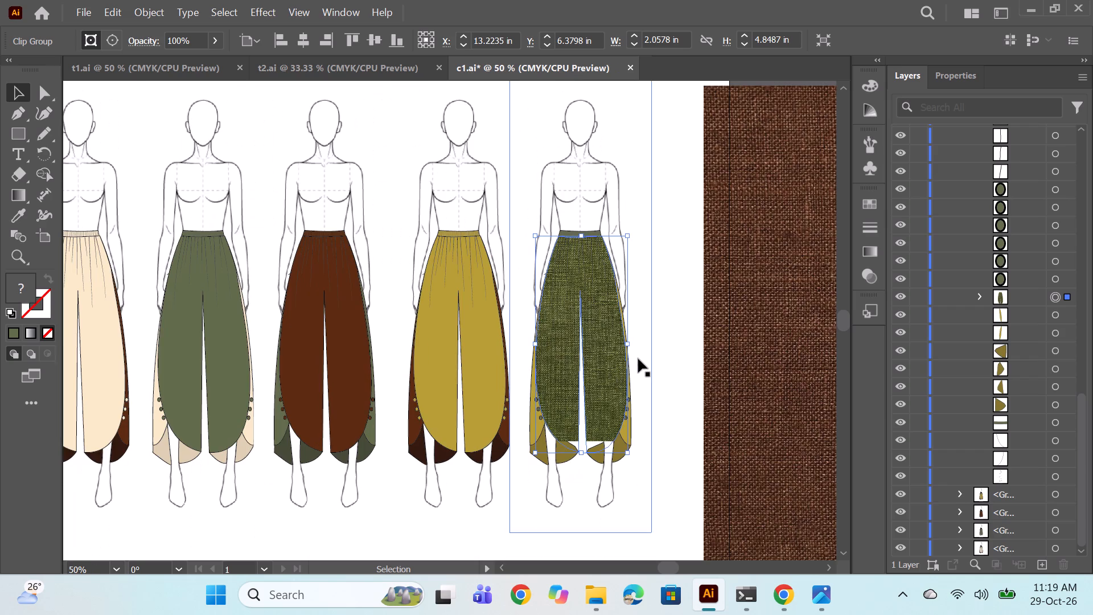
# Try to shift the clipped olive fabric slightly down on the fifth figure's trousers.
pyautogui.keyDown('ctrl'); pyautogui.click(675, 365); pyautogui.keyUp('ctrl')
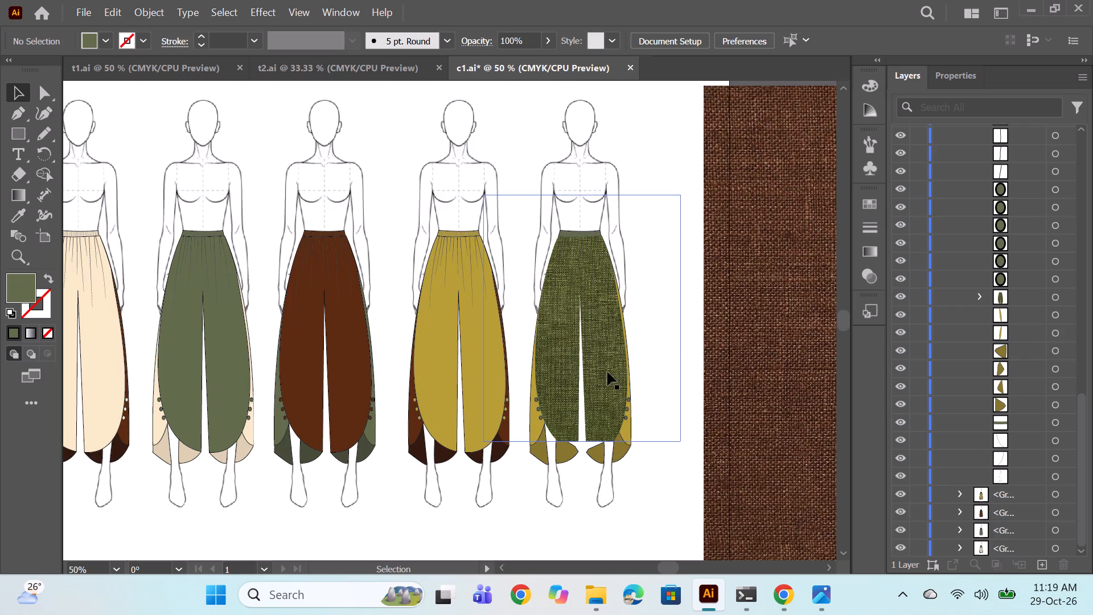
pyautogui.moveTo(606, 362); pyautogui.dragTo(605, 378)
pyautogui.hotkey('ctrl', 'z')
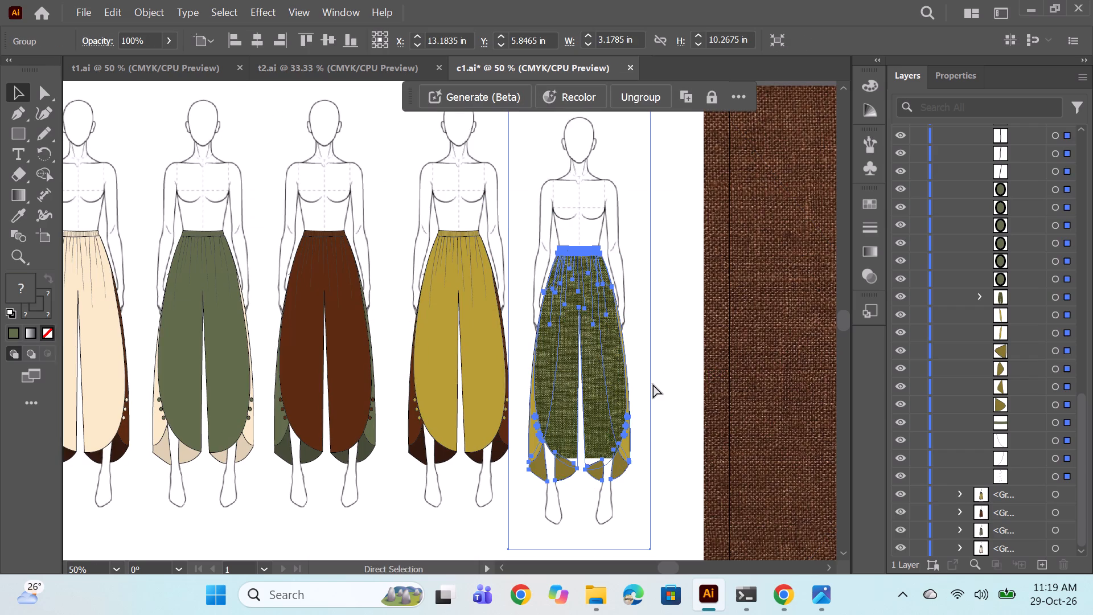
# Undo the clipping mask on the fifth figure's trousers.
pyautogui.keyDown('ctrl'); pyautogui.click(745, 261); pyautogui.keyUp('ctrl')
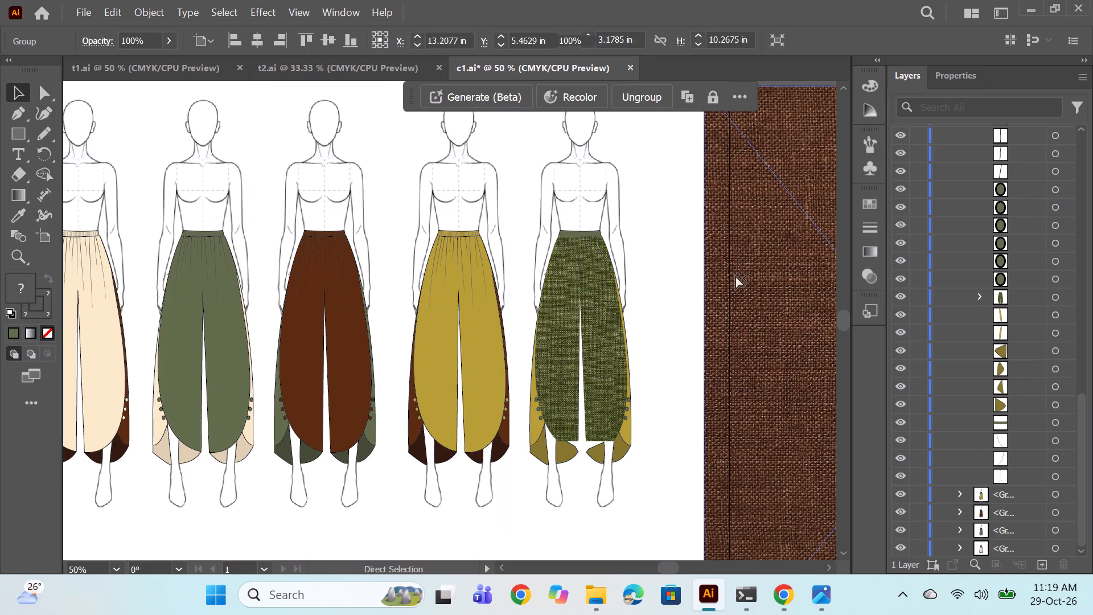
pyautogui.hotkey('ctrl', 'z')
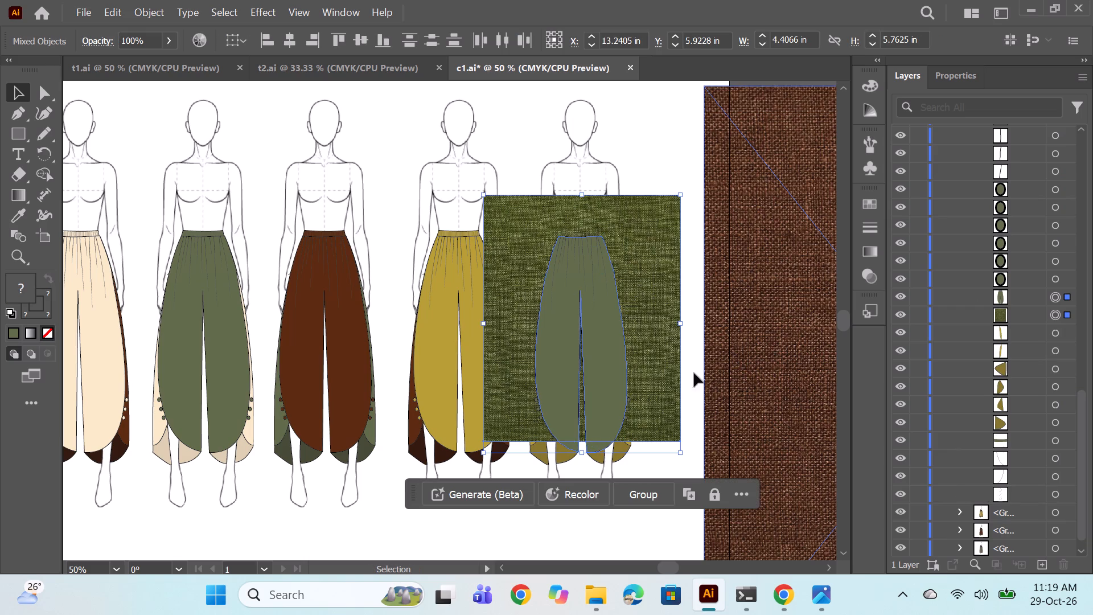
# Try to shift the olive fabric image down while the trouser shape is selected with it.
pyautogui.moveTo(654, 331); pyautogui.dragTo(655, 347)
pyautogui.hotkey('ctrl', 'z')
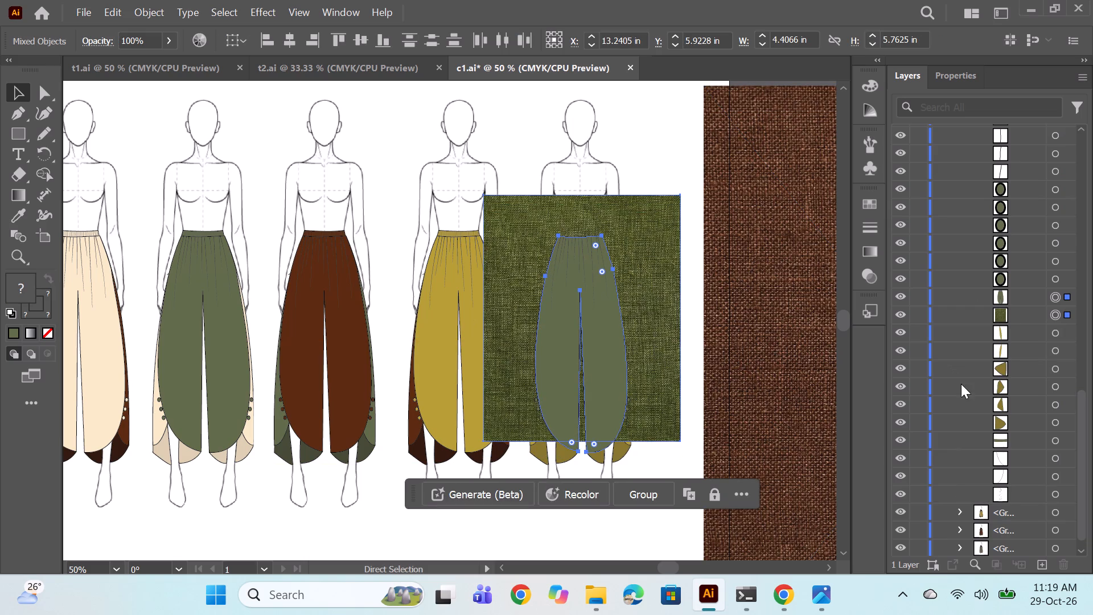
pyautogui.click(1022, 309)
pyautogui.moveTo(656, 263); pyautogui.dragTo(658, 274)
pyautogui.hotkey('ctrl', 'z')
# Move only the olive fabric image down so it covers the fifth figure's trouser shape to the hem.
pyautogui.click(1055, 316)
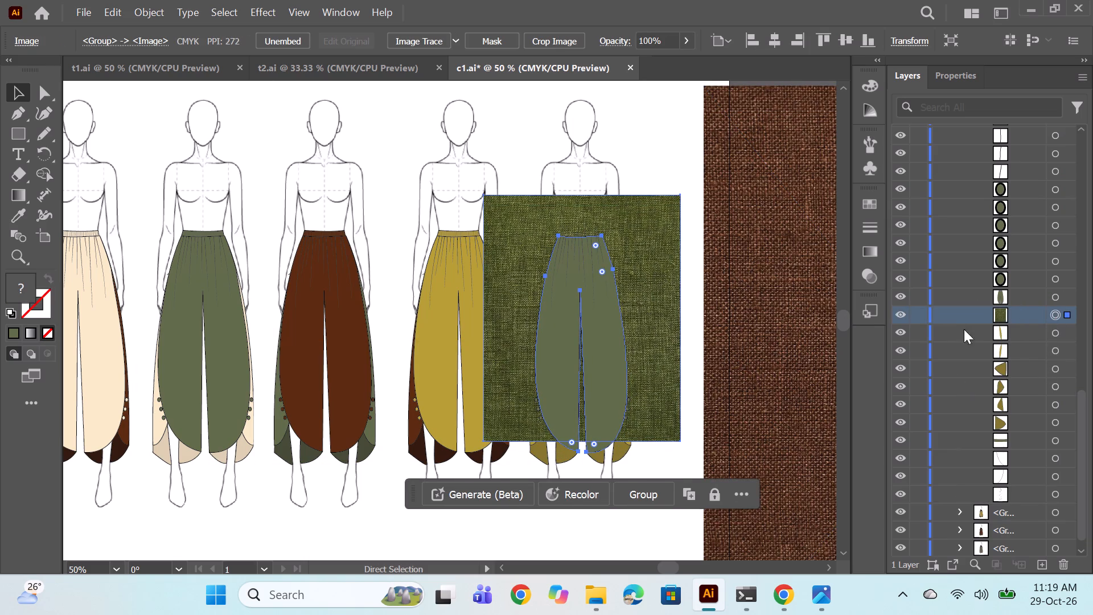
pyautogui.moveTo(652, 260); pyautogui.dragTo(652, 280)
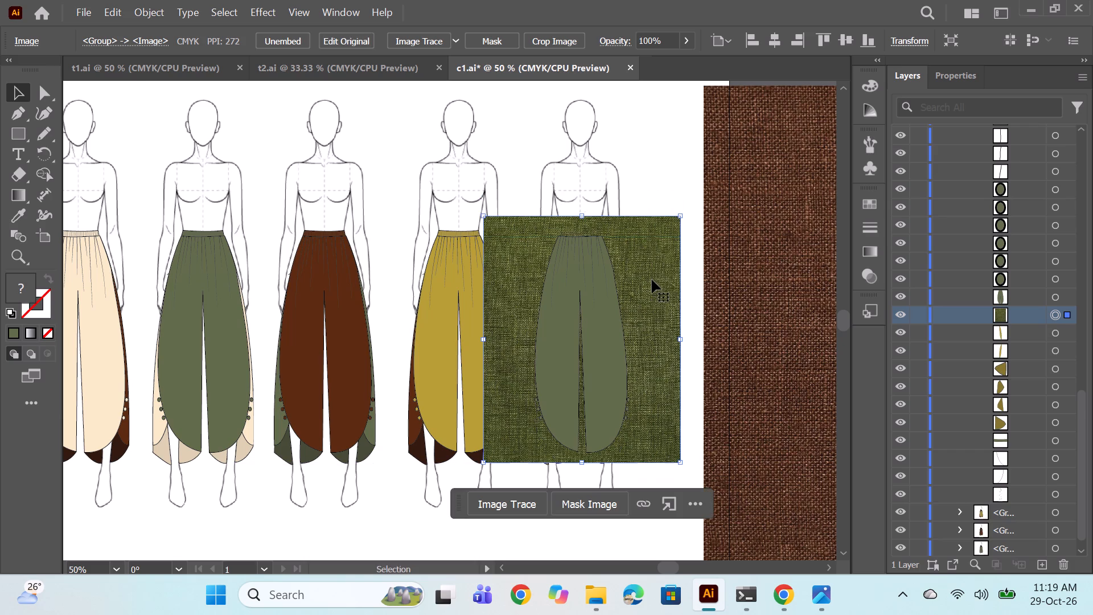
# Clip the repositioned olive fabric image to the fifth figure's trouser shape with a clipping mask.
pyautogui.keyDown('ctrl'); pyautogui.click(1053, 300); pyautogui.keyUp('ctrl')
pyautogui.rightClick(996, 306)
pyautogui.rightClick(594, 325)
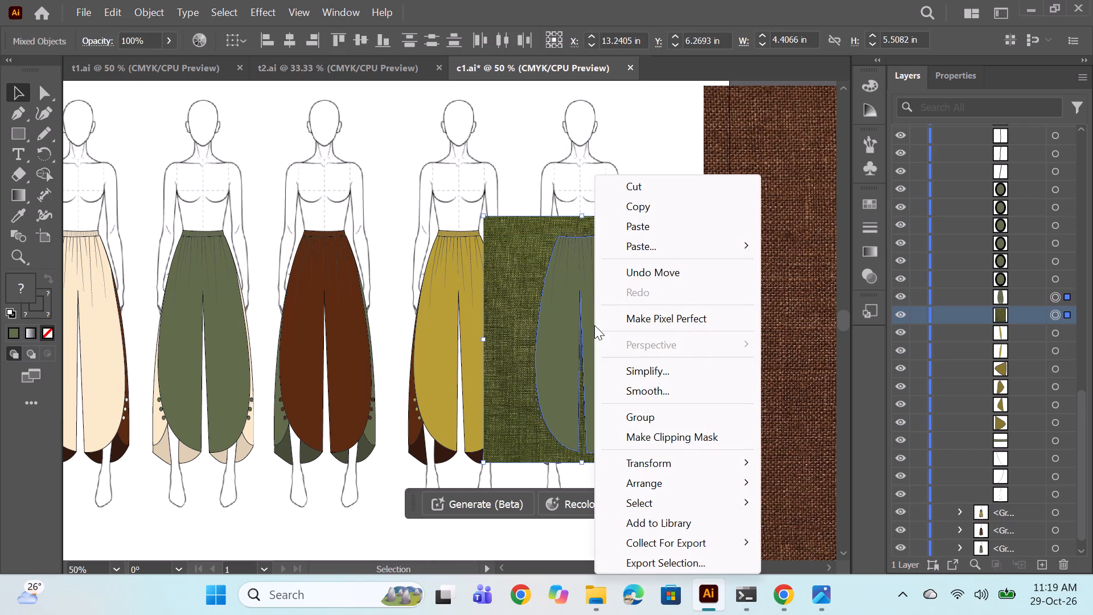
pyautogui.click(677, 436)
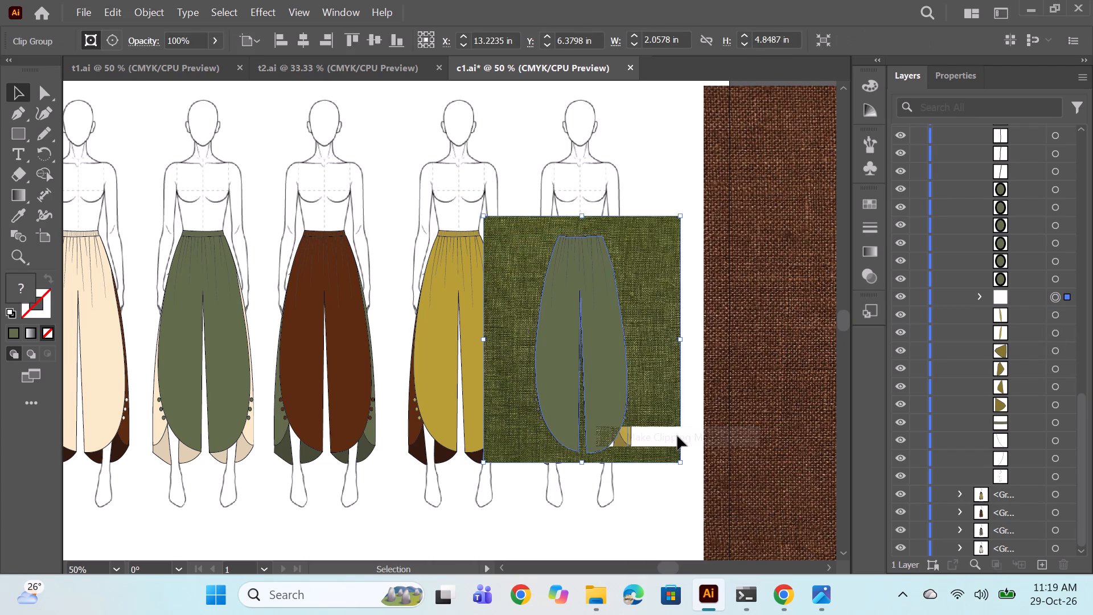
# Examine the clipped olive fabric on the fifth figure's trousers, both close up and alongside the other four figures.
pyautogui.keyDown('alt'); pyautogui.scroll(-1, 655, 297); pyautogui.keyUp('alt')
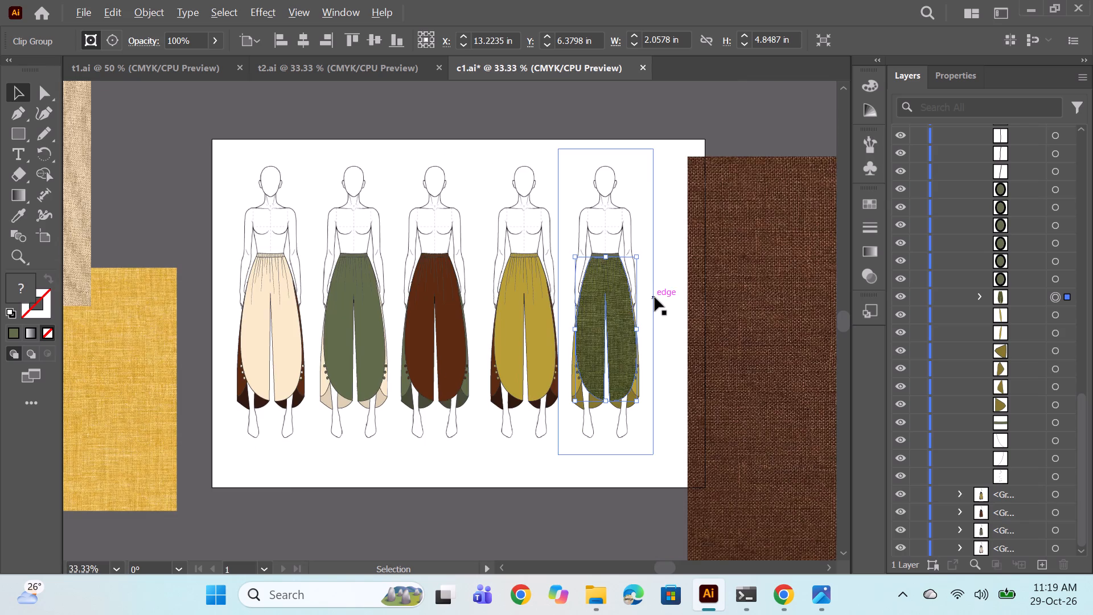
pyautogui.keyDown('alt'); pyautogui.scroll(1, 658, 301); pyautogui.keyUp('alt')
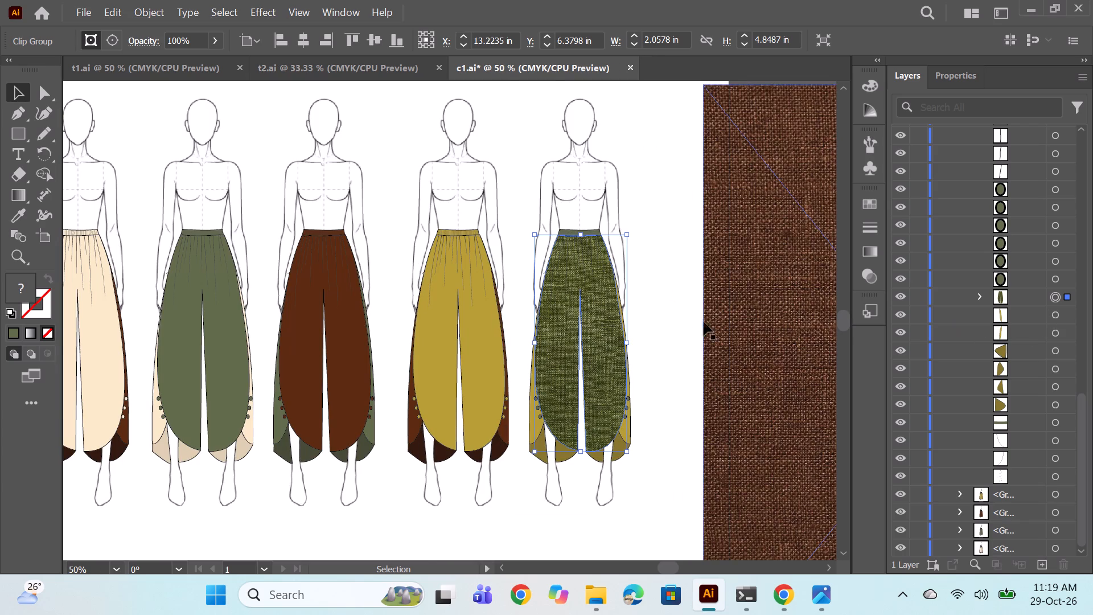
pyautogui.keyDown('alt'); pyautogui.scroll(6, 621, 318); pyautogui.keyUp('alt')
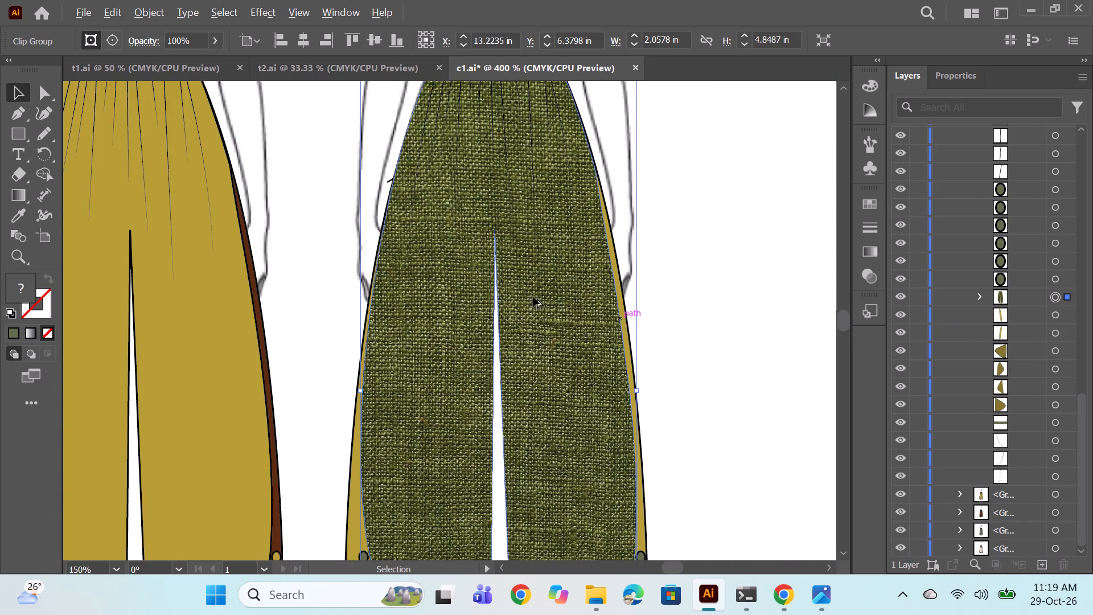
pyautogui.keyDown('alt'); pyautogui.scroll(-3, 475, 292); pyautogui.keyUp('alt')
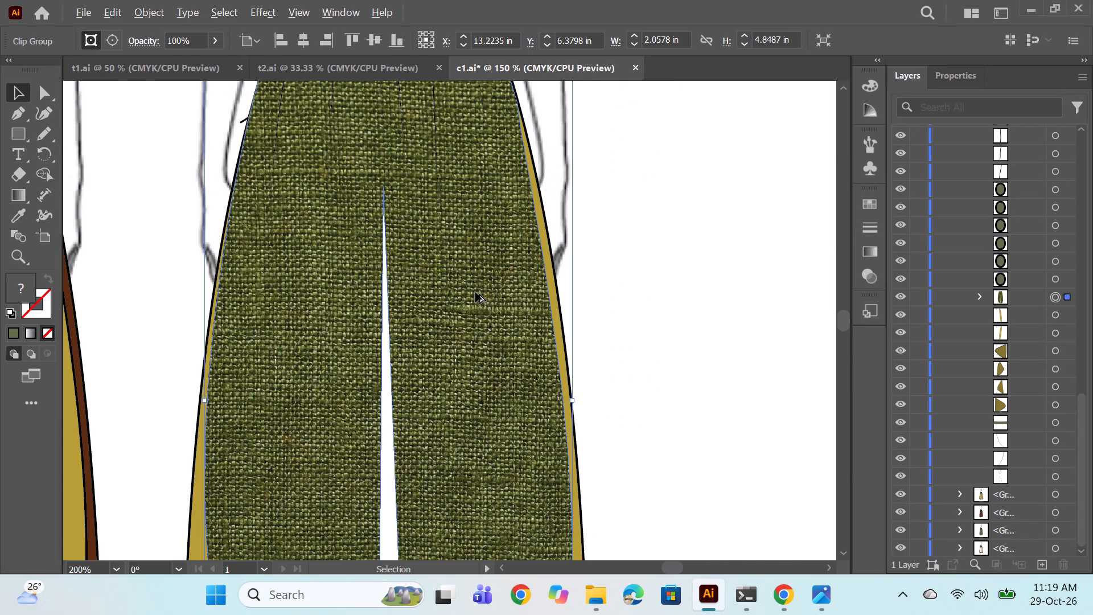
pyautogui.keyDown('alt'); pyautogui.scroll(-3, 475, 292); pyautogui.keyUp('alt')
pyautogui.keyDown('alt'); pyautogui.scroll(-1, 587, 339); pyautogui.keyUp('alt')
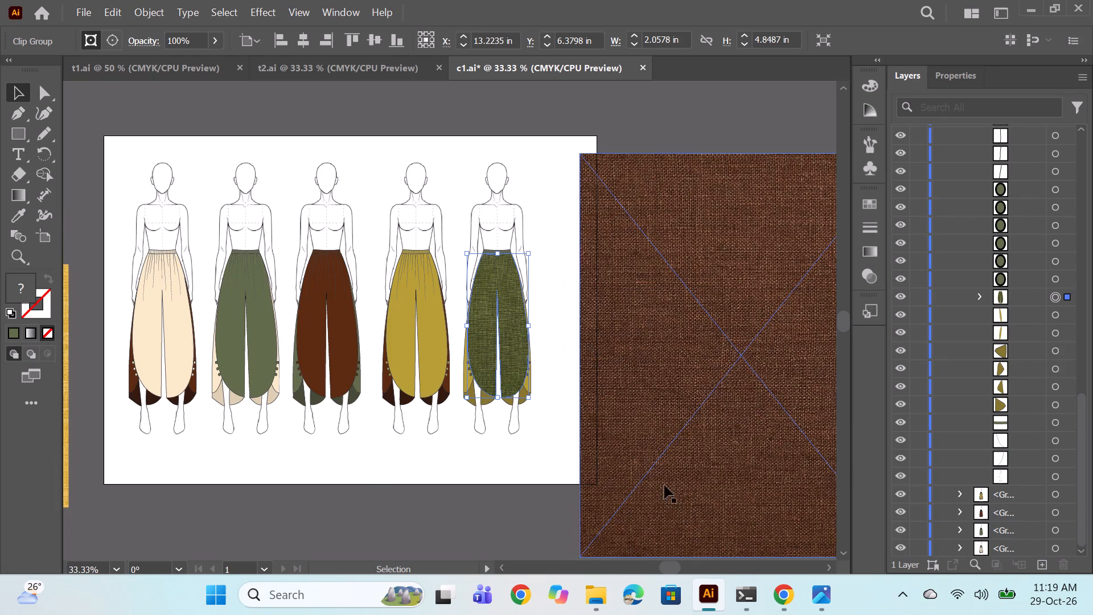
# Switch to the desktop and open the olive fabric image 203d9cc4c3ec2a59588709d6a573e036.jpg in Photos in an enlarged window.
pyautogui.click(598, 604)
pyautogui.click(753, 538)
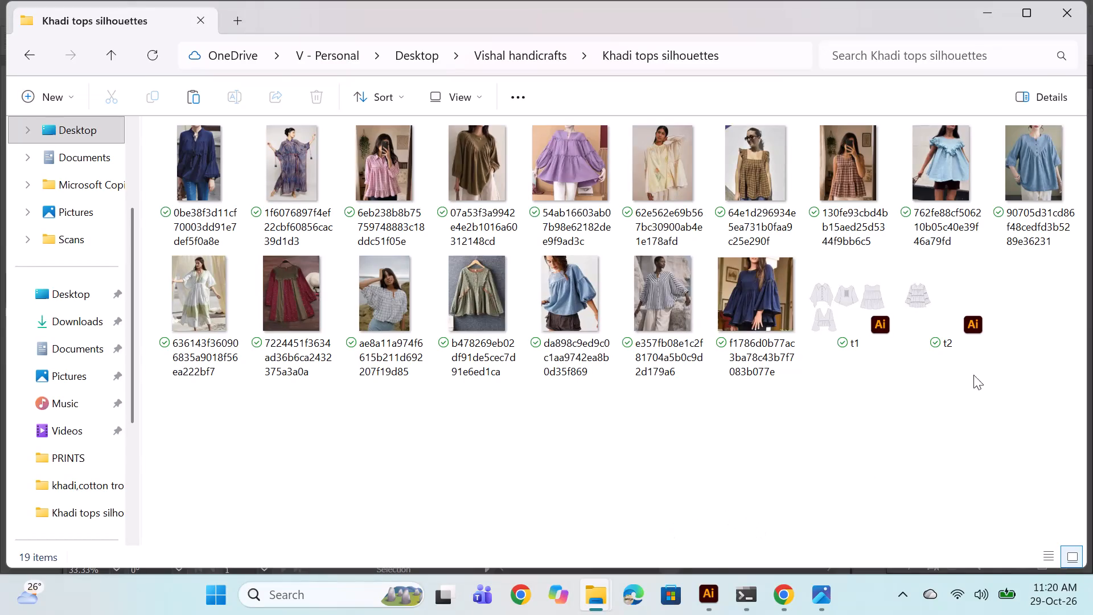
pyautogui.click(975, 2)
pyautogui.click(1025, 10)
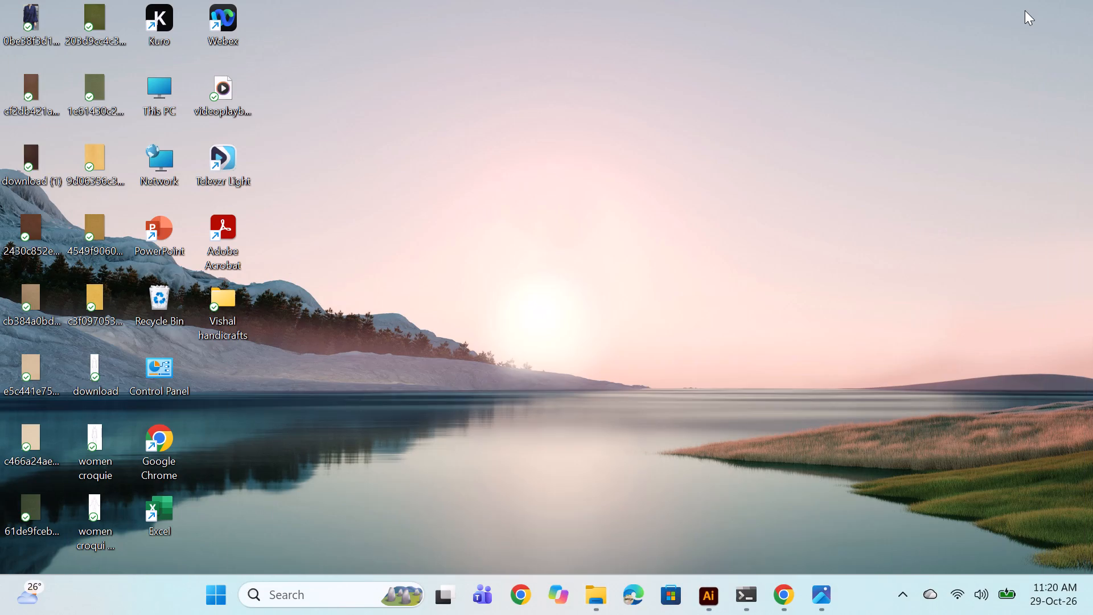
pyautogui.doubleClick(104, 22)
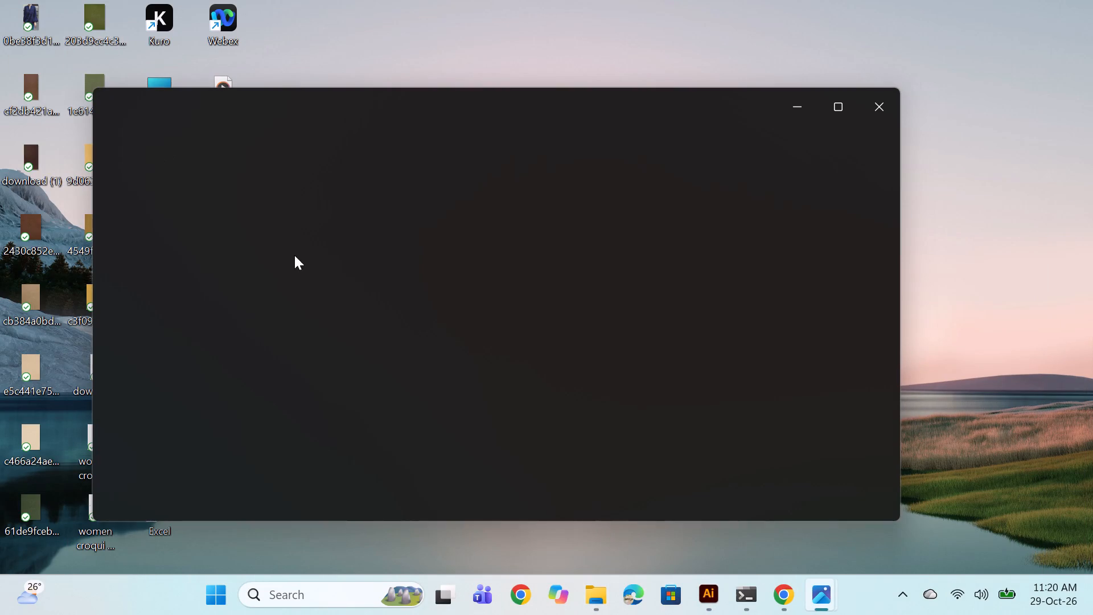
pyautogui.click(837, 113)
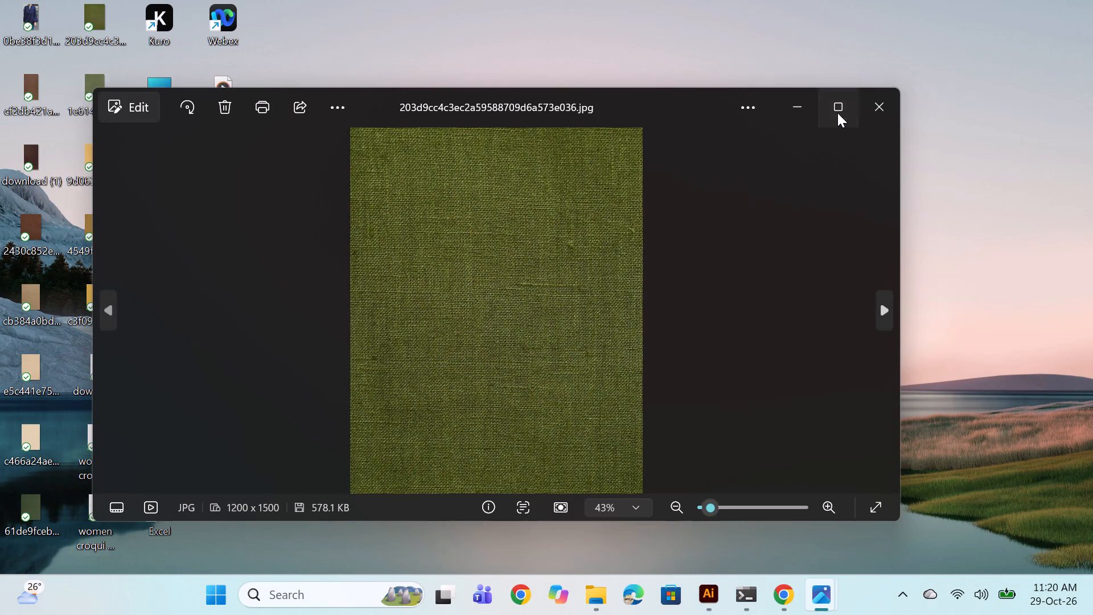
# Examine the olive fabric's weave up close, close the image and return to c1.ai in Illustrator.
pyautogui.keyDown('alt'); pyautogui.scroll(7, 621, 261); pyautogui.keyUp('alt')
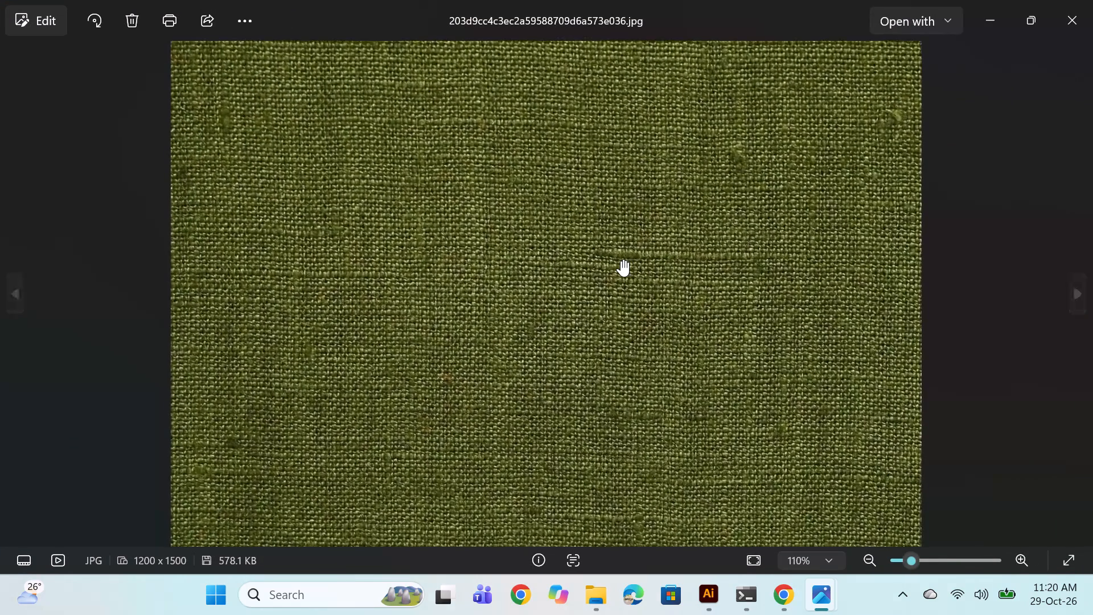
pyautogui.keyDown('alt'); pyautogui.scroll(-4, 621, 260); pyautogui.keyUp('alt')
pyautogui.click(1080, 6)
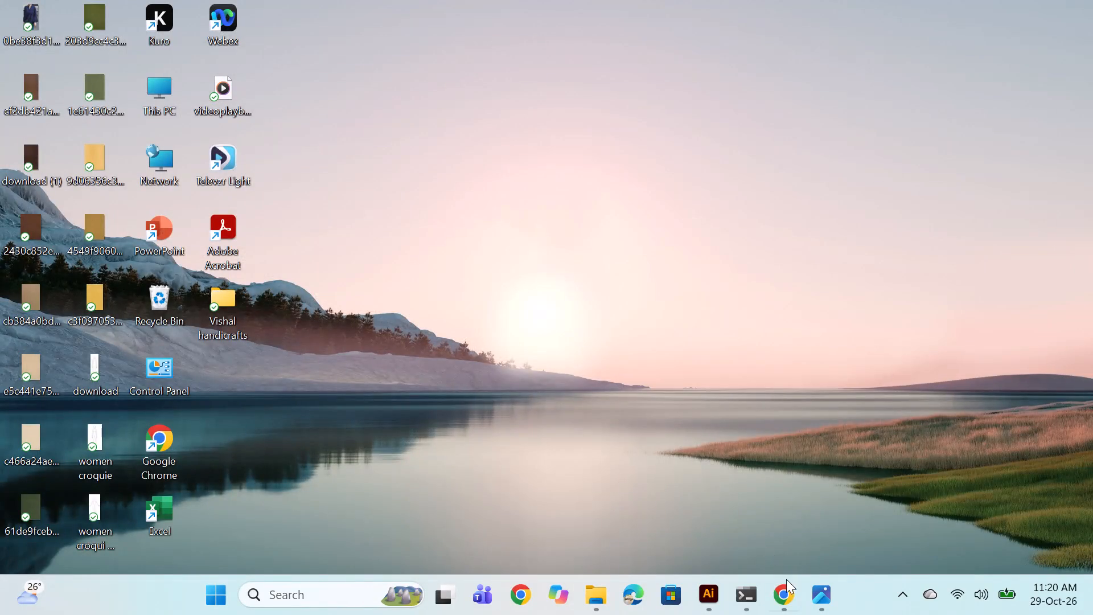
pyautogui.click(788, 585)
pyautogui.click(702, 597)
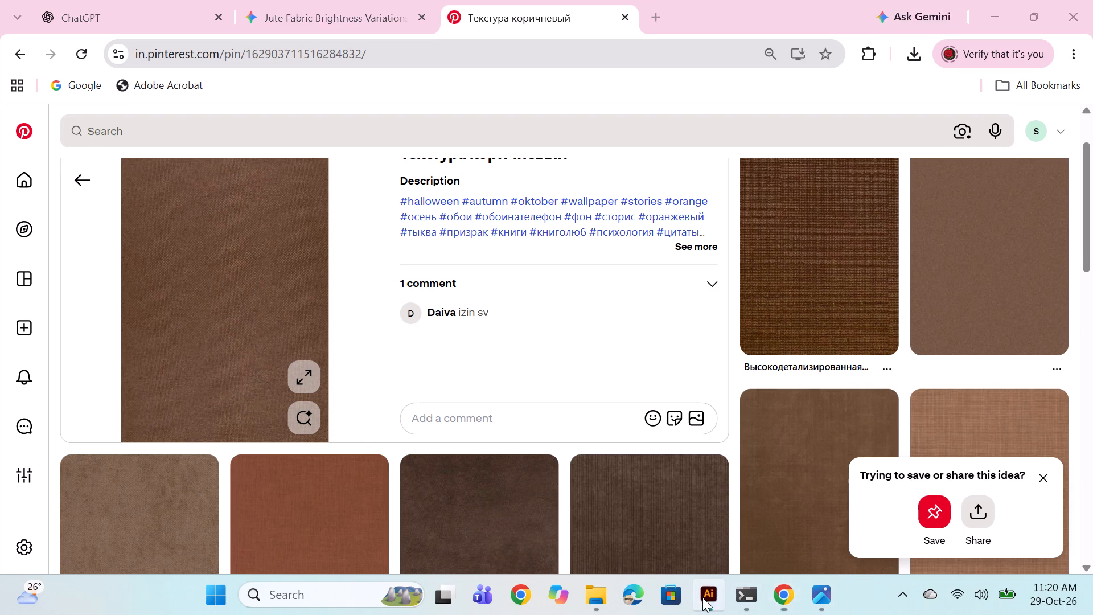
pyautogui.keyDown('ctrl'); pyautogui.click(694, 129); pyautogui.keyUp('ctrl')
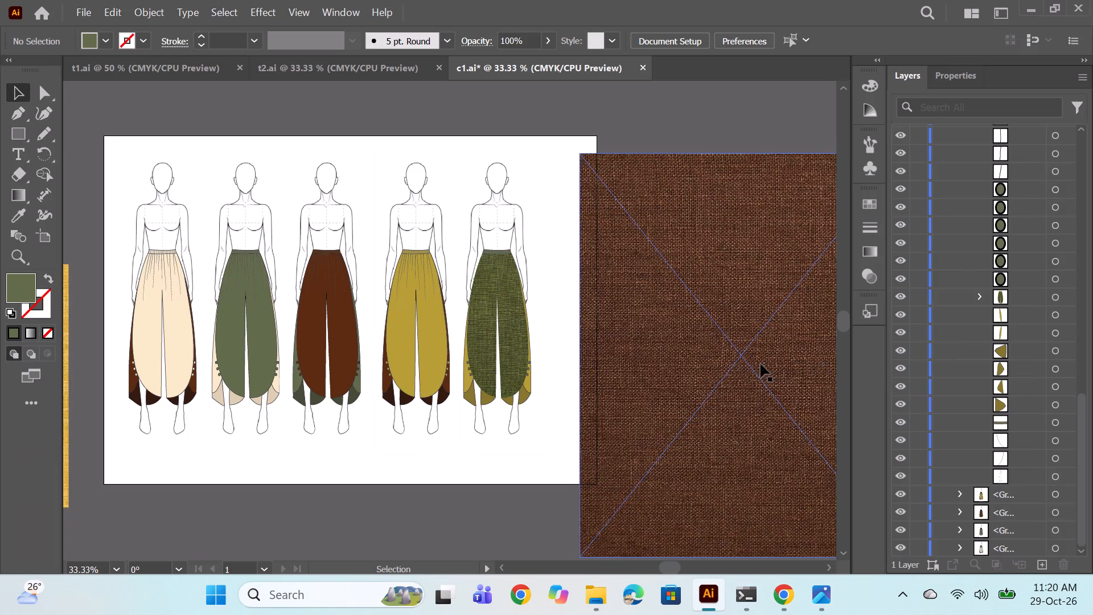
# Move the mustard fabric image from beside the artboard onto the fifth figure's trousers.
pyautogui.keyDown('alt'); pyautogui.scroll(-1, 541, 362); pyautogui.keyUp('alt')
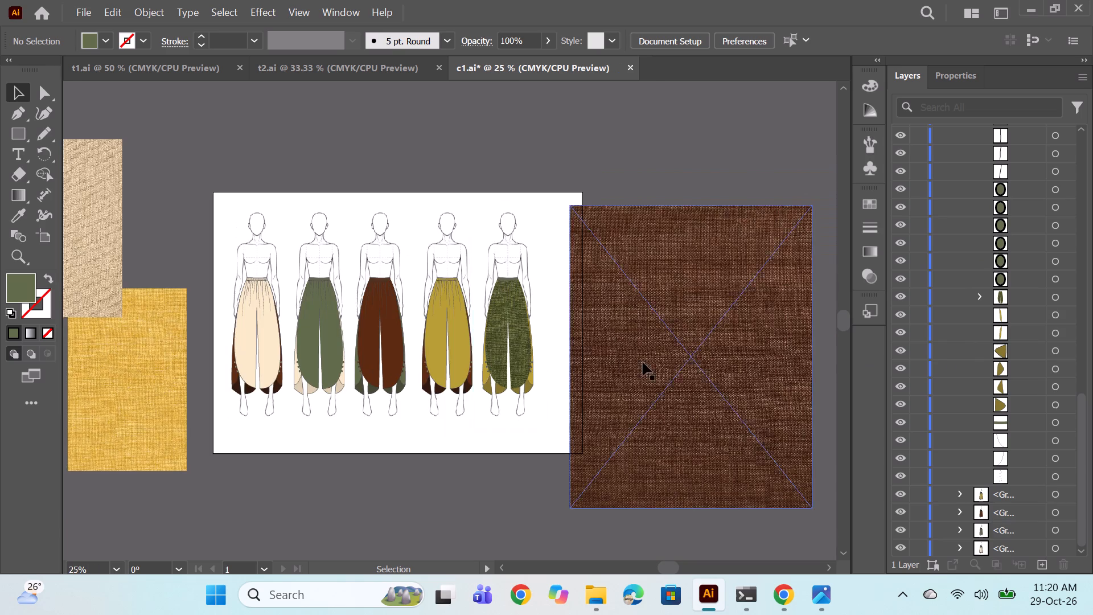
pyautogui.keyDown('alt'); pyautogui.scroll(-1, 643, 362); pyautogui.keyUp('alt')
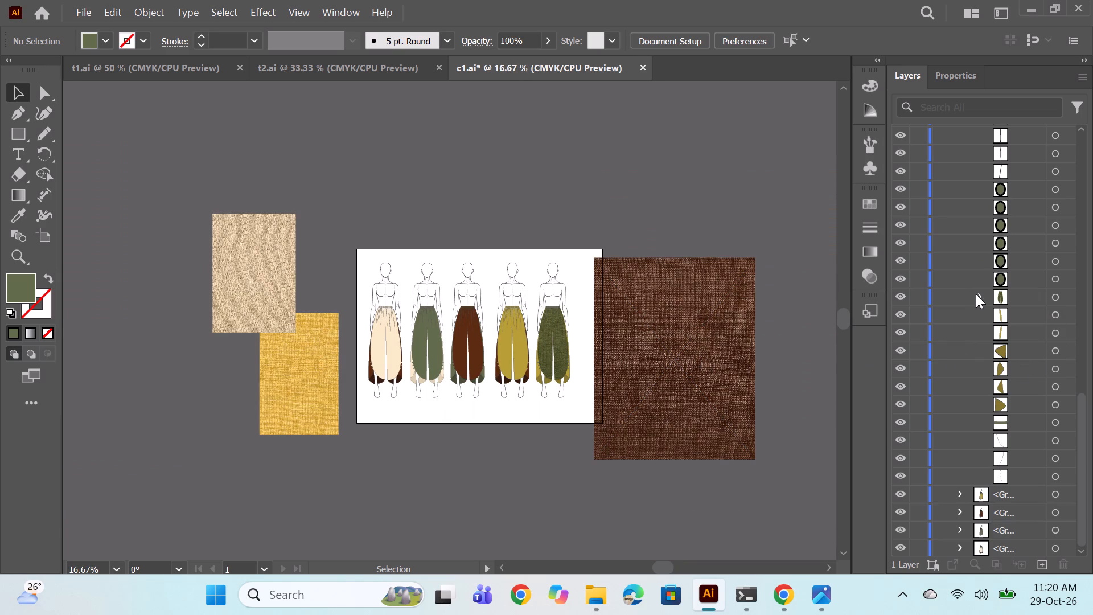
pyautogui.click(976, 296)
pyautogui.click(1061, 330)
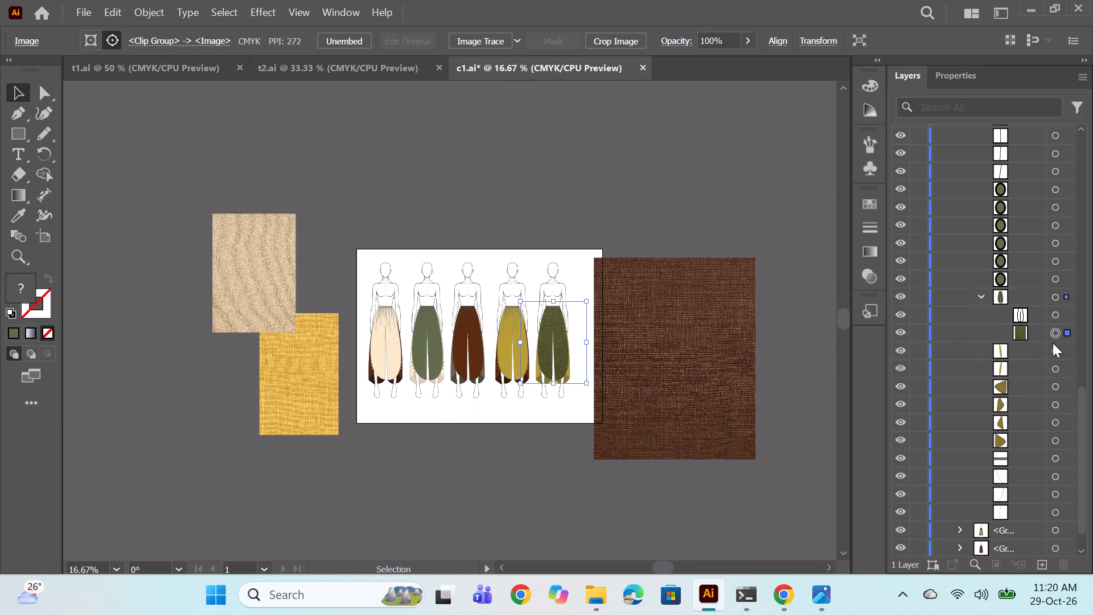
pyautogui.click(983, 295)
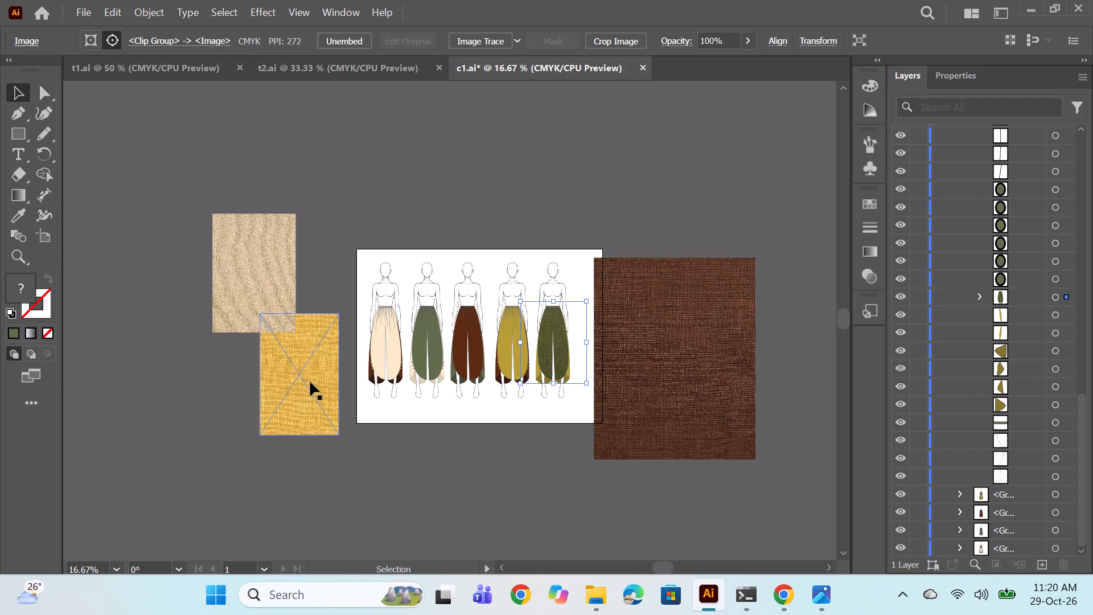
pyautogui.moveTo(310, 382); pyautogui.dragTo(560, 371)
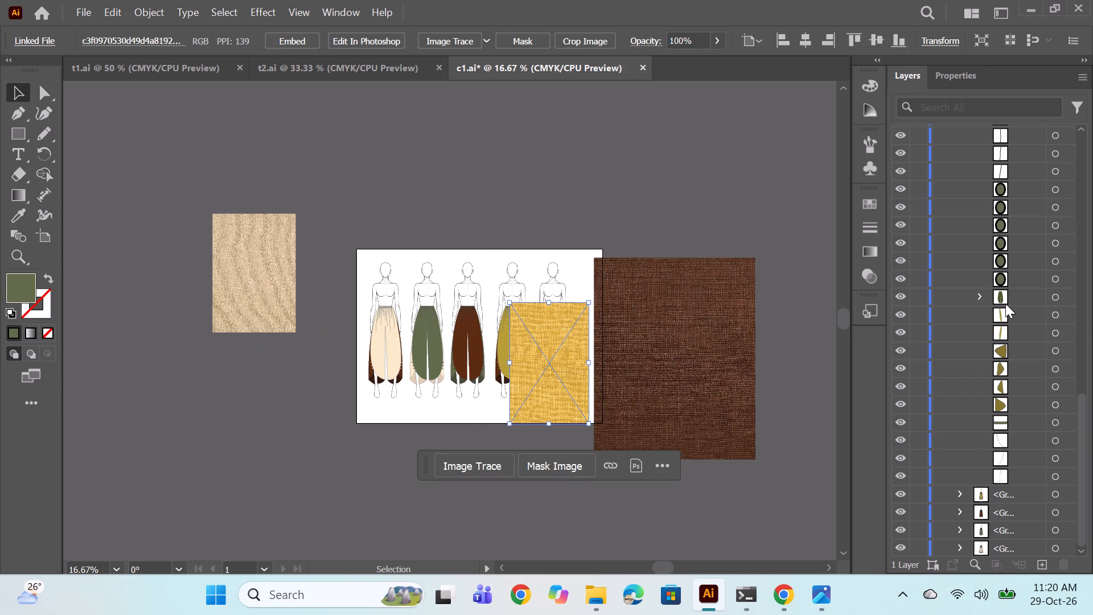
# Reorder the mustard image inside the fifth figure's group so it sits directly beneath the two narrow mustard side-panel paths.
pyautogui.scroll(17, 1083, 315)
pyautogui.scroll(-1, 1022, 207)
pyautogui.scroll(3, 1022, 207)
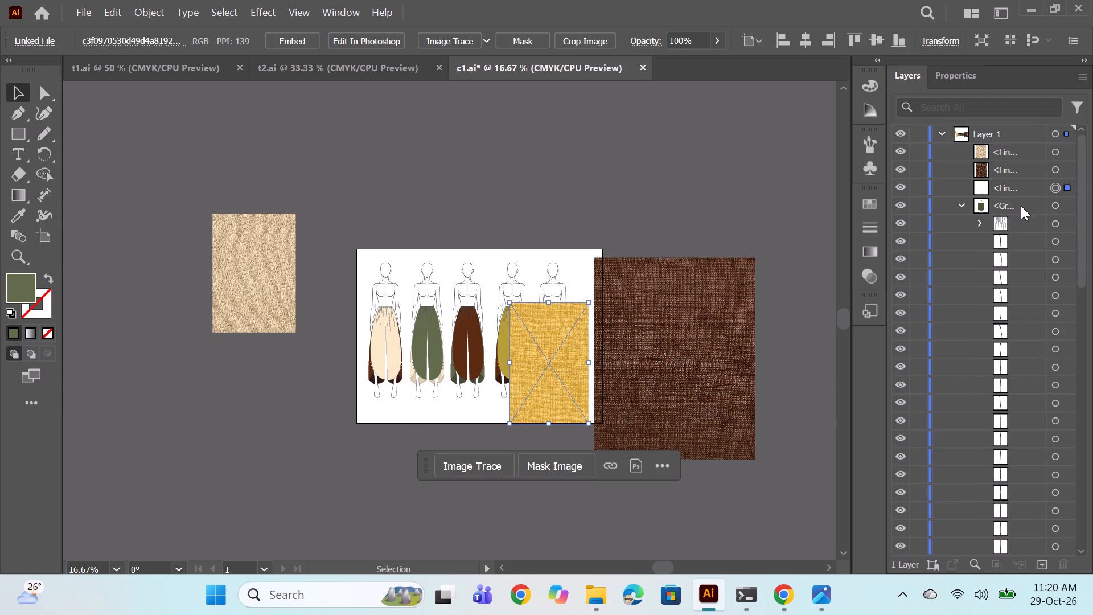
pyautogui.scroll(7, 1021, 206)
pyautogui.moveTo(1017, 188); pyautogui.dragTo(1022, 420)
pyautogui.moveTo(1000, 182); pyautogui.dragTo(1007, 534)
pyautogui.scroll(-7, 1020, 393)
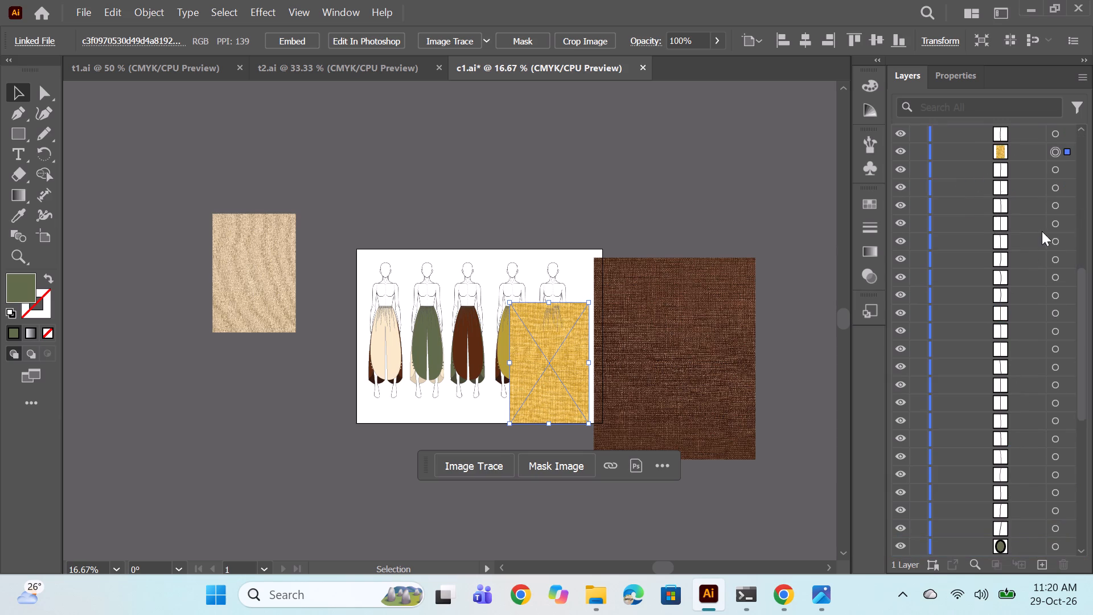
pyautogui.moveTo(1030, 145); pyautogui.dragTo(1020, 541)
pyautogui.scroll(-6, 1006, 386)
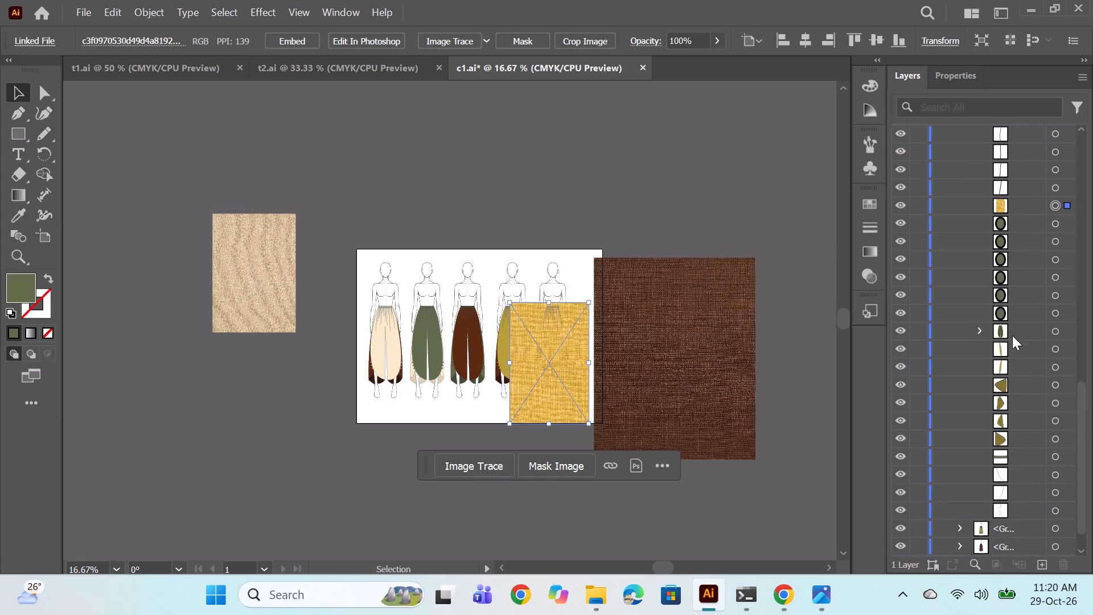
pyautogui.scroll(-3, 1012, 335)
pyautogui.moveTo(1019, 169); pyautogui.dragTo(1016, 343)
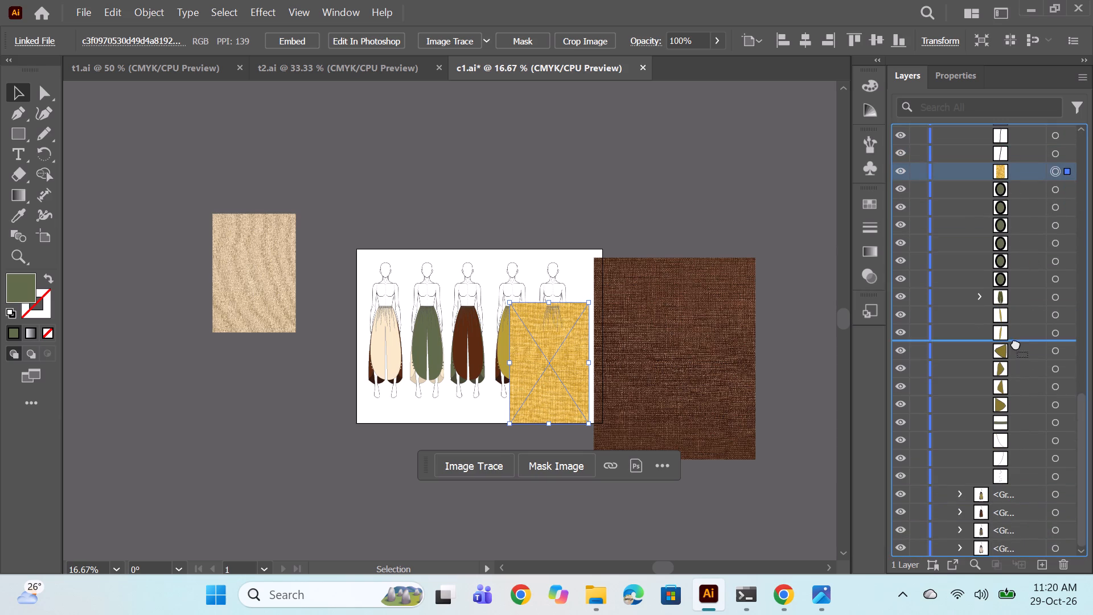
pyautogui.moveTo(1016, 343); pyautogui.dragTo(1016, 342)
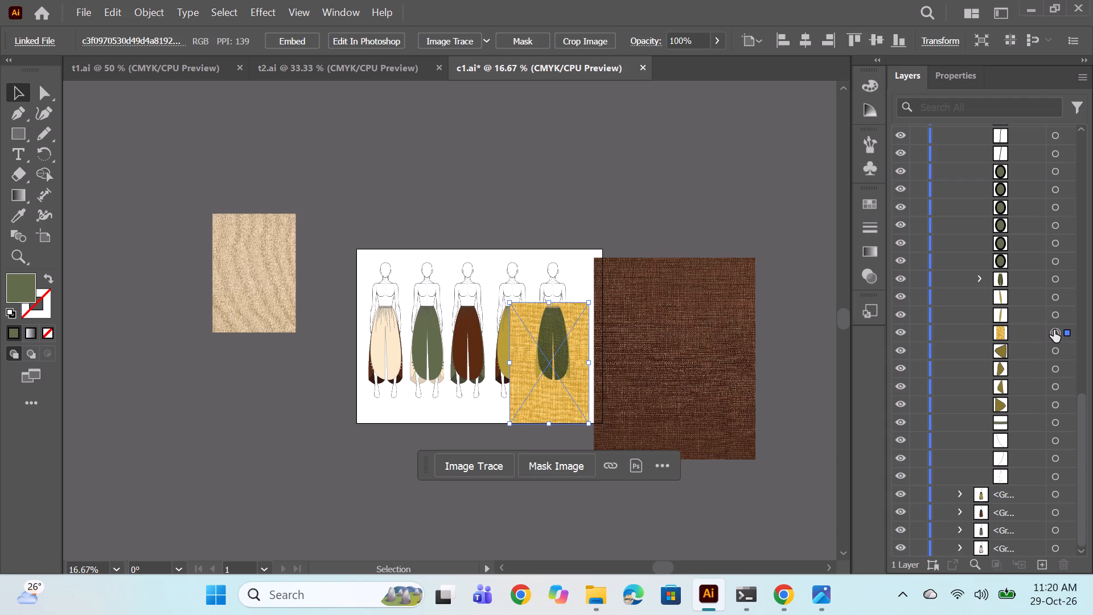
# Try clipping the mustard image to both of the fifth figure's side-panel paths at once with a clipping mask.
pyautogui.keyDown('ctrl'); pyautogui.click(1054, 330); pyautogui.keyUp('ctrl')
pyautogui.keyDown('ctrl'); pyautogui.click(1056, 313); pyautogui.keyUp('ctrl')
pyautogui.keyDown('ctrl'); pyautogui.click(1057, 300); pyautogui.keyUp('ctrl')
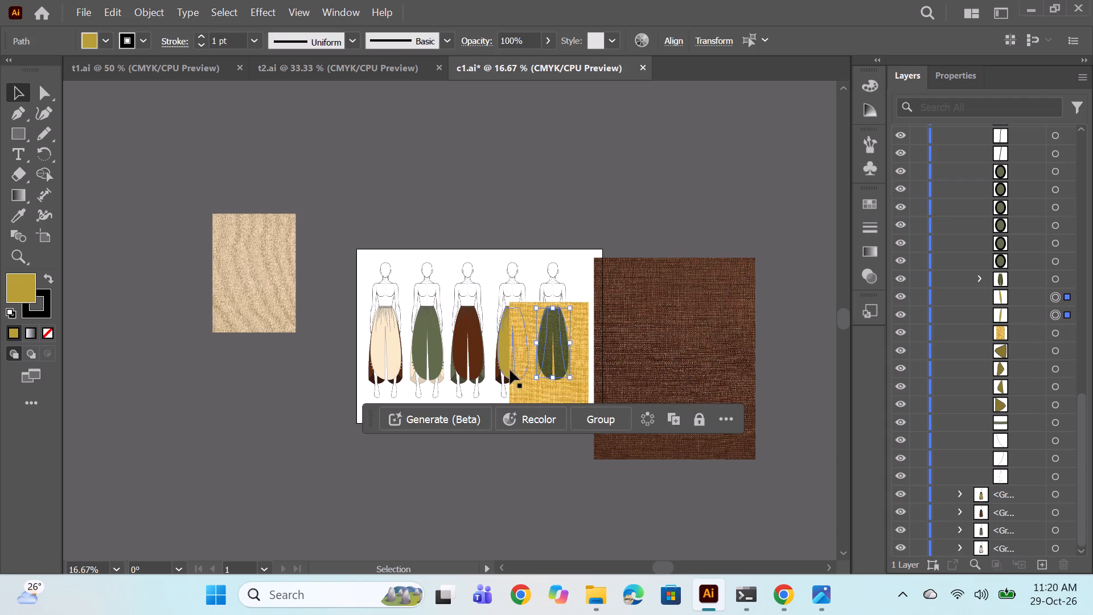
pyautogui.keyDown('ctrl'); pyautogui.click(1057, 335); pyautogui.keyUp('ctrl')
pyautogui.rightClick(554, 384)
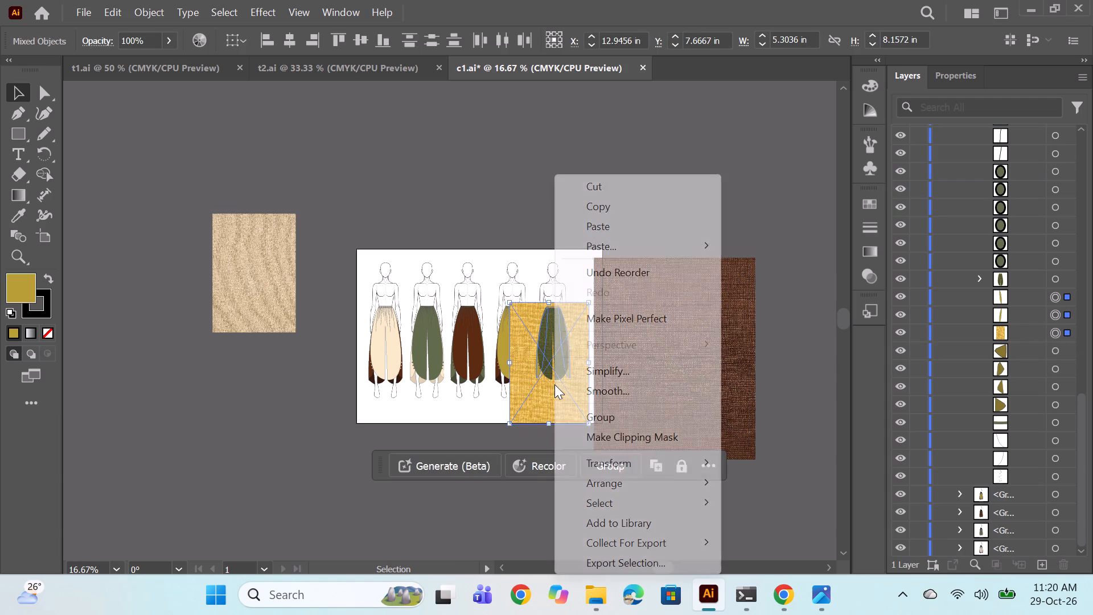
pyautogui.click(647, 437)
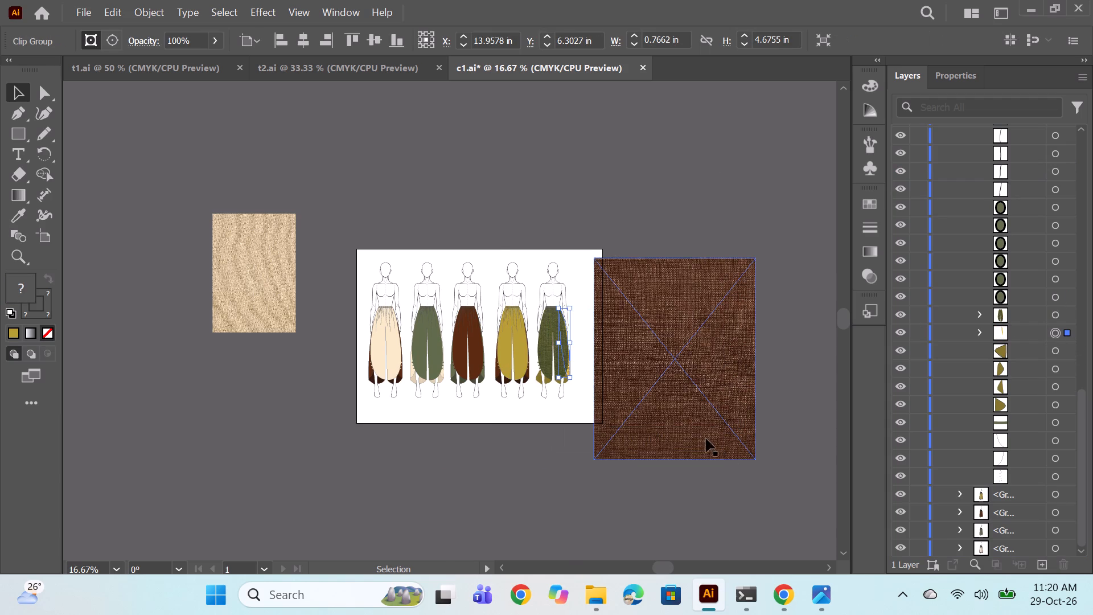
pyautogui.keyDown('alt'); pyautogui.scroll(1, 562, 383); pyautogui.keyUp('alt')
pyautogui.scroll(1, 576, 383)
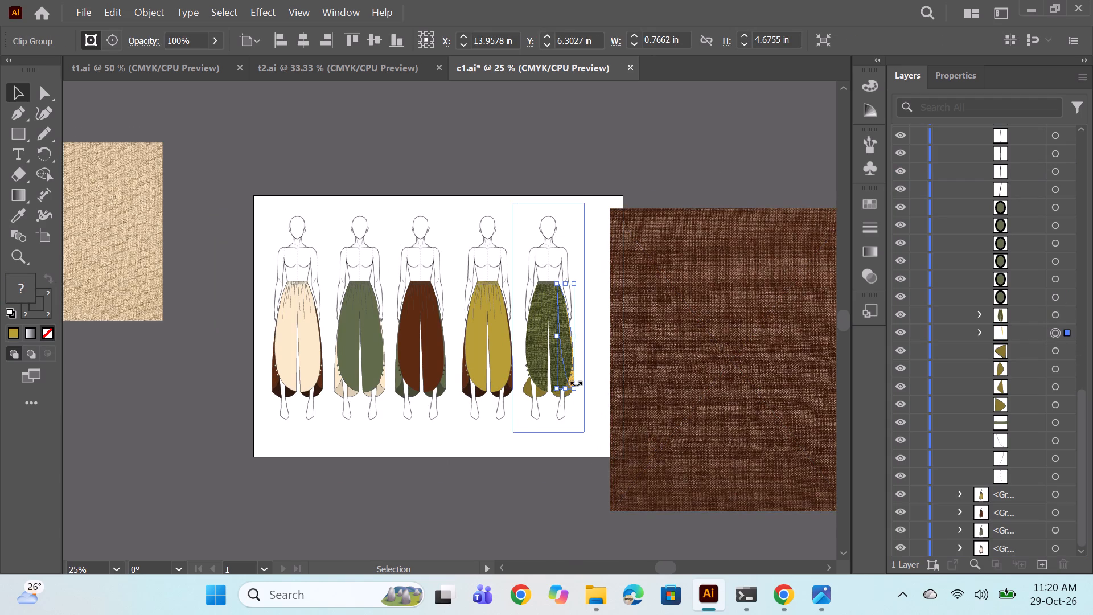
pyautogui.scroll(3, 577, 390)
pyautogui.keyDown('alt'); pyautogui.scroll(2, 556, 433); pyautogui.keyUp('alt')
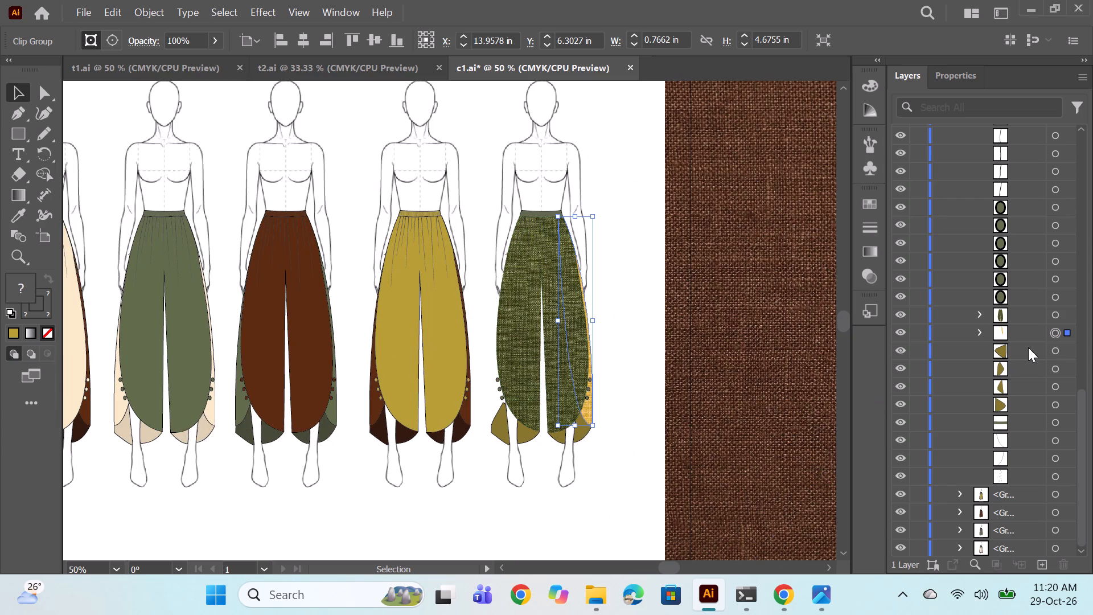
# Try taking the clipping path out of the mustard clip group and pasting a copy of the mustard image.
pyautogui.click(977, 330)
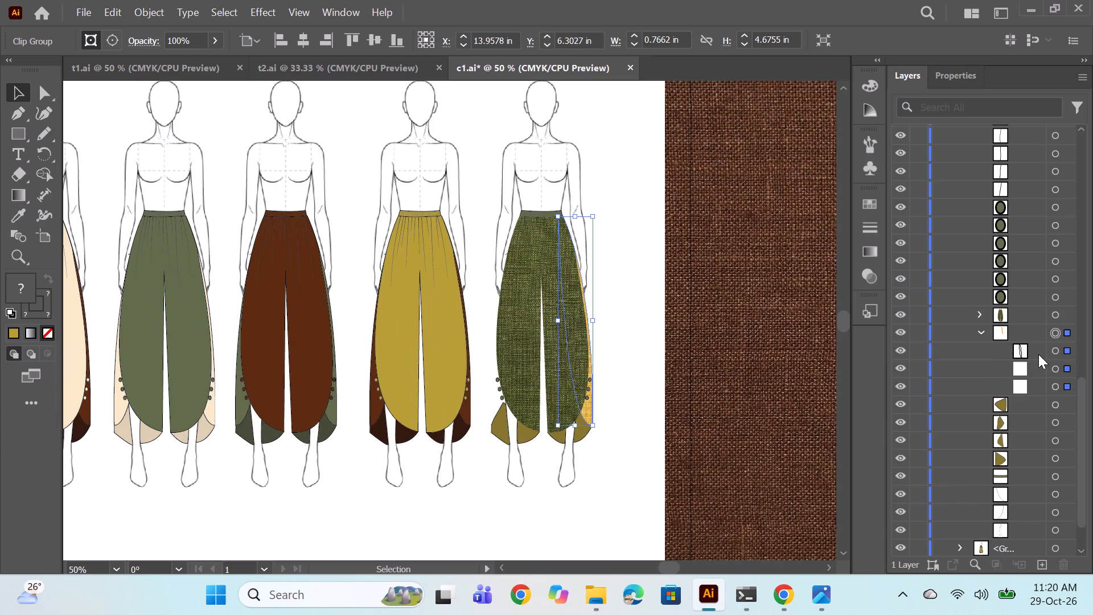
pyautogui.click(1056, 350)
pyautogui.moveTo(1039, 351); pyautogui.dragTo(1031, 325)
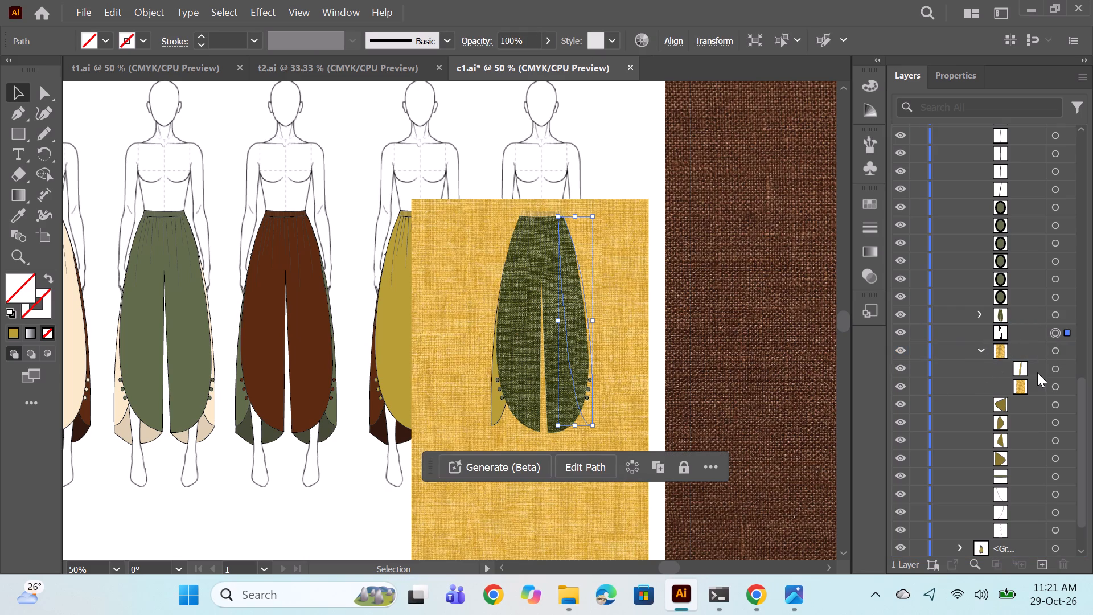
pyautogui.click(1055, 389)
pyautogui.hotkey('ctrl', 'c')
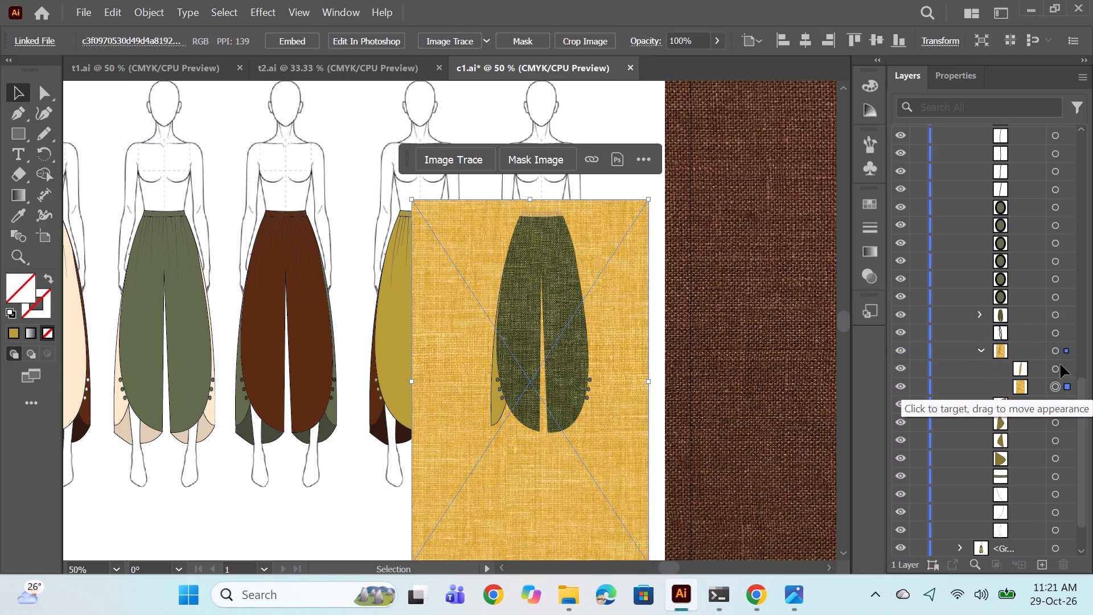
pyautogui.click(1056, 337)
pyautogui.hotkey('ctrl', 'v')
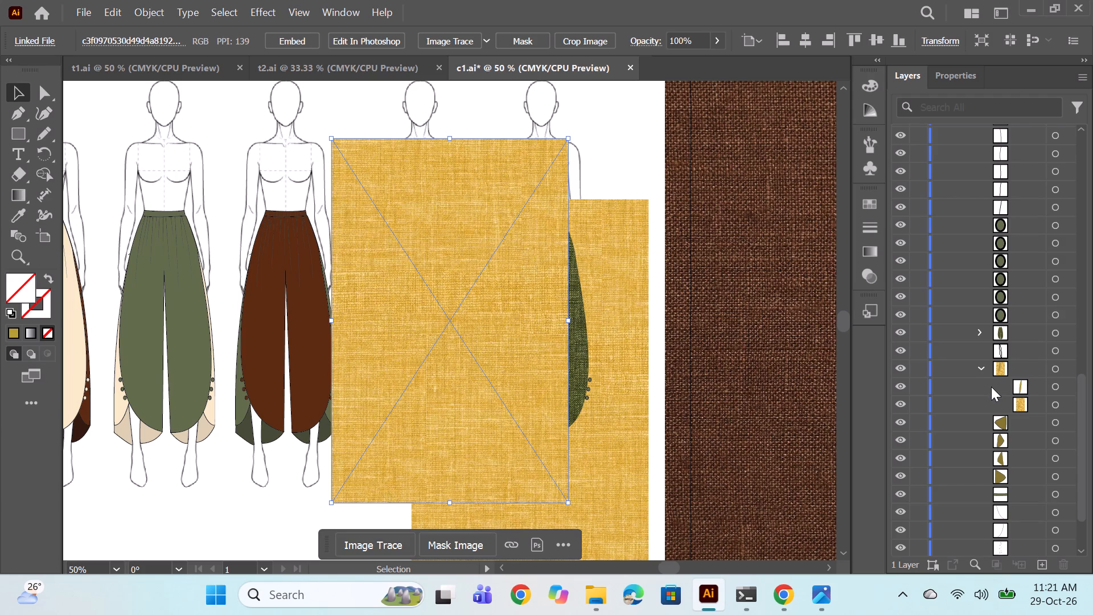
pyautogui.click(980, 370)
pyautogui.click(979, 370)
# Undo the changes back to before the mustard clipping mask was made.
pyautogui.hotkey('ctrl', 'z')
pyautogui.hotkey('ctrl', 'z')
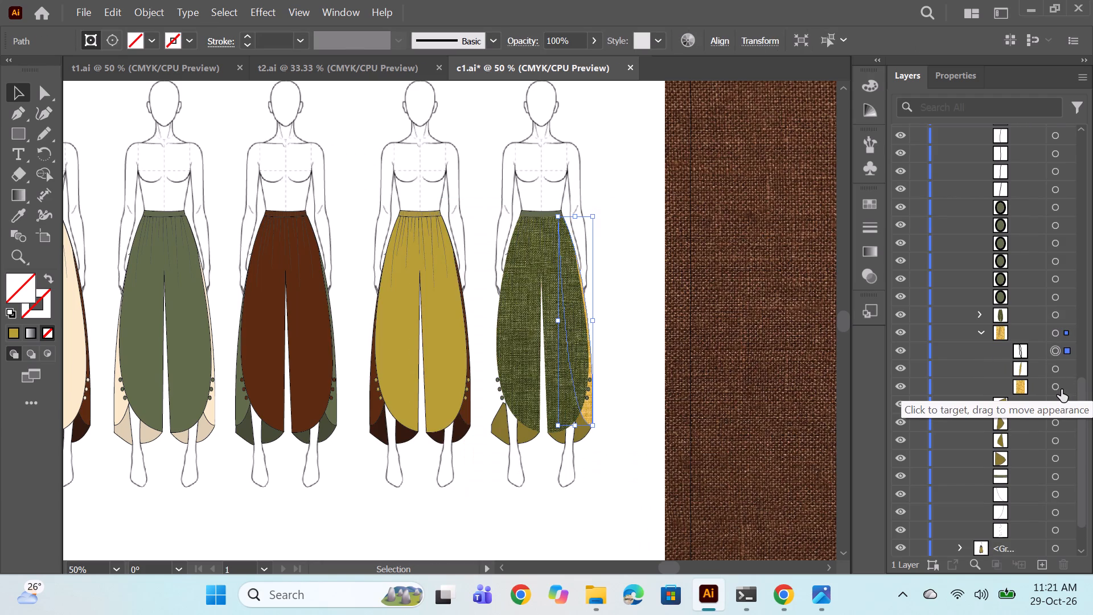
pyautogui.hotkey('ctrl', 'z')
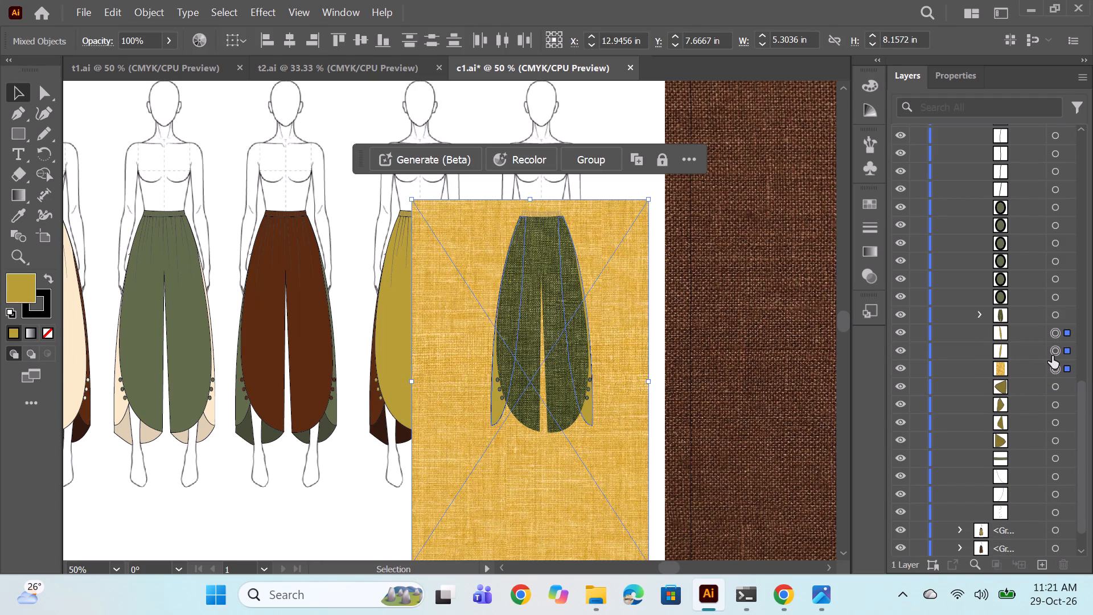
# Clip the mustard image to only the lower-stacked side-panel path, on the left side of the fifth figure's trousers.
pyautogui.click(1056, 351)
pyautogui.keyDown('ctrl'); pyautogui.click(1057, 367); pyautogui.keyUp('ctrl')
pyautogui.rightClick(629, 390)
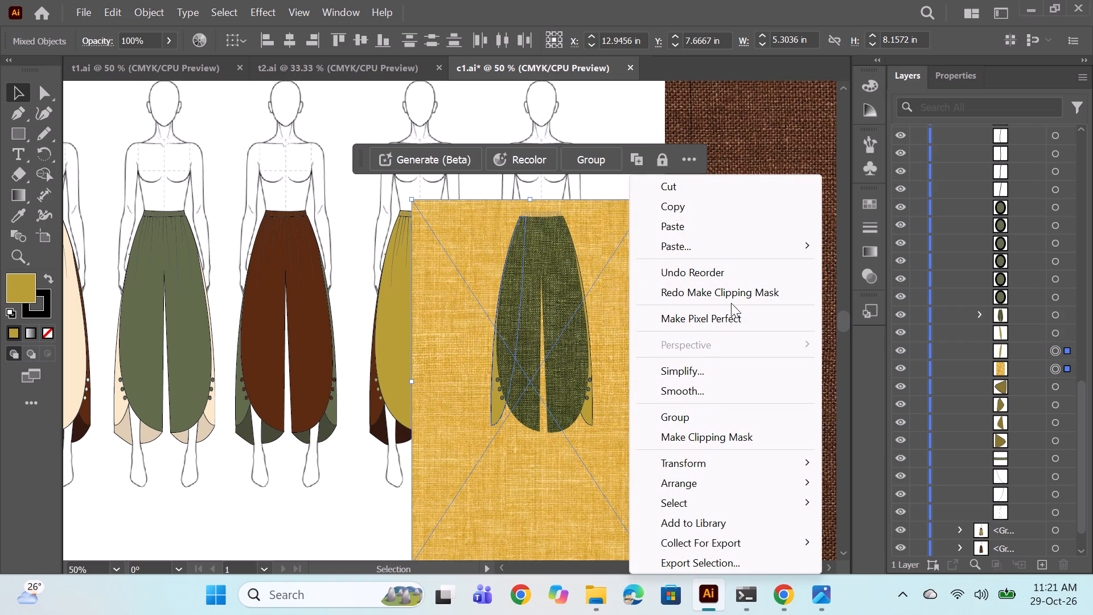
pyautogui.click(707, 441)
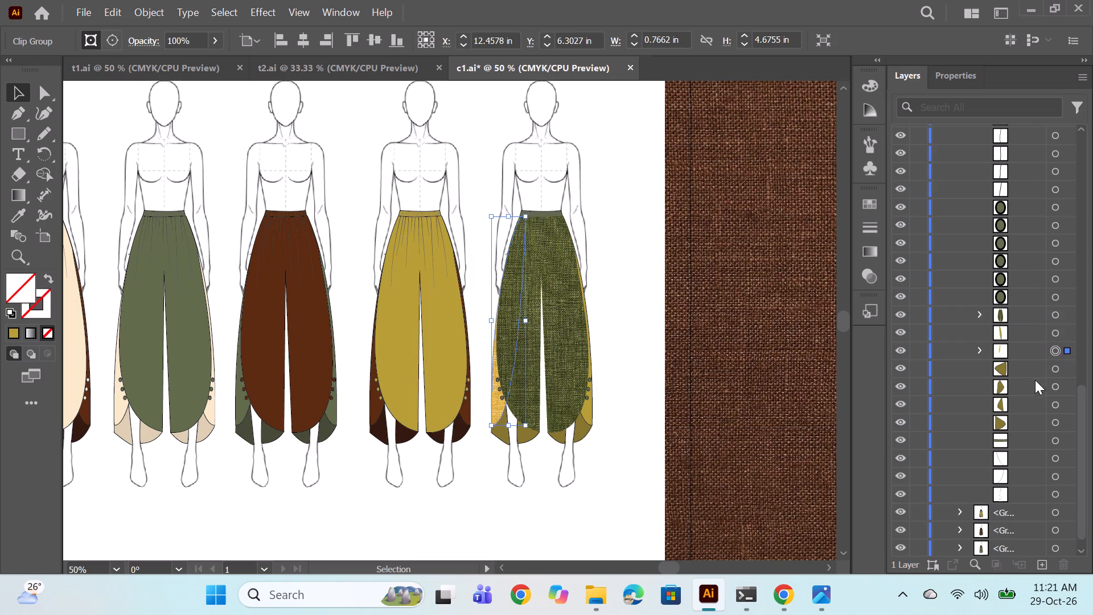
# Examine the clipped mustard fabric on the fifth figure's side panel, close up and beside the other figures.
pyautogui.keyDown('alt'); pyautogui.scroll(-1, 572, 330); pyautogui.keyUp('alt')
pyautogui.keyDown('alt'); pyautogui.scroll(5, 561, 350); pyautogui.keyUp('alt')
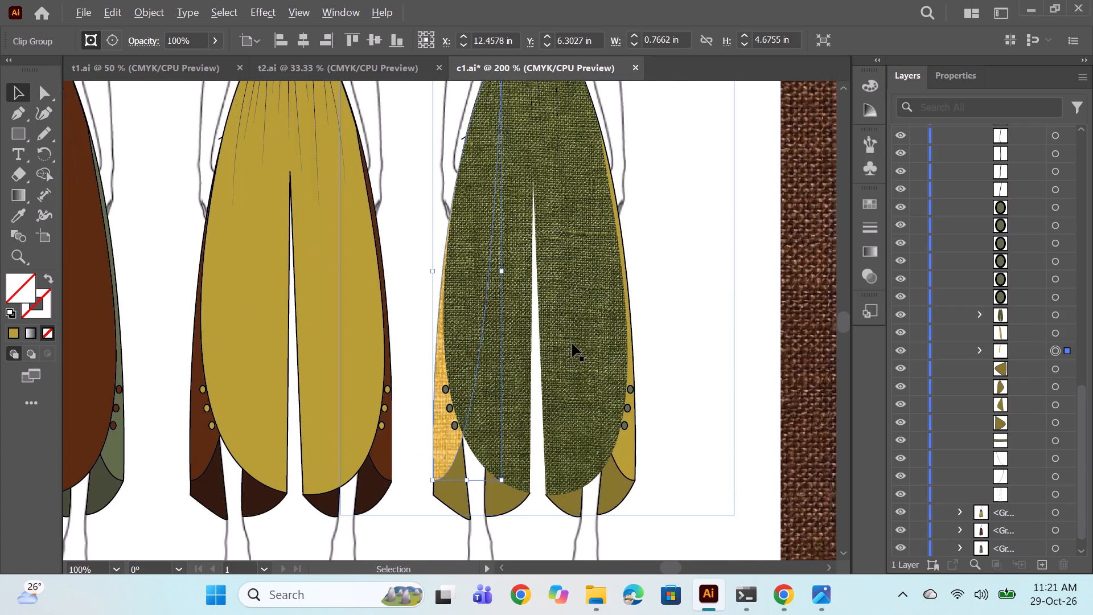
pyautogui.keyDown('alt'); pyautogui.scroll(-6, 626, 337); pyautogui.keyUp('alt')
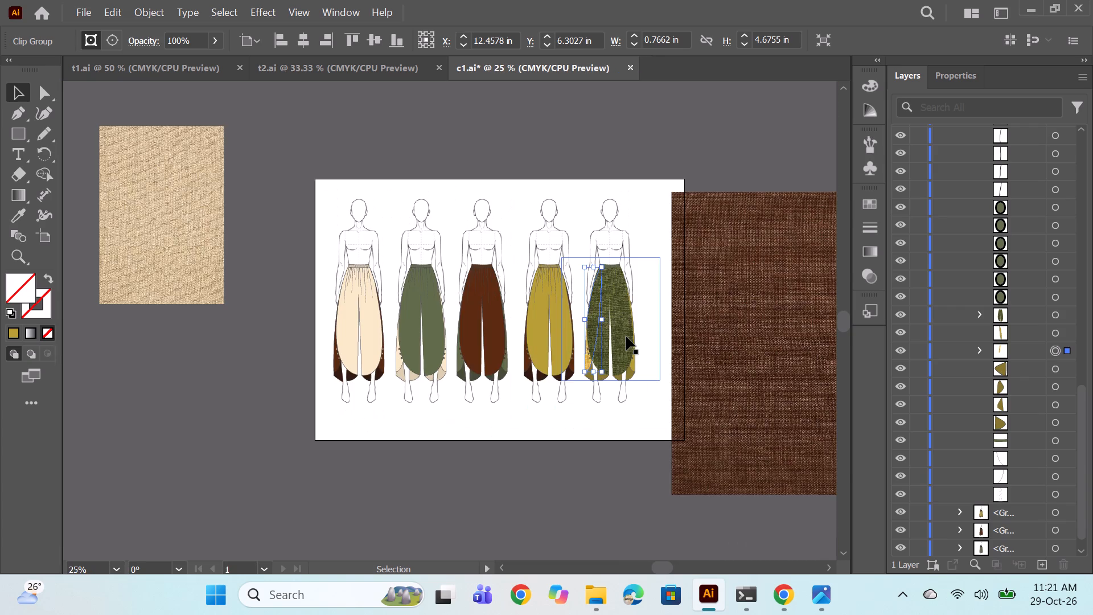
pyautogui.keyDown('alt'); pyautogui.scroll(1, 626, 337); pyautogui.keyUp('alt')
# Switch to Chrome, search Pinterest for "olive green cotton fabric texture" and open the dark olive fabric pin among the first results.
pyautogui.click(775, 595)
pyautogui.click(191, 132)
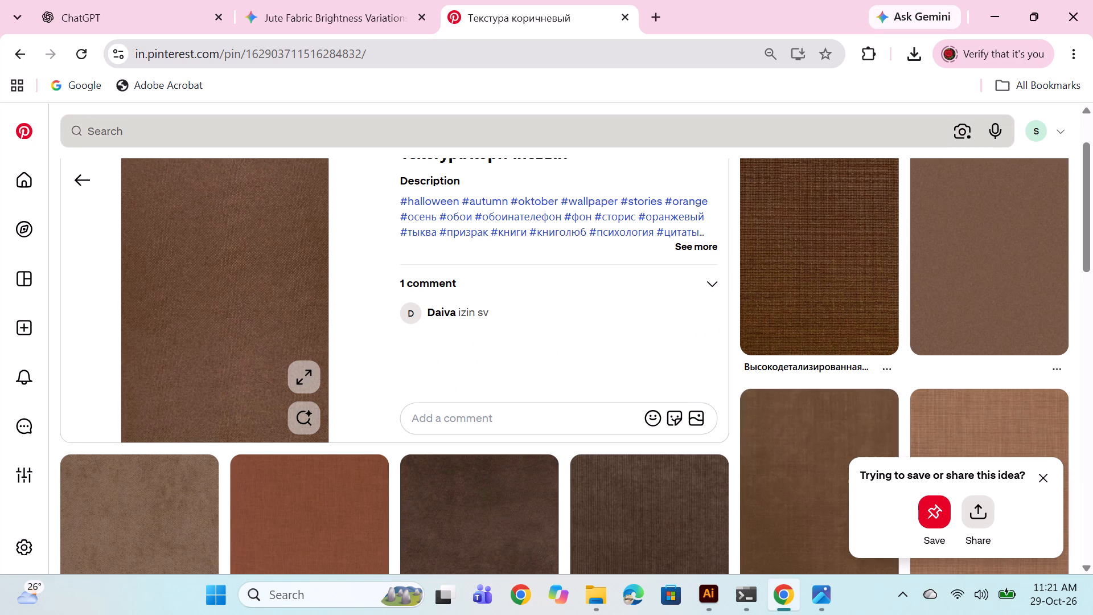
pyautogui.write('olive green cotto')
pyautogui.write('n fabric text')
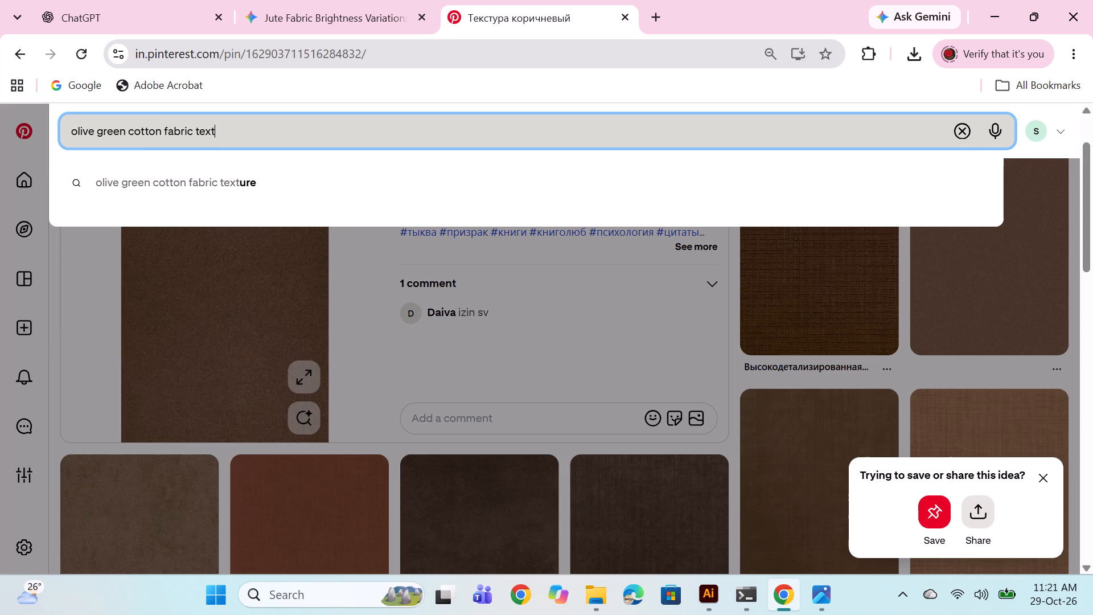
pyautogui.write('ur')
pyautogui.press('e')
pyautogui.press('Return')
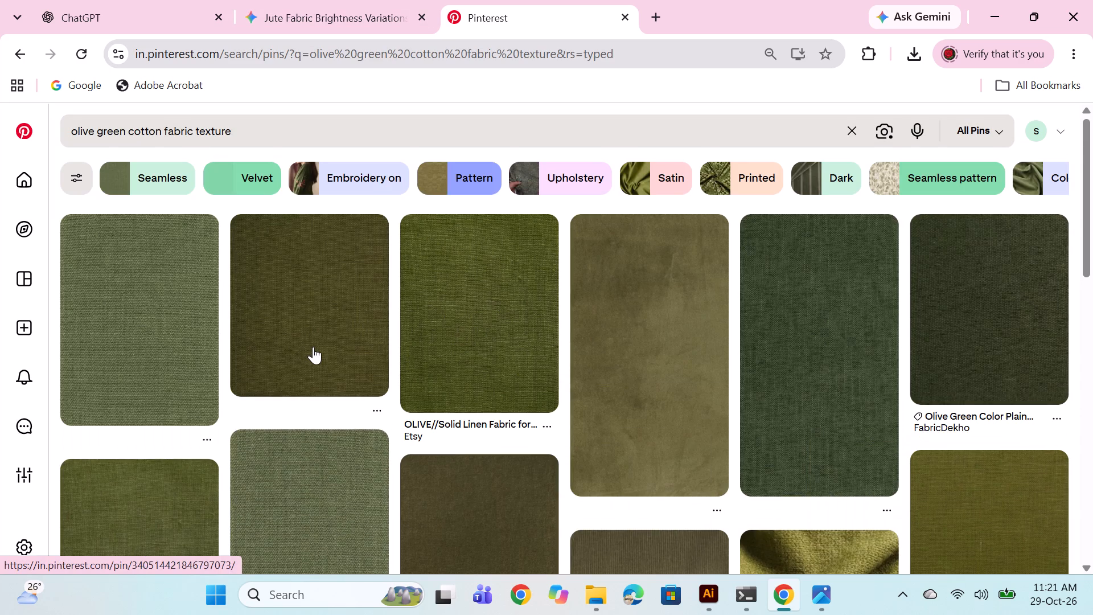
pyautogui.click(336, 355)
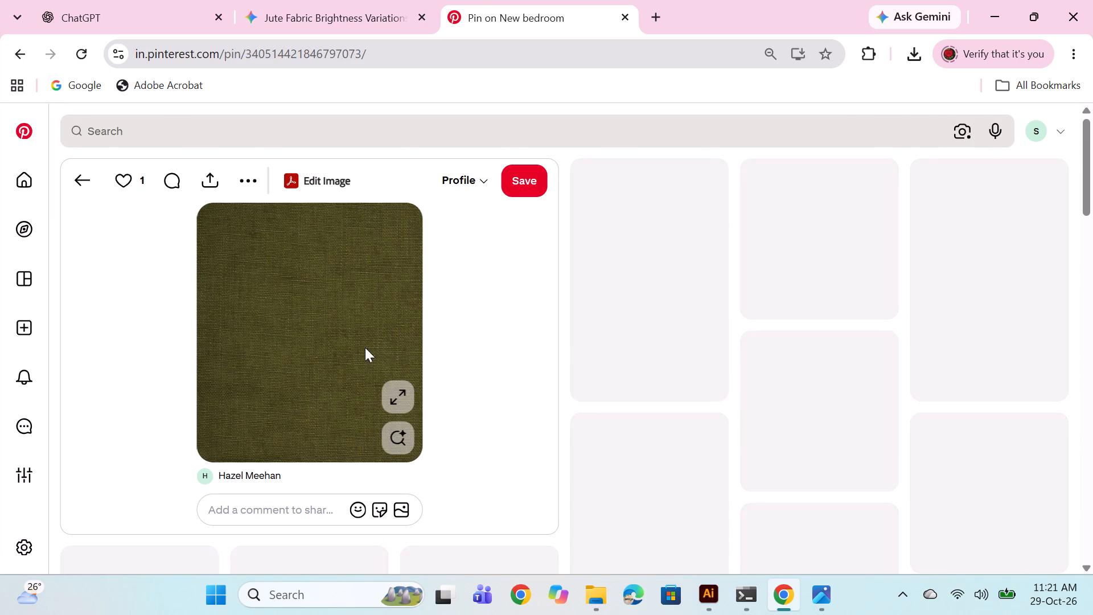
# Go back from the dark olive pin to the Pinterest search results and switch to c1.ai in Illustrator.
pyautogui.click(76, 175)
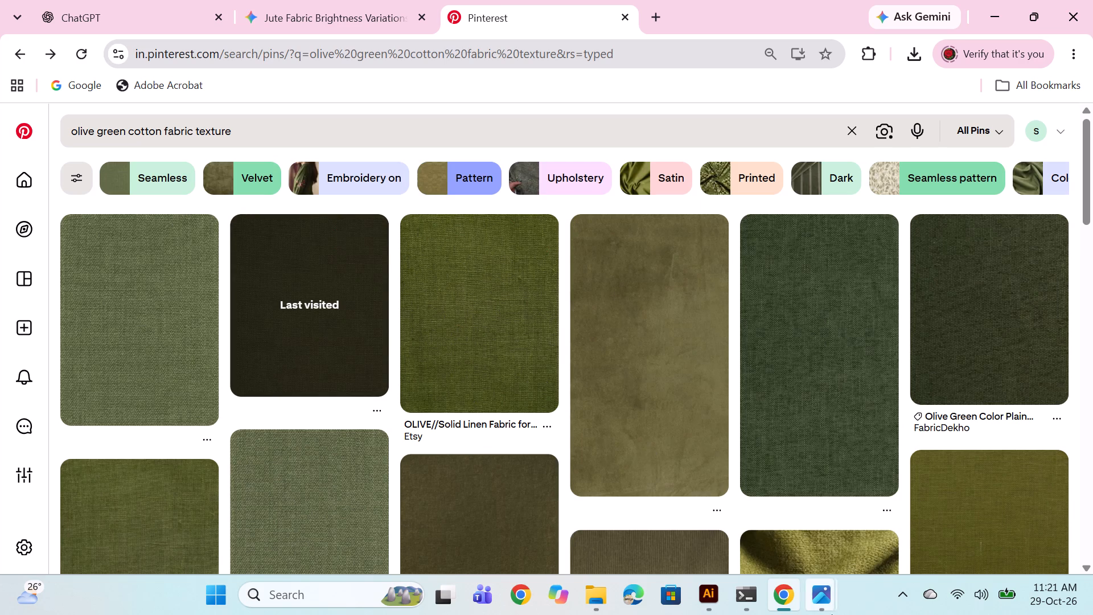
pyautogui.click(709, 592)
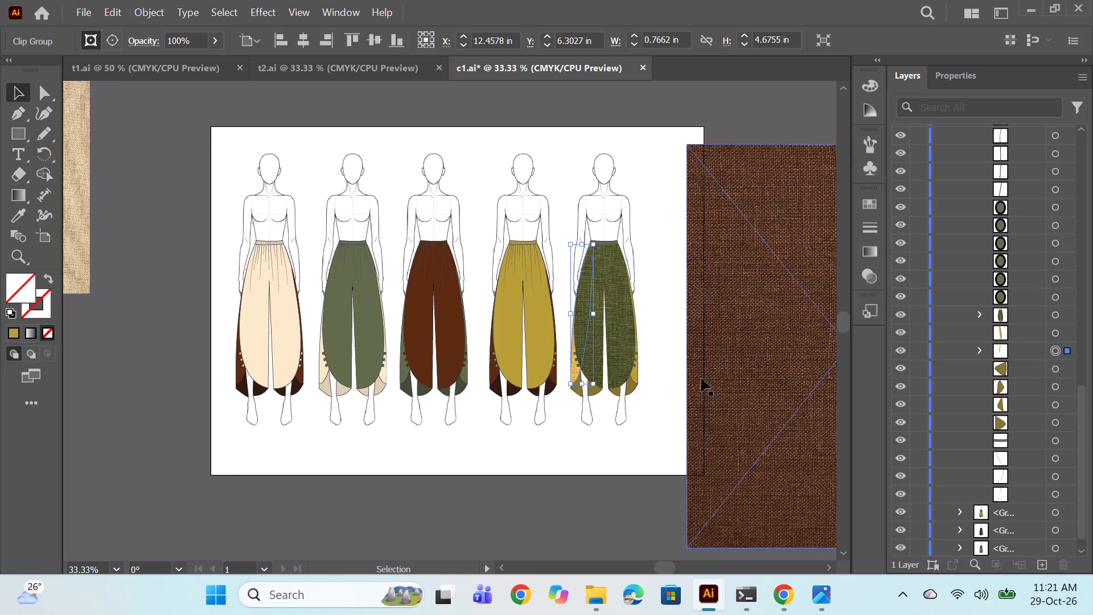
pyautogui.scroll(1, 695, 345)
pyautogui.scroll(-1, 755, 378)
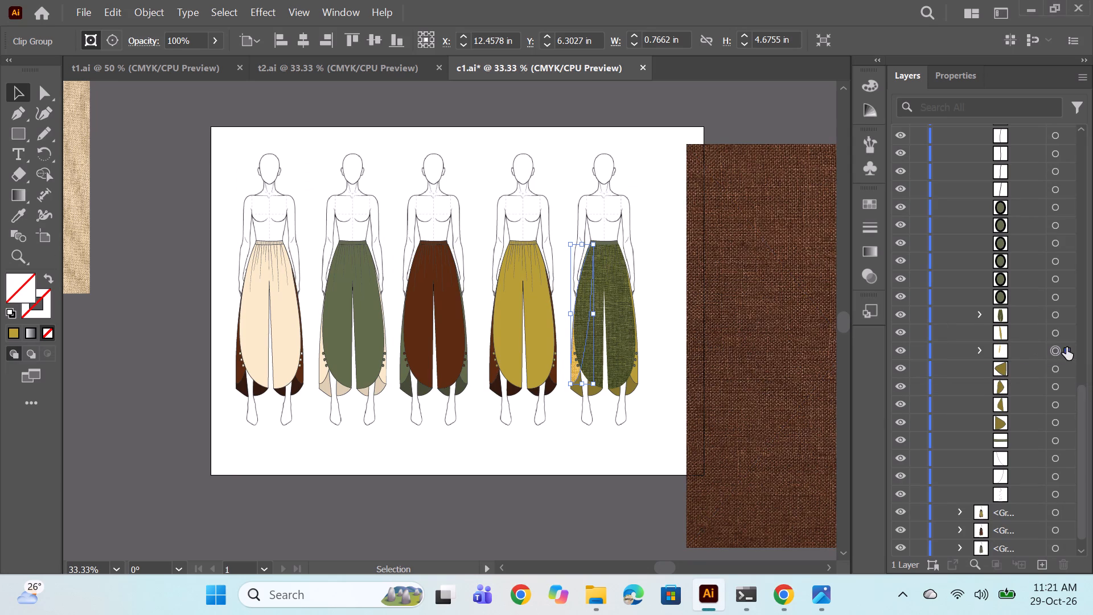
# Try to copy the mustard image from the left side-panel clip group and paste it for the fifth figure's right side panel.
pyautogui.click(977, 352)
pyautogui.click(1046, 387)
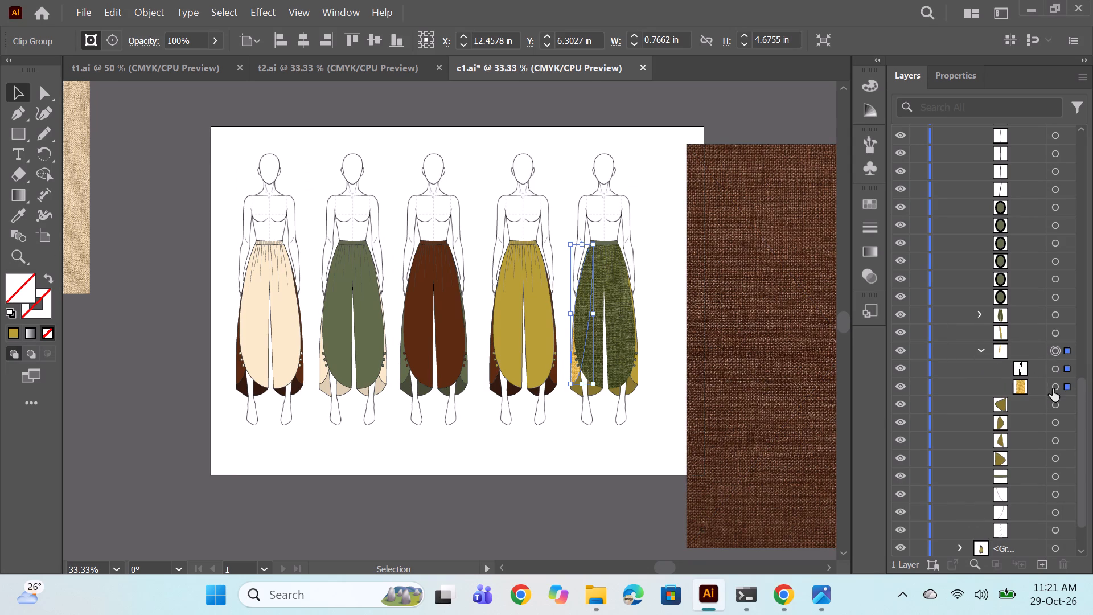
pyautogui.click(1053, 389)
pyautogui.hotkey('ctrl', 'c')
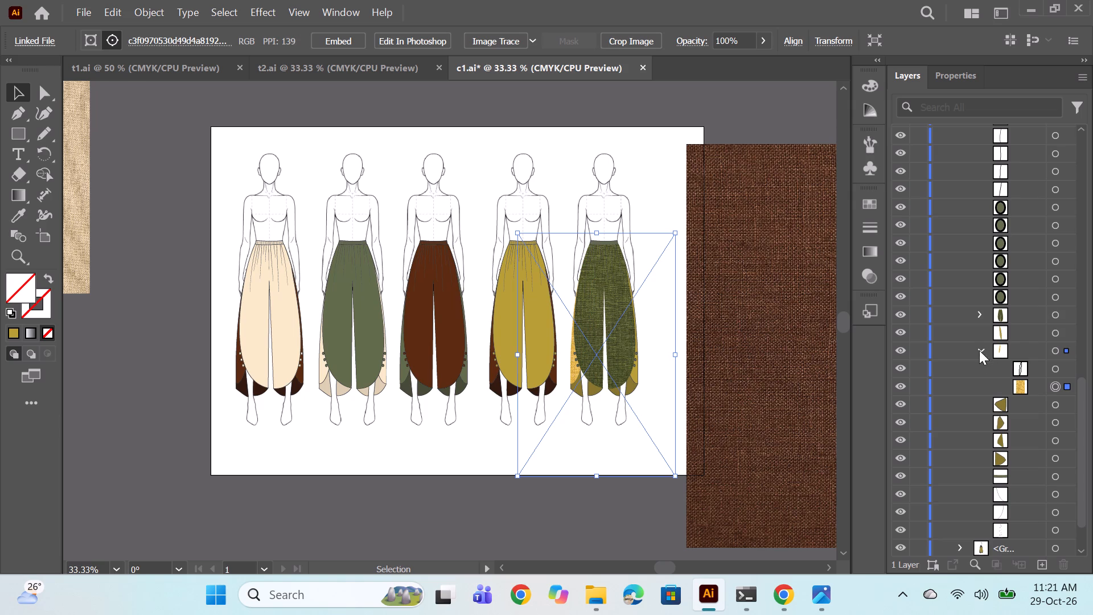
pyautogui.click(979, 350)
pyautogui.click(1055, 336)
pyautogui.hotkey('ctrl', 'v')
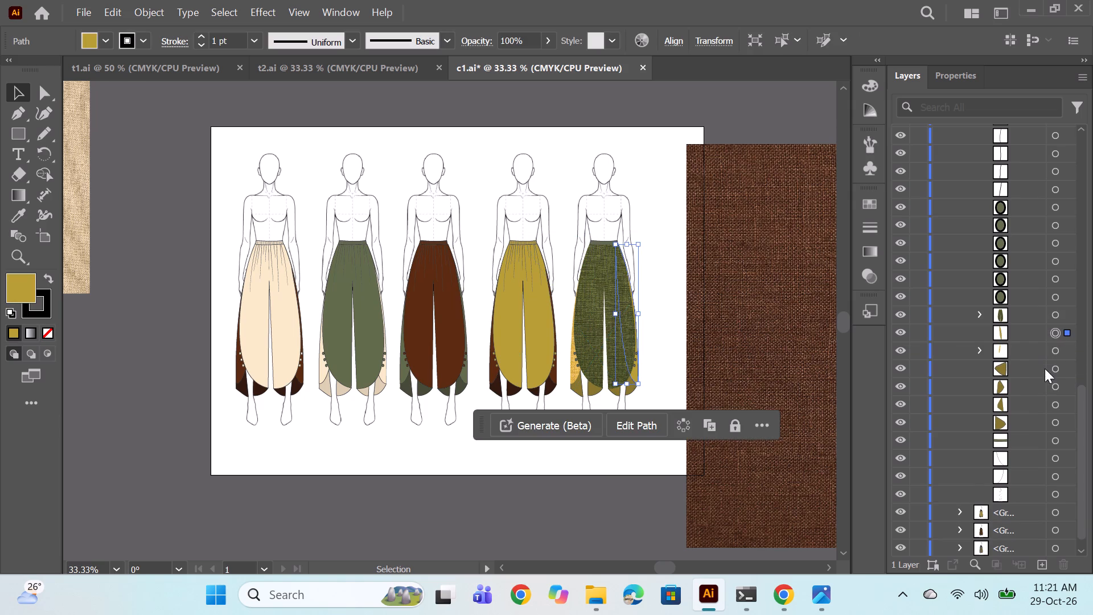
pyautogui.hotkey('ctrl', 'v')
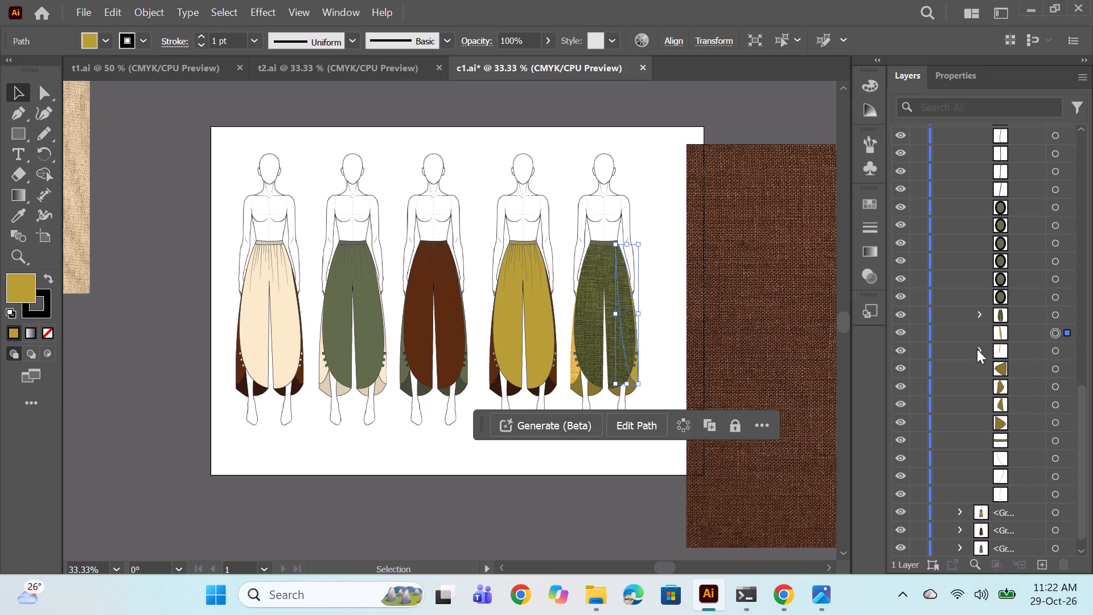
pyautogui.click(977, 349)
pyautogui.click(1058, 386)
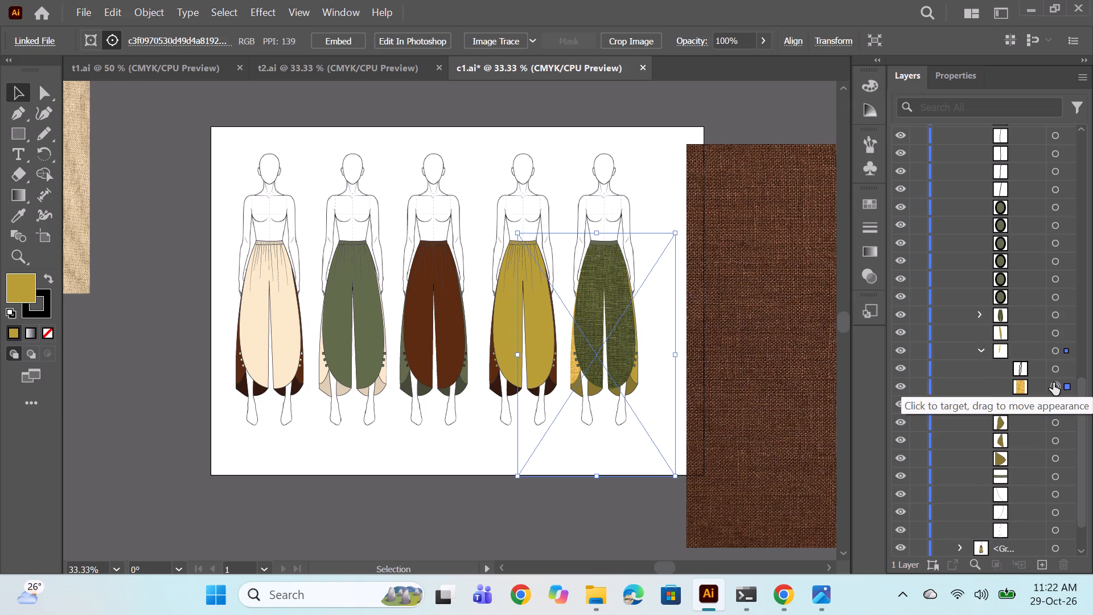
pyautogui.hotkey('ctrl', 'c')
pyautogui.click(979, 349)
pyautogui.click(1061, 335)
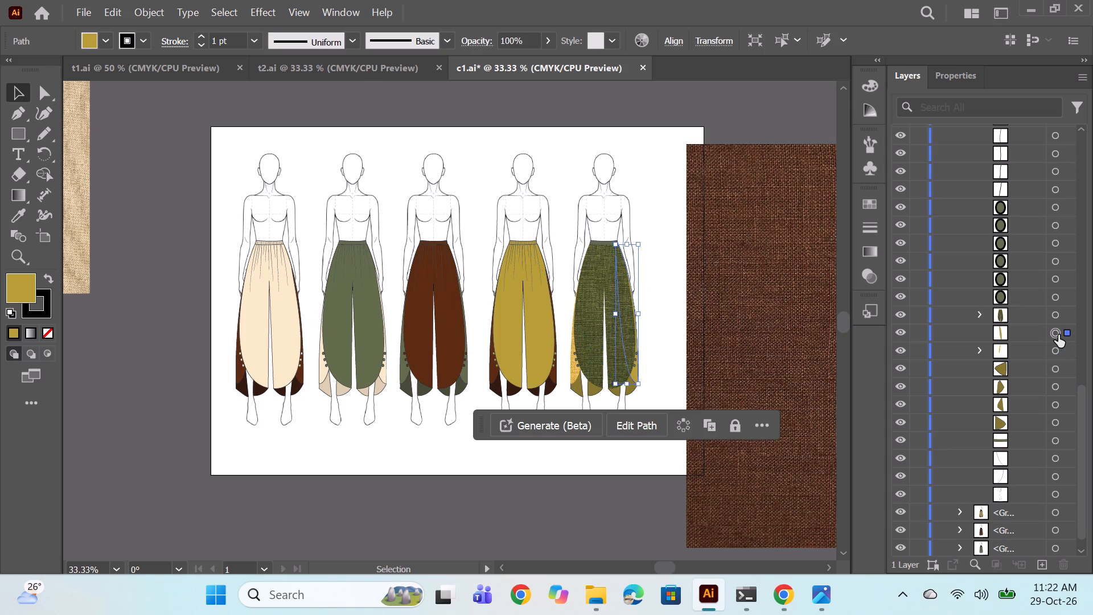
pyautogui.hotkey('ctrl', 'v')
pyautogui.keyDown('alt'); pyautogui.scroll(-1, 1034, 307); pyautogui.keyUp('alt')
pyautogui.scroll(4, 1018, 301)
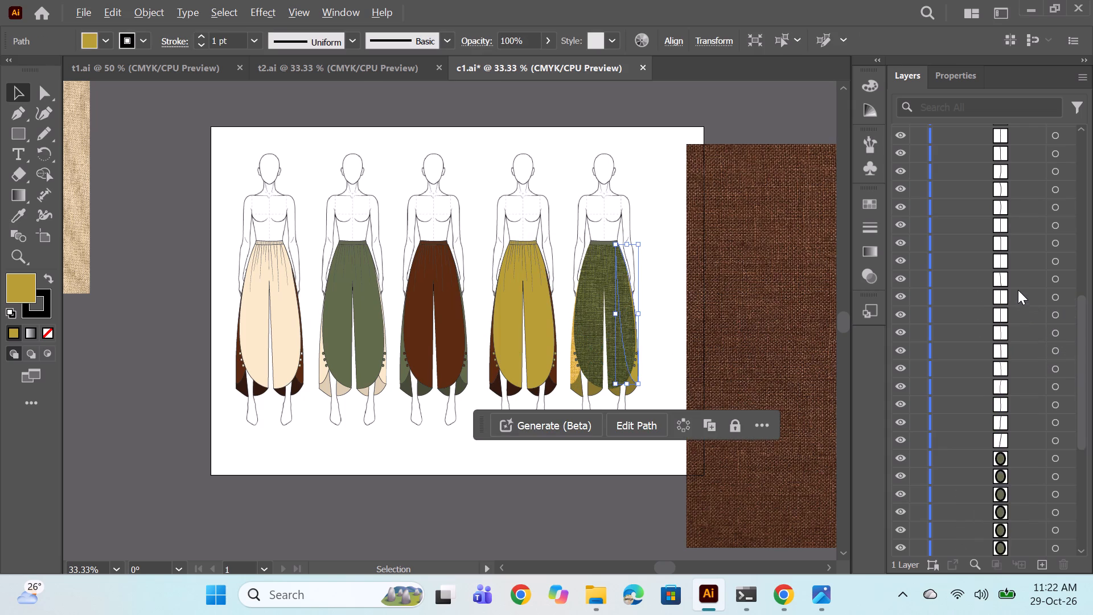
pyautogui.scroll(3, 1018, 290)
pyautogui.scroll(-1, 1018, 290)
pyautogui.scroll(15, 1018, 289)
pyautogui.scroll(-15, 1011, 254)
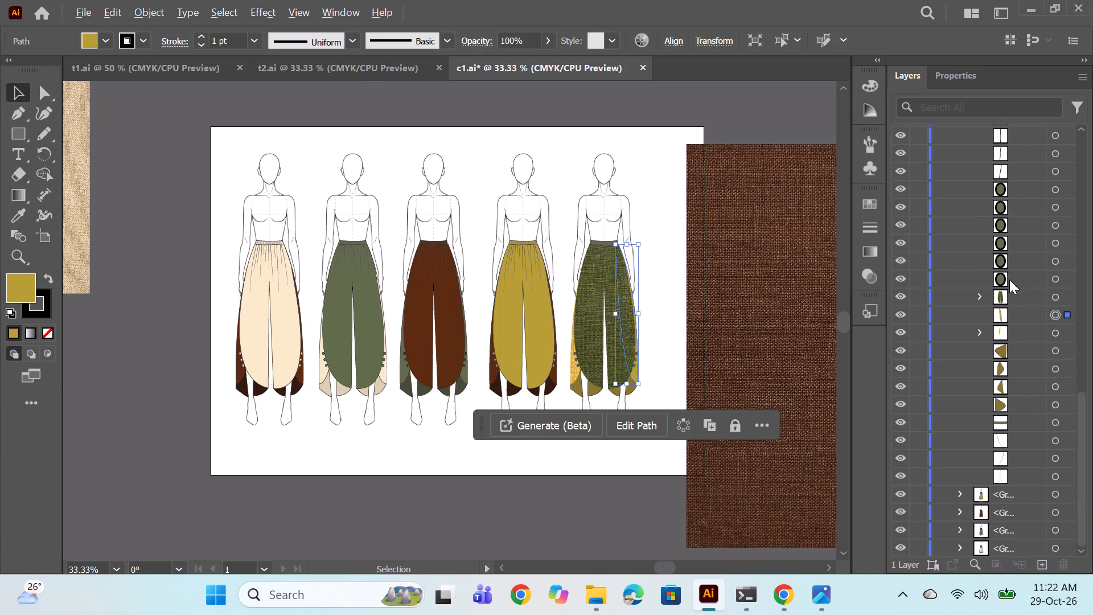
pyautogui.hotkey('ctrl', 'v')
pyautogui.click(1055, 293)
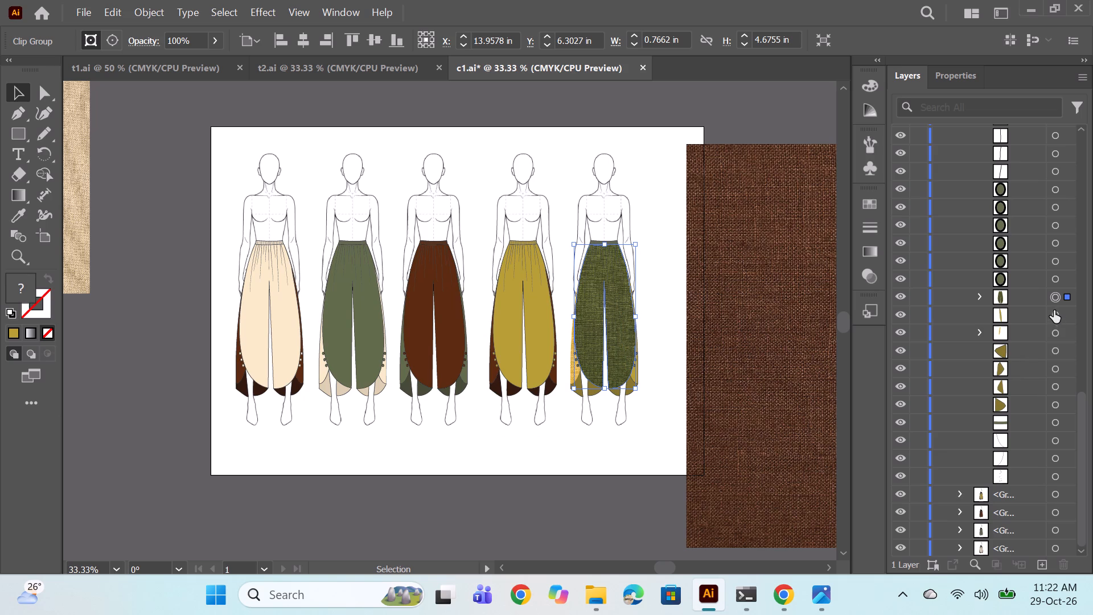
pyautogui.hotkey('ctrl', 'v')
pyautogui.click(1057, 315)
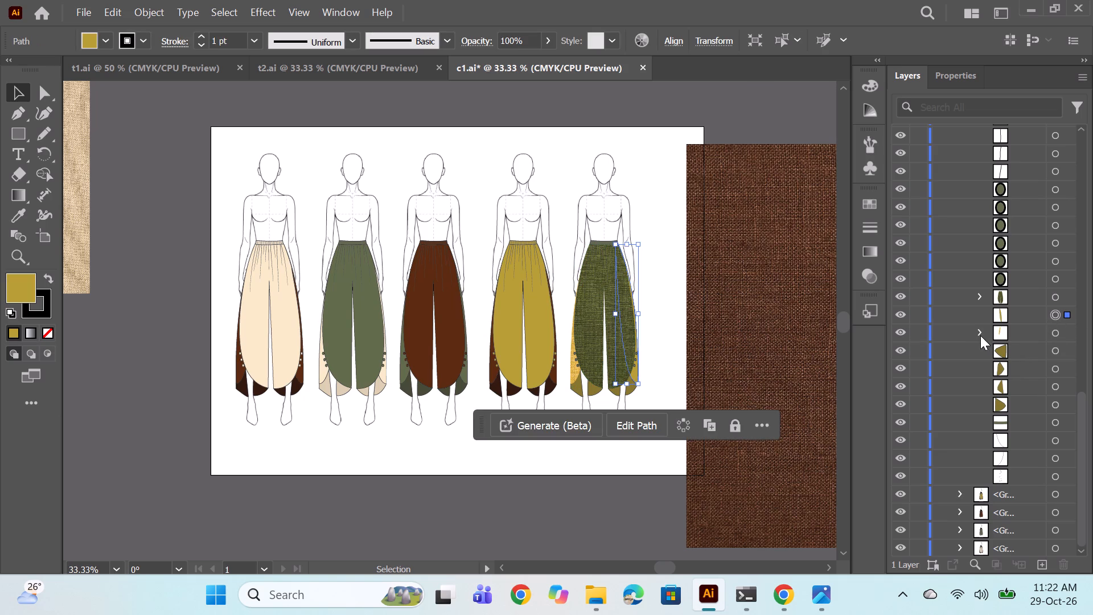
# Copy the mustard linked image out of the fifth figure's left side-panel clip group and paste it into the document.
pyautogui.click(980, 335)
pyautogui.click(1057, 370)
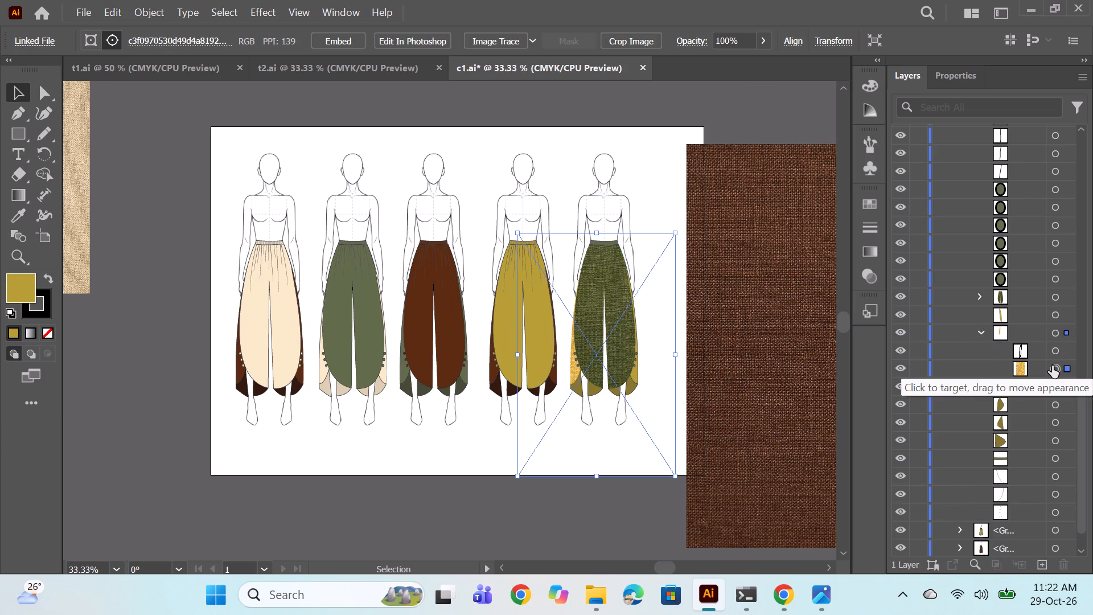
pyautogui.hotkey('ctrl', 'c')
pyautogui.hotkey('ctrl', 'c')
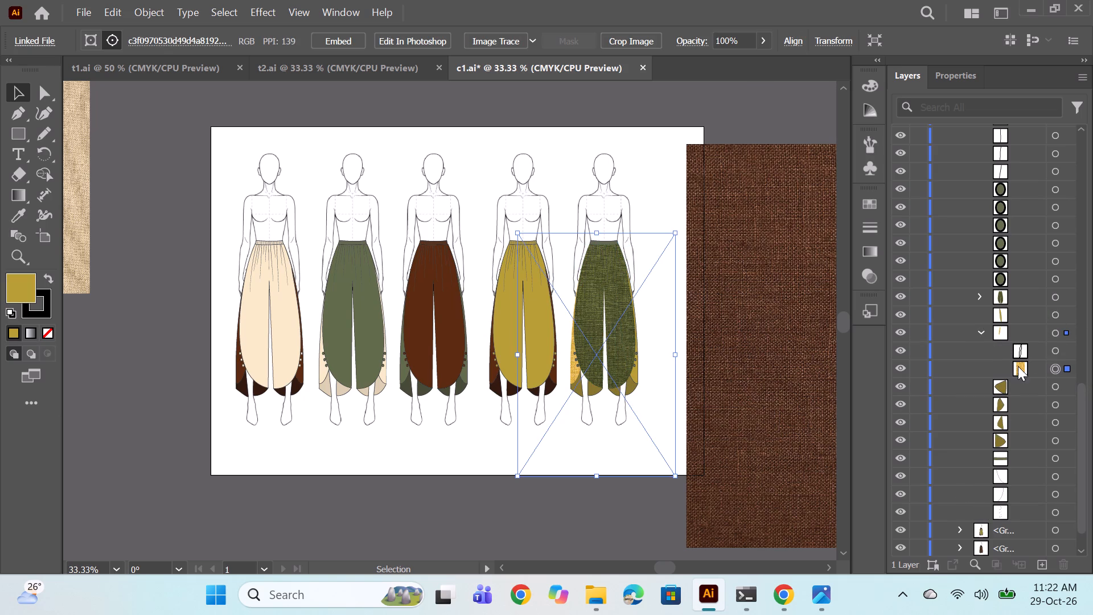
pyautogui.click(1018, 366)
pyautogui.hotkey('ctrl', 'c')
pyautogui.click(981, 337)
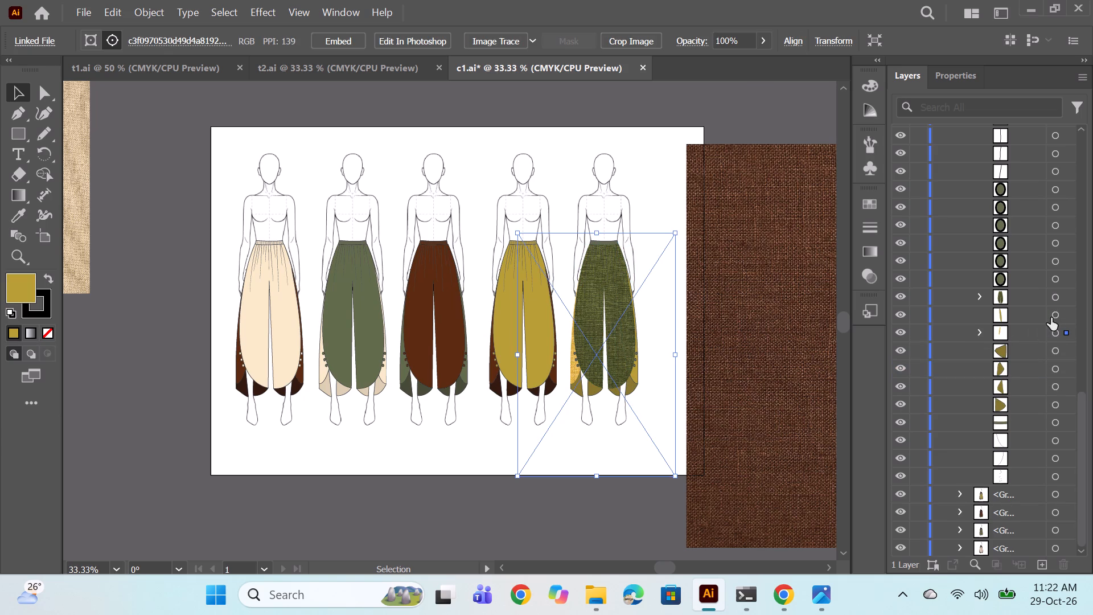
pyautogui.click(1055, 315)
pyautogui.hotkey('ctrl', 'v')
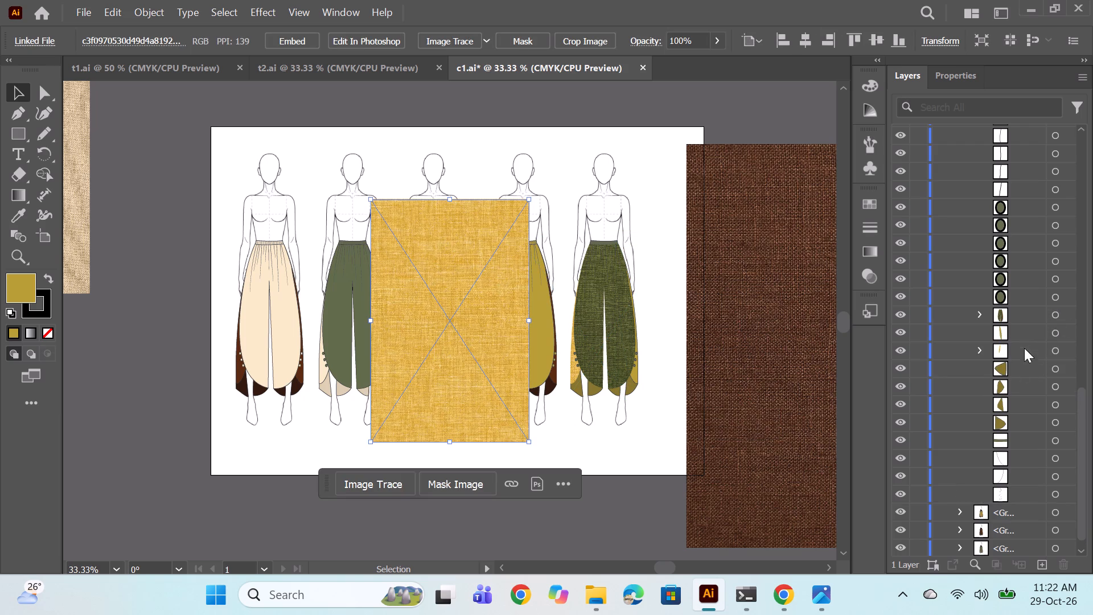
# Restack the pasted mustard image directly beneath the right side-panel path inside the fifth figure's group.
pyautogui.doubleClick(1055, 333)
pyautogui.keyDown('alt'); pyautogui.scroll(-1, 1025, 318); pyautogui.keyUp('alt')
pyautogui.scroll(11, 1025, 316)
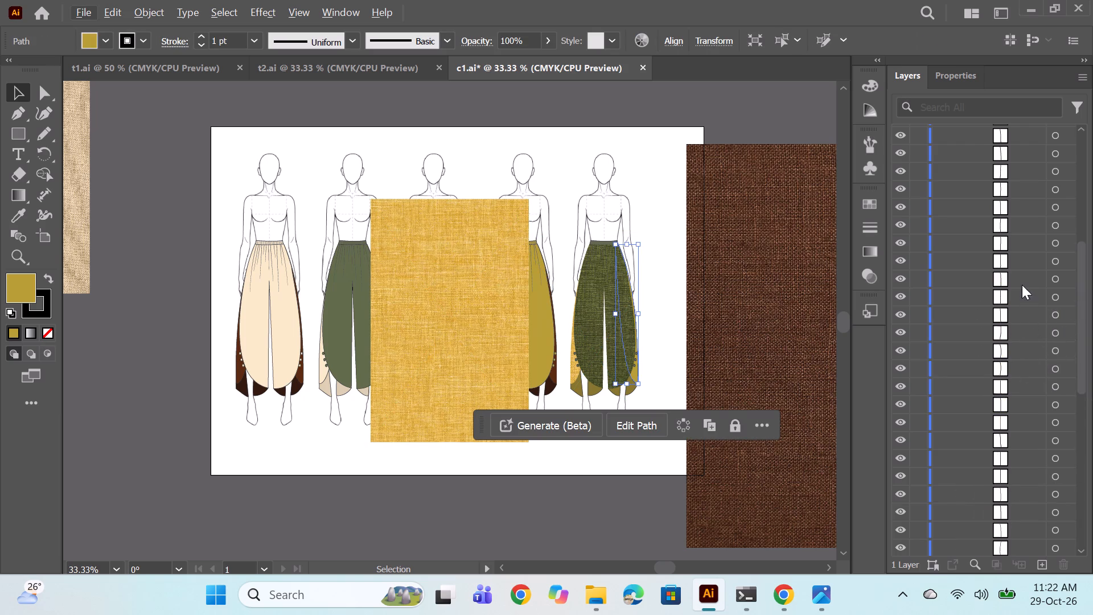
pyautogui.scroll(11, 1022, 285)
pyautogui.moveTo(1021, 145); pyautogui.dragTo(1018, 420)
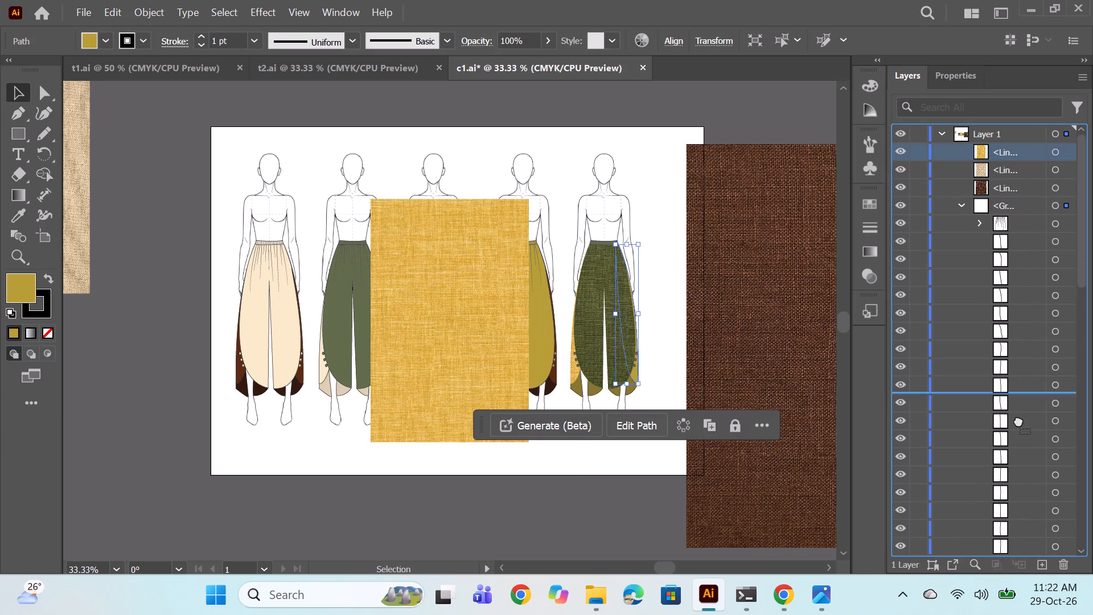
pyautogui.moveTo(1018, 420); pyautogui.dragTo(1018, 511)
pyautogui.moveTo(1022, 150); pyautogui.dragTo(1029, 489)
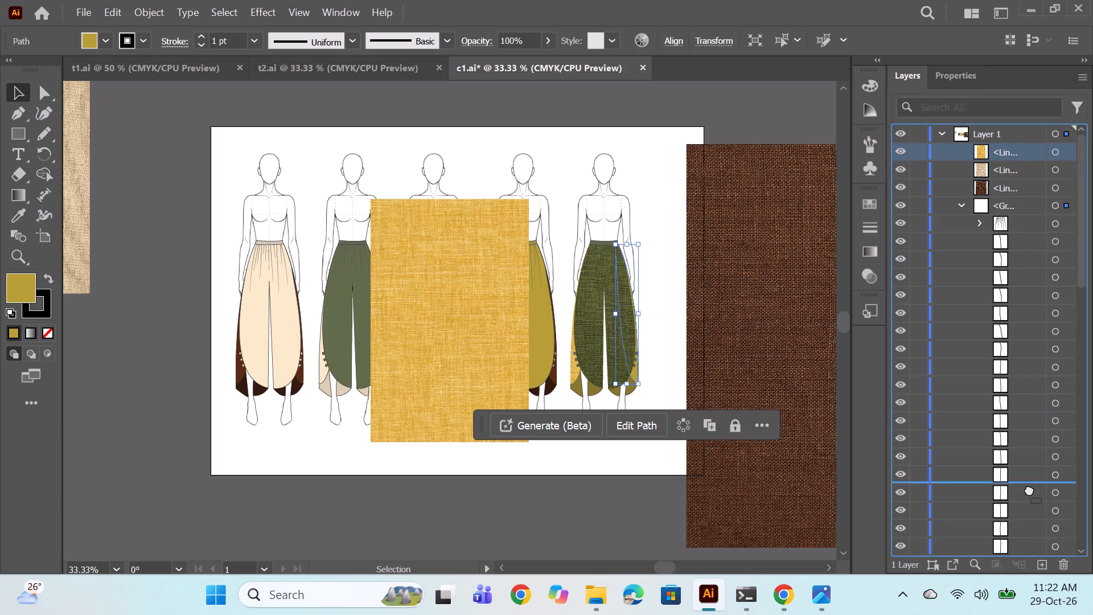
pyautogui.moveTo(1029, 489); pyautogui.dragTo(1029, 490)
pyautogui.click(1055, 151)
pyautogui.moveTo(1021, 148); pyautogui.dragTo(1016, 515)
pyautogui.scroll(-4, 1012, 358)
pyautogui.moveTo(1014, 291); pyautogui.dragTo(1027, 497)
pyautogui.scroll(-3, 1021, 383)
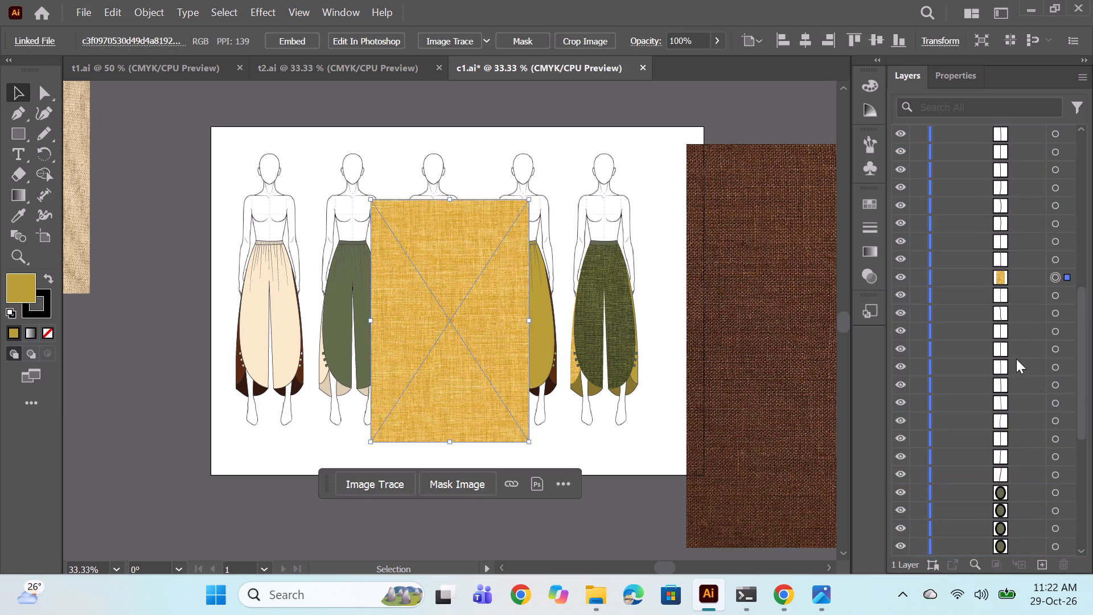
pyautogui.scroll(-2, 1016, 359)
pyautogui.moveTo(1025, 222); pyautogui.dragTo(1046, 506)
pyautogui.scroll(-4, 1014, 353)
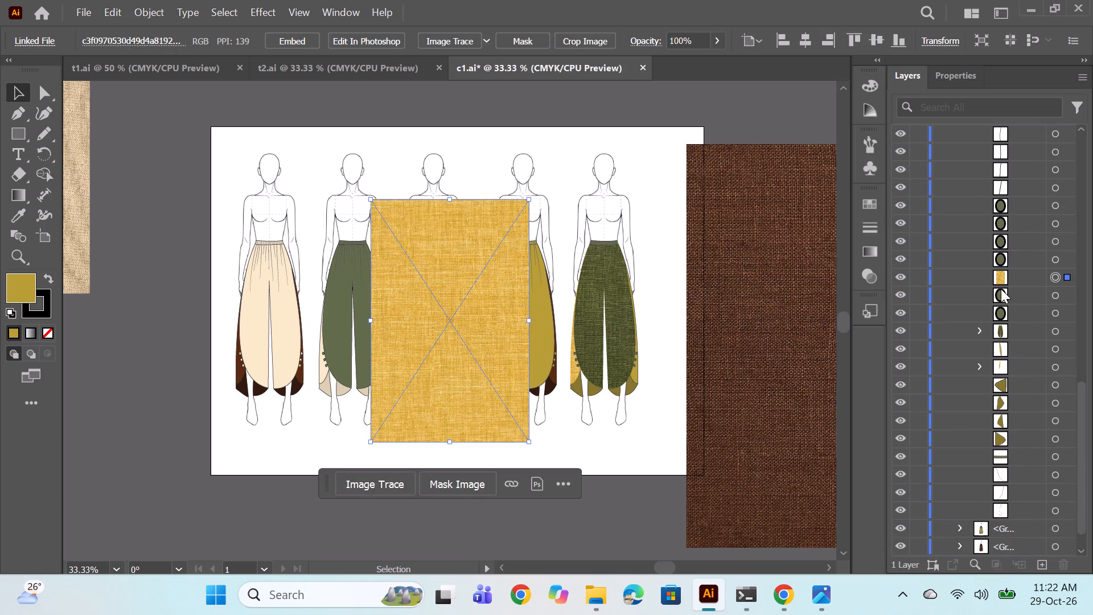
pyautogui.moveTo(1001, 269); pyautogui.dragTo(1012, 360)
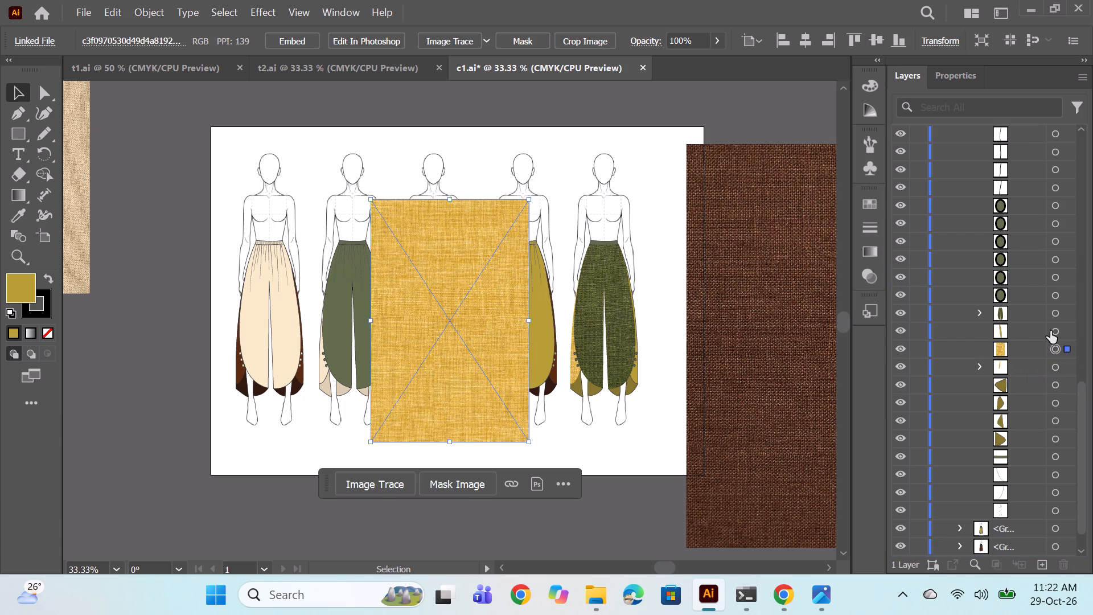
# Move the pasted mustard image across the artboard so it covers the fifth figure's trousers and side panels.
pyautogui.keyDown('ctrl'); pyautogui.click(1050, 331); pyautogui.keyUp('ctrl')
pyautogui.keyDown('ctrl'); pyautogui.click(1056, 350); pyautogui.keyUp('ctrl')
pyautogui.keyDown('ctrl'); pyautogui.click(1050, 349); pyautogui.keyUp('ctrl')
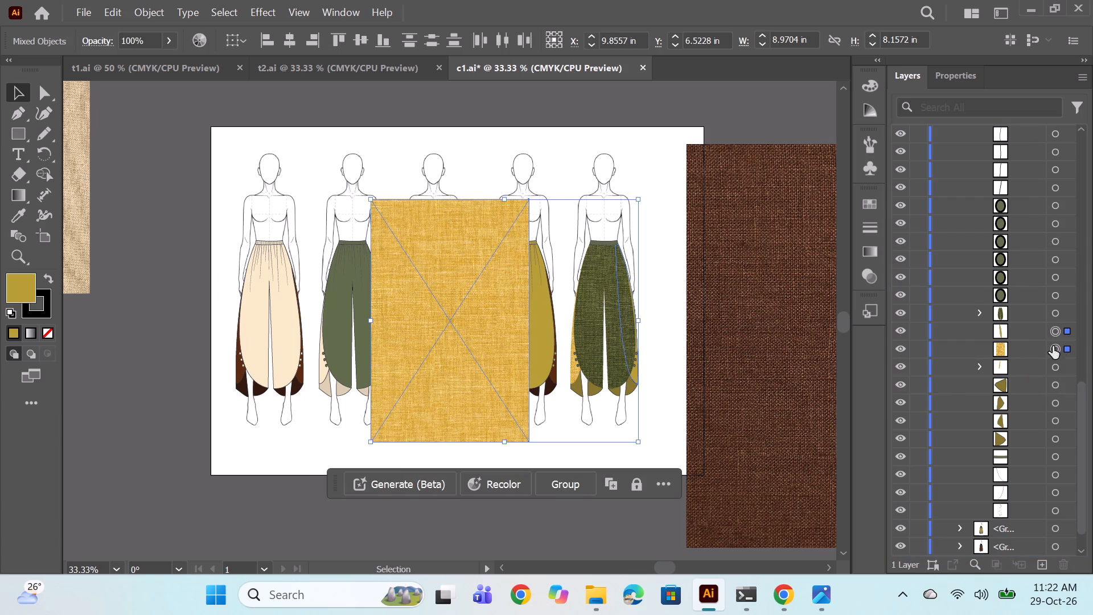
pyautogui.click(1054, 358)
pyautogui.click(1054, 346)
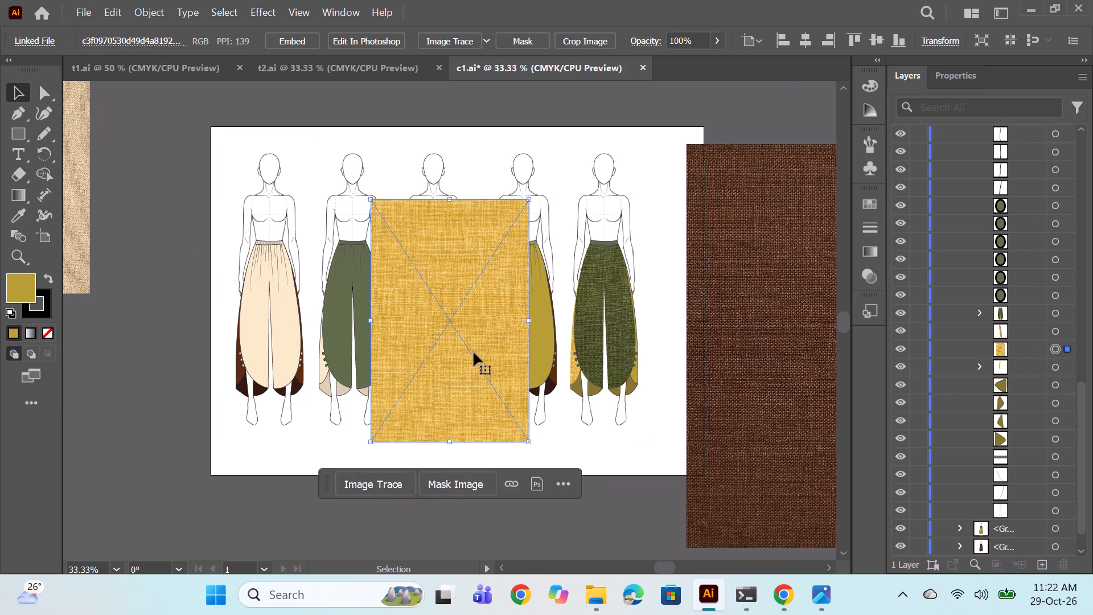
pyautogui.moveTo(476, 345); pyautogui.dragTo(627, 354)
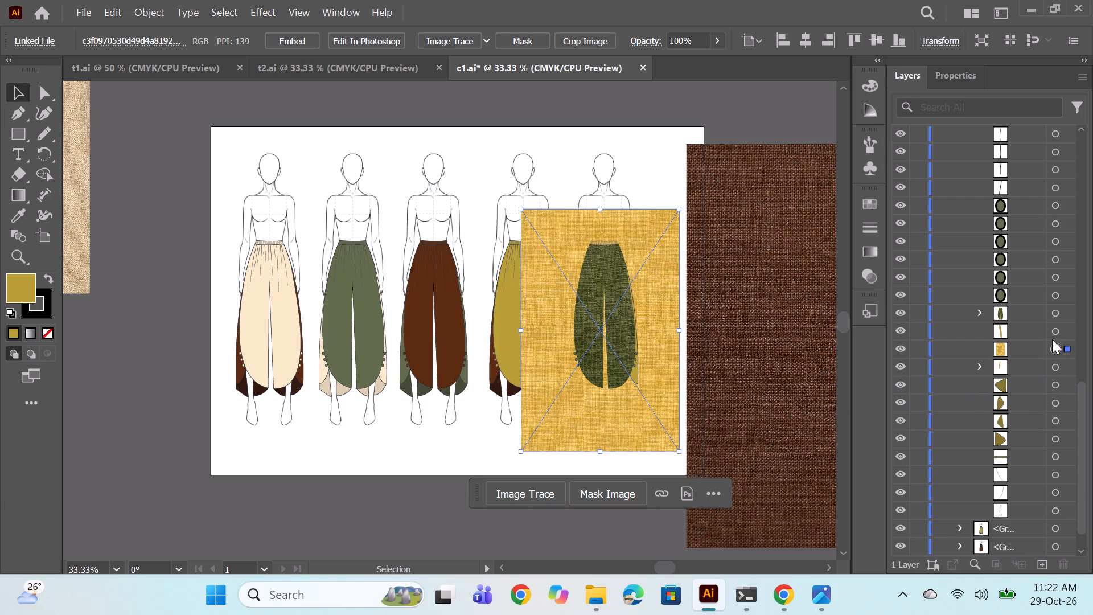
# Clip the mustard image to the right side-panel path of the fifth figure's trousers with a clipping mask.
pyautogui.keyDown('ctrl'); pyautogui.click(1057, 329); pyautogui.keyUp('ctrl')
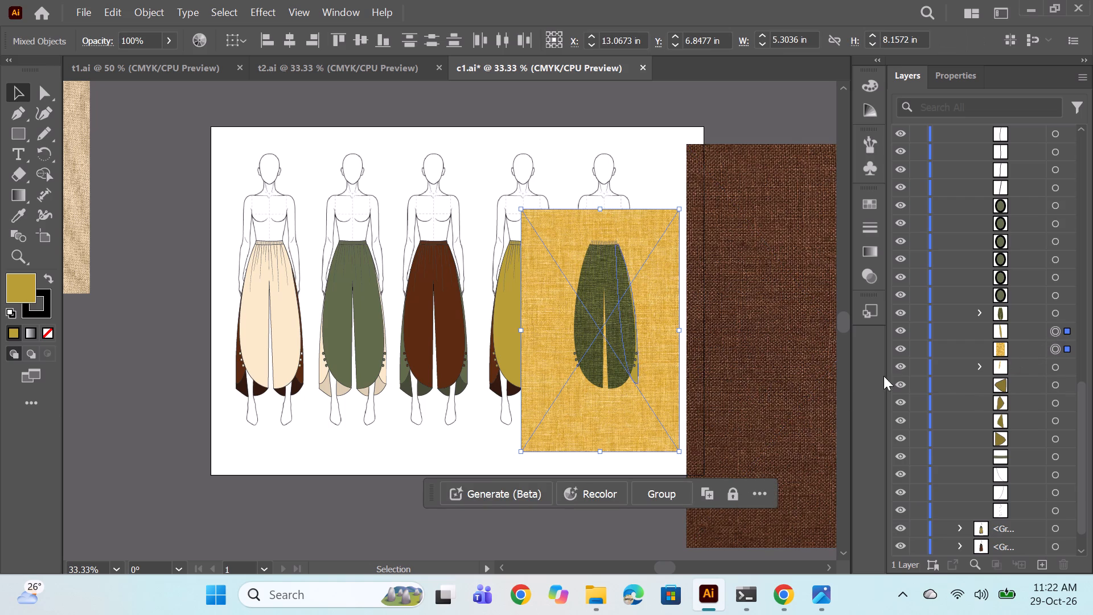
pyautogui.rightClick(650, 386)
pyautogui.click(741, 437)
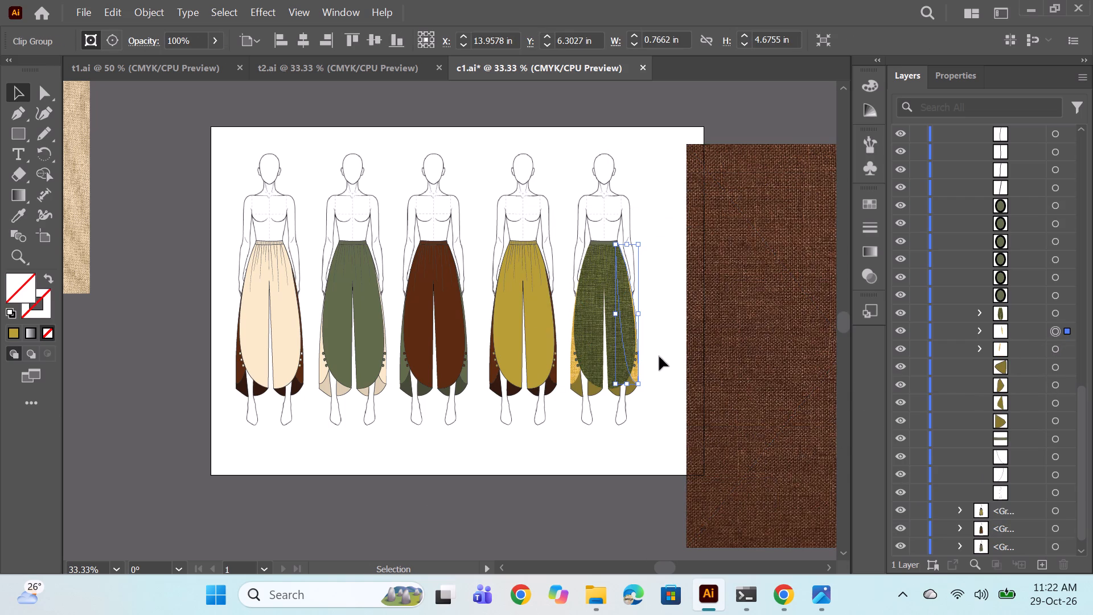
pyautogui.keyDown('alt'); pyautogui.scroll(-1, 376, 272); pyautogui.keyUp('alt')
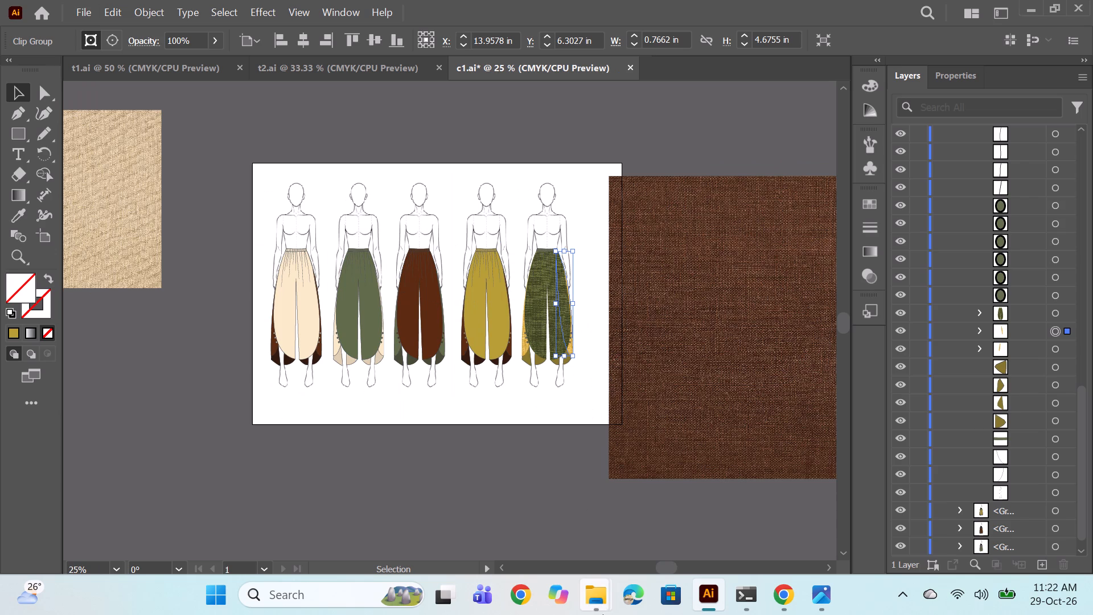
# Minimise Illustrator and Chrome to the desktop and preview the dark mustard fabric image 4549f90609ee1df4ffd19d51037ef118.jpg in Photos.
pyautogui.click(1039, 5)
pyautogui.click(1008, 17)
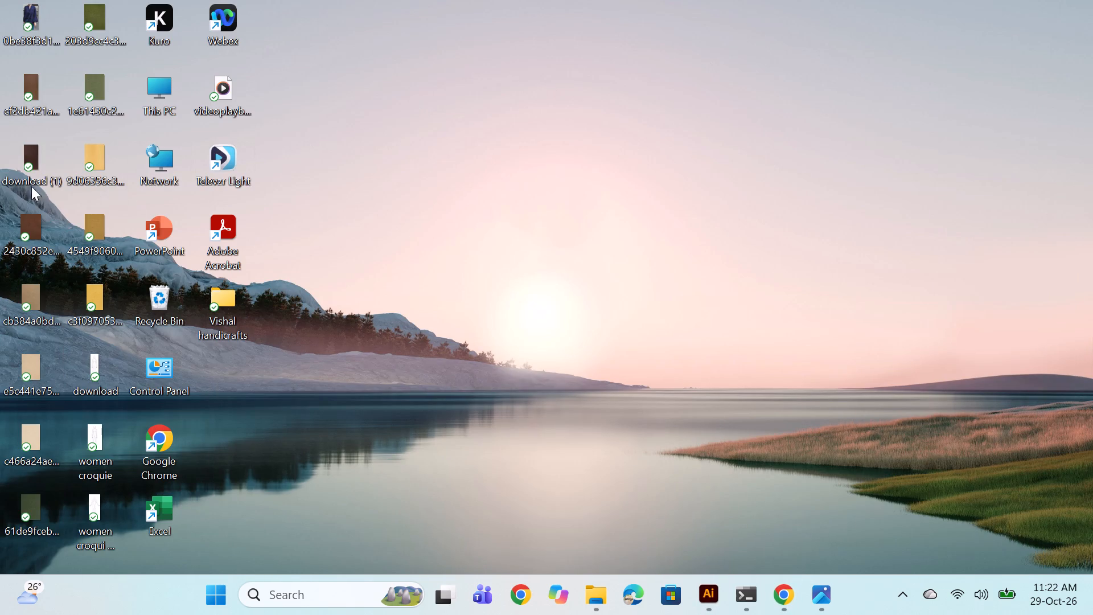
pyautogui.doubleClick(96, 226)
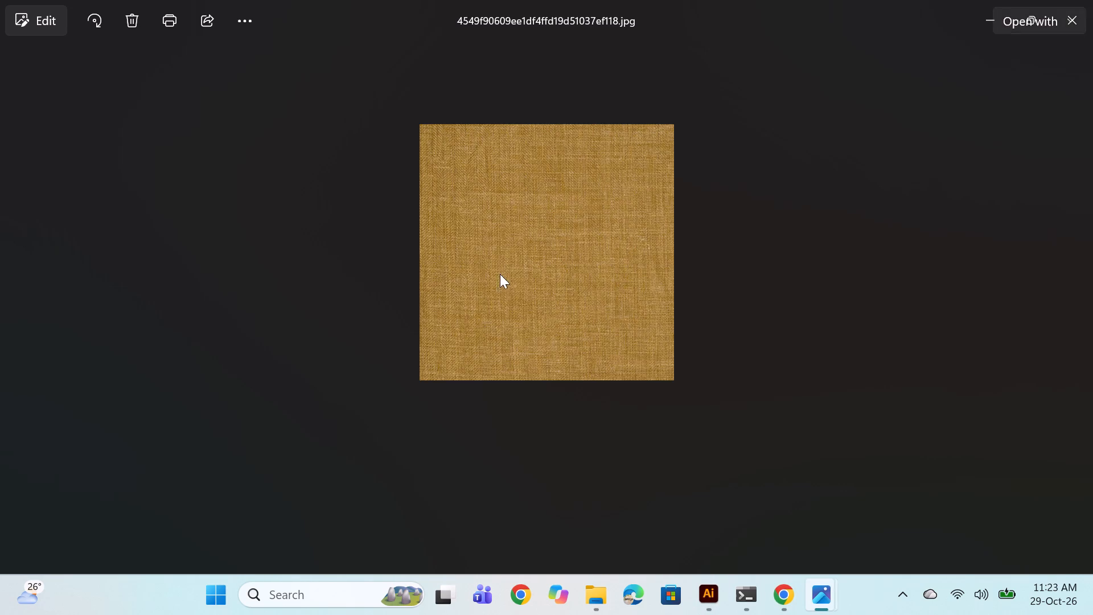
pyautogui.rightClick(497, 276)
pyautogui.click(1089, 0)
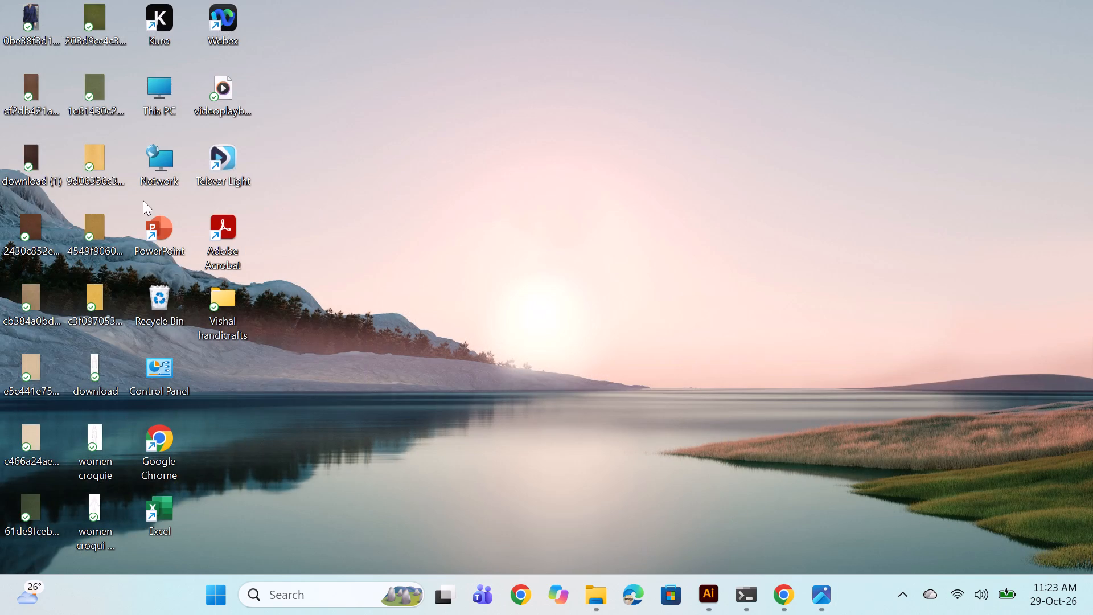
# Copy the dark mustard fabric image 4549f90609ee1df4ffd19d51037ef118.jpg from Photos and paste it into c1.ai in Illustrator.
pyautogui.click(93, 226)
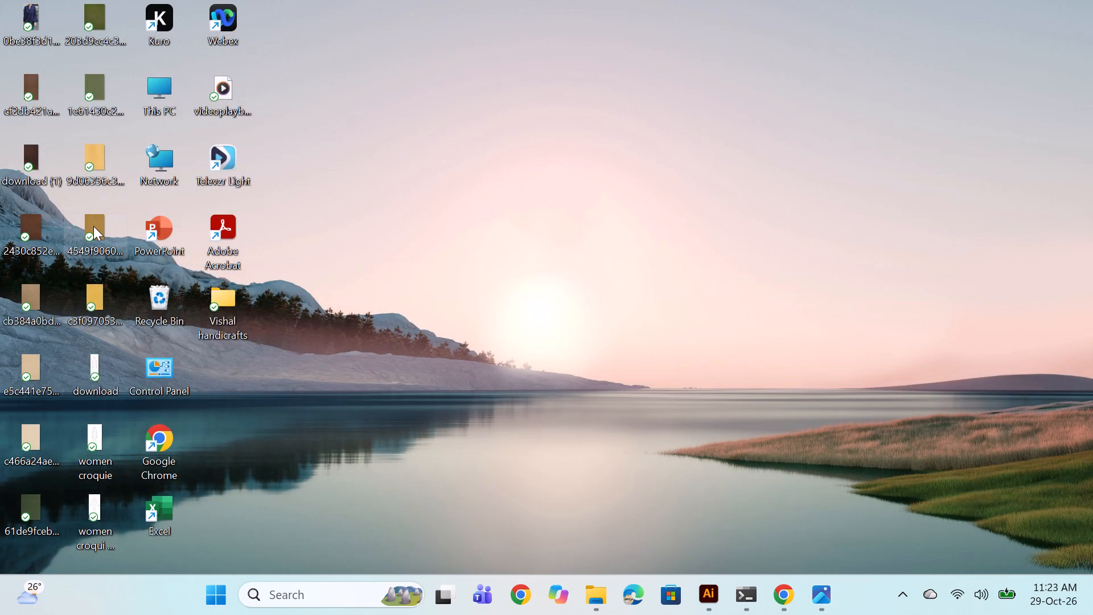
pyautogui.click(93, 226)
pyautogui.rightClick(537, 280)
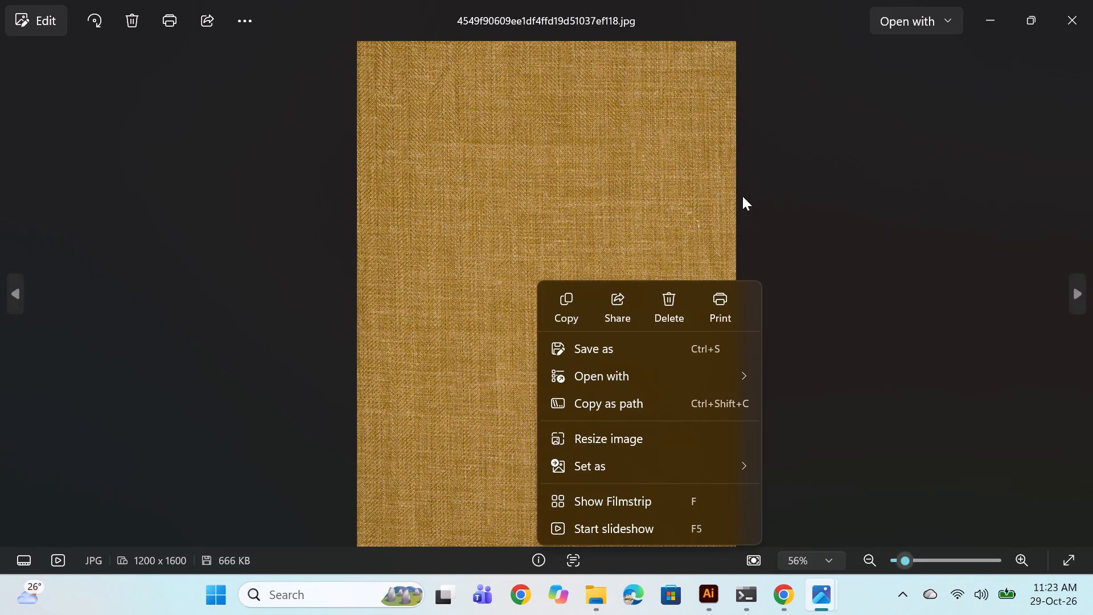
pyautogui.click(574, 313)
pyautogui.click(991, 15)
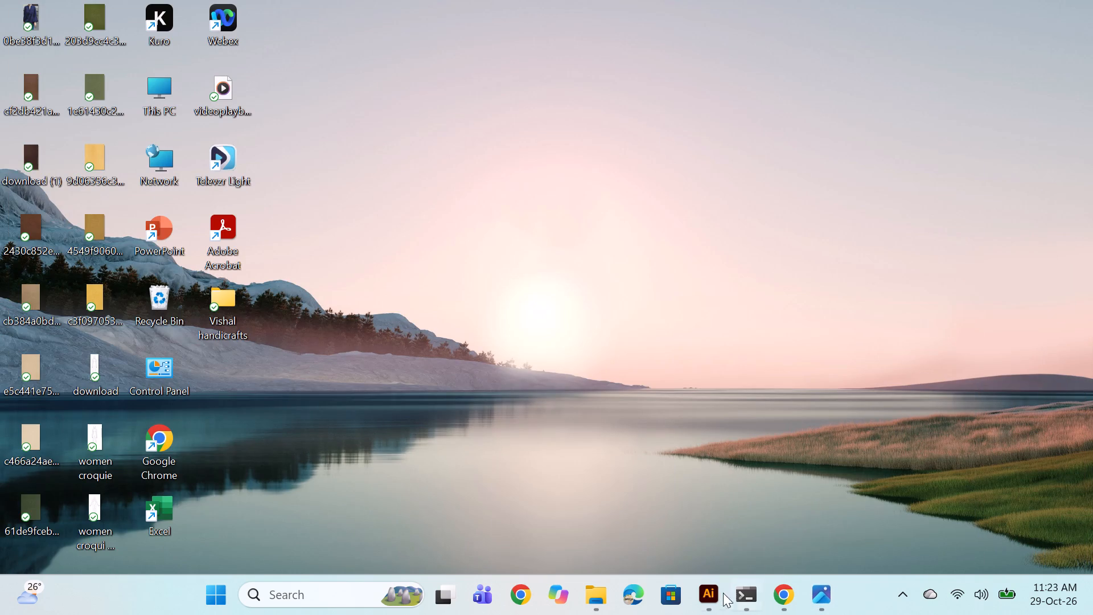
pyautogui.click(705, 596)
pyautogui.hotkey('ctrl', 'v')
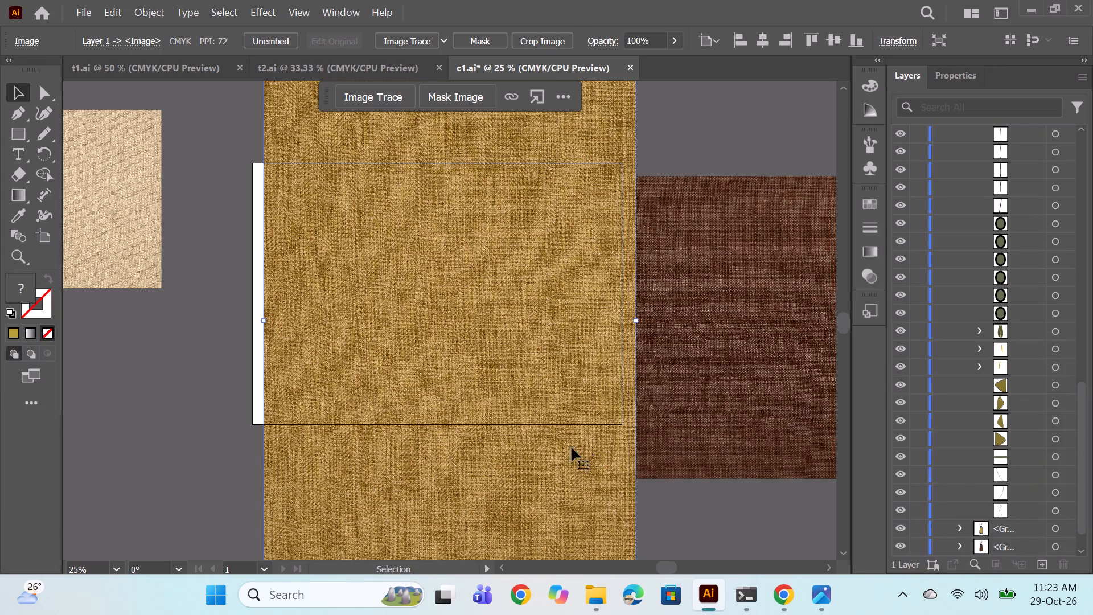
# Scale the pasted dark mustard image down to about 4.15 by 5.53 in and position it over the fifth figure's trouser hems.
pyautogui.keyDown('alt'); pyautogui.scroll(-1, 527, 380); pyautogui.keyUp('alt')
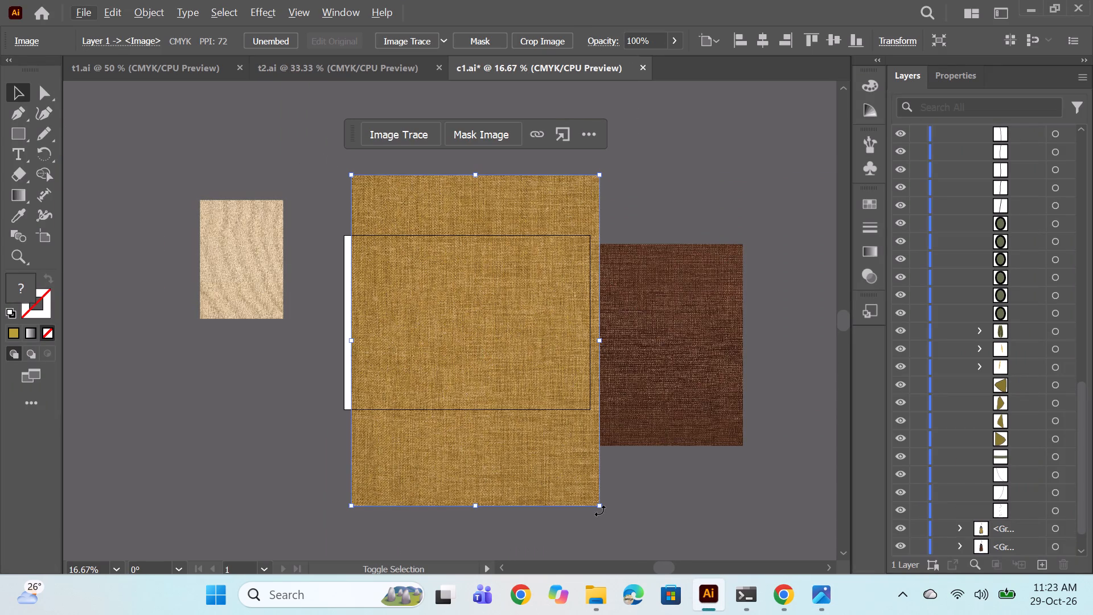
pyautogui.keyDown('alt'); pyautogui.keyDown('shift'); pyautogui.click(600, 511); pyautogui.keyUp('shift'); pyautogui.keyUp('alt')
pyautogui.keyDown('alt'); pyautogui.keyDown('shift'); pyautogui.moveTo(599, 503); pyautogui.dragTo(552, 409); pyautogui.keyUp('shift'); pyautogui.keyUp('alt')
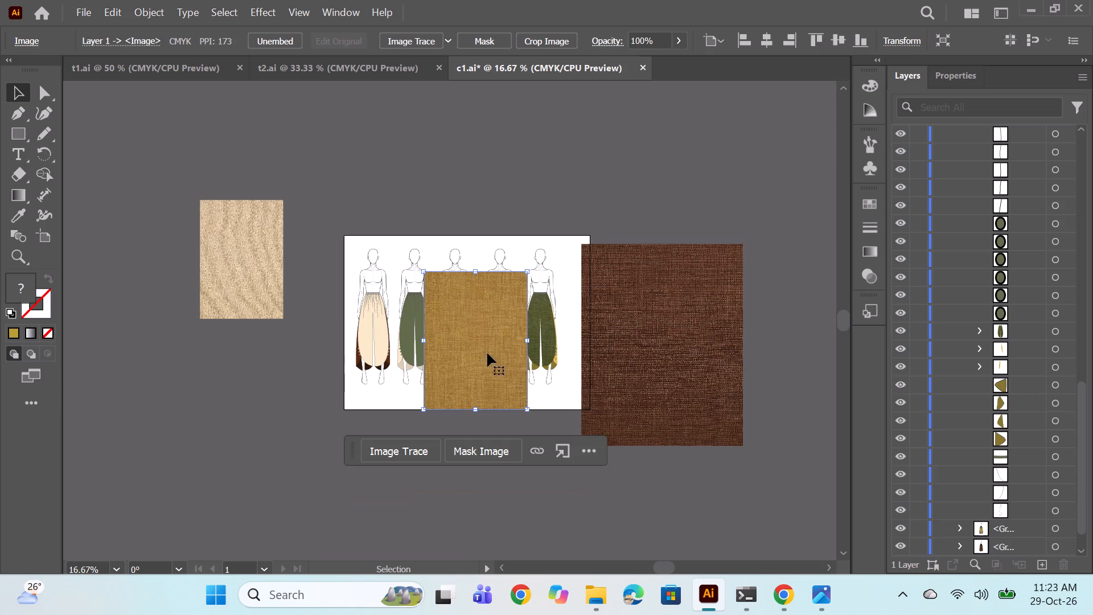
pyautogui.moveTo(484, 352); pyautogui.dragTo(520, 354)
pyautogui.keyDown('alt'); pyautogui.keyDown('shift'); pyautogui.moveTo(564, 409); pyautogui.dragTo(546, 382); pyautogui.keyUp('shift'); pyautogui.keyUp('alt')
pyautogui.moveTo(516, 364); pyautogui.dragTo(558, 369)
pyautogui.keyDown('alt'); pyautogui.scroll(3, 548, 368); pyautogui.keyUp('alt')
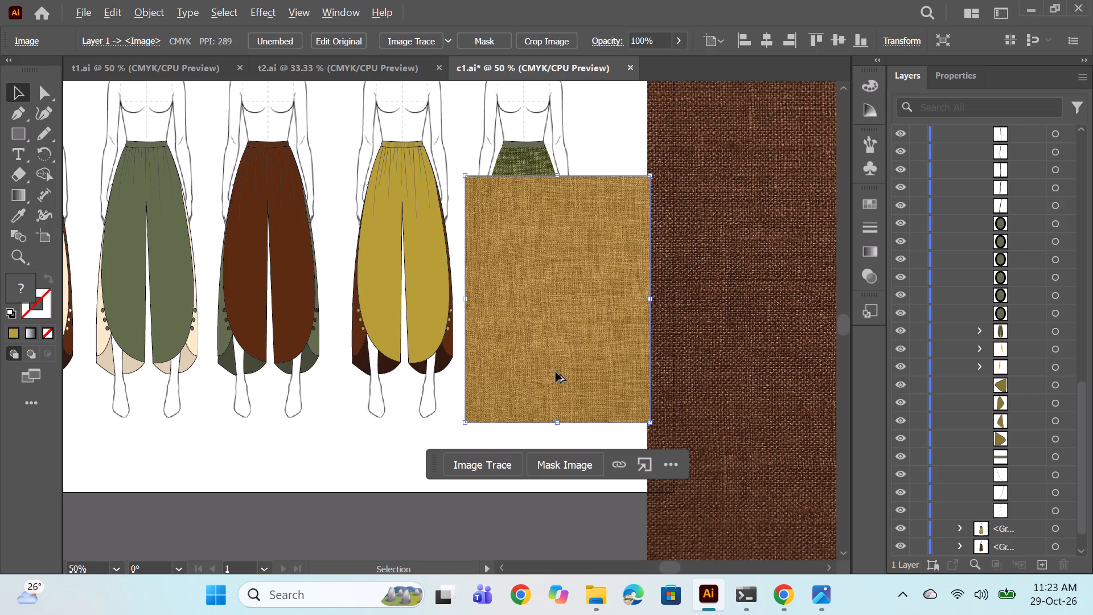
pyautogui.moveTo(556, 365); pyautogui.dragTo(541, 364)
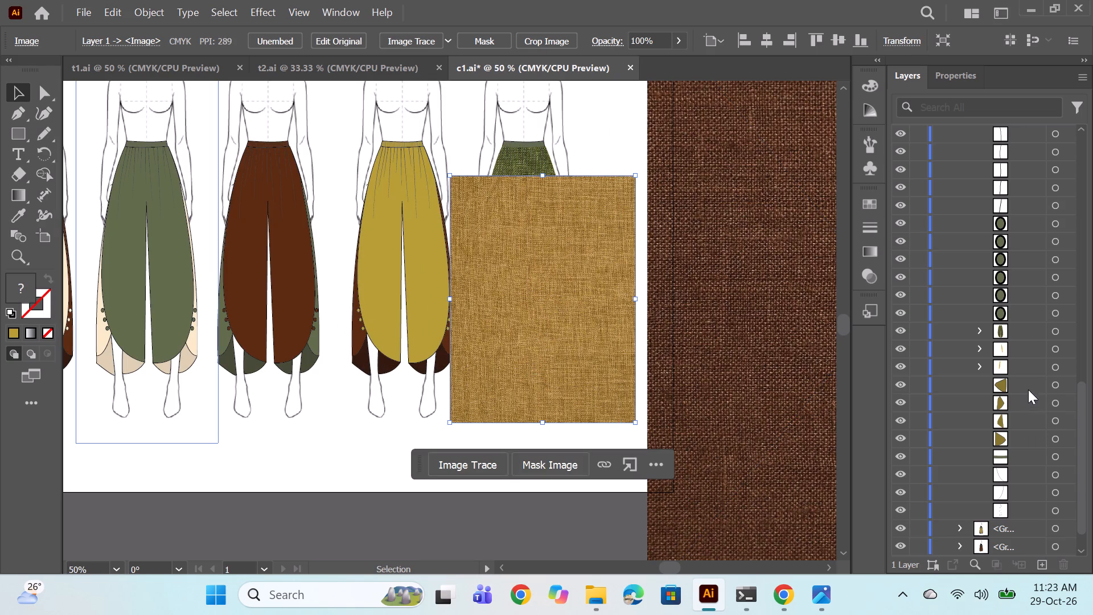
# Restack the dark mustard image directly beneath the right leg's inner hem path inside the fifth figure's group.
pyautogui.scroll(20, 1024, 348)
pyautogui.scroll(3, 1024, 348)
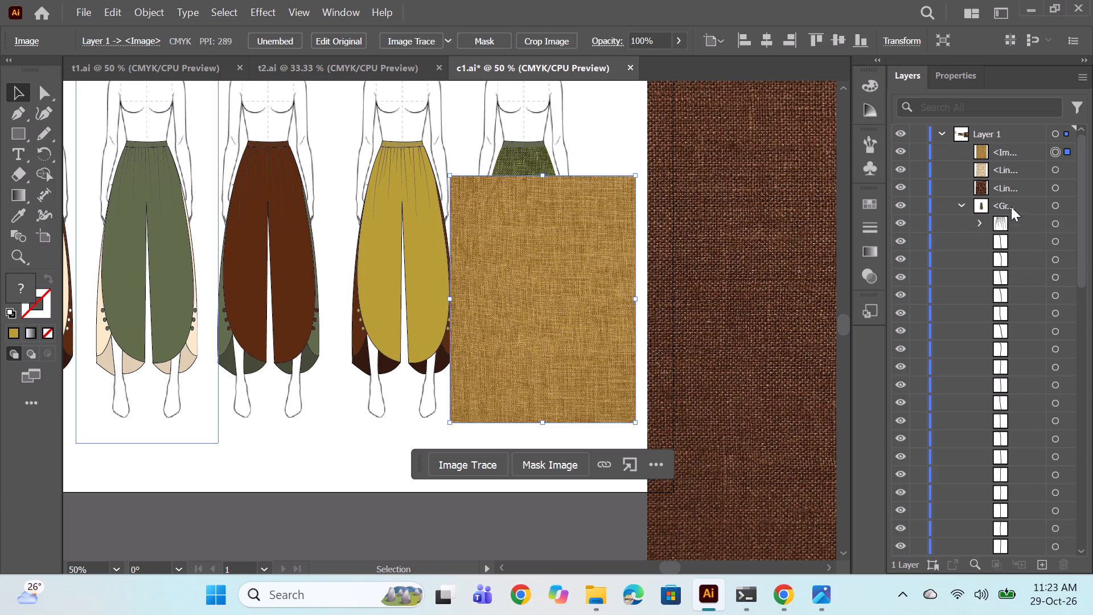
pyautogui.moveTo(1021, 146); pyautogui.dragTo(1046, 501)
pyautogui.scroll(-6, 997, 310)
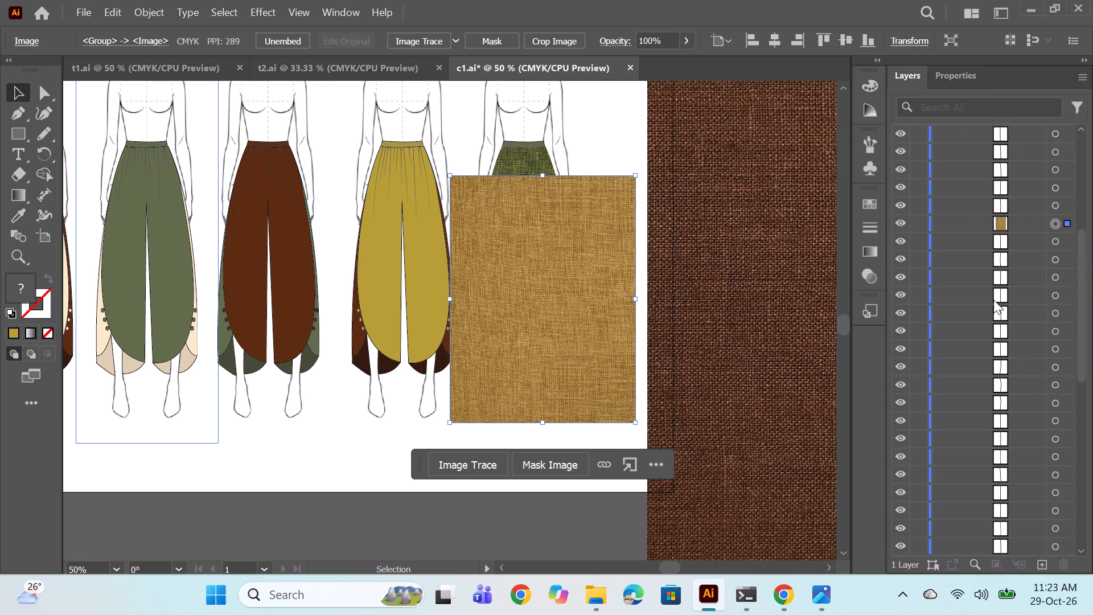
pyautogui.scroll(-1, 993, 300)
pyautogui.scroll(2, 1029, 200)
pyautogui.moveTo(1014, 223); pyautogui.dragTo(1014, 485)
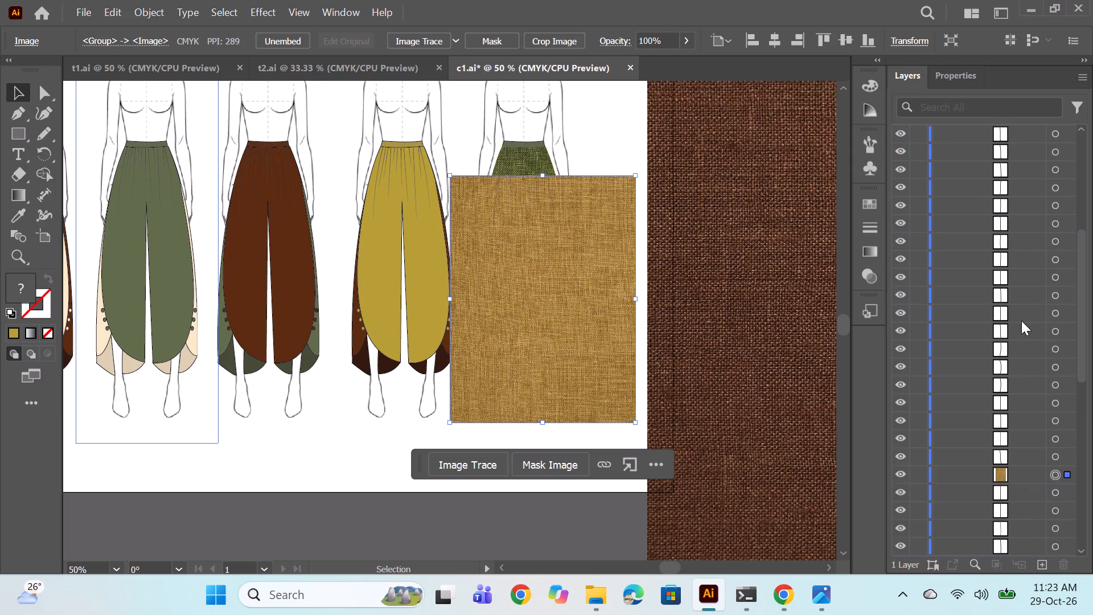
pyautogui.scroll(-2, 1021, 319)
pyautogui.moveTo(1014, 351); pyautogui.dragTo(1009, 458)
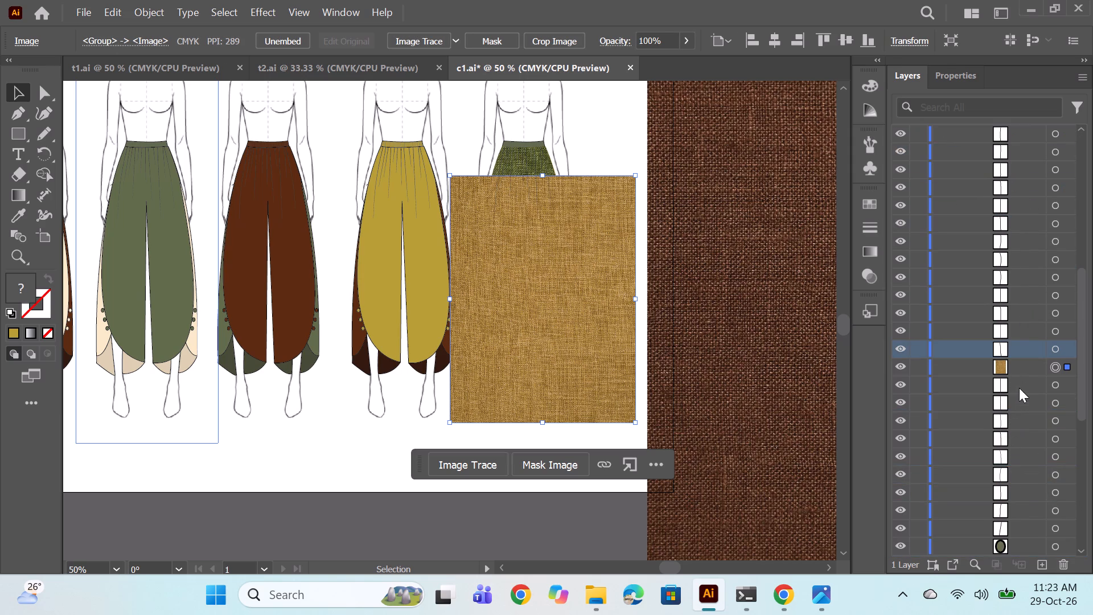
pyautogui.moveTo(1024, 360); pyautogui.dragTo(1024, 383)
pyautogui.moveTo(1028, 371); pyautogui.dragTo(1033, 492)
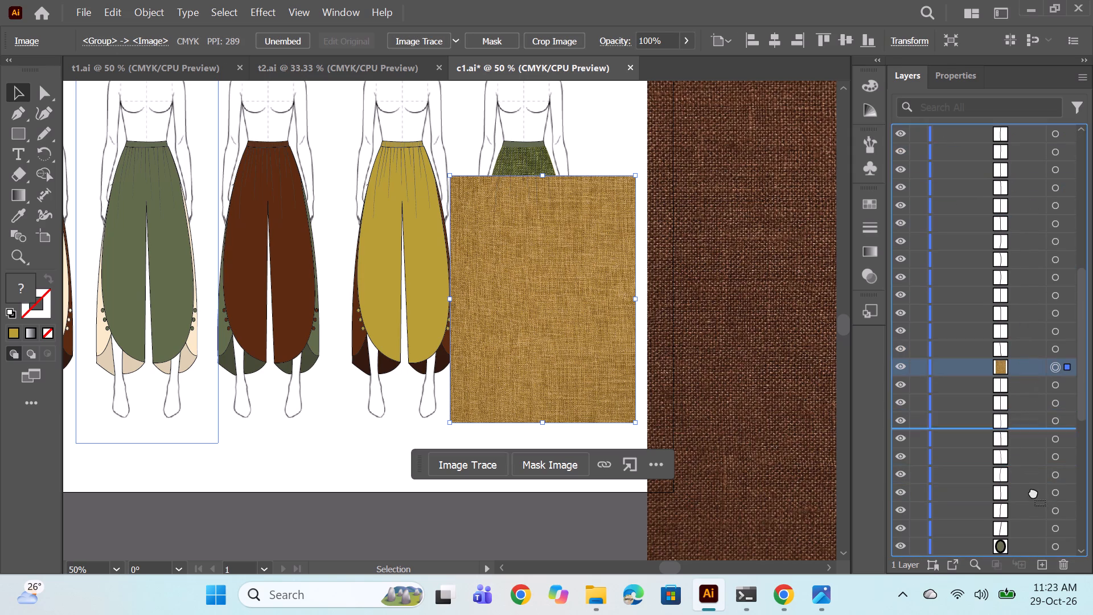
pyautogui.moveTo(1033, 492); pyautogui.dragTo(1034, 495)
pyautogui.scroll(-5, 1024, 366)
pyautogui.moveTo(1022, 221); pyautogui.dragTo(1032, 440)
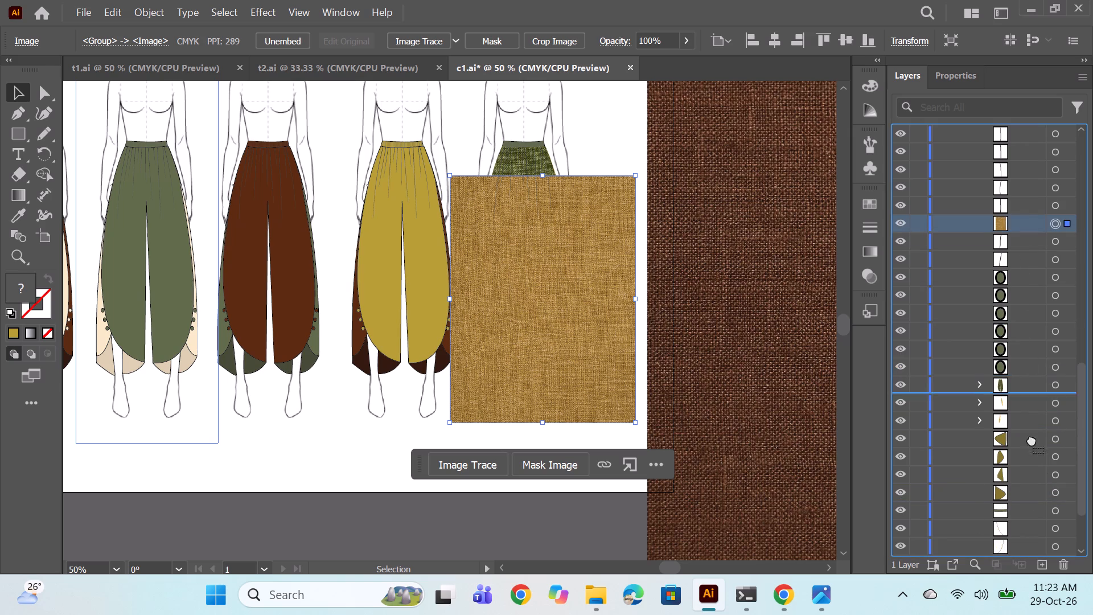
pyautogui.moveTo(1032, 440); pyautogui.dragTo(1037, 454)
pyautogui.moveTo(1025, 224); pyautogui.dragTo(1045, 413)
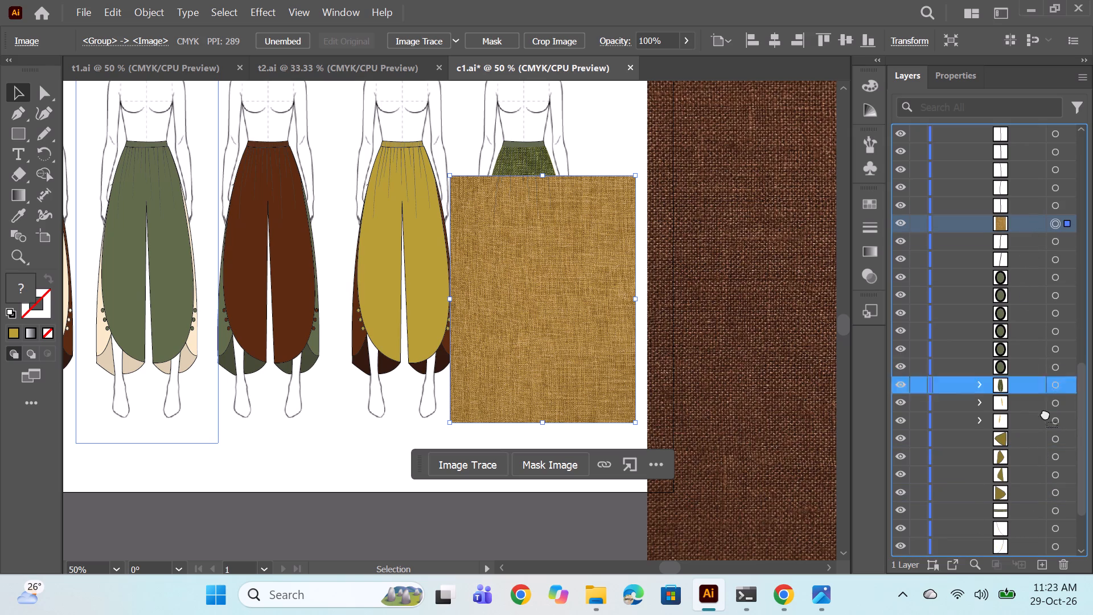
pyautogui.moveTo(1045, 413); pyautogui.dragTo(1048, 445)
# Clip the dark mustard image to the right leg's inner hem path on the fifth figure with a clipping mask.
pyautogui.keyDown('ctrl'); pyautogui.click(1056, 420); pyautogui.keyUp('ctrl')
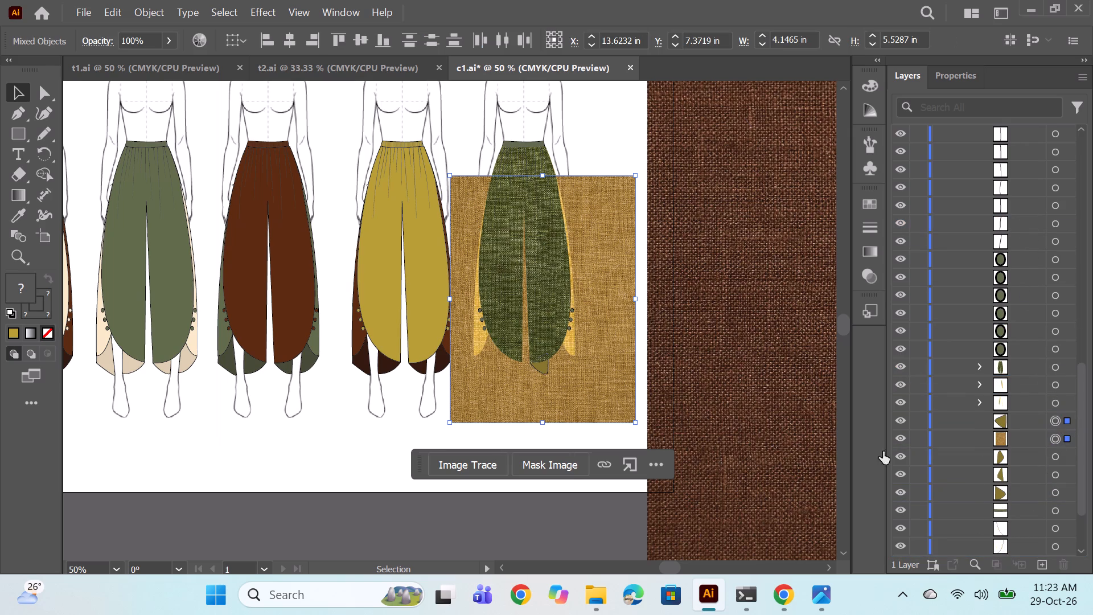
pyautogui.rightClick(589, 342)
pyautogui.click(693, 432)
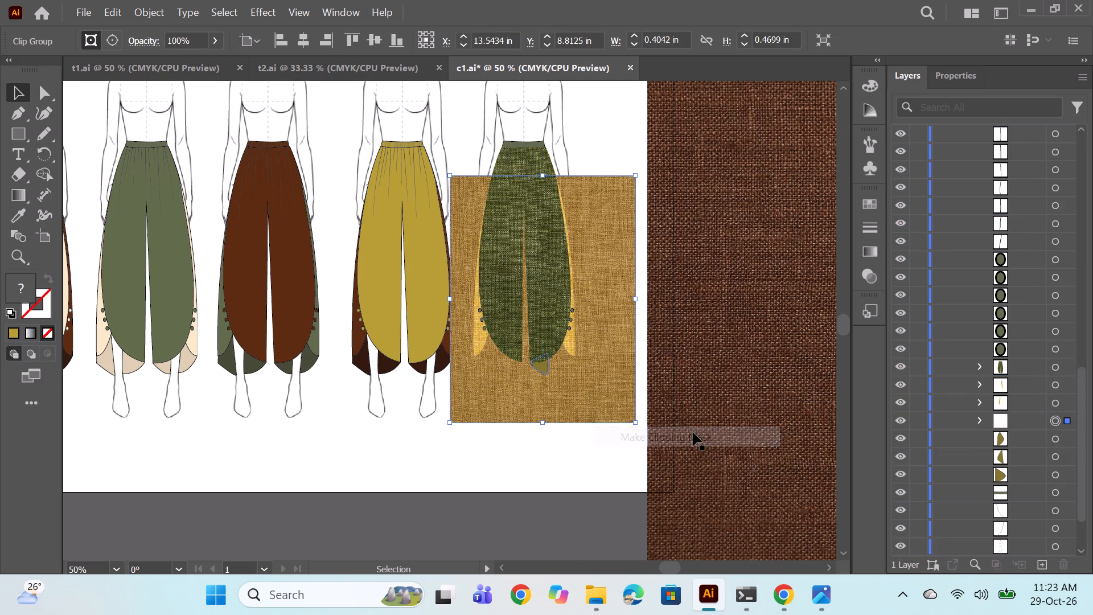
# Paste a second dark mustard image, scale it down and position it over the fourth and fifth figures' lower trousers.
pyautogui.hotkey('ctrl', 'v')
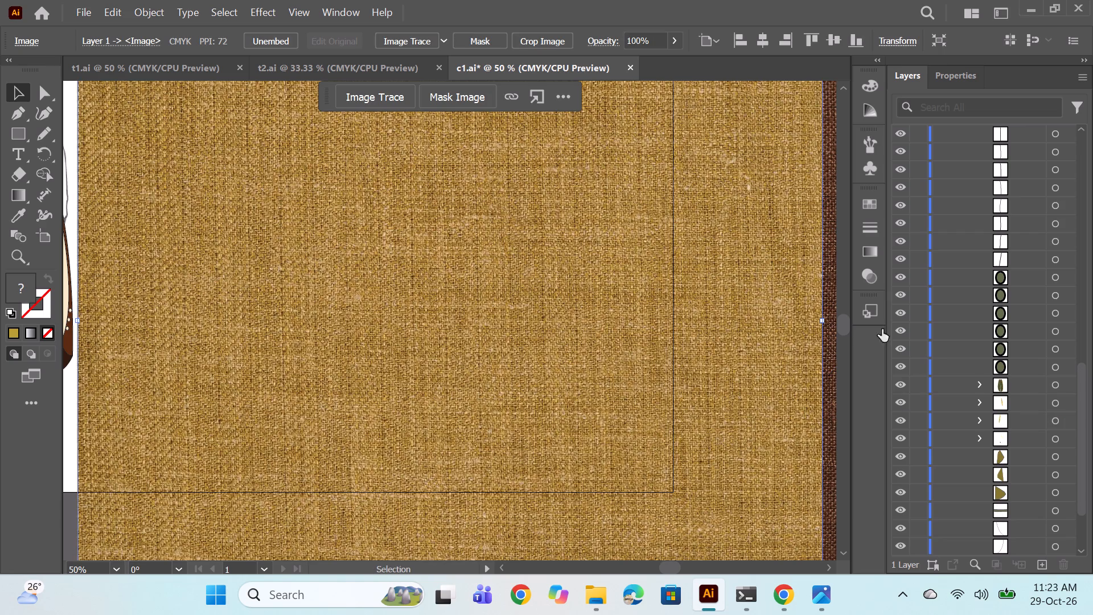
pyautogui.keyDown('alt'); pyautogui.scroll(-3, 658, 362); pyautogui.keyUp('alt')
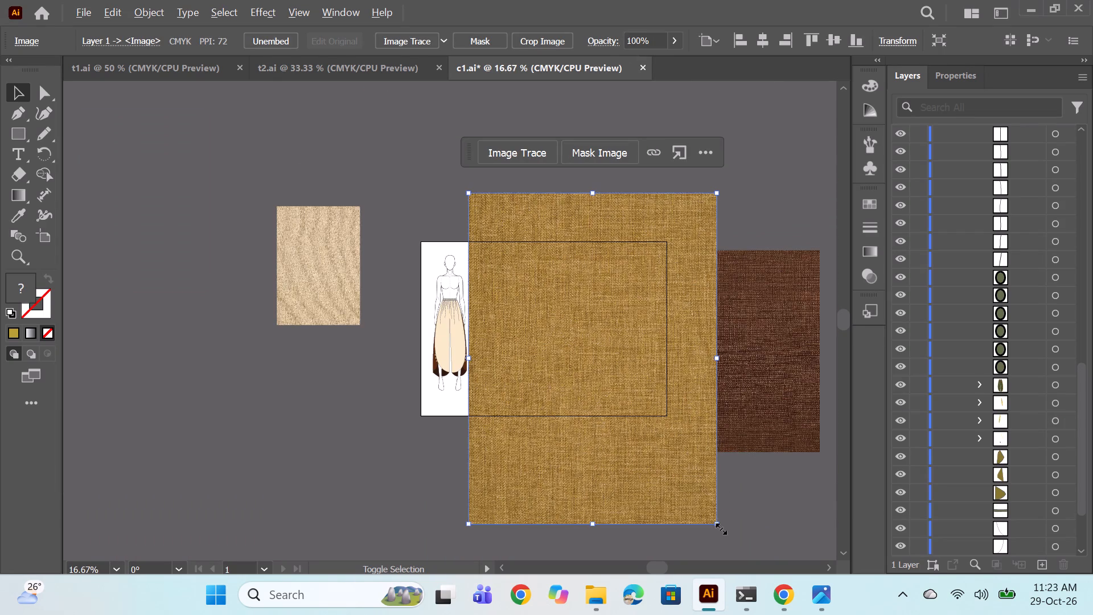
pyautogui.keyDown('alt'); pyautogui.keyDown('shift'); pyautogui.moveTo(716, 522); pyautogui.dragTo(661, 415); pyautogui.keyUp('shift'); pyautogui.keyUp('alt')
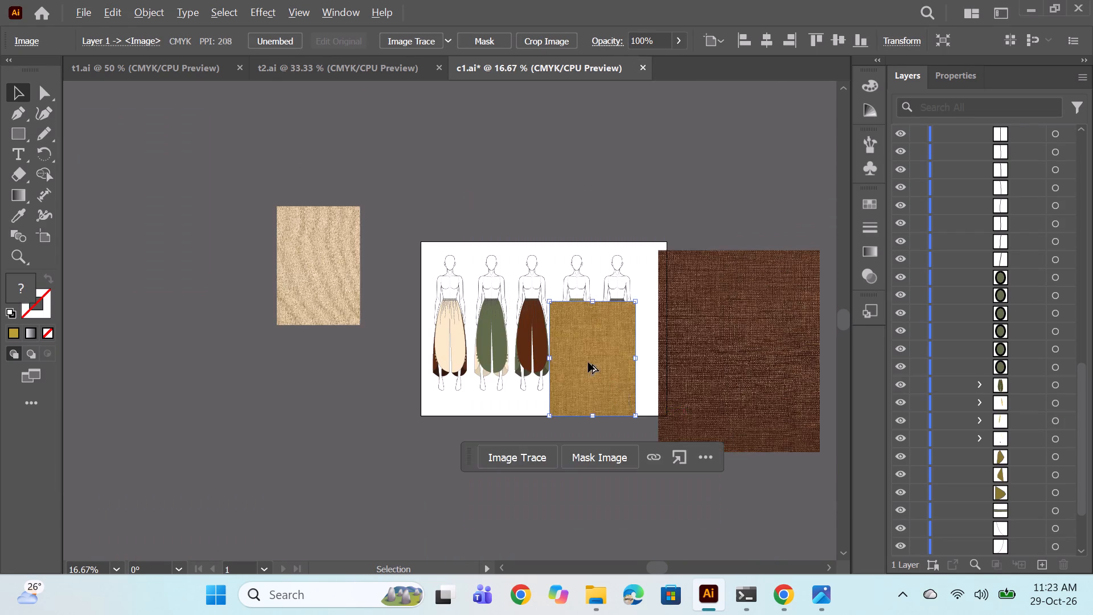
pyautogui.keyDown('alt'); pyautogui.scroll(3, 588, 362); pyautogui.keyUp('alt')
pyautogui.moveTo(599, 371); pyautogui.dragTo(1017, 389)
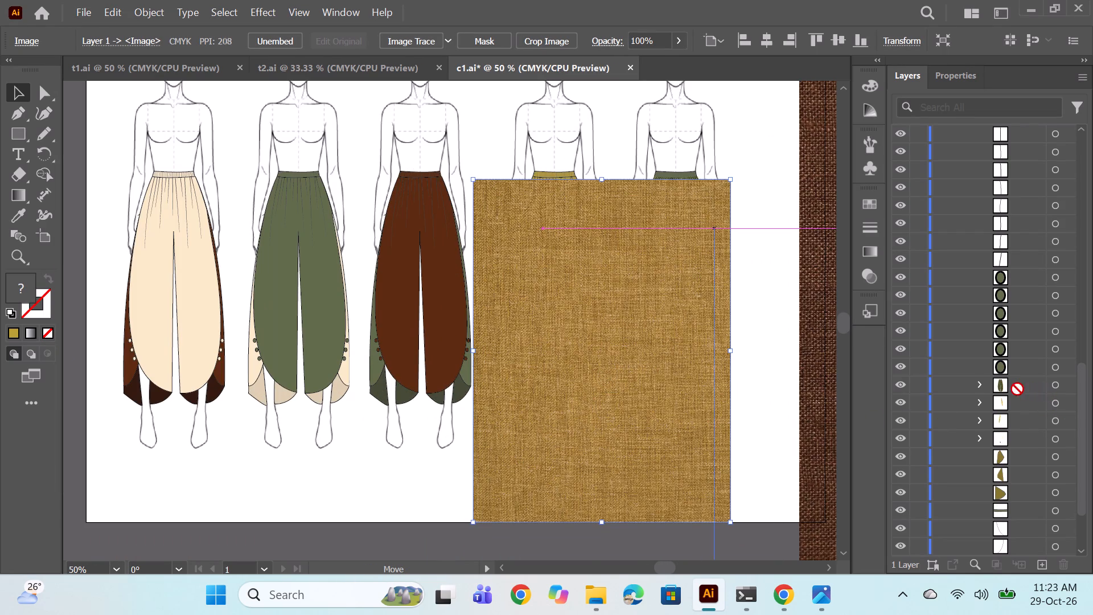
pyautogui.moveTo(1017, 389); pyautogui.dragTo(594, 410)
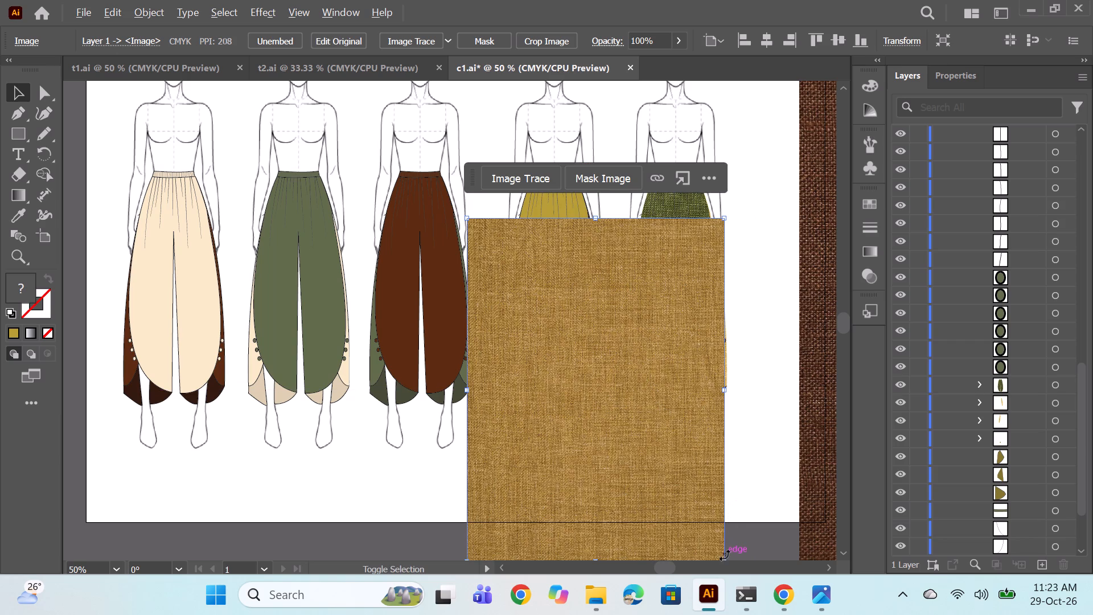
pyautogui.scroll(-1, 659, 439)
pyautogui.keyDown('alt'); pyautogui.keyDown('shift'); pyautogui.moveTo(722, 548); pyautogui.dragTo(713, 522); pyautogui.keyUp('shift'); pyautogui.keyUp('alt')
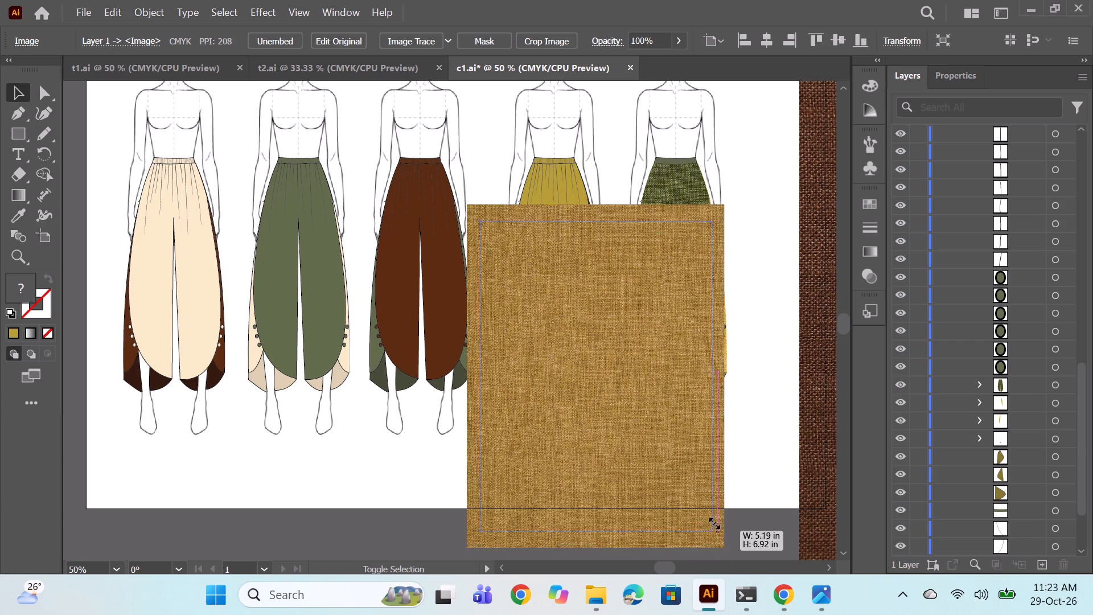
pyautogui.keyDown('alt'); pyautogui.keyDown('shift'); pyautogui.moveTo(713, 522); pyautogui.dragTo(712, 520); pyautogui.keyUp('shift'); pyautogui.keyUp('alt')
pyautogui.moveTo(619, 393); pyautogui.dragTo(493, 405)
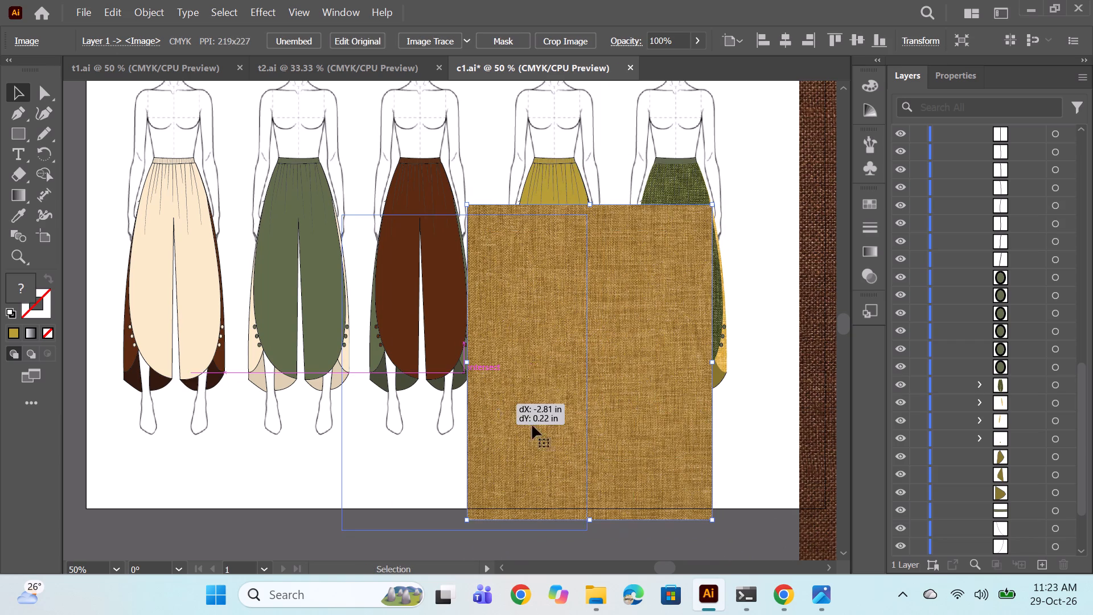
pyautogui.moveTo(471, 398); pyautogui.dragTo(618, 409)
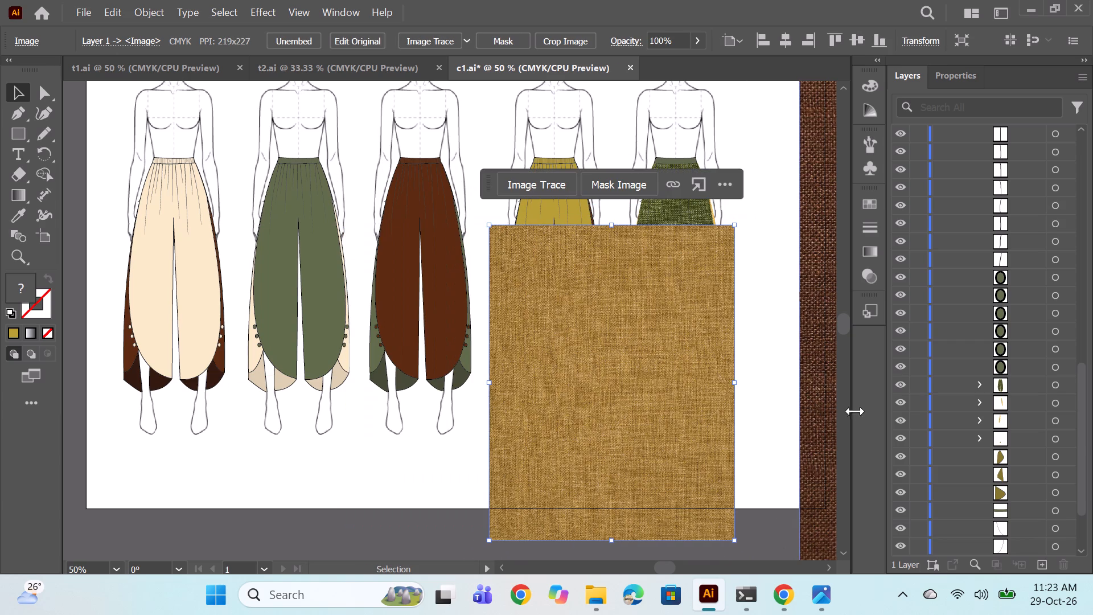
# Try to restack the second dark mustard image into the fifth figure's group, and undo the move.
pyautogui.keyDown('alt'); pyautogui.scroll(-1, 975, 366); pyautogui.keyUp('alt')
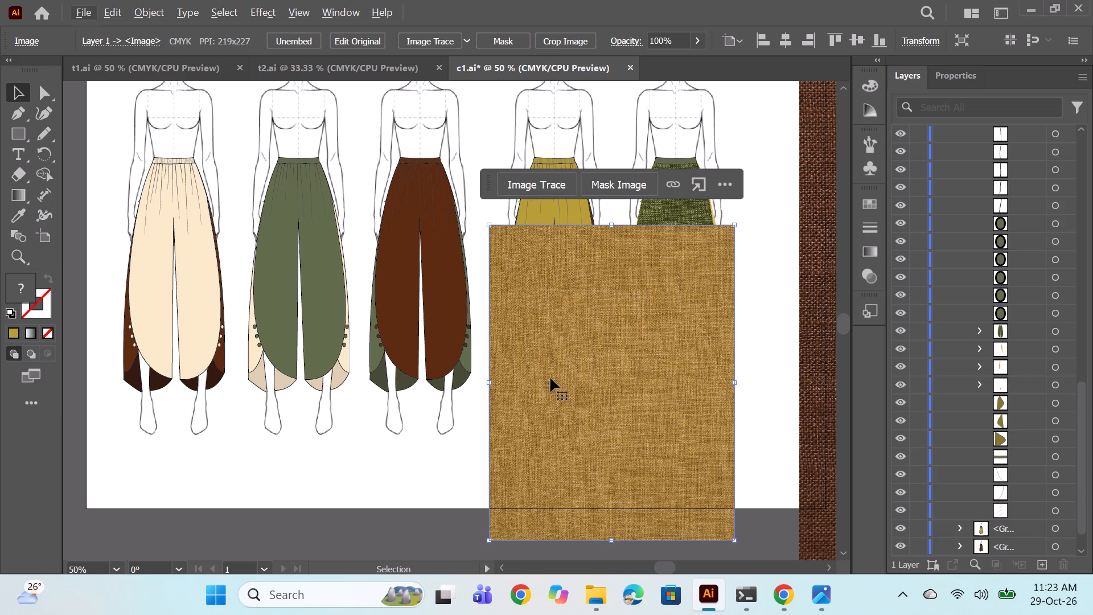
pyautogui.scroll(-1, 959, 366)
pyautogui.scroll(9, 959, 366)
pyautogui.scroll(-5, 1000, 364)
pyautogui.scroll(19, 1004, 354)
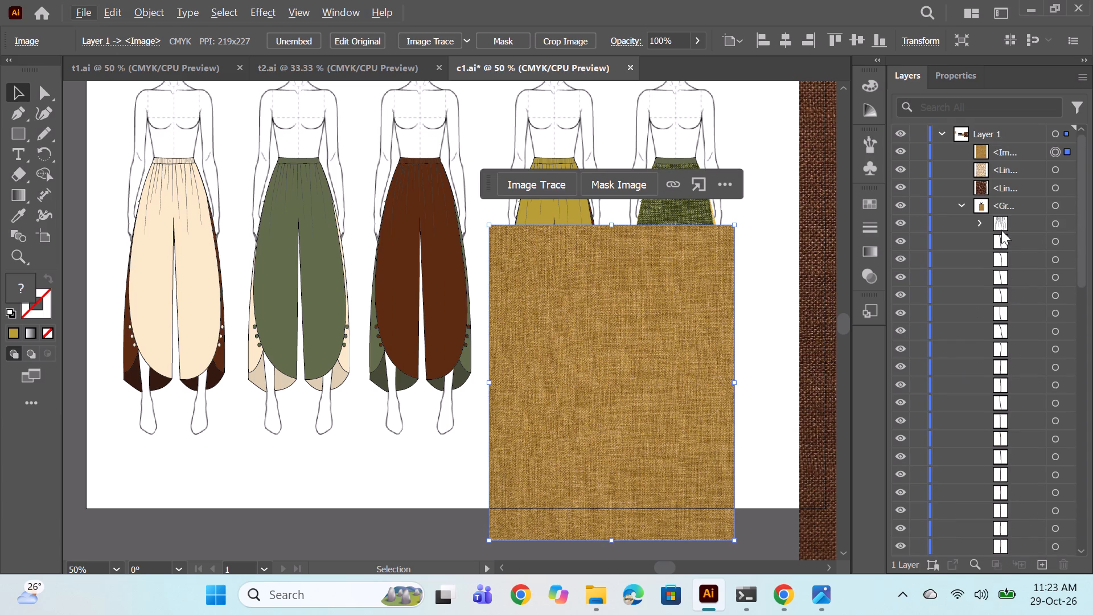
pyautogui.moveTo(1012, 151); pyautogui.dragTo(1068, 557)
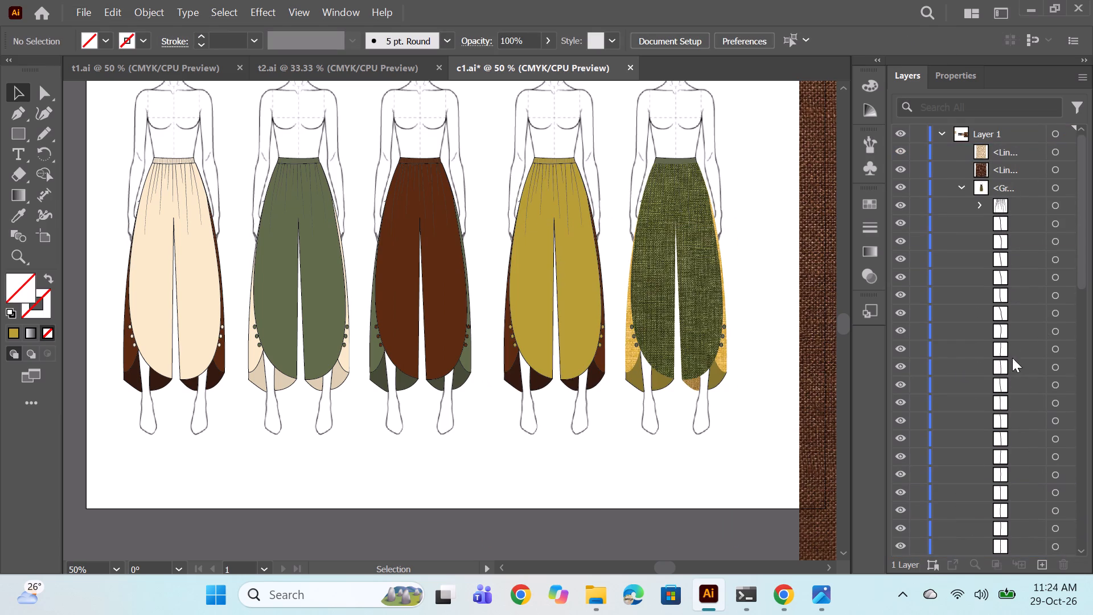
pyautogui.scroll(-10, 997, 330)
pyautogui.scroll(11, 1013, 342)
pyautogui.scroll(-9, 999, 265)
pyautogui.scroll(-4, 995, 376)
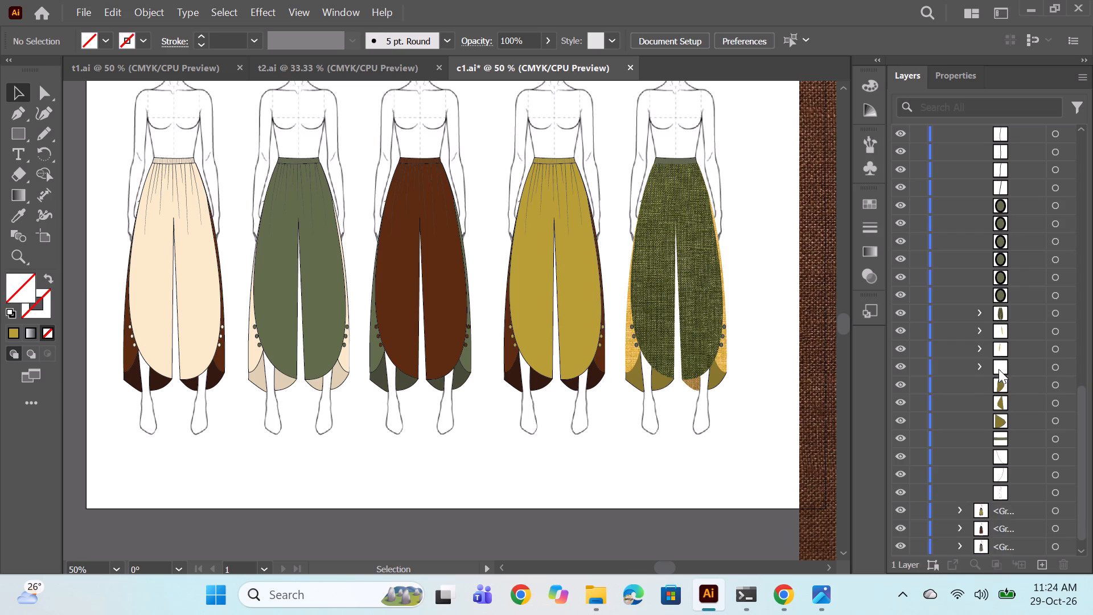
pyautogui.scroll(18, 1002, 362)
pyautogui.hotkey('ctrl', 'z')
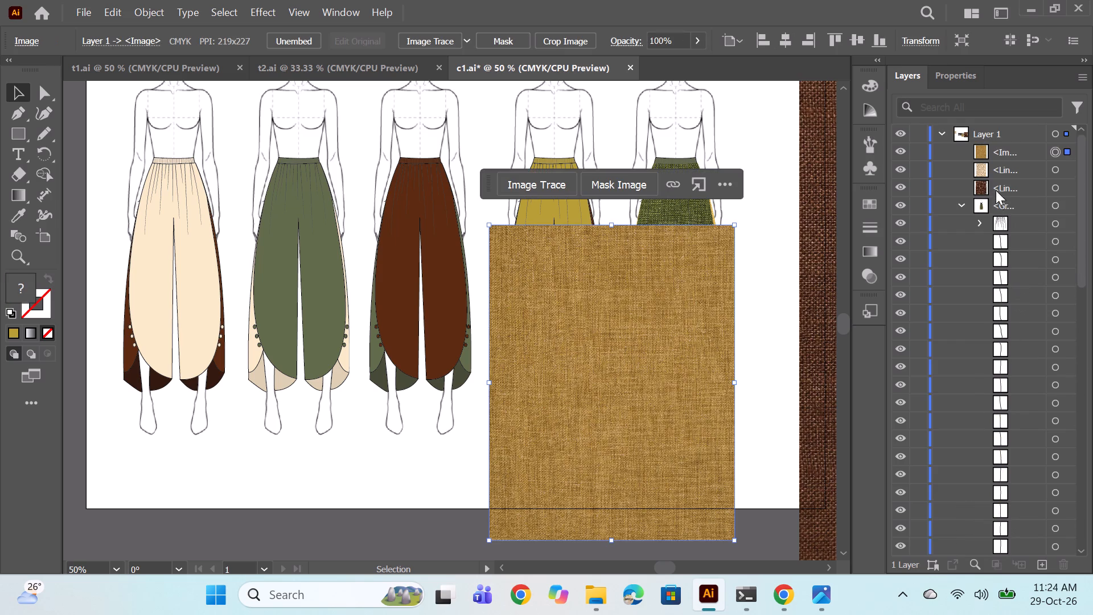
# Restack the second dark mustard image directly beneath the right leg's outer hem path inside the fifth figure's group.
pyautogui.moveTo(1006, 152); pyautogui.dragTo(1012, 482)
pyautogui.scroll(-4, 997, 339)
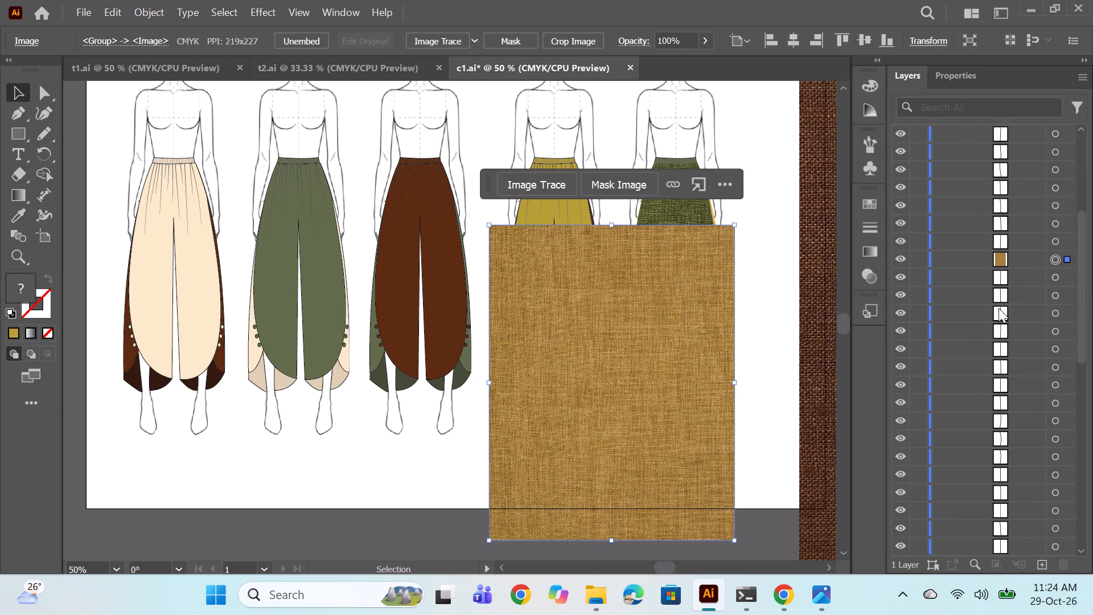
pyautogui.moveTo(1014, 260); pyautogui.dragTo(1022, 490)
pyautogui.scroll(-2, 995, 311)
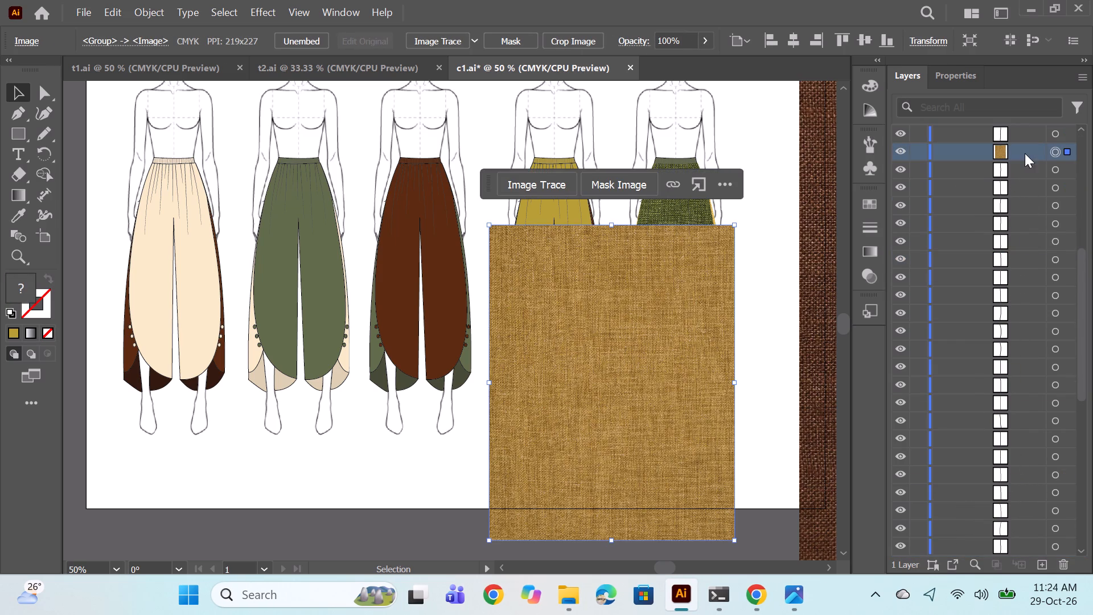
pyautogui.moveTo(1025, 146); pyautogui.dragTo(1020, 487)
pyautogui.scroll(-5, 1017, 307)
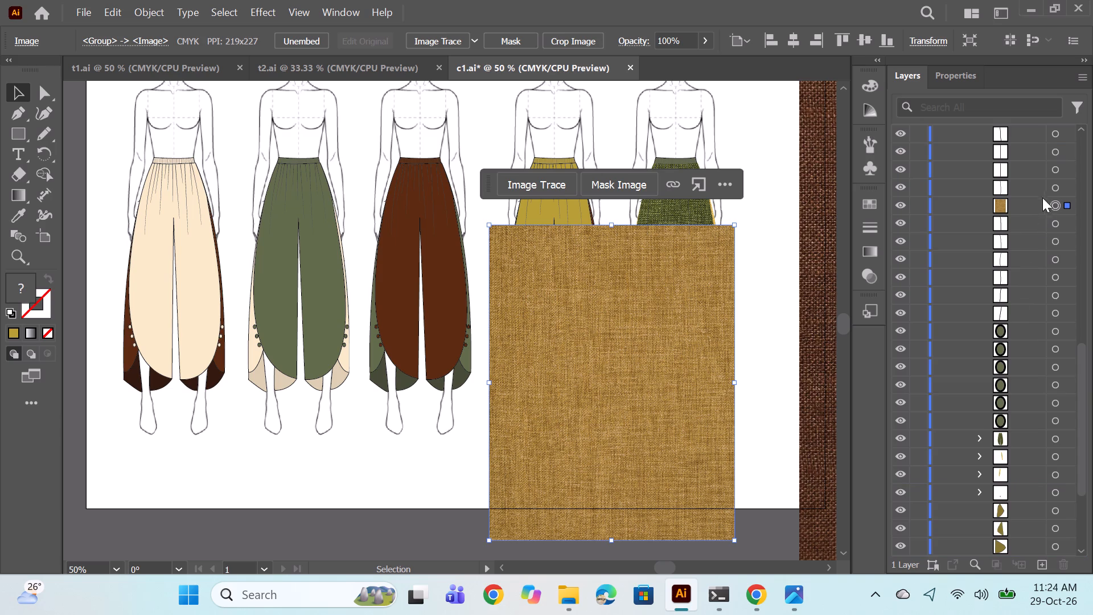
pyautogui.moveTo(1026, 204); pyautogui.dragTo(1032, 519)
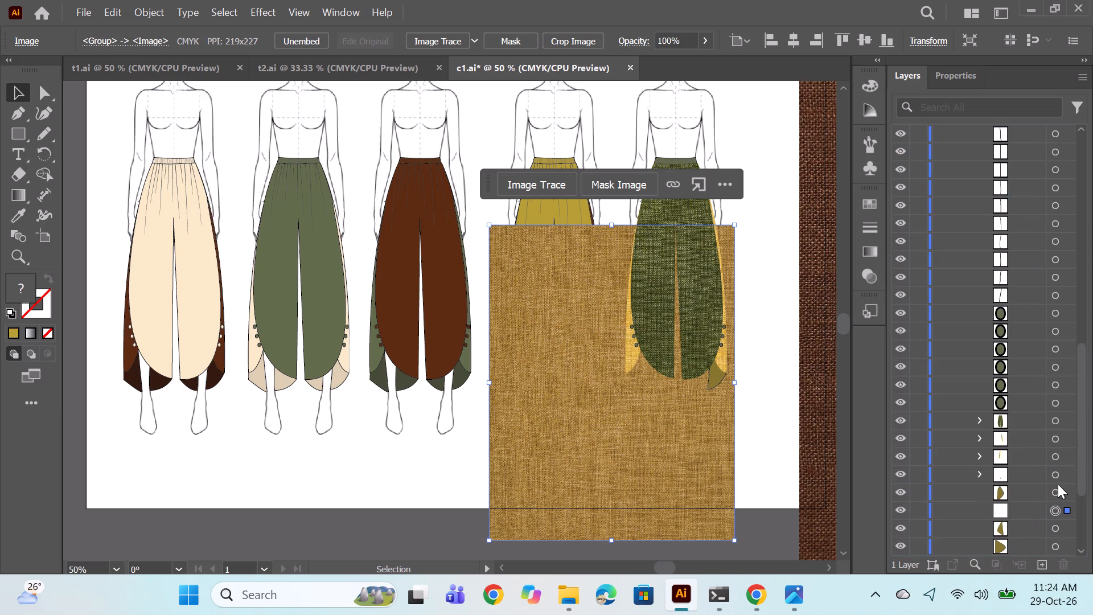
# Clip the second dark mustard image to the right leg's outer hem path on the fifth figure with a clipping mask.
pyautogui.keyDown('ctrl'); pyautogui.click(1058, 495); pyautogui.keyUp('ctrl')
pyautogui.rightClick(611, 362)
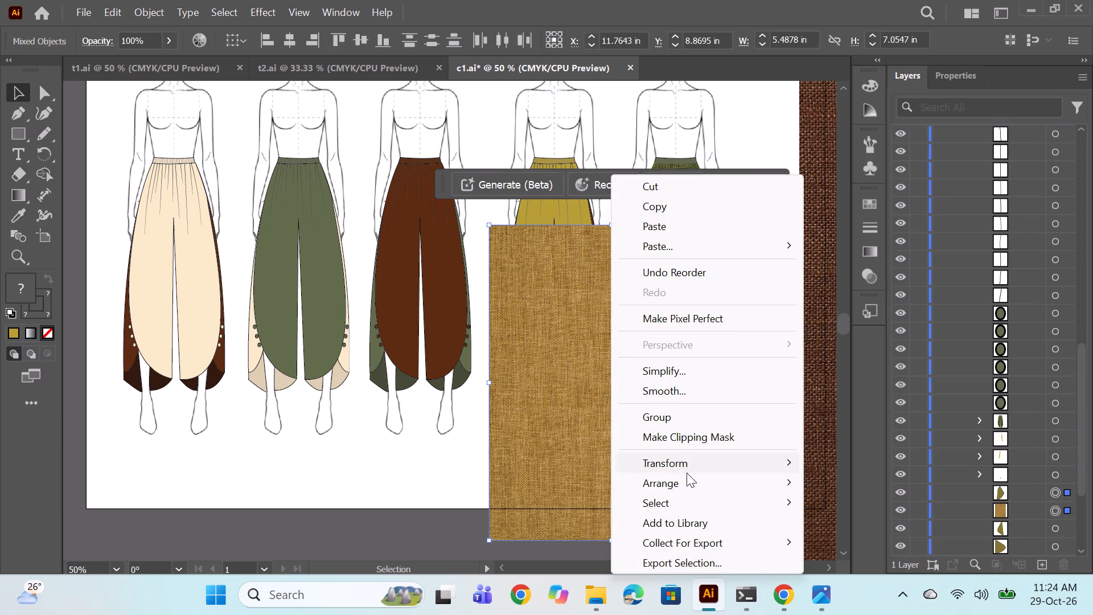
pyautogui.click(700, 441)
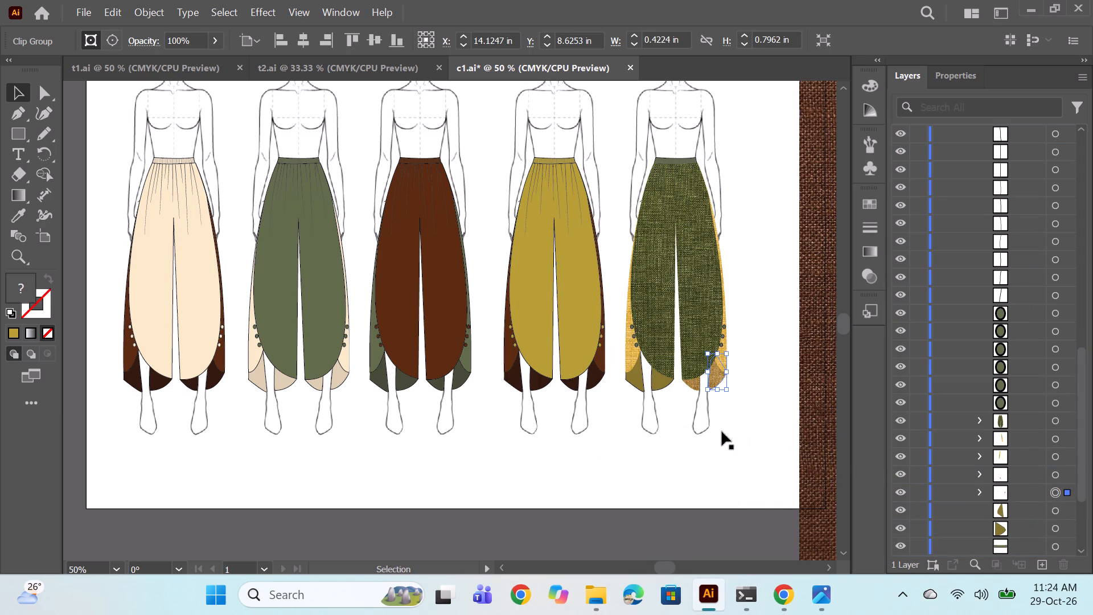
pyautogui.keyDown('ctrl'); pyautogui.click(761, 474); pyautogui.keyUp('ctrl')
# Paste a third dark mustard image and restack it into the fifth figure's group among the thin line paths.
pyautogui.keyDown('alt'); pyautogui.scroll(-1, 689, 413); pyautogui.keyUp('alt')
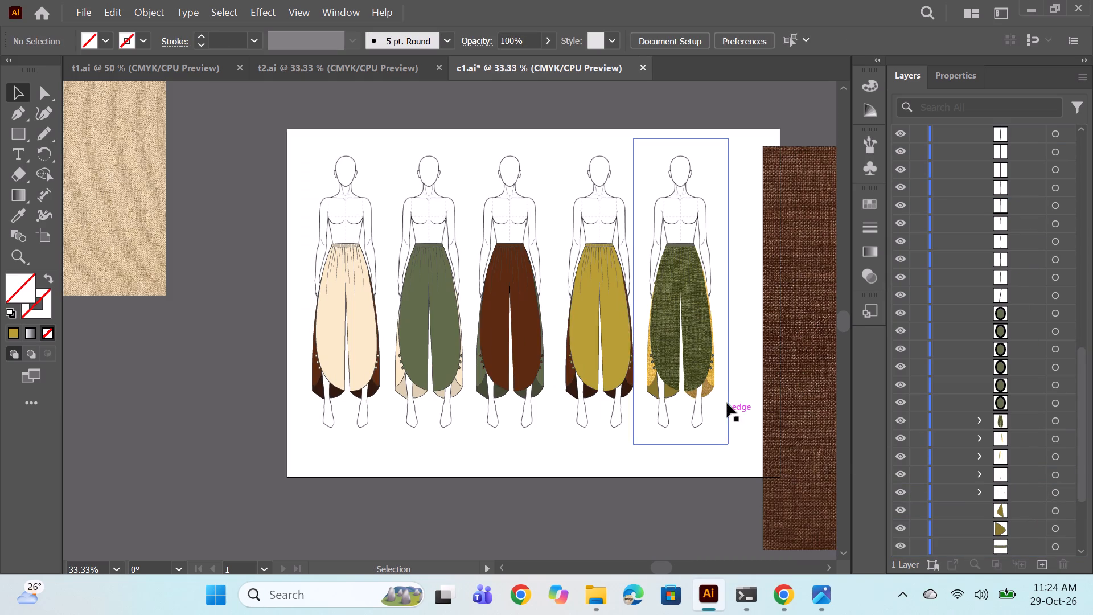
pyautogui.scroll(20, 970, 422)
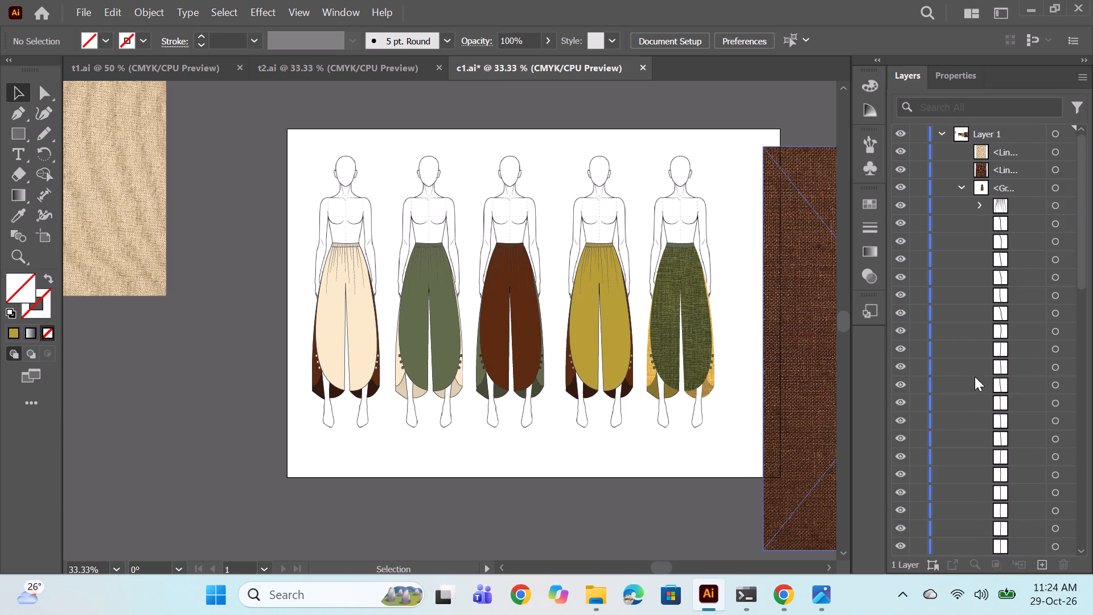
pyautogui.hotkey('ctrl', 'v')
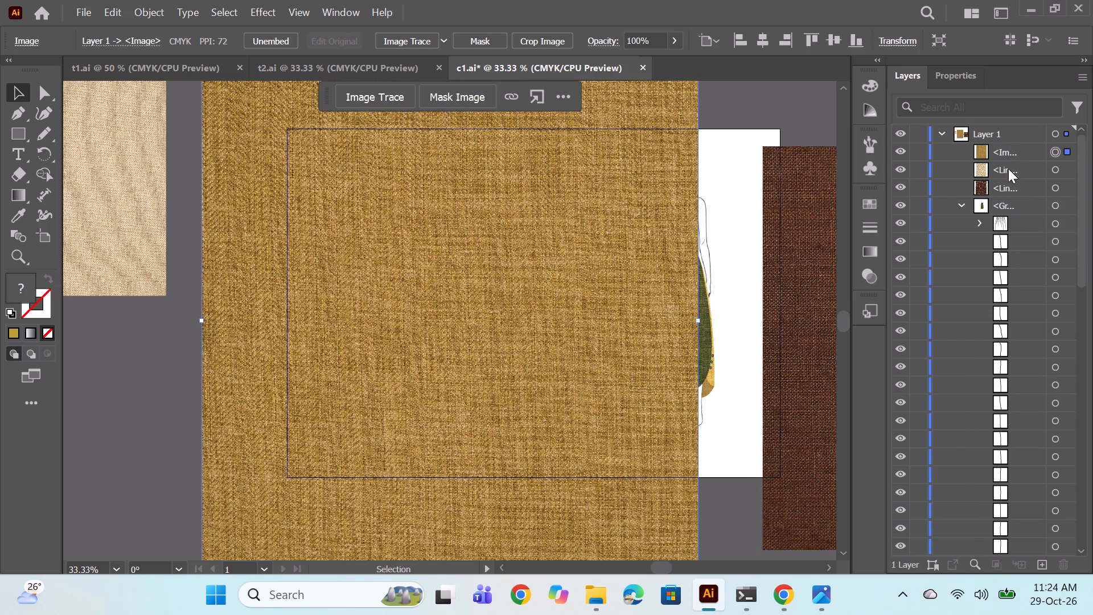
pyautogui.moveTo(1012, 150); pyautogui.dragTo(991, 452)
pyautogui.scroll(-2, 995, 274)
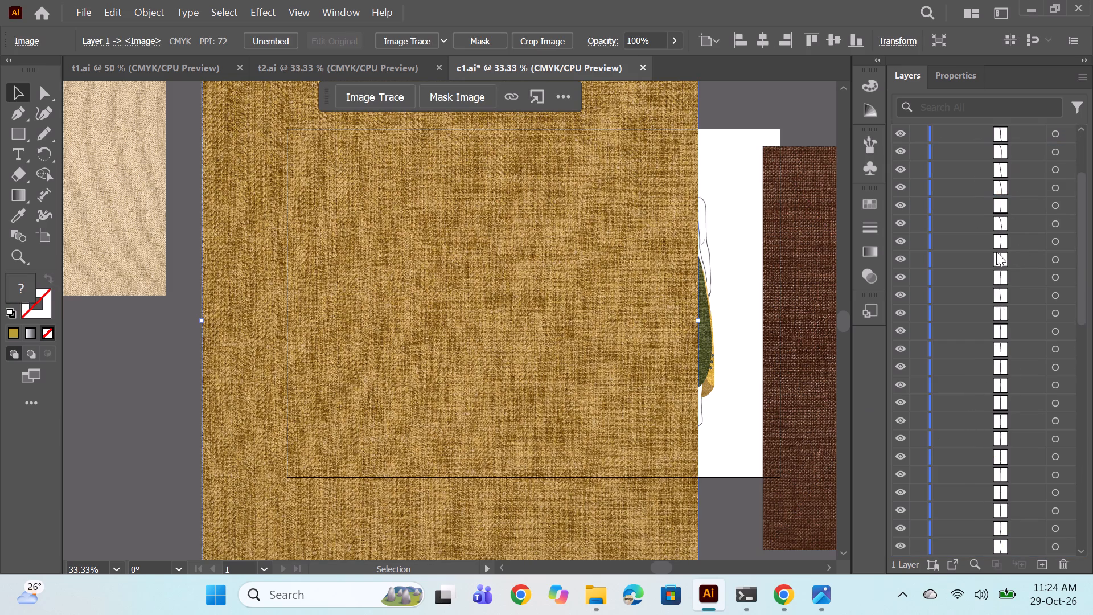
pyautogui.scroll(5, 985, 247)
pyautogui.moveTo(1009, 153); pyautogui.dragTo(1025, 392)
pyautogui.moveTo(996, 149); pyautogui.dragTo(1005, 413)
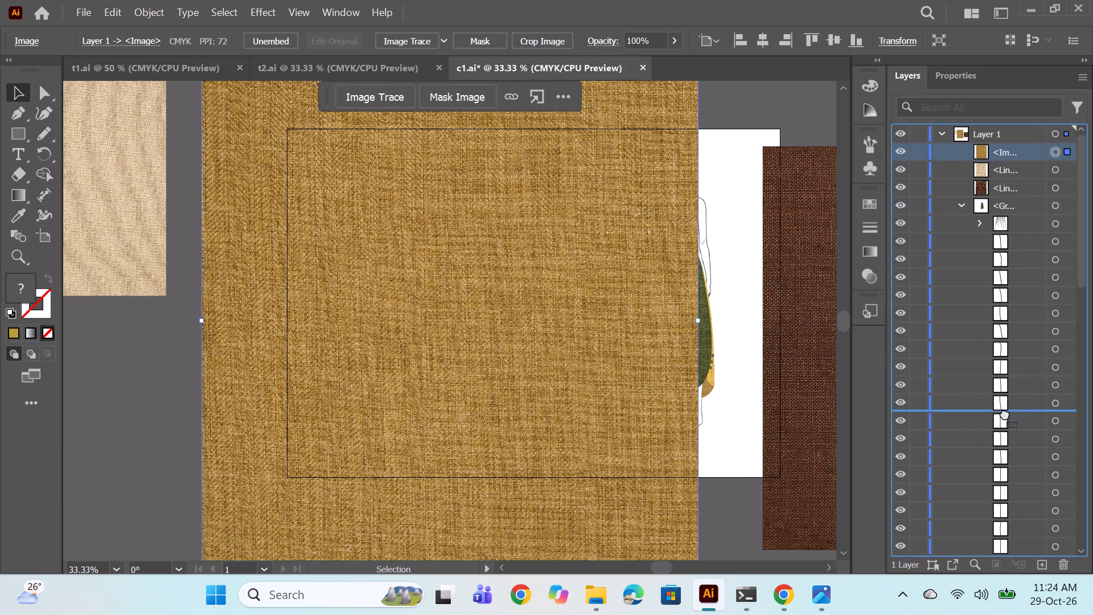
pyautogui.moveTo(1005, 413); pyautogui.dragTo(1005, 426)
pyautogui.scroll(-4, 1013, 323)
pyautogui.moveTo(1001, 203); pyautogui.dragTo(1001, 471)
pyautogui.moveTo(1025, 203); pyautogui.dragTo(1014, 460)
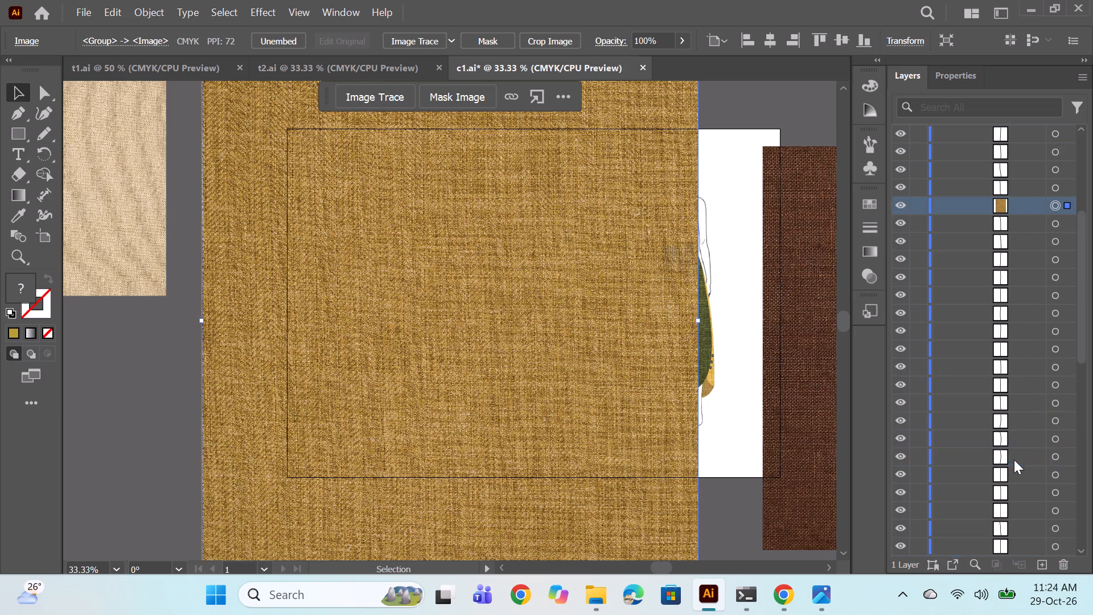
# Restack the third dark mustard image directly beneath the left leg's inner hem path in the fifth figure's group.
pyautogui.scroll(-4, 1001, 327)
pyautogui.moveTo(1019, 243); pyautogui.dragTo(1020, 458)
pyautogui.moveTo(1021, 244); pyautogui.dragTo(1017, 444)
pyautogui.scroll(-1, 999, 333)
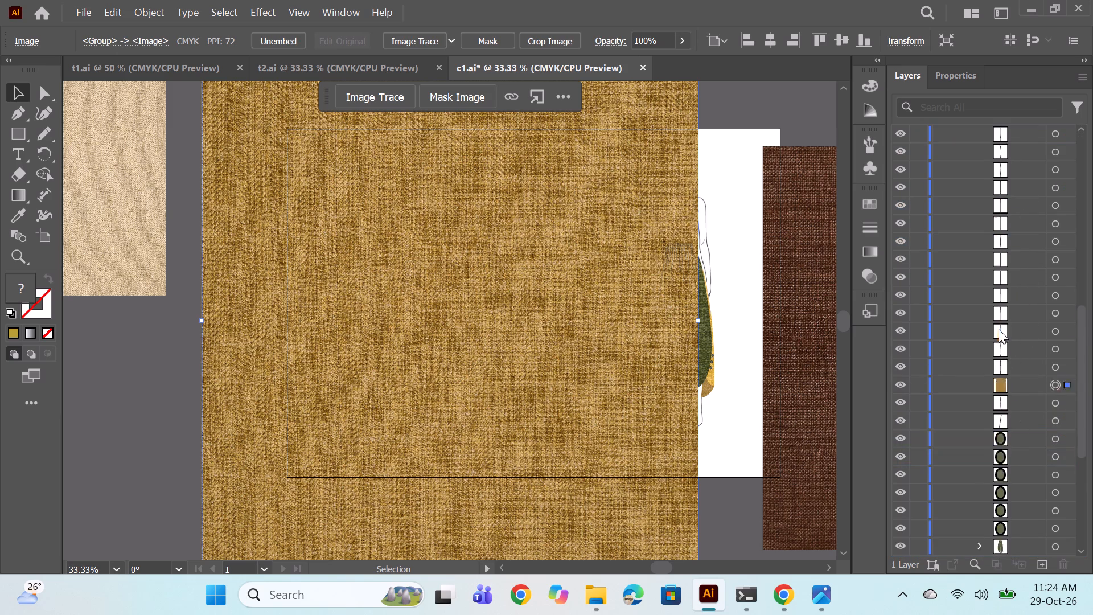
pyautogui.scroll(-2, 999, 329)
pyautogui.moveTo(1012, 273); pyautogui.dragTo(1030, 473)
pyautogui.scroll(-4, 1013, 359)
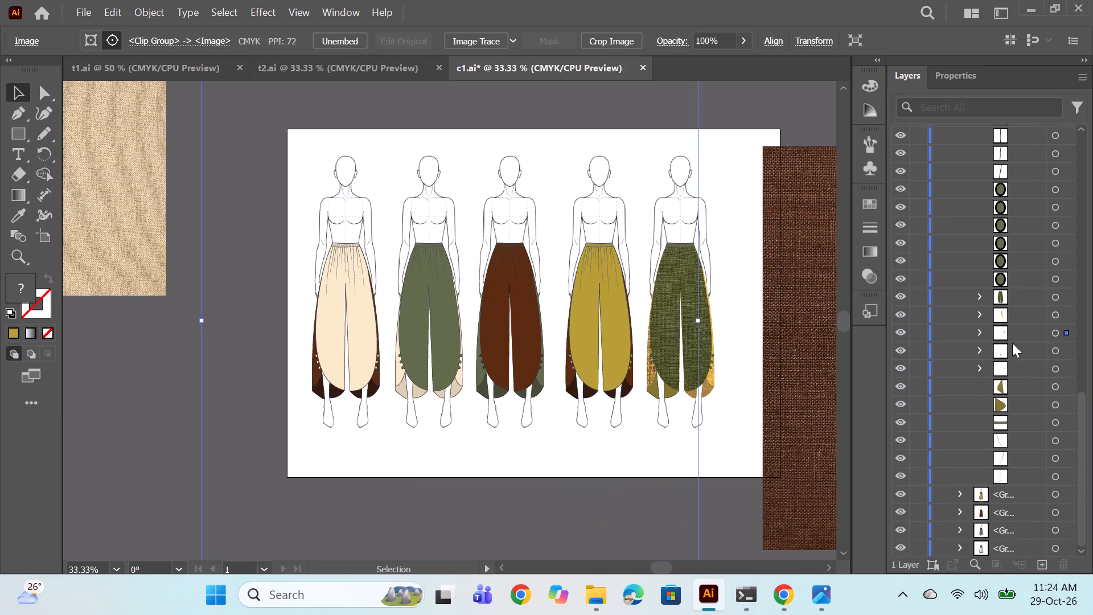
pyautogui.hotkey('ctrl', 'z')
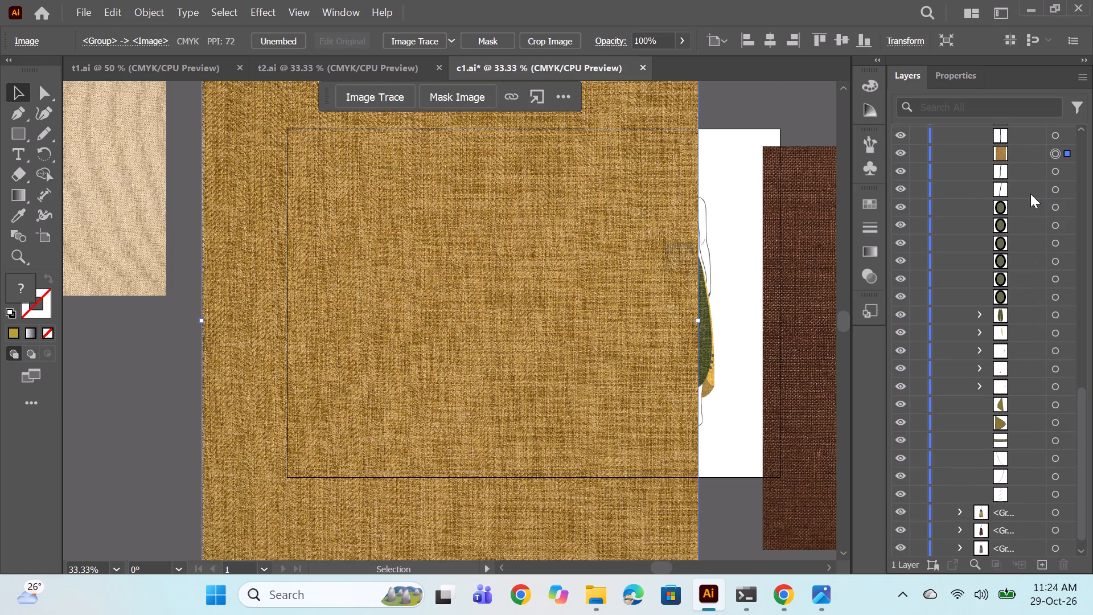
pyautogui.moveTo(1022, 151); pyautogui.dragTo(1047, 425)
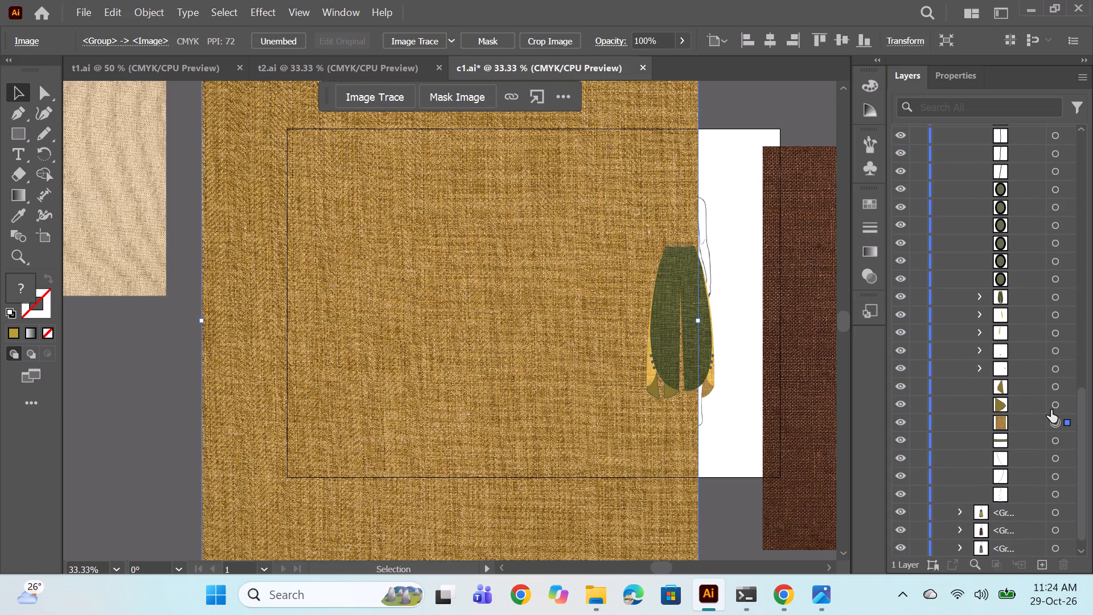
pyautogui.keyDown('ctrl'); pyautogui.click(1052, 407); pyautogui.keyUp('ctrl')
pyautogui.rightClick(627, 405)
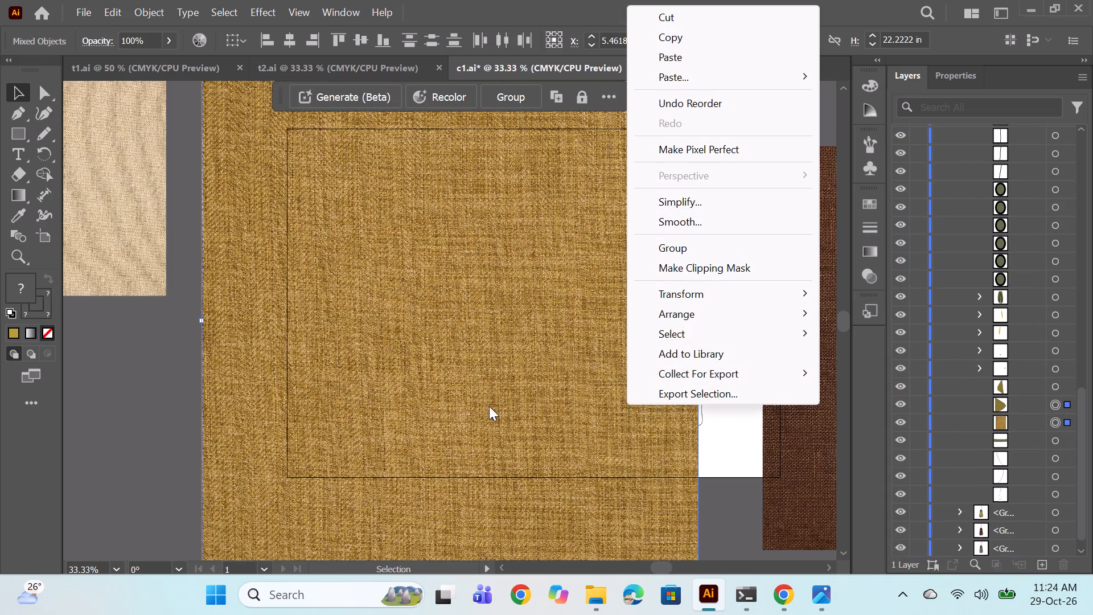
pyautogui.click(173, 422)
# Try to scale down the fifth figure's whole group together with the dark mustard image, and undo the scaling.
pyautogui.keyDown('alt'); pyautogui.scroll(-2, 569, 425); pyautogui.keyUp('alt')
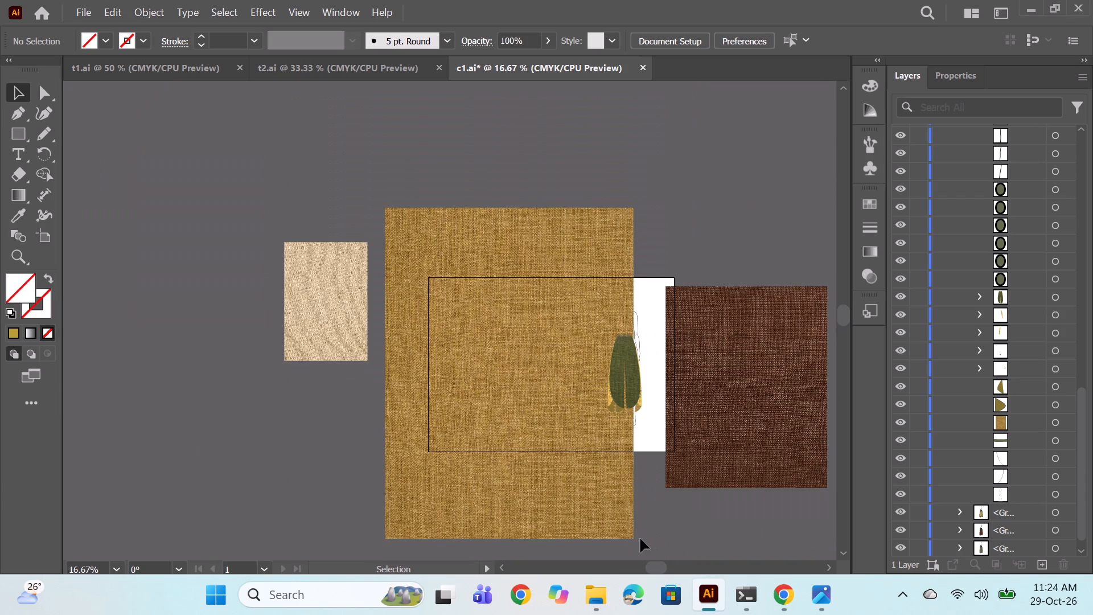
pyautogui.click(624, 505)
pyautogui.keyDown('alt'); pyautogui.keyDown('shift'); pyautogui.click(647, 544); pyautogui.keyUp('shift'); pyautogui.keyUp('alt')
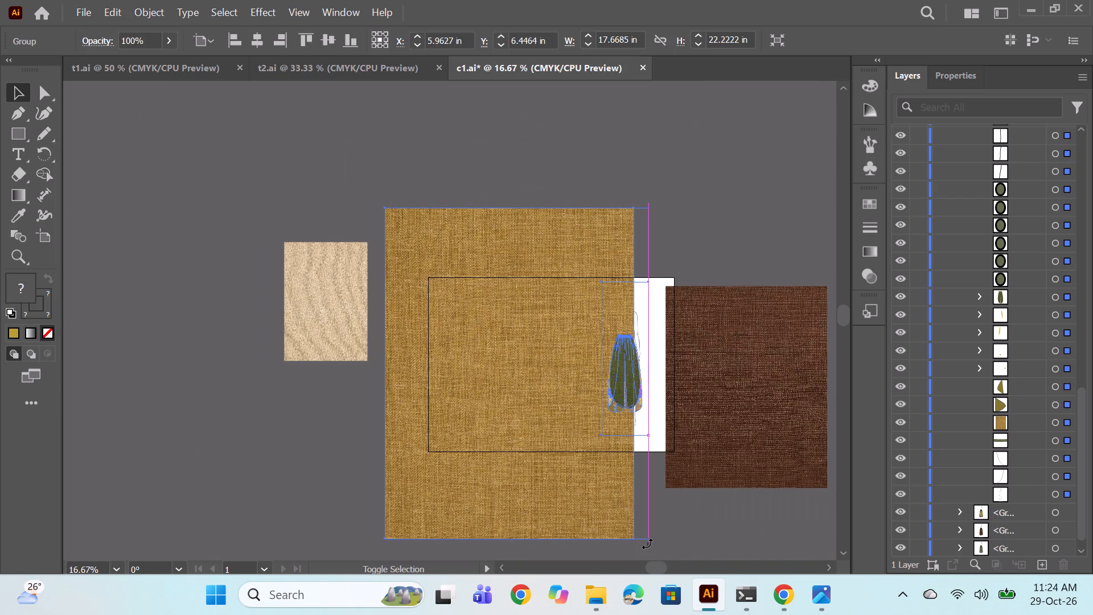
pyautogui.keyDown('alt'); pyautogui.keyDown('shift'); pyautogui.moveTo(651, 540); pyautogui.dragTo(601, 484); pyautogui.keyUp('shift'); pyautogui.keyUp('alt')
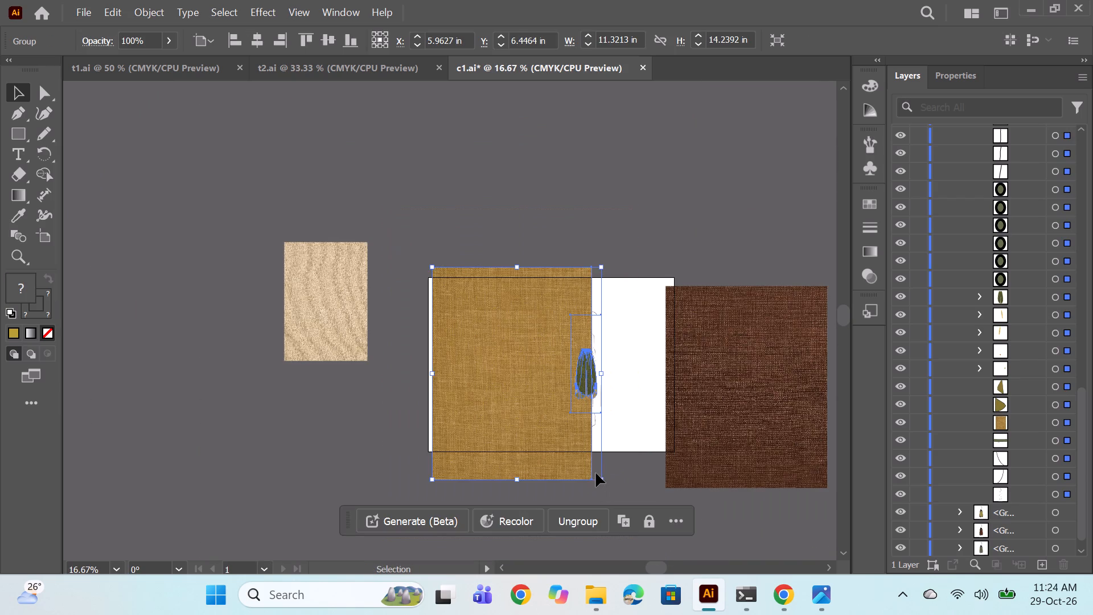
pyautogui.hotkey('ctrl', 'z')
# Scale only the third dark mustard image down to about 3.29 by 4.39 in and position it behind the fifth figure's left hem.
pyautogui.click(1052, 423)
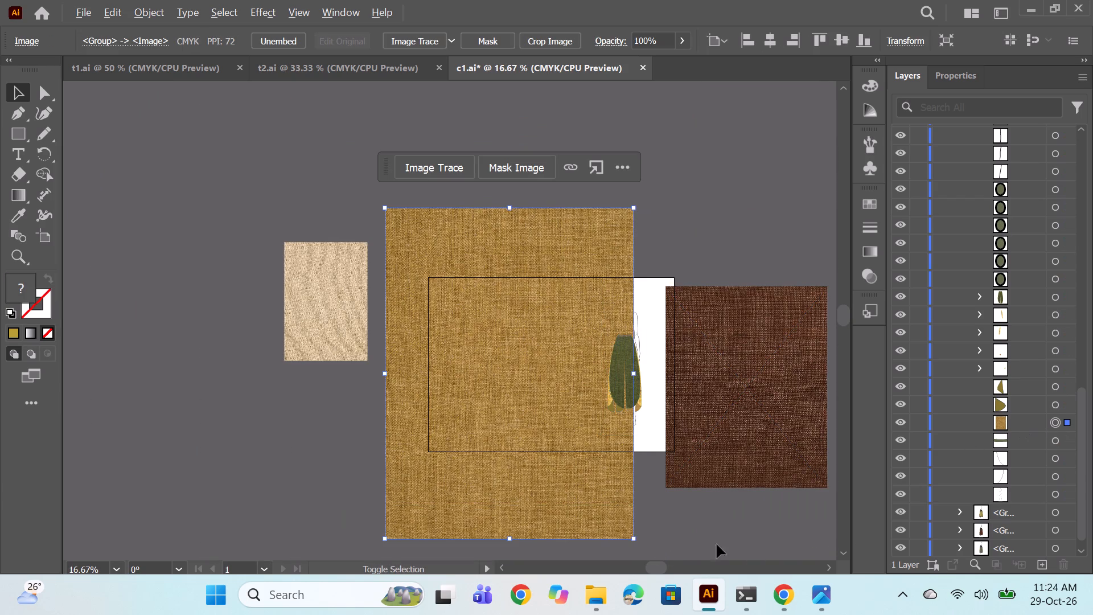
pyautogui.keyDown('alt'); pyautogui.keyDown('shift'); pyautogui.moveTo(633, 540); pyautogui.dragTo(562, 406); pyautogui.keyUp('shift'); pyautogui.keyUp('alt')
pyautogui.moveTo(511, 383); pyautogui.dragTo(618, 407)
pyautogui.keyDown('alt'); pyautogui.scroll(2, 658, 409); pyautogui.keyUp('alt')
# Clip the third dark mustard image to the left leg's inner hem path on the fifth figure with a clipping mask.
pyautogui.keyDown('ctrl'); pyautogui.click(1053, 407); pyautogui.keyUp('ctrl')
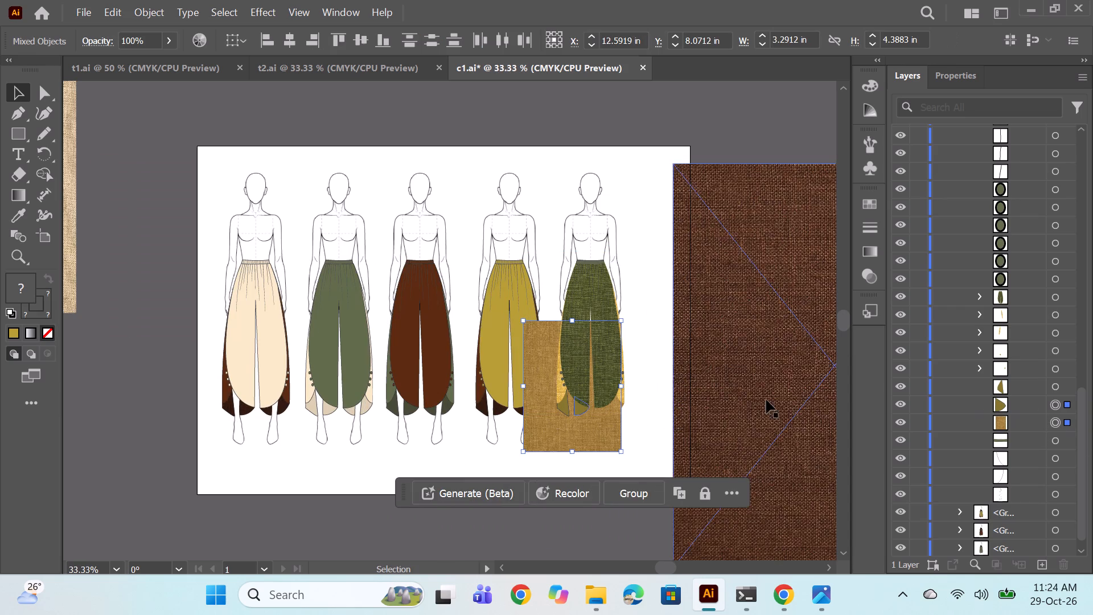
pyautogui.rightClick(577, 392)
pyautogui.click(659, 438)
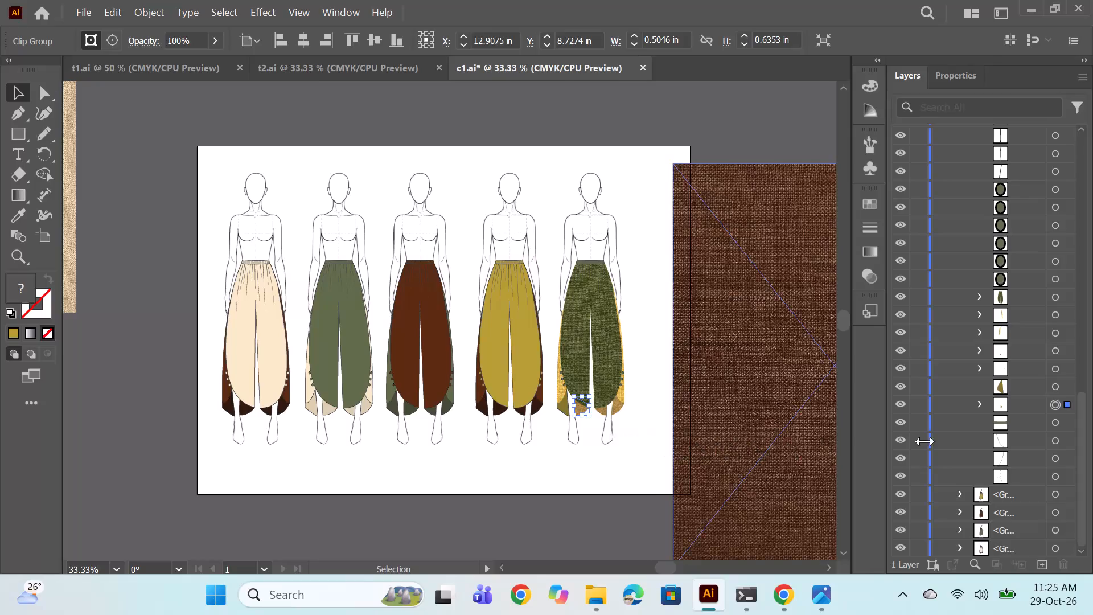
# Copy the scaled dark mustard image out of the left inner hem's clip group, paste it, and position it over the fifth figure's lower trousers.
pyautogui.click(976, 404)
pyautogui.click(1055, 439)
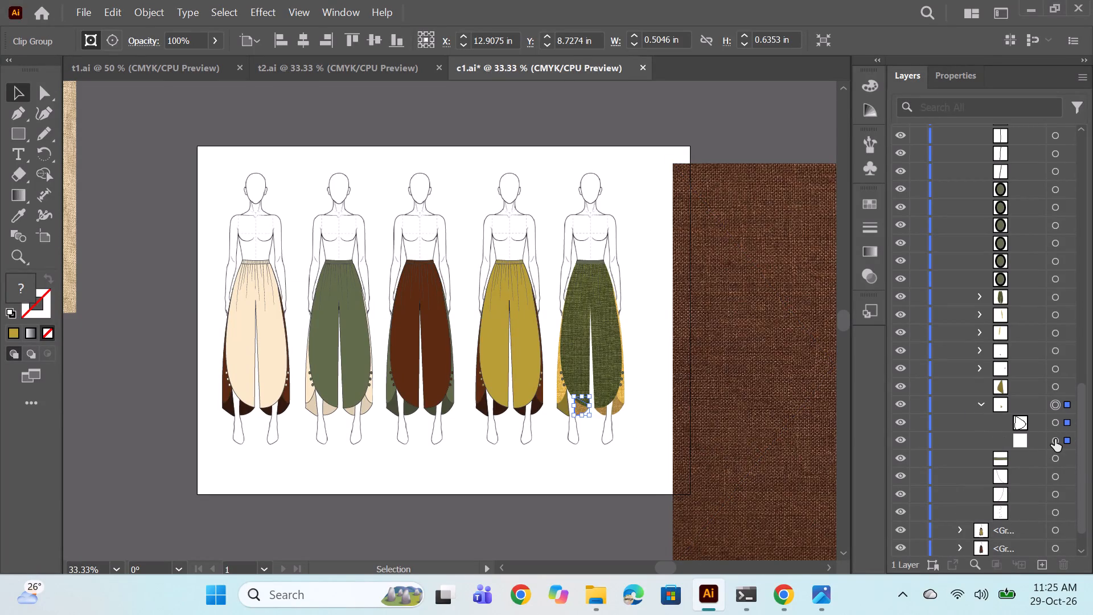
pyautogui.hotkey('ctrl', 'c')
pyautogui.hotkey('ctrl', 'v')
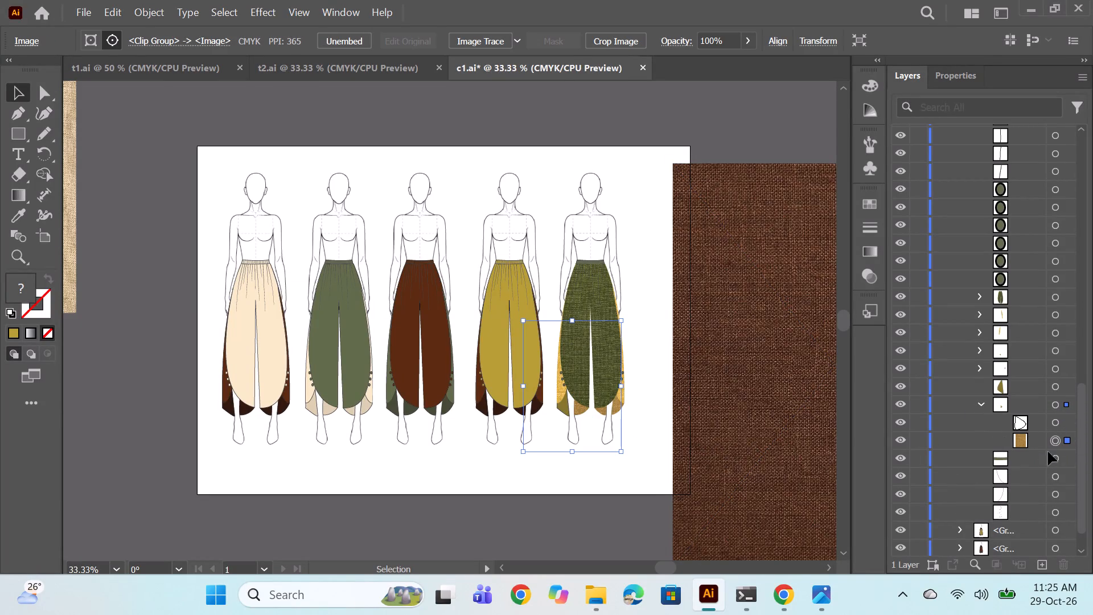
pyautogui.click(988, 406)
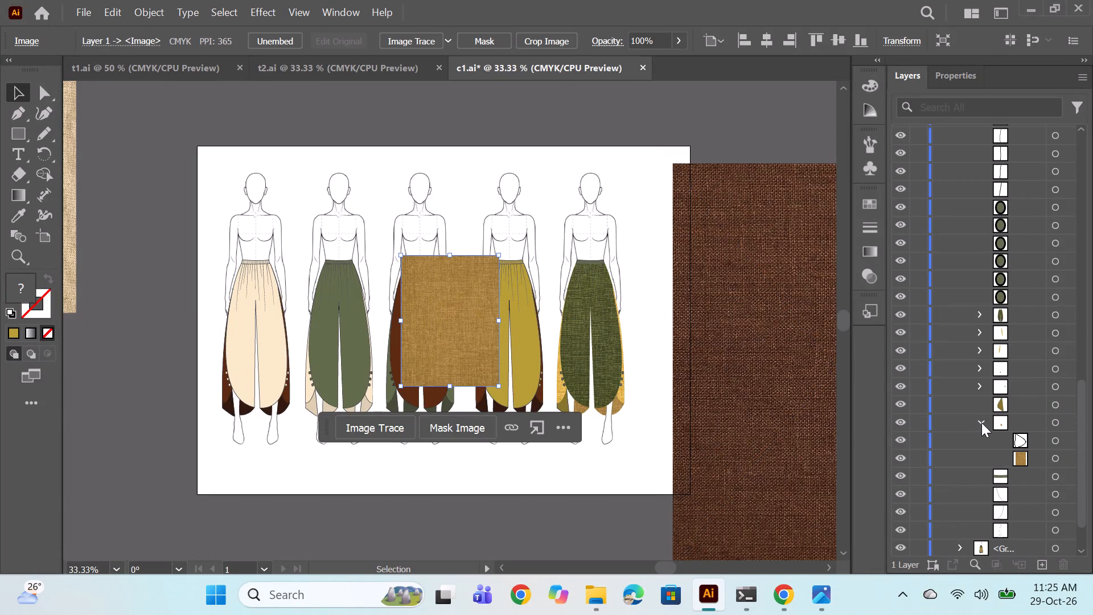
pyautogui.click(981, 423)
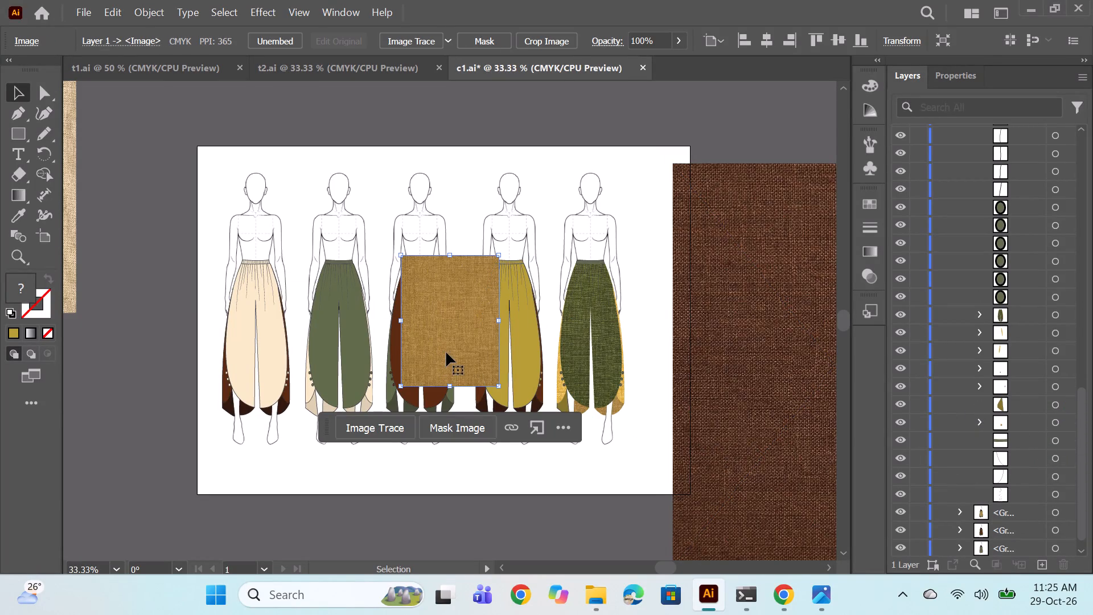
pyautogui.moveTo(446, 352); pyautogui.dragTo(592, 403)
# Restack the copied dark mustard image directly beneath the left leg's outer hem path inside the fifth figure's group.
pyautogui.keyDown('alt'); pyautogui.scroll(-1, 967, 339); pyautogui.keyUp('alt')
pyautogui.scroll(17, 979, 311)
pyautogui.moveTo(1020, 150); pyautogui.dragTo(1026, 458)
pyautogui.moveTo(1000, 150); pyautogui.dragTo(1012, 417)
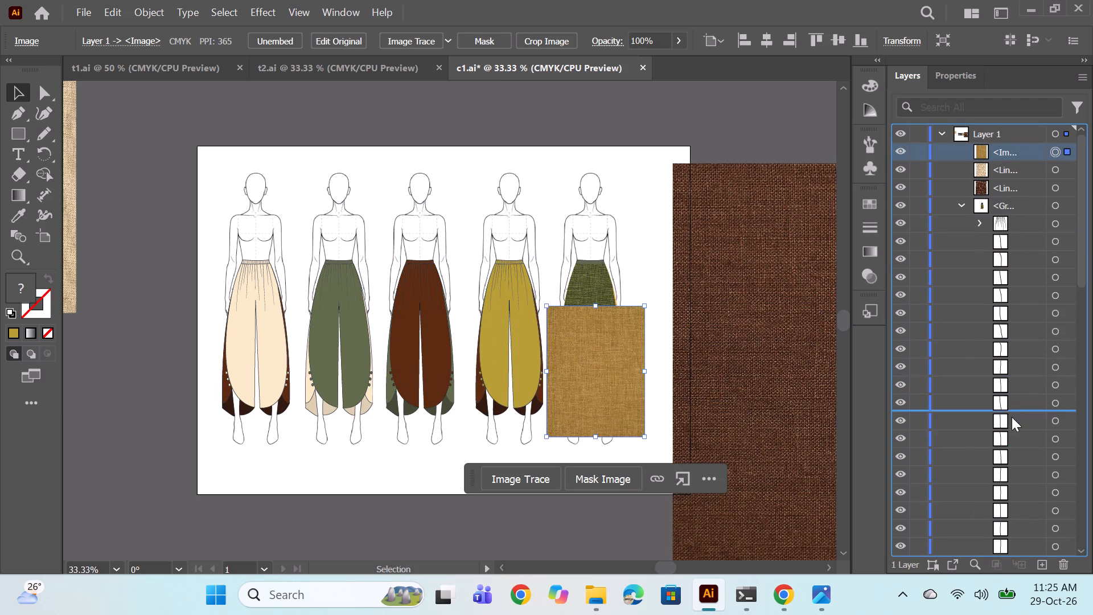
pyautogui.scroll(-4, 1016, 337)
pyautogui.moveTo(1012, 190); pyautogui.dragTo(1016, 420)
pyautogui.moveTo(1021, 181); pyautogui.dragTo(1006, 425)
pyautogui.scroll(-4, 1006, 368)
pyautogui.moveTo(1021, 203); pyautogui.dragTo(1021, 481)
pyautogui.scroll(-5, 1013, 386)
pyautogui.moveTo(1009, 198); pyautogui.dragTo(1034, 331)
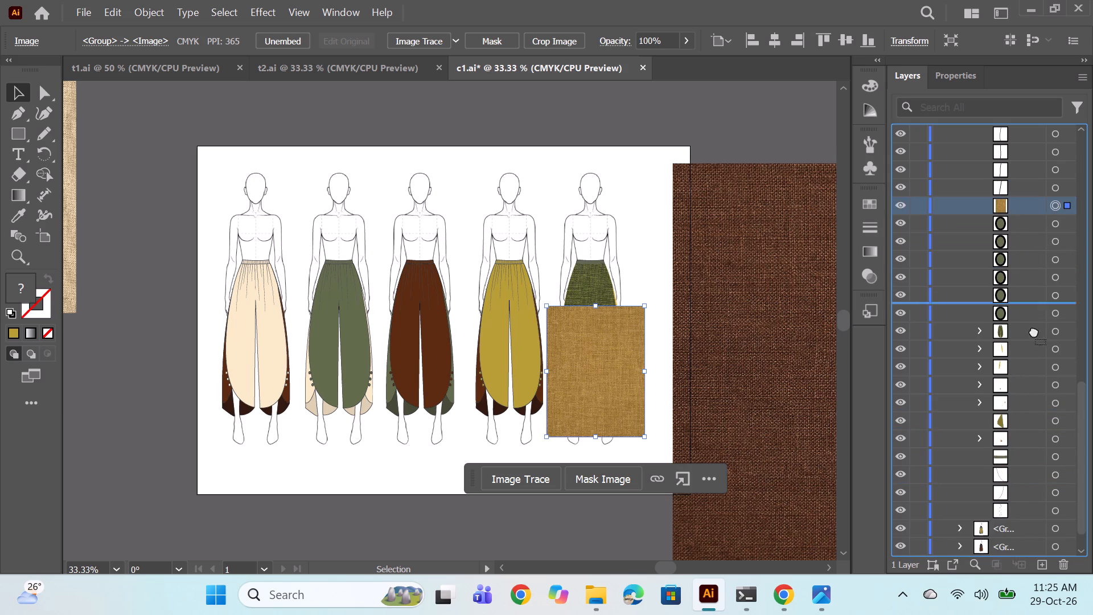
pyautogui.moveTo(1034, 331); pyautogui.dragTo(1032, 425)
# Clip the copied dark mustard image to the left leg's outer hem path on the fifth figure with a clipping mask.
pyautogui.keyDown('ctrl'); pyautogui.click(1058, 402); pyautogui.keyUp('ctrl')
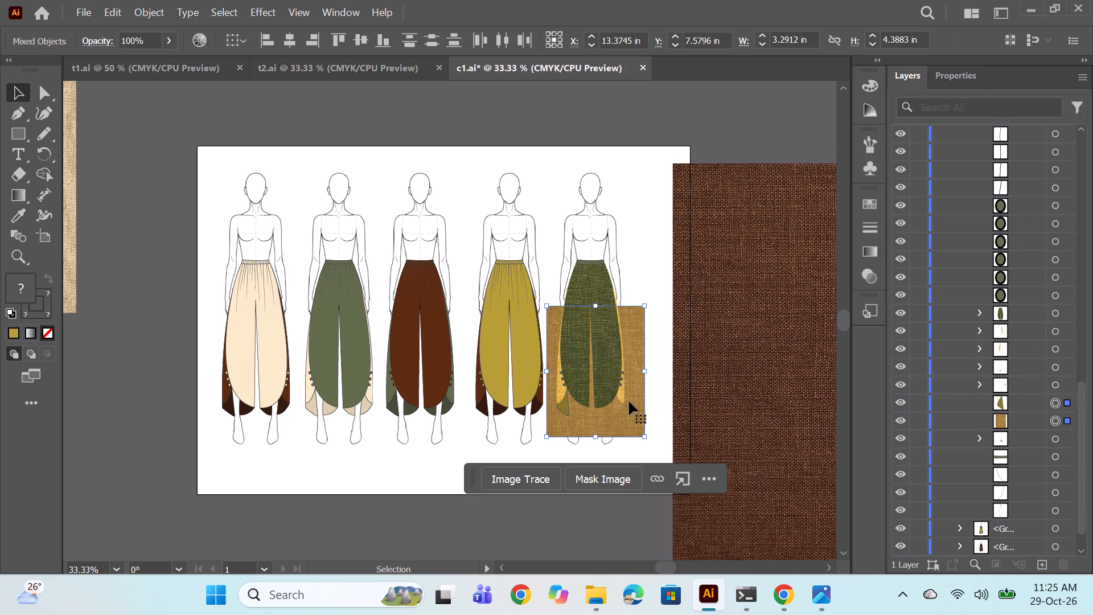
pyautogui.rightClick(577, 410)
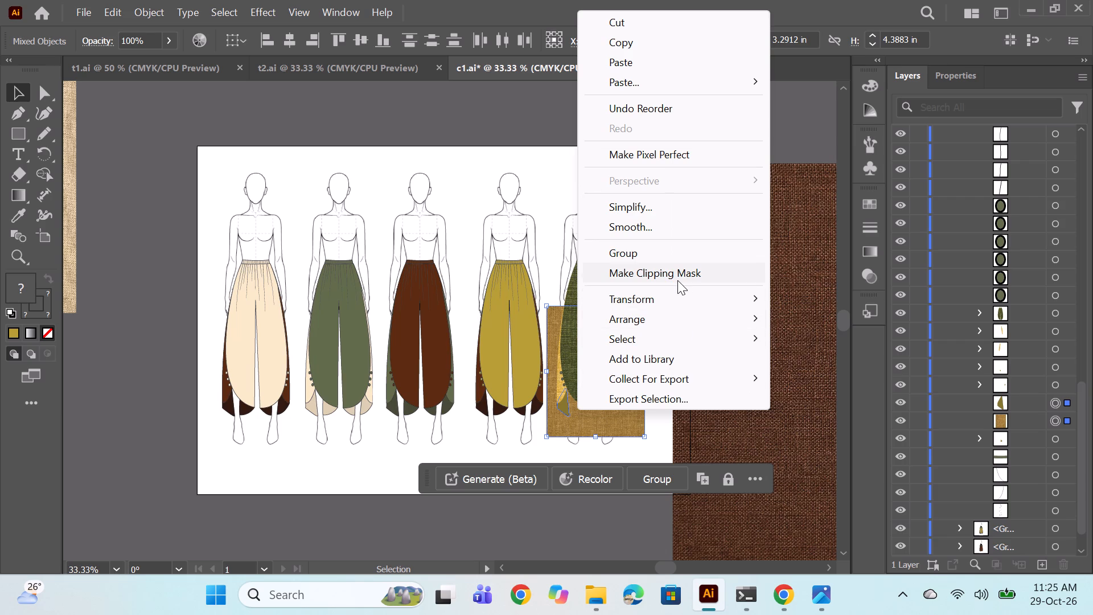
pyautogui.click(677, 280)
pyautogui.keyDown('alt'); pyautogui.scroll(-1, 581, 272); pyautogui.keyUp('alt')
pyautogui.keyDown('ctrl'); pyautogui.click(633, 201); pyautogui.keyUp('ctrl')
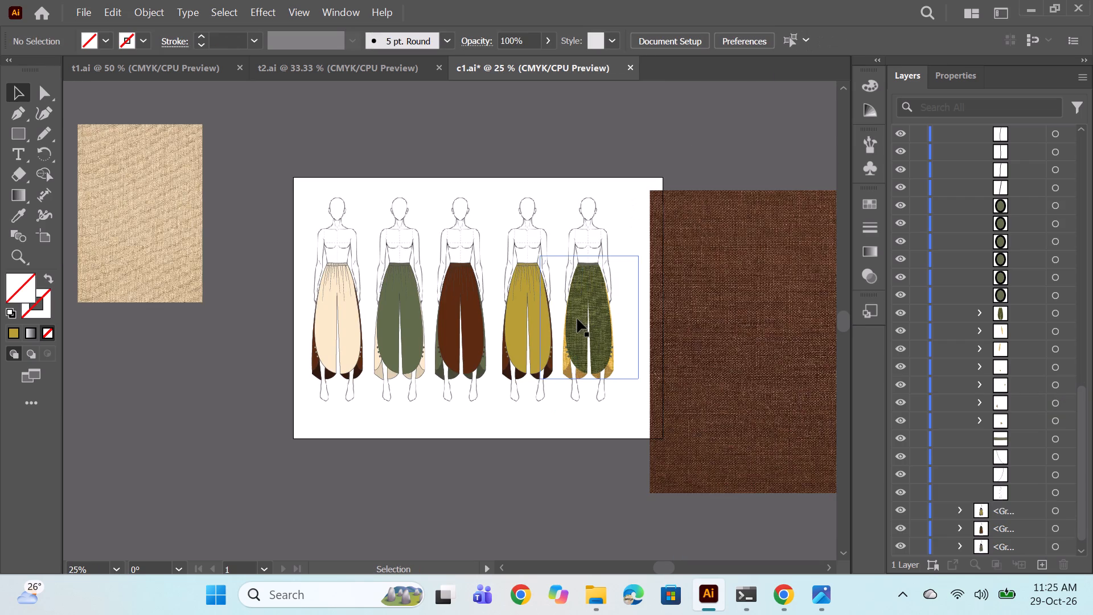
# Examine the fifth figure's textured trousers up close and check which waistband line path sits at the top of its group.
pyautogui.keyDown('alt'); pyautogui.scroll(1, 580, 317); pyautogui.keyUp('alt')
pyautogui.keyDown('alt'); pyautogui.scroll(3, 618, 270); pyautogui.keyUp('alt')
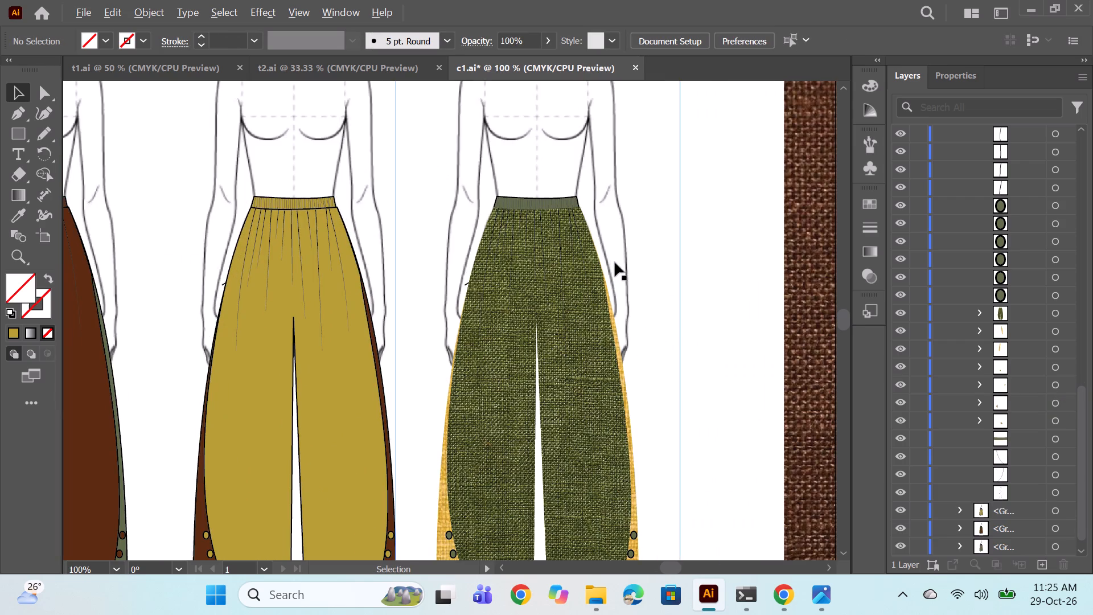
pyautogui.keyDown('alt'); pyautogui.scroll(-1, 611, 259); pyautogui.keyUp('alt')
pyautogui.scroll(4, 1022, 371)
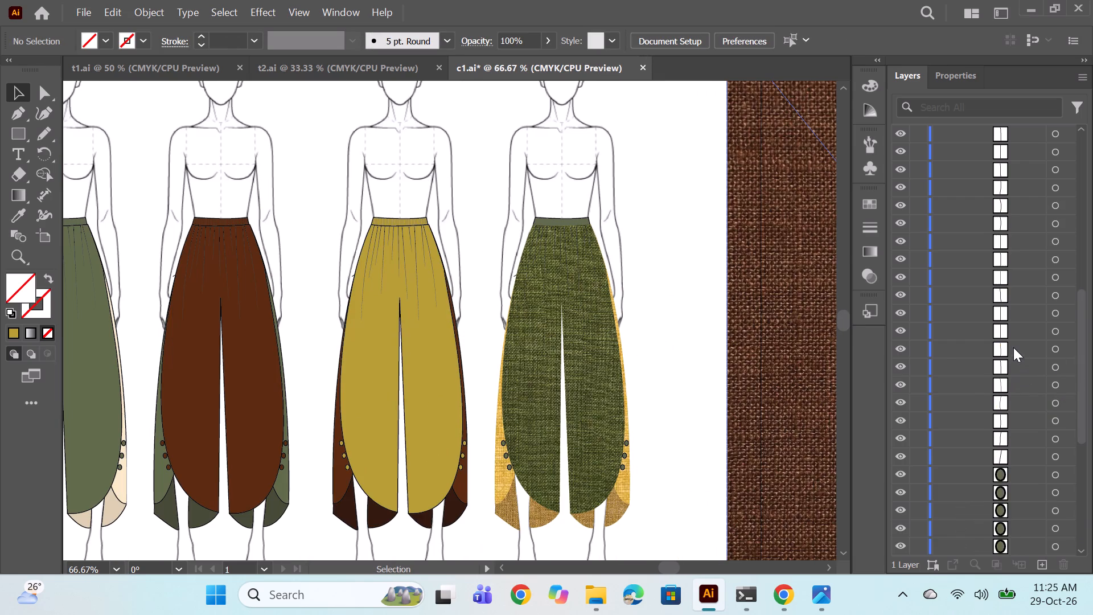
pyautogui.scroll(13, 1013, 347)
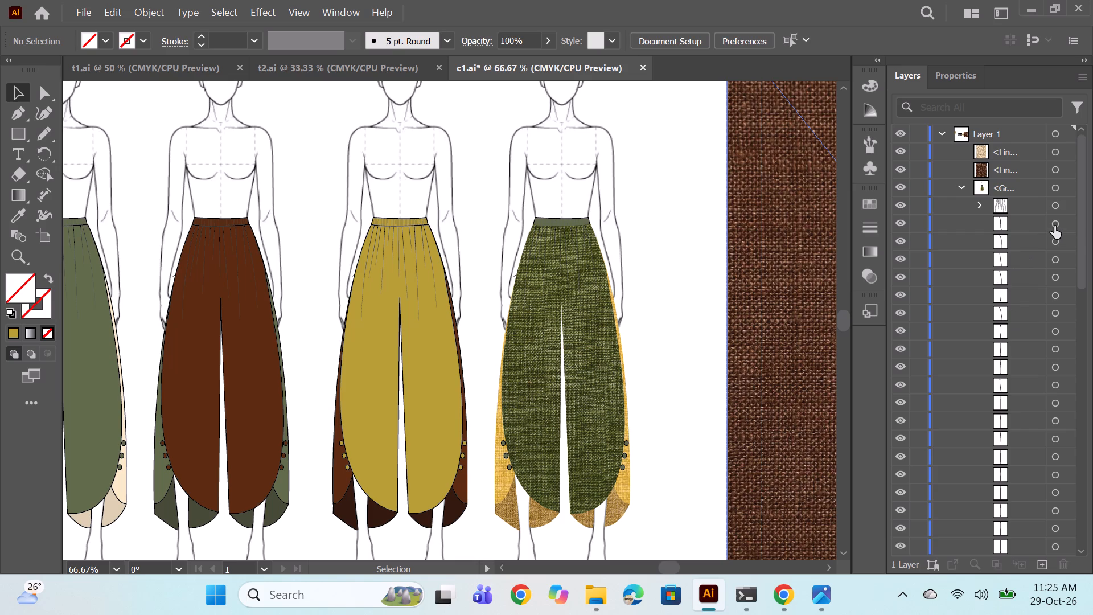
pyautogui.click(1054, 224)
pyautogui.click(1054, 224)
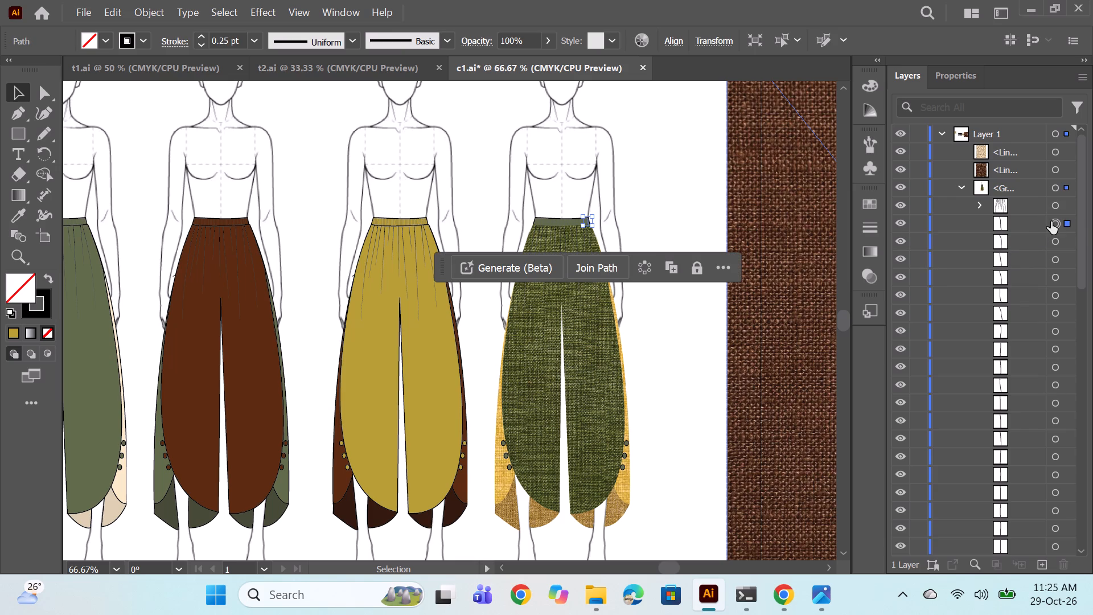
pyautogui.click(1050, 225)
pyautogui.click(1058, 225)
pyautogui.keyDown('alt'); pyautogui.scroll(3, 583, 304); pyautogui.keyUp('alt')
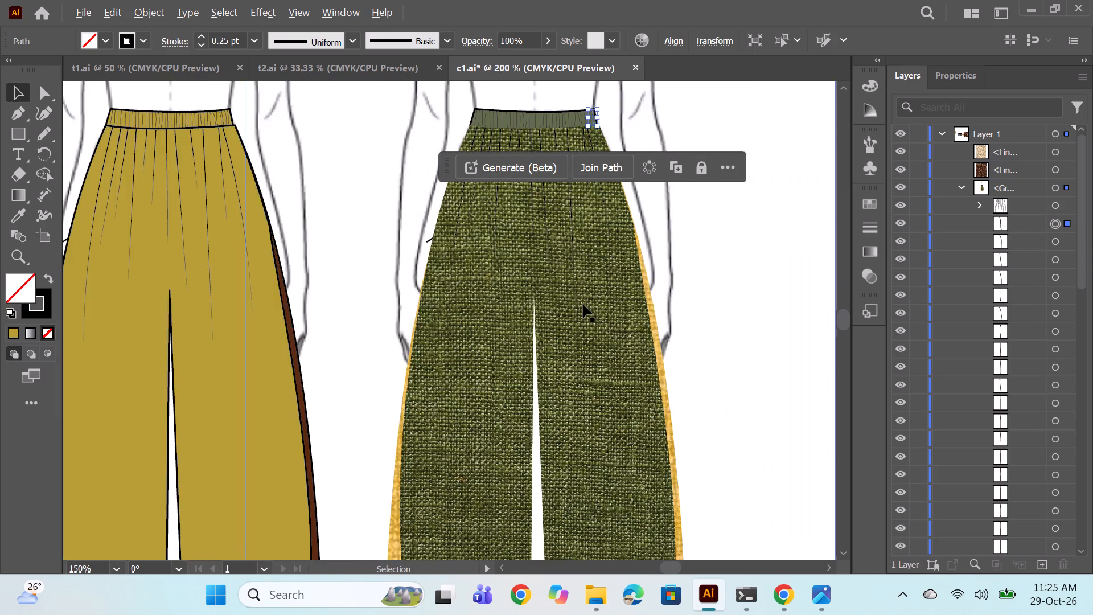
pyautogui.keyDown('alt'); pyautogui.scroll(1, 583, 304); pyautogui.keyUp('alt')
pyautogui.keyDown('alt'); pyautogui.scroll(-4, 583, 304); pyautogui.keyUp('alt')
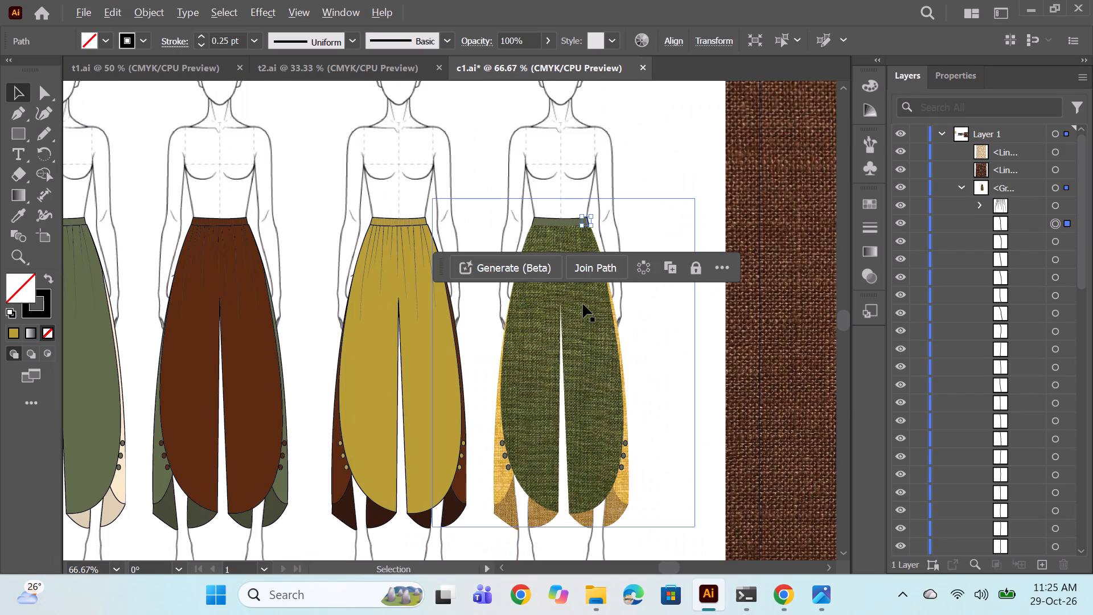
pyautogui.keyDown('ctrl'); pyautogui.click(712, 167); pyautogui.keyUp('ctrl')
pyautogui.scroll(-12, 910, 410)
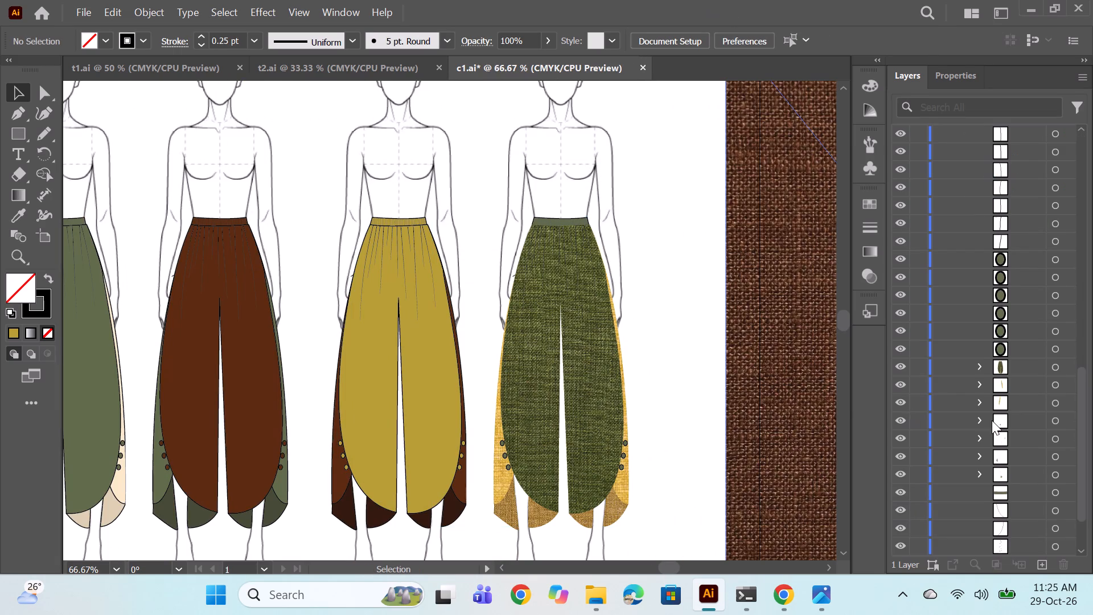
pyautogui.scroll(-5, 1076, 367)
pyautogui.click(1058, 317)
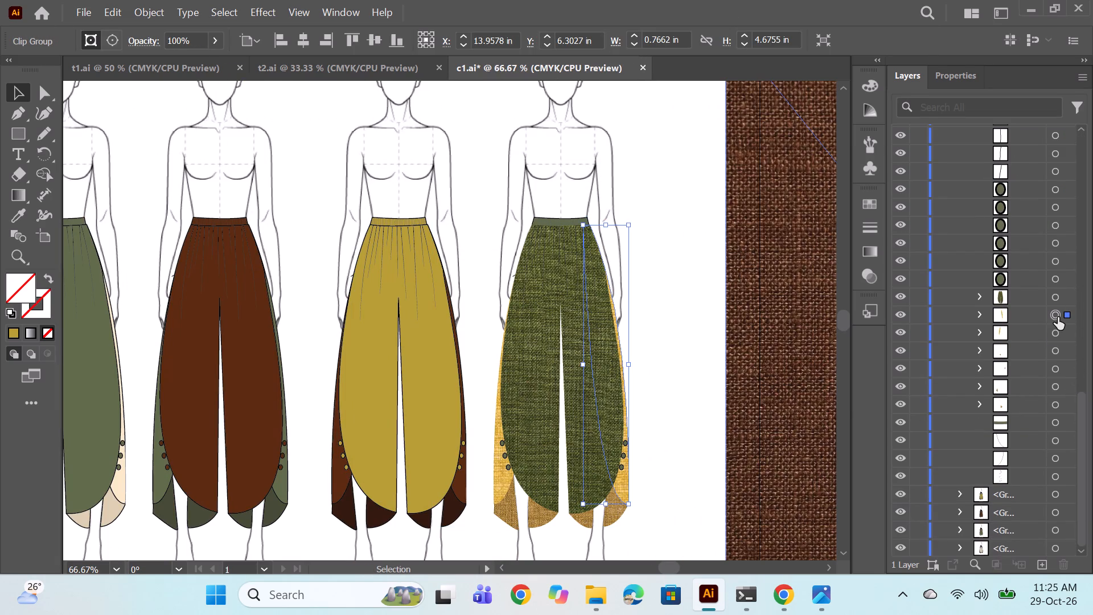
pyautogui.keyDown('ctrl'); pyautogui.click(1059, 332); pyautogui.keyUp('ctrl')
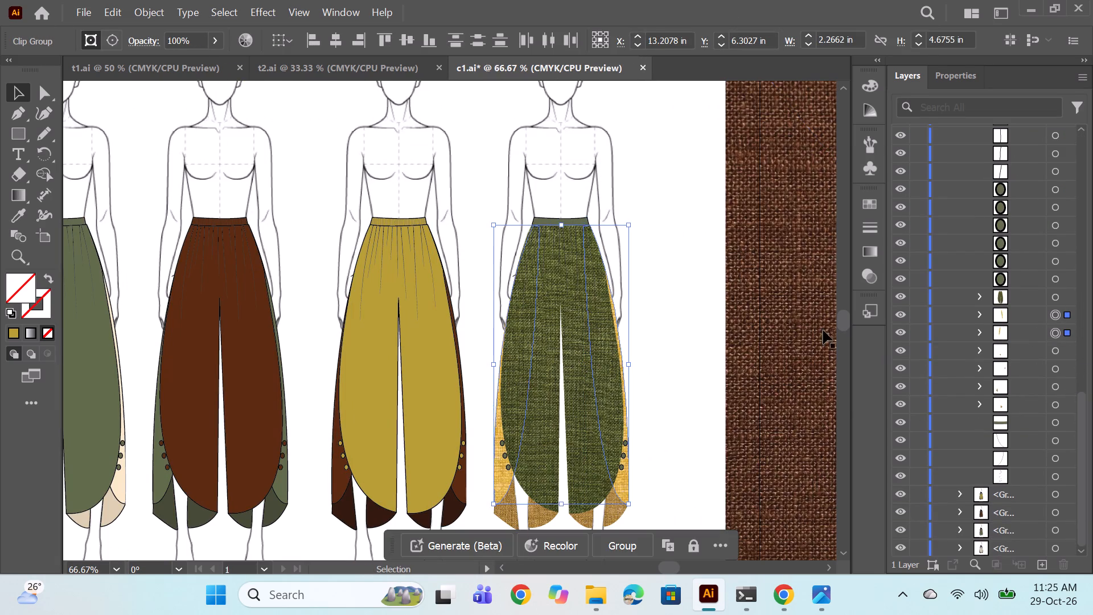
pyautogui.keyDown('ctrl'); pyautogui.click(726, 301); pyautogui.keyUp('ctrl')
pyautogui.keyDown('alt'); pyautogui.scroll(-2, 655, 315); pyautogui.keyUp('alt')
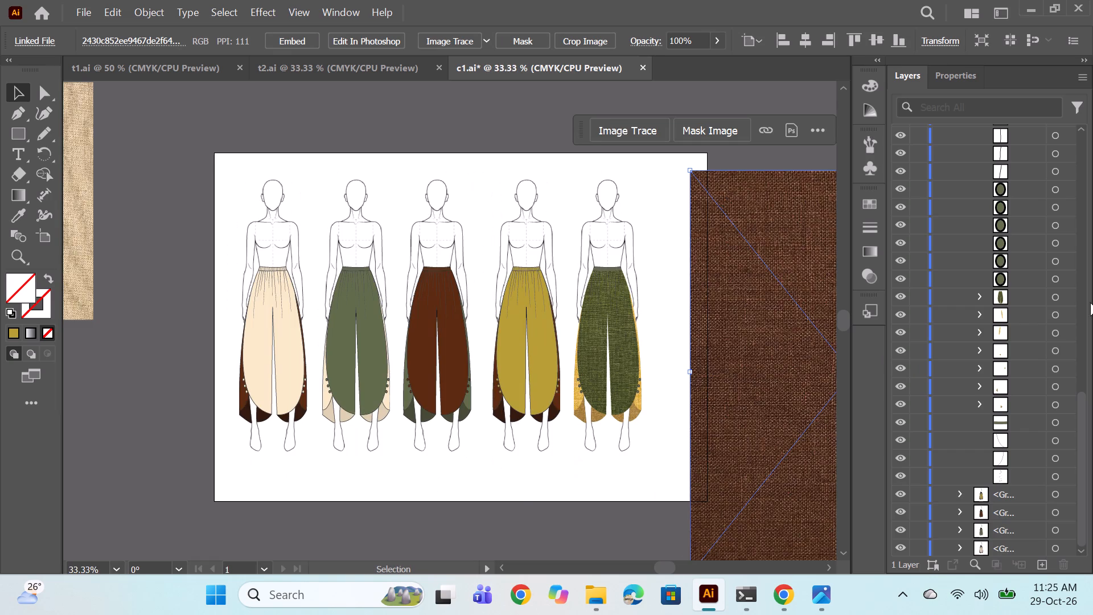
# Give the gather lines group below the fifth figure's waistband a 1 pt black stroke.
pyautogui.scroll(19, 1025, 345)
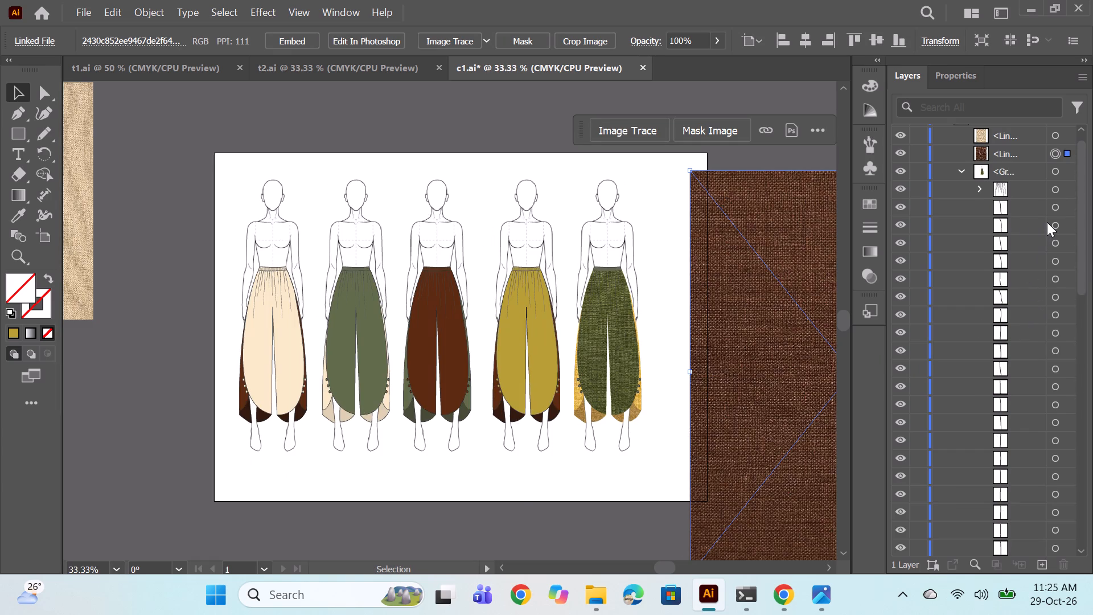
pyautogui.keyDown('alt'); pyautogui.scroll(8, 617, 294); pyautogui.keyUp('alt')
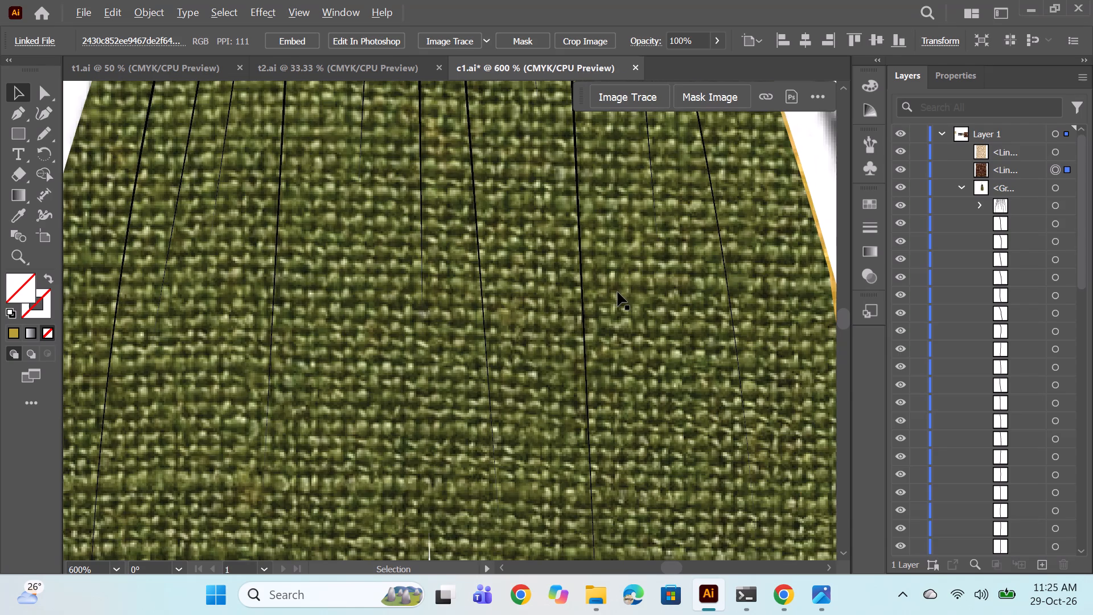
pyautogui.keyDown('alt'); pyautogui.scroll(-6, 618, 292); pyautogui.keyUp('alt')
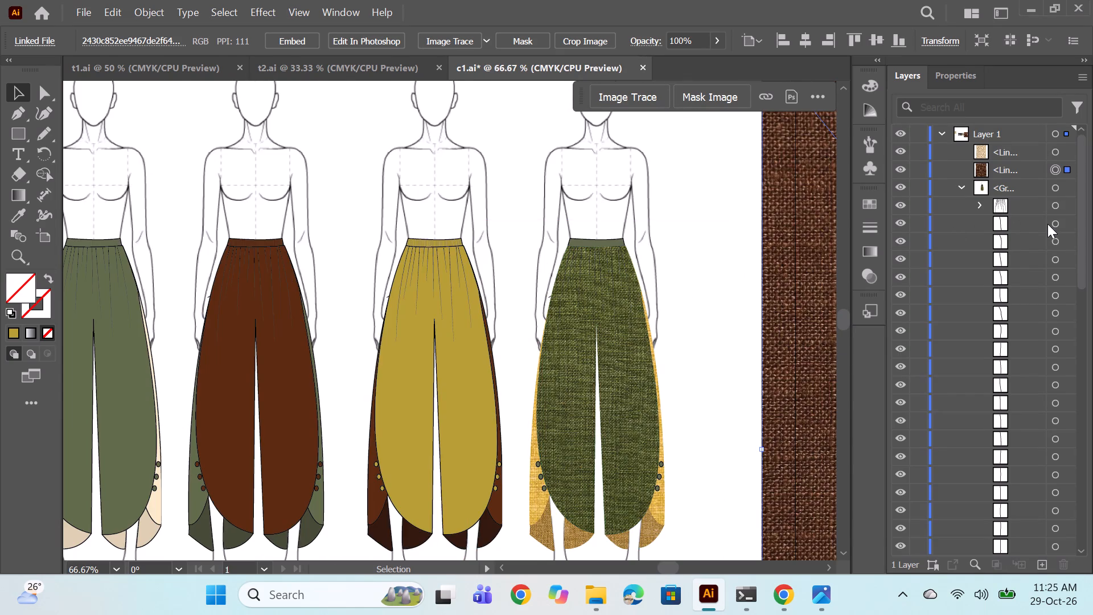
pyautogui.click(1061, 205)
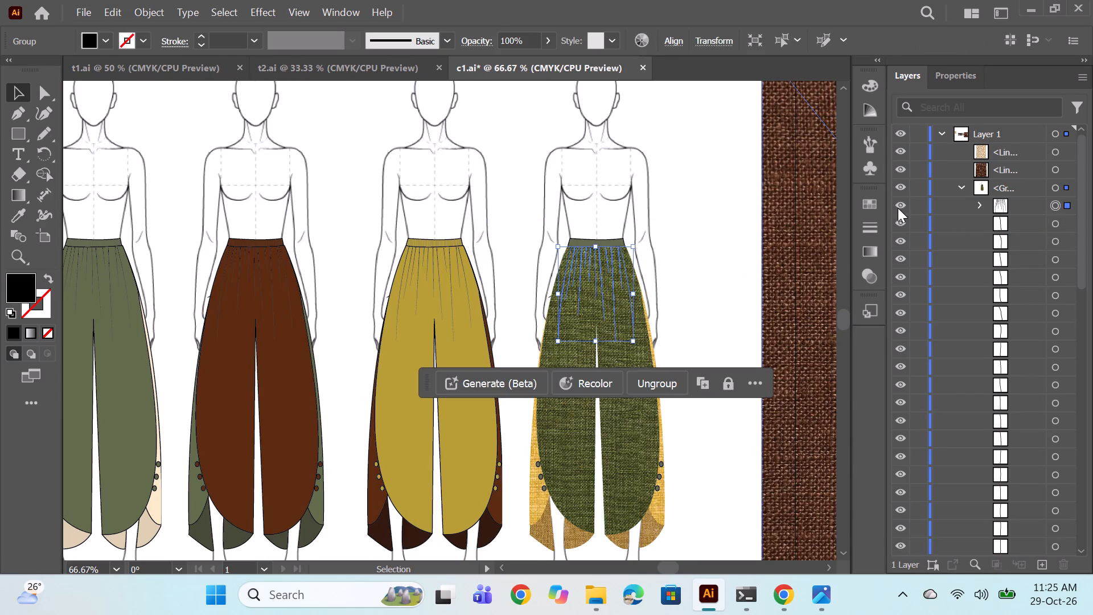
pyautogui.click(867, 224)
pyautogui.click(720, 218)
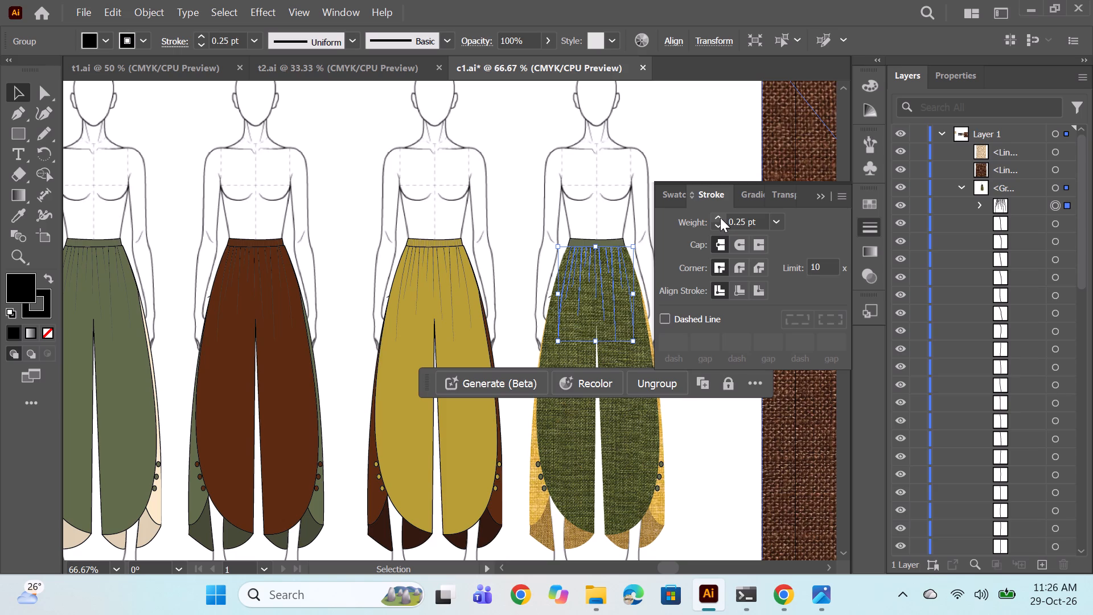
pyautogui.click(720, 218)
pyautogui.click(720, 218)
pyautogui.click(720, 218)
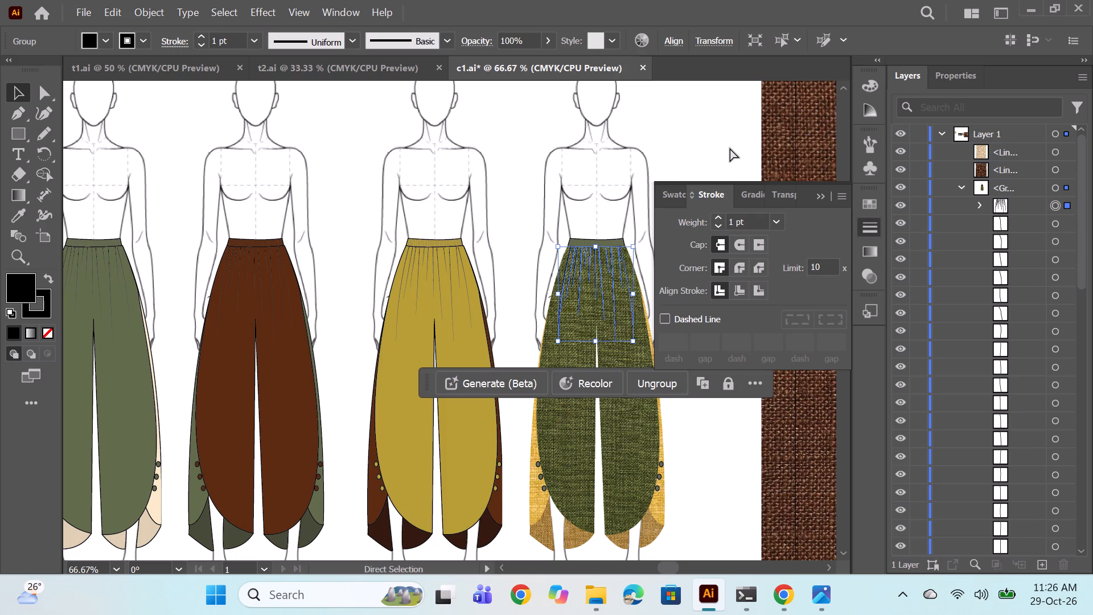
pyautogui.keyDown('ctrl'); pyautogui.click(730, 148); pyautogui.keyUp('ctrl')
pyautogui.keyDown('alt'); pyautogui.scroll(-1, 618, 239); pyautogui.keyUp('alt')
pyautogui.keyDown('ctrl'); pyautogui.click(693, 181); pyautogui.keyUp('ctrl')
pyautogui.keyDown('alt'); pyautogui.scroll(-1, 617, 247); pyautogui.keyUp('alt')
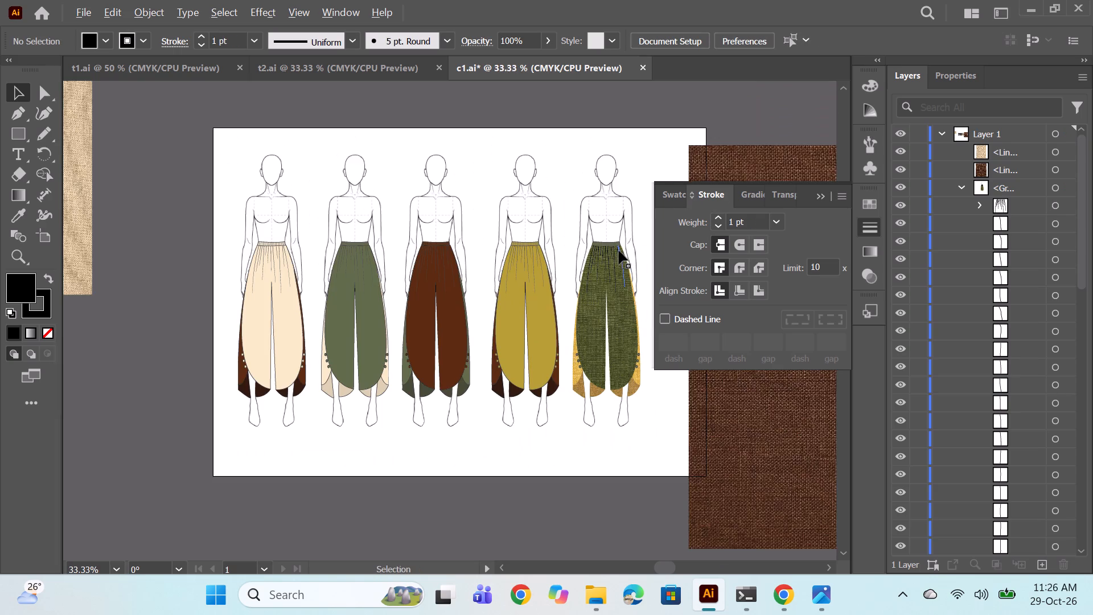
pyautogui.press('space')
pyautogui.moveTo(646, 427); pyautogui.dragTo(604, 445)
pyautogui.keyDown('alt'); pyautogui.scroll(1, 581, 285); pyautogui.keyUp('alt')
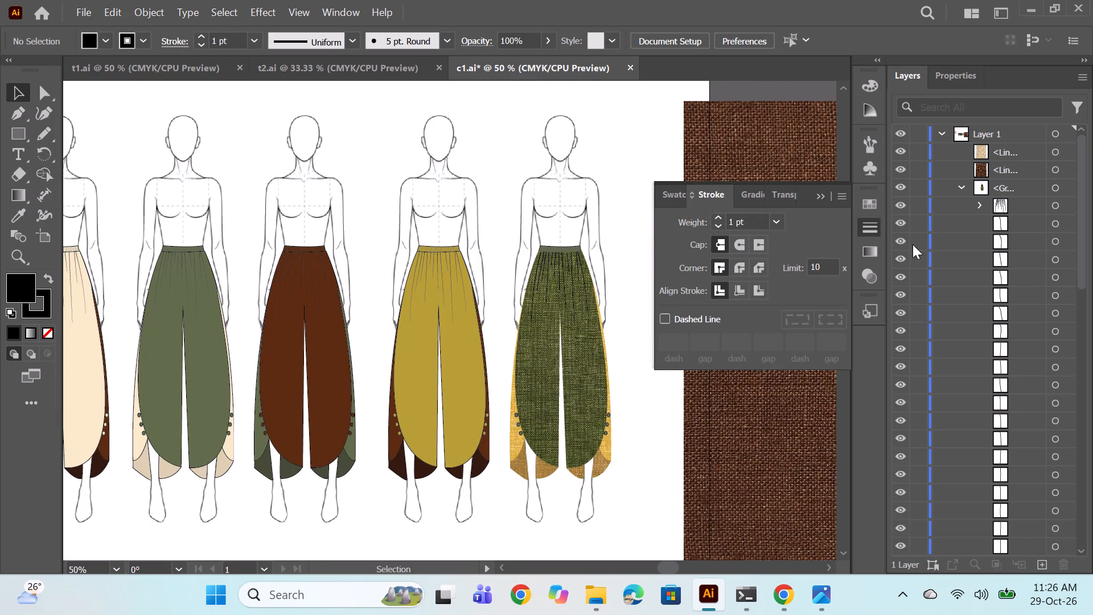
# Copy the olive fabric image out of the fifth figure's main trouser clip group and paste it.
pyautogui.scroll(-6, 1000, 315)
pyautogui.click(589, 379)
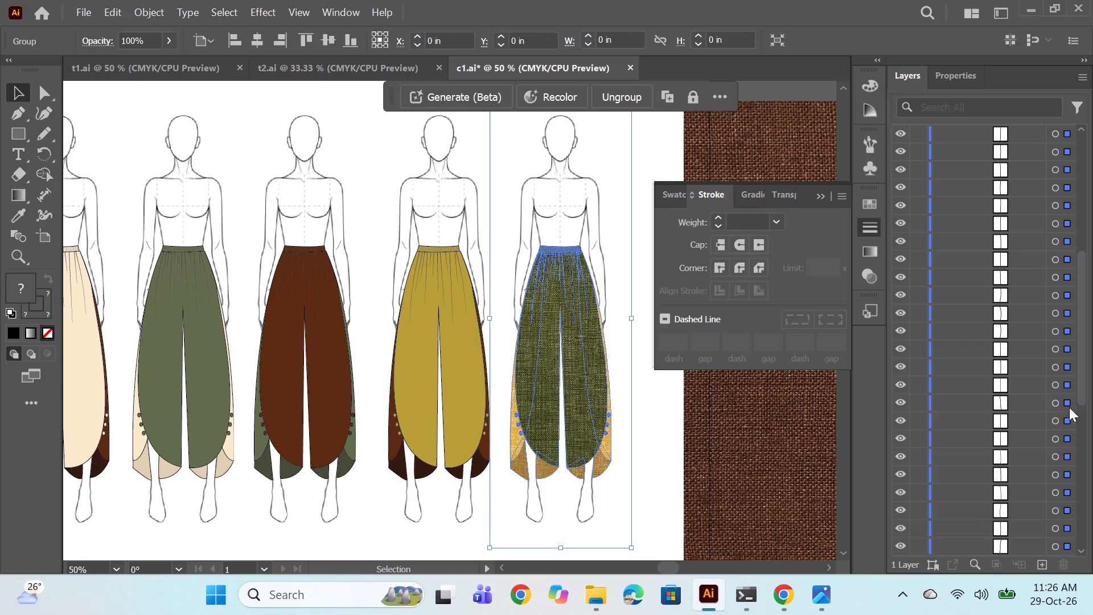
pyautogui.scroll(-16, 1071, 403)
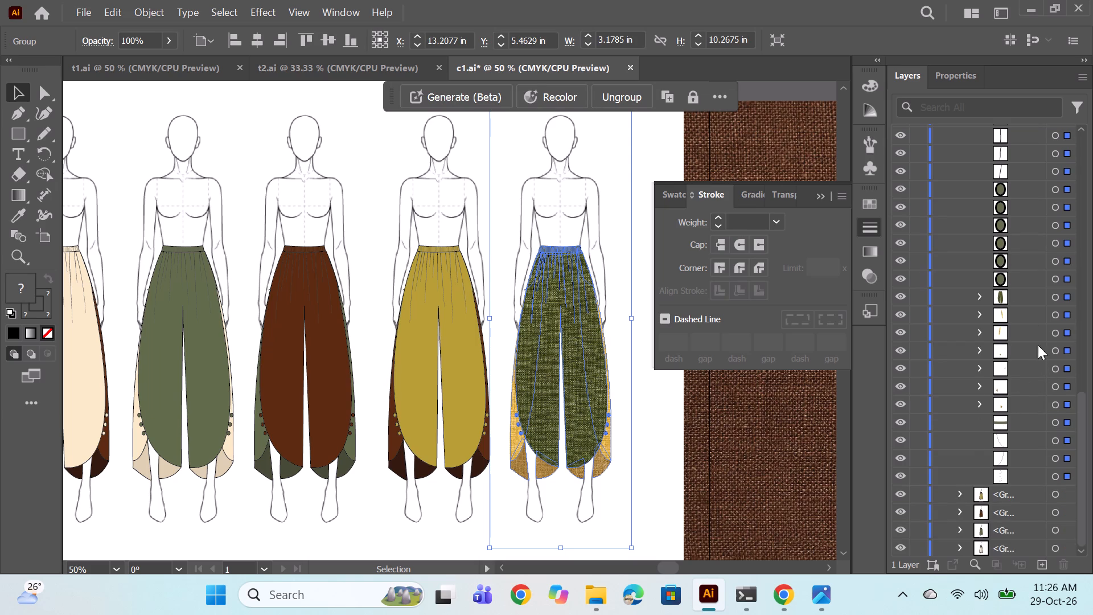
pyautogui.click(979, 297)
pyautogui.click(1056, 330)
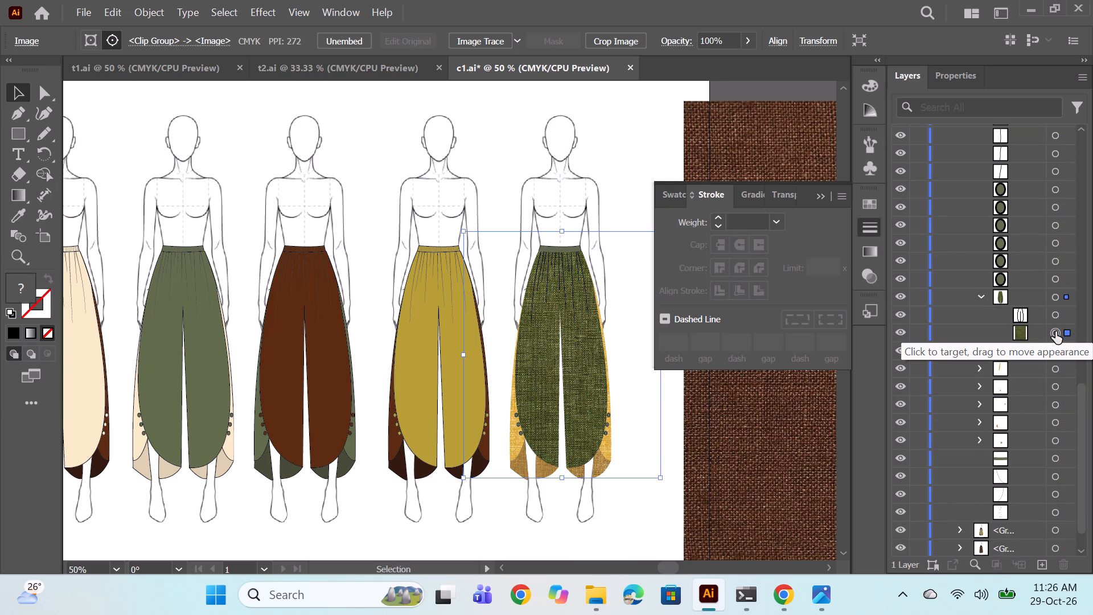
pyautogui.hotkey('ctrl', 'v')
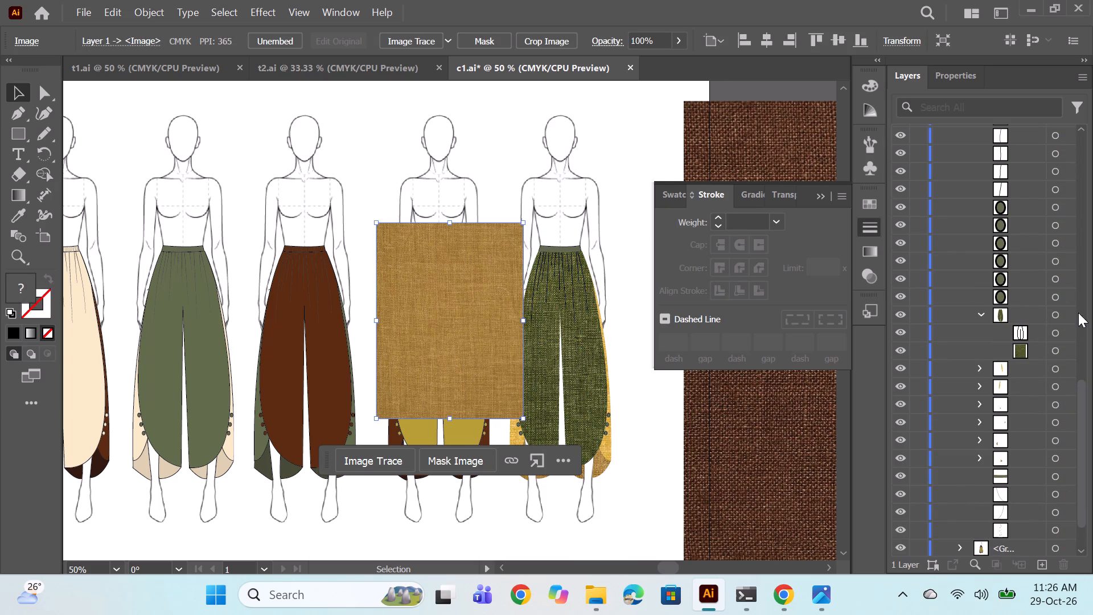
pyautogui.hotkey('ctrl', 'z')
pyautogui.click(1059, 335)
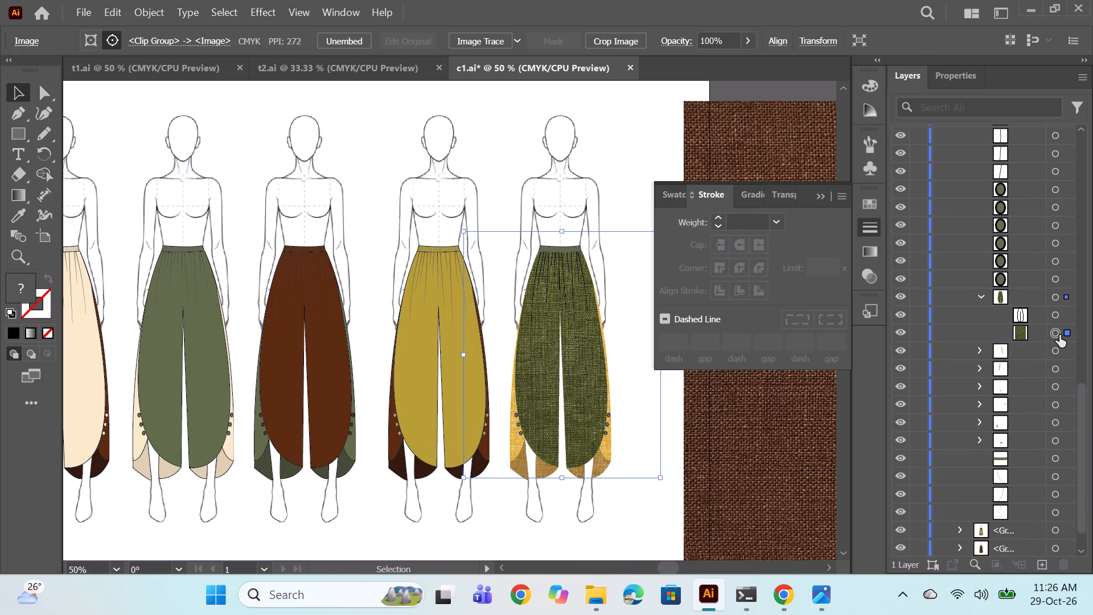
pyautogui.hotkey('ctrl', 'c')
pyautogui.hotkey('ctrl', 'v')
pyautogui.hotkey('ctrl', 'c')
pyautogui.hotkey('ctrl', 'v')
# Restack the pasted olive fabric image directly beneath the waistband path inside the fifth figure's group.
pyautogui.scroll(2, 971, 309)
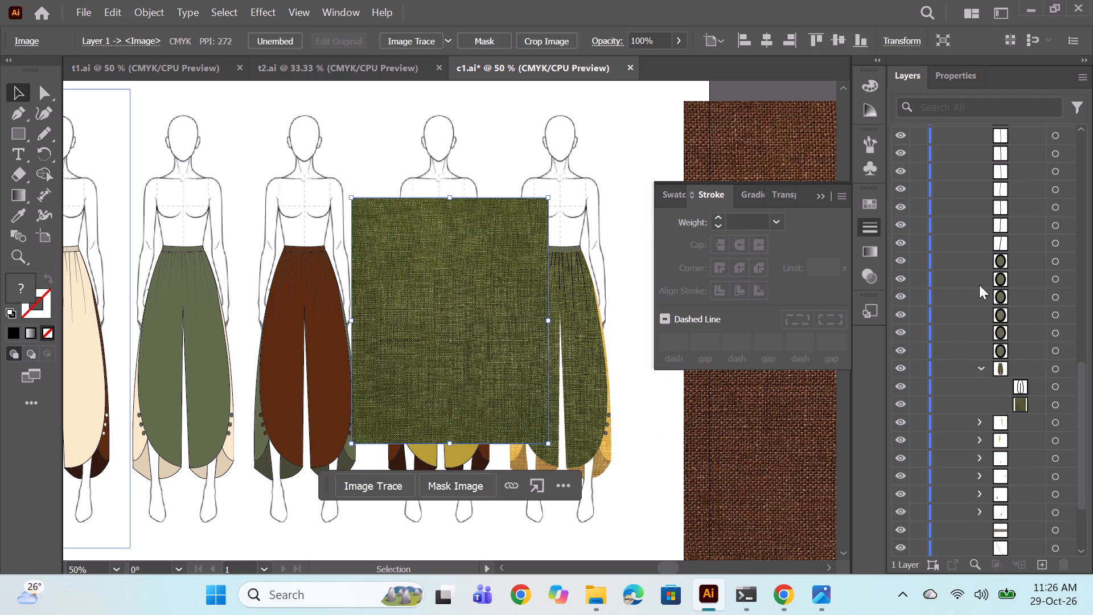
pyautogui.scroll(20, 979, 285)
pyautogui.scroll(1, 979, 285)
pyautogui.moveTo(996, 150); pyautogui.dragTo(981, 457)
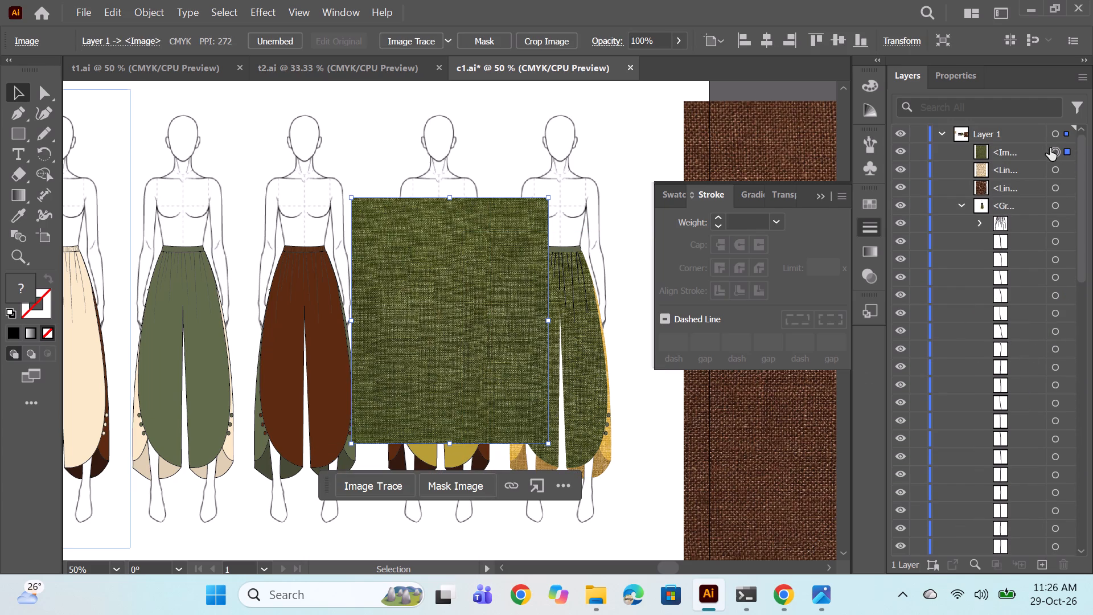
pyautogui.moveTo(1028, 146); pyautogui.dragTo(1014, 482)
pyautogui.scroll(-6, 1026, 302)
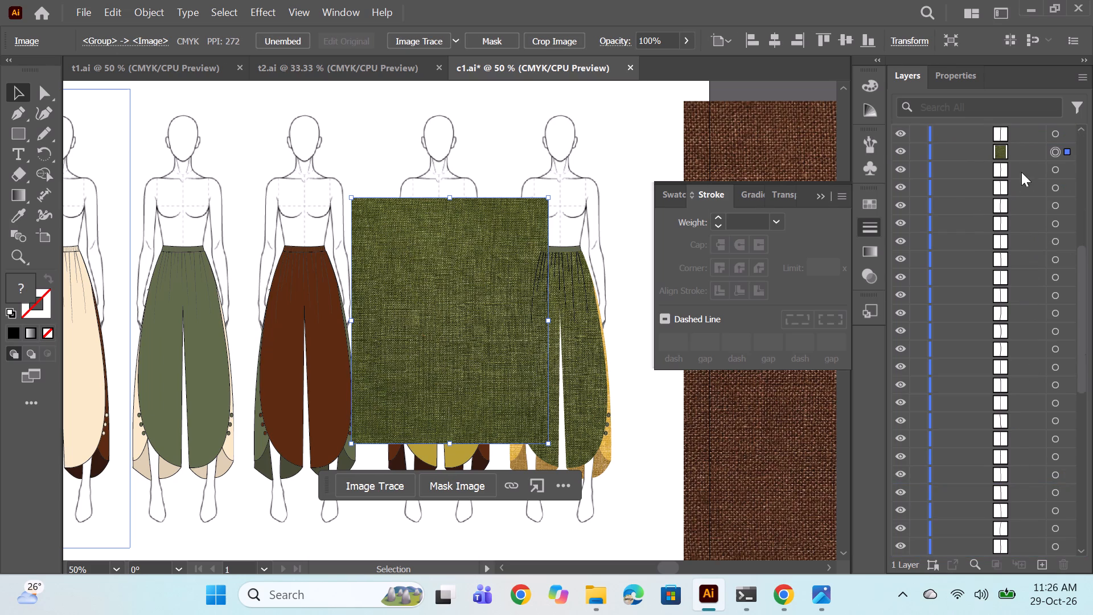
pyautogui.moveTo(1016, 148); pyautogui.dragTo(1004, 525)
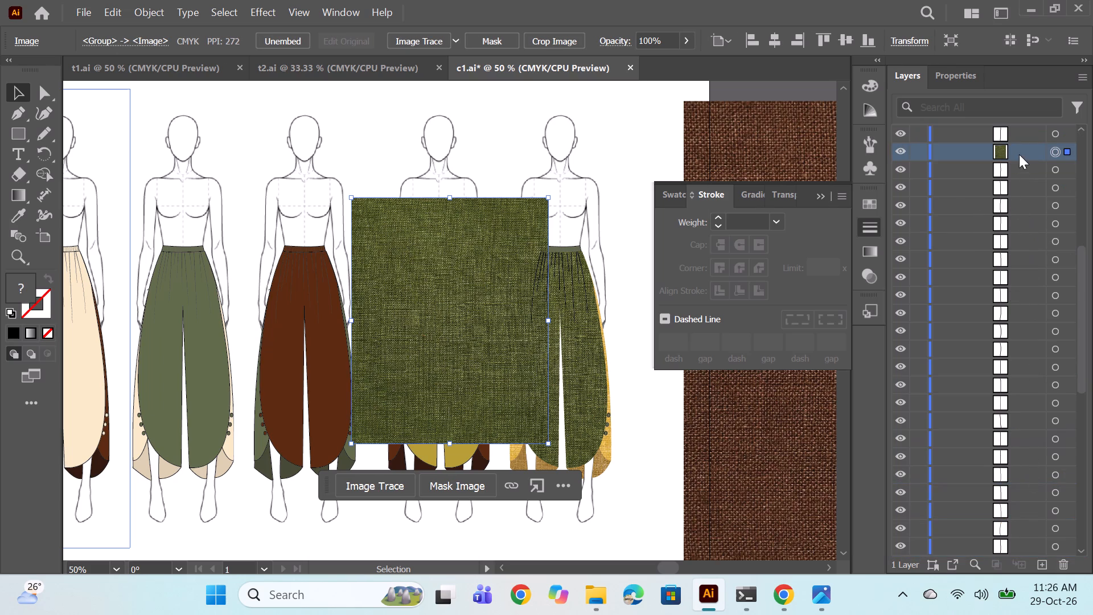
pyautogui.moveTo(1019, 154); pyautogui.dragTo(1032, 499)
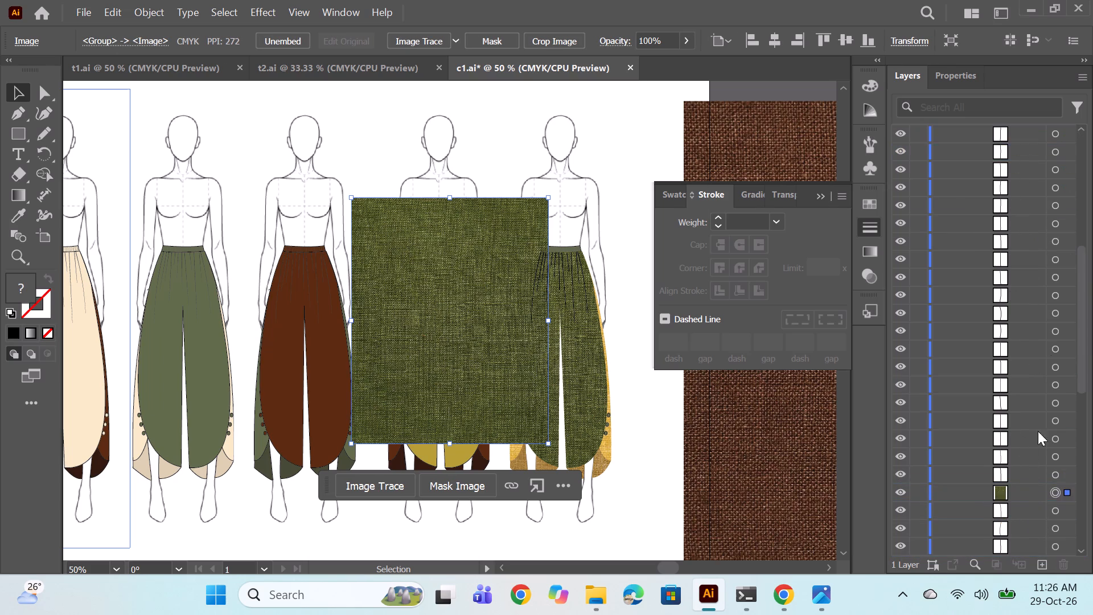
pyautogui.scroll(-6, 1042, 319)
pyautogui.moveTo(1020, 167); pyautogui.dragTo(1021, 471)
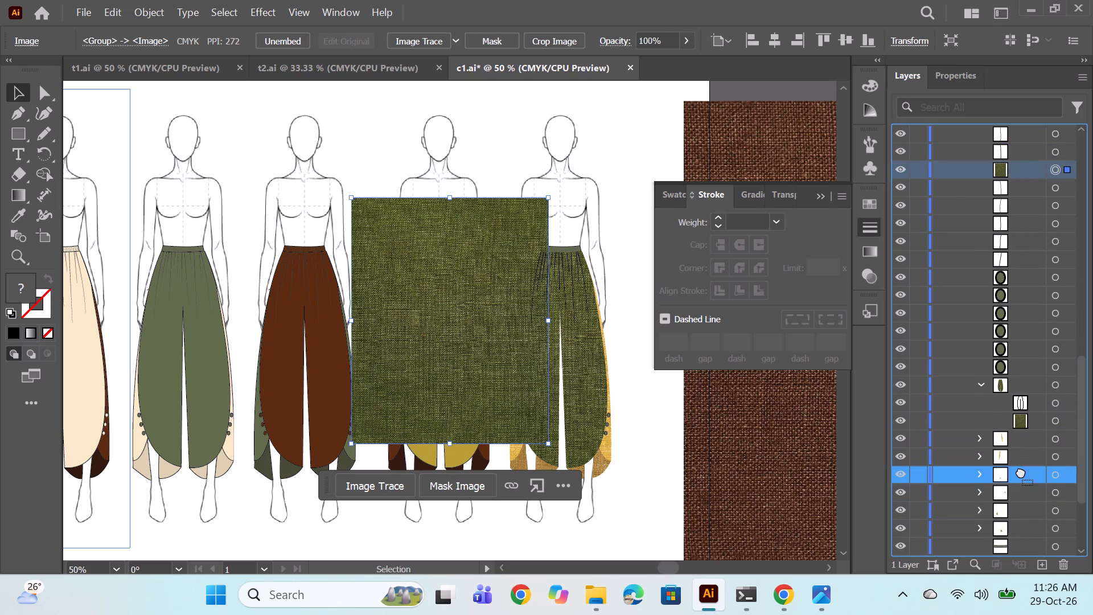
pyautogui.moveTo(1021, 471); pyautogui.dragTo(1021, 538)
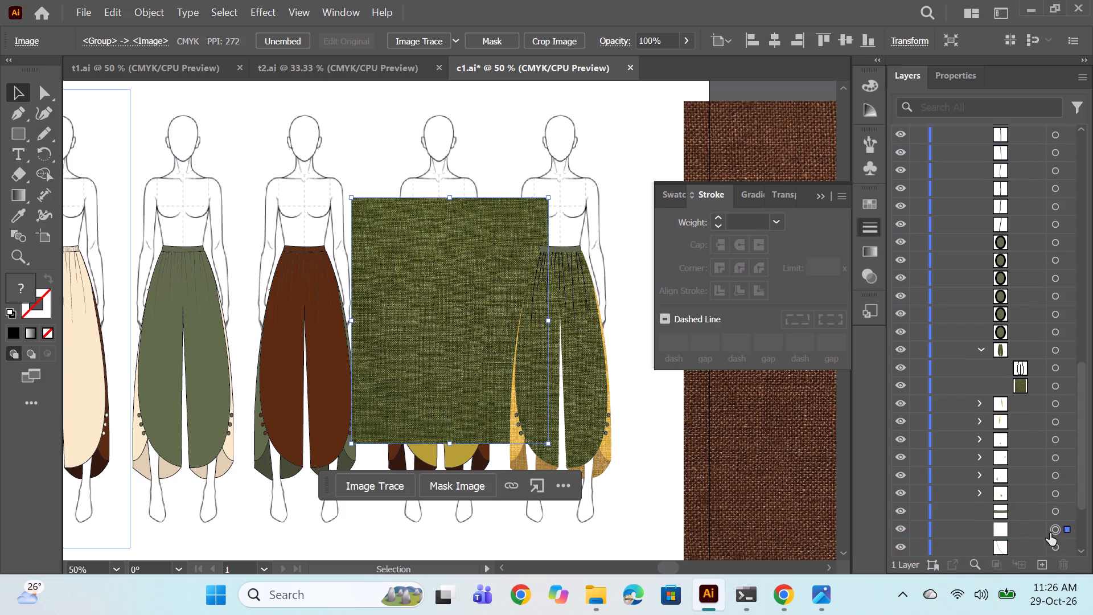
# Move the olive image over the fifth figure's waistband and clip it to the waistband path with a clipping mask.
pyautogui.moveTo(430, 350); pyautogui.dragTo(499, 341)
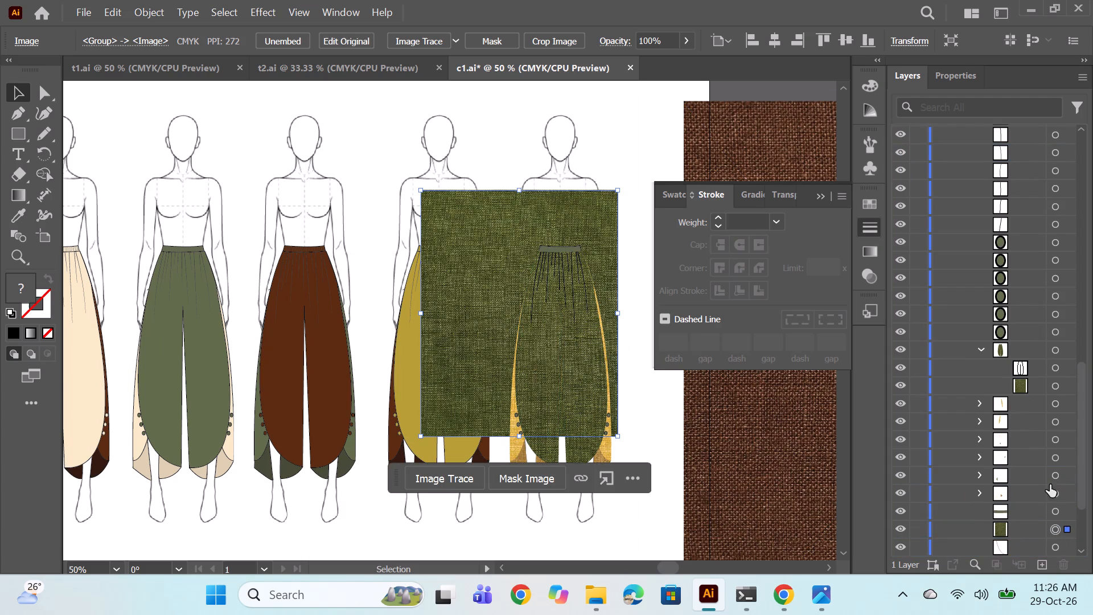
pyautogui.keyDown('ctrl'); pyautogui.click(1058, 511); pyautogui.keyUp('ctrl')
pyautogui.rightClick(474, 300)
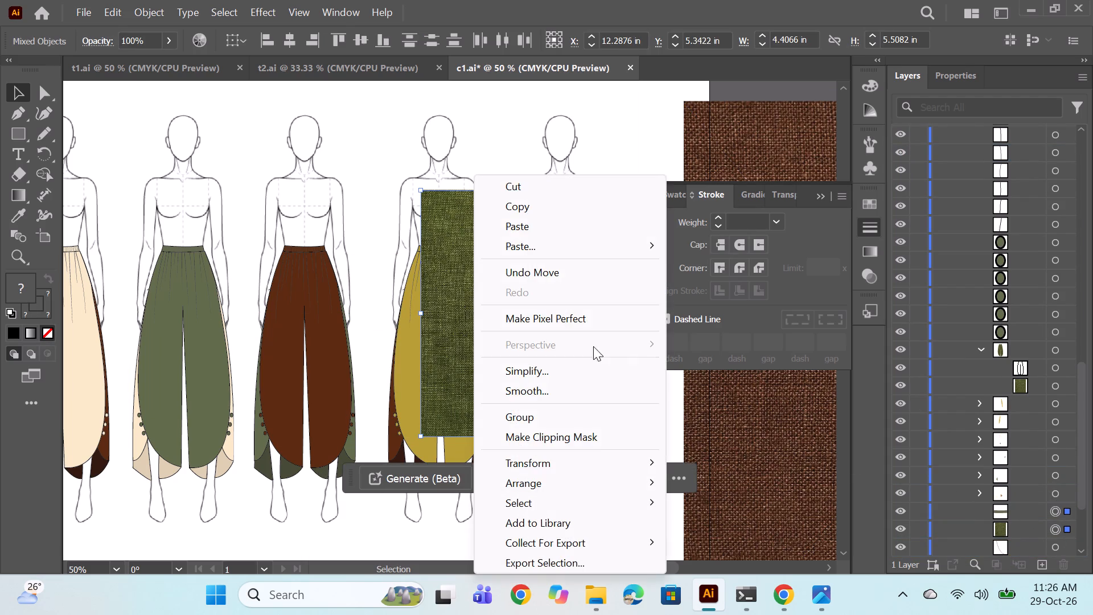
pyautogui.click(588, 437)
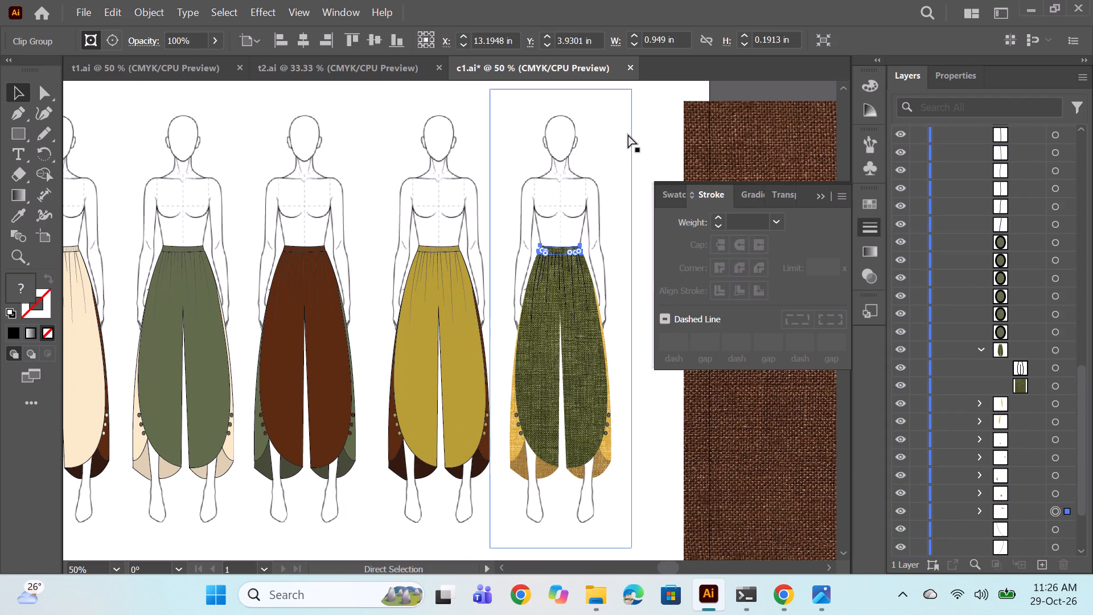
pyautogui.keyDown('ctrl'); pyautogui.click(628, 134); pyautogui.keyUp('ctrl')
# Move the brown fabric image about 27 in across the artboard, placing it beside the beige fabric image.
pyautogui.keyDown('alt'); pyautogui.scroll(-1, 544, 272); pyautogui.keyUp('alt')
pyautogui.keyDown('alt'); pyautogui.scroll(-1, 556, 375); pyautogui.keyUp('alt')
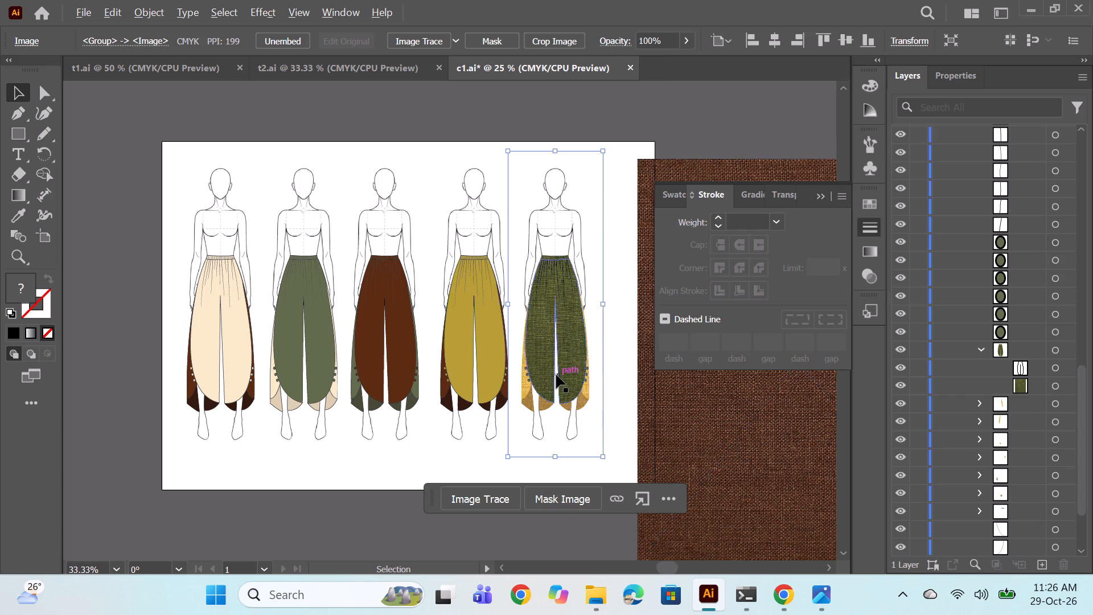
pyautogui.moveTo(700, 427); pyautogui.dragTo(94, 390)
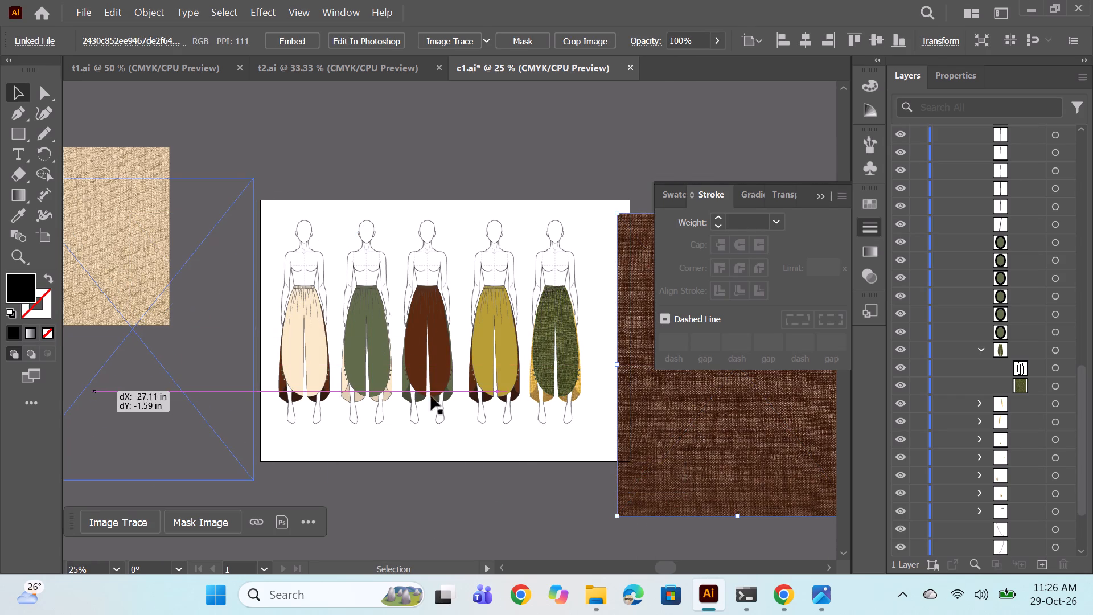
# Collapse the fifth figure's group and examine its textured waistband and gather lines up close.
pyautogui.scroll(4, 911, 205)
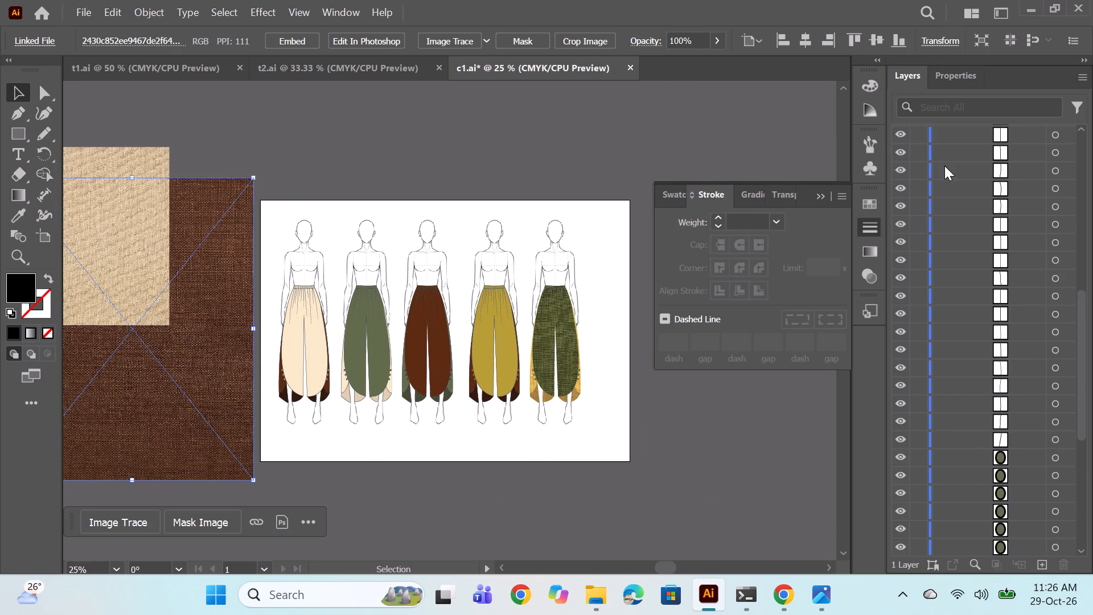
pyautogui.scroll(14, 944, 166)
pyautogui.click(961, 190)
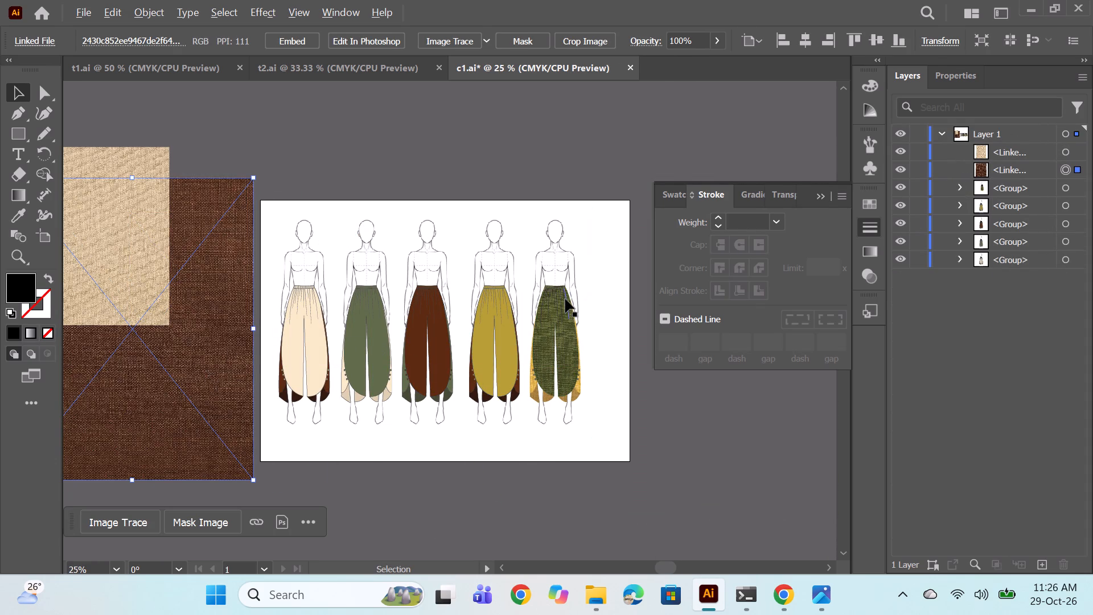
pyautogui.keyDown('alt'); pyautogui.scroll(2, 565, 299); pyautogui.keyUp('alt')
pyautogui.keyDown('alt'); pyautogui.scroll(-2, 566, 292); pyautogui.keyUp('alt')
pyautogui.keyDown('alt'); pyautogui.scroll(5, 563, 299); pyautogui.keyUp('alt')
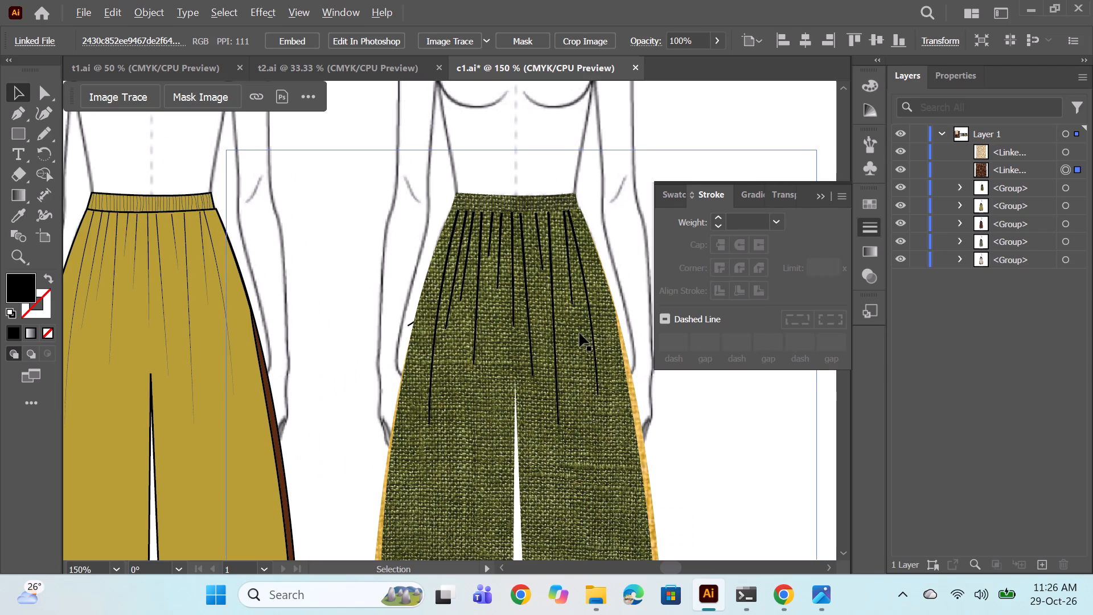
pyautogui.keyDown('alt'); pyautogui.scroll(-3, 568, 340); pyautogui.keyUp('alt')
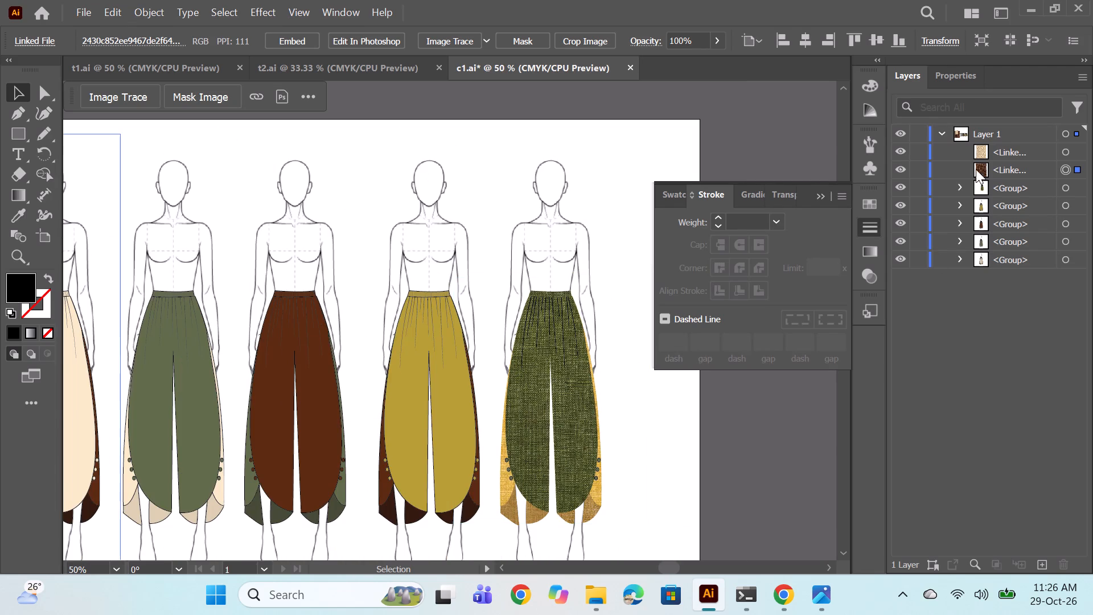
# Select the fifth figure's front, side and waistband clip groups and outline them with a 1 pt stroke, undoing a trial 2 pt weight.
pyautogui.click(958, 186)
pyautogui.scroll(-3, 986, 240)
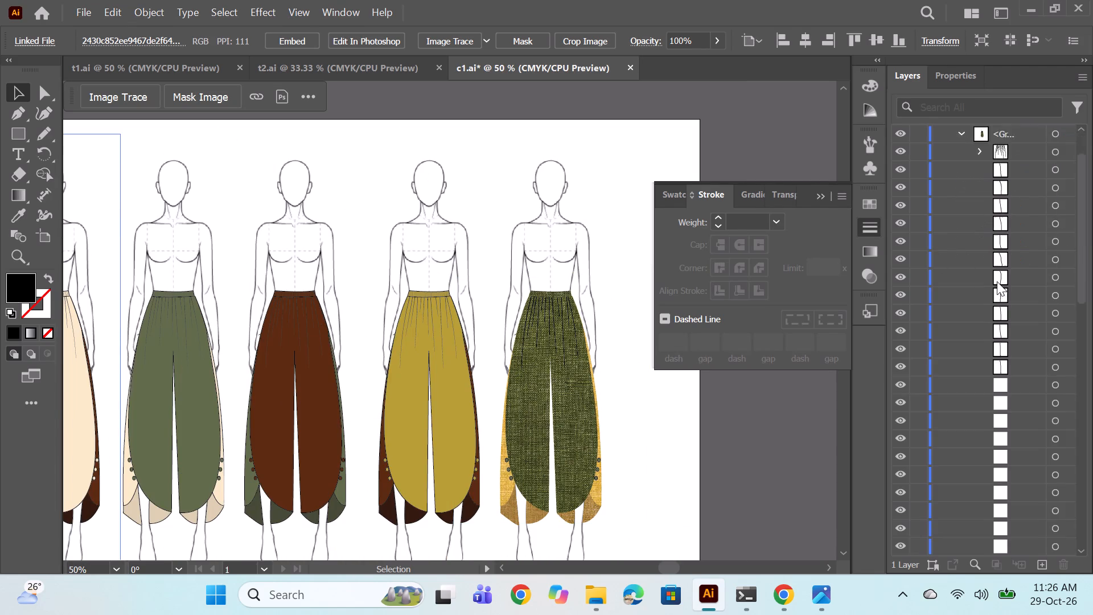
pyautogui.scroll(-7, 997, 281)
pyautogui.scroll(-3, 1026, 350)
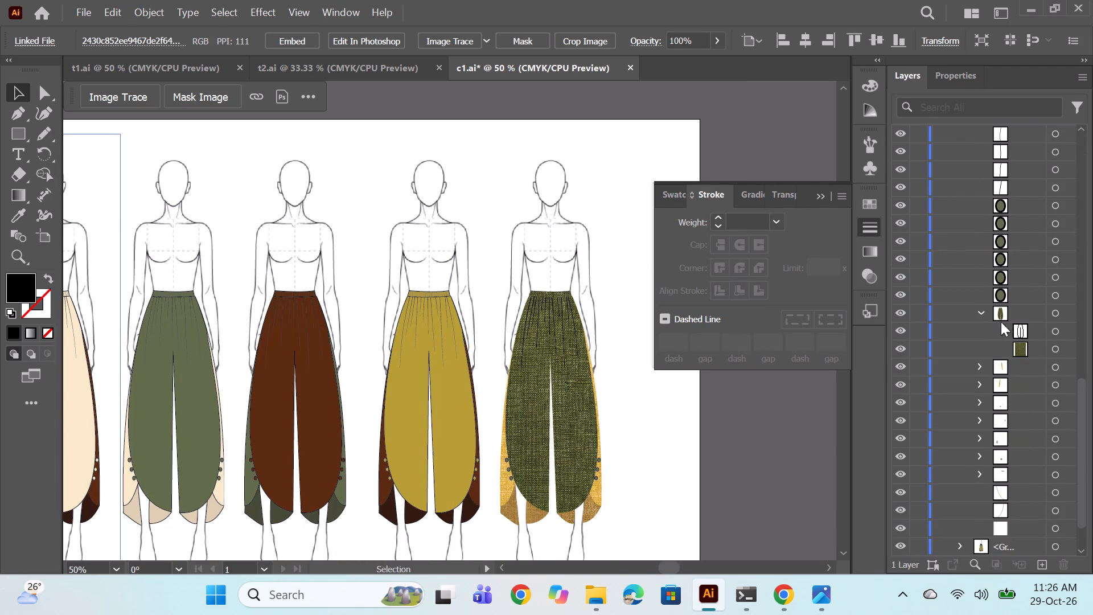
pyautogui.click(980, 311)
pyautogui.keyDown('ctrl'); pyautogui.click(1058, 314); pyautogui.keyUp('ctrl')
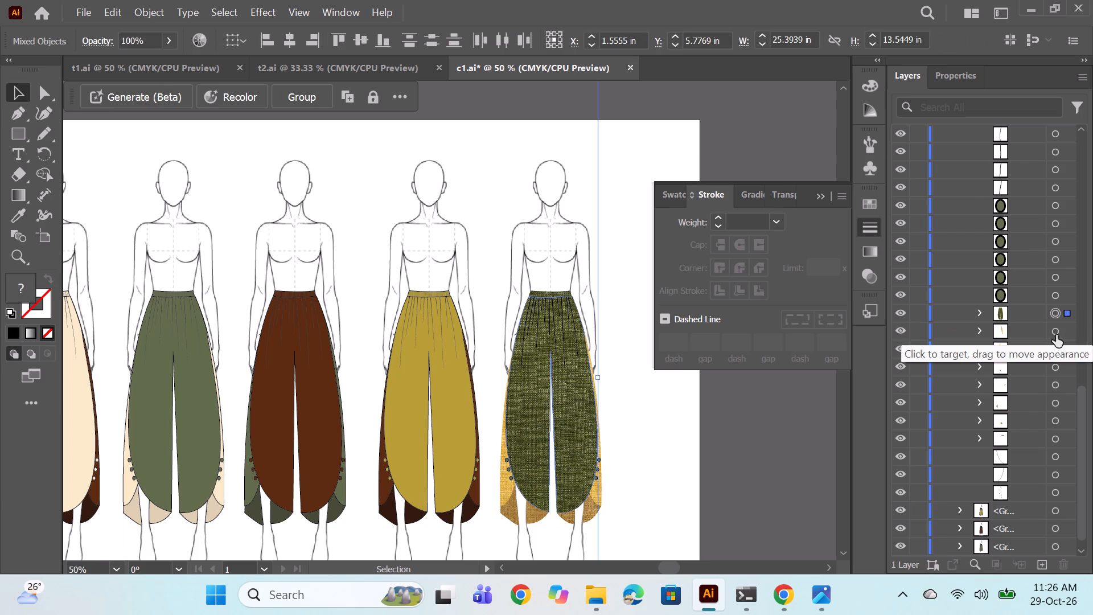
pyautogui.keyDown('ctrl'); pyautogui.click(1054, 335); pyautogui.keyUp('ctrl')
pyautogui.keyDown('ctrl'); pyautogui.click(1057, 348); pyautogui.keyUp('ctrl')
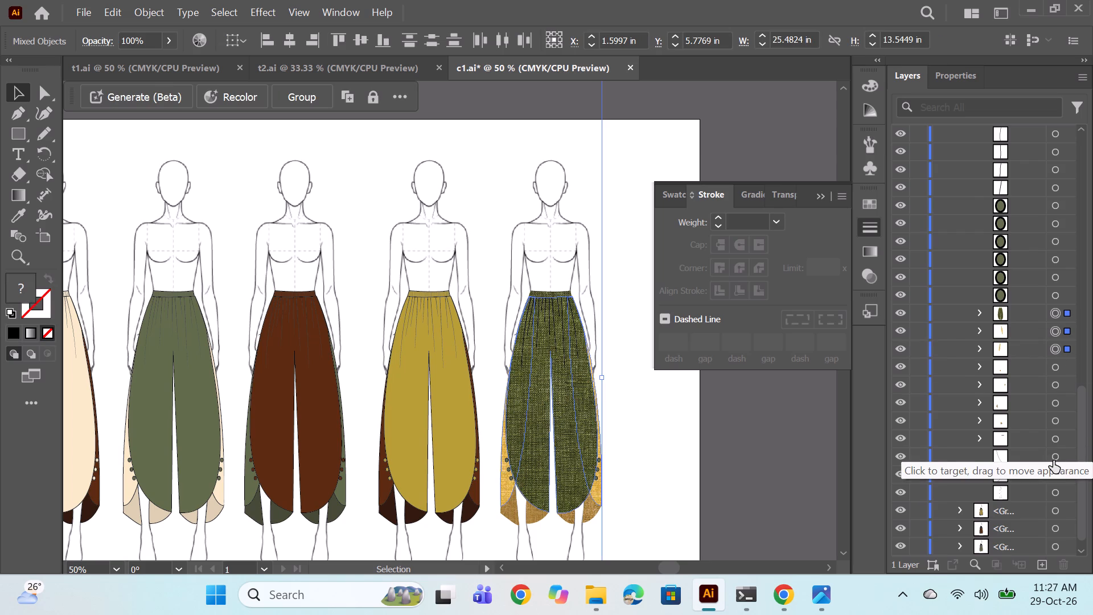
pyautogui.scroll(-1, 1059, 426)
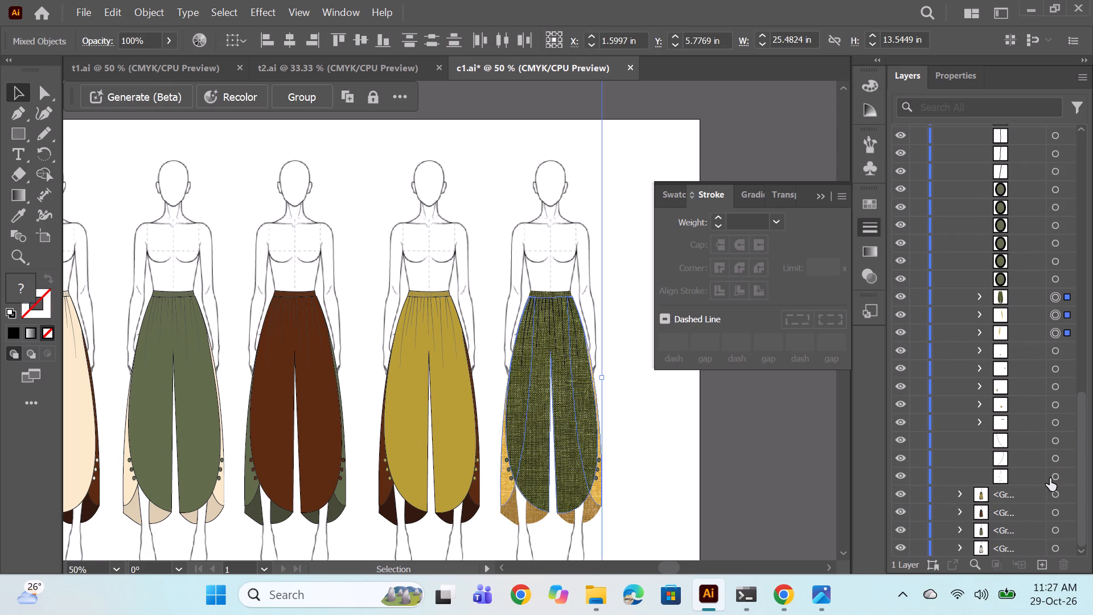
pyautogui.keyDown('ctrl'); pyautogui.click(1059, 422); pyautogui.keyUp('ctrl')
pyautogui.click(718, 216)
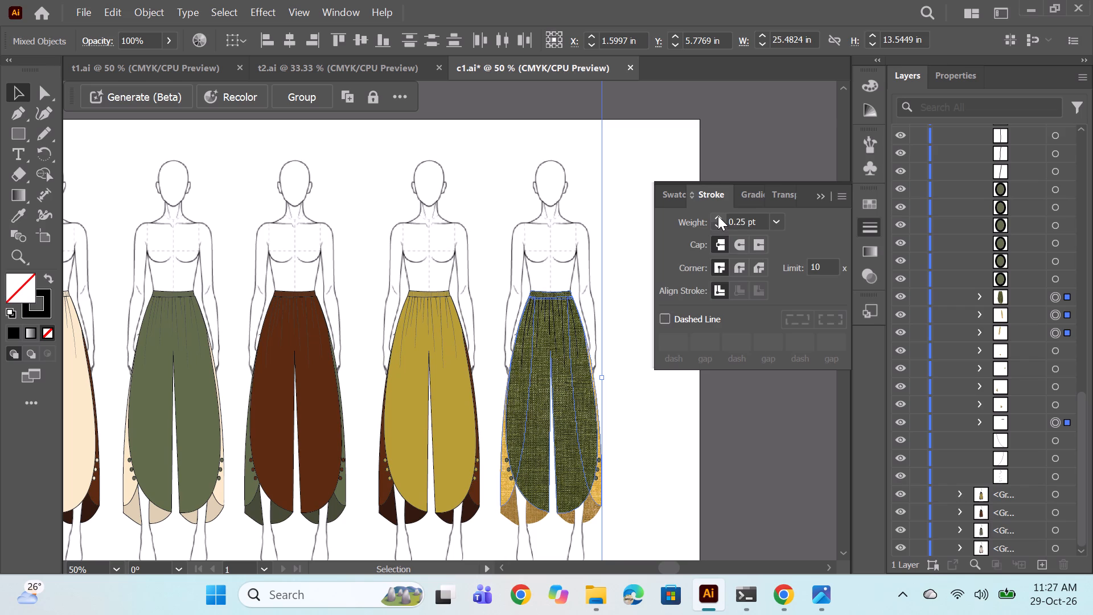
pyautogui.click(718, 216)
pyautogui.doubleClick(718, 216)
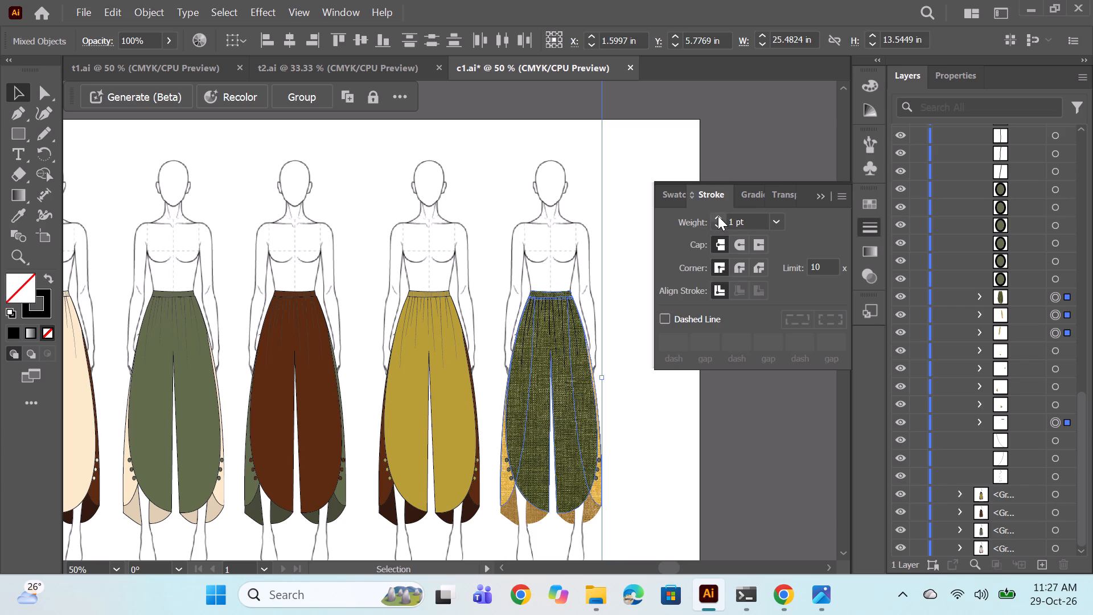
pyautogui.click(718, 216)
pyautogui.keyDown('ctrl'); pyautogui.click(684, 437); pyautogui.keyUp('ctrl')
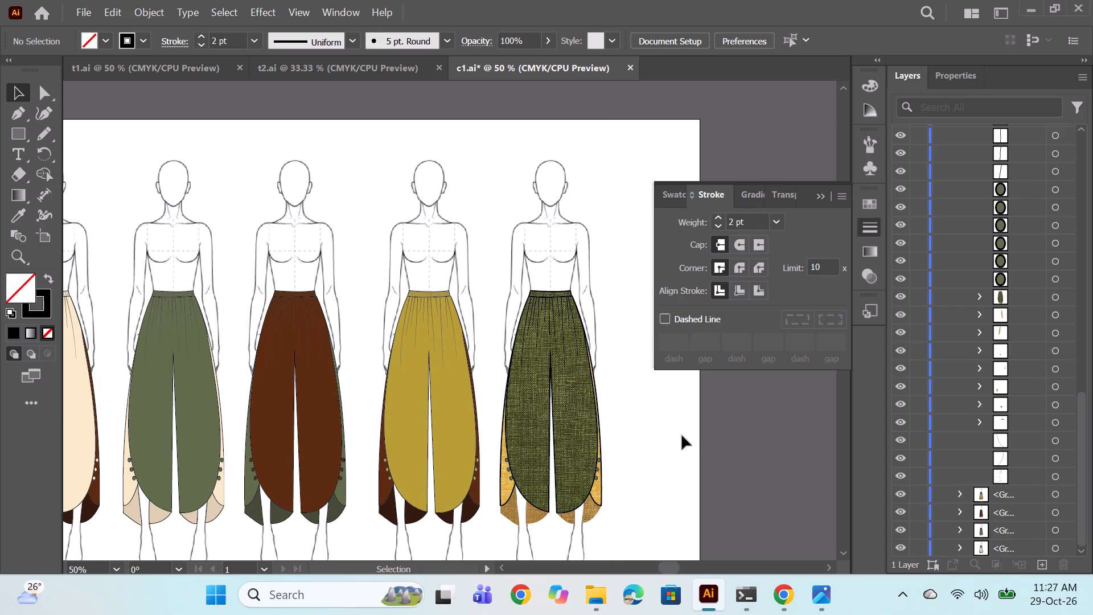
pyautogui.hotkey('ctrl', 'z')
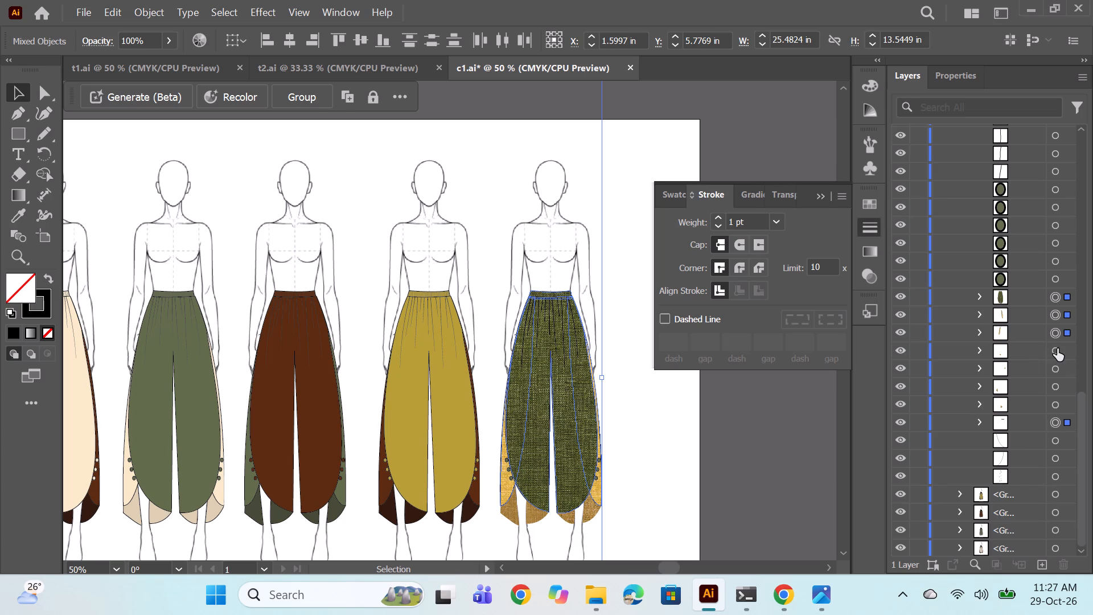
# Add the four hem clip groups to the fifth figure's selected trouser pieces and set their stroke weight to 1 pt.
pyautogui.keyDown('ctrl'); pyautogui.click(1057, 348); pyautogui.keyUp('ctrl')
pyautogui.keyDown('ctrl'); pyautogui.click(1055, 366); pyautogui.keyUp('ctrl')
pyautogui.keyDown('ctrl'); pyautogui.click(1055, 387); pyautogui.keyUp('ctrl')
pyautogui.keyDown('ctrl'); pyautogui.click(1057, 411); pyautogui.keyUp('ctrl')
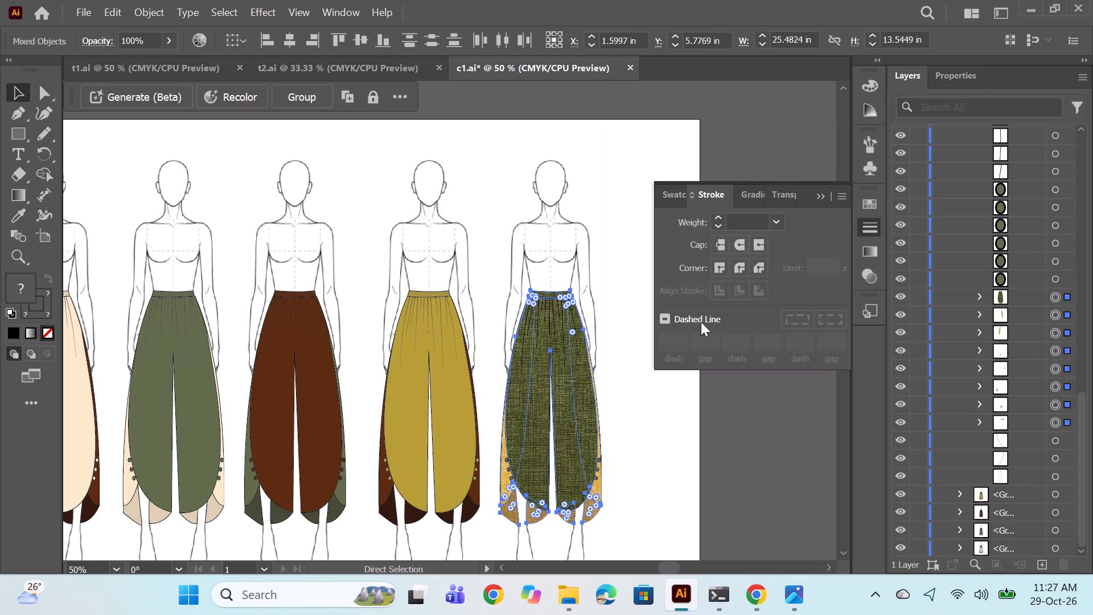
pyautogui.tripleClick(717, 222)
pyautogui.click(717, 222)
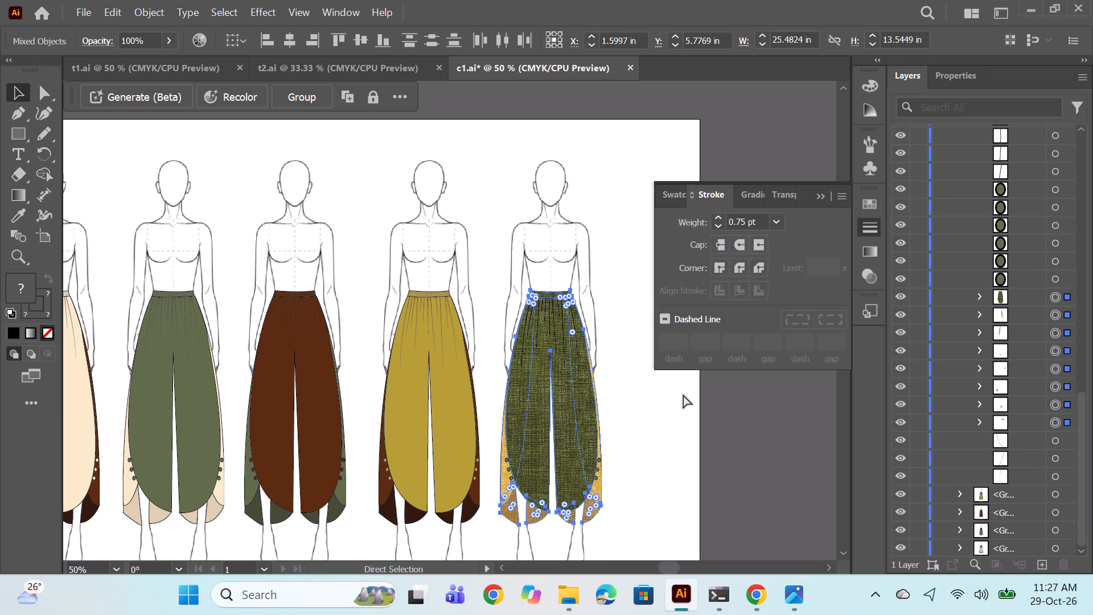
pyautogui.click(721, 217)
pyautogui.keyDown('ctrl'); pyautogui.click(676, 401); pyautogui.keyUp('ctrl')
pyautogui.keyDown('alt'); pyautogui.scroll(-1, 552, 322); pyautogui.keyUp('alt')
pyautogui.keyDown('alt'); pyautogui.scroll(1, 560, 363); pyautogui.keyUp('alt')
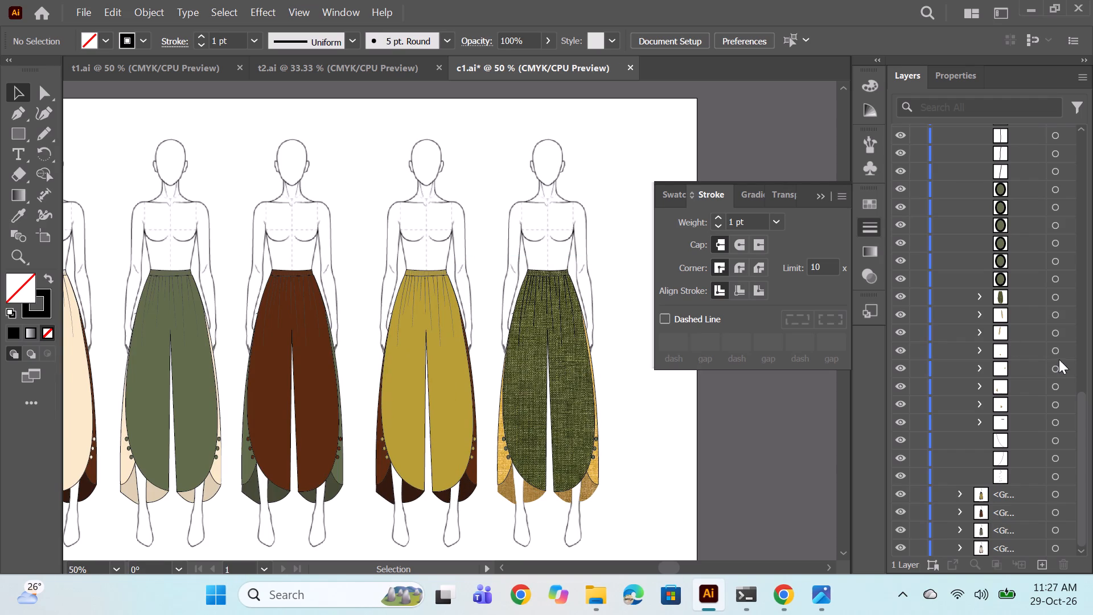
# Select only the fifth figure's four hem clip groups and set their stroke weight to 1 pt.
pyautogui.click(1059, 349)
pyautogui.keyDown('ctrl'); pyautogui.click(1057, 370); pyautogui.keyUp('ctrl')
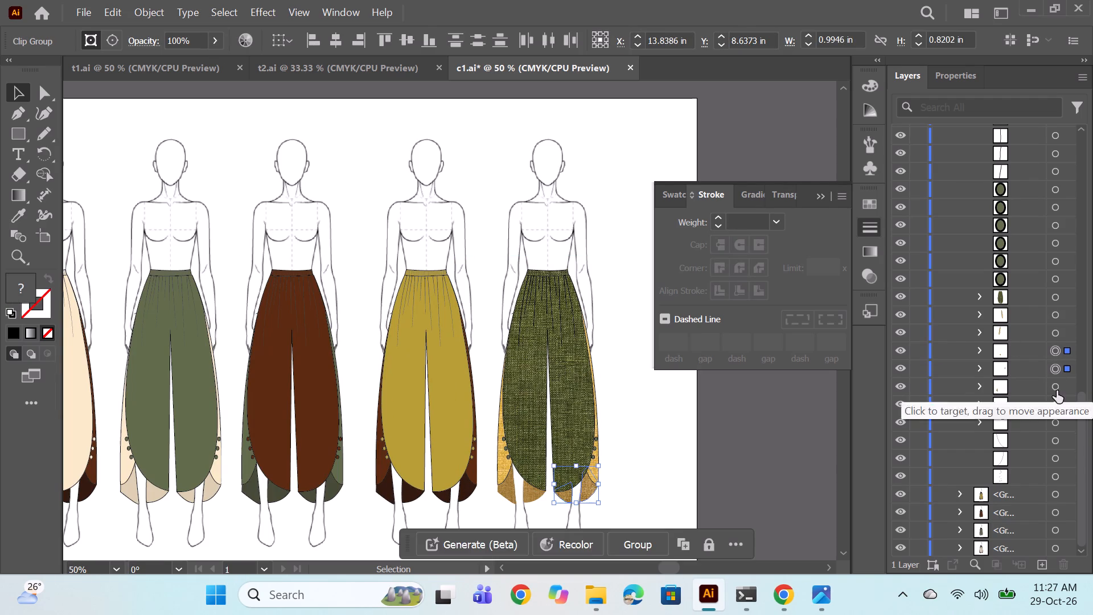
pyautogui.keyDown('ctrl'); pyautogui.click(1057, 391); pyautogui.keyUp('ctrl')
pyautogui.keyDown('ctrl'); pyautogui.click(1057, 408); pyautogui.keyUp('ctrl')
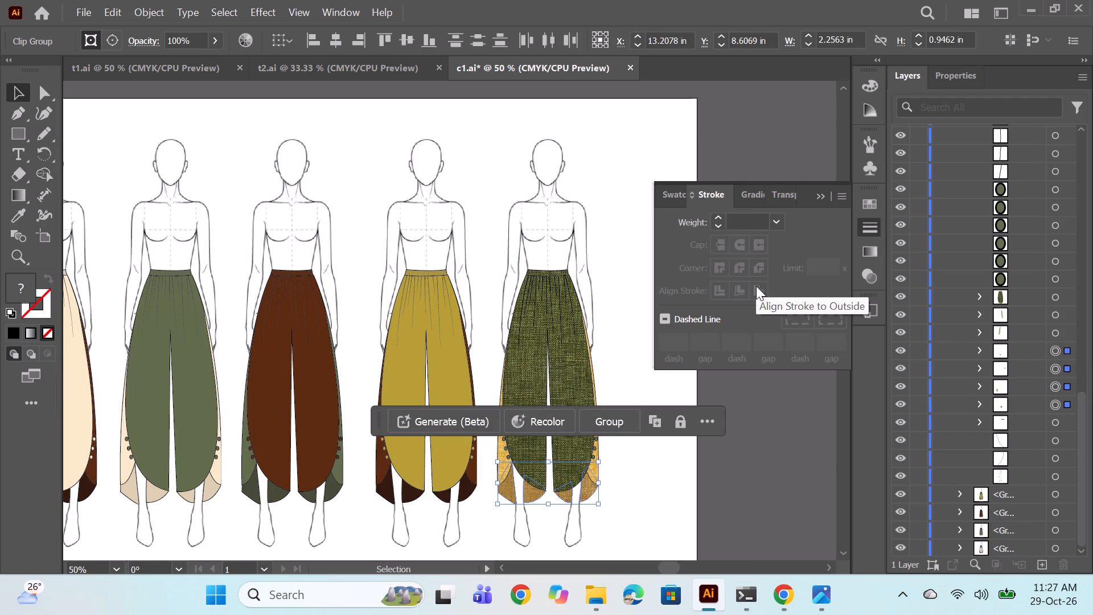
pyautogui.click(725, 221)
pyautogui.click(725, 221)
pyautogui.click(725, 221)
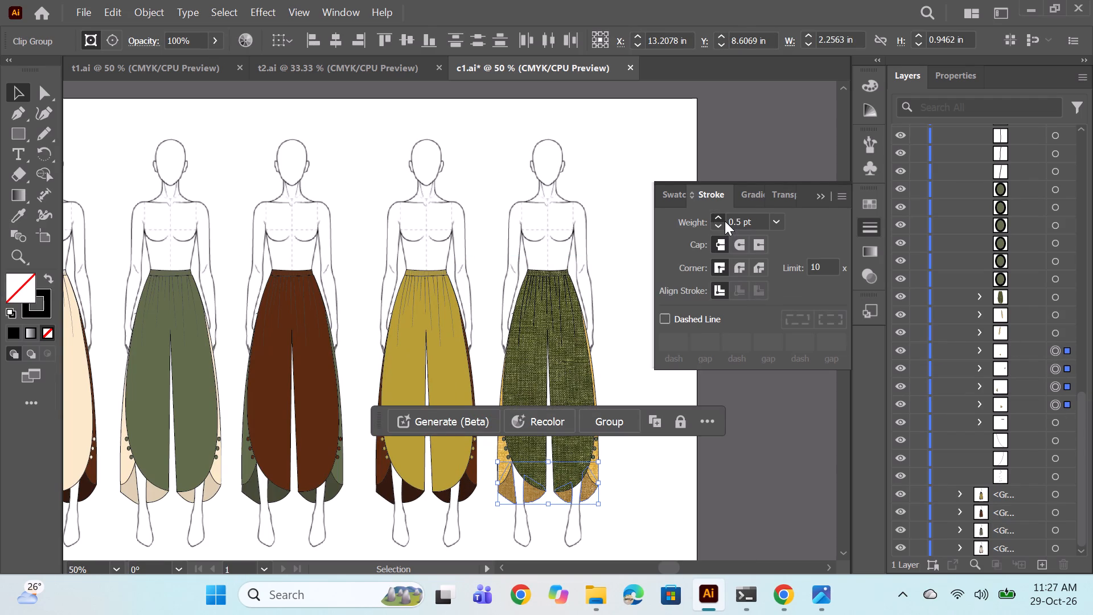
pyautogui.click(725, 221)
pyautogui.keyDown('ctrl'); pyautogui.click(693, 493); pyautogui.keyUp('ctrl')
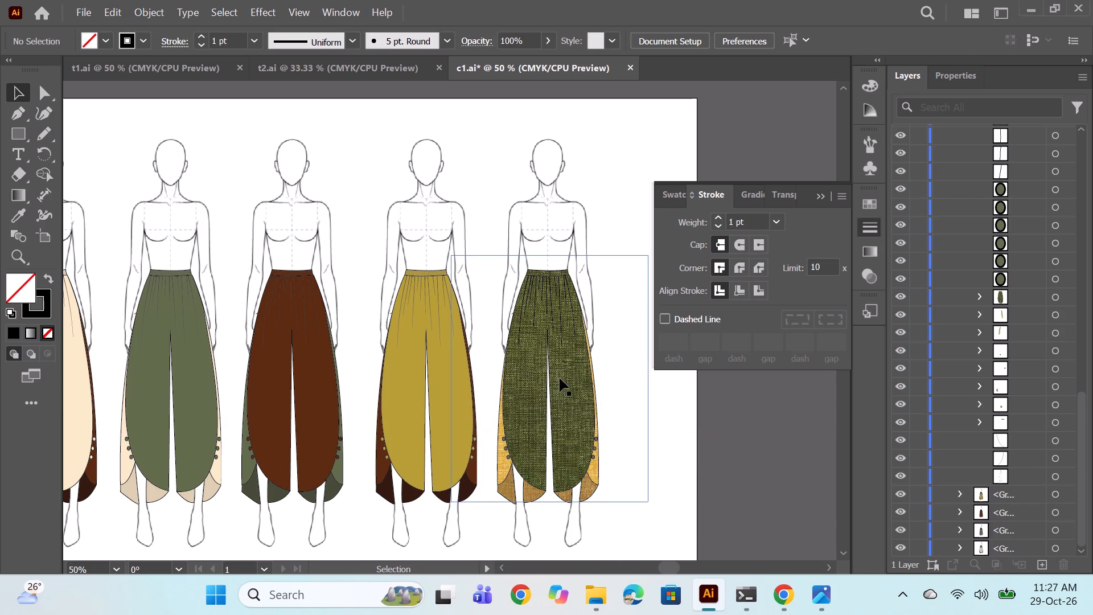
# Move the brown fabric image onto the artboard, scale it to about half size, and place it over the fourth figure.
pyautogui.keyDown('alt'); pyautogui.scroll(-1, 558, 376); pyautogui.keyUp('alt')
pyautogui.press('space')
pyautogui.press('space')
pyautogui.press('space')
pyautogui.press('space')
pyautogui.press('space')
pyautogui.moveTo(612, 399); pyautogui.dragTo(689, 389)
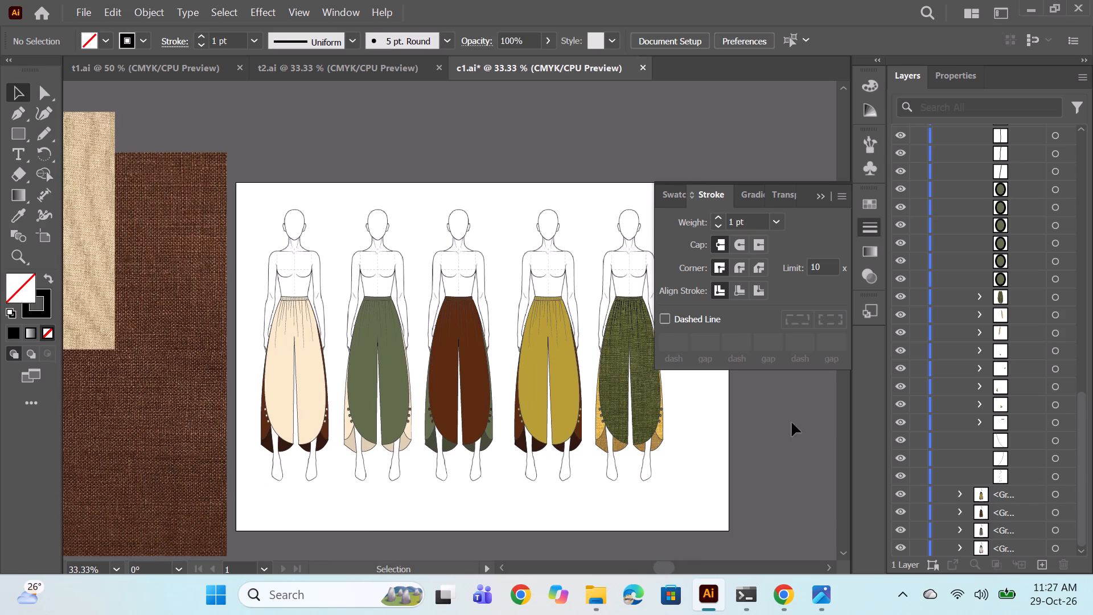
pyautogui.moveTo(186, 355); pyautogui.dragTo(525, 350)
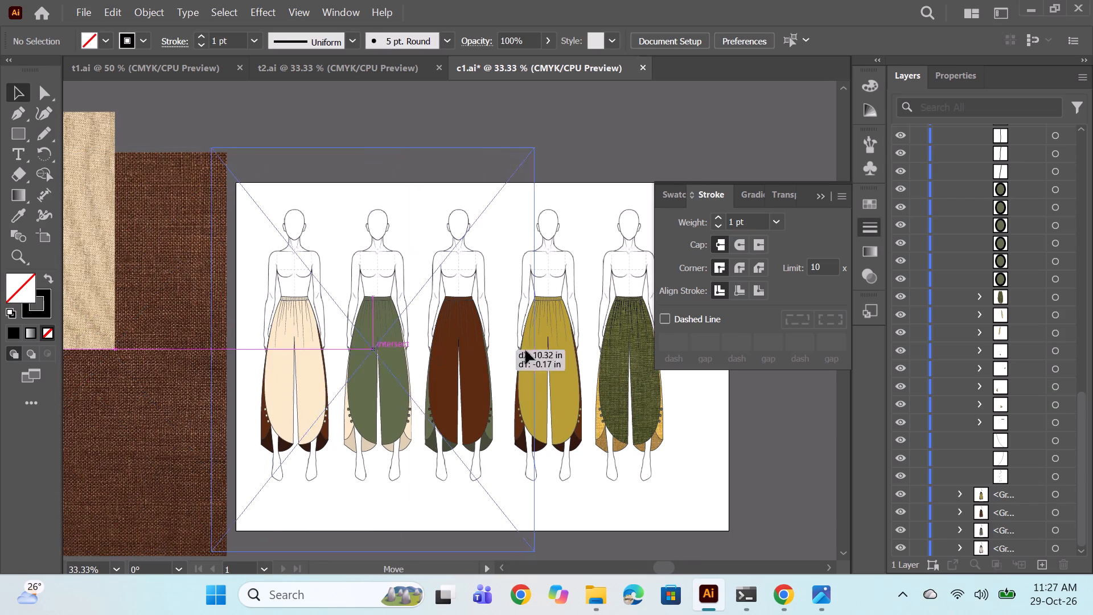
pyautogui.moveTo(525, 350); pyautogui.dragTo(630, 342)
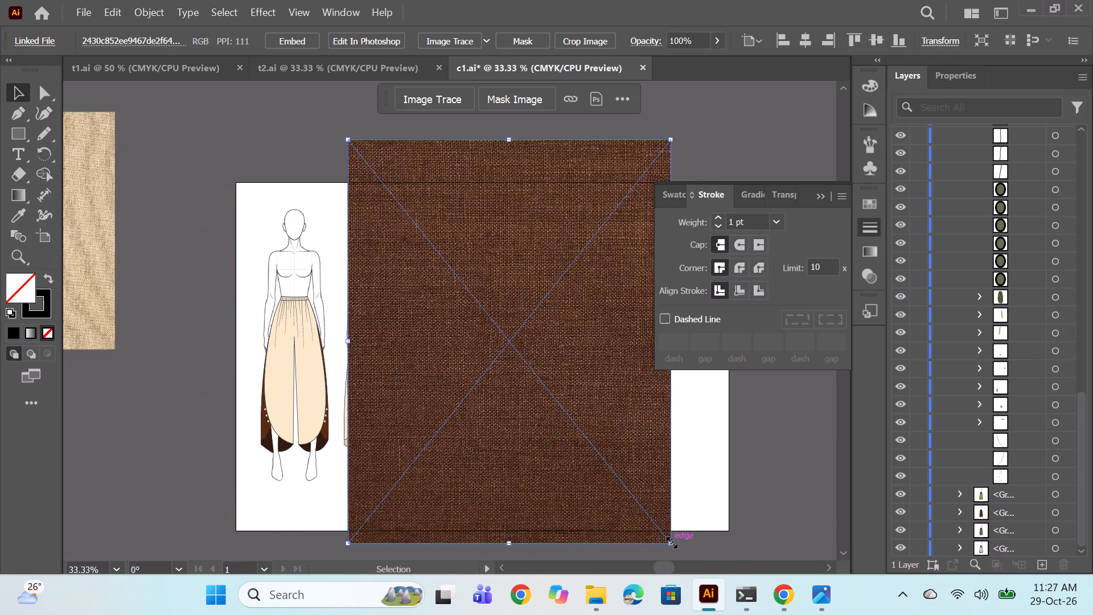
pyautogui.keyDown('alt'); pyautogui.keyDown('shift'); pyautogui.moveTo(670, 543); pyautogui.dragTo(620, 437); pyautogui.keyUp('shift'); pyautogui.keyUp('alt')
pyautogui.moveTo(503, 353); pyautogui.dragTo(568, 419)
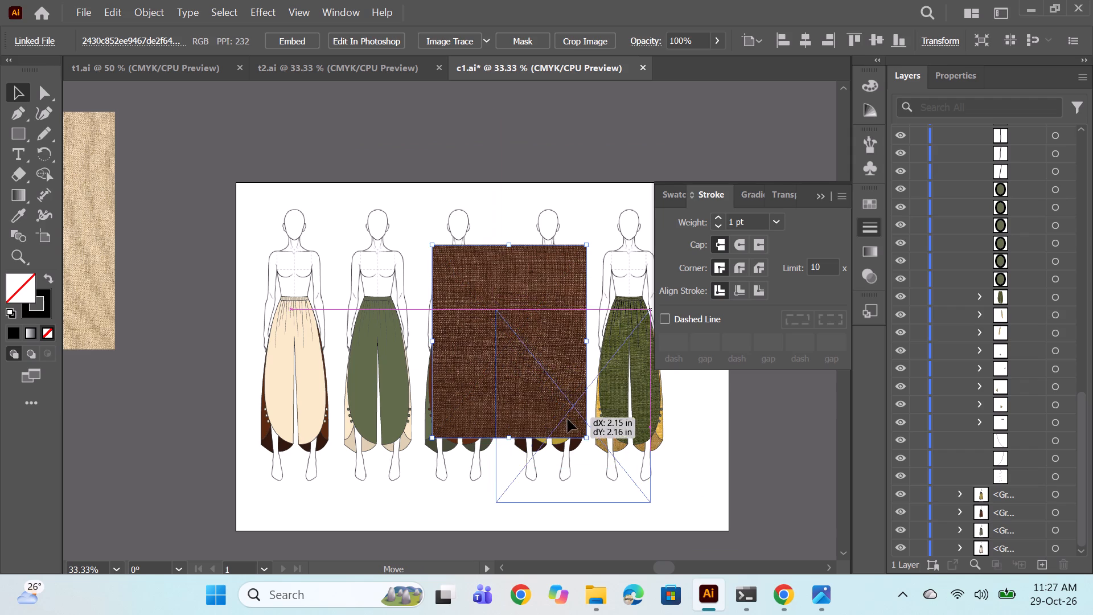
pyautogui.moveTo(568, 419); pyautogui.dragTo(285, 382)
pyautogui.moveTo(278, 395); pyautogui.dragTo(502, 405)
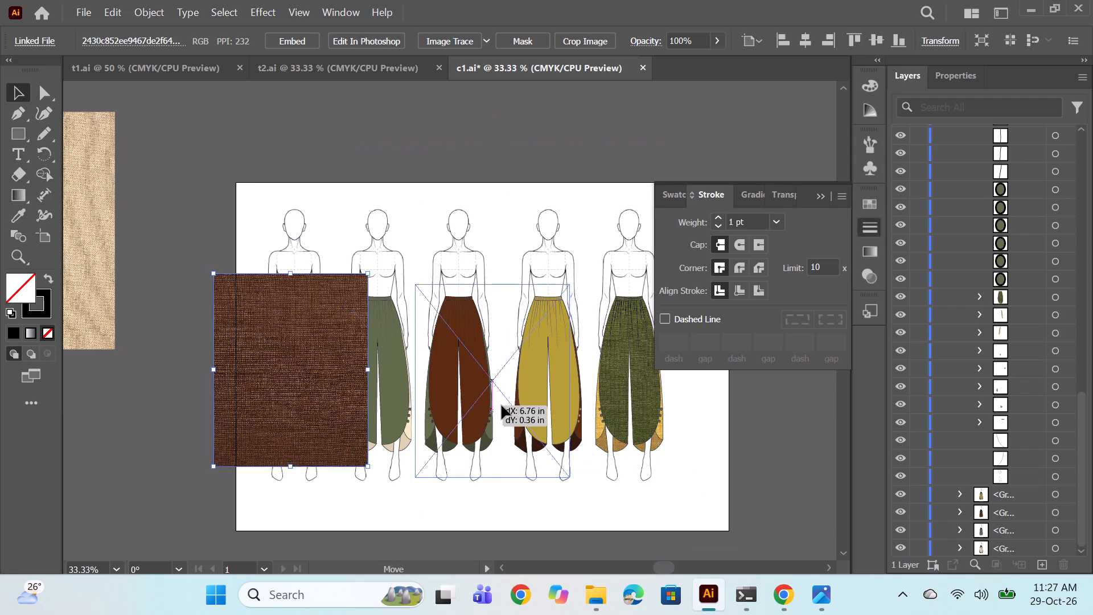
pyautogui.moveTo(502, 405); pyautogui.dragTo(540, 409)
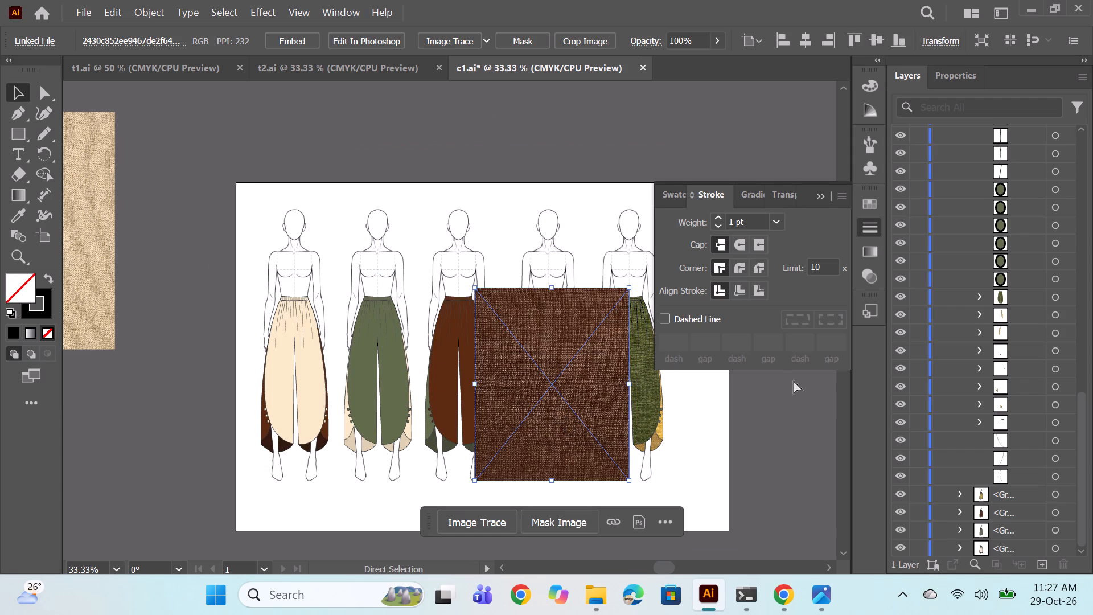
# Duplicate the brown fabric image, placing one copy over the first two figures and the other beside the fifth figure's lower legs.
pyautogui.hotkey('ctrl', 'c')
pyautogui.hotkey('ctrl', 'v')
pyautogui.moveTo(455, 361); pyautogui.dragTo(367, 395)
pyautogui.moveTo(529, 404); pyautogui.dragTo(663, 419)
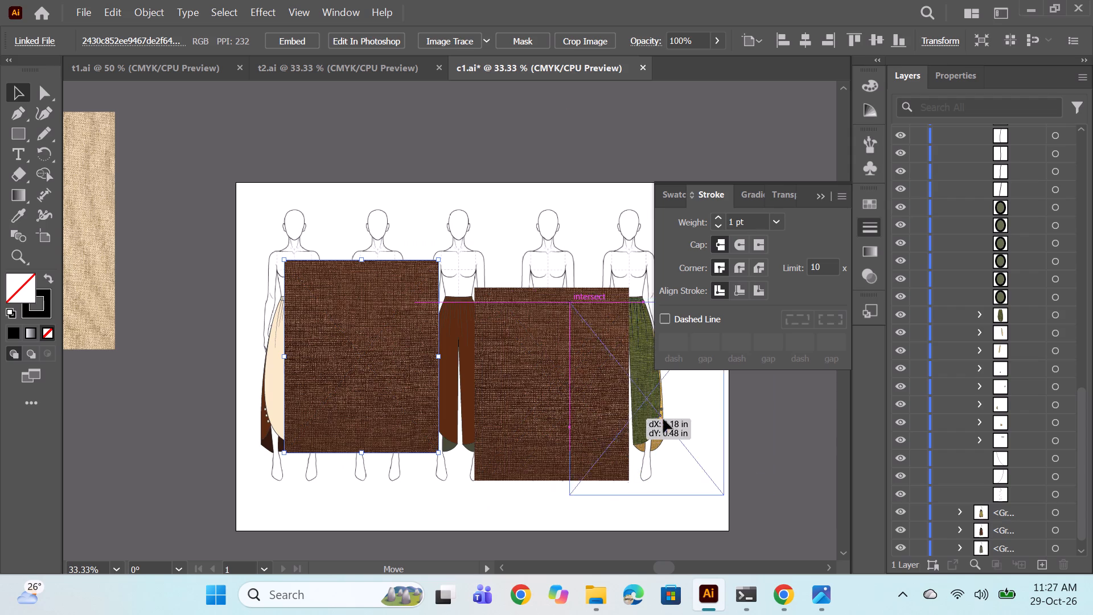
pyautogui.moveTo(663, 419); pyautogui.dragTo(678, 444)
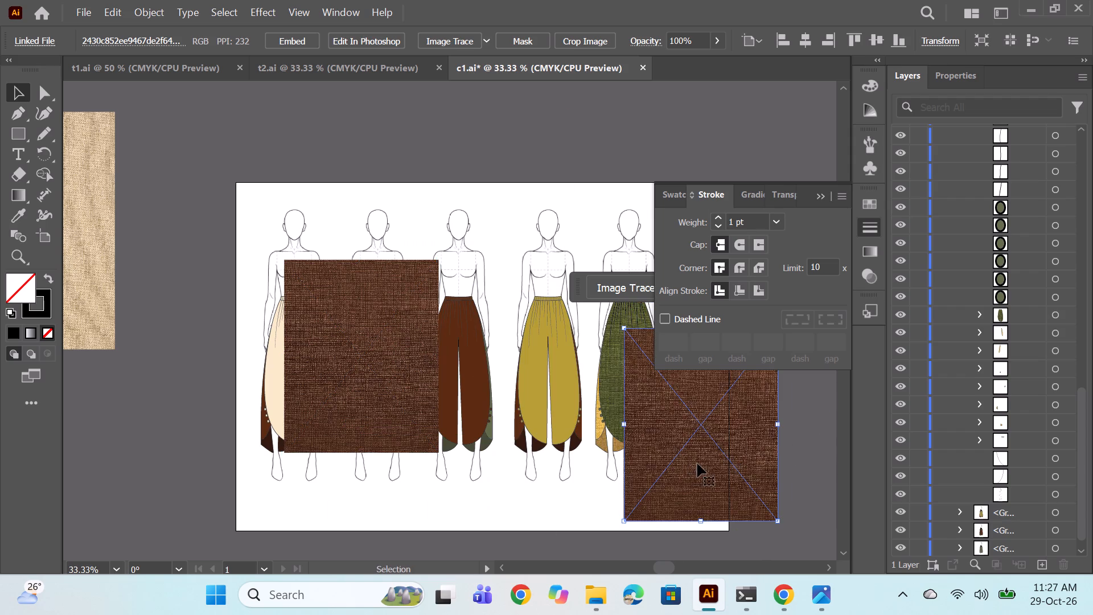
pyautogui.keyDown('alt'); pyautogui.scroll(-1, 961, 356); pyautogui.keyUp('alt')
pyautogui.scroll(5, 1004, 304)
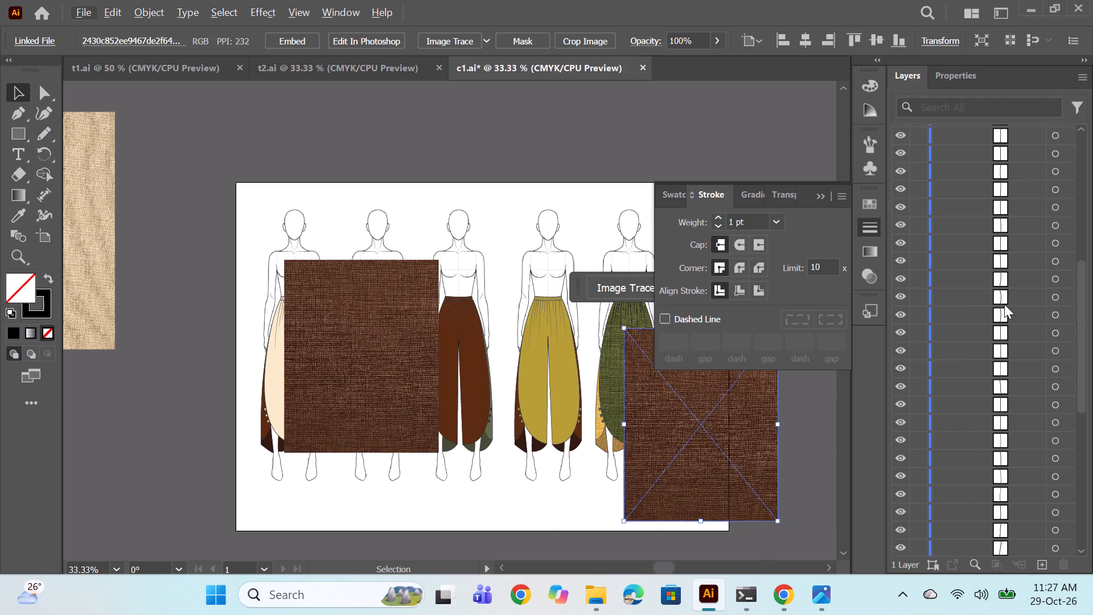
pyautogui.moveTo(695, 468); pyautogui.dragTo(562, 439)
pyautogui.moveTo(577, 430); pyautogui.dragTo(687, 455)
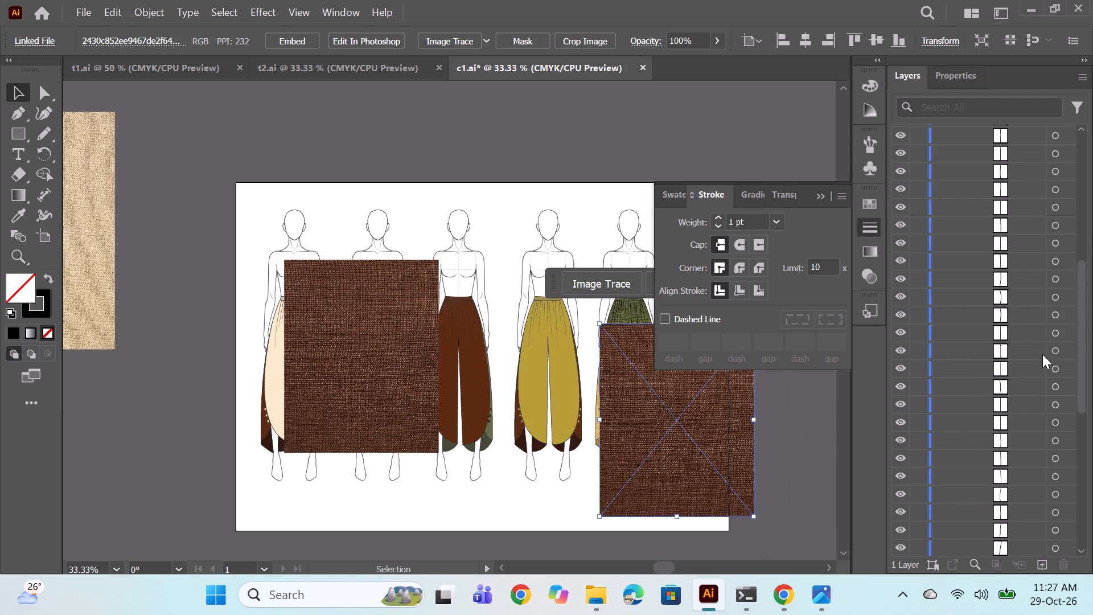
# Collapse the fifth figure's group in the layer list and expand the fourth figure's group.
pyautogui.keyDown('alt'); pyautogui.scroll(-3, 1057, 329); pyautogui.keyUp('alt')
pyautogui.keyDown('alt'); pyautogui.scroll(18, 1000, 294); pyautogui.keyUp('alt')
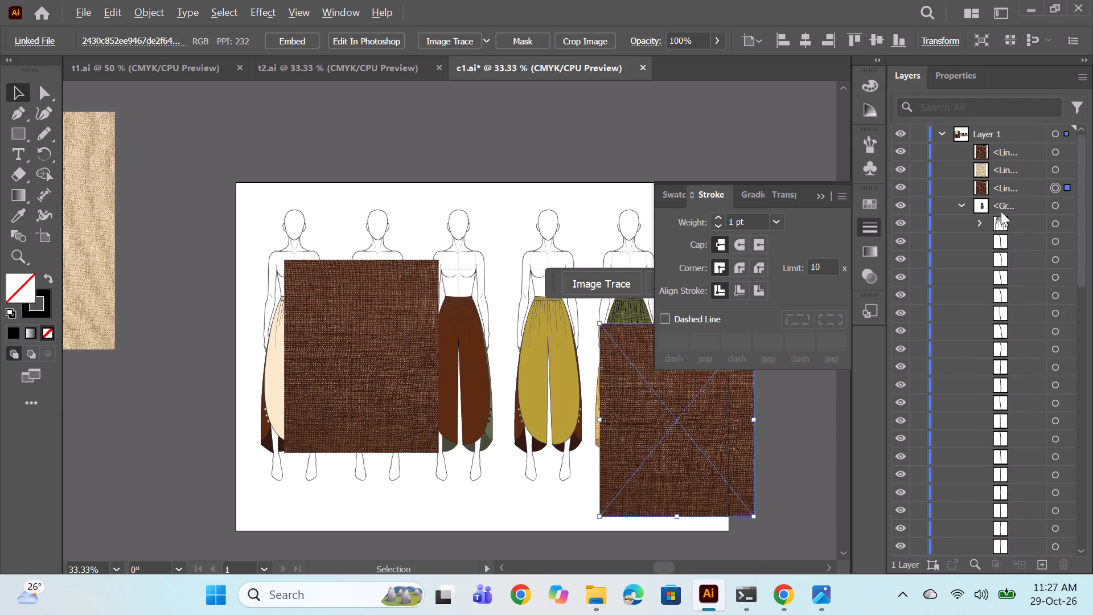
pyautogui.click(967, 209)
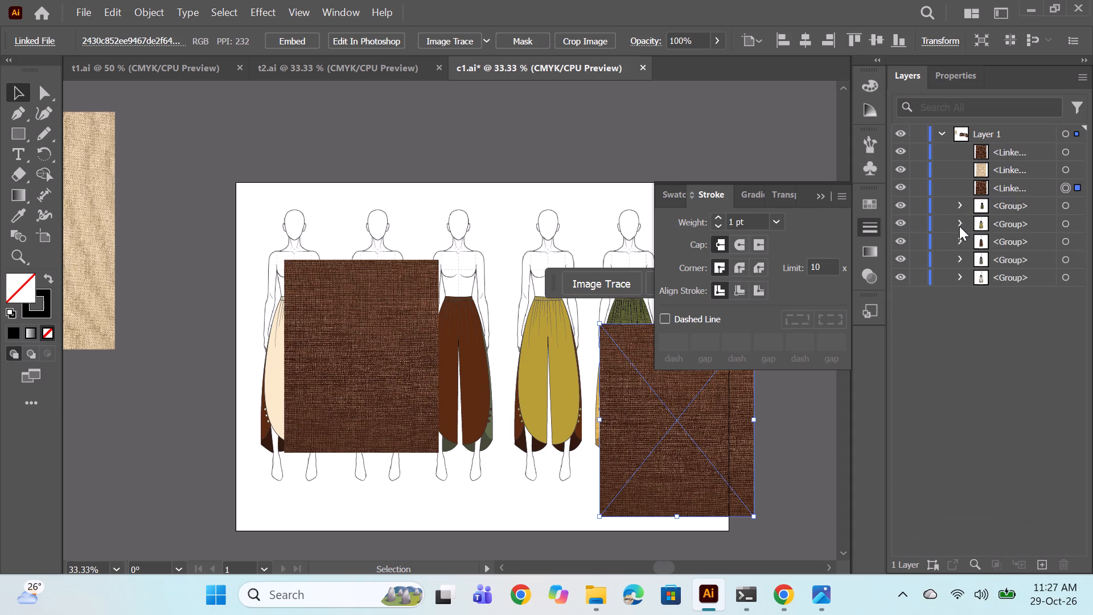
pyautogui.click(959, 226)
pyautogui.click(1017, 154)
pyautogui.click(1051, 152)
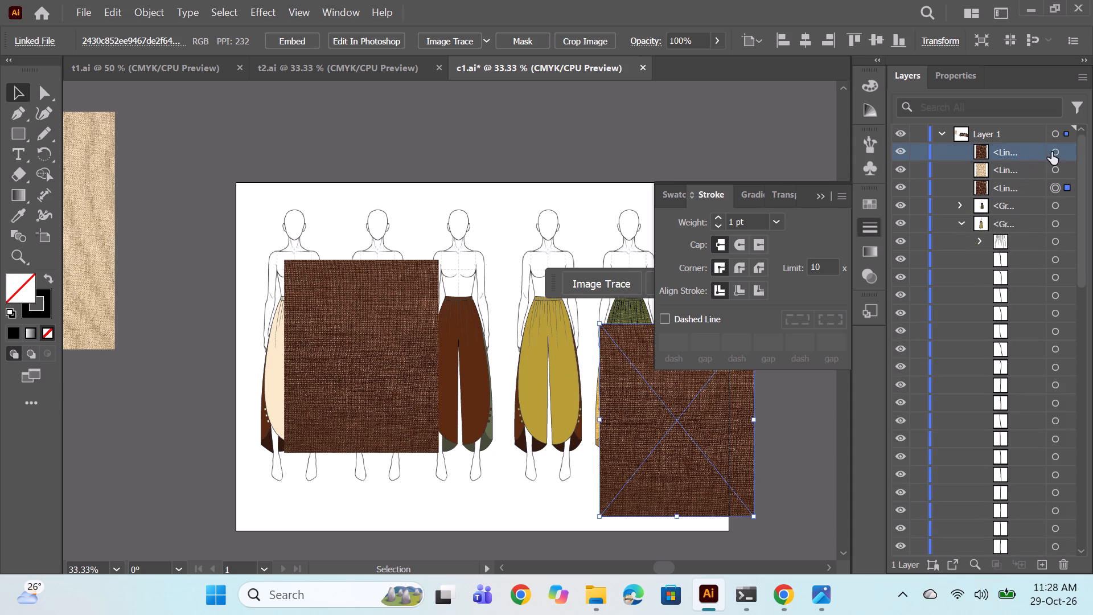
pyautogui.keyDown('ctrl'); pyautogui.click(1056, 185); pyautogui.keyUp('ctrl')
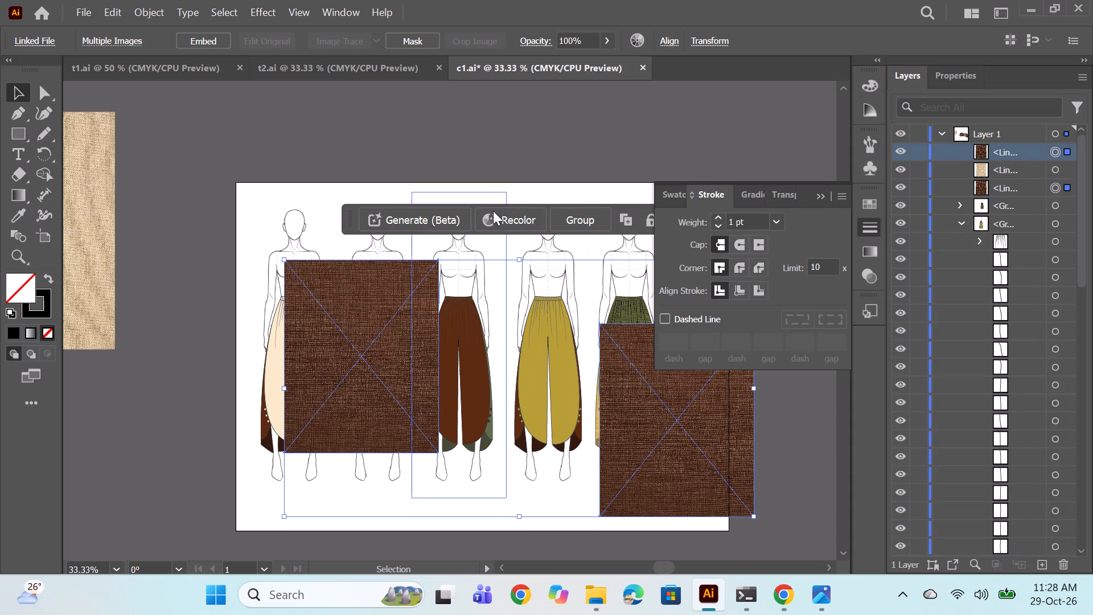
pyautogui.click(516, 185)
# Copy the yellow fabric image c3f0970530d49d4a819276a63394f825 and the dark brown image download (1) from the desktop and paste both into c1.ai.
pyautogui.keyDown('alt'); pyautogui.scroll(-2, 409, 343); pyautogui.keyUp('alt')
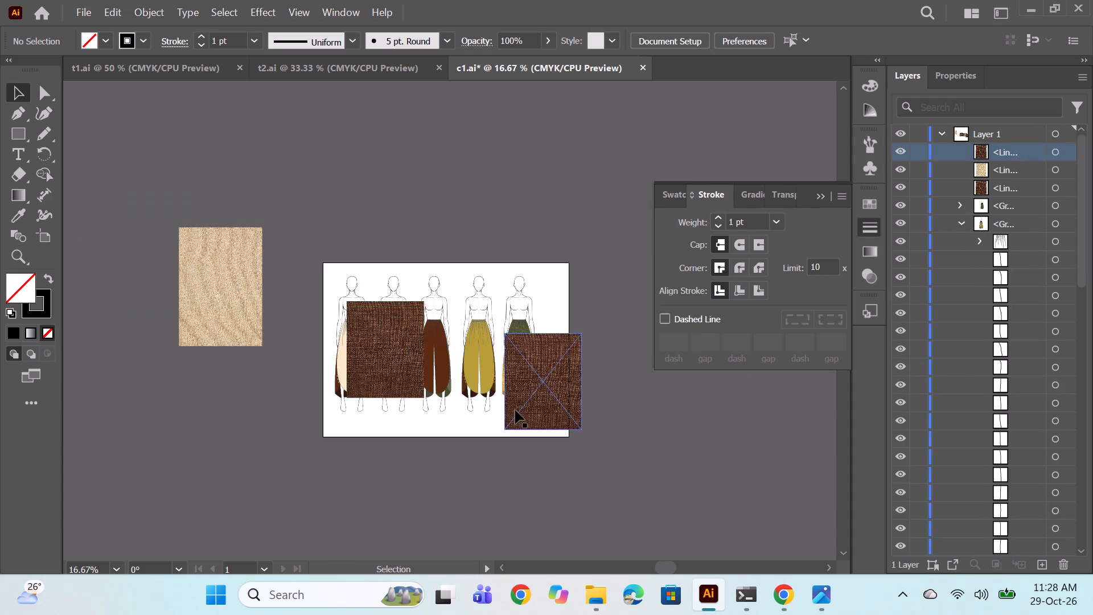
pyautogui.keyDown('alt'); pyautogui.scroll(1, 491, 372); pyautogui.keyUp('alt')
pyautogui.click(1036, 14)
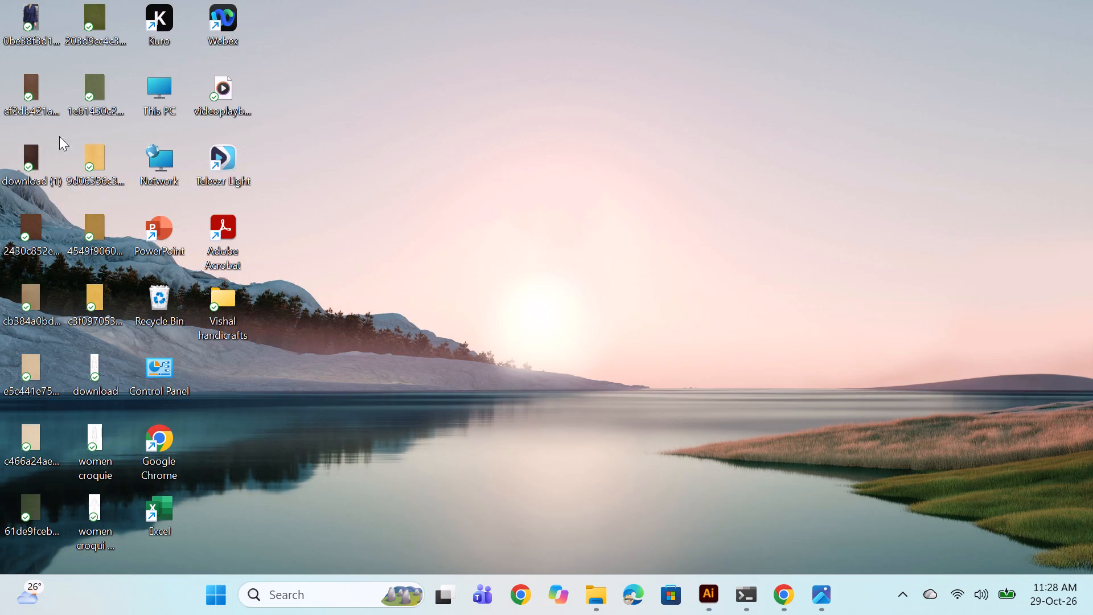
pyautogui.click(112, 302)
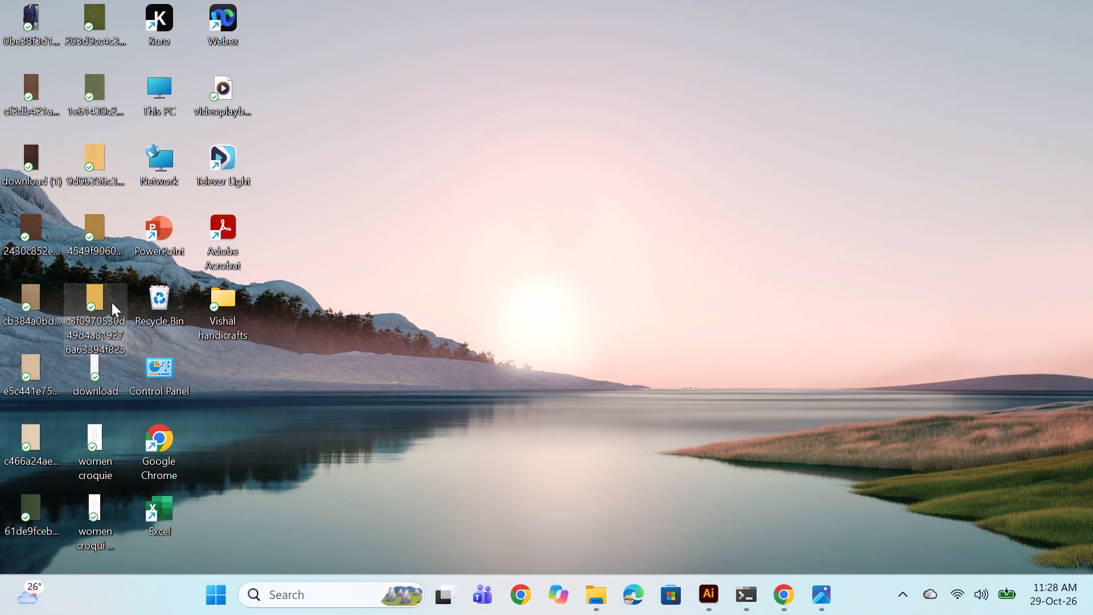
pyautogui.click(716, 596)
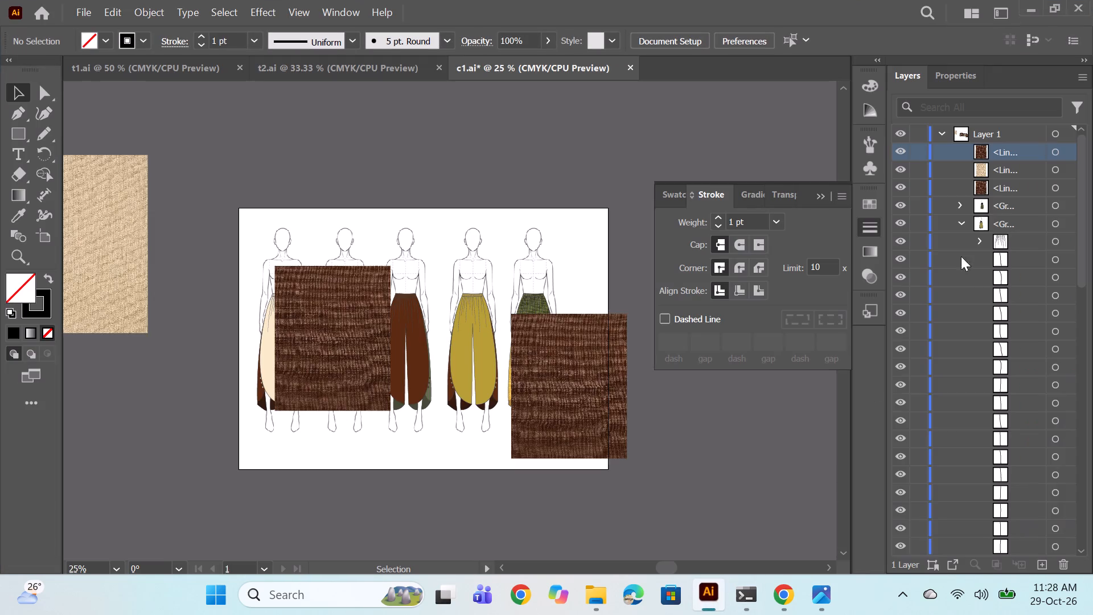
pyautogui.click(1028, 14)
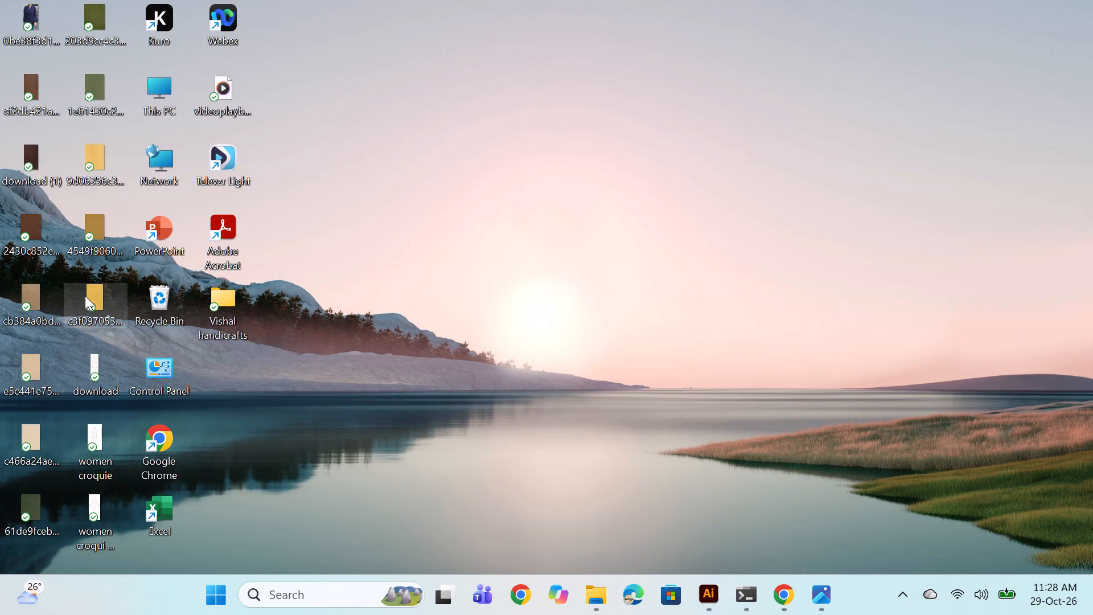
pyautogui.click(87, 295)
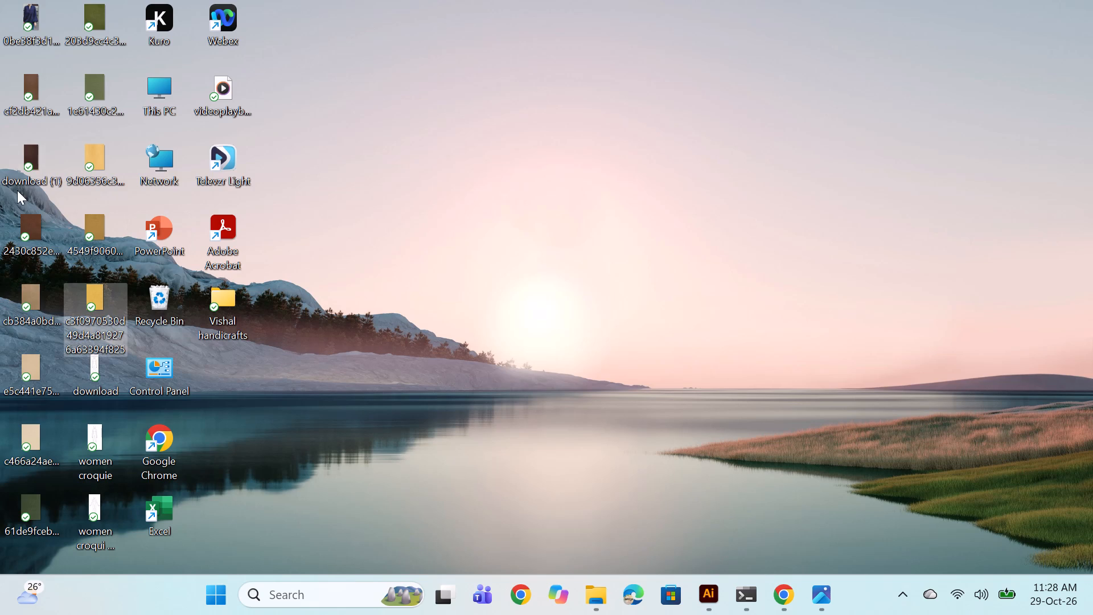
pyautogui.keyDown('ctrl'); pyautogui.click(26, 170); pyautogui.keyUp('ctrl')
pyautogui.keyDown('ctrl'); pyautogui.click(38, 163); pyautogui.keyUp('ctrl')
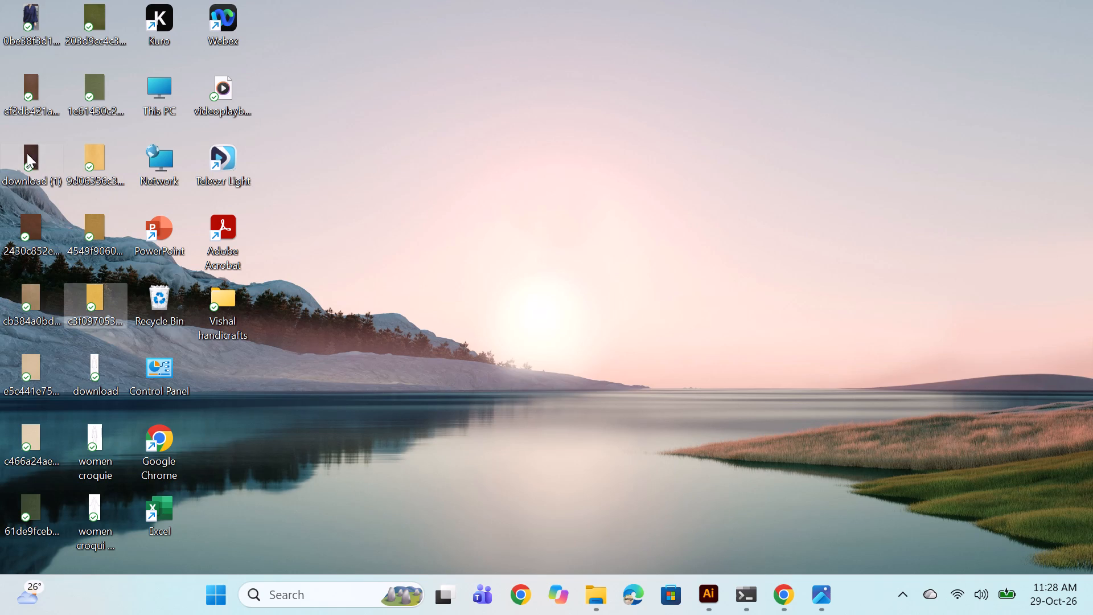
pyautogui.keyDown('ctrl'); pyautogui.click(27, 149); pyautogui.keyUp('ctrl')
pyautogui.hotkey('ctrl', 'c')
pyautogui.click(703, 598)
pyautogui.hotkey('ctrl', 'v')
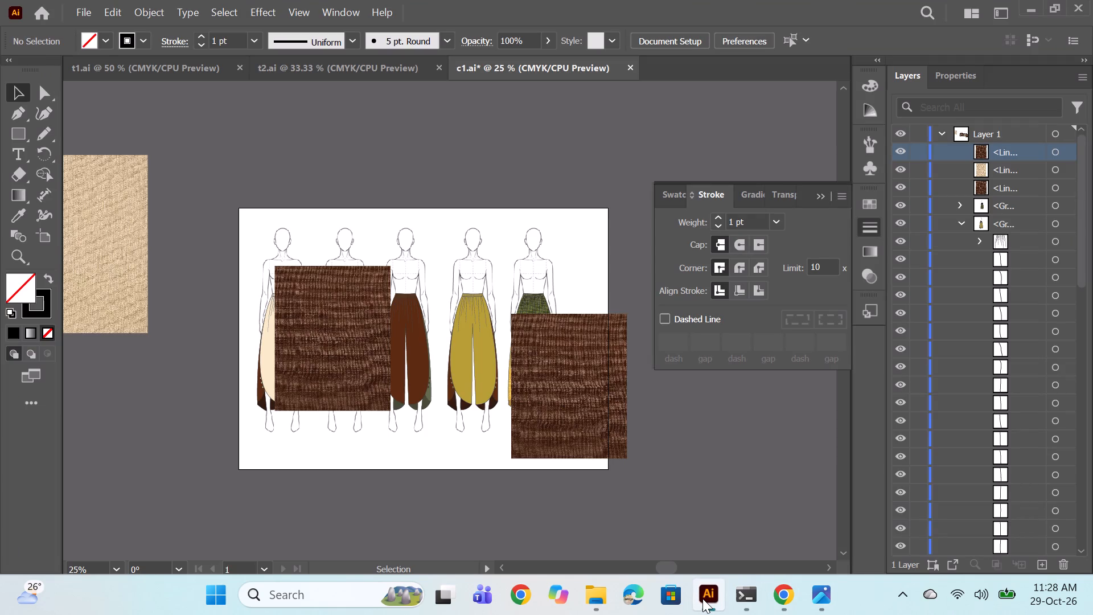
# Scale the dark brown fabric image down to about two thirds of its width and slide the yellow fabric image partly off it.
pyautogui.keyDown('alt'); pyautogui.scroll(-1, 554, 371); pyautogui.keyUp('alt')
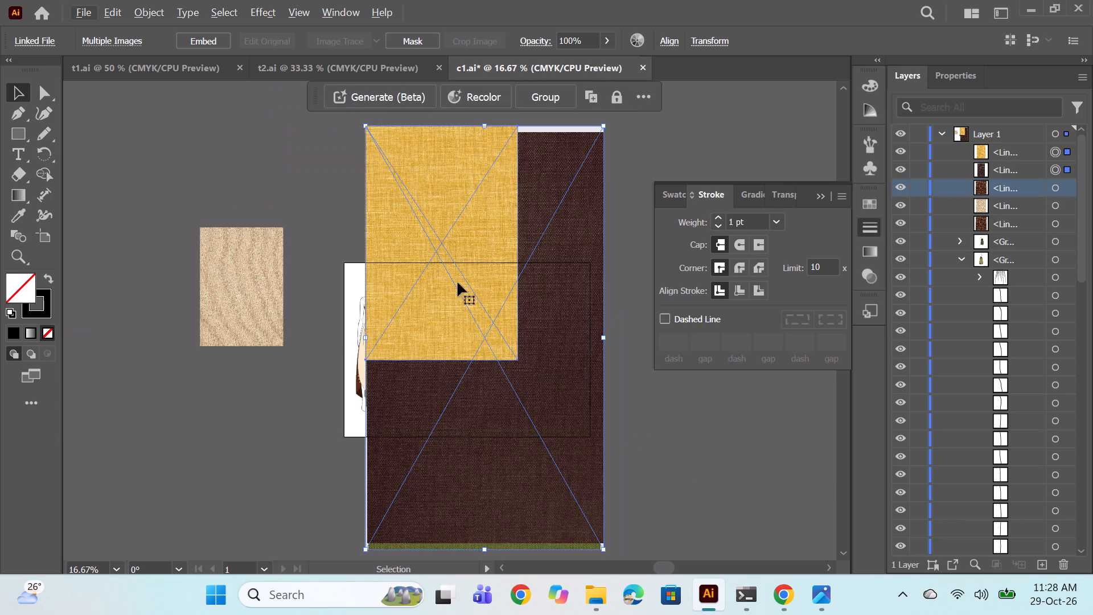
pyautogui.click(337, 195)
pyautogui.click(573, 433)
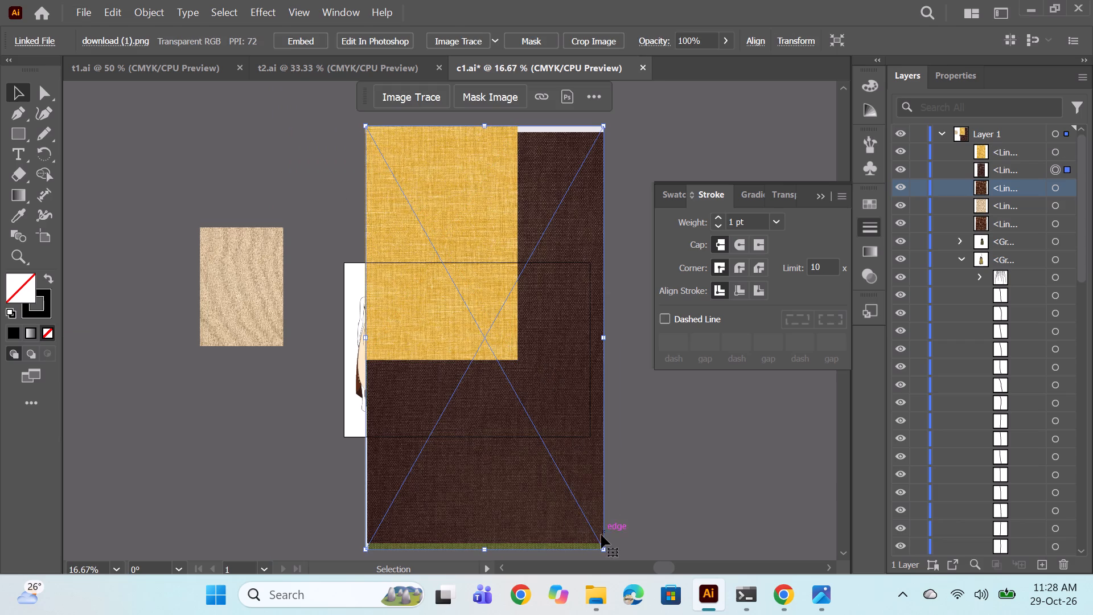
pyautogui.moveTo(602, 548); pyautogui.dragTo(528, 367)
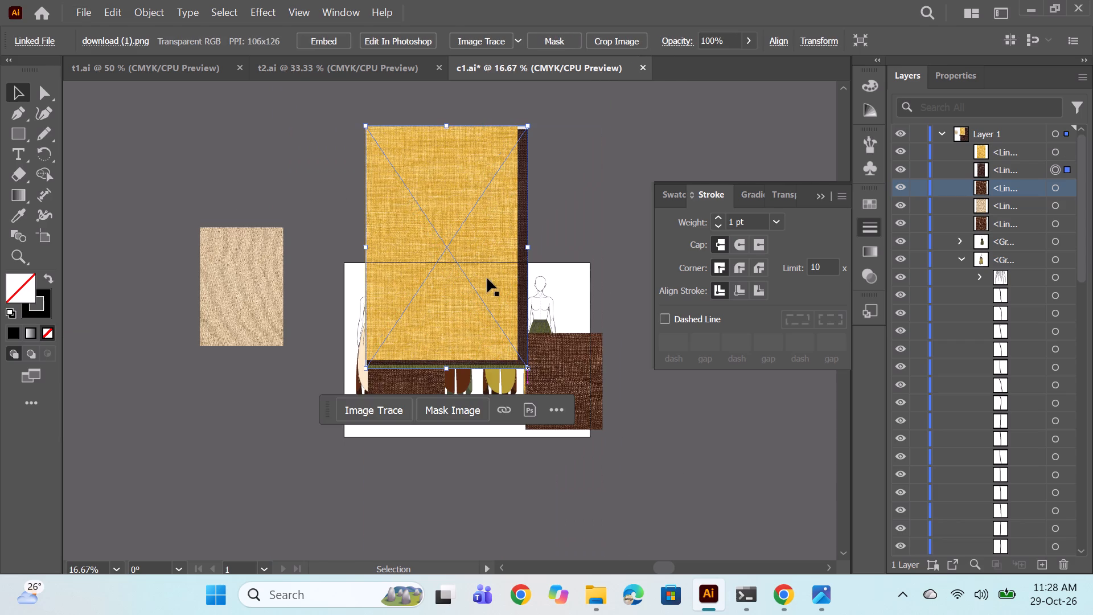
pyautogui.click(473, 265)
pyautogui.keyDown('alt'); pyautogui.scroll(1, 519, 274); pyautogui.keyUp('alt')
pyautogui.moveTo(469, 313); pyautogui.dragTo(344, 334)
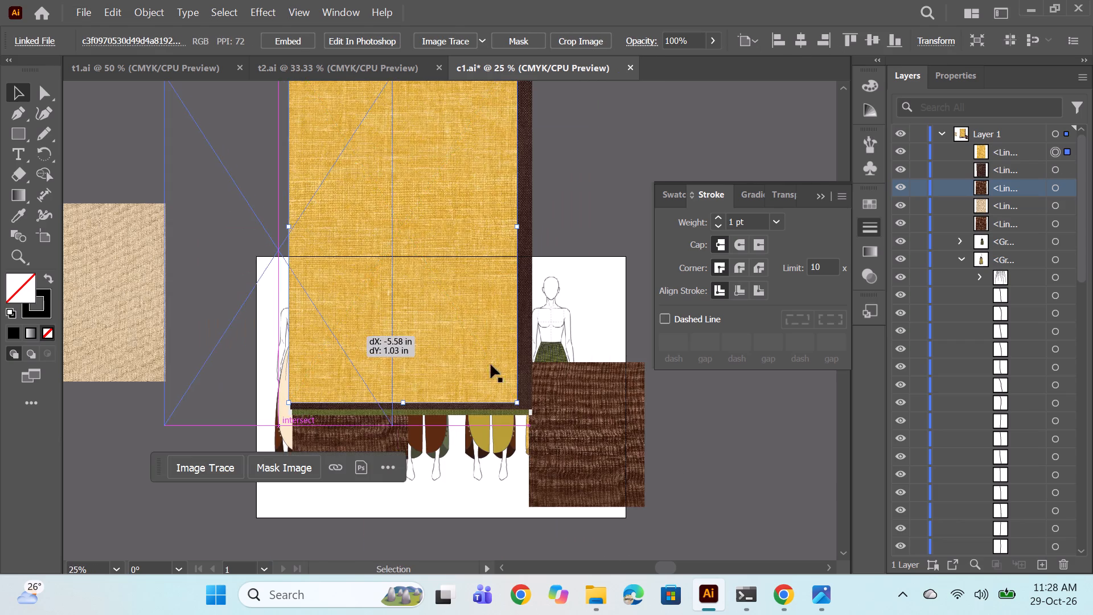
# Shrink the dark brown fabric image further to just under a third of its original width and place it beside the fifth figure's trousers.
pyautogui.click(509, 379)
pyautogui.click(605, 148)
pyautogui.click(506, 242)
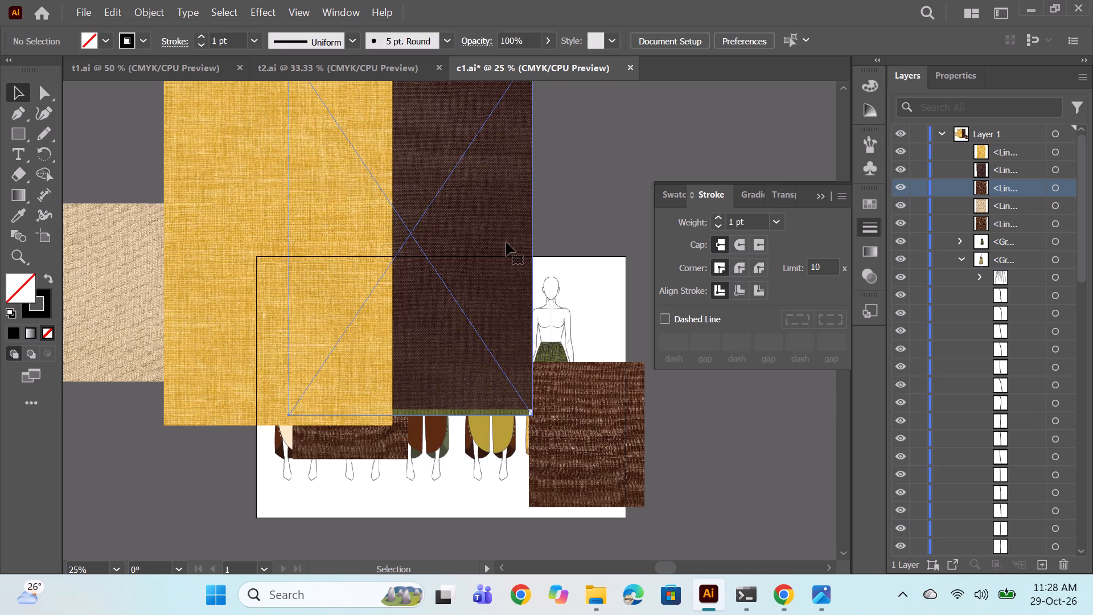
pyautogui.moveTo(530, 413); pyautogui.dragTo(447, 265)
pyautogui.moveTo(421, 196); pyautogui.dragTo(486, 314)
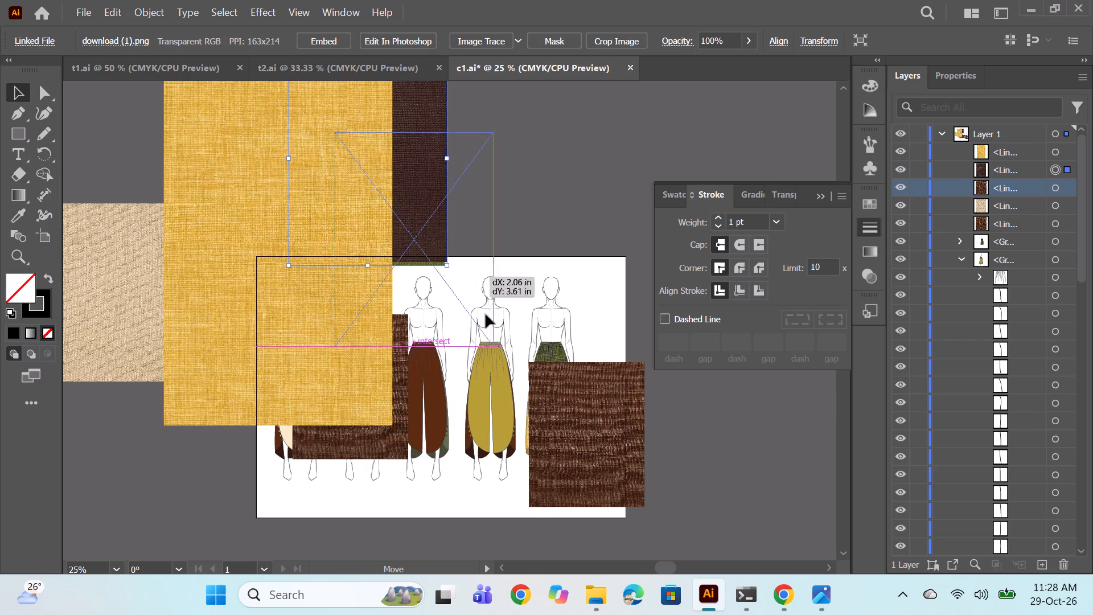
pyautogui.moveTo(486, 314); pyautogui.dragTo(545, 493)
pyautogui.moveTo(510, 429); pyautogui.dragTo(513, 368)
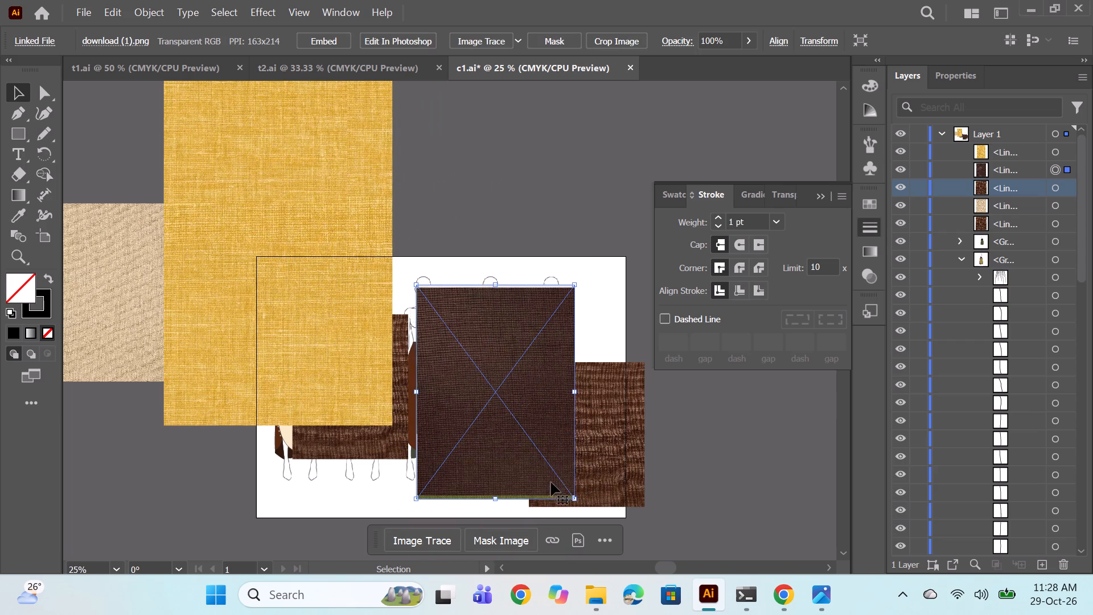
pyautogui.moveTo(572, 498); pyautogui.dragTo(533, 437)
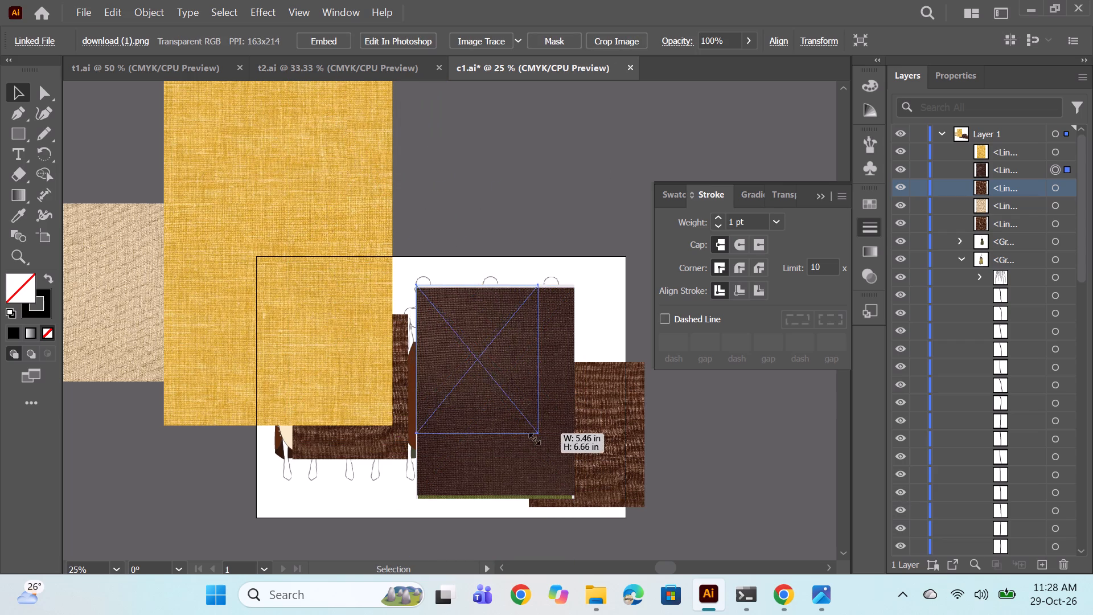
pyautogui.moveTo(533, 437); pyautogui.dragTo(524, 443)
pyautogui.moveTo(479, 368); pyautogui.dragTo(620, 419)
pyautogui.keyDown('alt'); pyautogui.scroll(2, 734, 433); pyautogui.keyUp('alt')
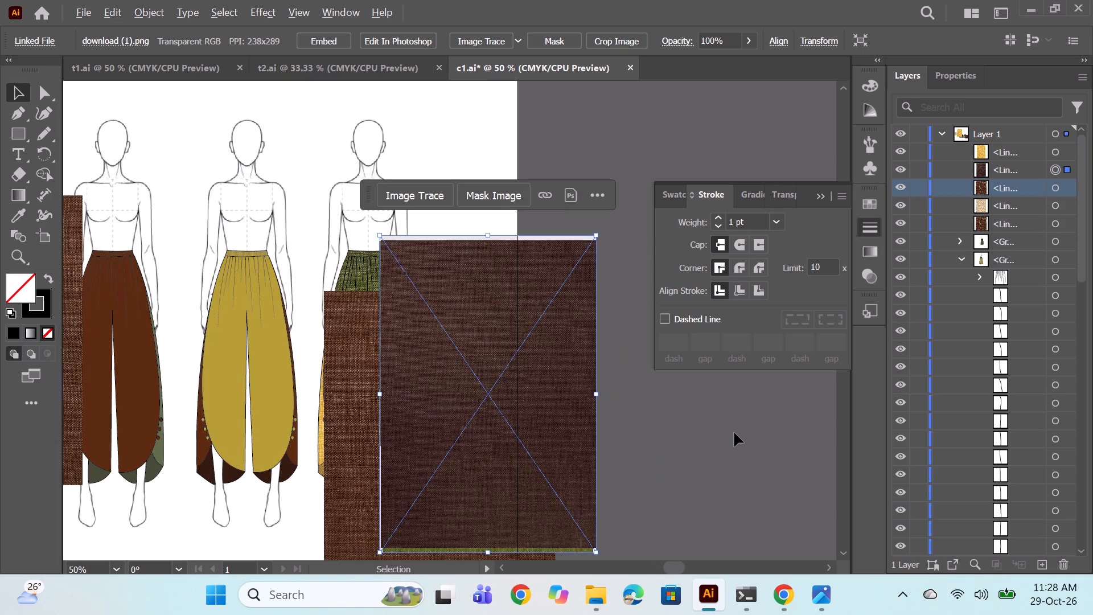
# Scale the yellow fabric image down to about 70% of its width and place it over the first three figures.
pyautogui.keyDown('alt'); pyautogui.scroll(-2, 665, 428); pyautogui.keyUp('alt')
pyautogui.keyDown('alt'); pyautogui.scroll(-1, 506, 376); pyautogui.keyUp('alt')
pyautogui.click(346, 226)
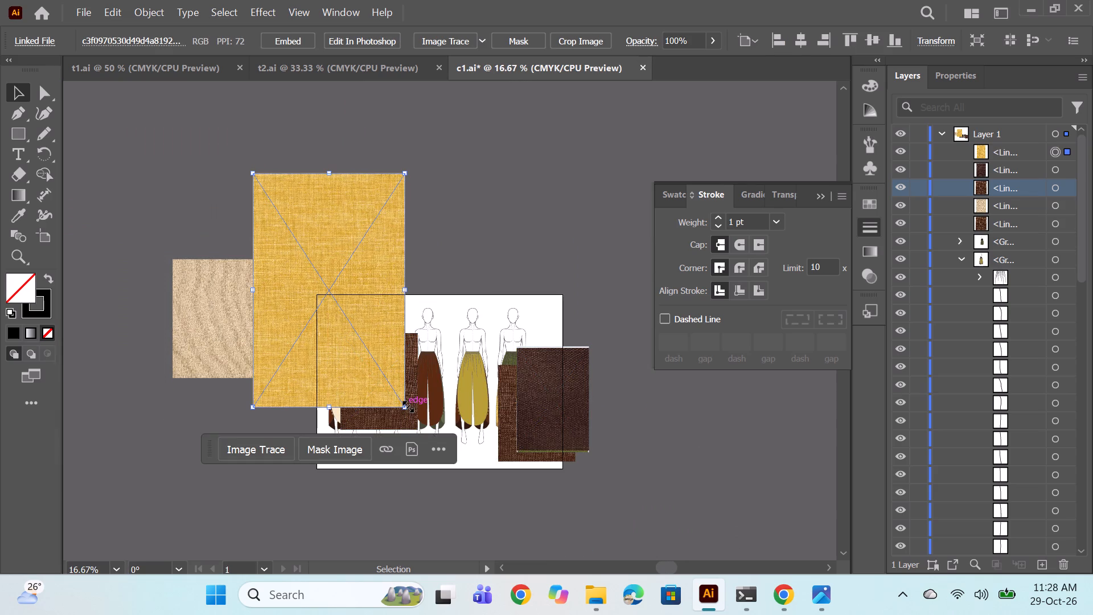
pyautogui.moveTo(406, 405); pyautogui.dragTo(361, 319)
pyautogui.moveTo(318, 248); pyautogui.dragTo(406, 391)
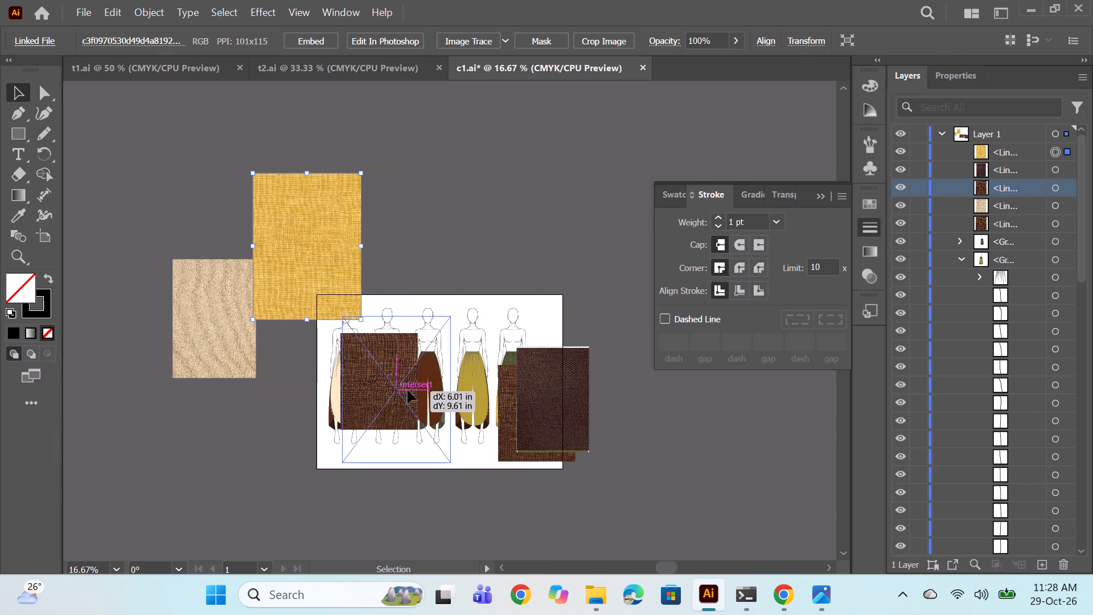
# Duplicate the dark brown fabric image three times.
pyautogui.keyDown('alt'); pyautogui.scroll(3, 527, 322); pyautogui.keyUp('alt')
pyautogui.scroll(-2, 525, 341)
pyautogui.keyDown('alt'); pyautogui.scroll(-2, 525, 341); pyautogui.keyUp('alt')
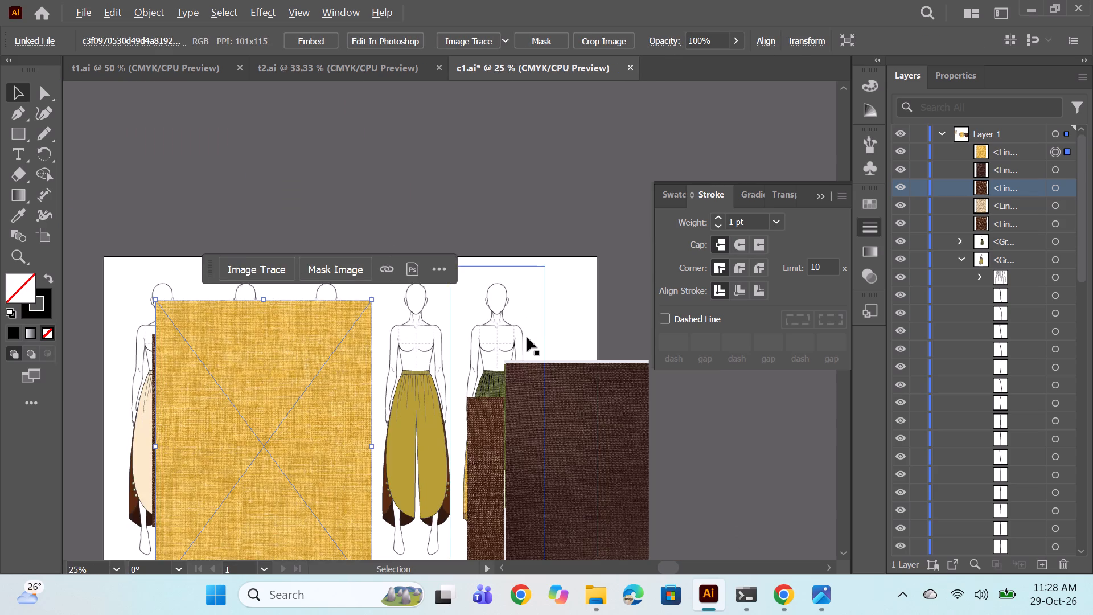
pyautogui.keyDown('alt'); pyautogui.scroll(-1, 533, 335); pyautogui.keyUp('alt')
pyautogui.keyDown('alt'); pyautogui.scroll(2, 569, 367); pyautogui.keyUp('alt')
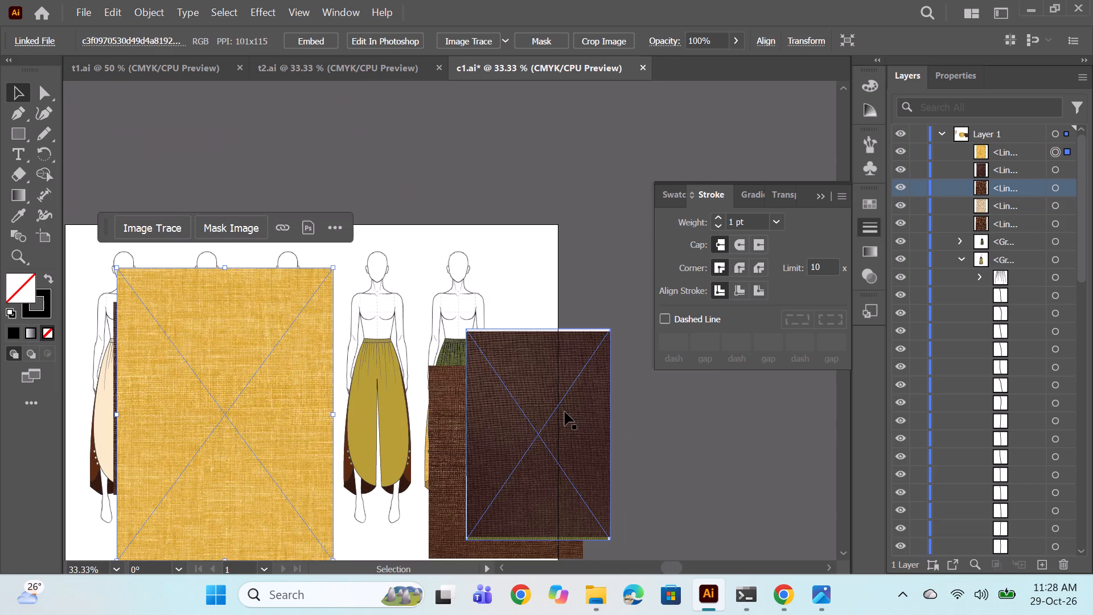
pyautogui.click(565, 412)
pyautogui.scroll(-1, 572, 418)
pyautogui.hotkey('ctrl', 'c')
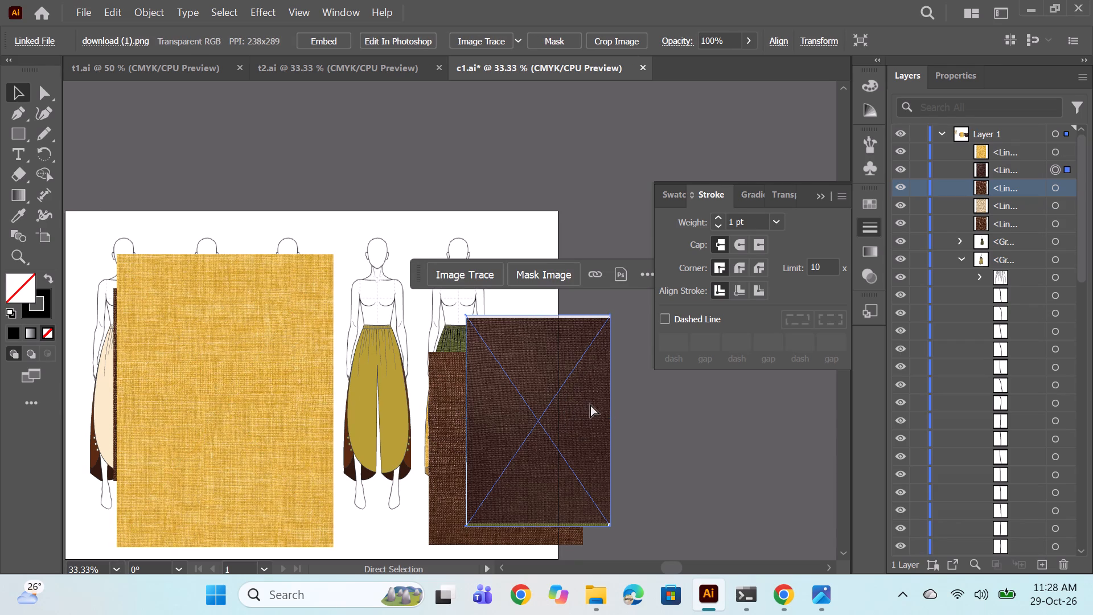
pyautogui.hotkey('ctrl', 'v')
pyautogui.click(577, 419)
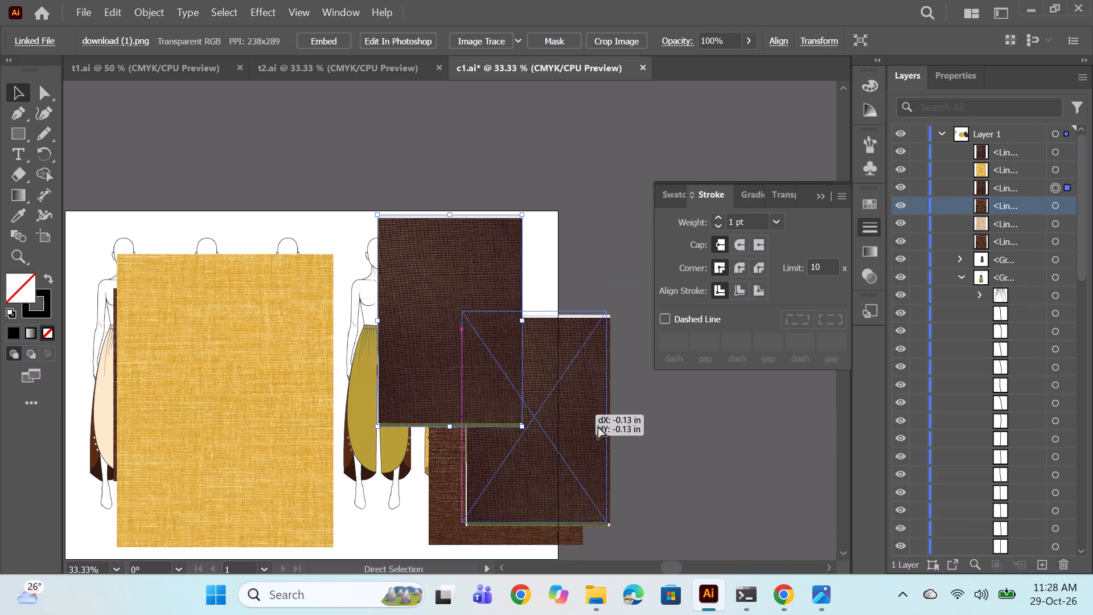
pyautogui.hotkey('ctrl', 'v')
pyautogui.hotkey('ctrl', 'v')
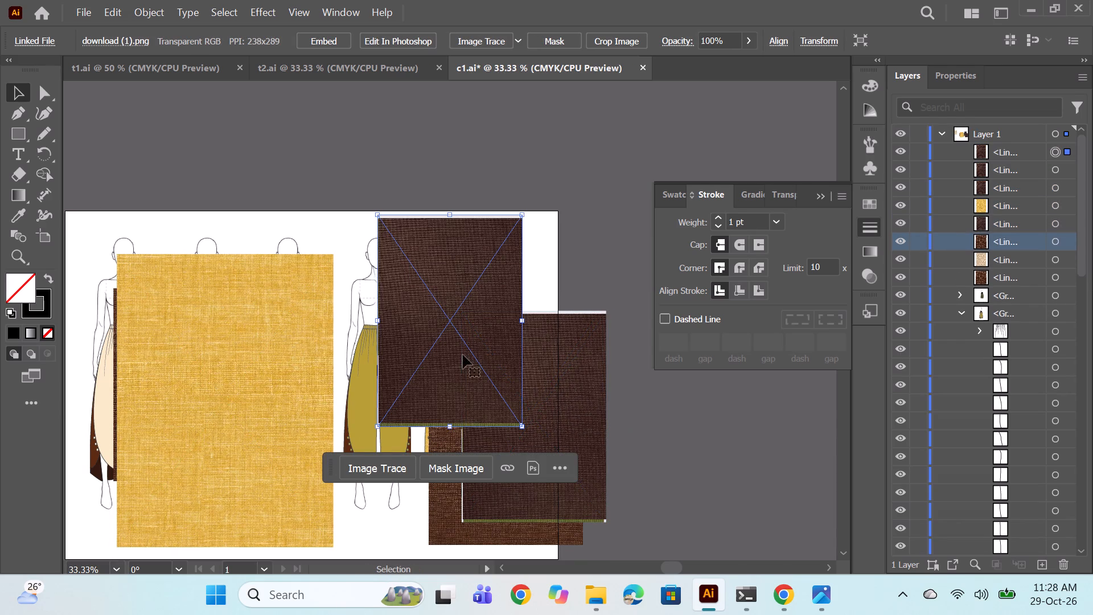
# Spread the three dark brown fabric copies apart over and around the fourth and fifth figures.
pyautogui.click(668, 428)
pyautogui.moveTo(496, 346); pyautogui.dragTo(563, 380)
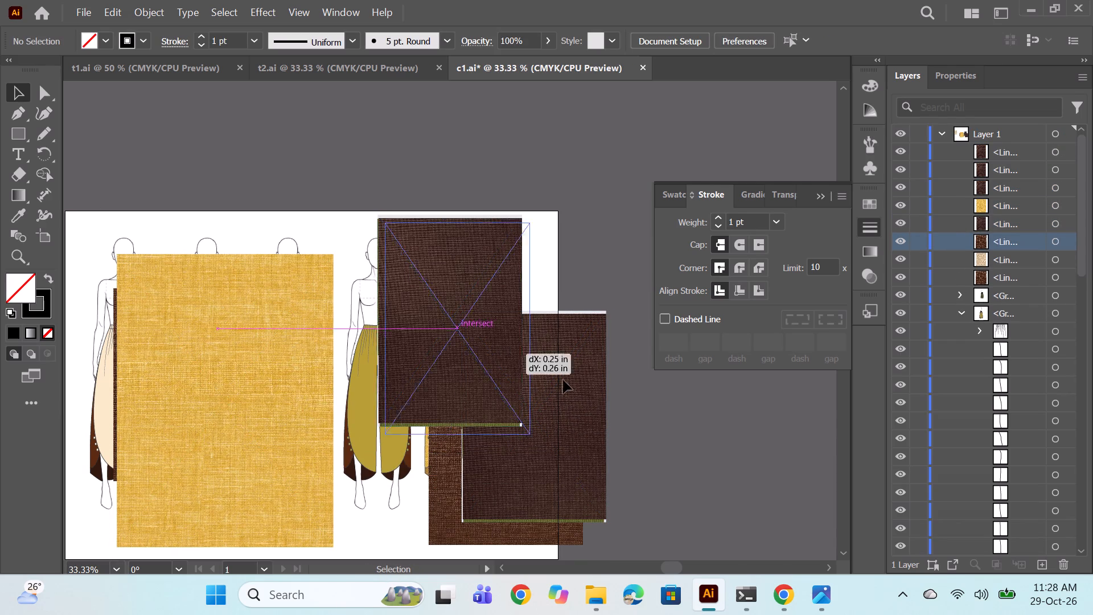
pyautogui.moveTo(563, 380); pyautogui.dragTo(622, 407)
pyautogui.moveTo(470, 342); pyautogui.dragTo(564, 269)
pyautogui.moveTo(447, 328); pyautogui.dragTo(410, 273)
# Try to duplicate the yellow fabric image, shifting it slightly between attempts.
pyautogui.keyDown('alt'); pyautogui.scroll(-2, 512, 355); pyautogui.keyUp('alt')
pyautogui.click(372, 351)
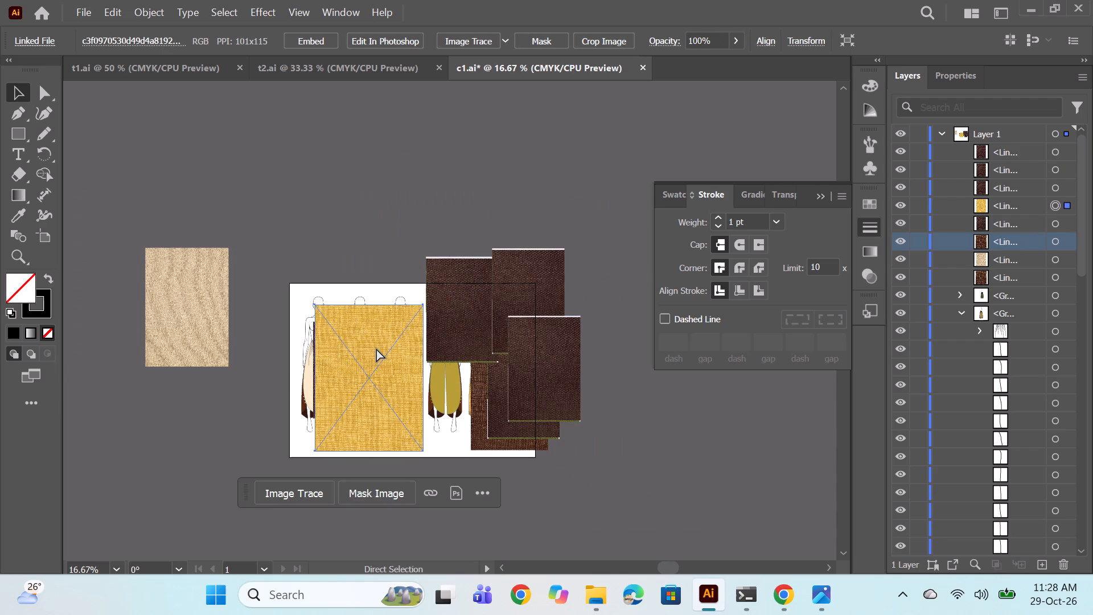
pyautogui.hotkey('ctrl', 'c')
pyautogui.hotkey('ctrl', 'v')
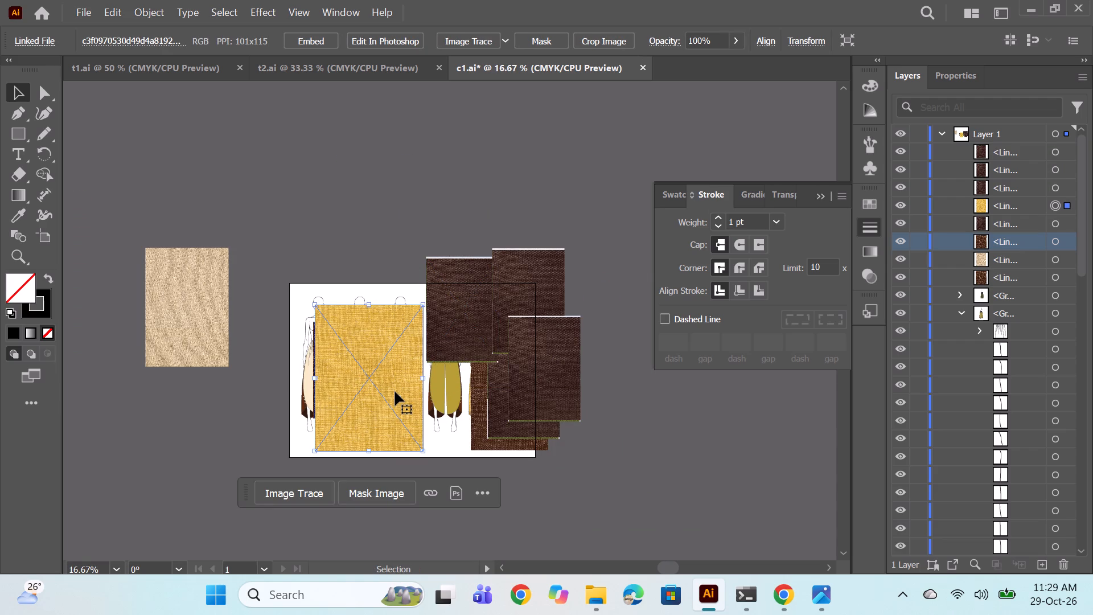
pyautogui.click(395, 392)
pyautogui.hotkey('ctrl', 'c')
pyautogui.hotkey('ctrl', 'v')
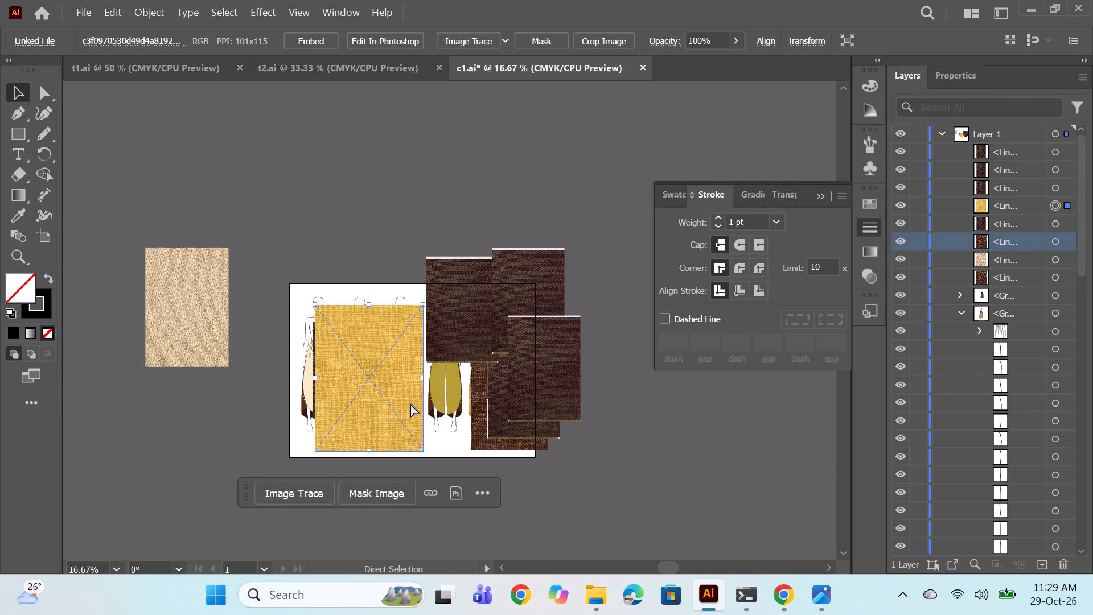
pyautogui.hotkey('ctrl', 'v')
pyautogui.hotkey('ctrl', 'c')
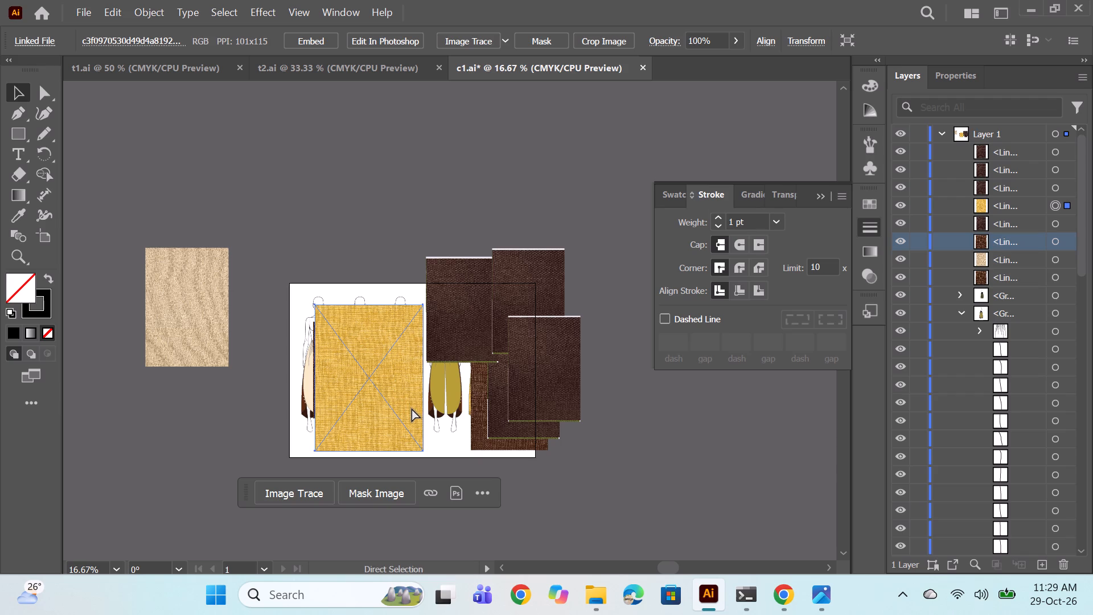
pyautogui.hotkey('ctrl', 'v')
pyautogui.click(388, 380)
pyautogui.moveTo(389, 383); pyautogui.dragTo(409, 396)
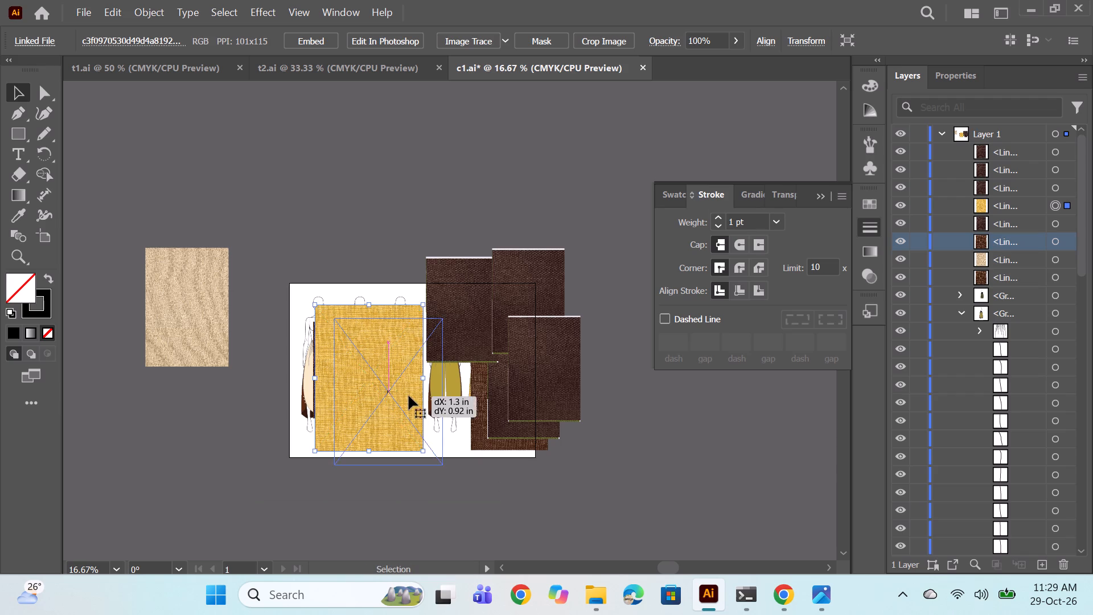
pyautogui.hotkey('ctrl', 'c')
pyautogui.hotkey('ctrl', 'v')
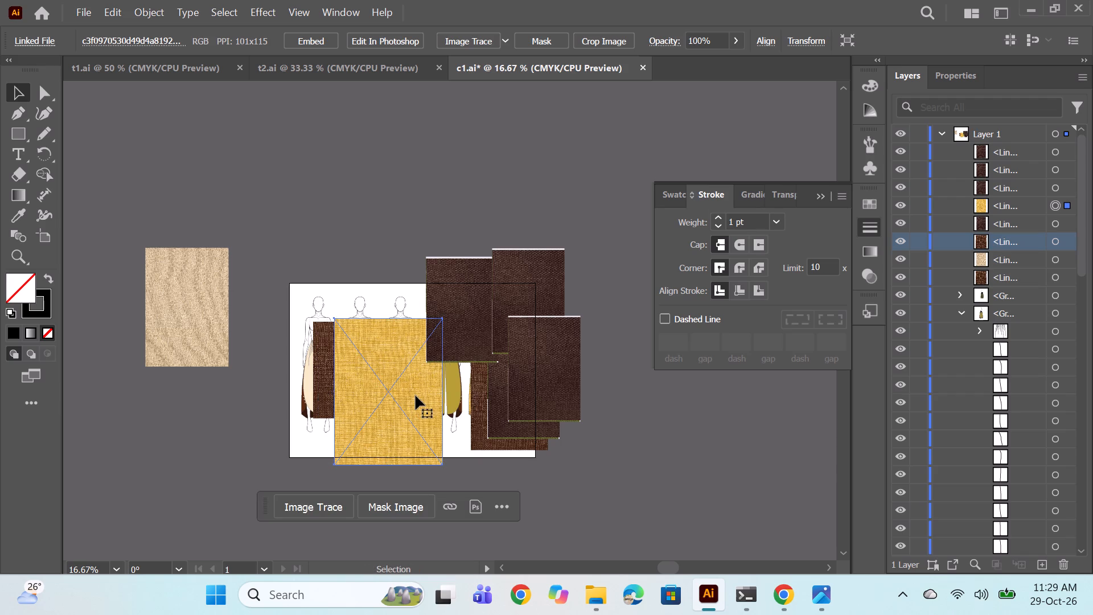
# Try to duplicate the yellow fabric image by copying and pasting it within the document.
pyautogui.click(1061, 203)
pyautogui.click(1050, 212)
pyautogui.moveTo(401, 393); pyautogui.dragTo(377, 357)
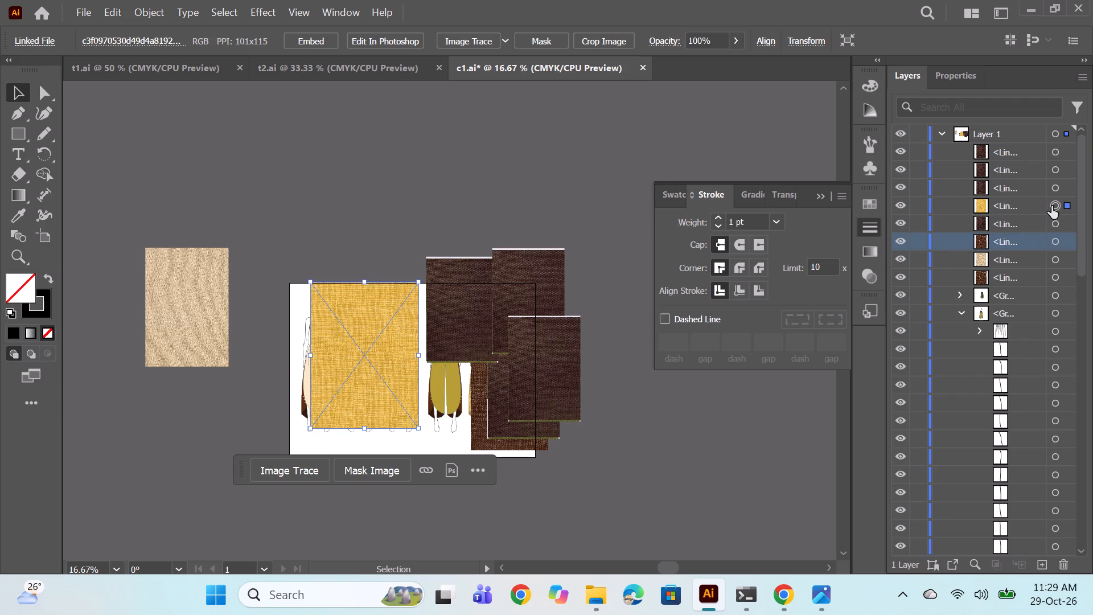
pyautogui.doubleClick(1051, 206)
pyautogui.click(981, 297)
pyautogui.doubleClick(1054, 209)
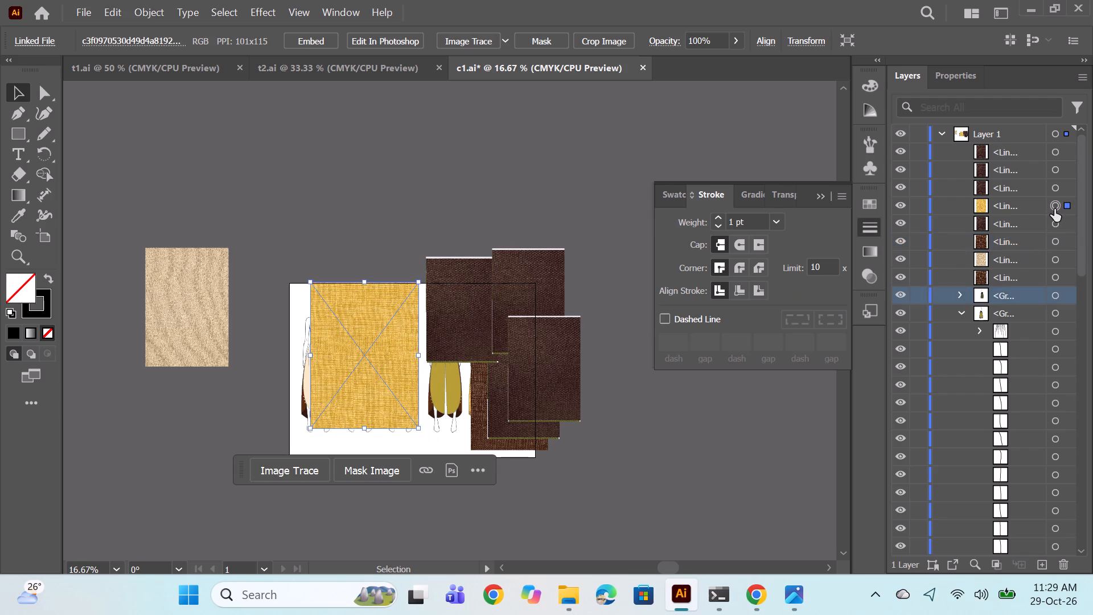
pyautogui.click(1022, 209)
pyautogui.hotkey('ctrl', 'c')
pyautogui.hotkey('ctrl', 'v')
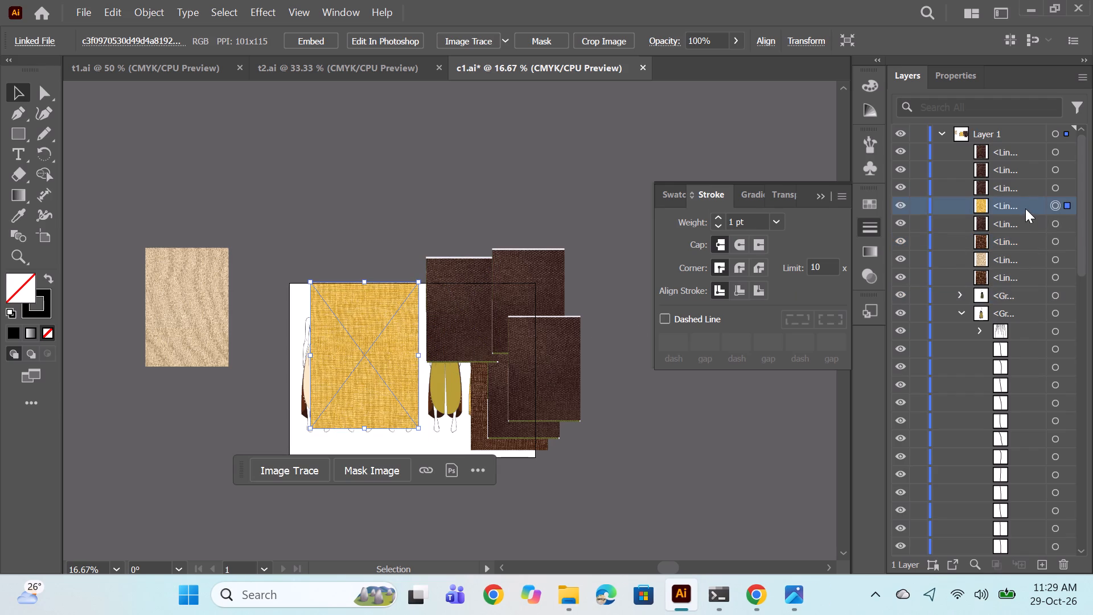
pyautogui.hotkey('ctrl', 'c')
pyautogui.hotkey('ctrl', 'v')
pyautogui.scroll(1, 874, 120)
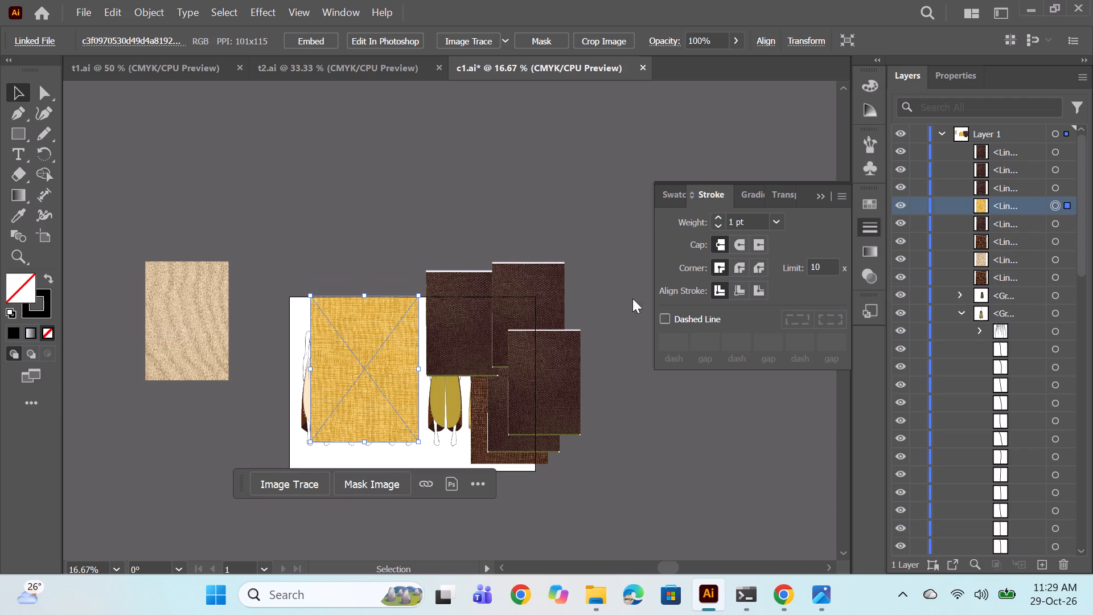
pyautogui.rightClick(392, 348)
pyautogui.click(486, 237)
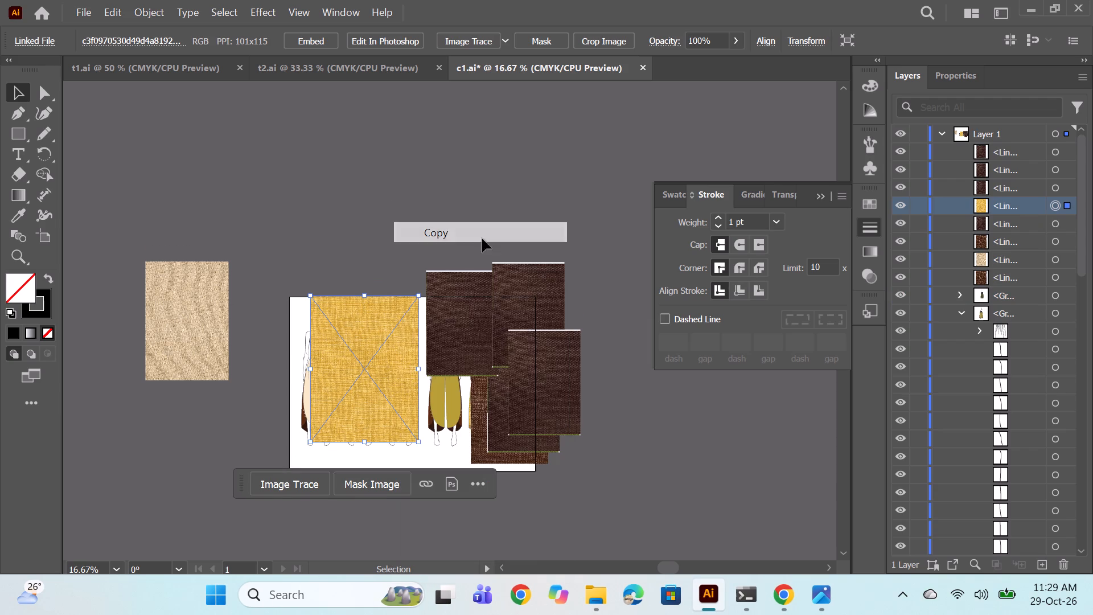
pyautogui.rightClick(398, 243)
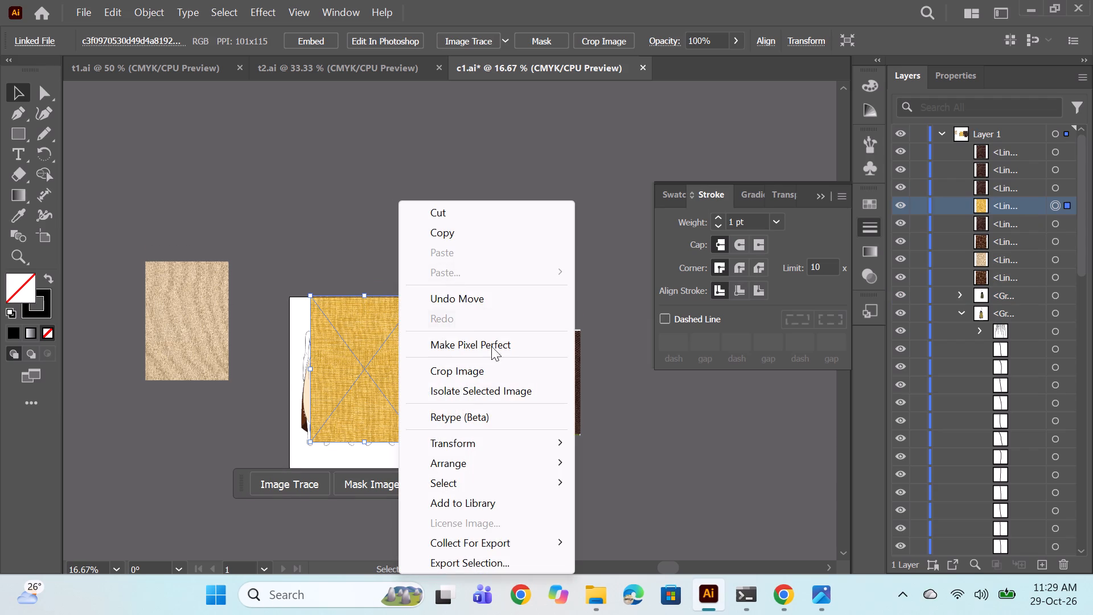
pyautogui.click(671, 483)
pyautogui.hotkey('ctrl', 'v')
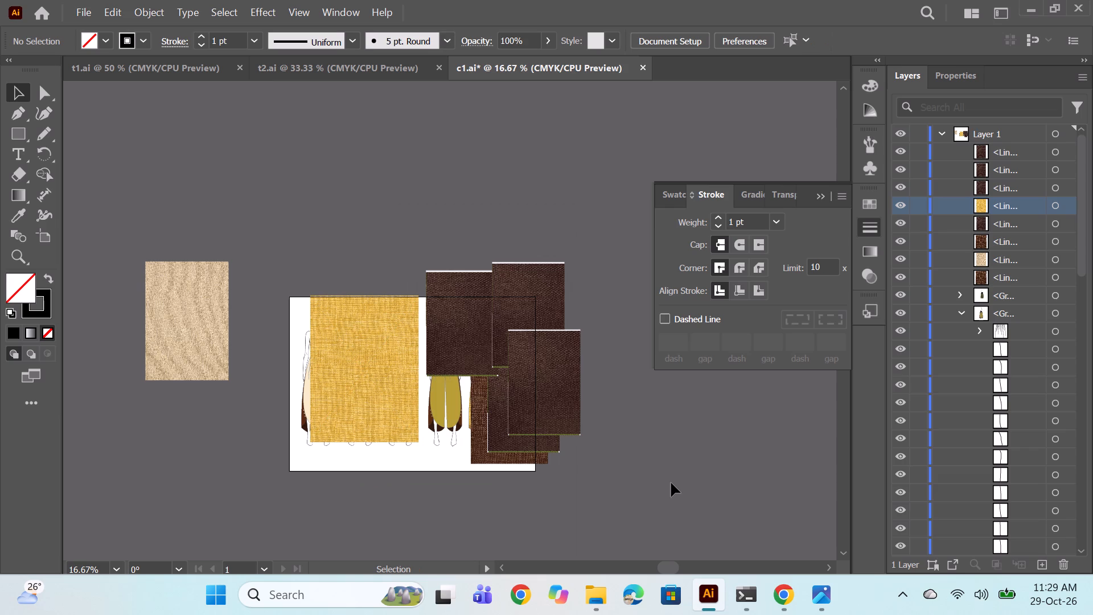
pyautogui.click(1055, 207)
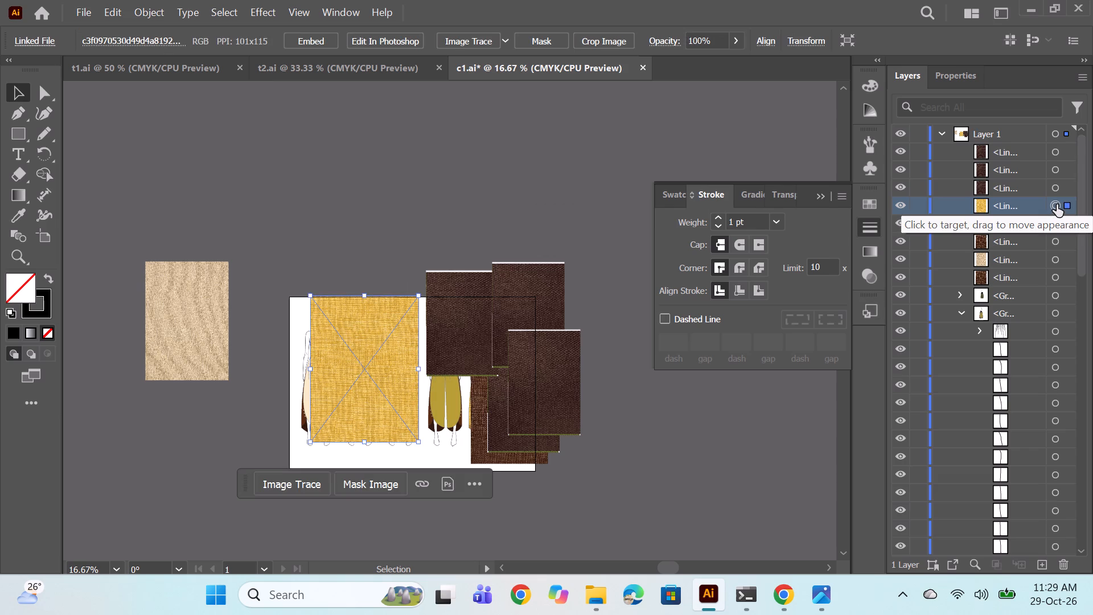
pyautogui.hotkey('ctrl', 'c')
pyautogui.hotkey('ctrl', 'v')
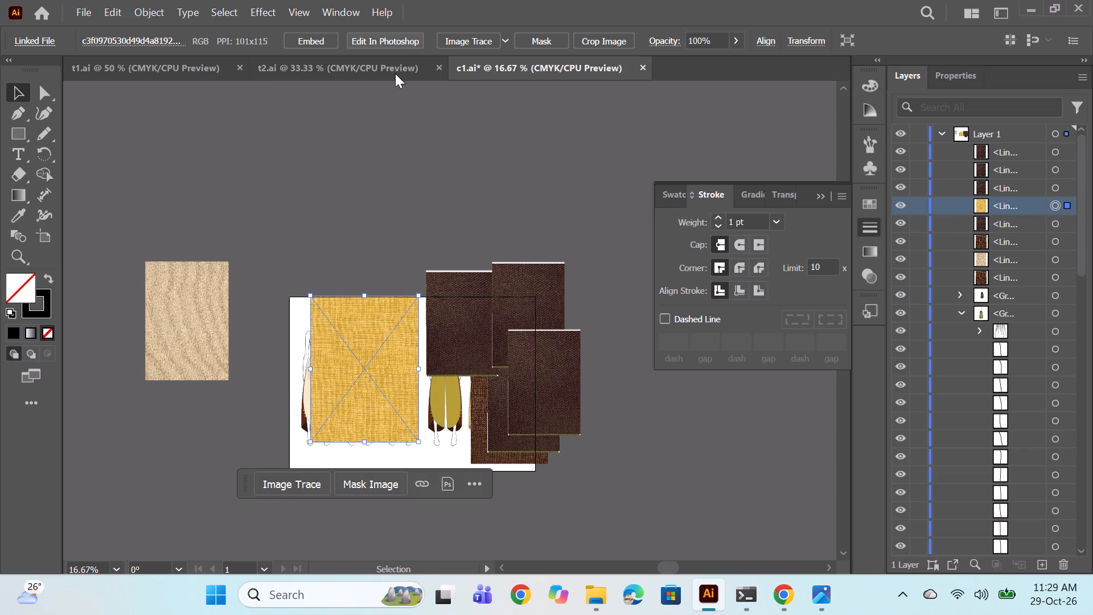
# Move the yellow fabric image over the first two figures and one dark brown copy down over the third and fourth figures' trousers.
pyautogui.moveTo(481, 176); pyautogui.dragTo(479, 182)
pyautogui.moveTo(367, 379); pyautogui.dragTo(314, 373)
pyautogui.moveTo(466, 342); pyautogui.dragTo(458, 372)
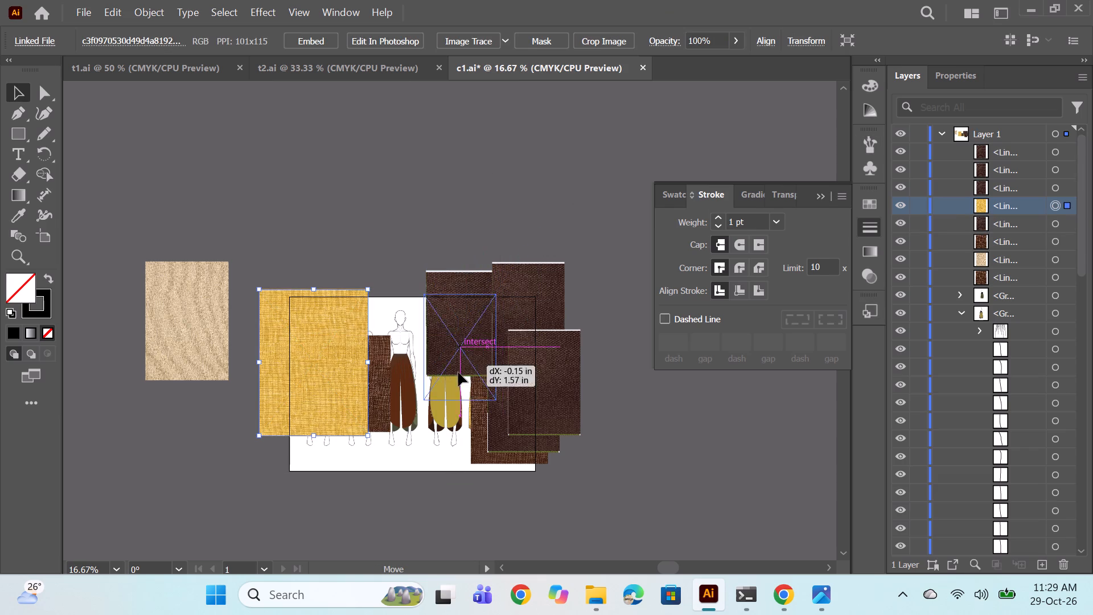
pyautogui.moveTo(458, 372); pyautogui.dragTo(442, 437)
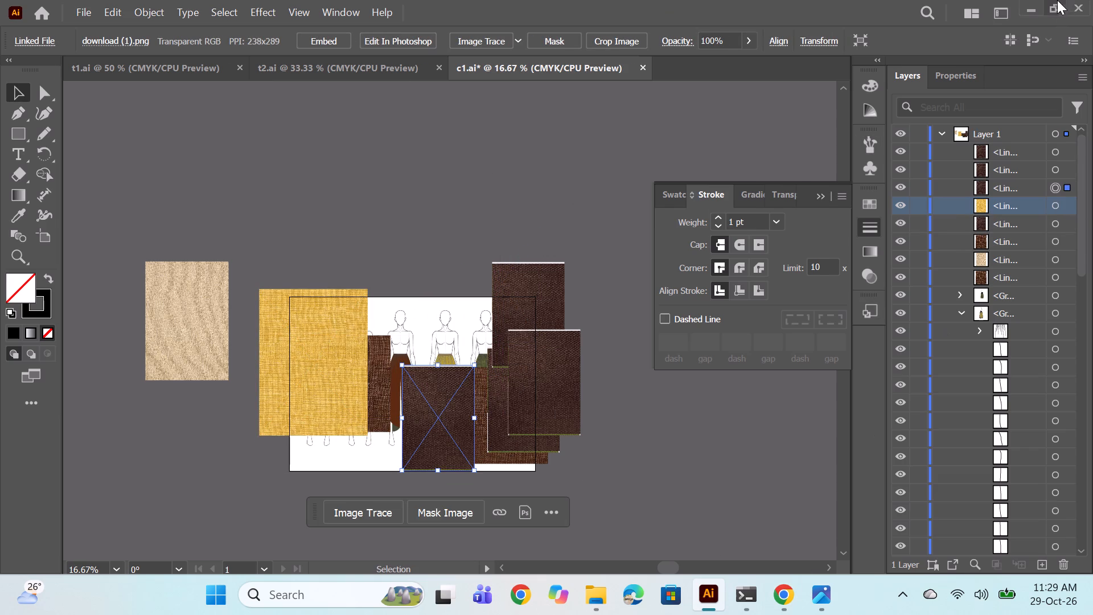
# Copy the yellow fabric image file from the desktop and paste it into c1.ai in Illustrator.
pyautogui.click(1033, 4)
pyautogui.rightClick(97, 227)
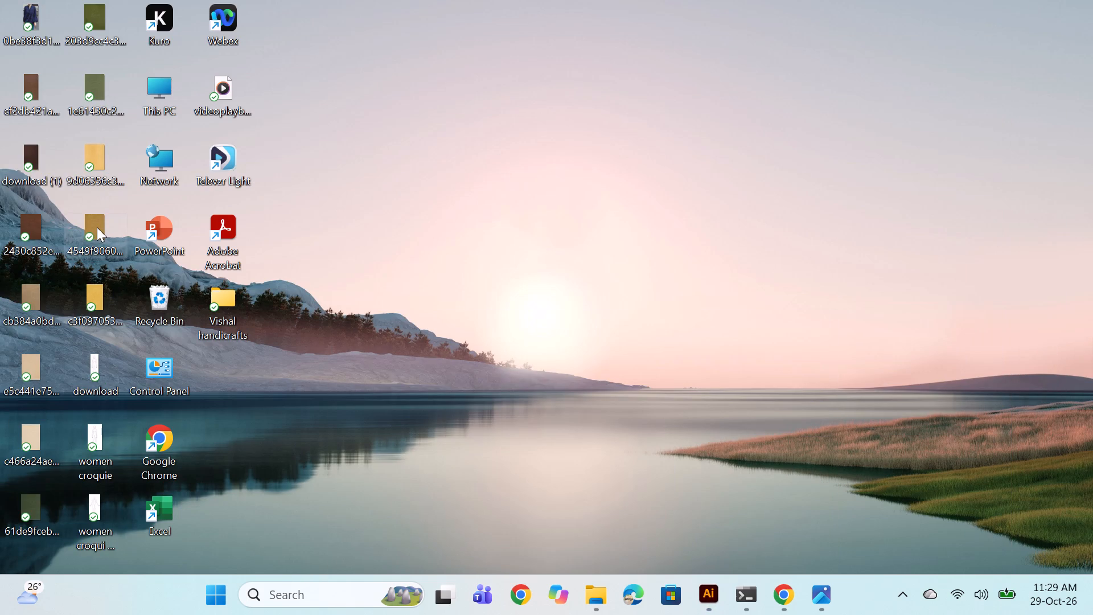
pyautogui.rightClick(84, 309)
pyautogui.rightClick(84, 313)
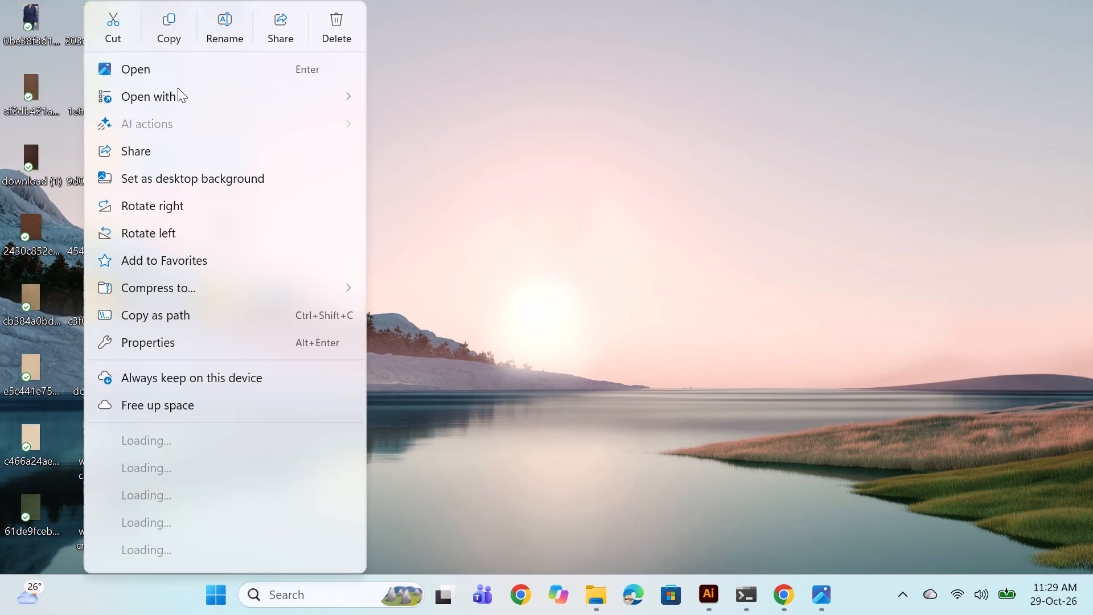
pyautogui.click(162, 28)
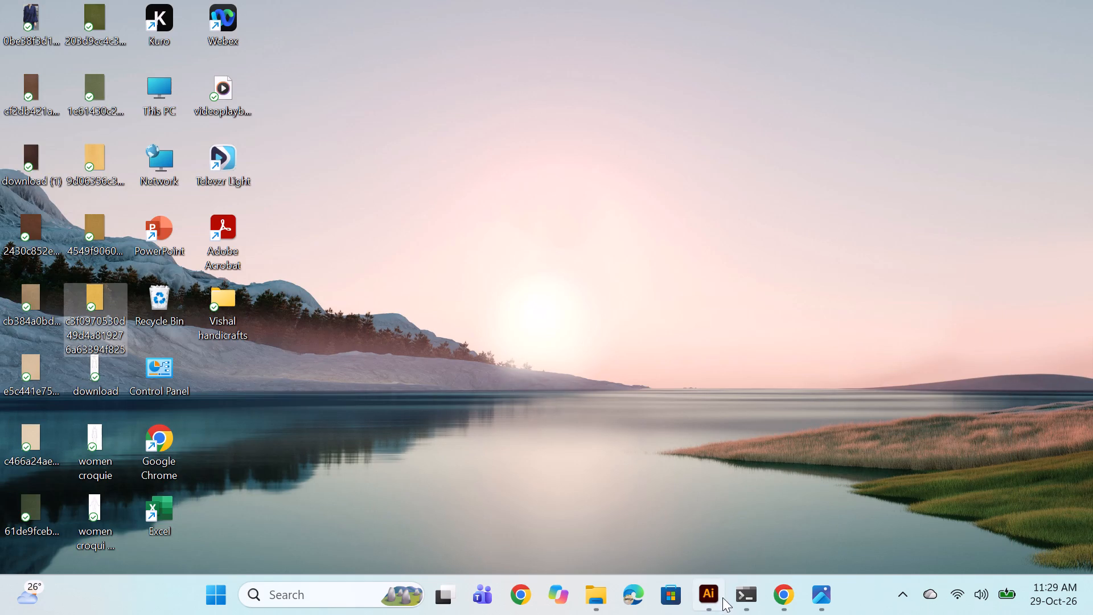
pyautogui.click(715, 601)
pyautogui.hotkey('ctrl', 'v')
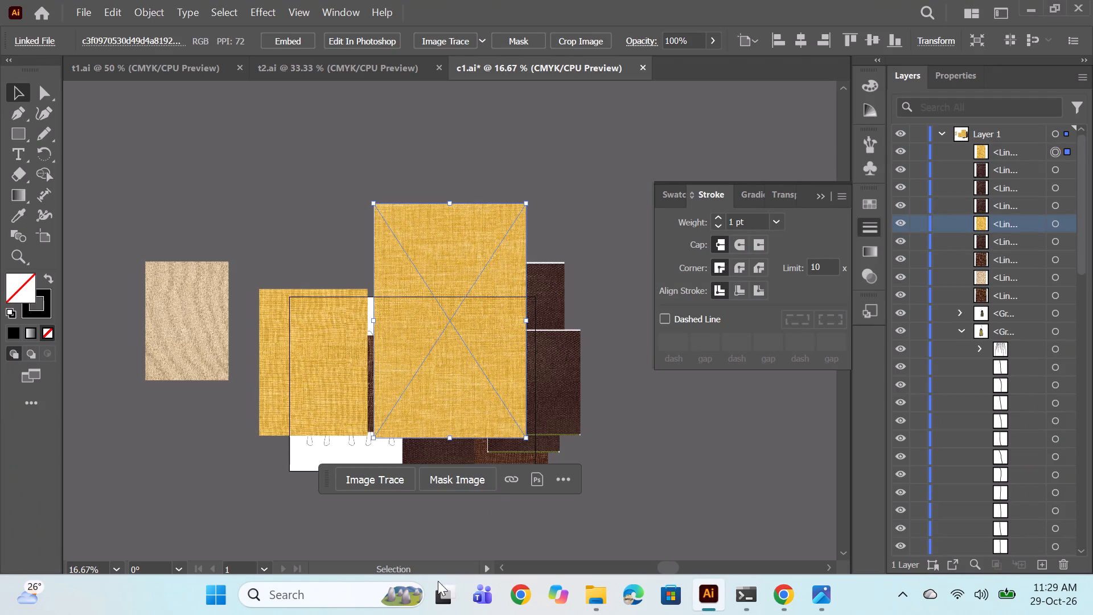
# Scale the pasted yellow fabric image down to about 6.3 × 9.7 in and move it over the first three figures.
pyautogui.keyDown('alt'); pyautogui.keyDown('shift'); pyautogui.moveTo(526, 437); pyautogui.dragTo(498, 398); pyautogui.keyUp('shift'); pyautogui.keyUp('alt')
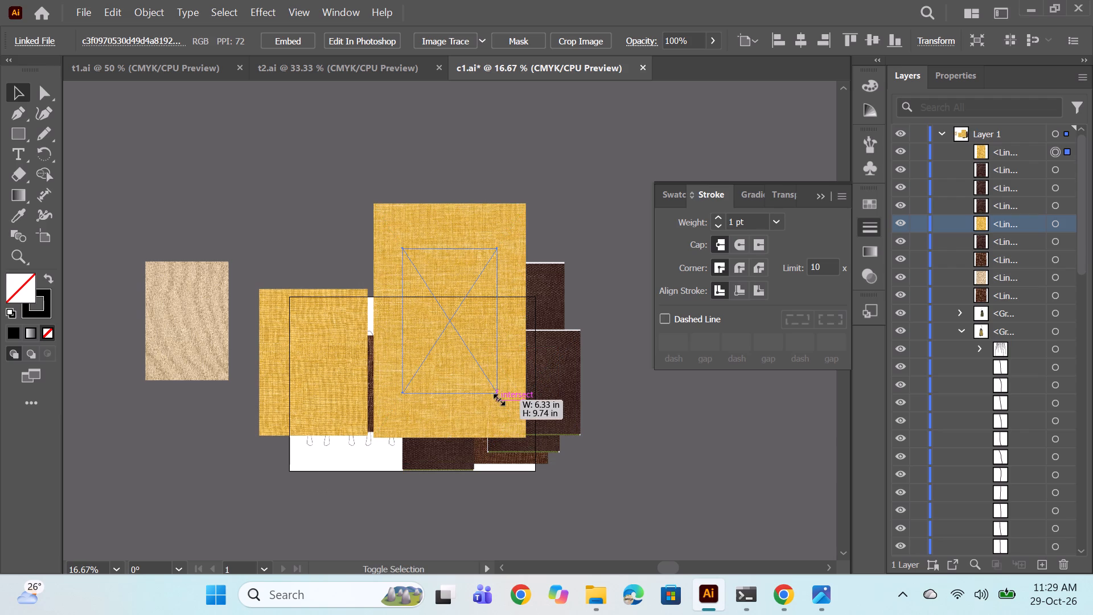
pyautogui.keyDown('alt'); pyautogui.keyDown('shift'); pyautogui.moveTo(498, 398); pyautogui.dragTo(497, 397); pyautogui.keyUp('shift'); pyautogui.keyUp('alt')
pyautogui.moveTo(462, 351); pyautogui.dragTo(367, 408)
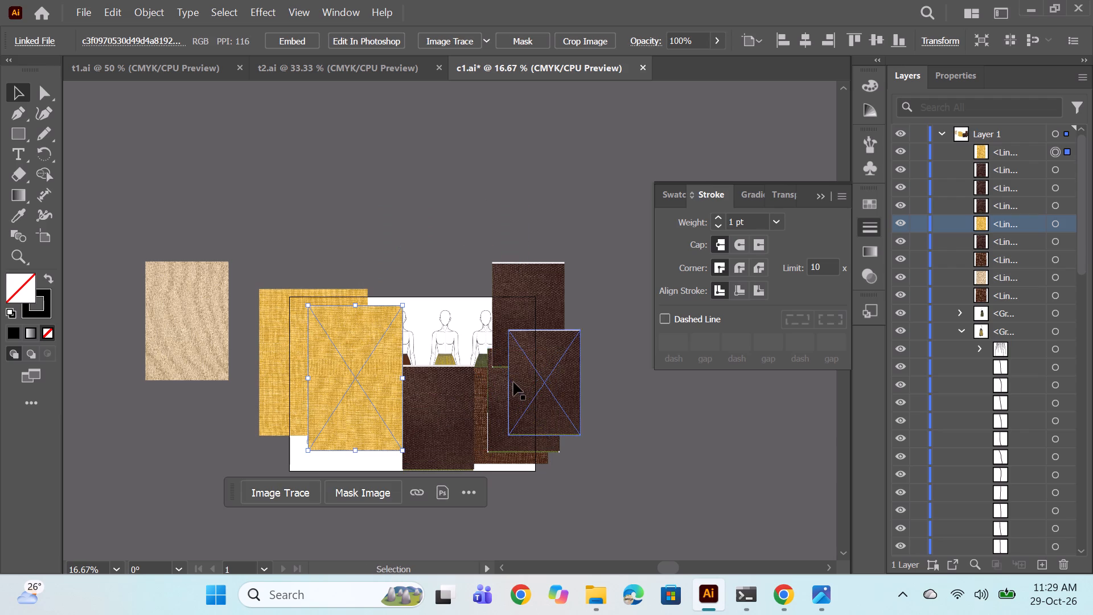
# Clear the fourth figure by moving two dark brown fabric copies beside the artboard and one over the first figures.
pyautogui.keyDown('alt'); pyautogui.scroll(2, 507, 370); pyautogui.keyUp('alt')
pyautogui.moveTo(561, 408); pyautogui.dragTo(750, 420)
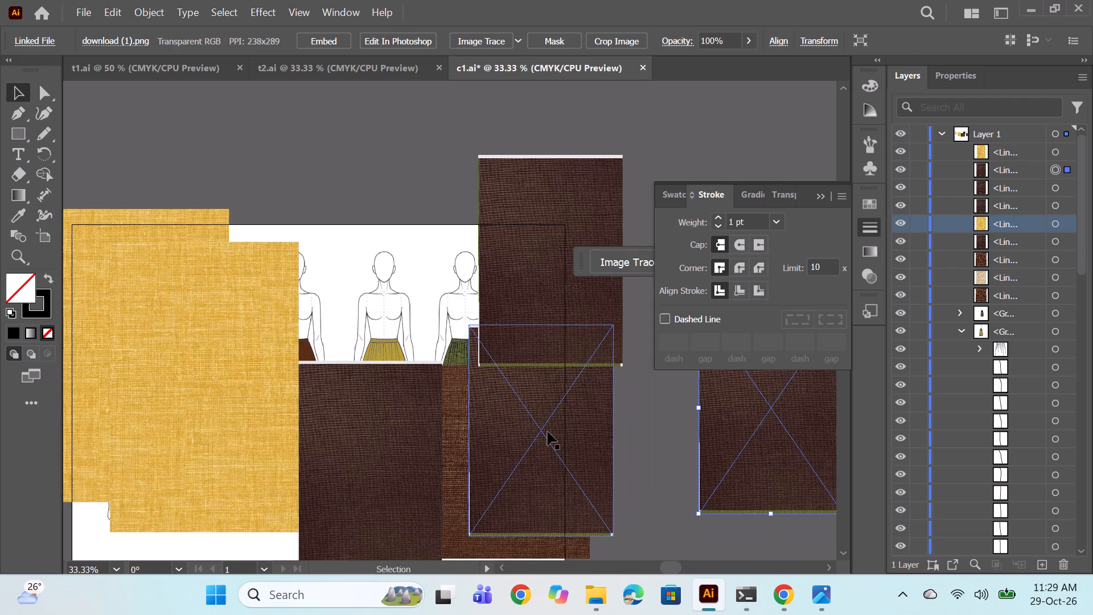
pyautogui.keyDown('alt'); pyautogui.scroll(-2, 536, 420); pyautogui.keyUp('alt')
pyautogui.moveTo(479, 428); pyautogui.dragTo(397, 418)
pyautogui.moveTo(545, 428); pyautogui.dragTo(615, 437)
# Select all linked fabric images except the beige one and move them down into the expanded figure group's stack.
pyautogui.click(1062, 153)
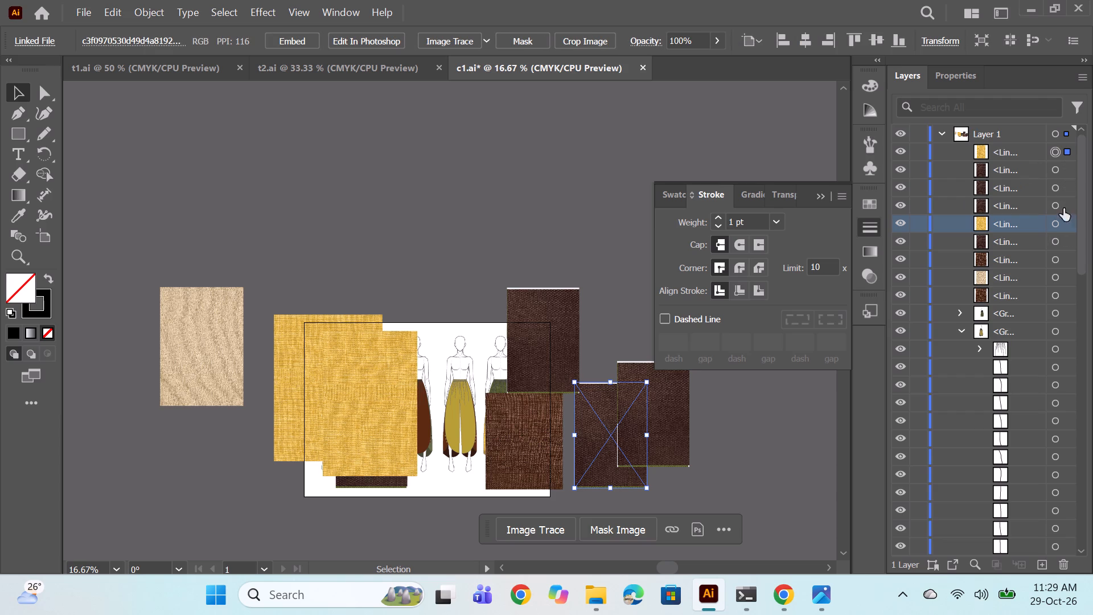
pyautogui.keyDown('shift'); pyautogui.click(1052, 301); pyautogui.keyUp('shift')
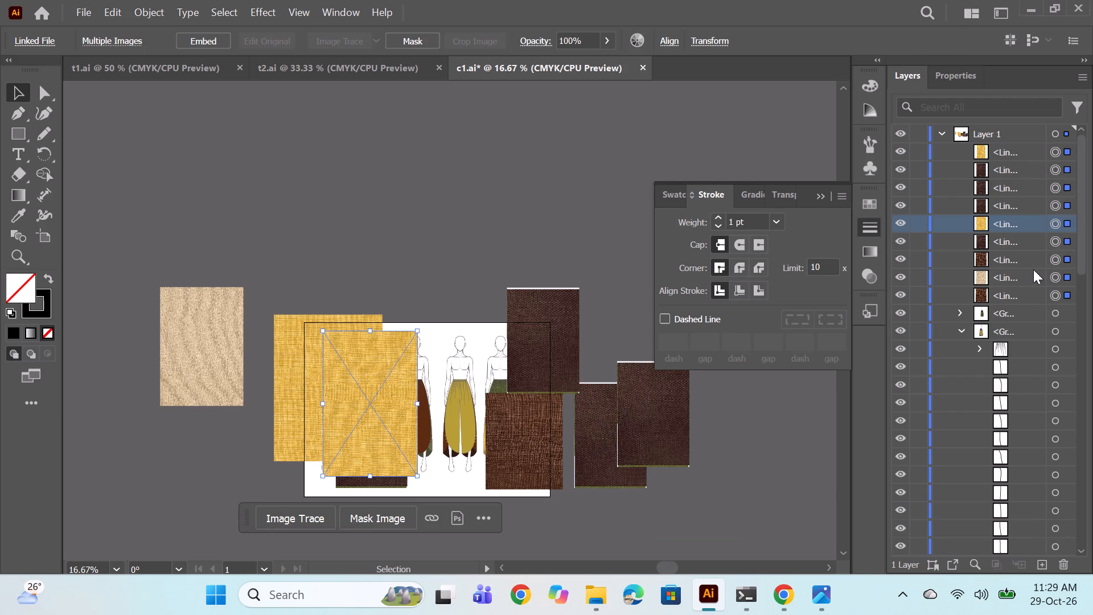
pyautogui.click(1030, 266)
pyautogui.click(1025, 275)
pyautogui.keyDown('ctrl'); pyautogui.click(1059, 276); pyautogui.keyUp('ctrl')
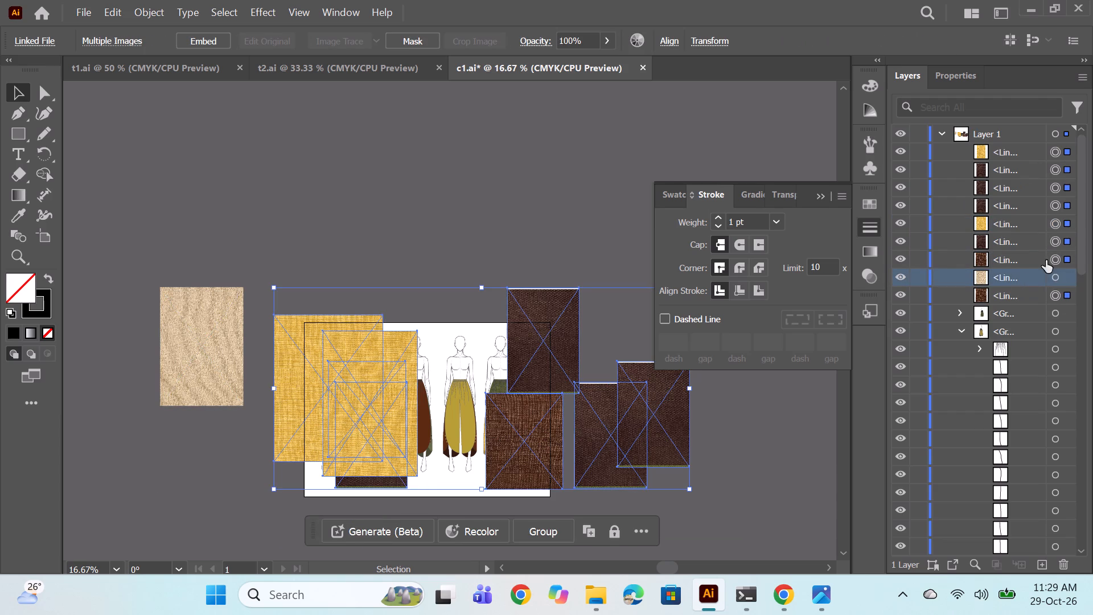
pyautogui.click(1024, 154)
pyautogui.keyDown('shift'); pyautogui.click(1030, 290); pyautogui.keyUp('shift')
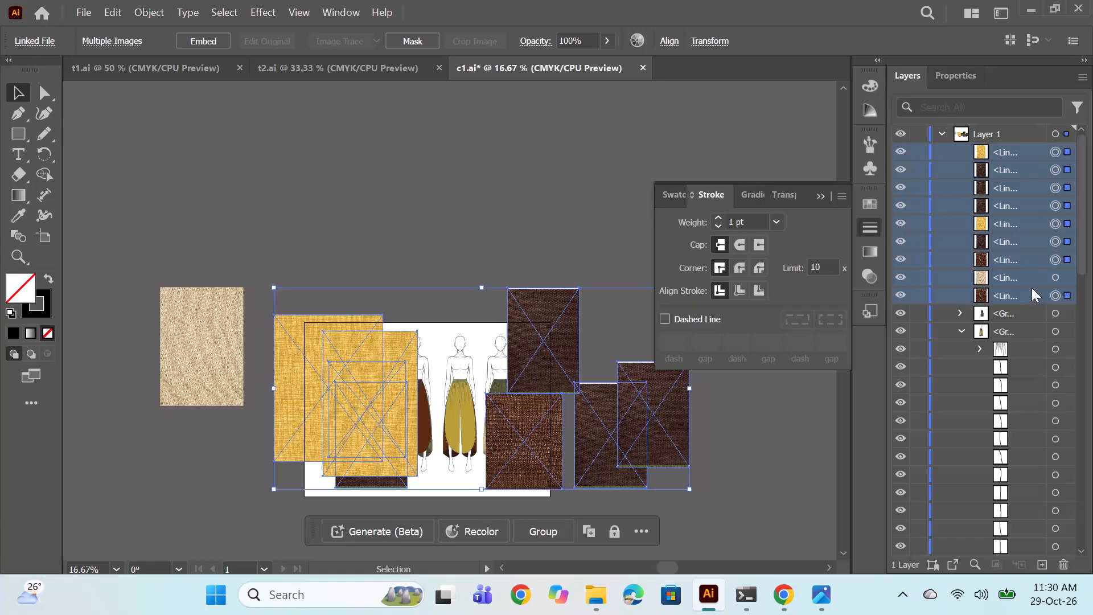
pyautogui.keyDown('ctrl'); pyautogui.click(1021, 276); pyautogui.keyUp('ctrl')
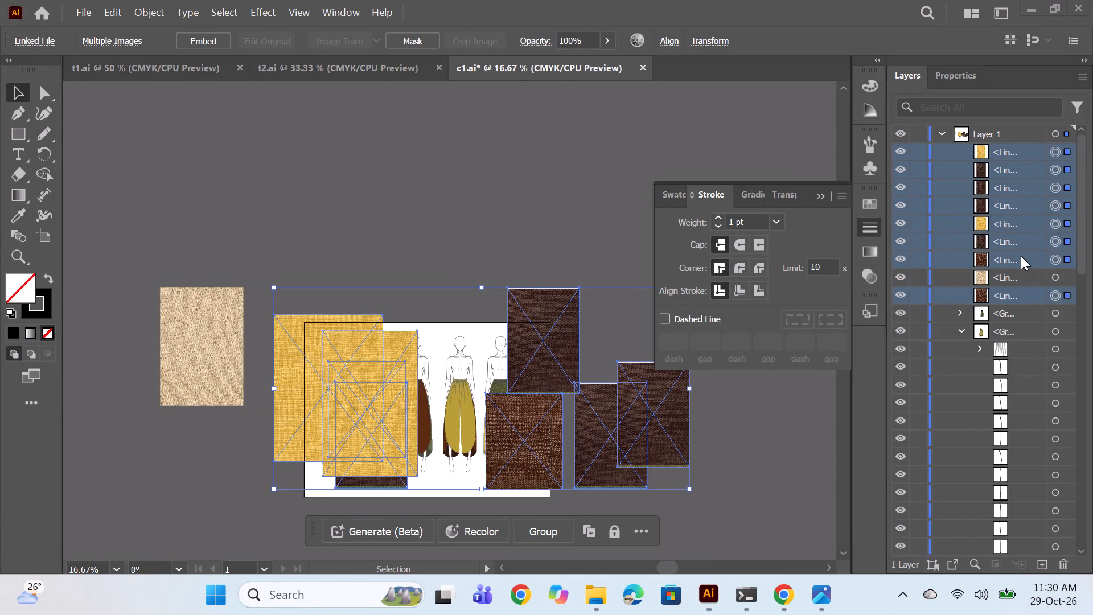
pyautogui.scroll(-3, 1021, 260)
pyautogui.scroll(4, 1014, 212)
pyautogui.moveTo(1015, 192); pyautogui.dragTo(1034, 403)
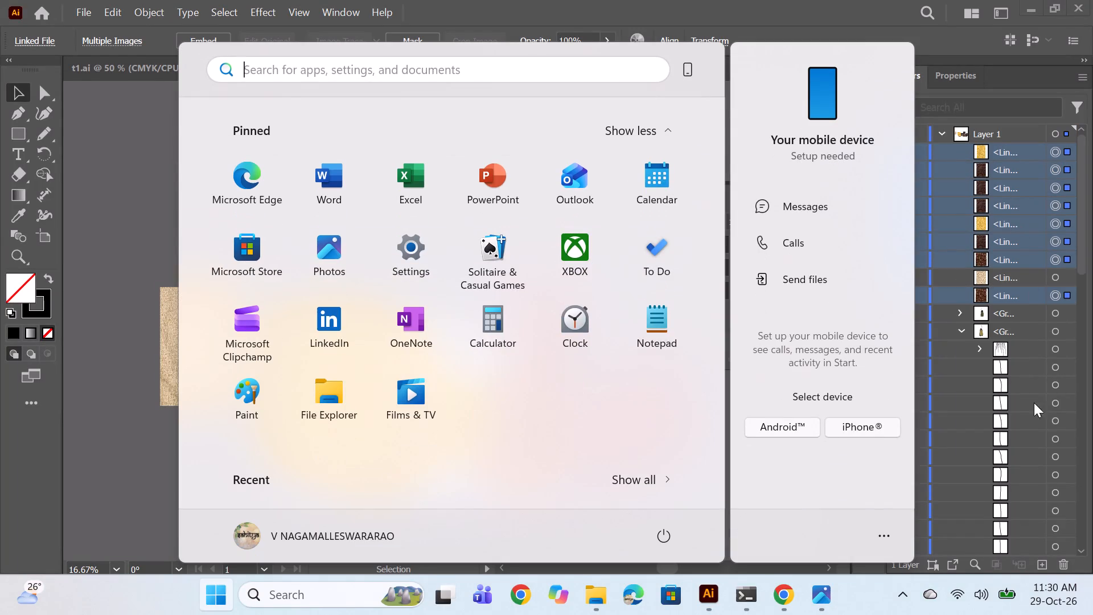
pyautogui.moveTo(1034, 403); pyautogui.dragTo(1034, 412)
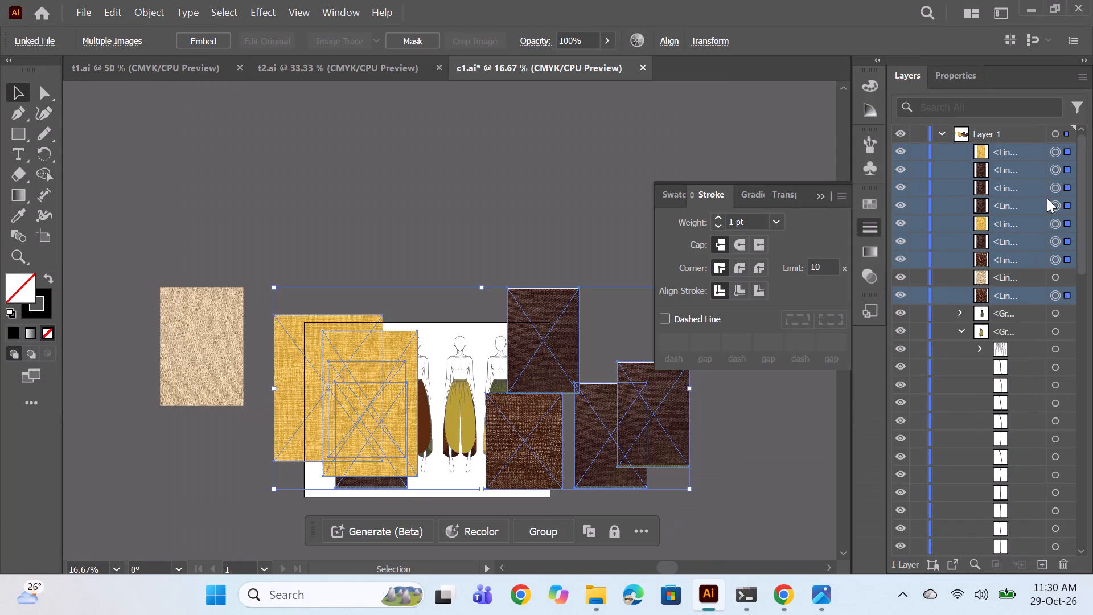
pyautogui.moveTo(1021, 200); pyautogui.dragTo(1025, 513)
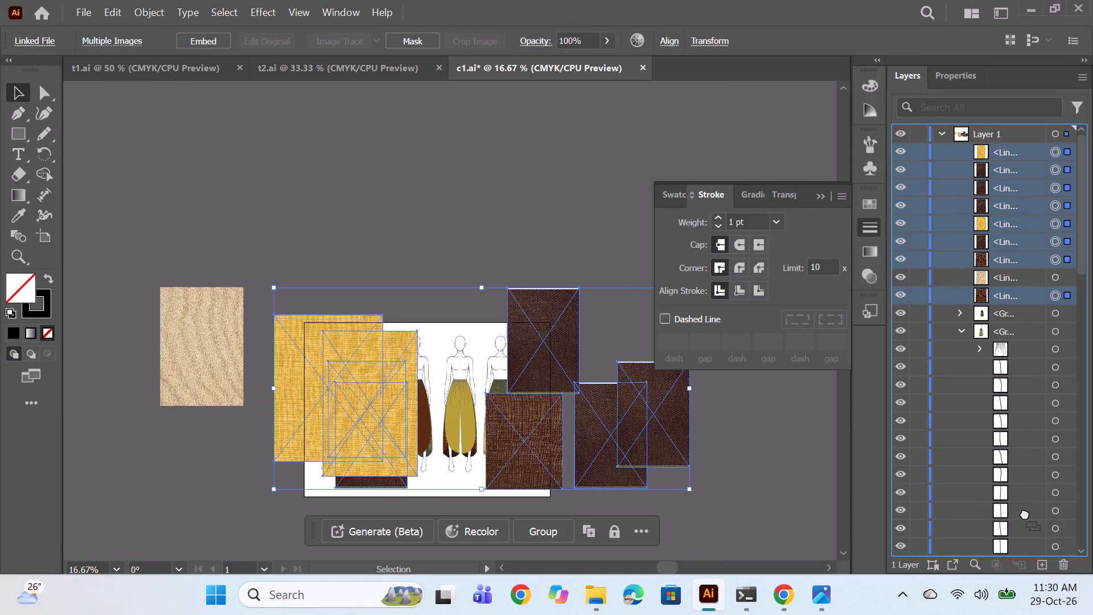
pyautogui.moveTo(1025, 513); pyautogui.dragTo(1017, 501)
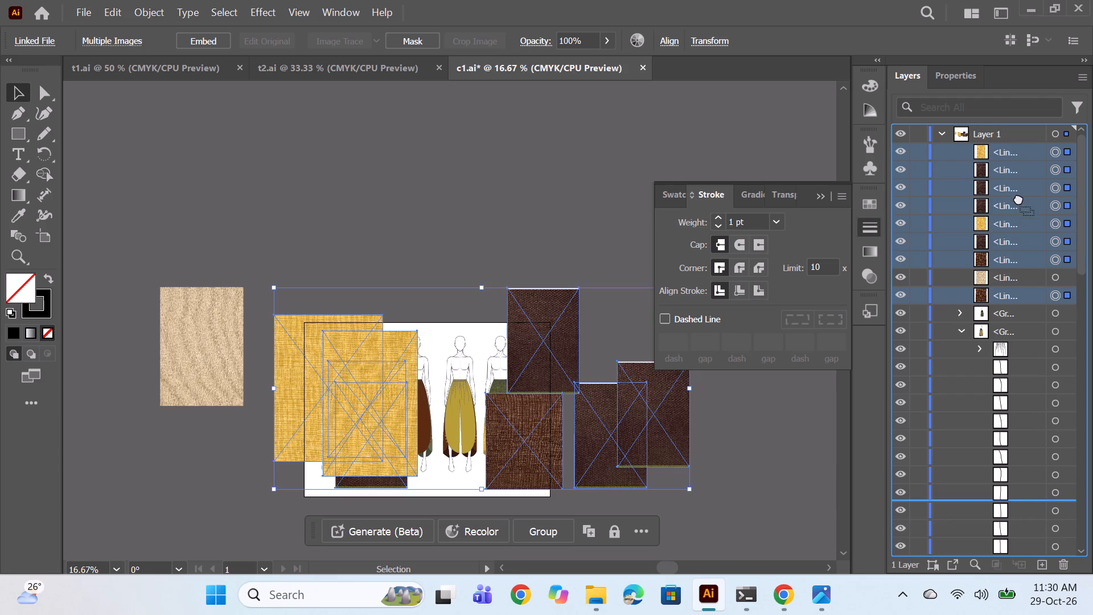
pyautogui.moveTo(1018, 198); pyautogui.dragTo(1018, 345)
pyautogui.scroll(-2, 1034, 294)
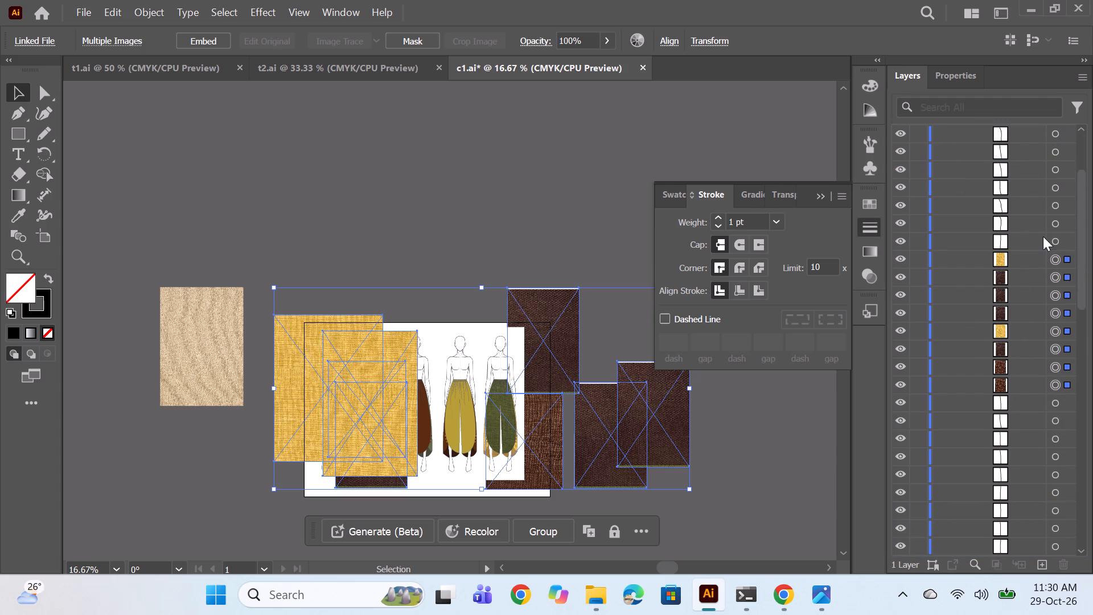
# Move the eight yellow and brown fabric images further down the expanded figure group's stack, below more of its line paths.
pyautogui.scroll(-1, 1030, 291)
pyautogui.click(1032, 208)
pyautogui.keyDown('shift'); pyautogui.click(1033, 324); pyautogui.keyUp('shift')
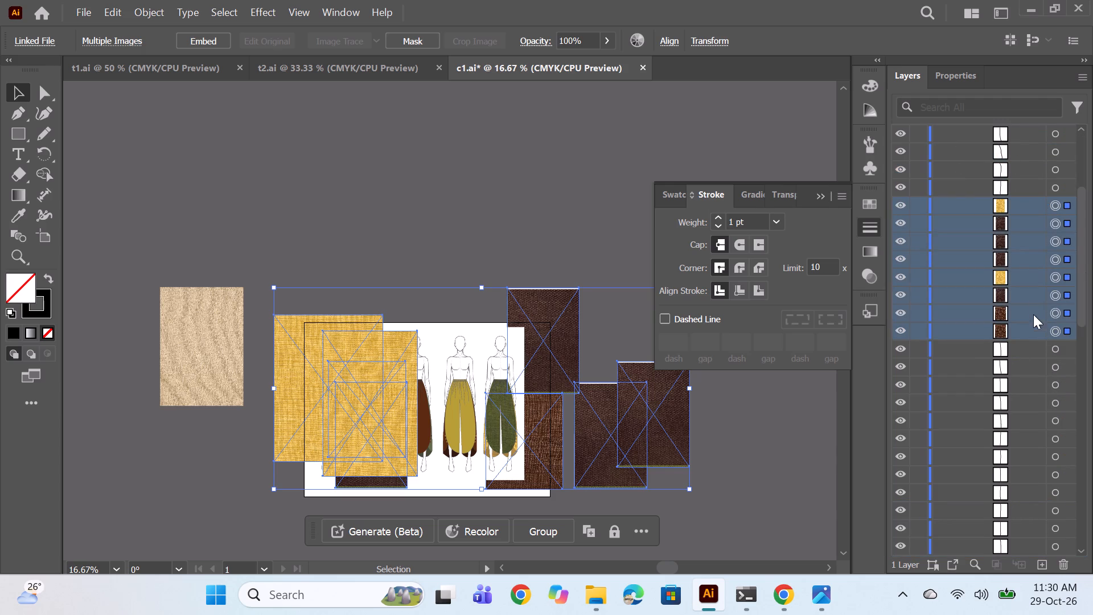
pyautogui.moveTo(1028, 279); pyautogui.dragTo(1034, 493)
pyautogui.moveTo(1012, 270); pyautogui.dragTo(1009, 480)
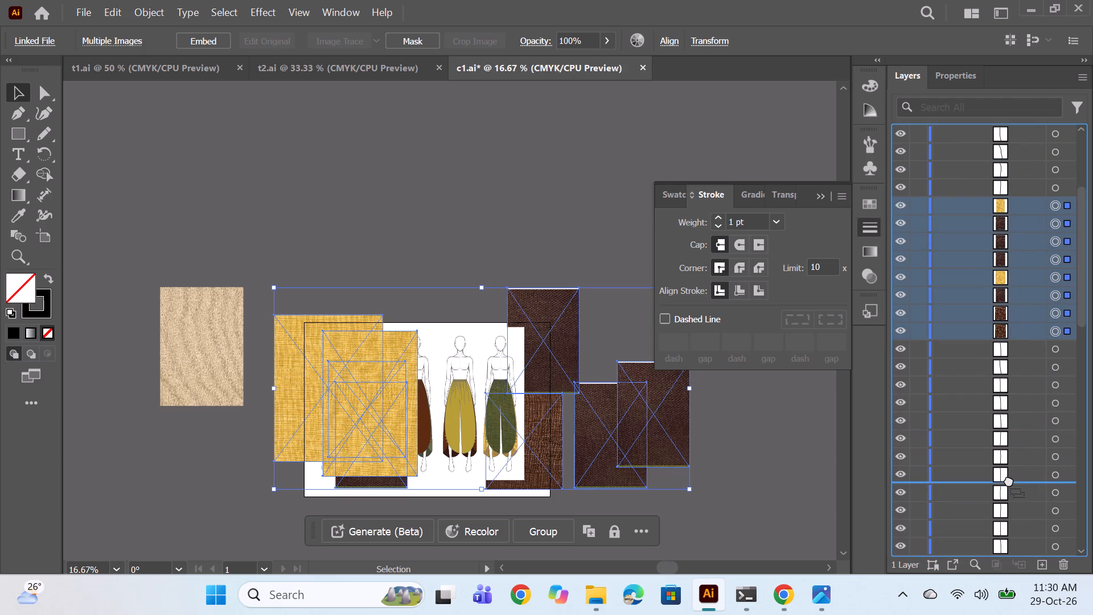
pyautogui.moveTo(1009, 480); pyautogui.dragTo(1009, 482)
pyautogui.scroll(-4, 1024, 357)
pyautogui.click(1025, 129)
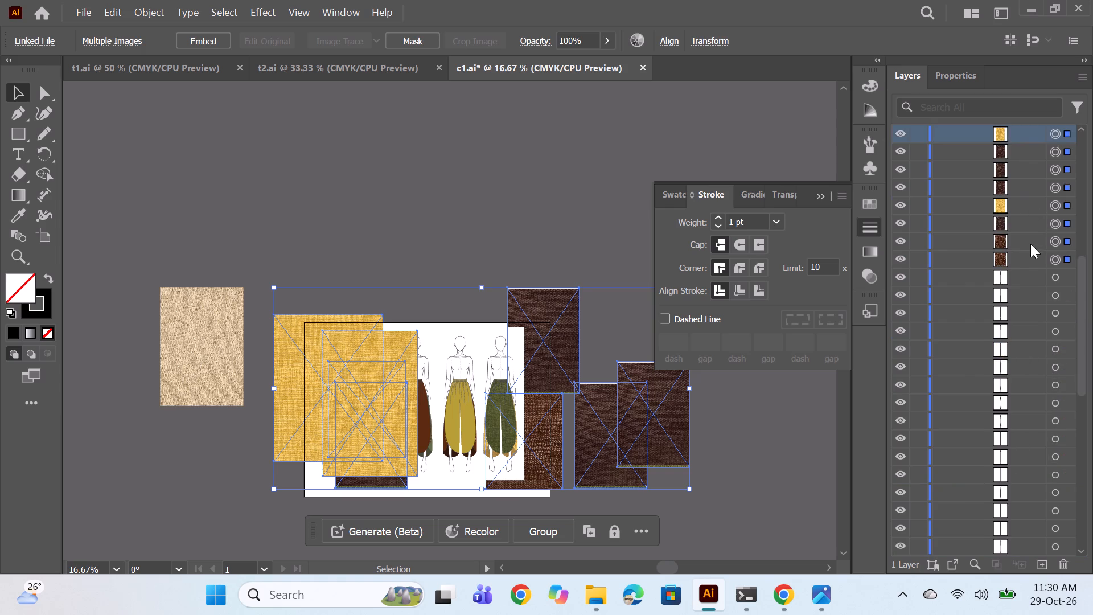
pyautogui.keyDown('shift'); pyautogui.click(1025, 261); pyautogui.keyUp('shift')
pyautogui.moveTo(1025, 191); pyautogui.dragTo(1026, 520)
pyautogui.scroll(-1, 1033, 345)
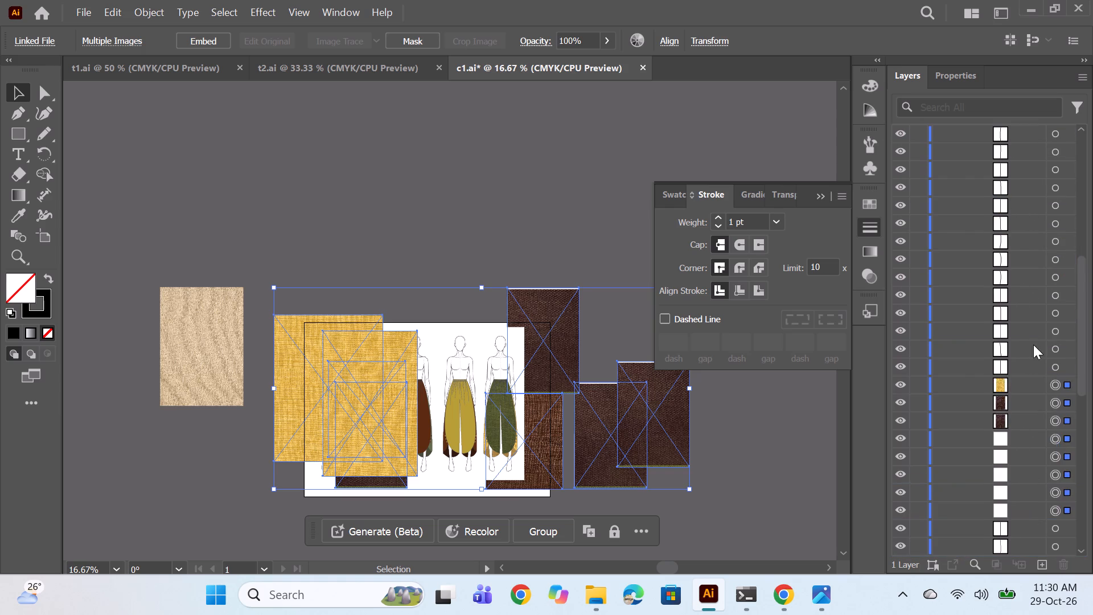
# Move the yellow and brown fabric images past the remaining line paths and olive ovals to directly above the fourth figure's olive trouser path.
pyautogui.scroll(-2, 1033, 345)
pyautogui.click(1018, 218)
pyautogui.keyDown('shift'); pyautogui.click(1022, 346); pyautogui.keyUp('shift')
pyautogui.moveTo(1032, 284); pyautogui.dragTo(1024, 516)
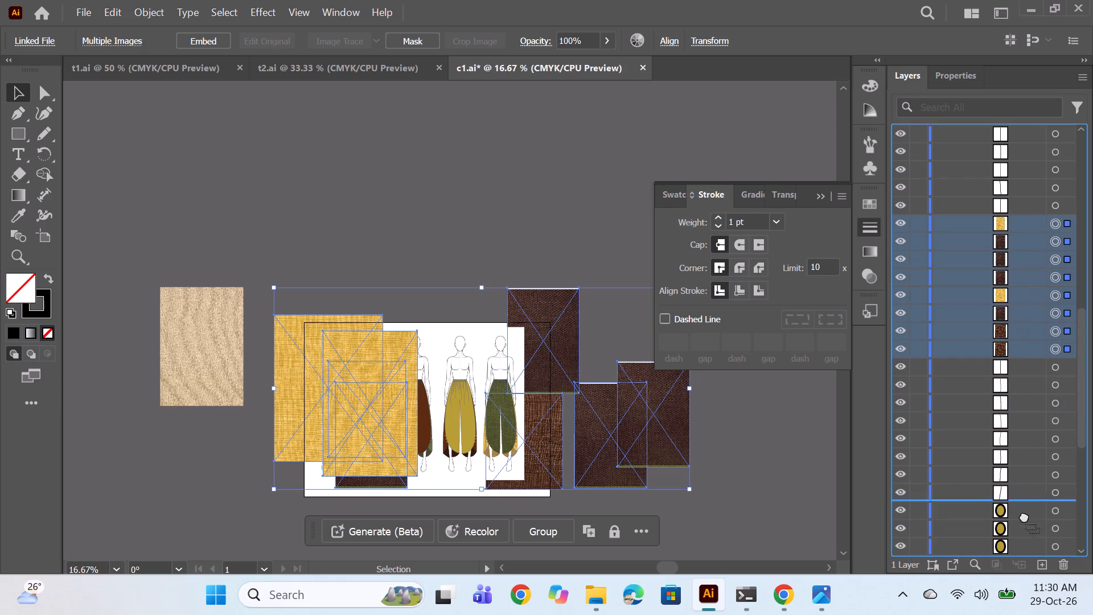
pyautogui.moveTo(1024, 516); pyautogui.dragTo(1024, 523)
pyautogui.scroll(-4, 1021, 398)
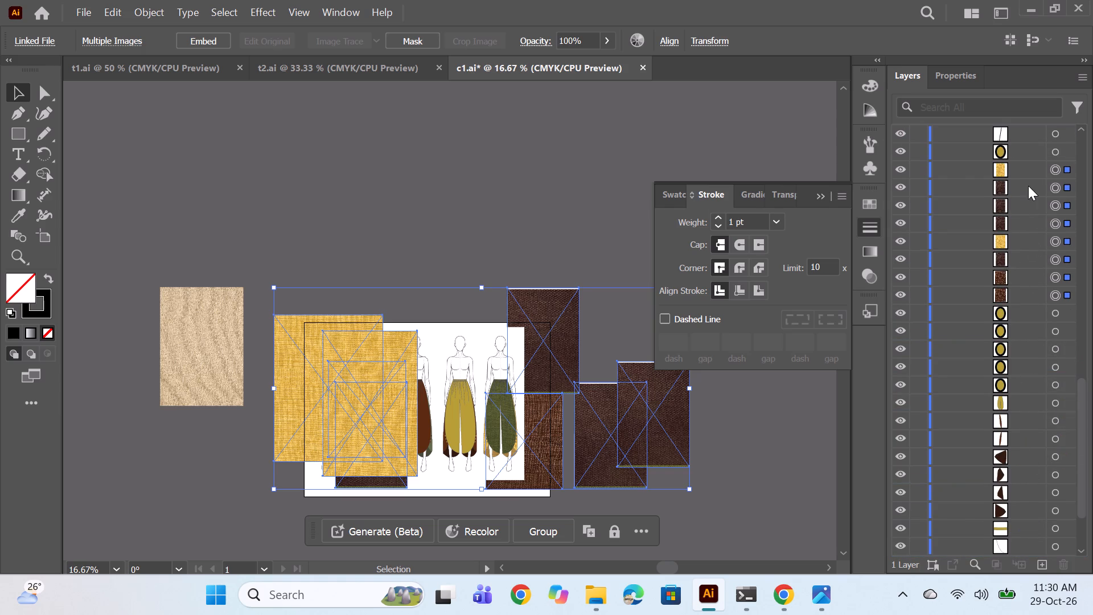
pyautogui.click(1028, 186)
pyautogui.keyDown('shift'); pyautogui.click(1026, 300); pyautogui.keyUp('shift')
pyautogui.moveTo(1026, 239); pyautogui.dragTo(1021, 400)
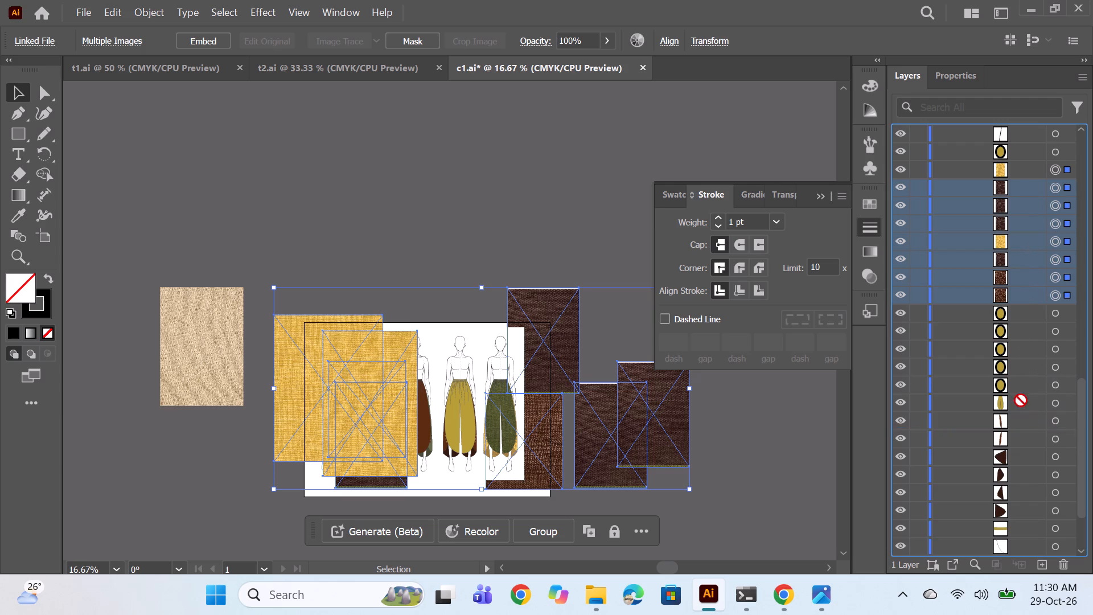
pyautogui.moveTo(1021, 400); pyautogui.dragTo(1021, 399)
pyautogui.scroll(-1, 1011, 362)
pyautogui.keyDown('ctrl'); pyautogui.click(793, 435); pyautogui.keyUp('ctrl')
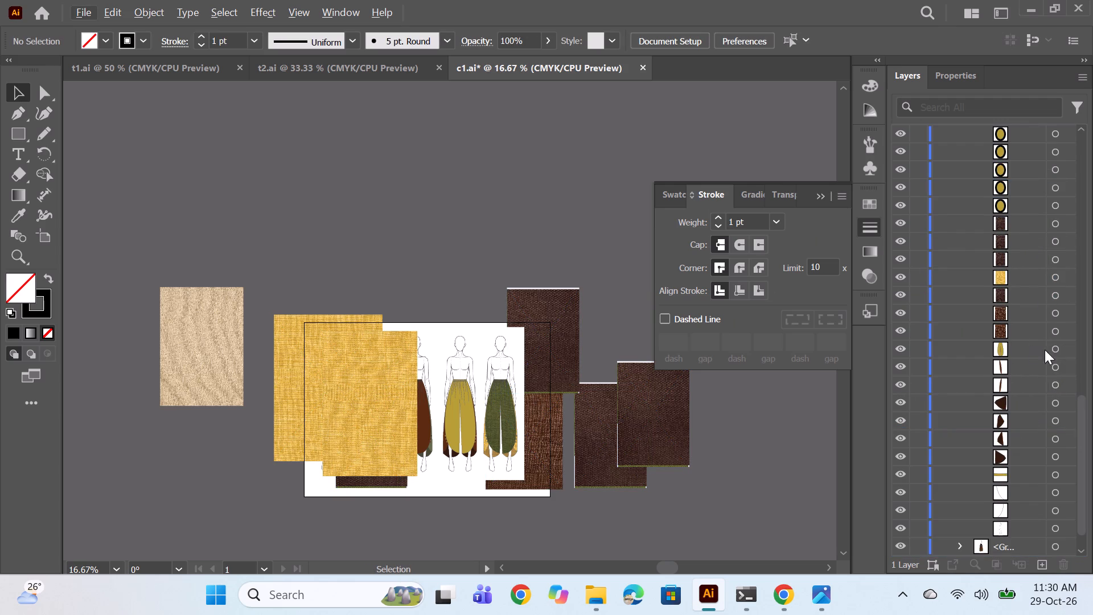
# Move the smaller yellow fabric image down the stack to directly below the larger yellow one among the brown fabric images.
pyautogui.click(1055, 273)
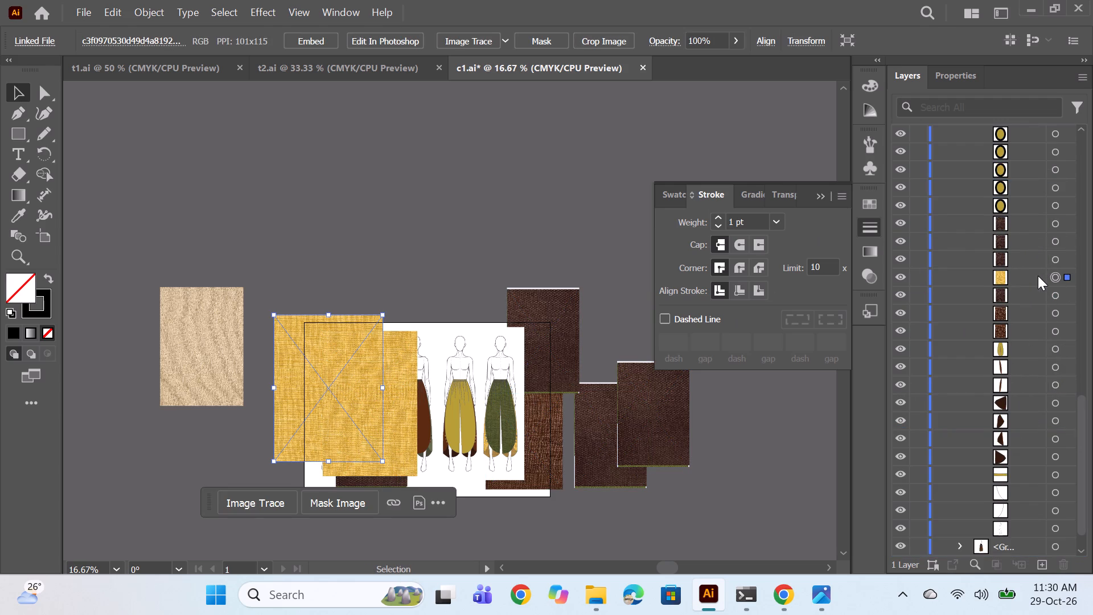
pyautogui.scroll(-1, 1020, 279)
pyautogui.scroll(20, 1013, 269)
pyautogui.scroll(4, 1013, 269)
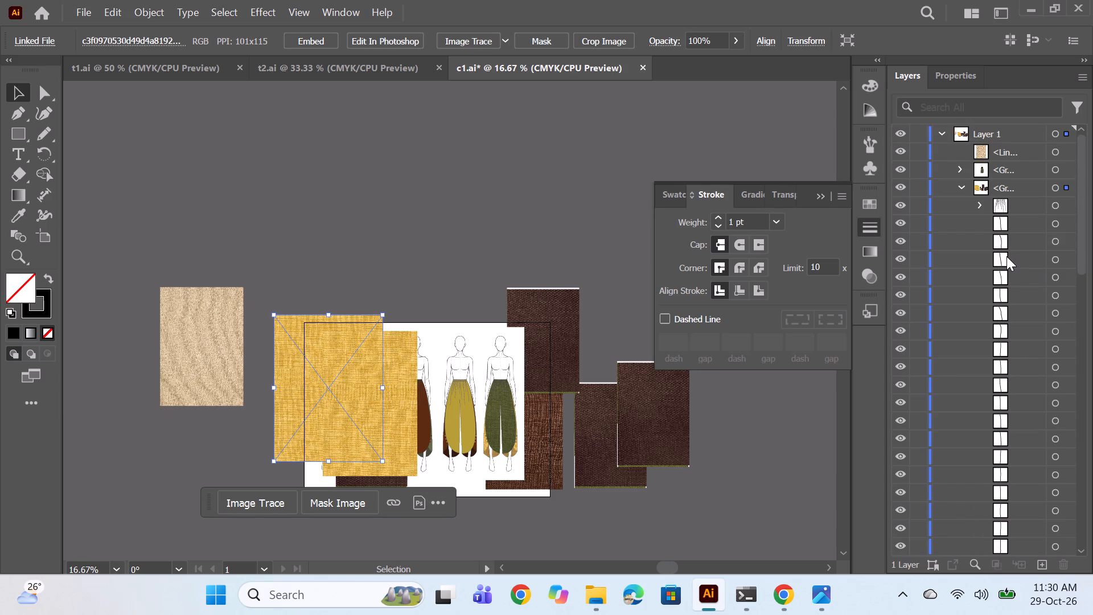
pyautogui.scroll(2, 1006, 256)
pyautogui.scroll(-11, 1006, 256)
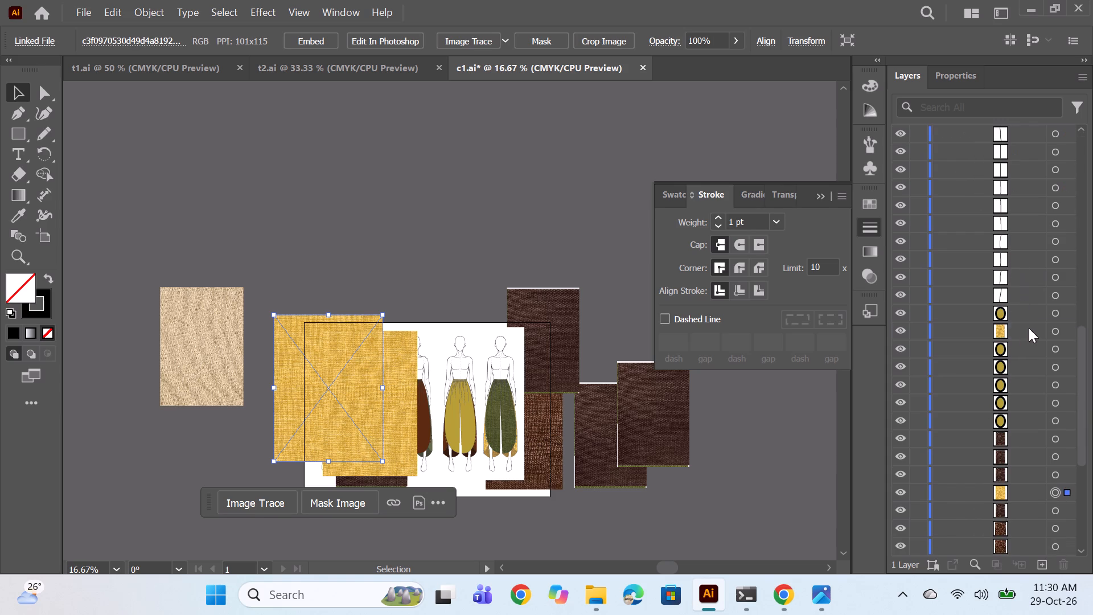
pyautogui.click(1029, 328)
pyautogui.click(1057, 328)
pyautogui.moveTo(1024, 331); pyautogui.dragTo(1024, 403)
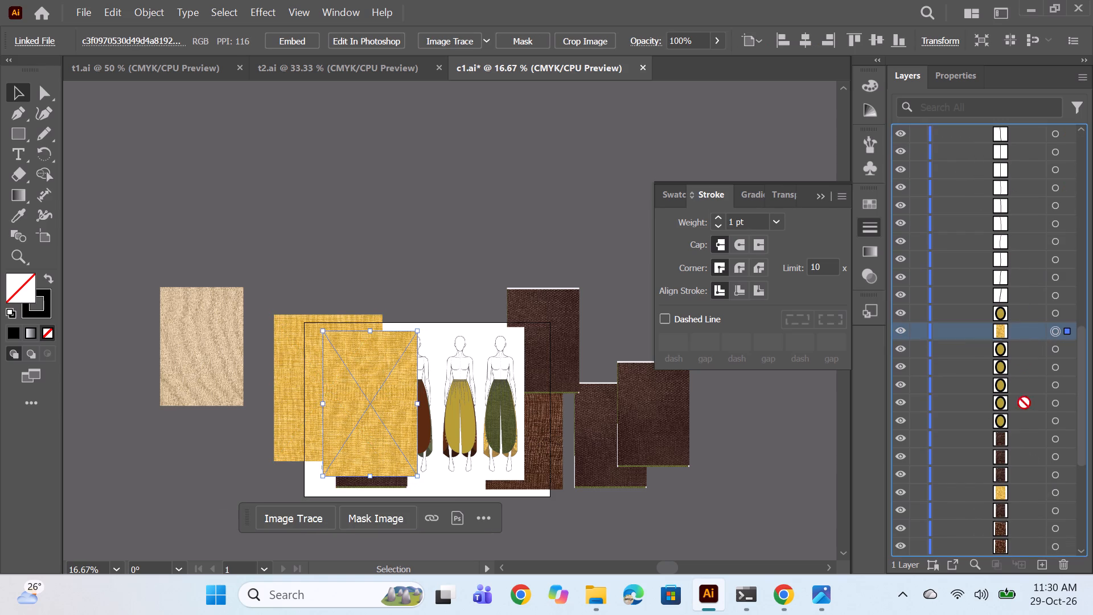
pyautogui.moveTo(1024, 403); pyautogui.dragTo(1024, 497)
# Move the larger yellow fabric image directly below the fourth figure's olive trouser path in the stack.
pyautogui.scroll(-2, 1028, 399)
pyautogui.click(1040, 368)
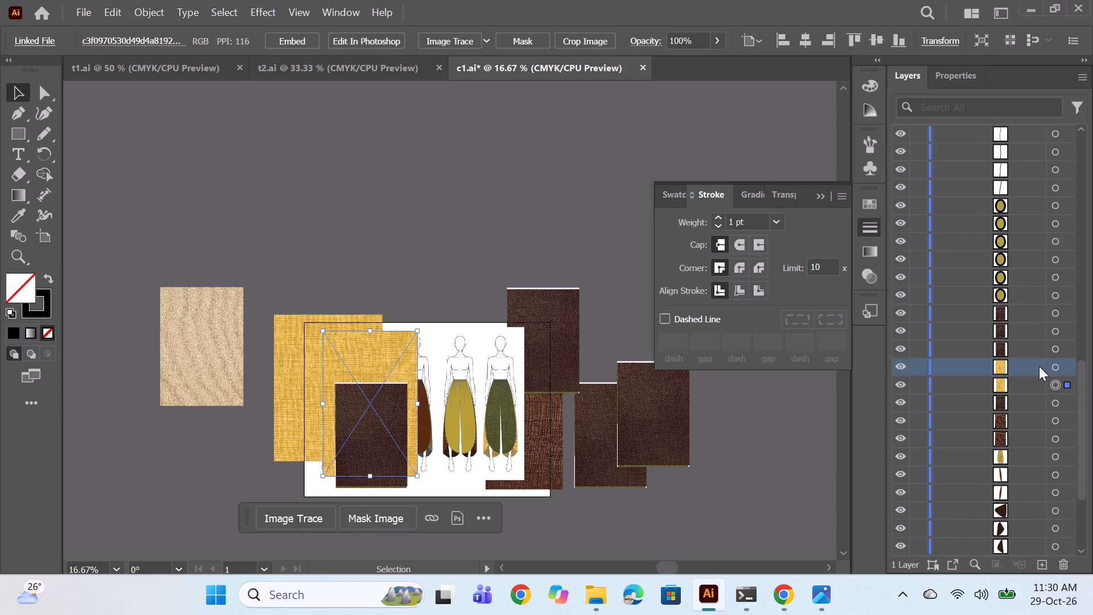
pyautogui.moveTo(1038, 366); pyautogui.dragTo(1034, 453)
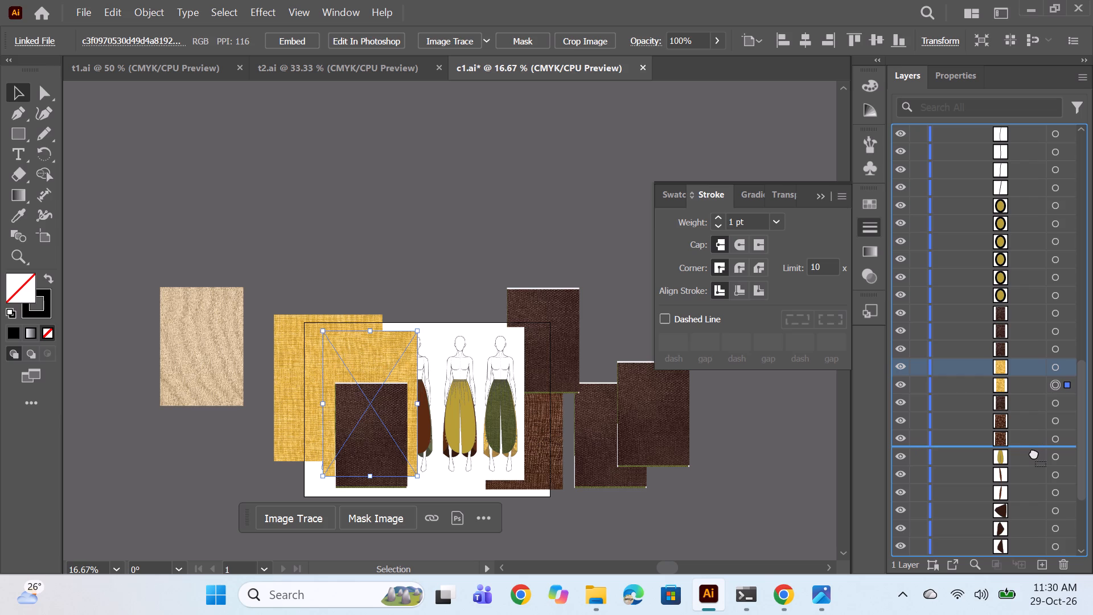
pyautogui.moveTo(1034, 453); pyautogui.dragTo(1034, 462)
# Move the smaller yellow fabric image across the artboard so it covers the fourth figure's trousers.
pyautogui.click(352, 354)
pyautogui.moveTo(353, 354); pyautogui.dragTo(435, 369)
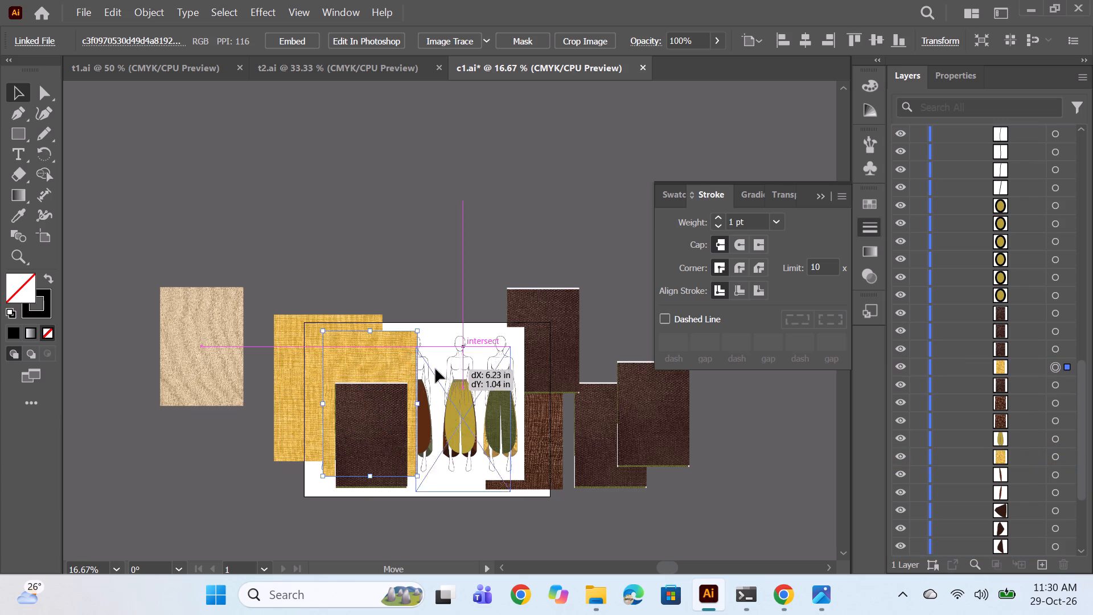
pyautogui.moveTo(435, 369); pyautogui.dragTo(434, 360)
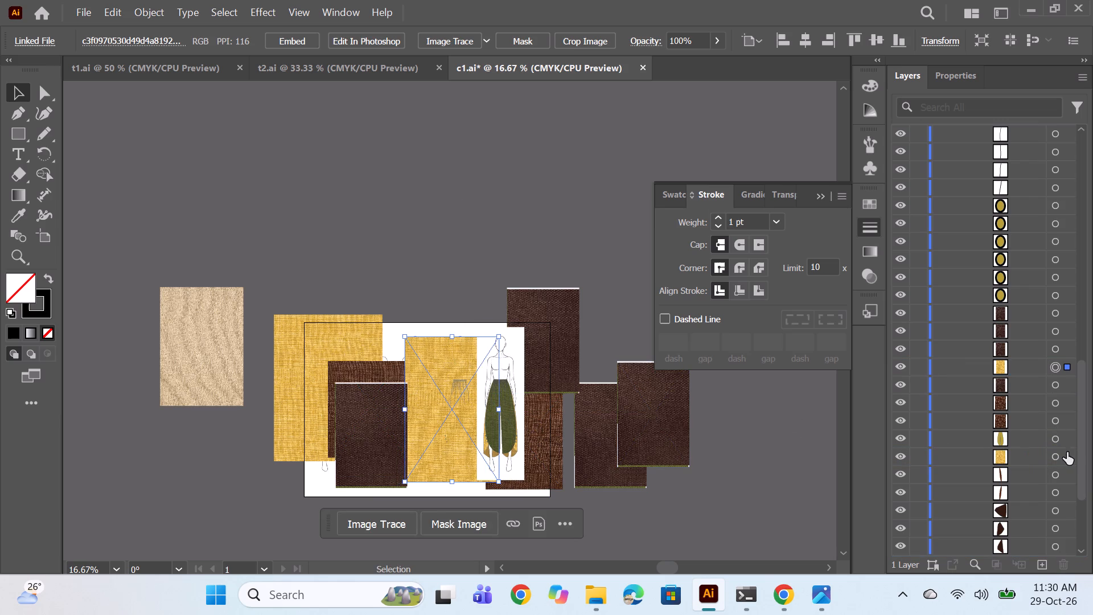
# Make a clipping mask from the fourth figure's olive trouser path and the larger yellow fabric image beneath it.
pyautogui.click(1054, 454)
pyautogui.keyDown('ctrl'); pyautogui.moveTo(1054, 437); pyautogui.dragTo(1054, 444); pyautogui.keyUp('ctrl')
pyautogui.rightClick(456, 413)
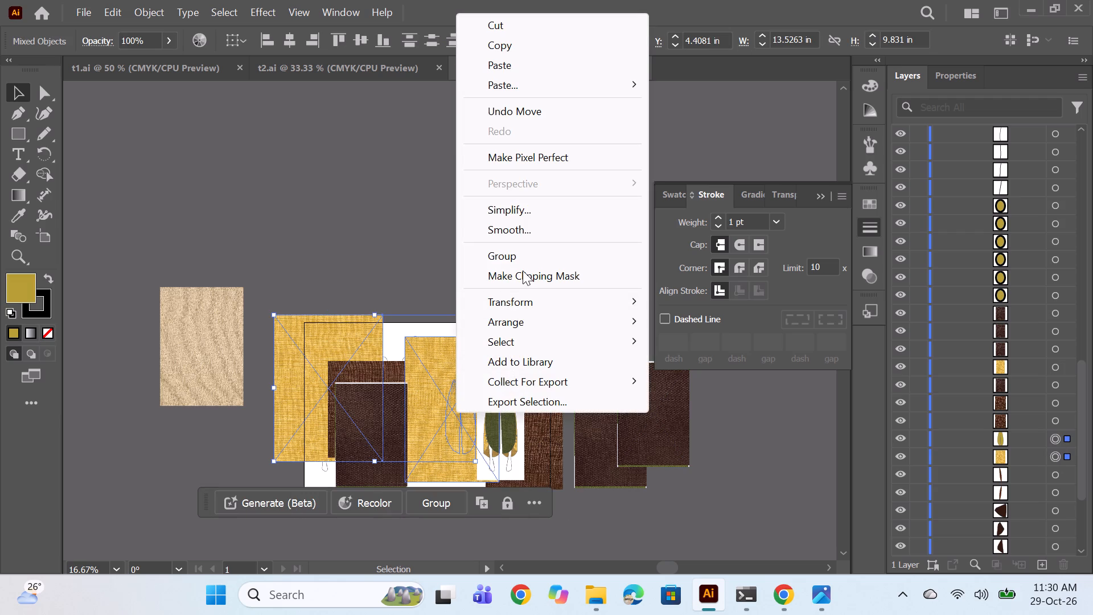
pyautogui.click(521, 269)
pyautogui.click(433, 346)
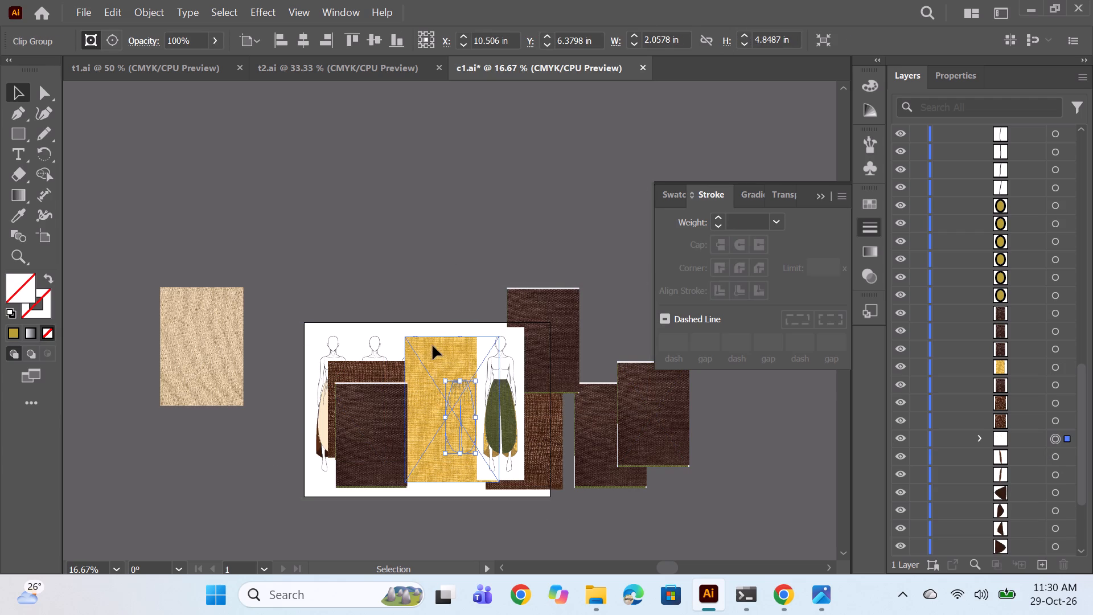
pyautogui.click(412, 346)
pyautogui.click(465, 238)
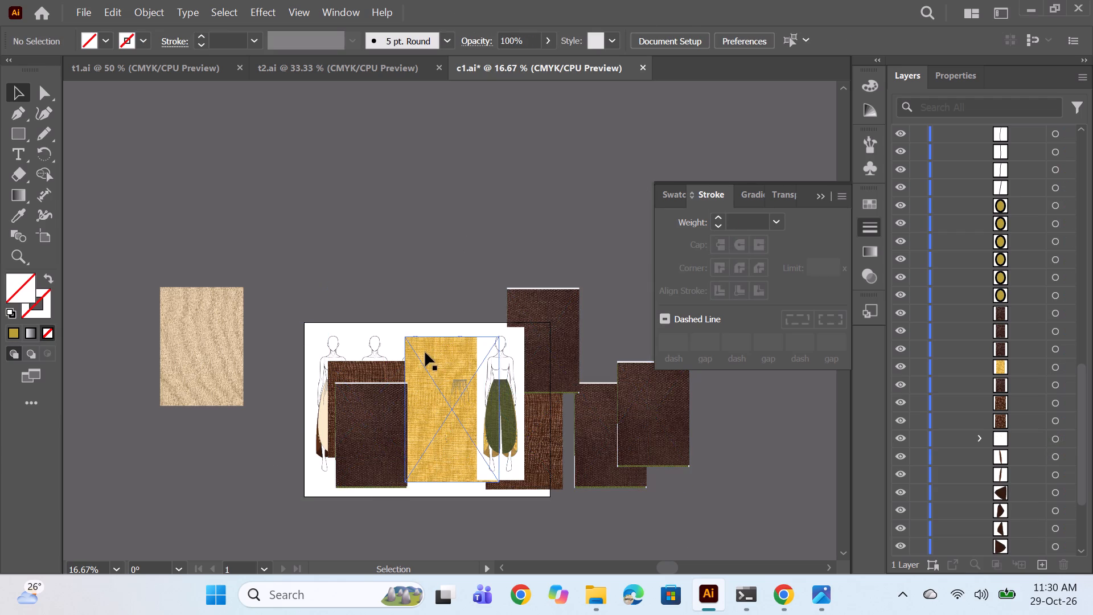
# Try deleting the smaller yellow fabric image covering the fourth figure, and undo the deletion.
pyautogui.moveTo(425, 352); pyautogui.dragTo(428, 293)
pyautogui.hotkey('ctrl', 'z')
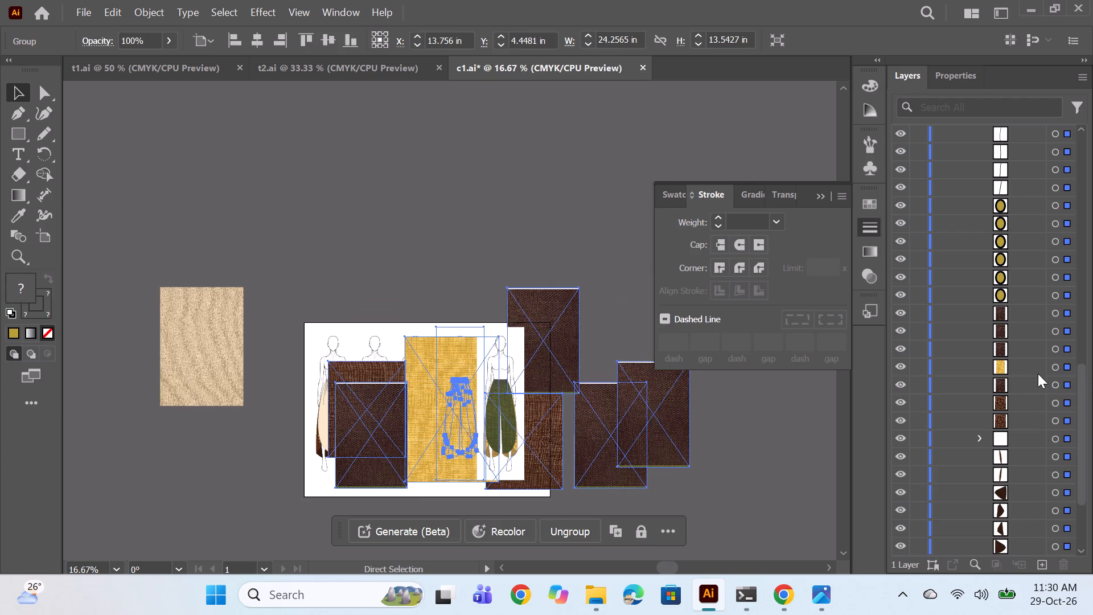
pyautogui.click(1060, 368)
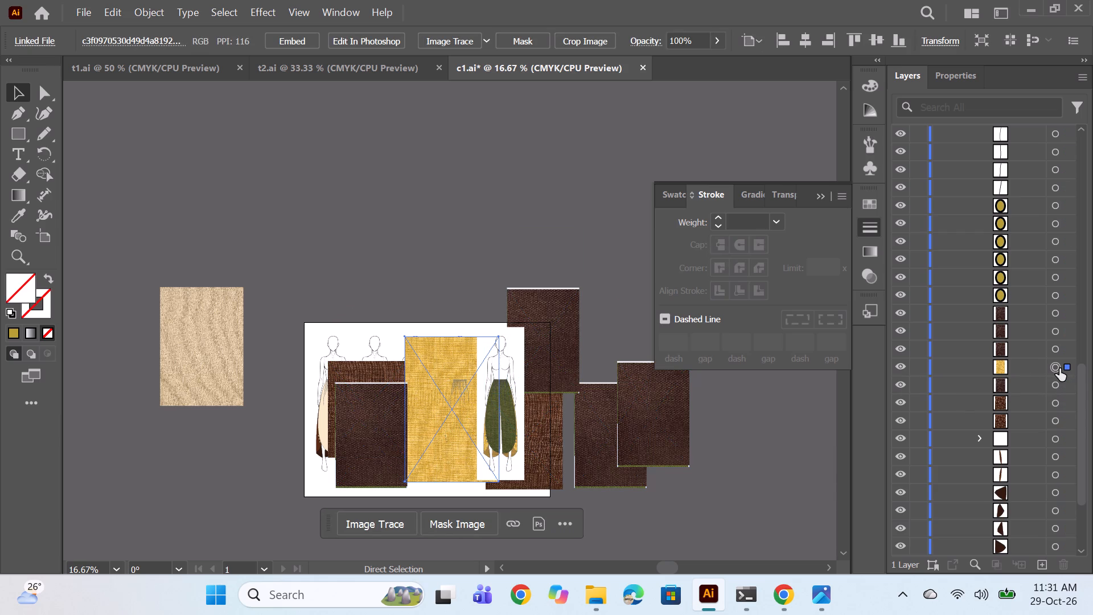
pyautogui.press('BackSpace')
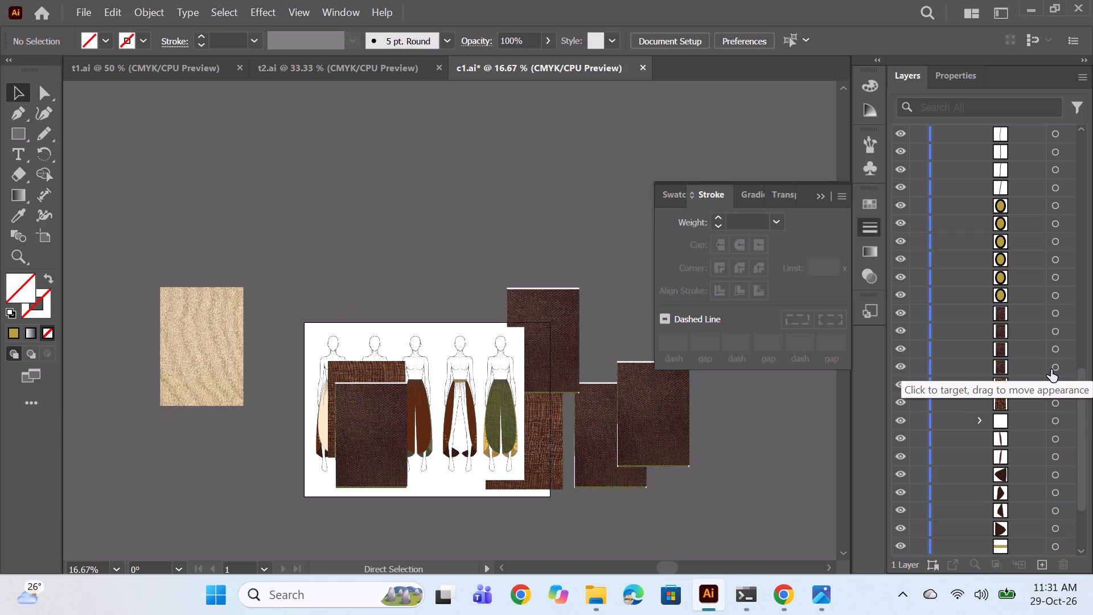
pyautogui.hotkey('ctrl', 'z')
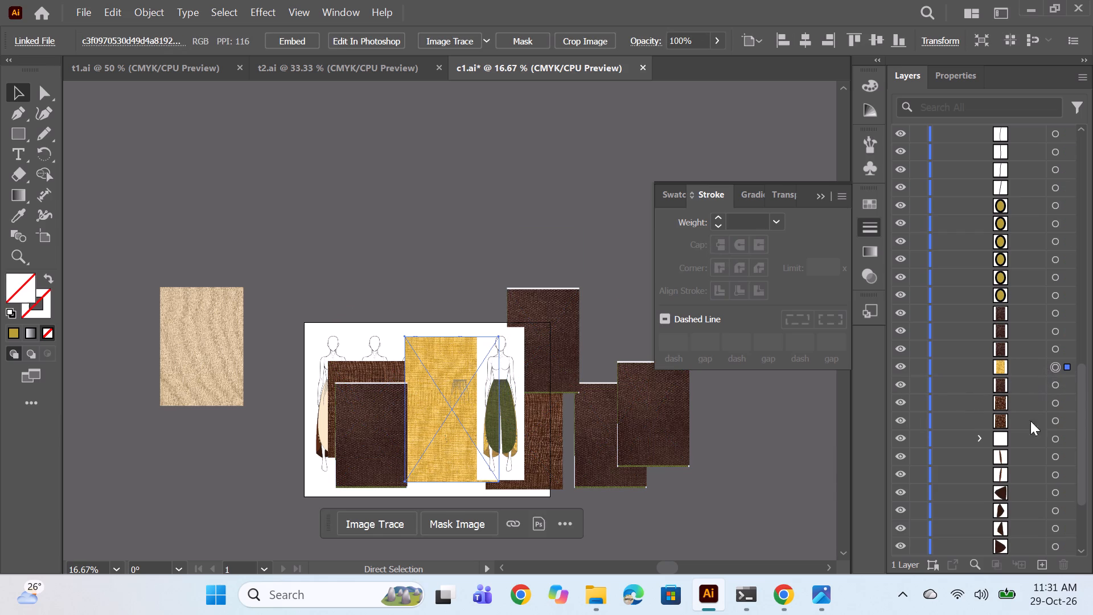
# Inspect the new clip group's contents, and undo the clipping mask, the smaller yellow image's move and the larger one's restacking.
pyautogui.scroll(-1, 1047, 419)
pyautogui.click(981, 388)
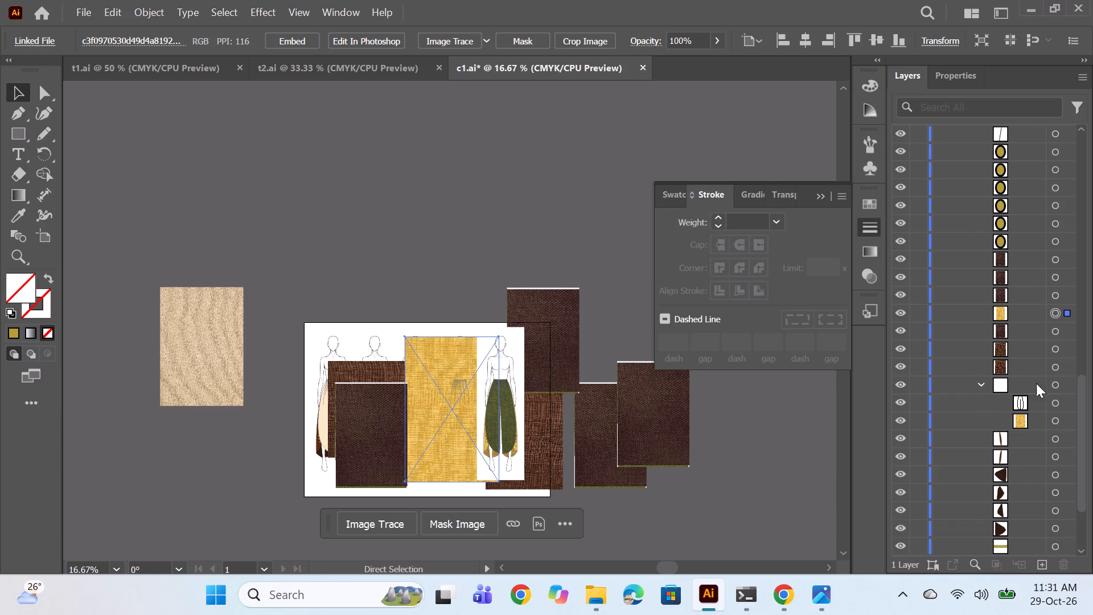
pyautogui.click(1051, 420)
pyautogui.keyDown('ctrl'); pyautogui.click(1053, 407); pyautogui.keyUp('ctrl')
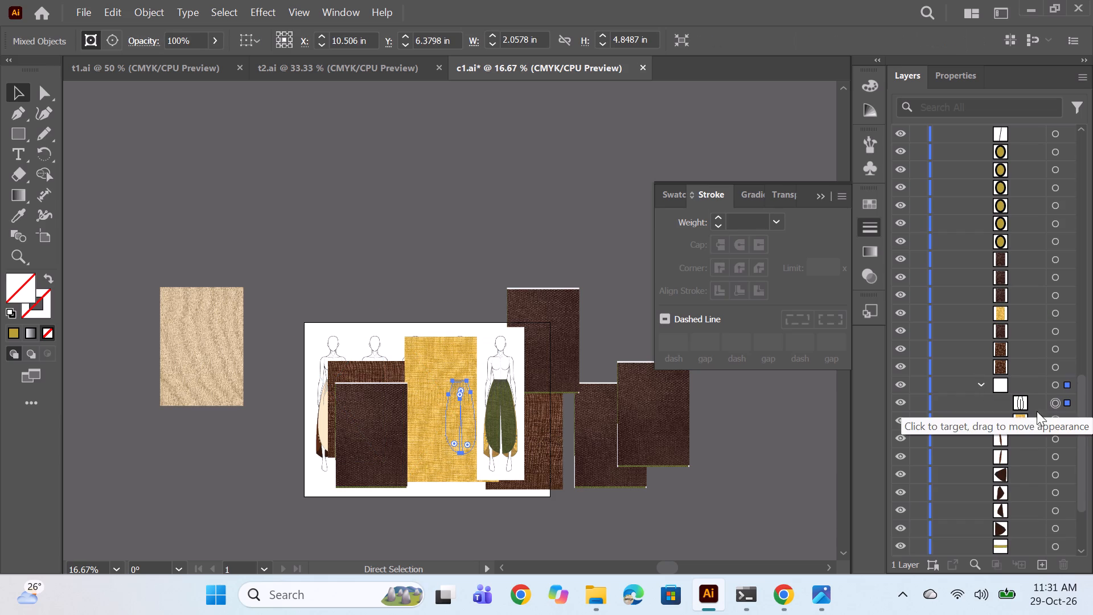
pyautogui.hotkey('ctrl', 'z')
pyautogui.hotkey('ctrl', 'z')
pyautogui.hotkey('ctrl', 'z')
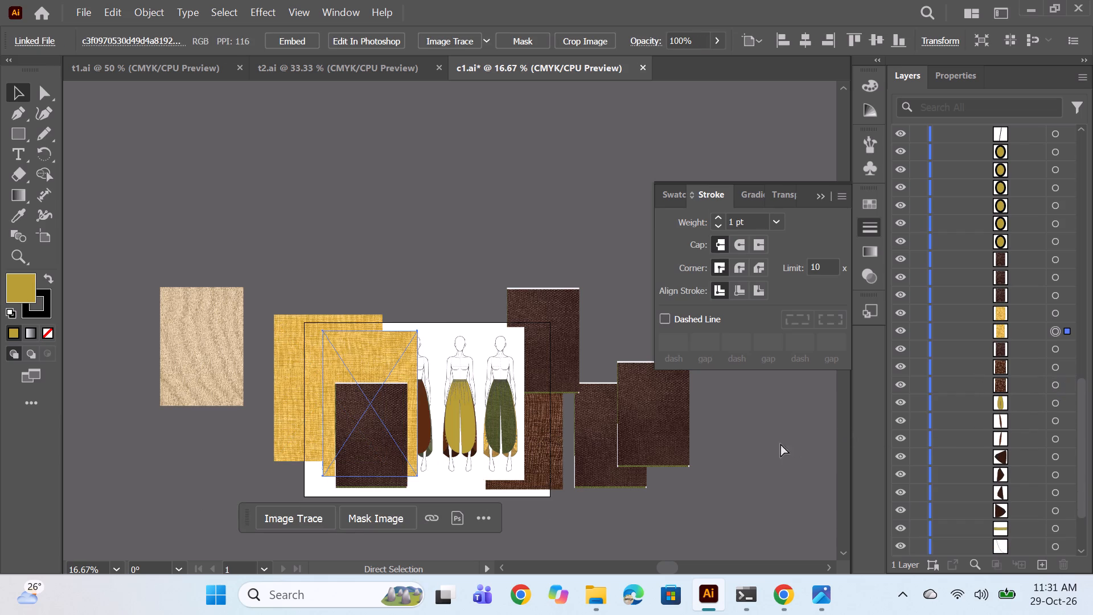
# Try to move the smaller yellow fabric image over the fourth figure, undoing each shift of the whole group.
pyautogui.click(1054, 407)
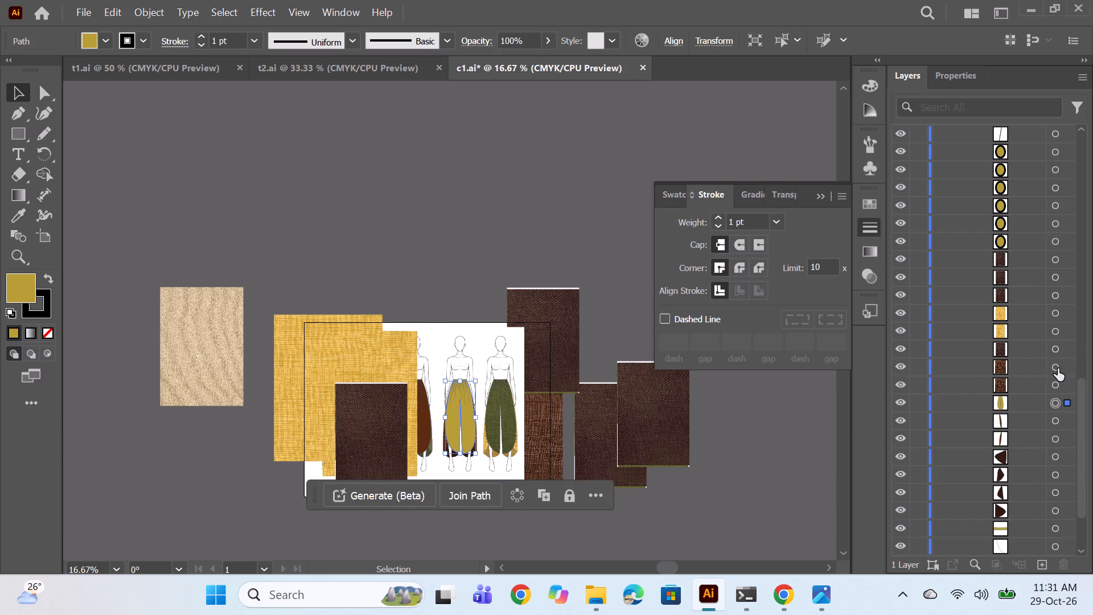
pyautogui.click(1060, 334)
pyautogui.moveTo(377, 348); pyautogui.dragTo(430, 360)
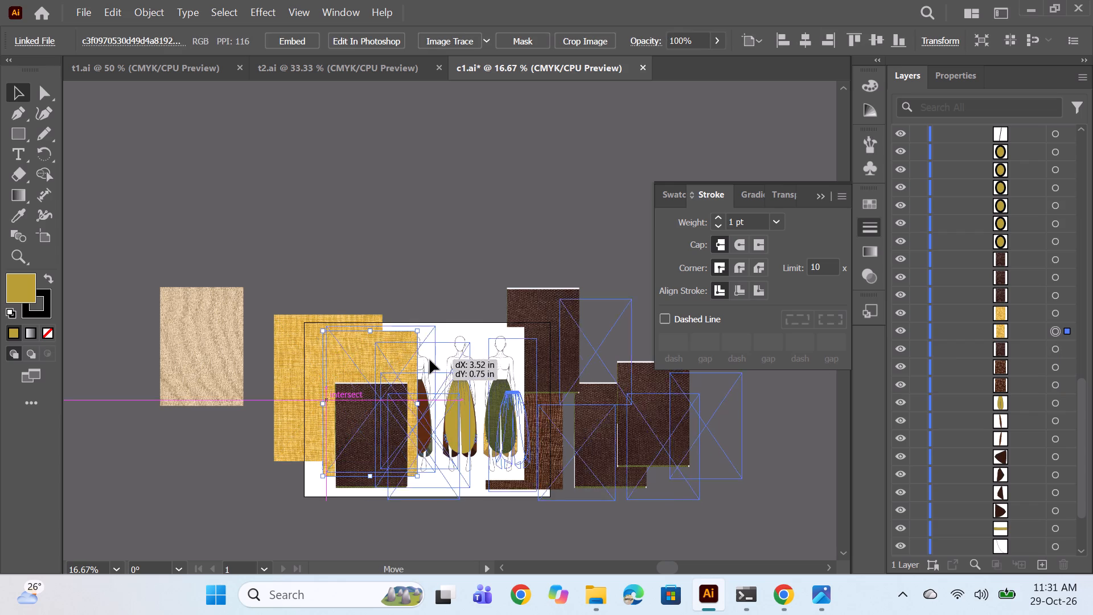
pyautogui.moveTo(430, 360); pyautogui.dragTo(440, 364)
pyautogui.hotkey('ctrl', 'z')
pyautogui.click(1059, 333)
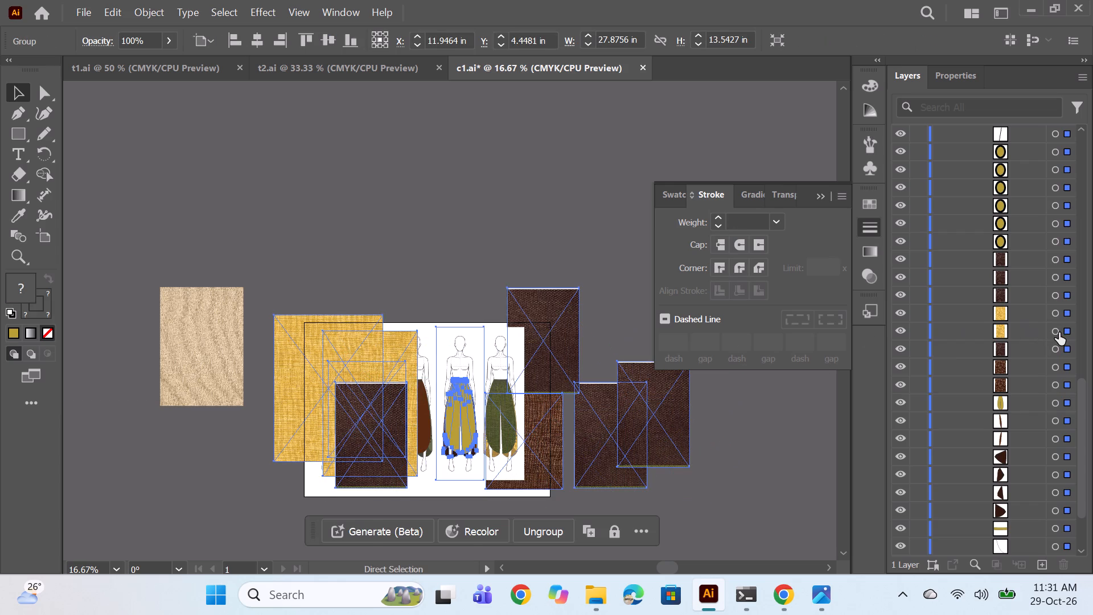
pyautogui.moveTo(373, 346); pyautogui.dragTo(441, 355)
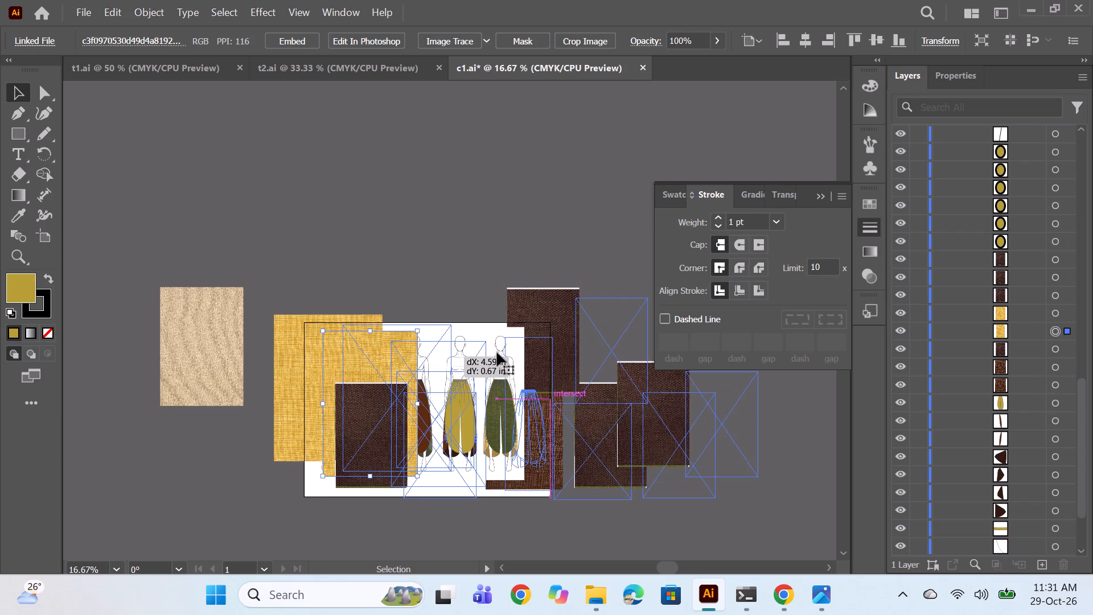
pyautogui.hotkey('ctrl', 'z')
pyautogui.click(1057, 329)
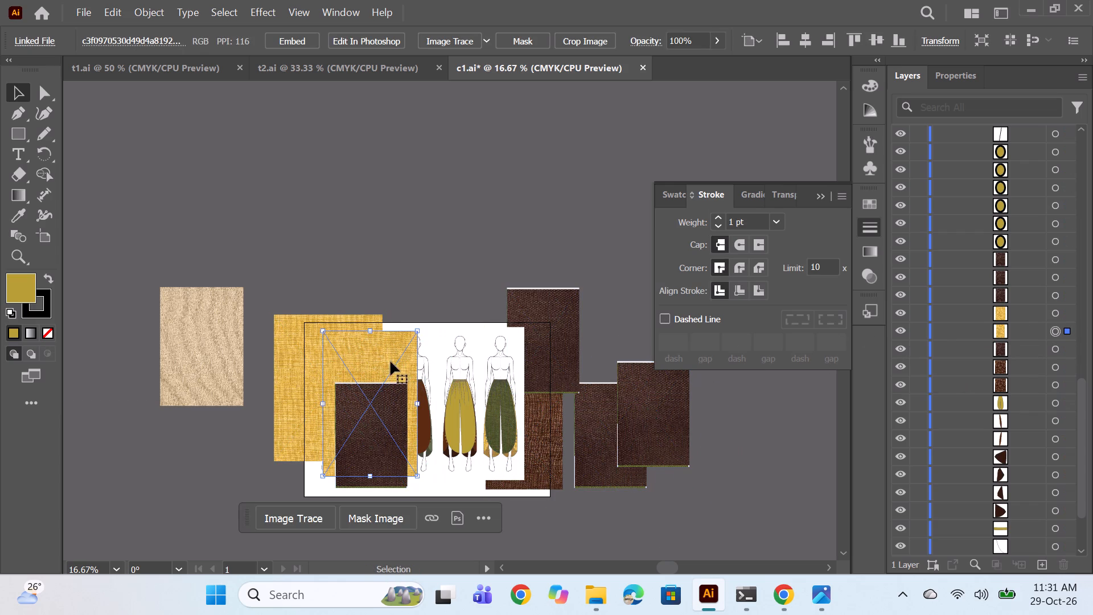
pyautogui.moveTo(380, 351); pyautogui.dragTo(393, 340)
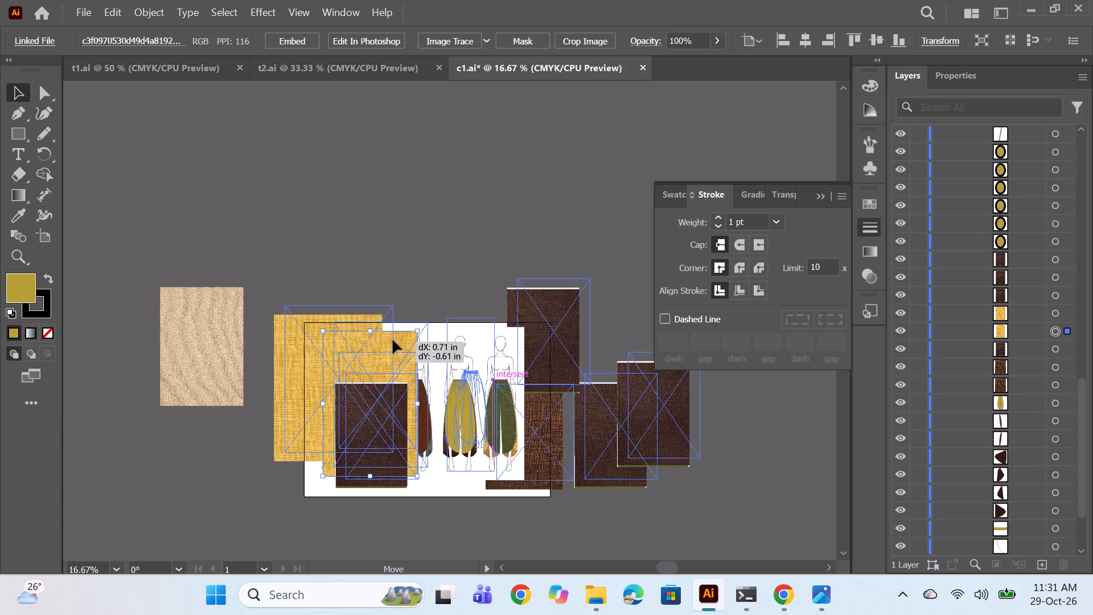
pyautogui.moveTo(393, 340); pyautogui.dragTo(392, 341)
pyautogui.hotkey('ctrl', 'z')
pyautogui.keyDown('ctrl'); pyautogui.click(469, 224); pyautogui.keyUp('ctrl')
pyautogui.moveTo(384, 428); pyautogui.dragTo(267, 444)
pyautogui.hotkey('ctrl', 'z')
# Select only the smaller yellow fabric image and nudge it horizontally until it covers the fourth figure's olive trousers.
pyautogui.click(1057, 332)
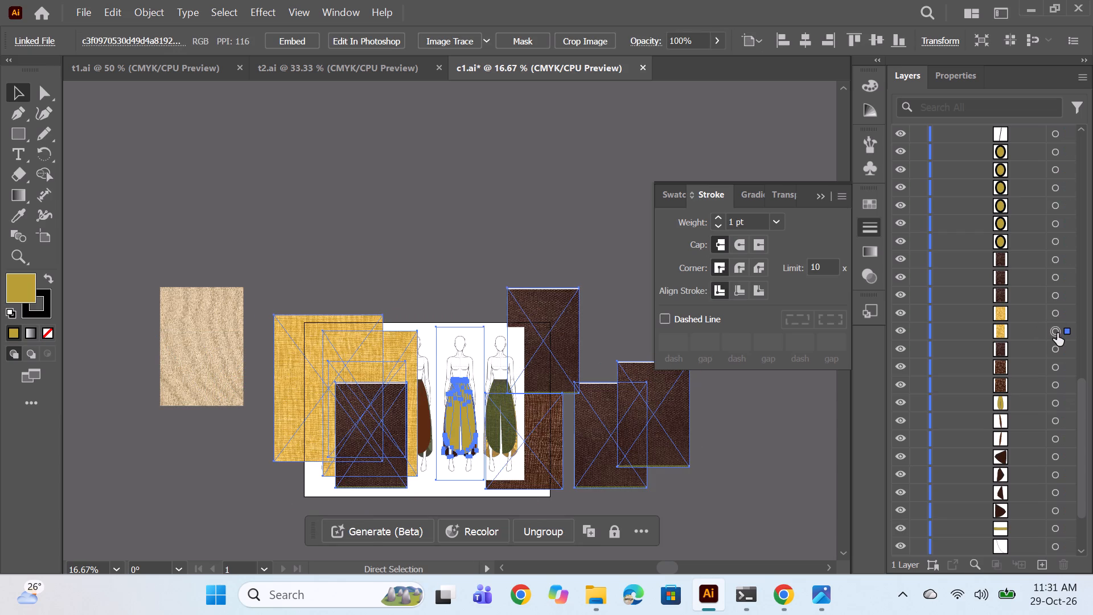
pyautogui.press('Right')
pyautogui.hotkey('shift', 'Right')
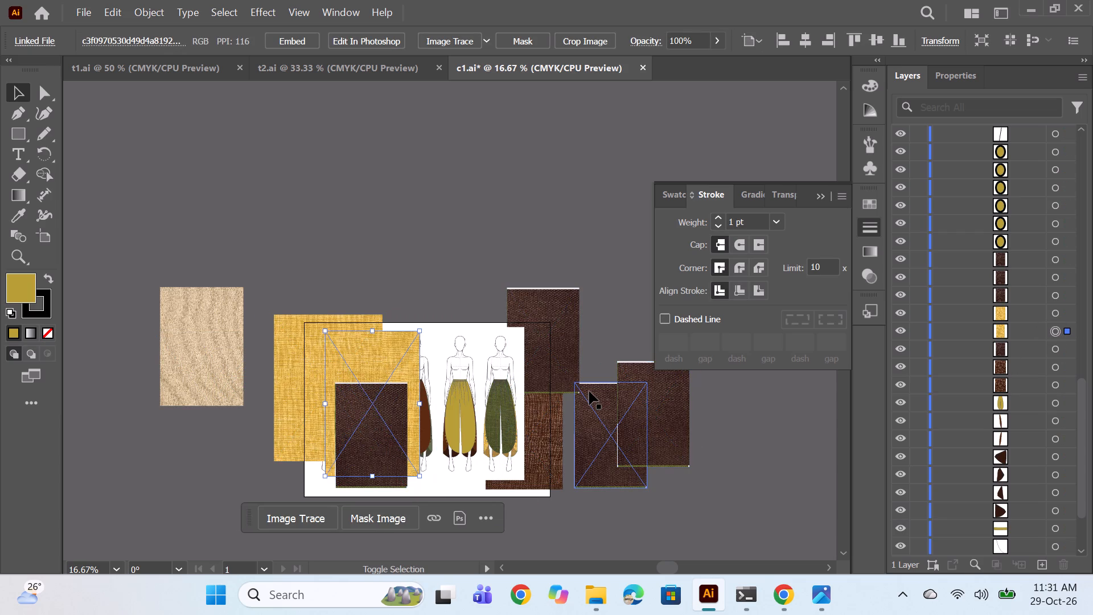
pyautogui.hotkey('shift', 'Right')
pyautogui.hotkey('shift', 'Right')
pyautogui.hotkey('shift', 'Right')
pyautogui.hotkey('shift', 'Right')
pyautogui.hotkey('shift', 'Right')
pyautogui.hotkey('shift', 'Right')
pyautogui.hotkey('shift', 'Right')
pyautogui.hotkey('shift', 'Right')
pyautogui.hotkey('shift', 'Right')
pyautogui.hotkey('shift', 'Right')
pyautogui.hotkey('shift', 'Right')
pyautogui.hotkey('shift', 'Right')
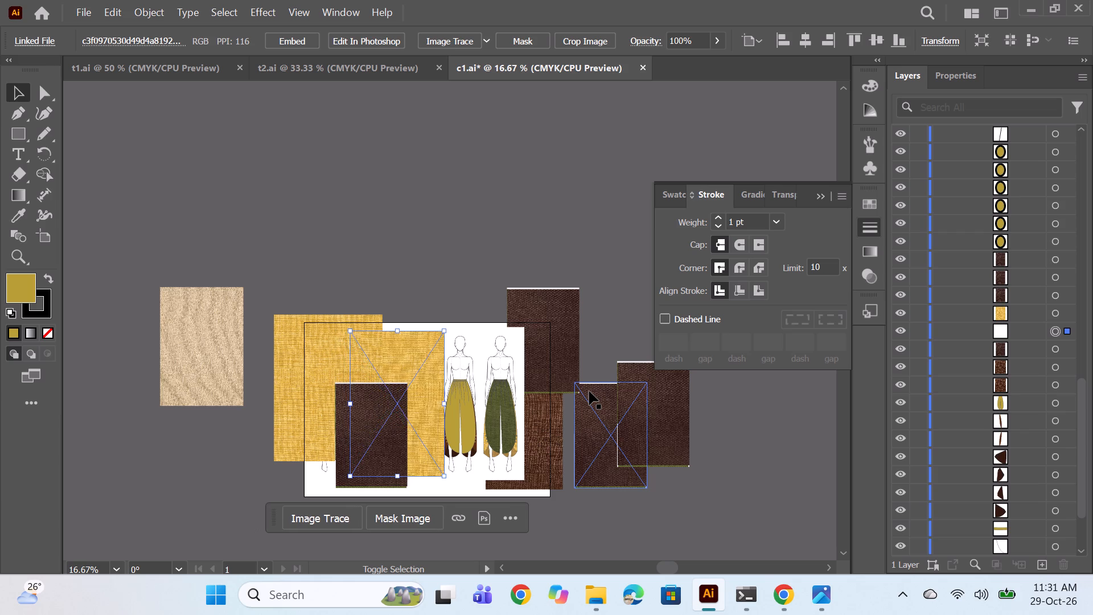
pyautogui.hotkey('shift', 'Right')
pyautogui.hotkey('shift', 'Right')
pyautogui.hotkey('shift', 'Right')
pyautogui.hotkey('shift', 'Right')
pyautogui.hotkey('shift', 'Right')
pyautogui.hotkey('shift', 'Right')
pyautogui.hotkey('shift', 'Right')
pyautogui.hotkey('shift', 'Right')
pyautogui.hotkey('shift', 'Right')
pyautogui.hotkey('shift', 'Right')
pyautogui.hotkey('shift', 'Right')
pyautogui.hotkey('shift', 'Right')
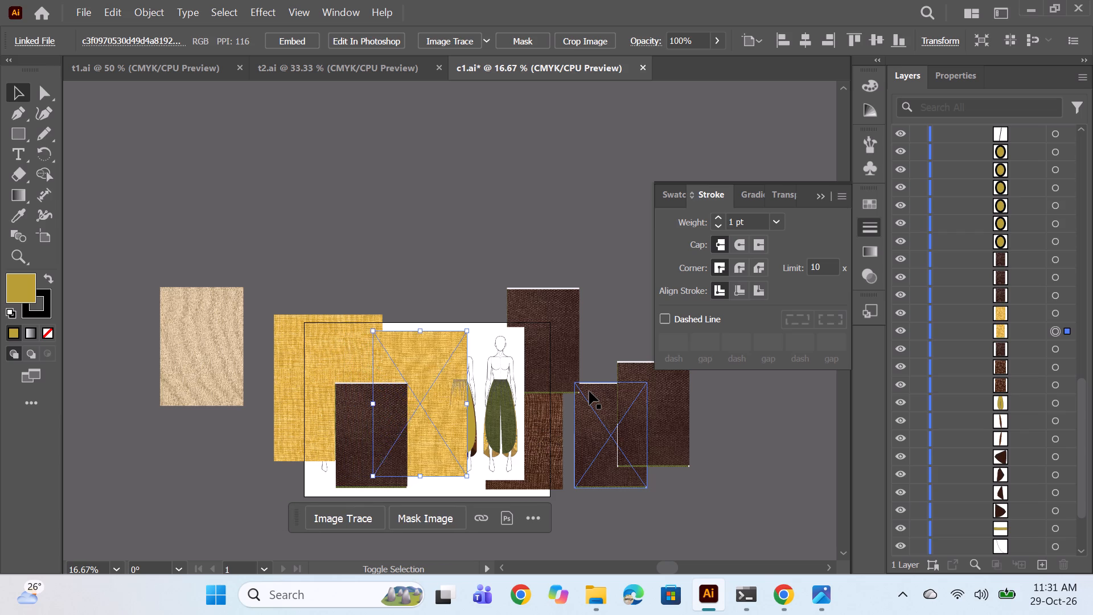
pyautogui.hotkey('shift', 'Right')
pyautogui.hotkey('shift', 'Right')
pyautogui.hotkey('shift', 'Right')
pyautogui.hotkey('shift', 'Right')
pyautogui.hotkey('shift', 'Right')
pyautogui.hotkey('shift', 'Right')
pyautogui.hotkey('shift', 'Right')
pyautogui.hotkey('shift', 'Right')
pyautogui.hotkey('shift', 'Right')
pyautogui.hotkey('shift', 'Right')
pyautogui.hotkey('shift', 'Right')
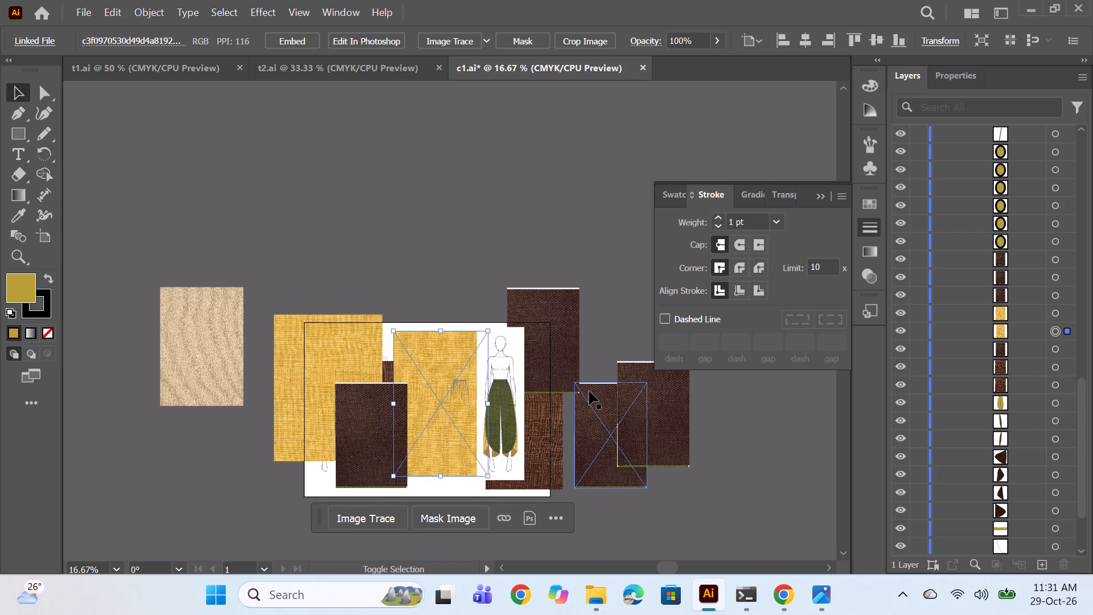
pyautogui.hotkey('shift', 'Right')
# Restack the smaller yellow fabric image directly beneath the fourth figure's olive trouser path and make a clipping mask from both.
pyautogui.moveTo(1006, 330); pyautogui.dragTo(1010, 413)
pyautogui.keyDown('ctrl'); pyautogui.click(1057, 388); pyautogui.keyUp('ctrl')
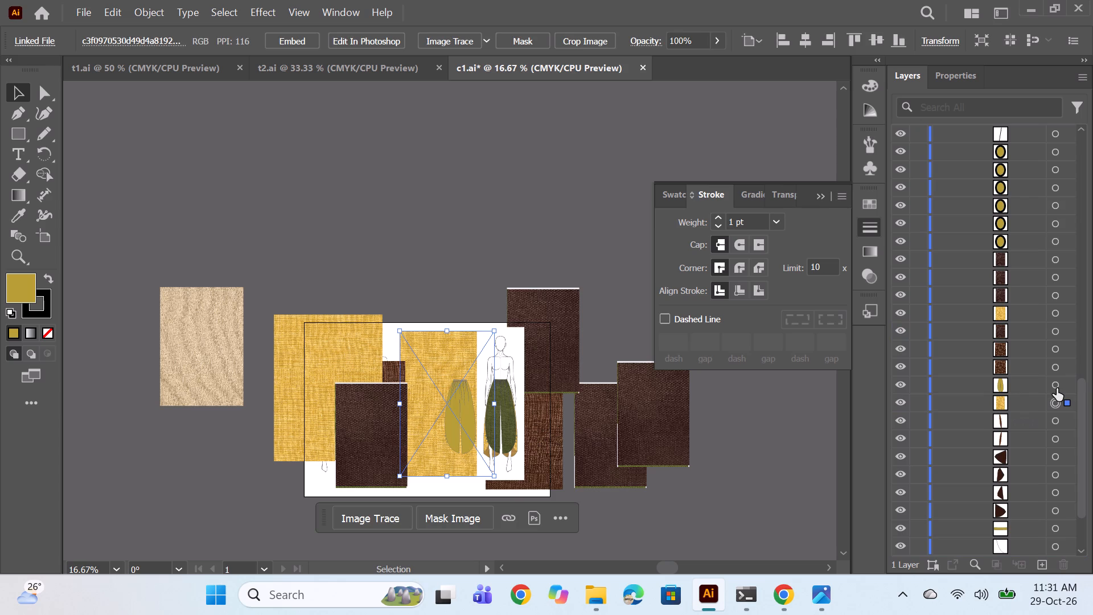
pyautogui.rightClick(457, 353)
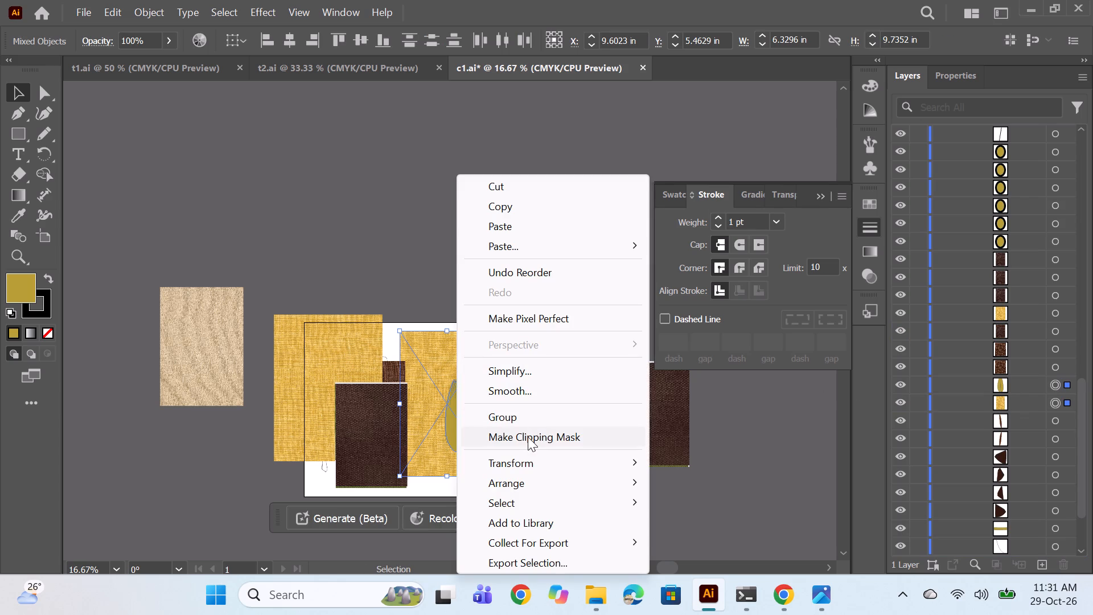
pyautogui.click(528, 437)
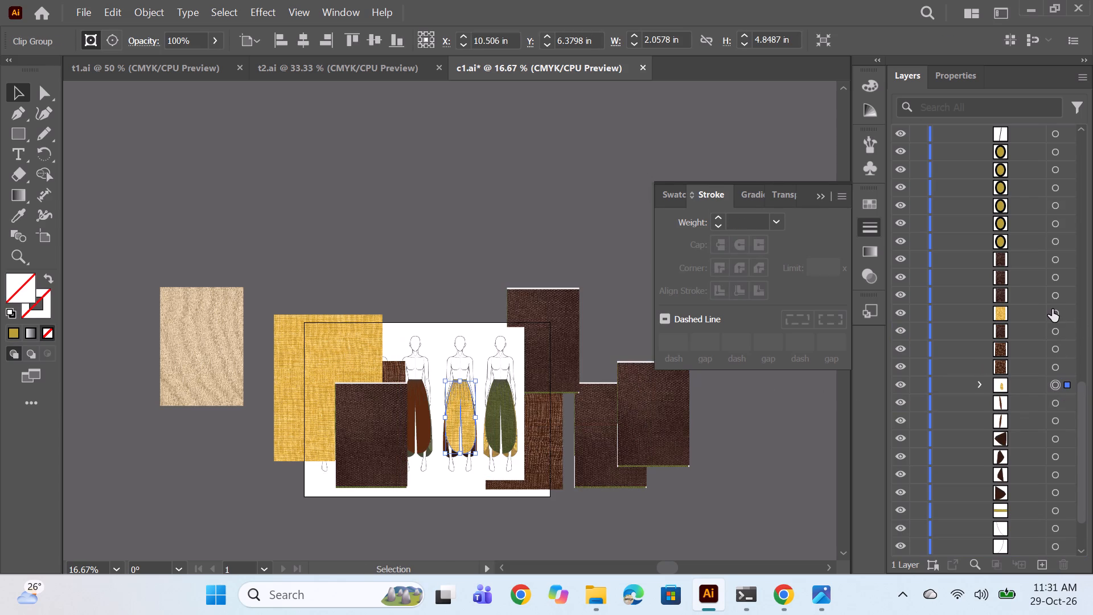
# Place the larger yellow fabric image over the fourth figure, directly beneath the olive waistband path, and clip it to the waistband.
pyautogui.click(1052, 309)
pyautogui.moveTo(336, 343); pyautogui.dragTo(440, 323)
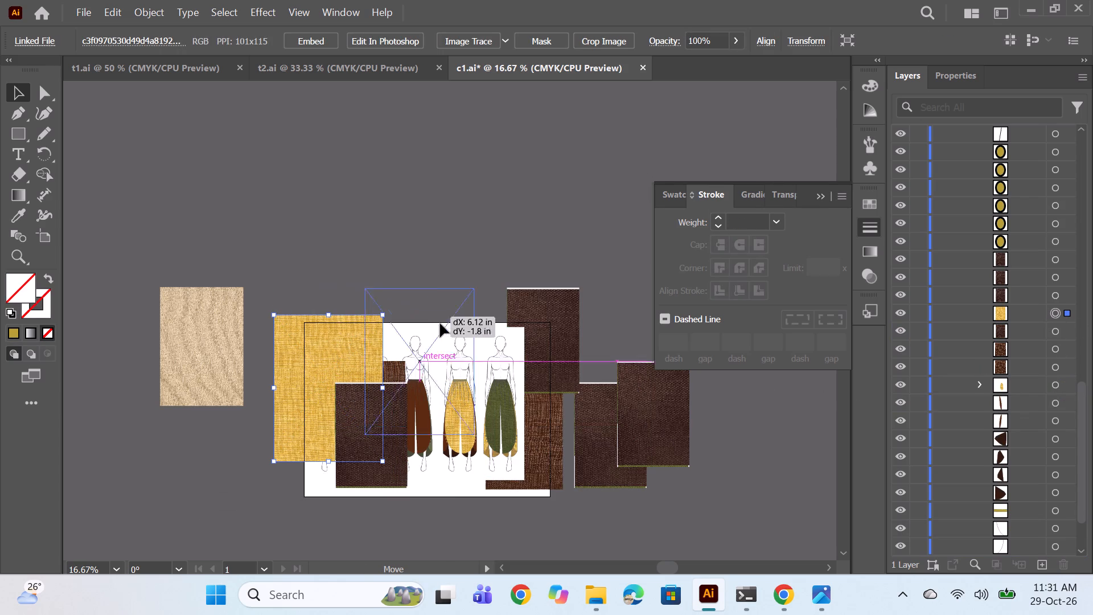
pyautogui.moveTo(440, 323); pyautogui.dragTo(472, 363)
pyautogui.moveTo(1017, 311); pyautogui.dragTo(1017, 373)
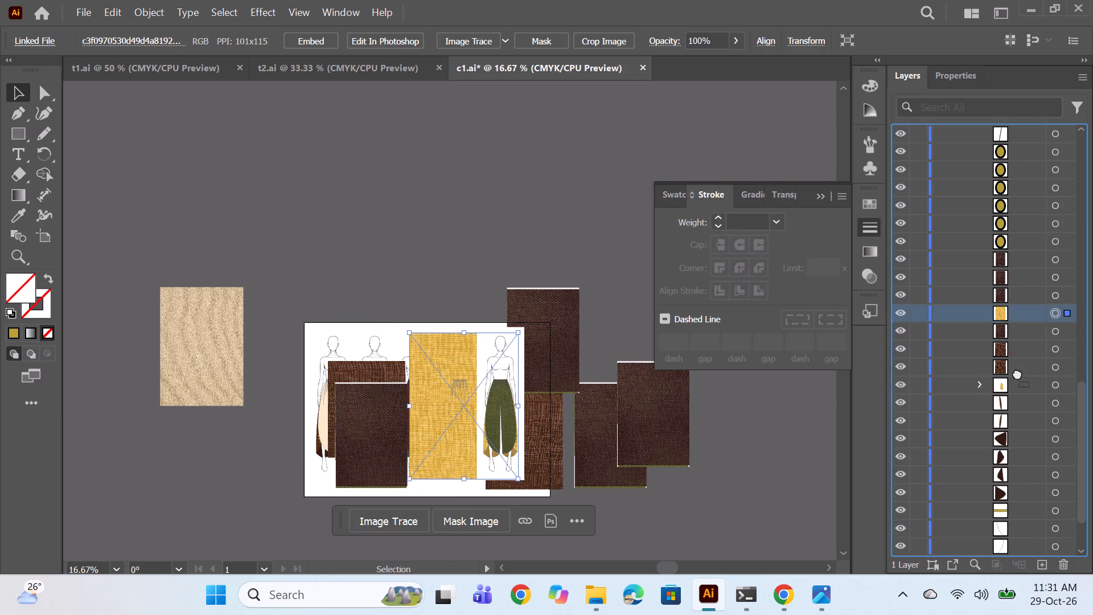
pyautogui.moveTo(1017, 373); pyautogui.dragTo(1022, 520)
pyautogui.keyDown('ctrl'); pyautogui.click(1057, 491); pyautogui.keyUp('ctrl')
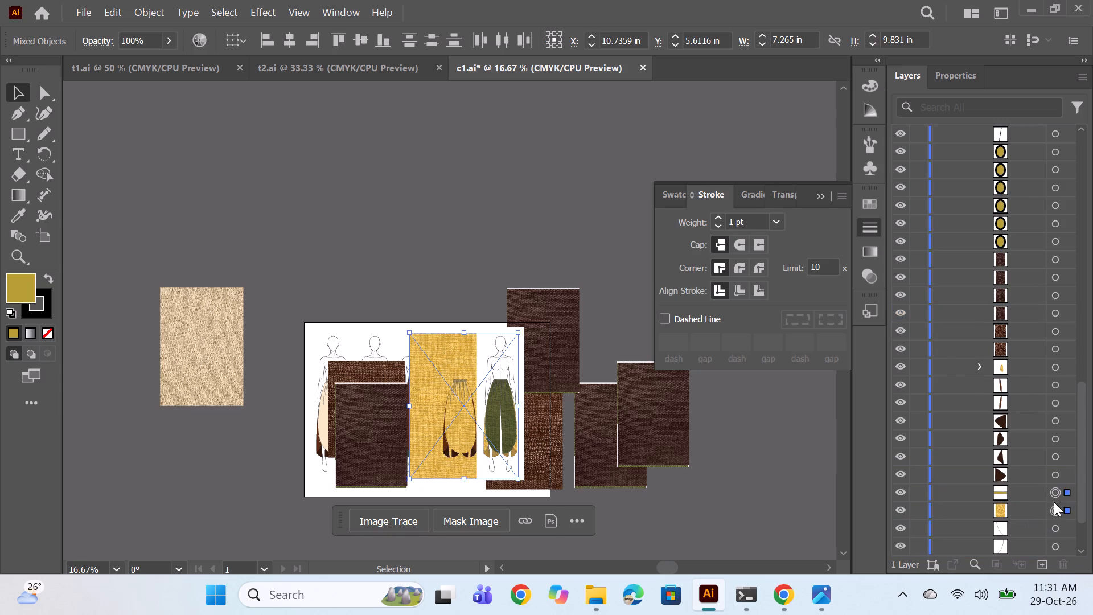
pyautogui.rightClick(418, 417)
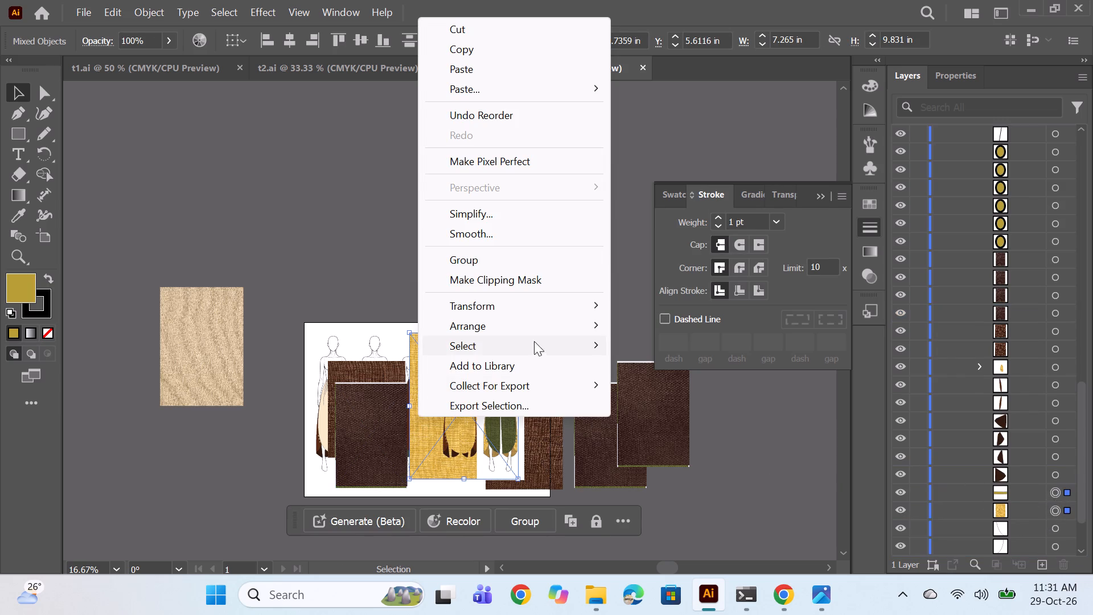
pyautogui.click(508, 286)
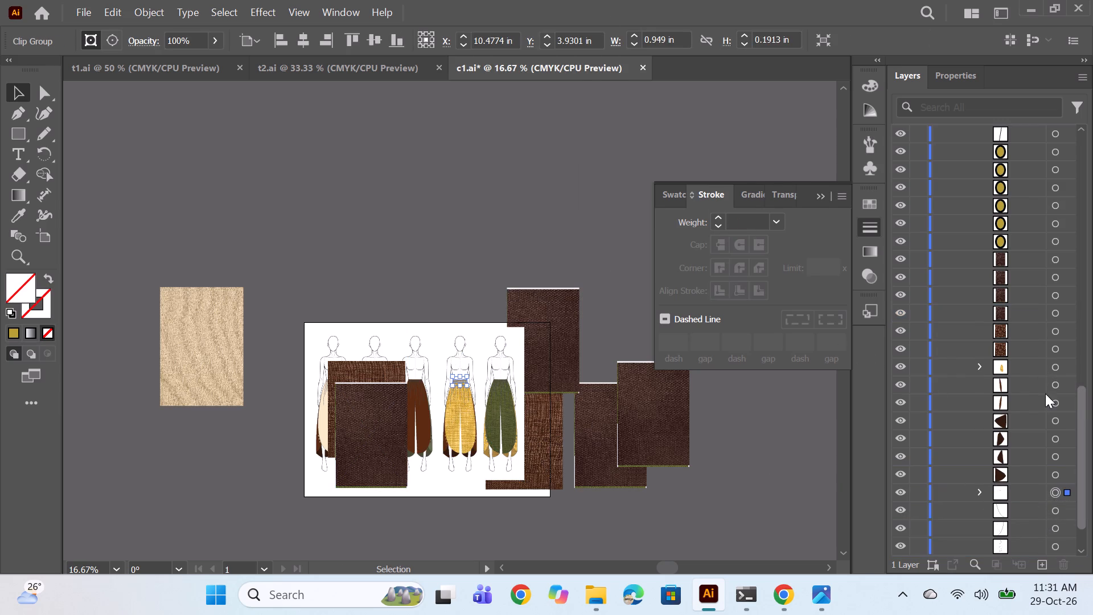
# Place a brown woven fabric image over the fourth figure, beneath the narrow brown strip on the trousers' right side, and clip it to that strip.
pyautogui.moveTo(1030, 350); pyautogui.dragTo(1033, 392)
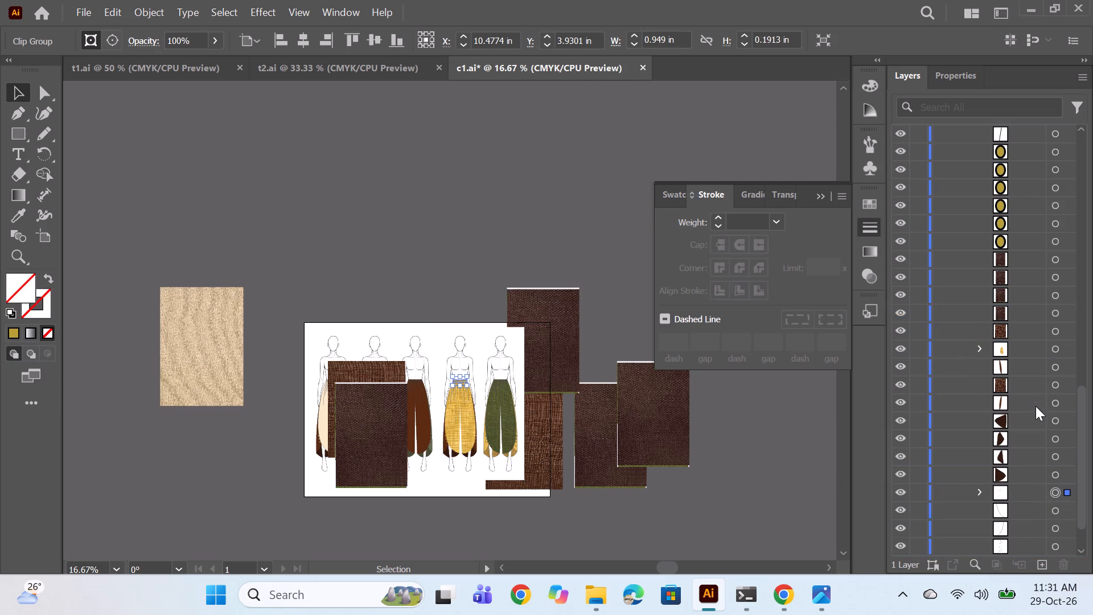
pyautogui.click(1056, 370)
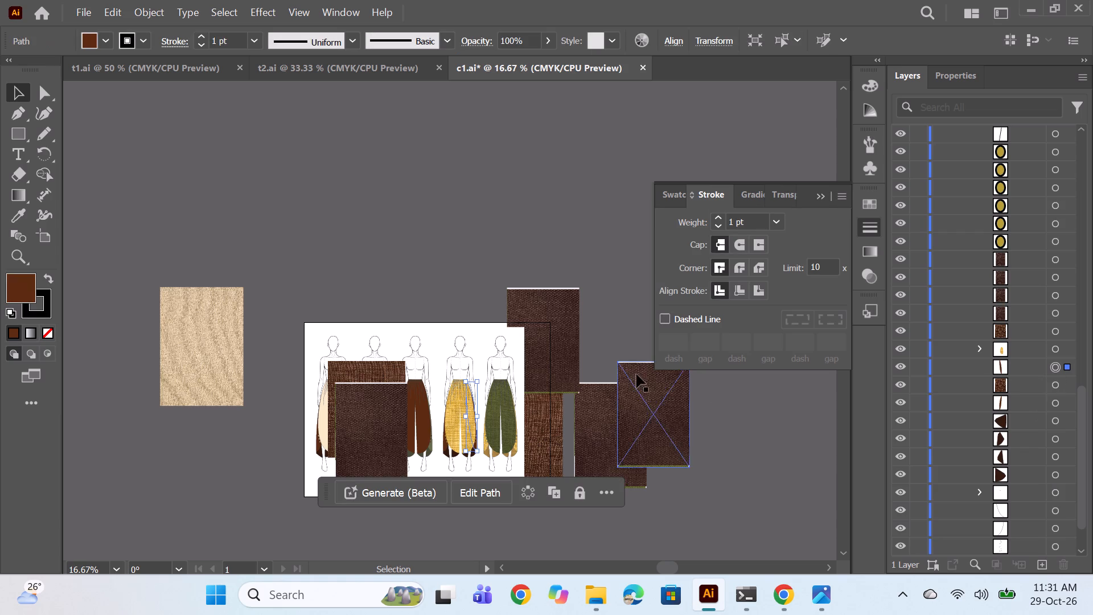
pyautogui.click(750, 444)
pyautogui.click(1055, 384)
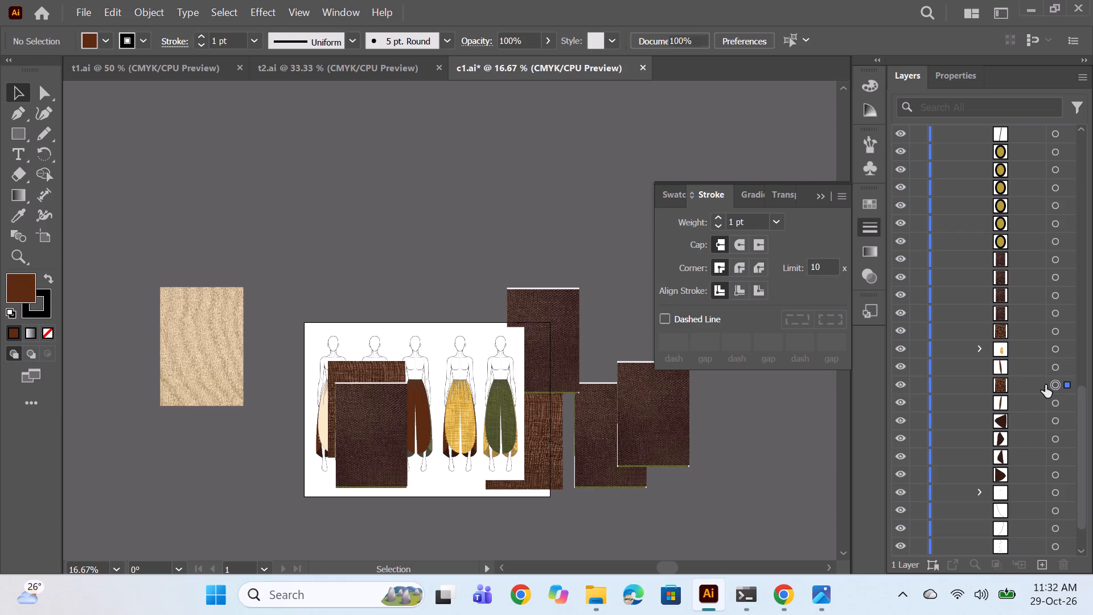
pyautogui.moveTo(544, 441); pyautogui.dragTo(471, 433)
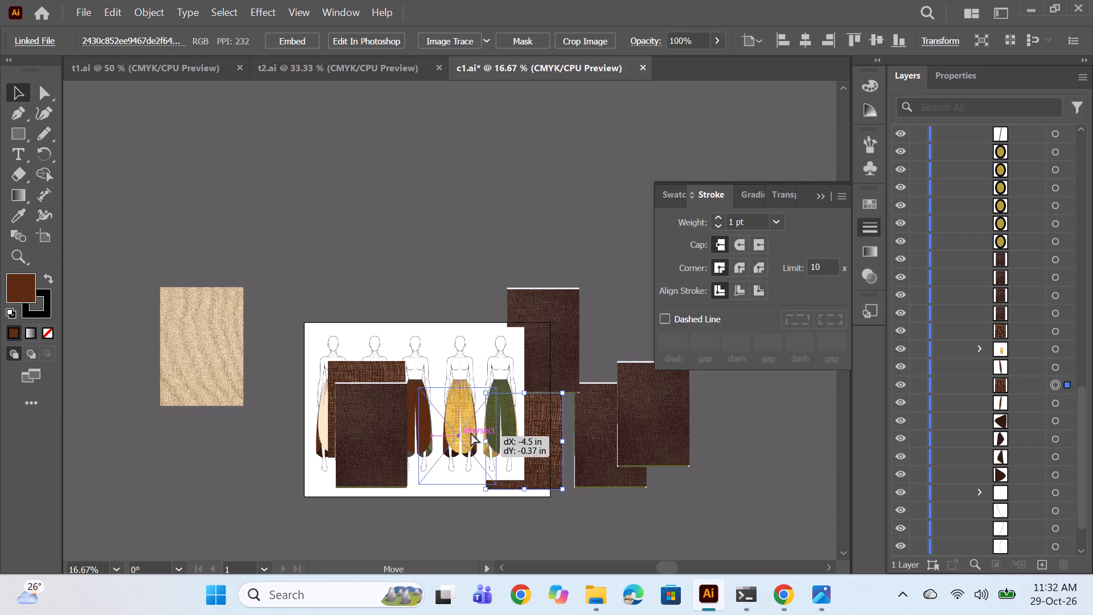
pyautogui.moveTo(471, 433); pyautogui.dragTo(473, 421)
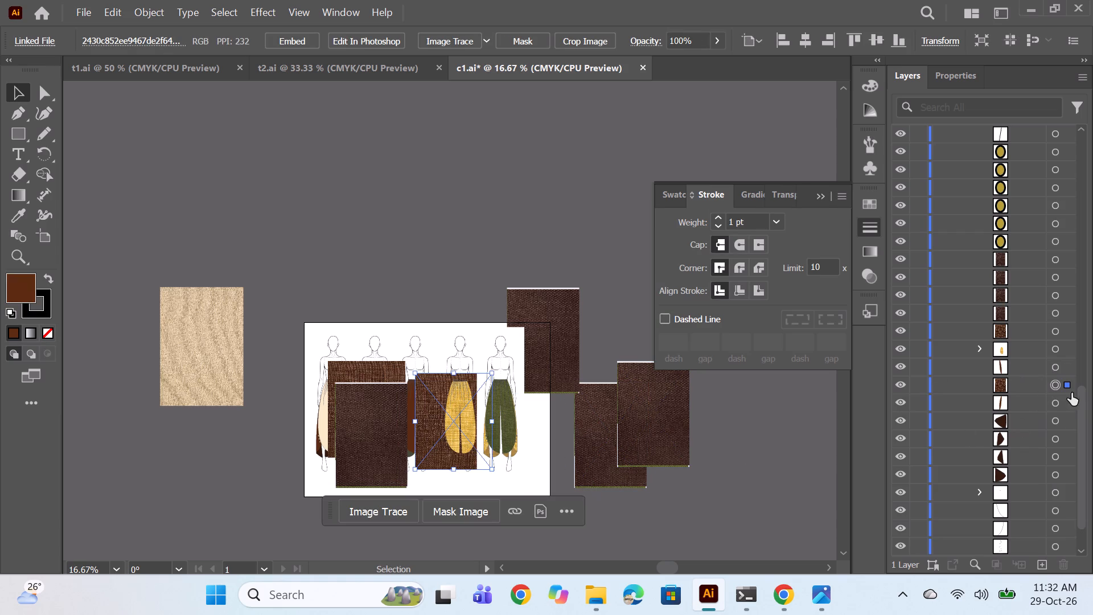
pyautogui.keyDown('ctrl'); pyautogui.click(1058, 371); pyautogui.keyUp('ctrl')
pyautogui.rightClick(435, 408)
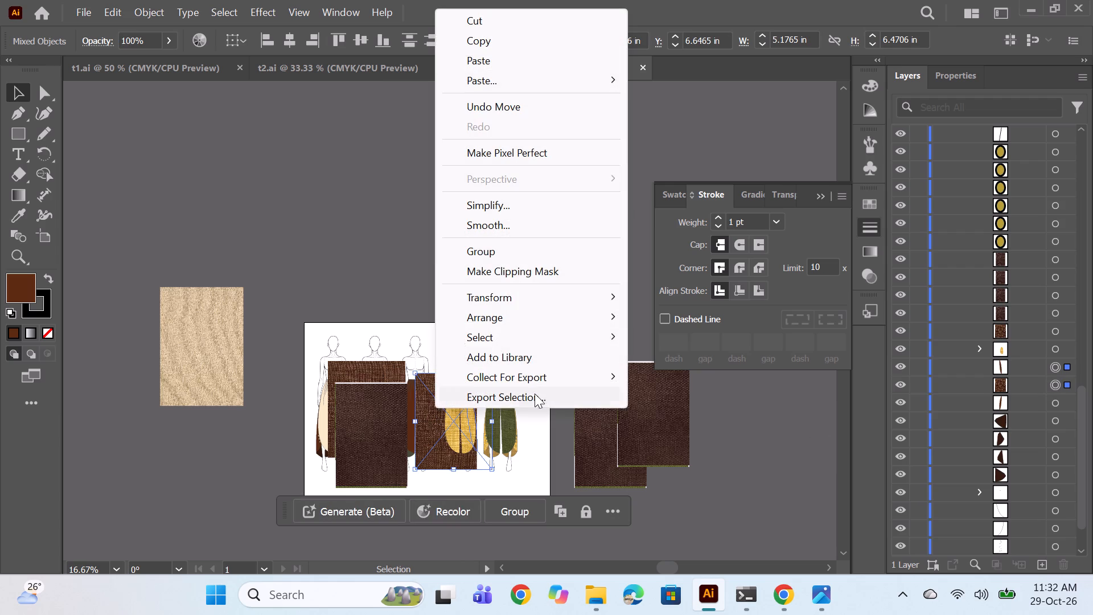
pyautogui.click(517, 273)
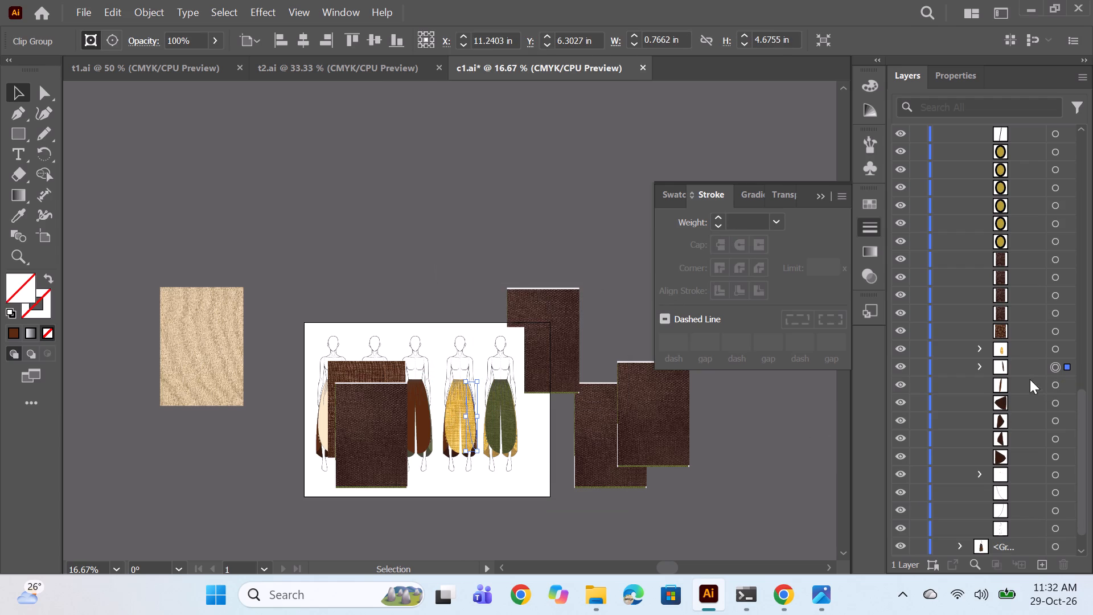
# Place the other brown woven fabric image beneath the narrow brown strip on the fourth figure's left trouser side and clip it to that strip.
pyautogui.click(1057, 388)
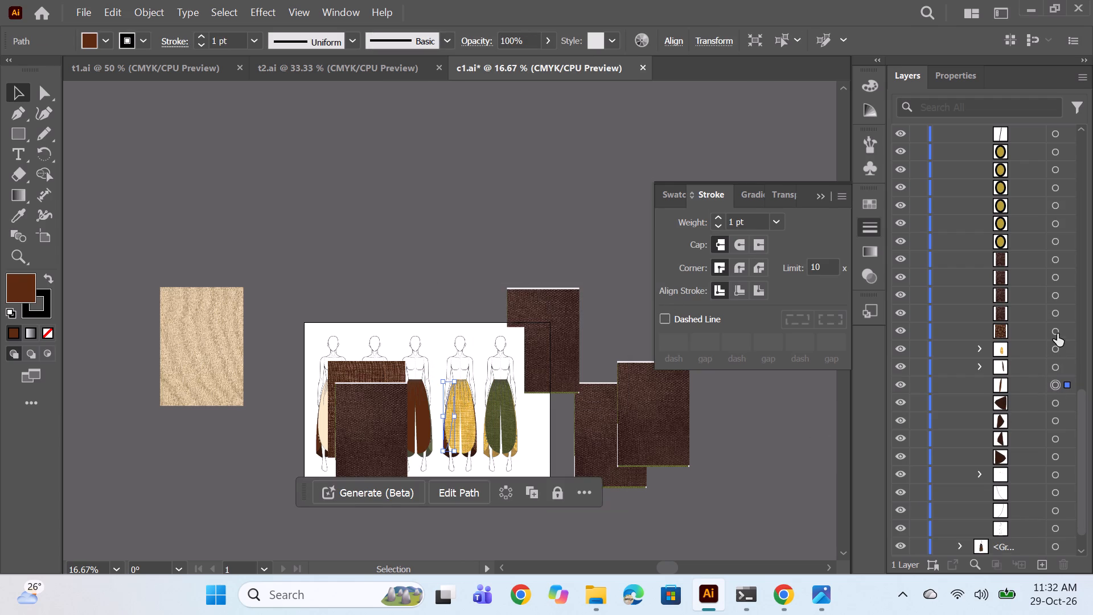
pyautogui.click(1057, 334)
pyautogui.moveTo(363, 369); pyautogui.dragTo(398, 372)
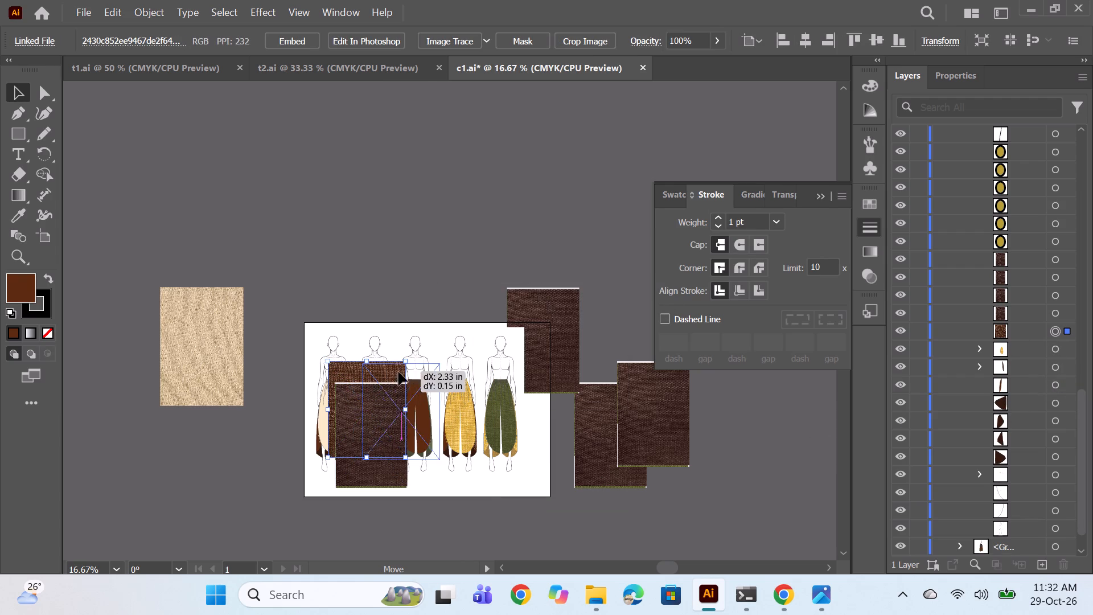
pyautogui.moveTo(398, 372); pyautogui.dragTo(459, 372)
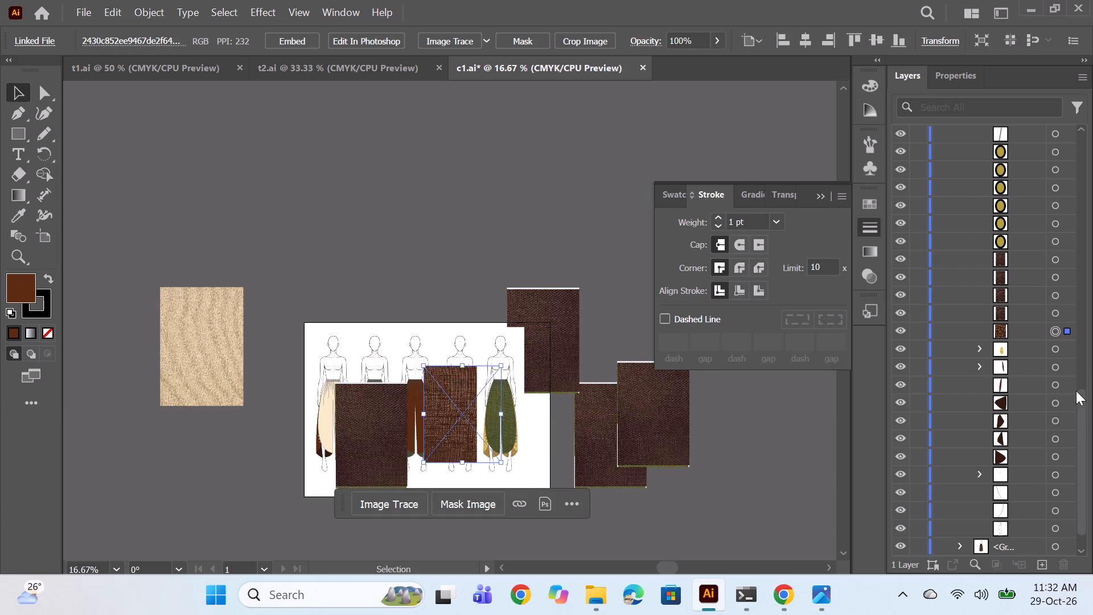
pyautogui.moveTo(1035, 330); pyautogui.dragTo(1041, 393)
pyautogui.keyDown('ctrl'); pyautogui.click(1054, 373); pyautogui.keyUp('ctrl')
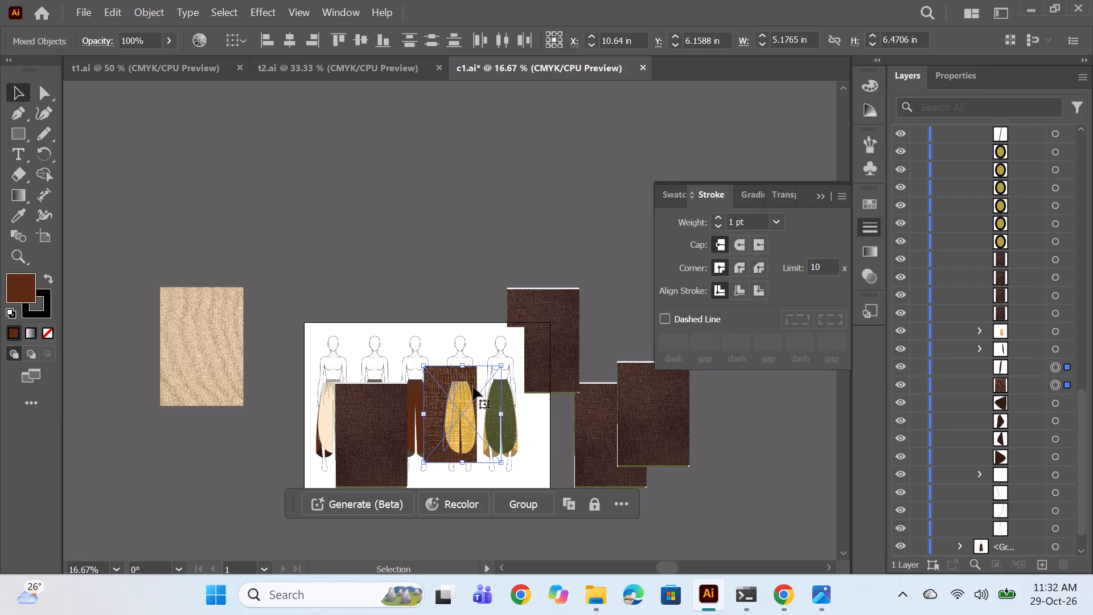
pyautogui.rightClick(473, 387)
pyautogui.click(544, 441)
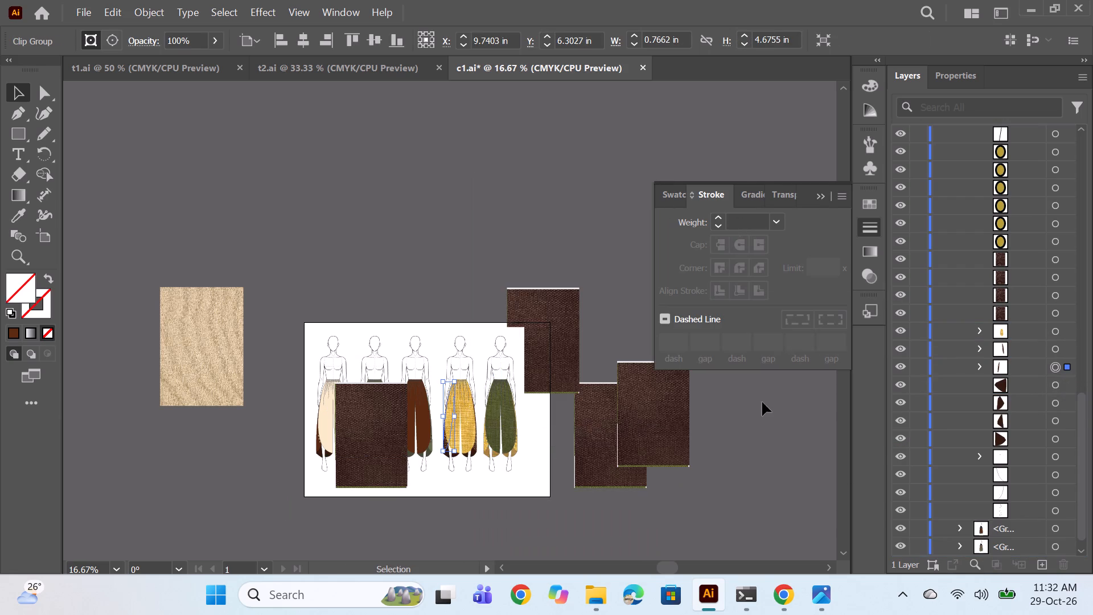
# Restack one dark brown fabric image beneath the fourth figure's first dark side piece and move it over the trousers, undoing the stray group shift.
pyautogui.moveTo(1018, 313); pyautogui.dragTo(1032, 383)
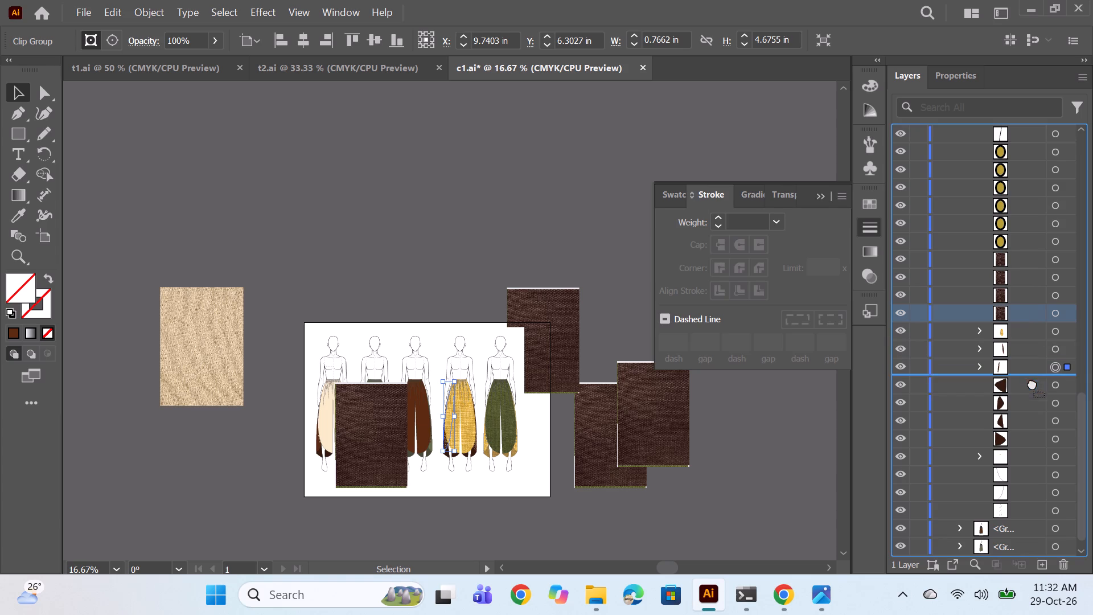
pyautogui.moveTo(1032, 383); pyautogui.dragTo(1032, 391)
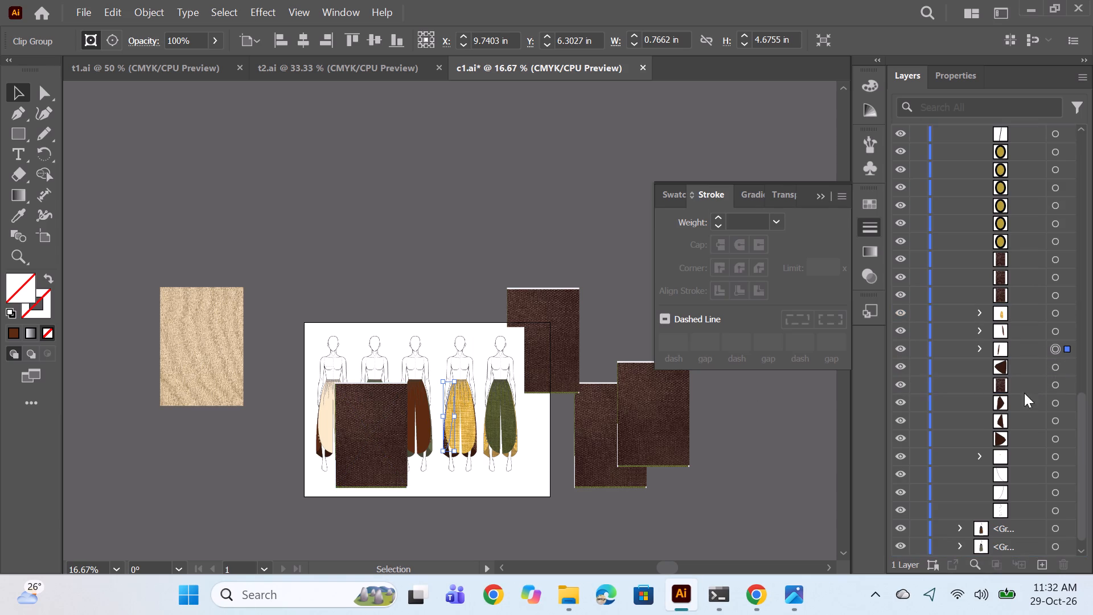
pyautogui.click(1056, 385)
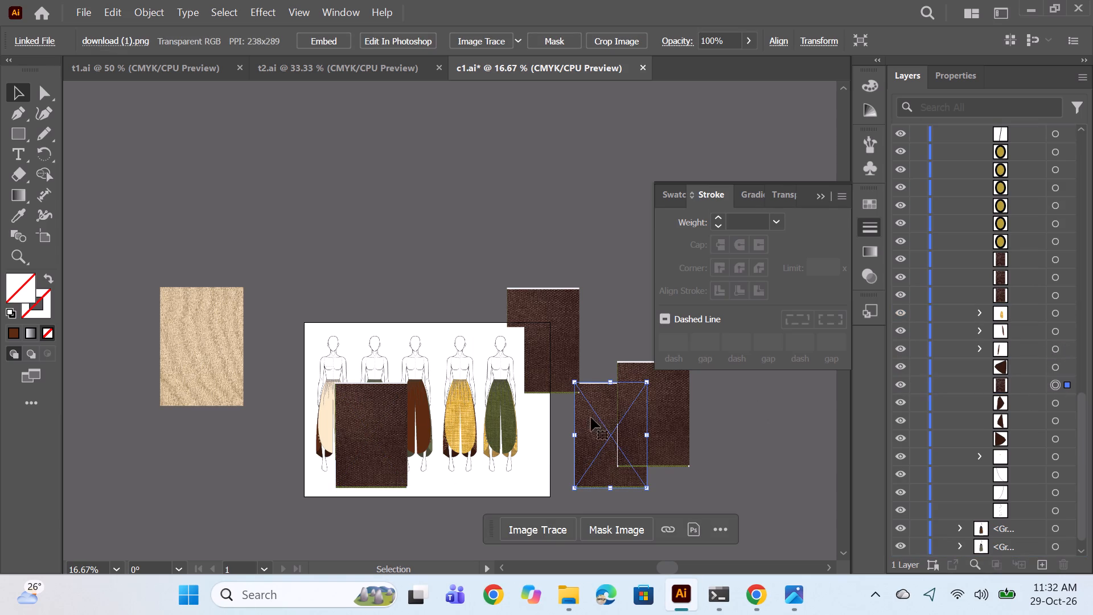
pyautogui.moveTo(591, 419); pyautogui.dragTo(438, 414)
pyautogui.moveTo(639, 424); pyautogui.dragTo(463, 447)
pyautogui.hotkey('ctrl', 'z')
pyautogui.click(658, 430)
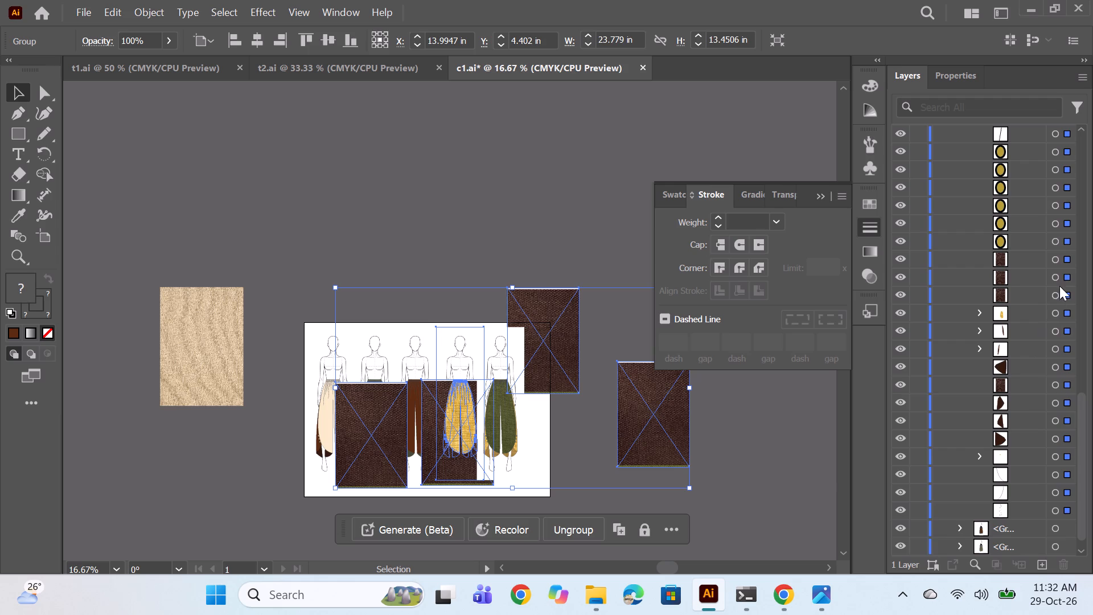
# Move the remaining three dark brown fabric images one by one over the fourth figure's trousers.
pyautogui.click(1057, 293)
pyautogui.moveTo(354, 422); pyautogui.dragTo(354, 422)
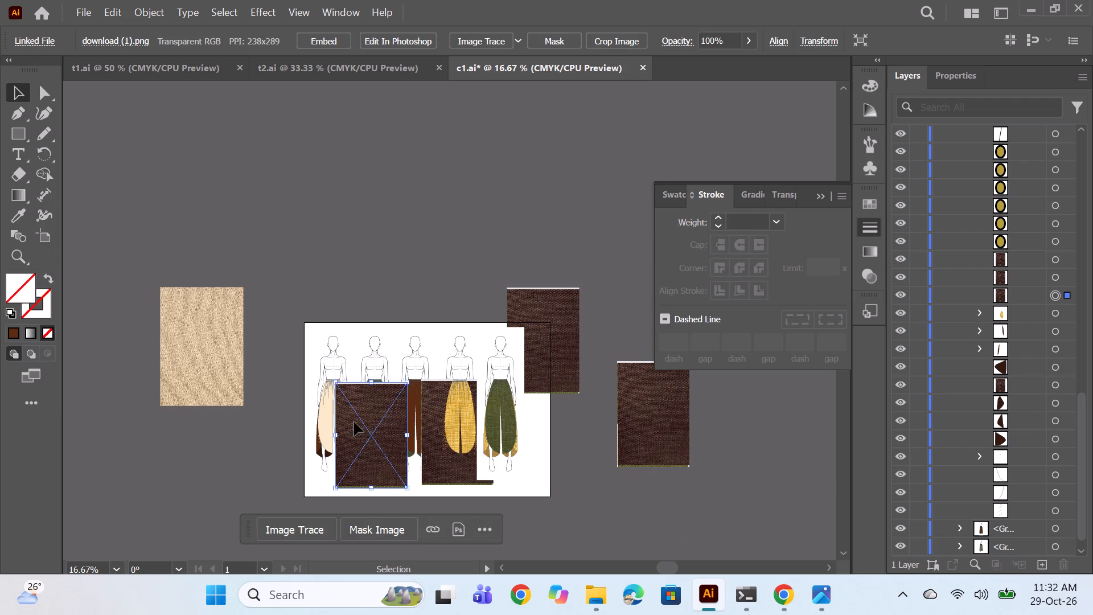
pyautogui.moveTo(354, 422); pyautogui.dragTo(440, 411)
pyautogui.click(440, 411)
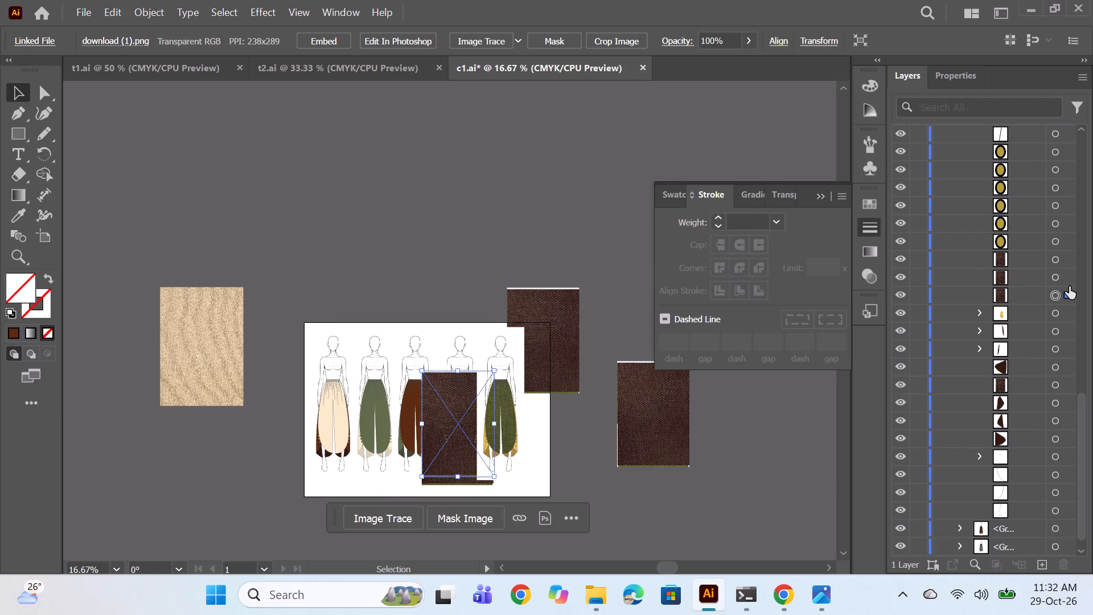
pyautogui.click(1063, 275)
pyautogui.moveTo(572, 341); pyautogui.dragTo(499, 412)
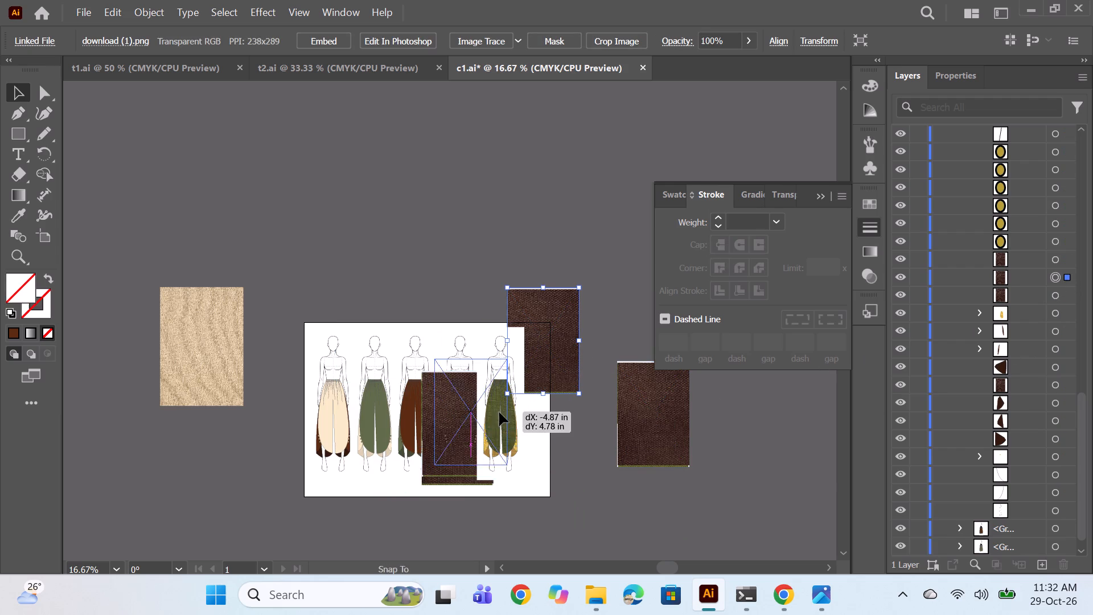
pyautogui.moveTo(499, 412); pyautogui.dragTo(481, 431)
pyautogui.click(1056, 263)
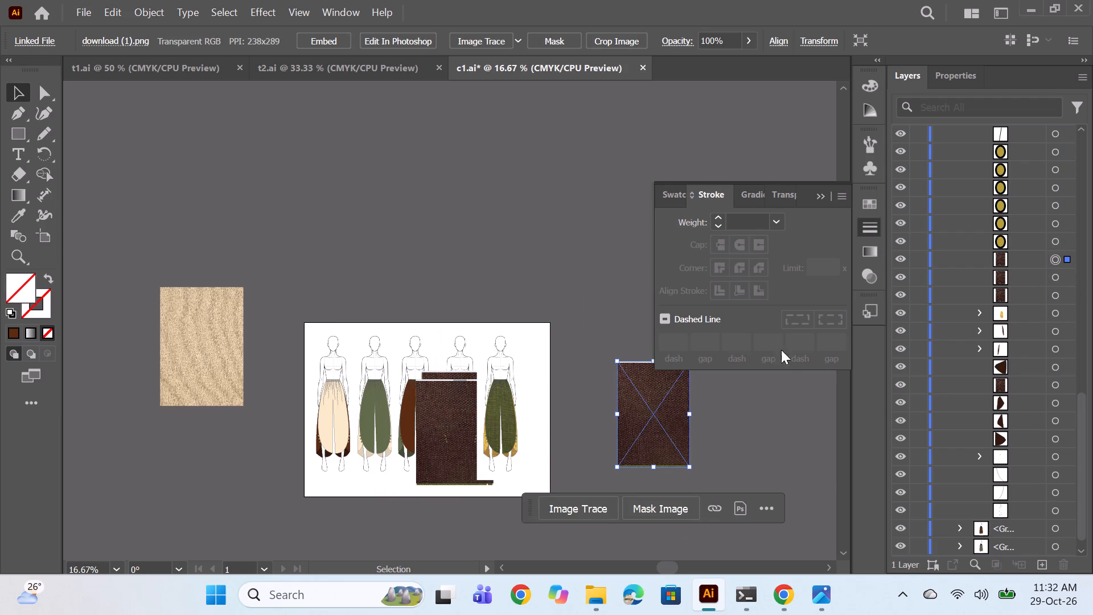
pyautogui.moveTo(667, 420); pyautogui.dragTo(464, 432)
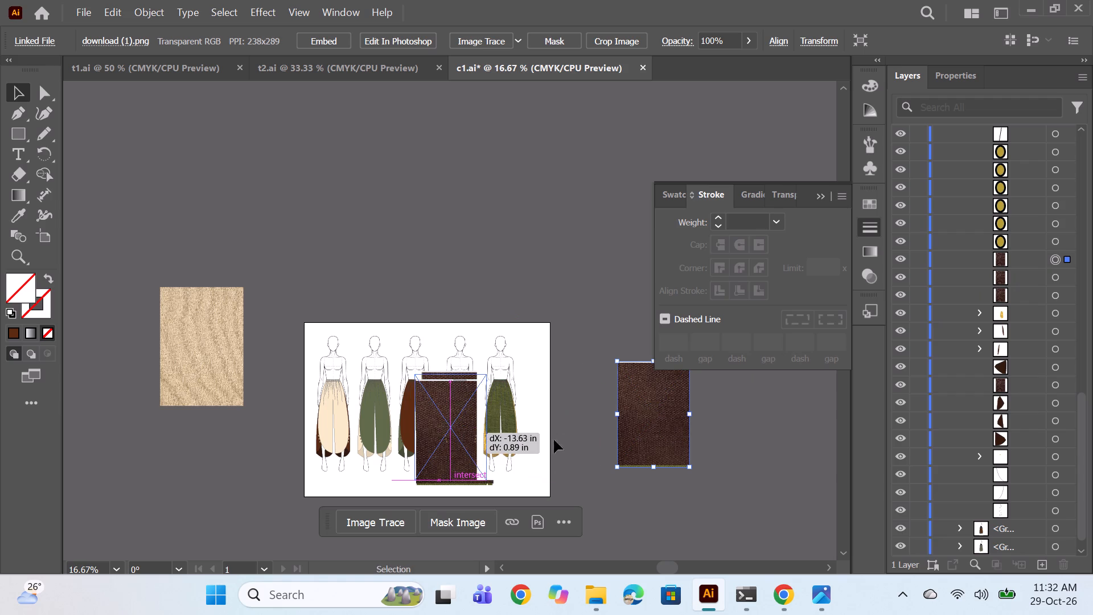
# Restack the remaining three dark brown fabric images so each sits directly beneath one of the fourth figure's dark hem pieces.
pyautogui.moveTo(1029, 296); pyautogui.dragTo(1027, 407)
pyautogui.moveTo(1023, 274); pyautogui.dragTo(1024, 375)
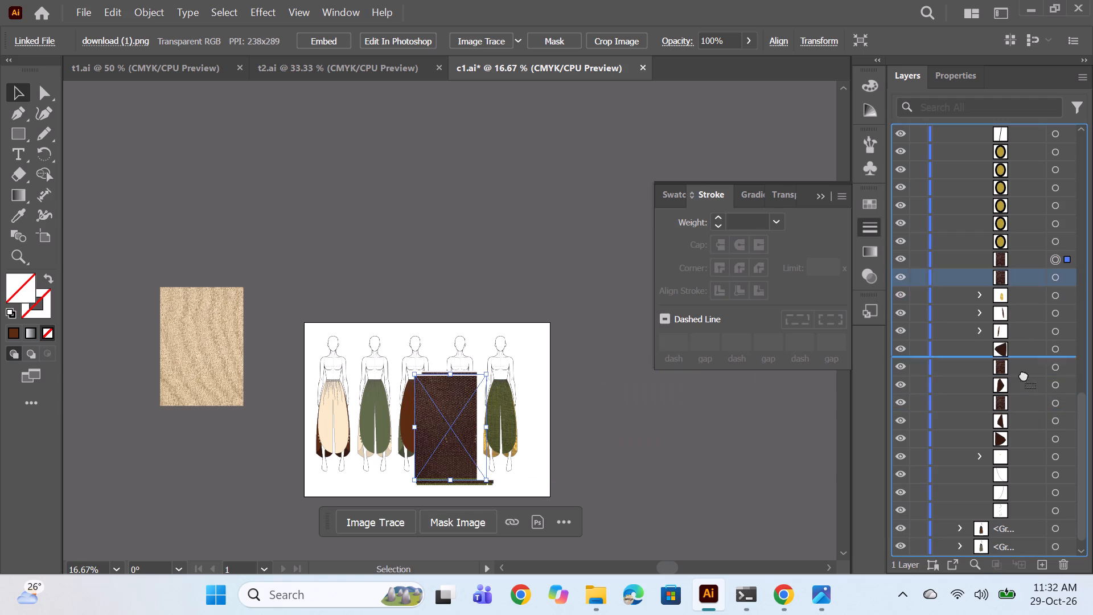
pyautogui.moveTo(1024, 375); pyautogui.dragTo(1026, 427)
pyautogui.moveTo(1021, 257); pyautogui.dragTo(1029, 392)
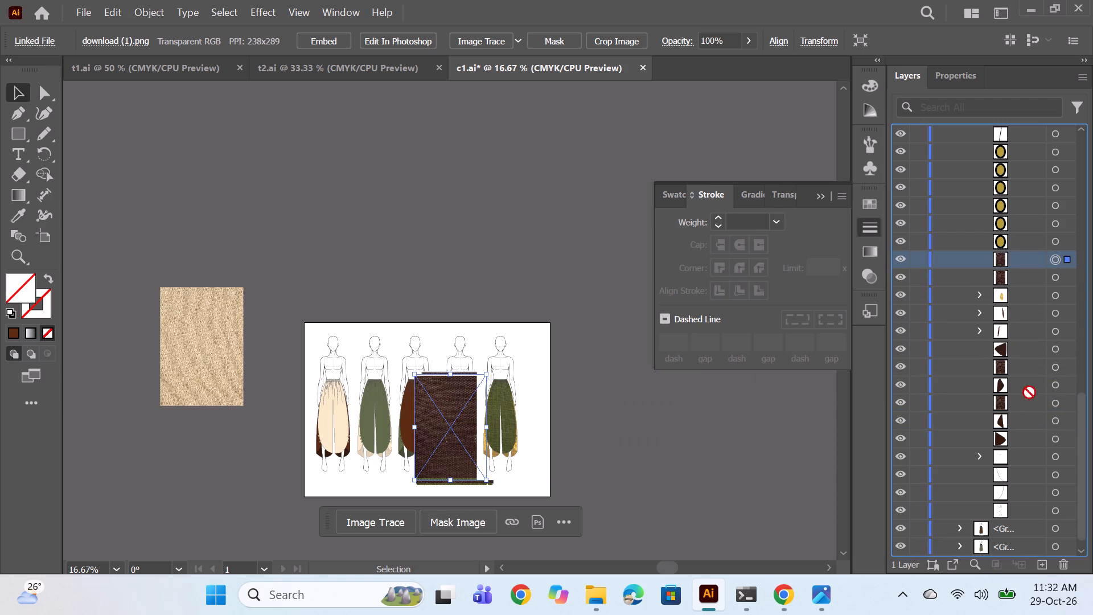
pyautogui.moveTo(1029, 392); pyautogui.dragTo(1022, 431)
pyautogui.moveTo(1038, 260); pyautogui.dragTo(1040, 448)
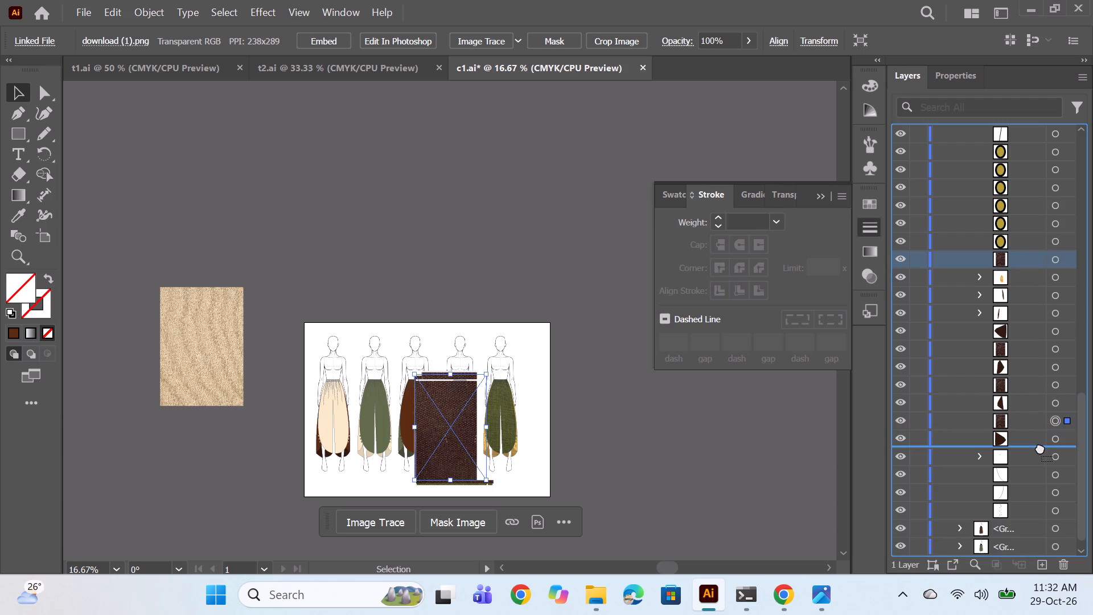
pyautogui.moveTo(1040, 448); pyautogui.dragTo(1039, 451)
# Clip the bottommost dark brown fabric image to the fourth figure's dark hem piece directly above it.
pyautogui.keyDown('ctrl'); pyautogui.click(1055, 438); pyautogui.keyUp('ctrl')
pyautogui.keyDown('ctrl'); pyautogui.click(1057, 419); pyautogui.keyUp('ctrl')
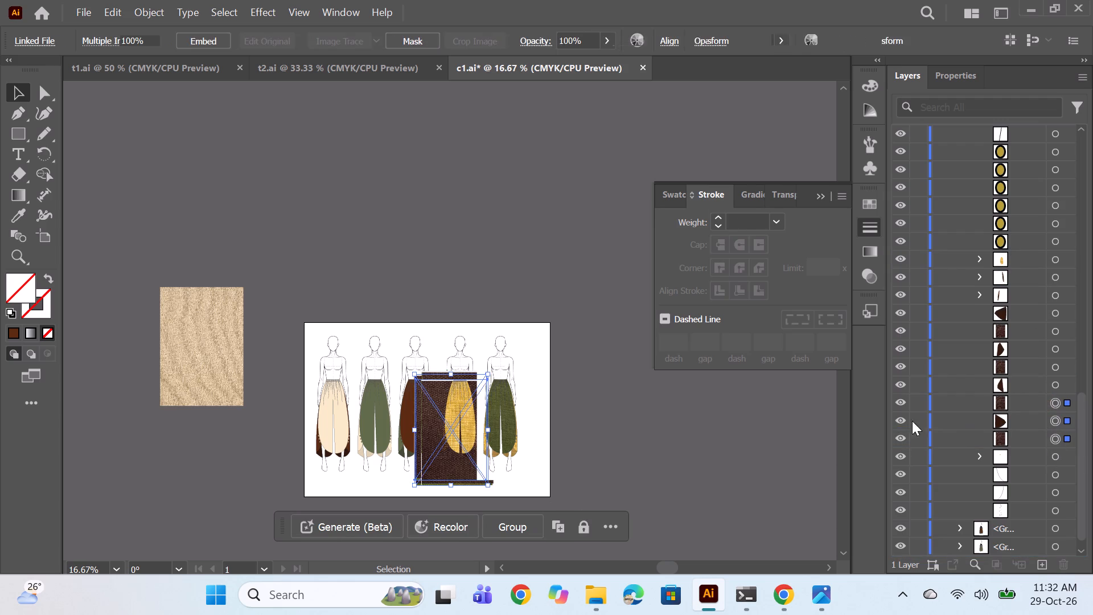
pyautogui.rightClick(435, 403)
pyautogui.click(536, 268)
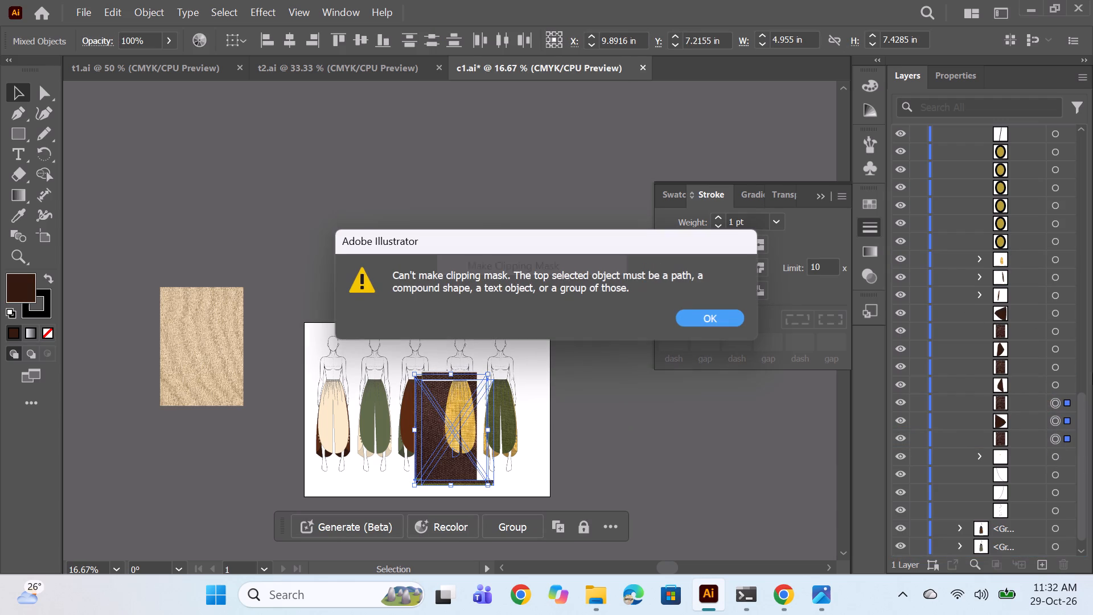
pyautogui.click(691, 324)
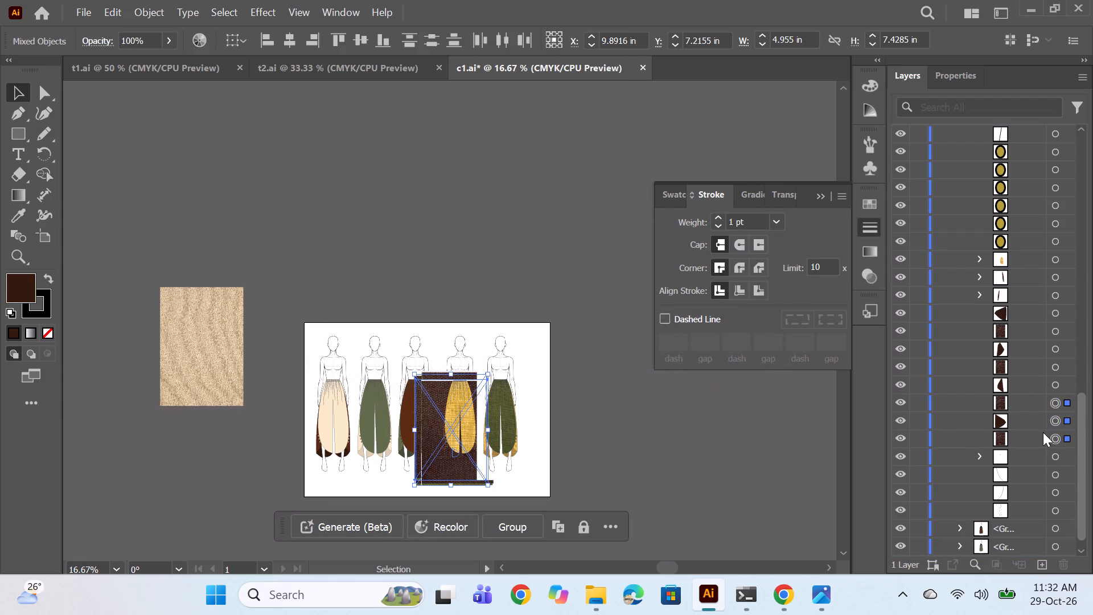
pyautogui.click(1054, 439)
pyautogui.keyDown('ctrl'); pyautogui.click(1057, 422); pyautogui.keyUp('ctrl')
pyautogui.rightClick(445, 421)
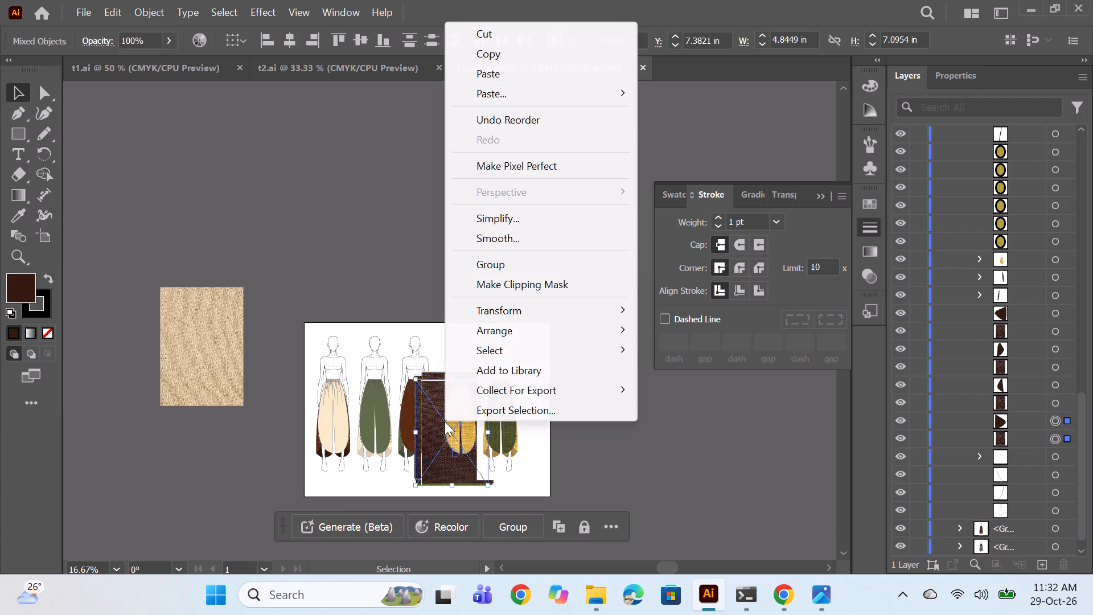
pyautogui.click(518, 289)
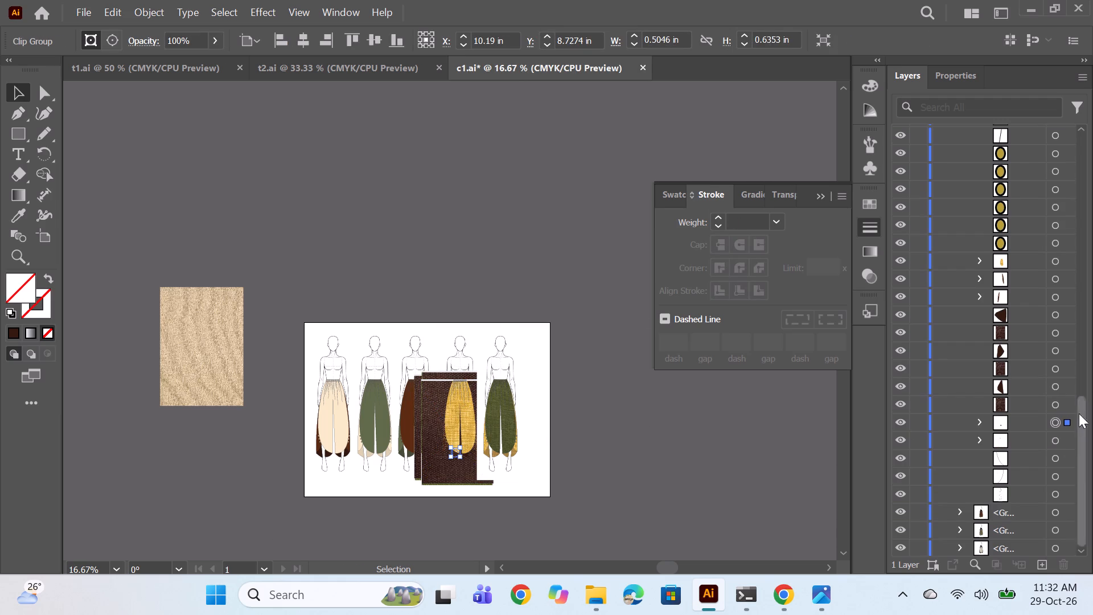
# Clip each of the other three dark brown fabric images to the dark hem piece stacked directly above it.
pyautogui.click(1056, 397)
pyautogui.click(1056, 403)
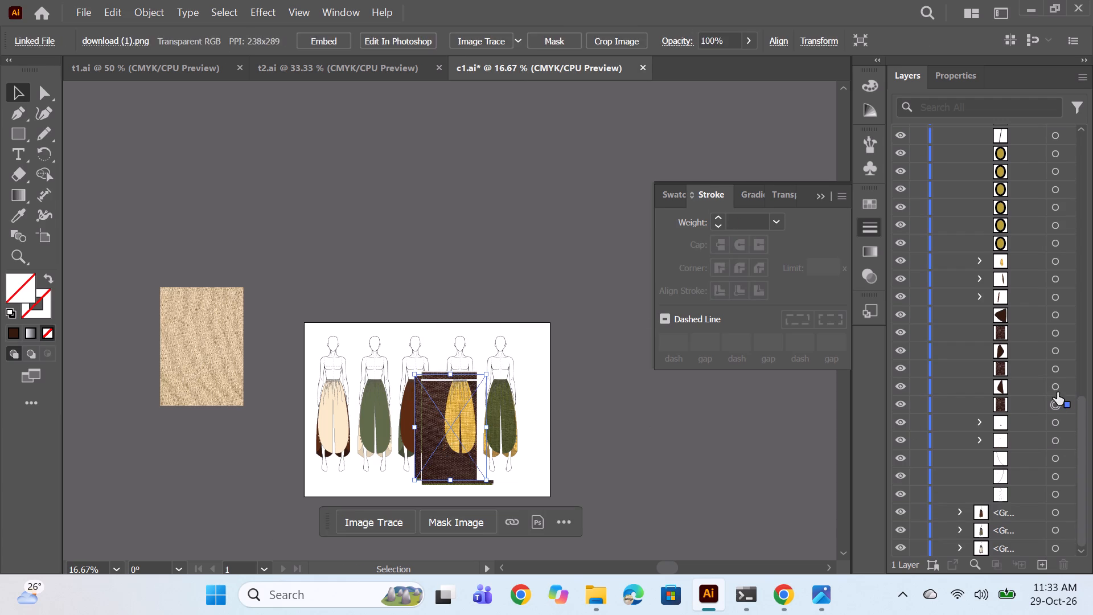
pyautogui.keyDown('ctrl'); pyautogui.click(1057, 392); pyautogui.keyUp('ctrl')
pyautogui.rightClick(445, 415)
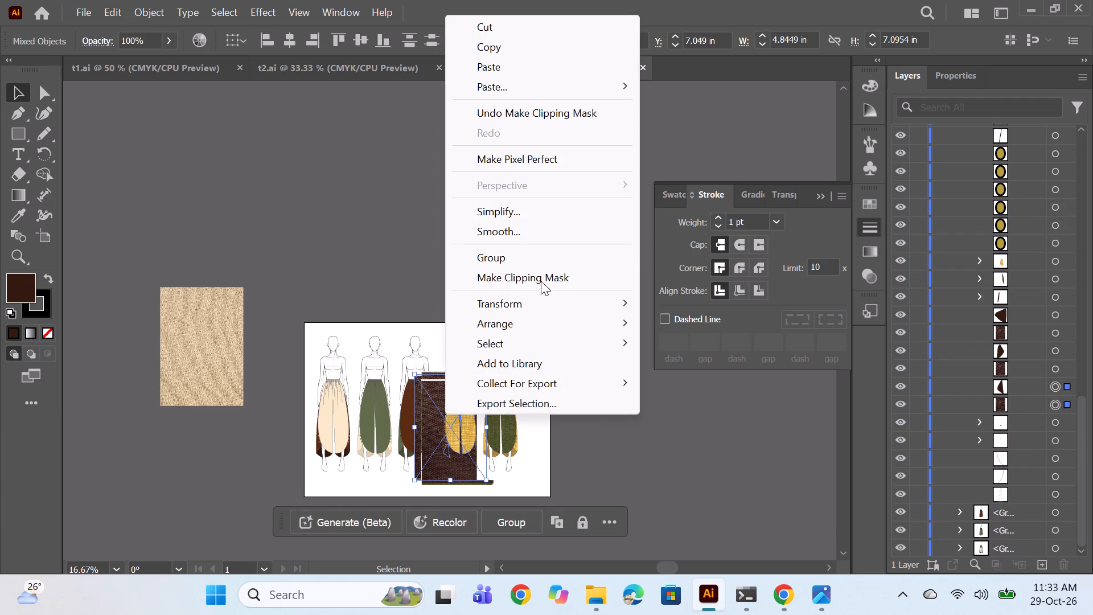
pyautogui.click(541, 281)
pyautogui.click(1056, 389)
pyautogui.keyDown('ctrl'); pyautogui.click(1059, 371); pyautogui.keyUp('ctrl')
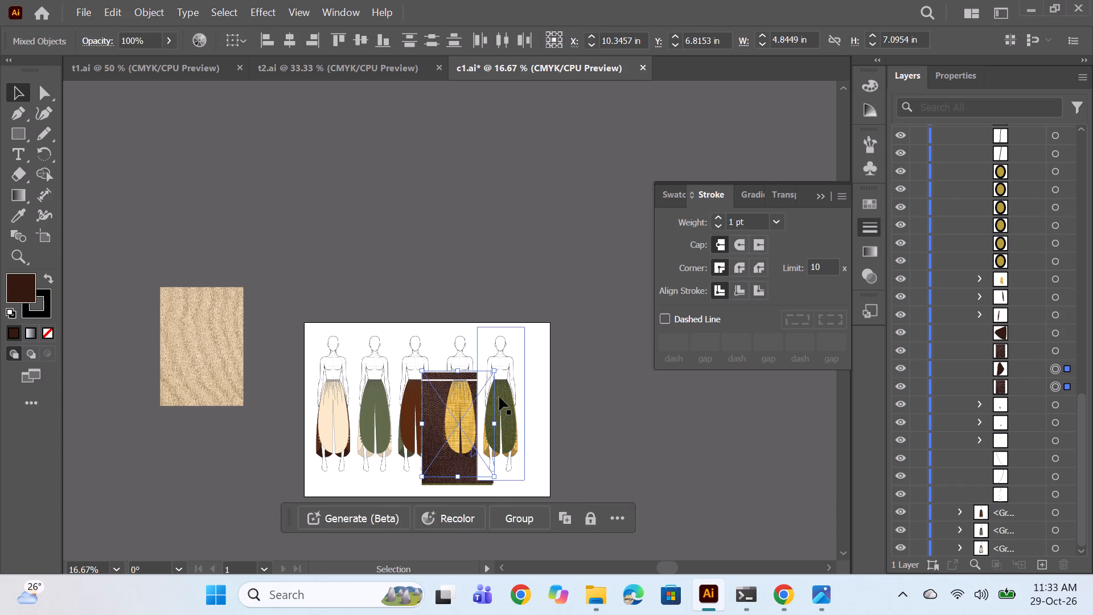
pyautogui.rightClick(420, 409)
pyautogui.click(509, 272)
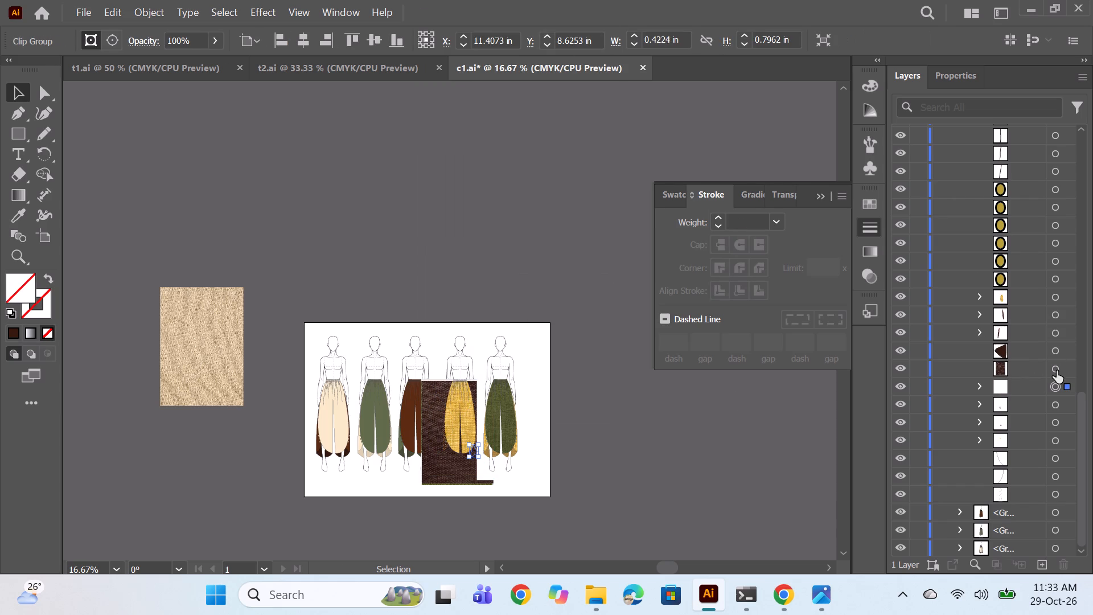
pyautogui.click(1057, 371)
pyautogui.keyDown('ctrl'); pyautogui.click(1058, 350); pyautogui.keyUp('ctrl')
pyautogui.rightClick(476, 388)
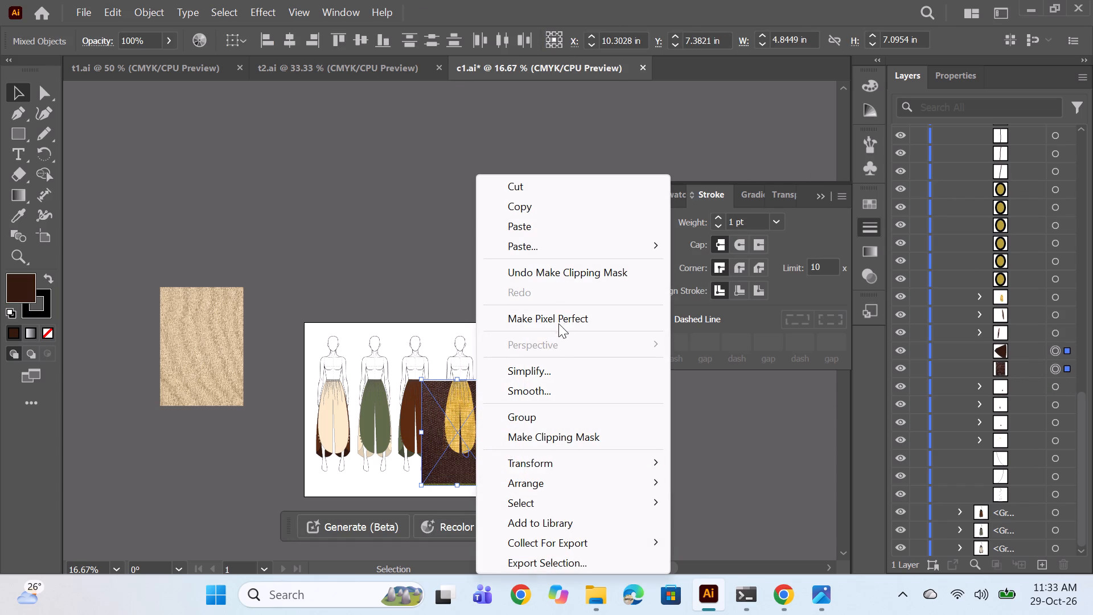
pyautogui.click(556, 432)
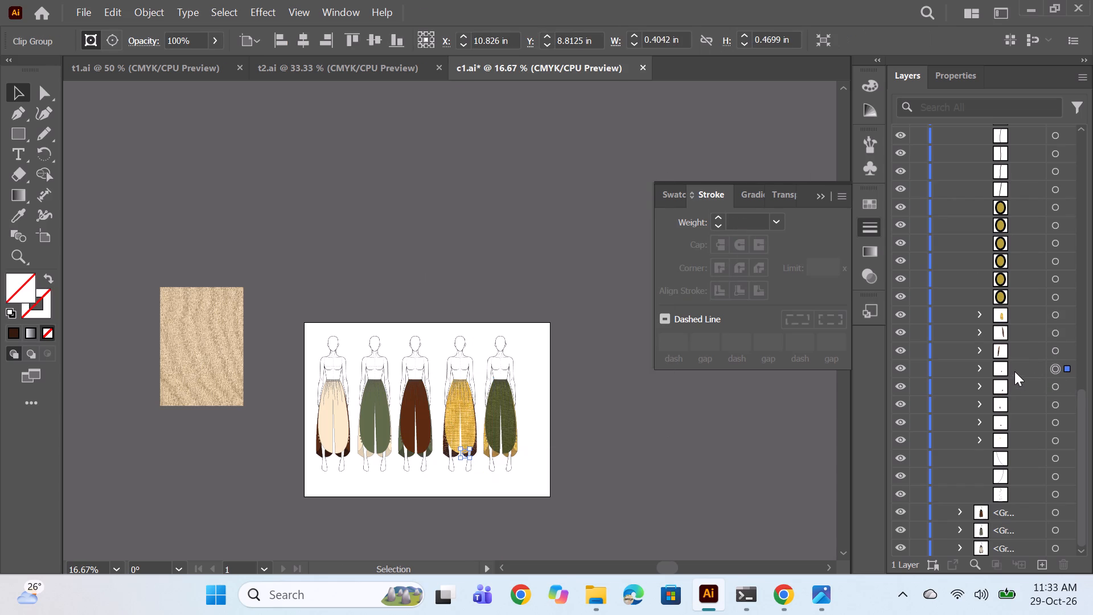
# Apply a 1 pt stroke to all eight fabric clip groups of the fourth figure's trousers.
pyautogui.scroll(-2, 1014, 371)
pyautogui.keyDown('alt'); pyautogui.scroll(1, 543, 438); pyautogui.keyUp('alt')
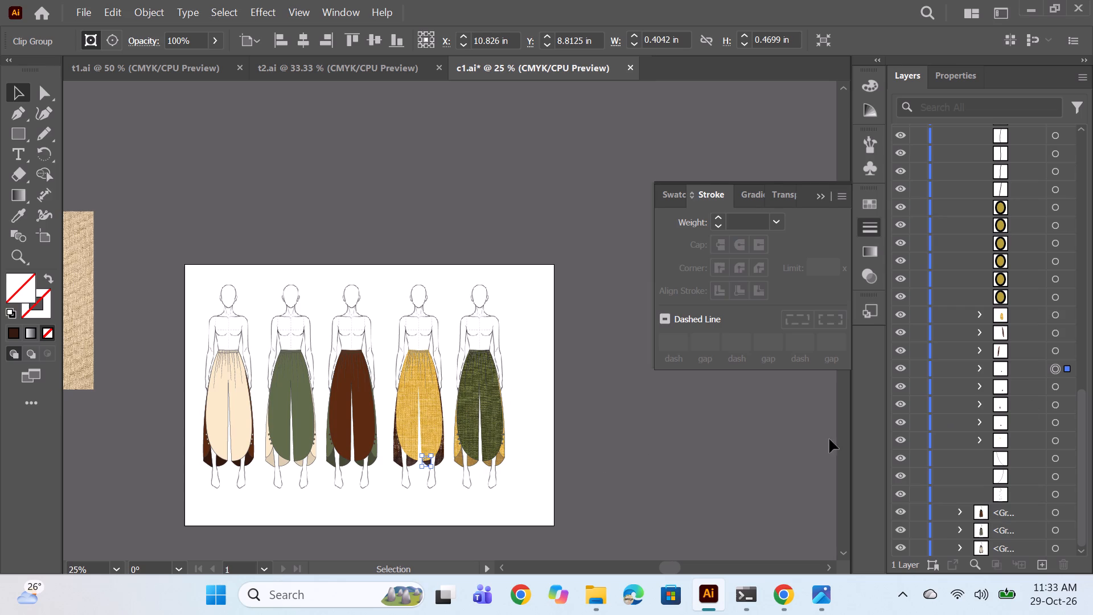
pyautogui.keyDown('alt'); pyautogui.scroll(2, 478, 421); pyautogui.keyUp('alt')
pyautogui.keyDown('alt'); pyautogui.scroll(-2, 561, 416); pyautogui.keyUp('alt')
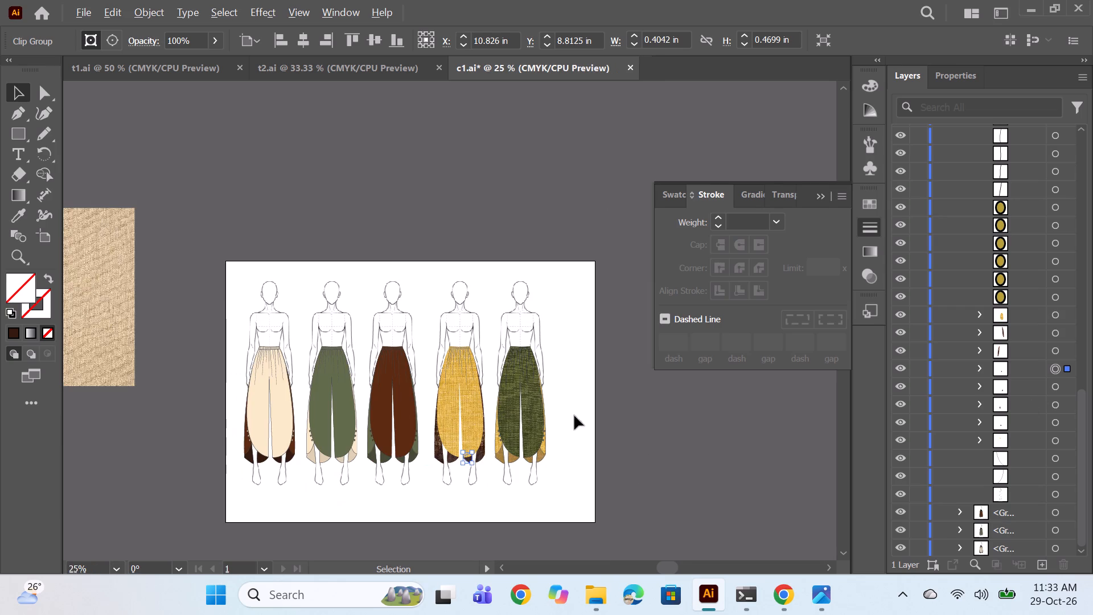
pyautogui.click(1064, 317)
pyautogui.keyDown('ctrl'); pyautogui.click(1056, 330); pyautogui.keyUp('ctrl')
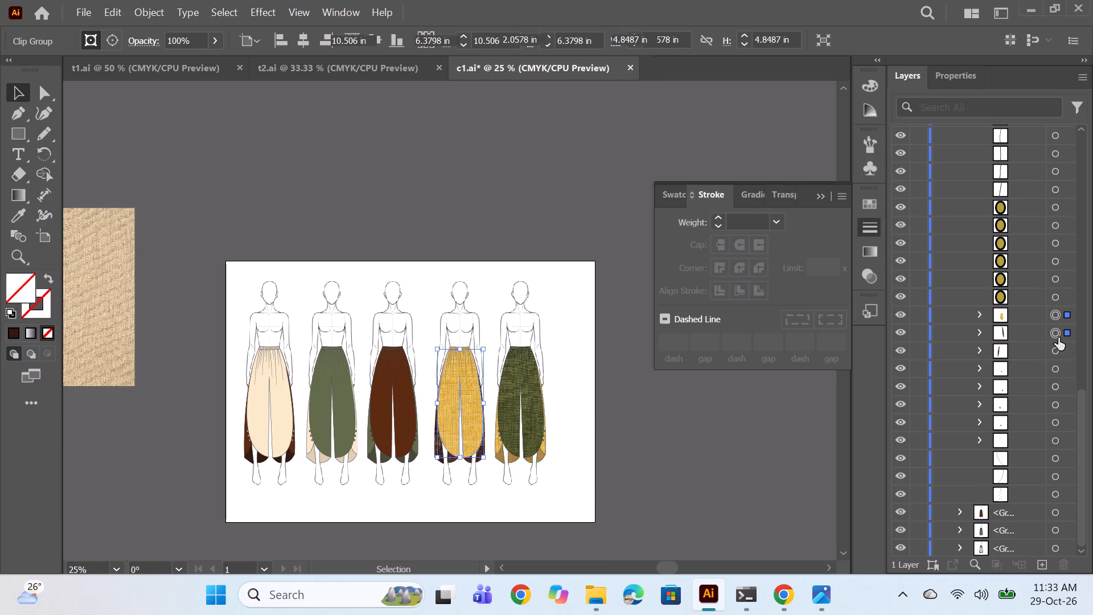
pyautogui.keyDown('ctrl'); pyautogui.click(1054, 351); pyautogui.keyUp('ctrl')
pyautogui.keyDown('ctrl'); pyautogui.click(1059, 369); pyautogui.keyUp('ctrl')
pyautogui.keyDown('ctrl'); pyautogui.click(1058, 386); pyautogui.keyUp('ctrl')
pyautogui.keyDown('ctrl'); pyautogui.click(1055, 407); pyautogui.keyUp('ctrl')
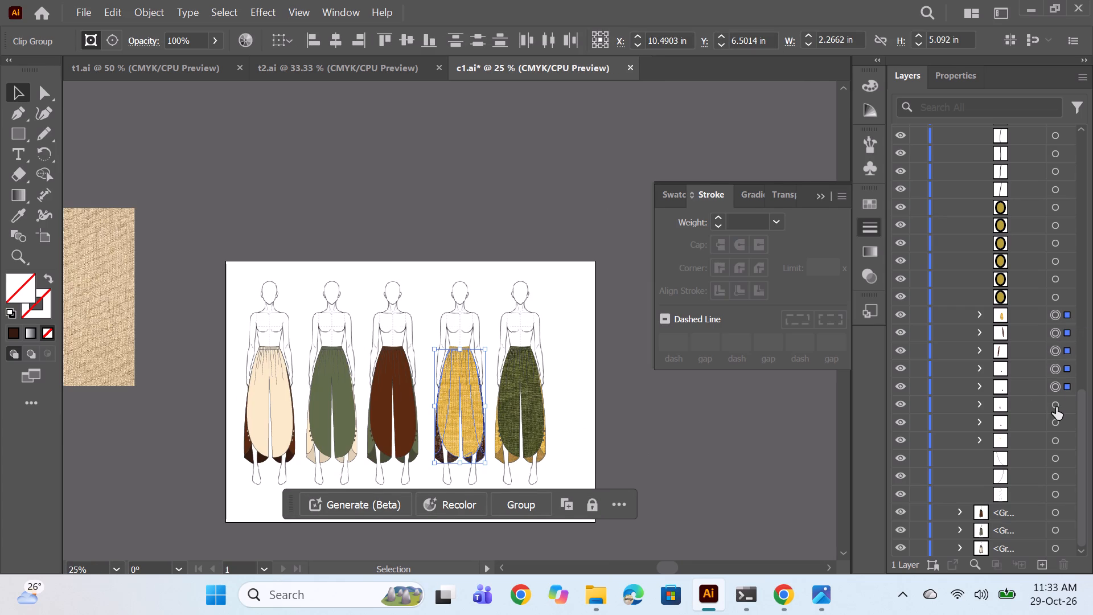
pyautogui.keyDown('ctrl'); pyautogui.click(1055, 424); pyautogui.keyUp('ctrl')
pyautogui.keyDown('ctrl'); pyautogui.click(1055, 442); pyautogui.keyUp('ctrl')
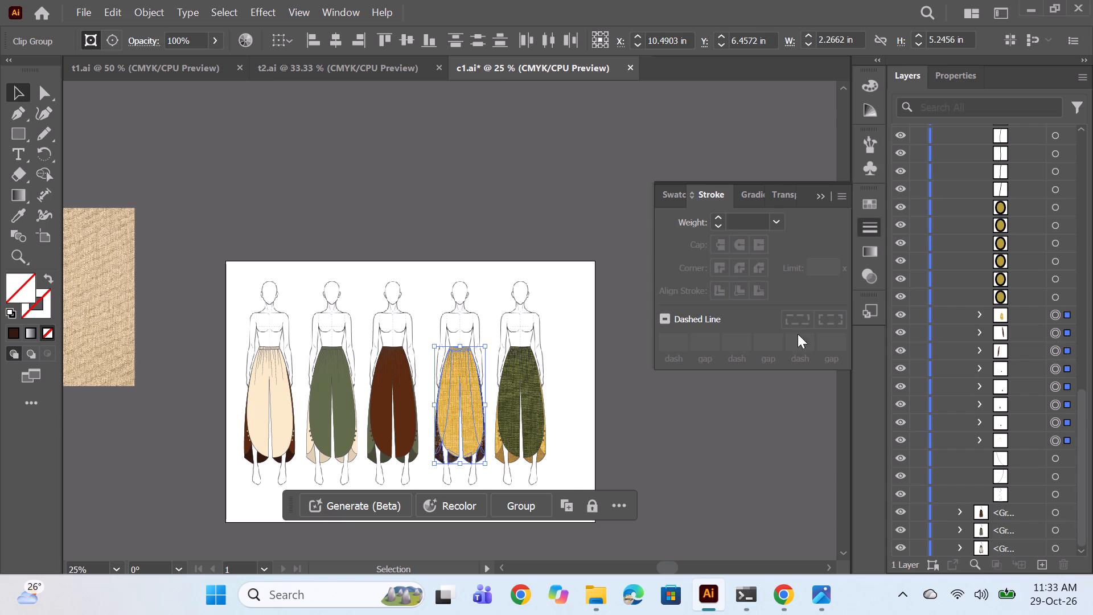
pyautogui.tripleClick(722, 218)
pyautogui.click(722, 218)
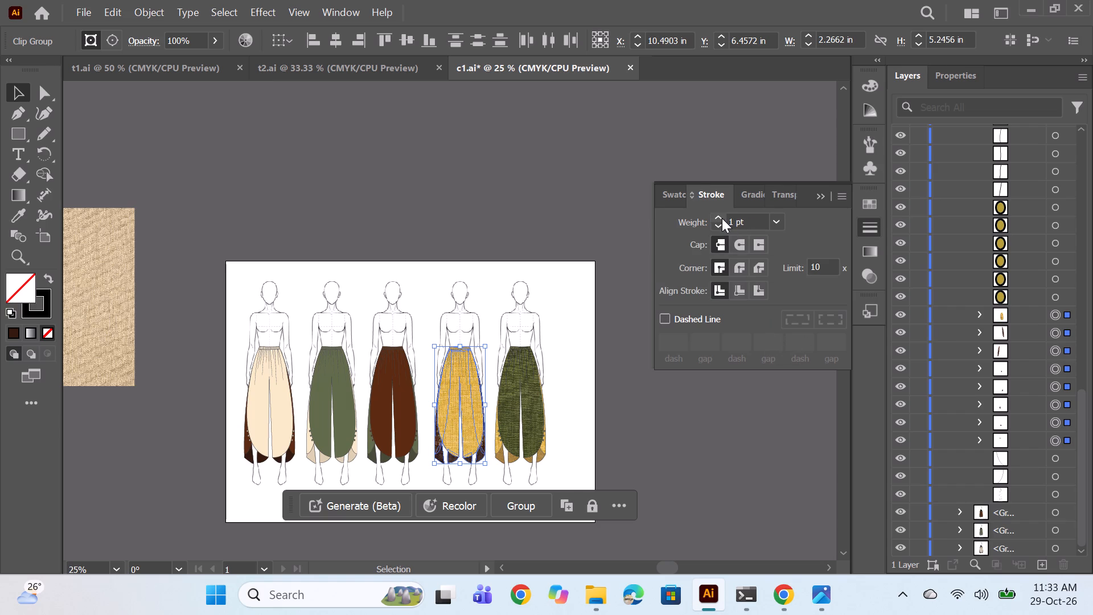
pyautogui.keyDown('ctrl'); pyautogui.click(692, 408); pyautogui.keyUp('ctrl')
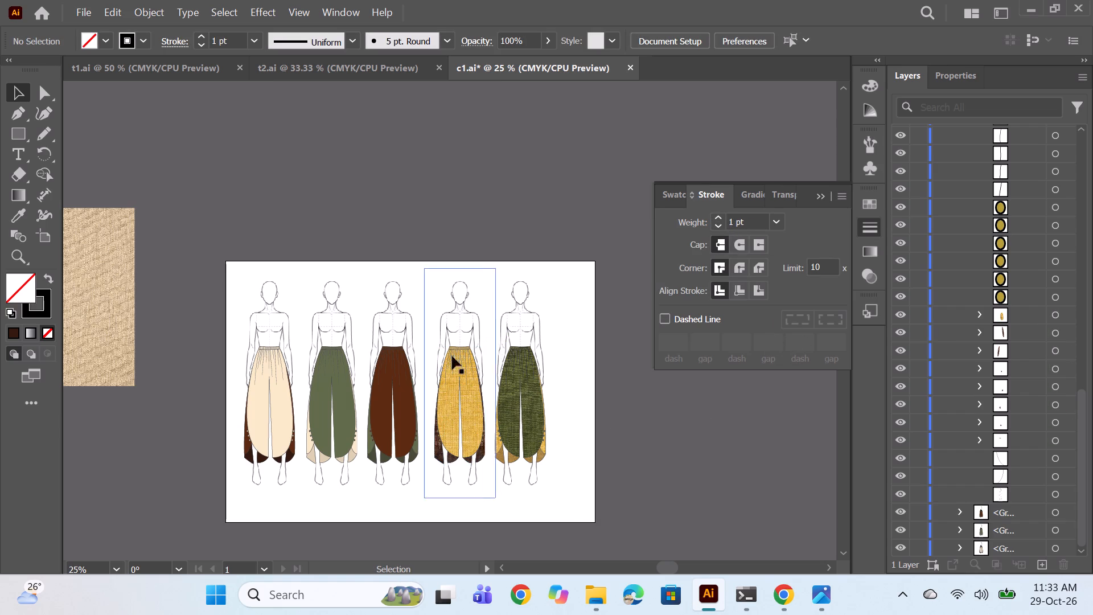
# Apply a 0.5 pt stroke to the group of gather lines below the fourth figure's waistband.
pyautogui.keyDown('alt'); pyautogui.scroll(2, 367, 338); pyautogui.keyUp('alt')
pyautogui.keyDown('alt'); pyautogui.scroll(-1, 645, 360); pyautogui.keyUp('alt')
pyautogui.keyDown('alt'); pyautogui.scroll(1, 619, 384); pyautogui.keyUp('alt')
pyautogui.scroll(15, 935, 338)
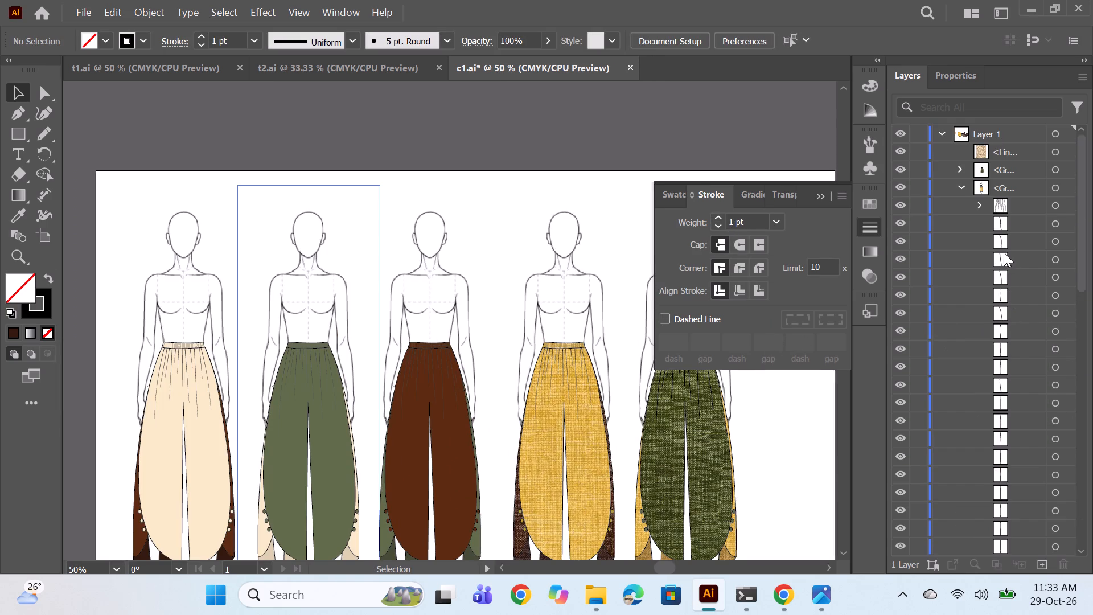
pyautogui.scroll(3, 1004, 252)
pyautogui.click(1054, 206)
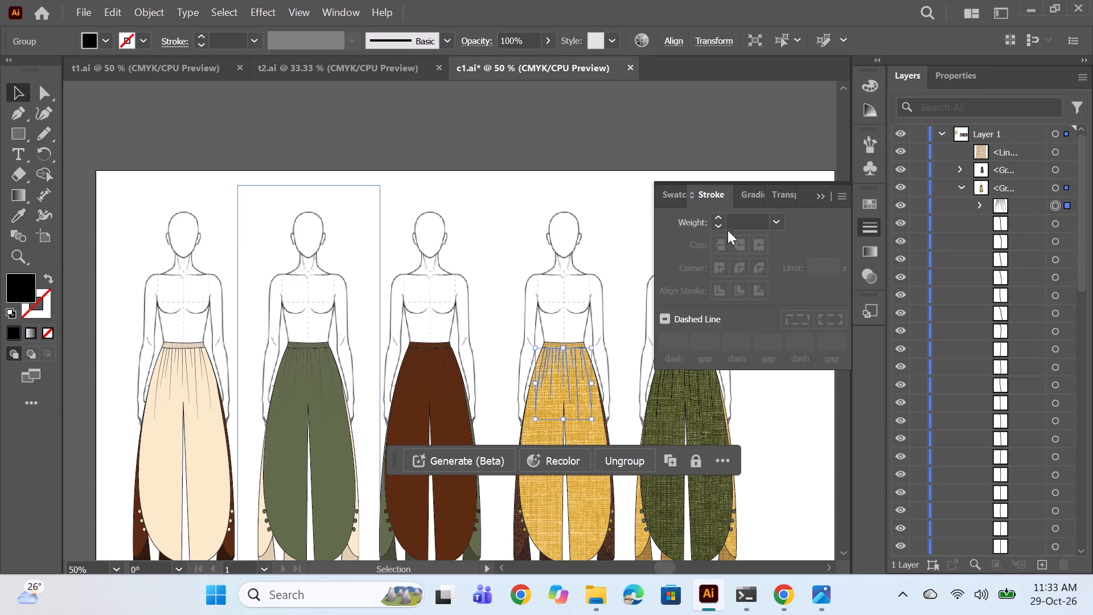
pyautogui.doubleClick(722, 216)
pyautogui.keyDown('ctrl'); pyautogui.click(595, 223); pyautogui.keyUp('ctrl')
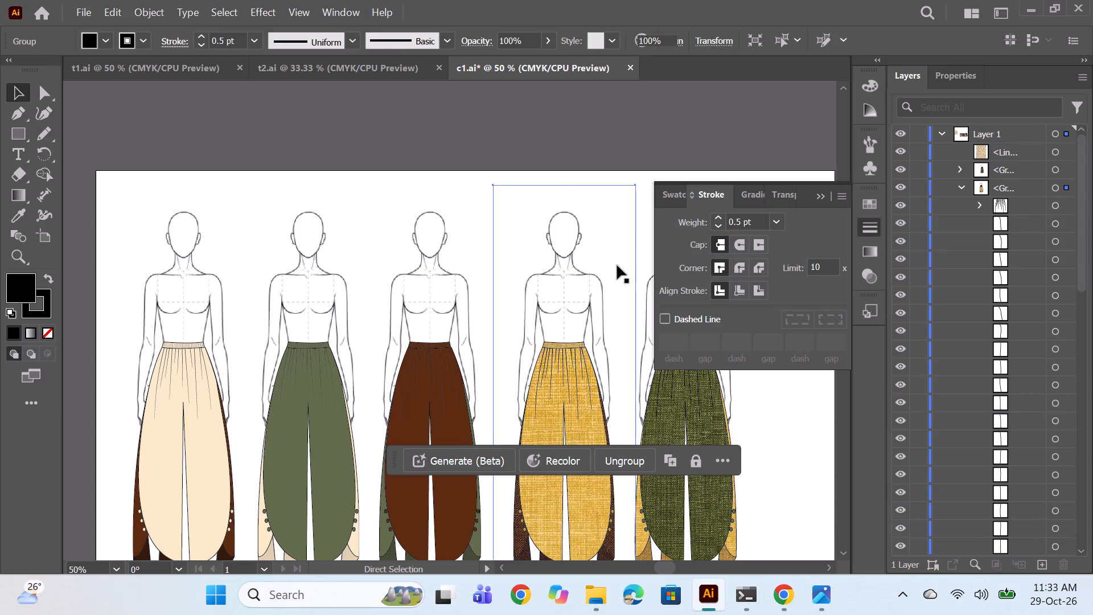
# Examine the fabric textures and outlines of the trousers across the figures, up close and as a whole lineup.
pyautogui.keyDown('alt'); pyautogui.scroll(-1, 570, 281); pyautogui.keyUp('alt')
pyautogui.click(815, 196)
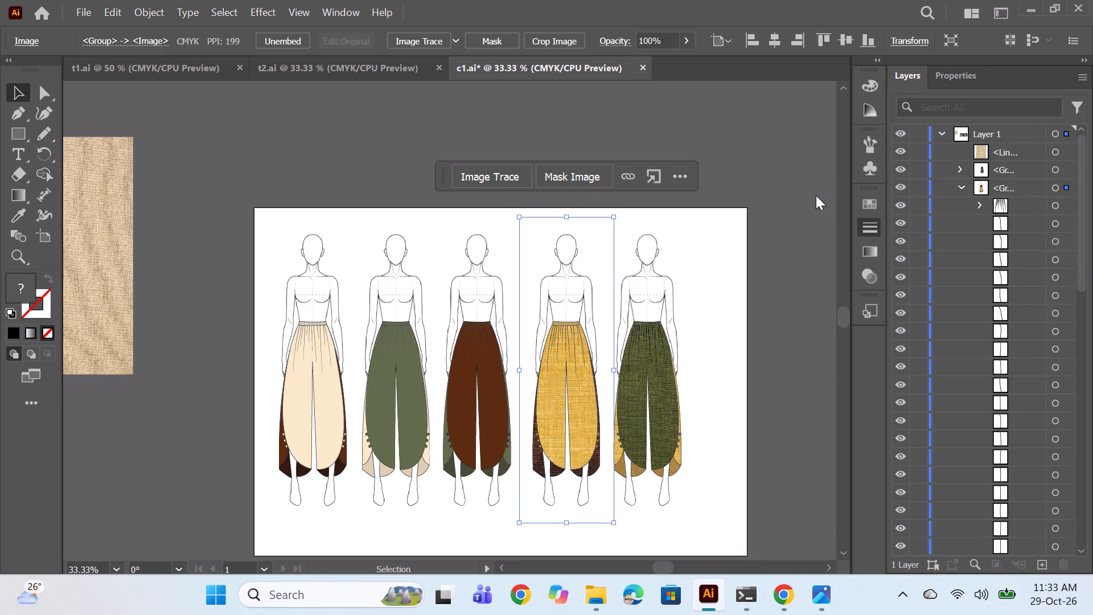
pyautogui.press('space')
pyautogui.moveTo(739, 425); pyautogui.dragTo(708, 403)
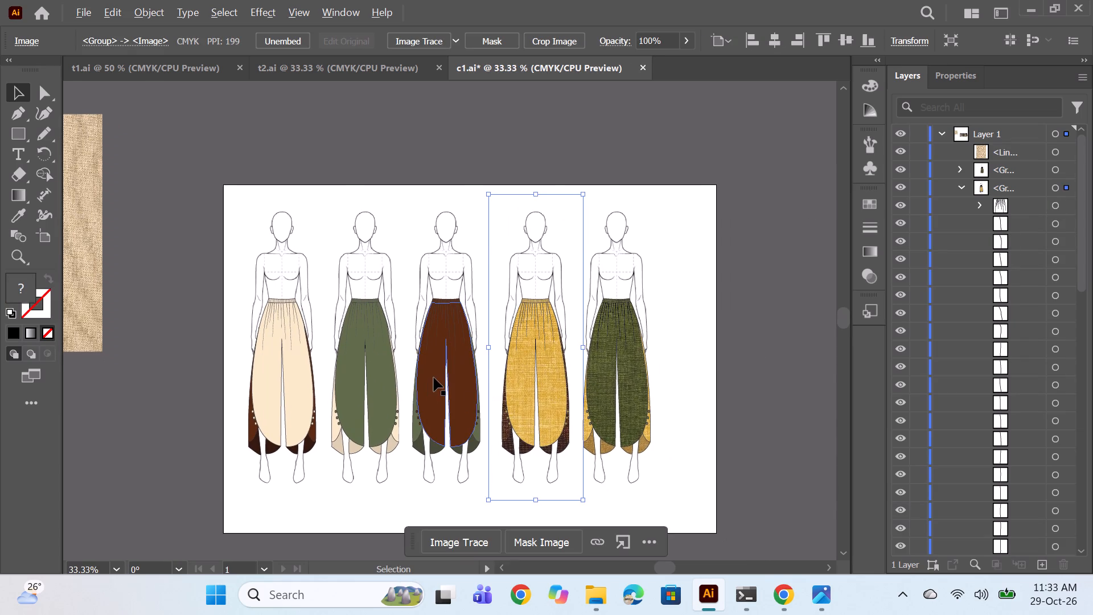
pyautogui.keyDown('alt'); pyautogui.scroll(1, 434, 378); pyautogui.keyUp('alt')
pyautogui.scroll(-1, 462, 376)
pyautogui.keyDown('alt'); pyautogui.scroll(2, 670, 404); pyautogui.keyUp('alt')
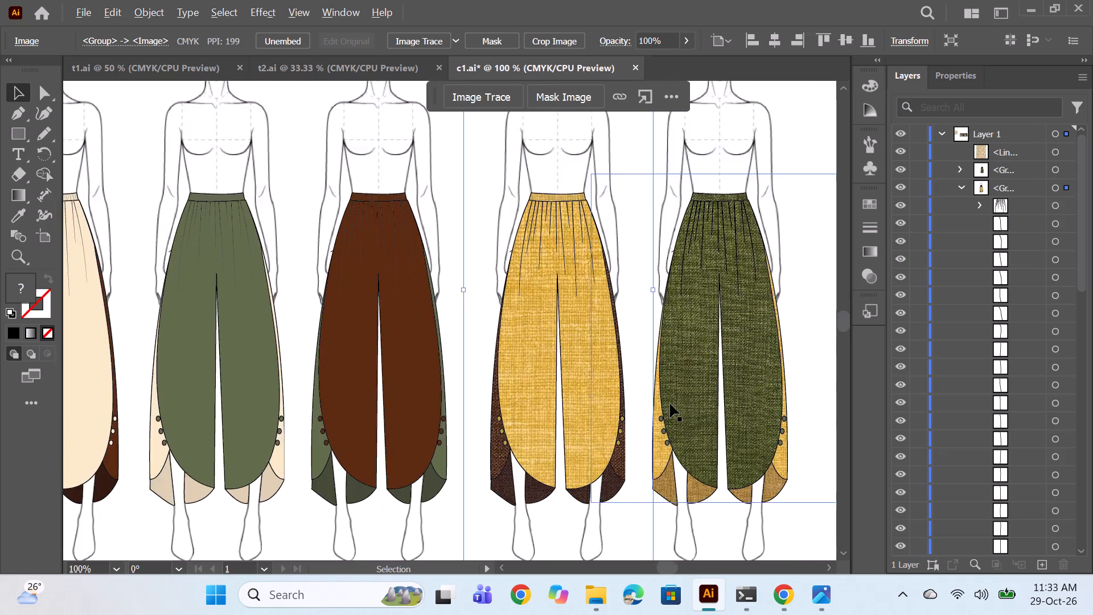
pyautogui.keyDown('alt'); pyautogui.scroll(-3, 634, 392); pyautogui.keyUp('alt')
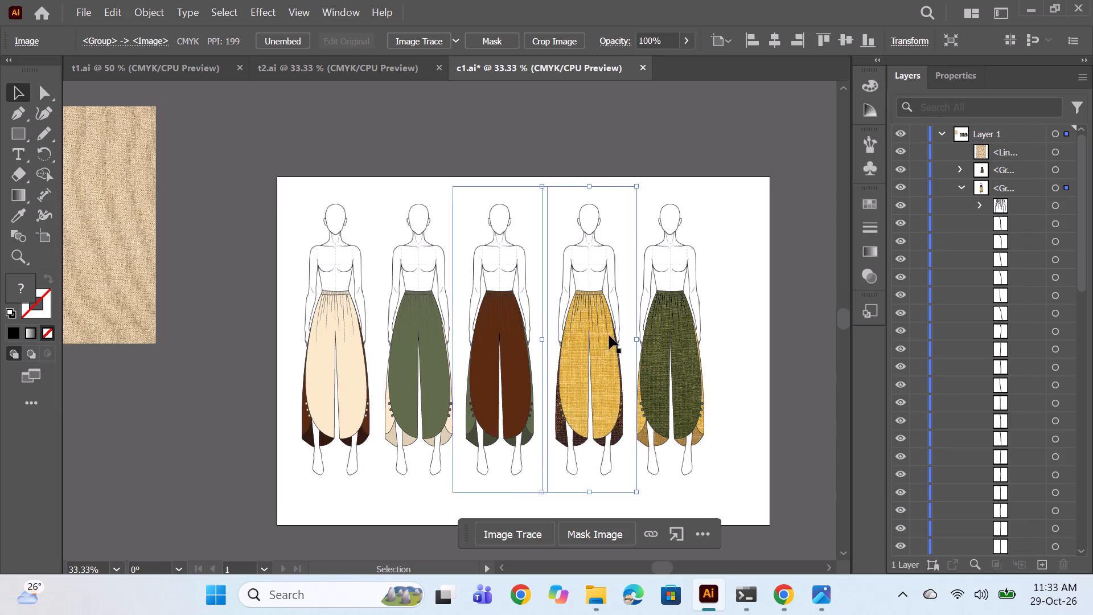
pyautogui.keyDown('alt'); pyautogui.scroll(-1, 679, 311); pyautogui.keyUp('alt')
pyautogui.keyDown('alt'); pyautogui.scroll(1, 593, 334); pyautogui.keyUp('alt')
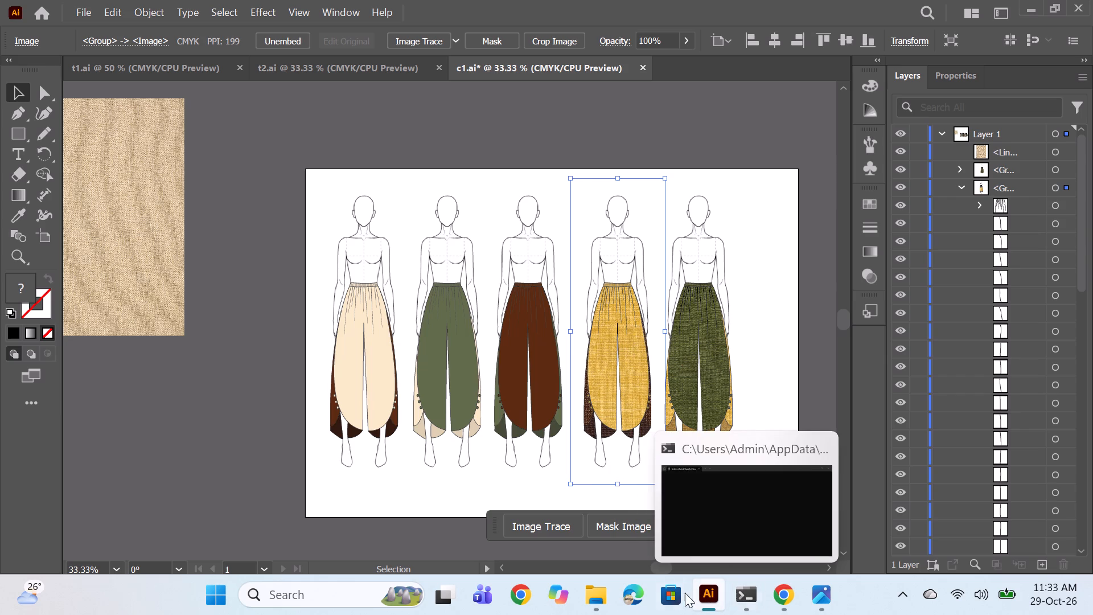
# Copy the reddish-brown woven image and two green fabric images from the desktop and paste them into c1.ai in Illustrator.
pyautogui.click(602, 605)
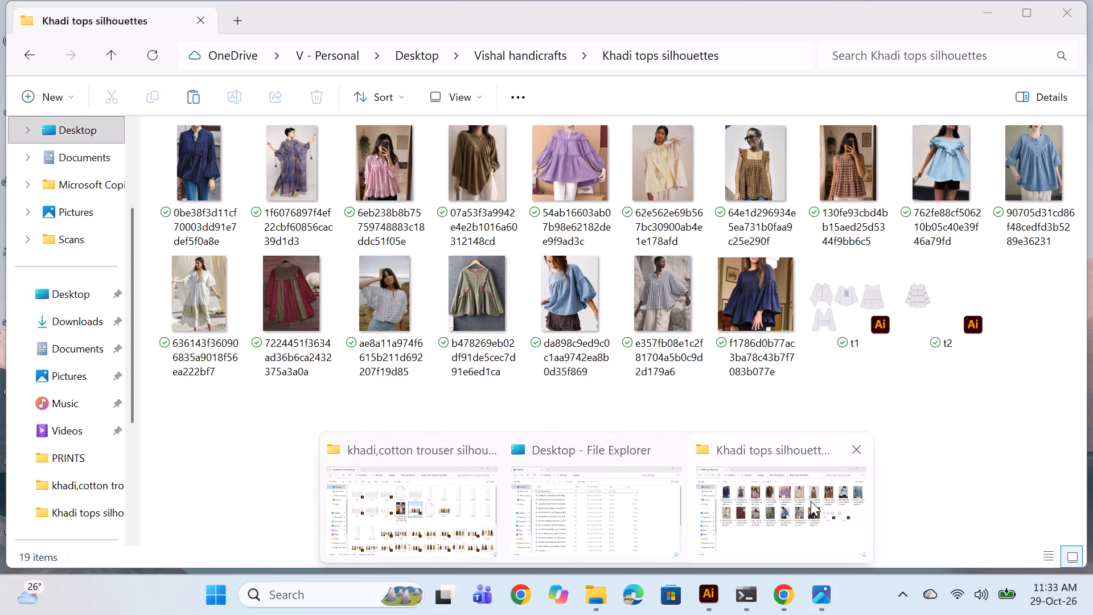
pyautogui.click(1029, 9)
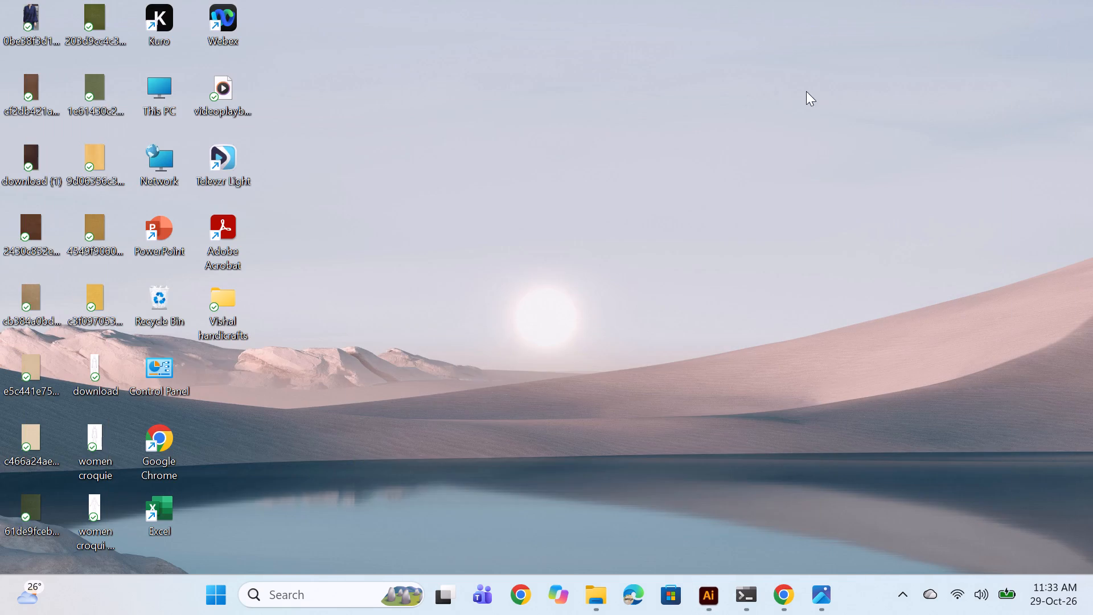
pyautogui.click(35, 230)
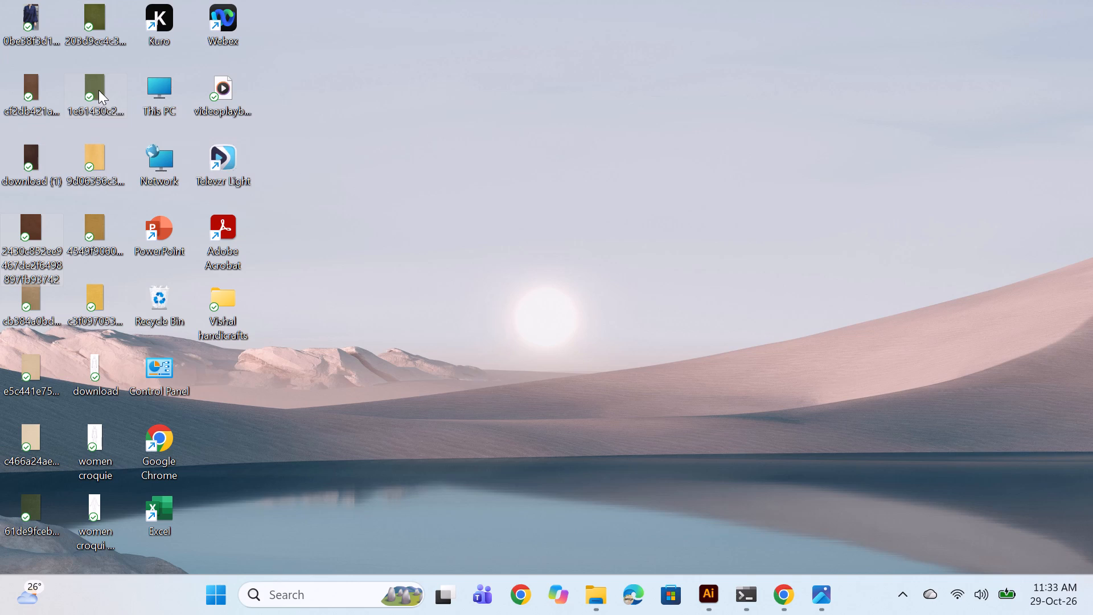
pyautogui.keyDown('ctrl'); pyautogui.click(105, 26); pyautogui.keyUp('ctrl')
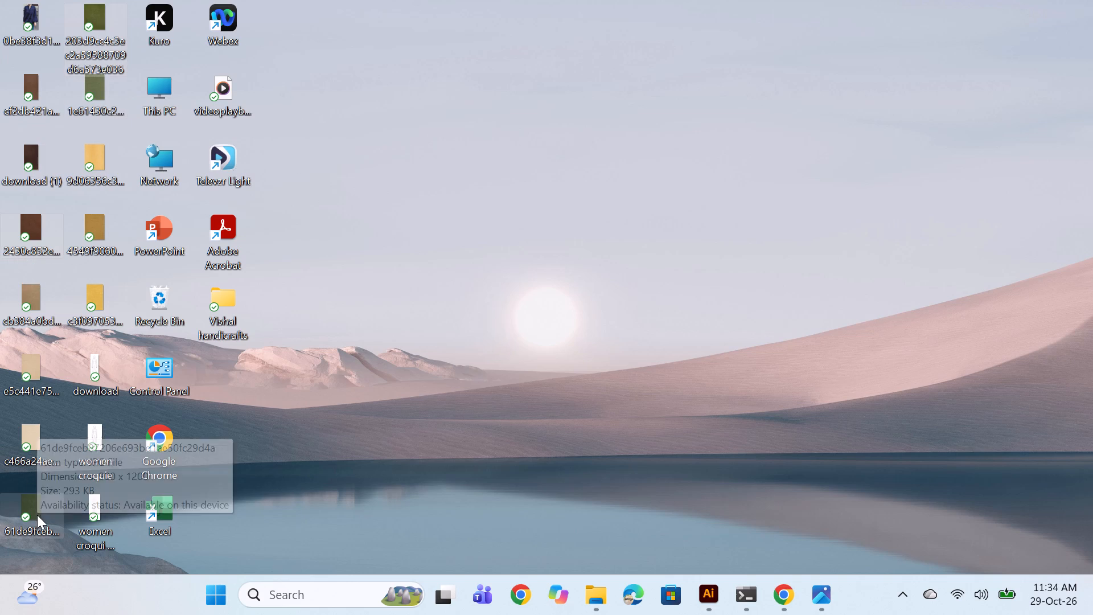
pyautogui.keyDown('ctrl'); pyautogui.click(37, 515); pyautogui.keyUp('ctrl')
pyautogui.hotkey('ctrl', 'c')
pyautogui.click(708, 606)
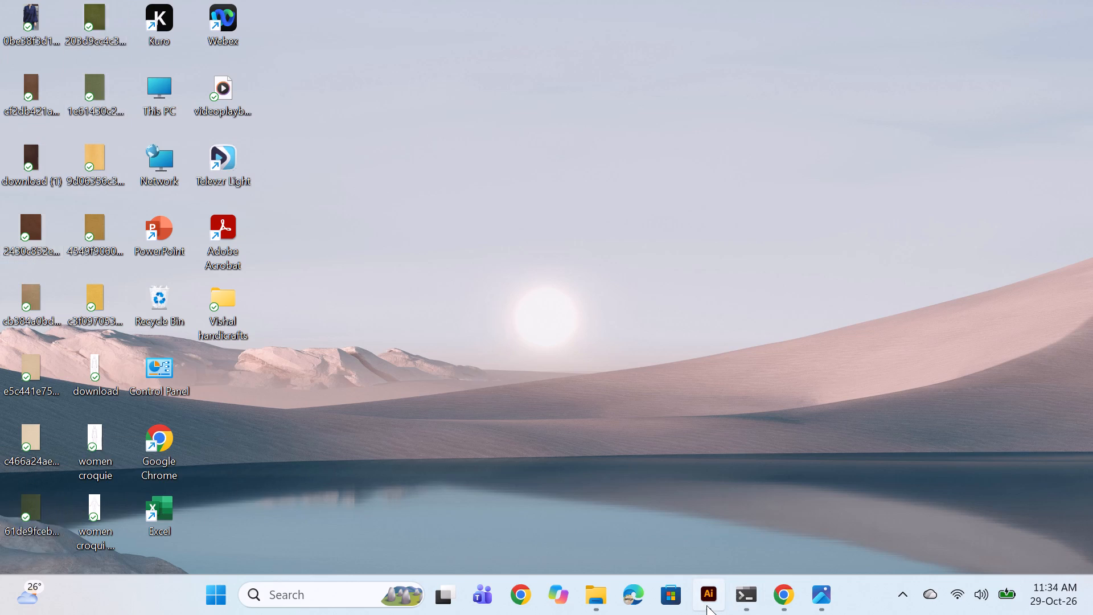
pyautogui.hotkey('ctrl', 'v')
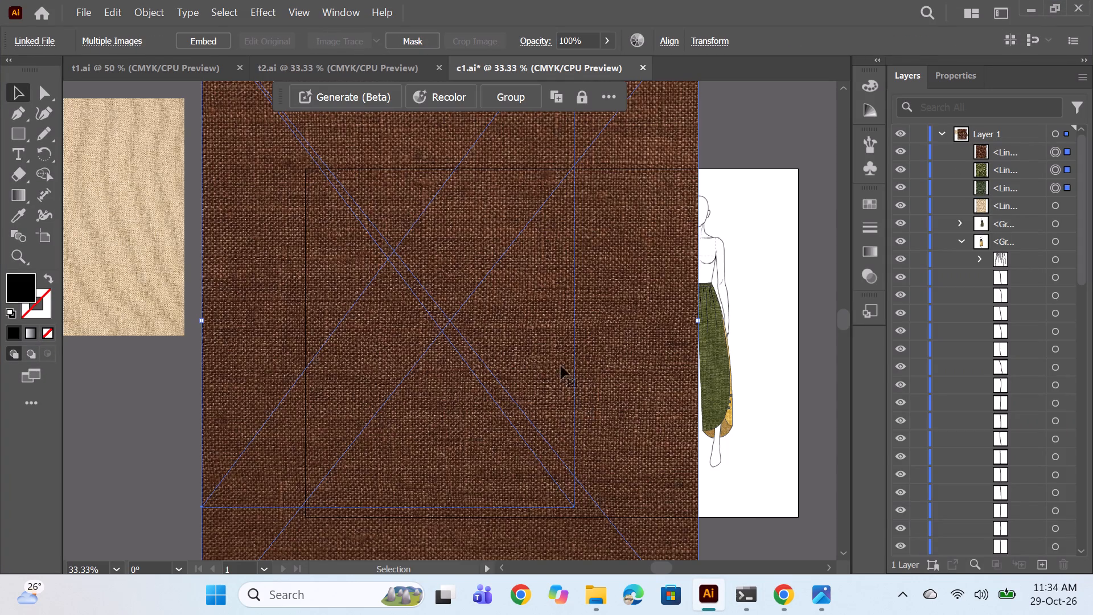
# Scale down the reddish-brown and two green fabric images, moving the brown beside the artboard and the olive green above it.
pyautogui.keyDown('alt'); pyautogui.scroll(-2, 560, 362); pyautogui.keyUp('alt')
pyautogui.click(273, 419)
pyautogui.click(487, 403)
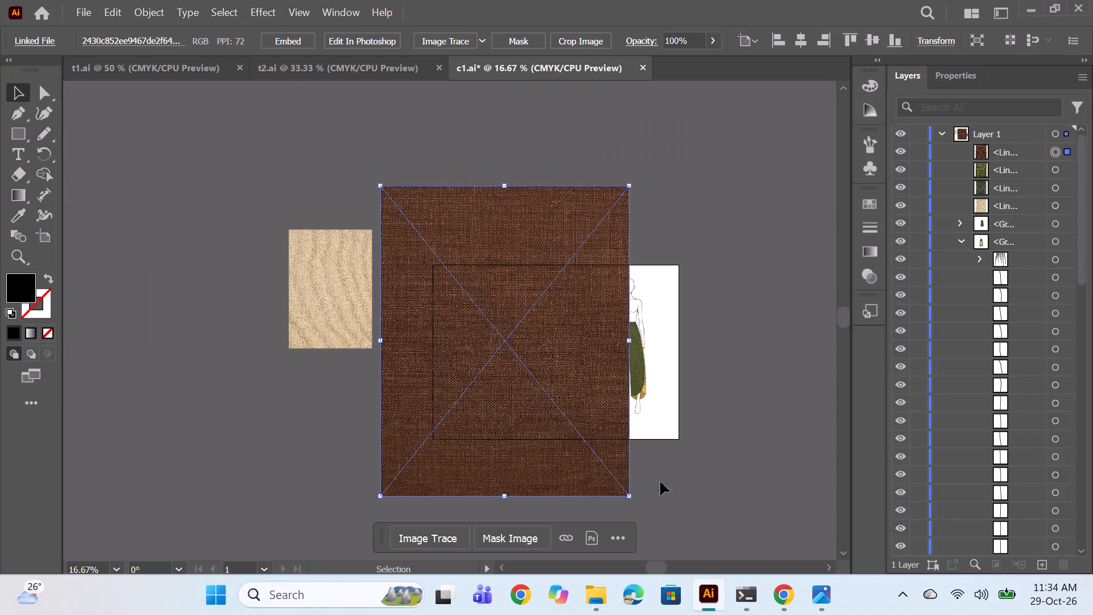
pyautogui.keyDown('alt'); pyautogui.keyDown('shift'); pyautogui.moveTo(629, 493); pyautogui.dragTo(577, 413); pyautogui.keyUp('shift'); pyautogui.keyUp('alt')
pyautogui.moveTo(527, 365); pyautogui.dragTo(341, 399)
pyautogui.click(529, 400)
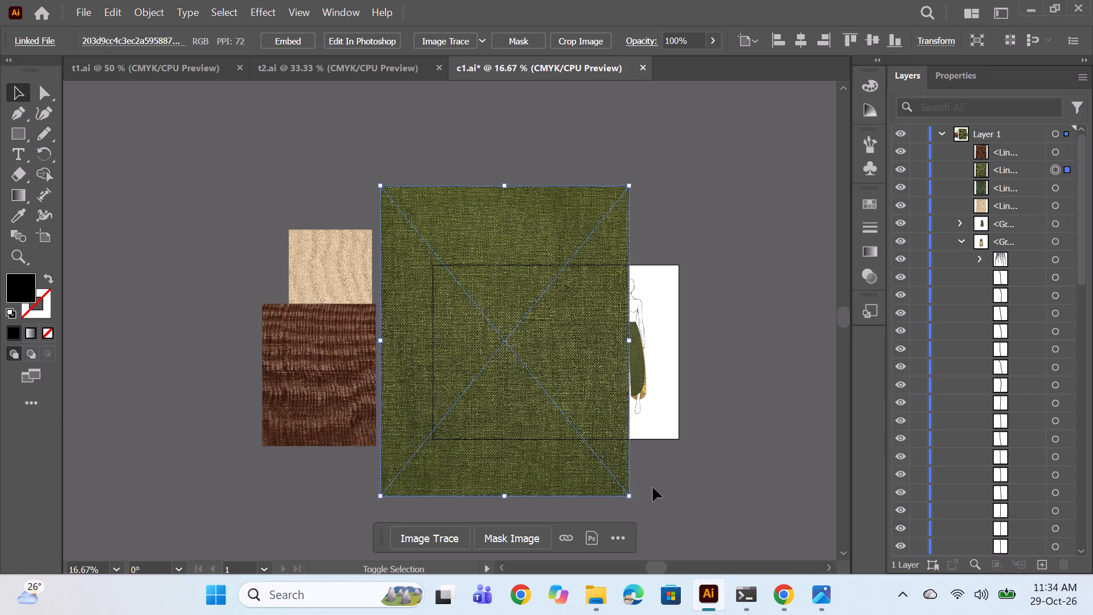
pyautogui.keyDown('alt'); pyautogui.keyDown('shift'); pyautogui.moveTo(632, 495); pyautogui.dragTo(569, 398); pyautogui.keyUp('shift'); pyautogui.keyUp('alt')
pyautogui.moveTo(516, 362); pyautogui.dragTo(621, 237)
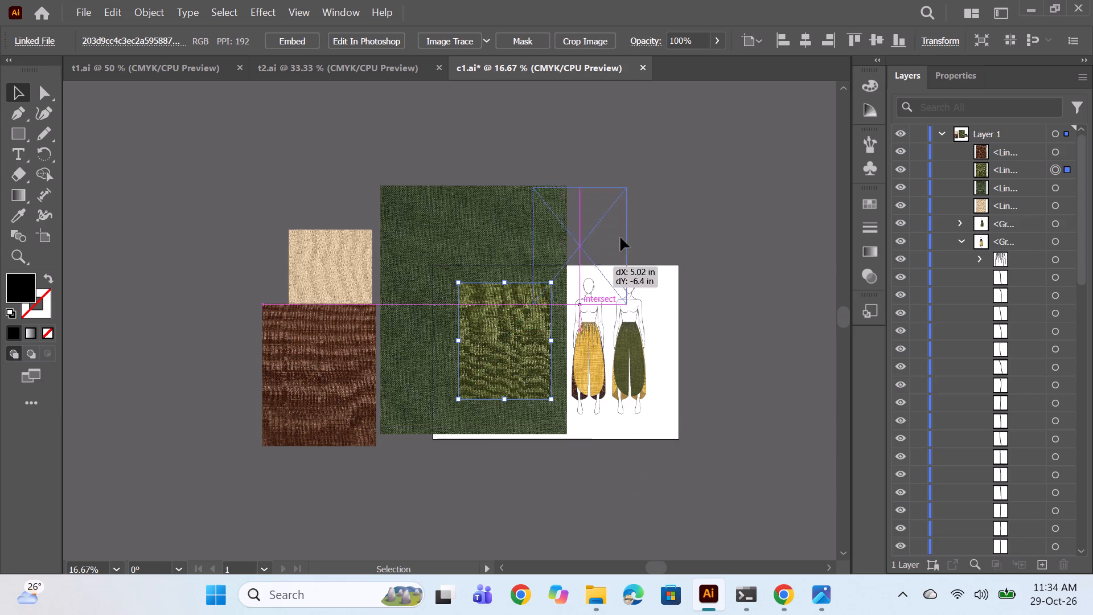
pyautogui.moveTo(621, 237); pyautogui.dragTo(646, 218)
pyautogui.click(506, 236)
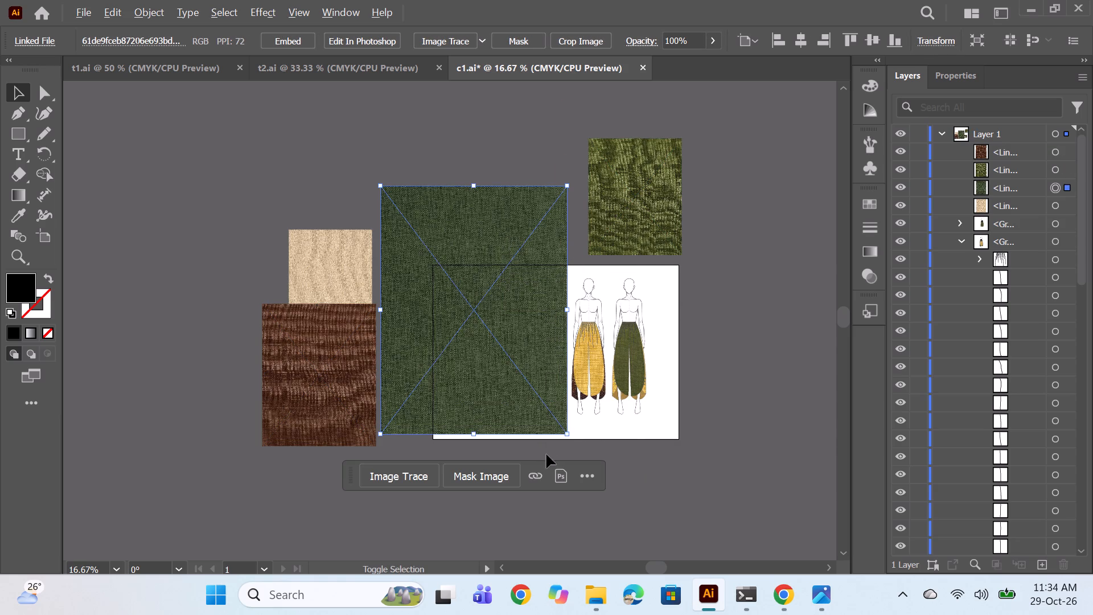
pyautogui.keyDown('alt'); pyautogui.keyDown('shift'); pyautogui.moveTo(568, 430); pyautogui.dragTo(525, 354); pyautogui.keyUp('shift'); pyautogui.keyUp('alt')
pyautogui.click(722, 315)
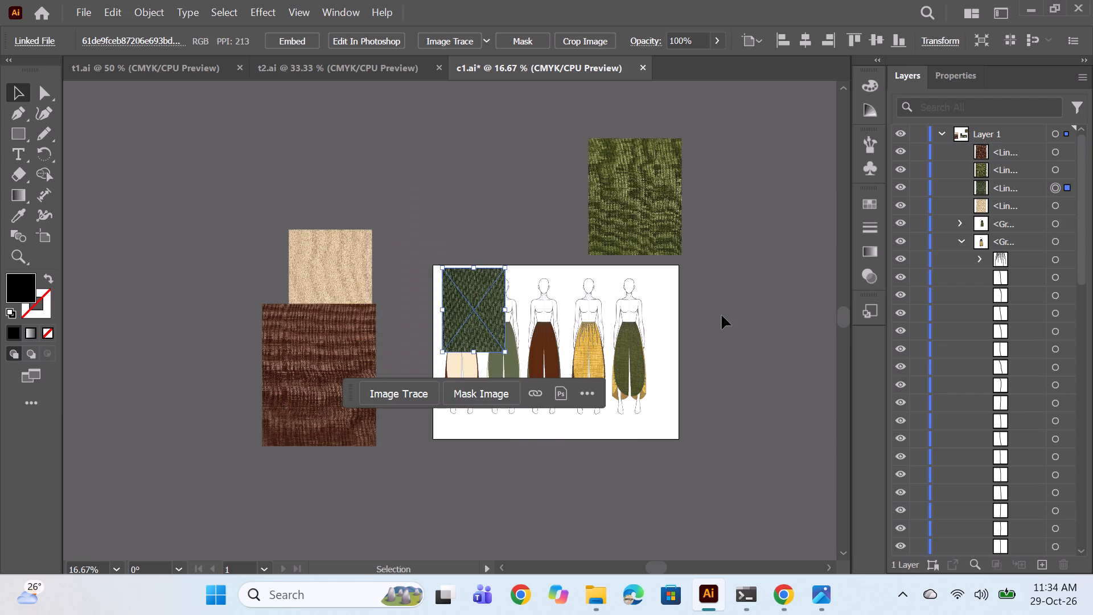
# Duplicate the olive-green fabric image and move the copy up over the artboard's top edge, beside the original.
pyautogui.keyDown('alt'); pyautogui.scroll(2, 532, 304); pyautogui.keyUp('alt')
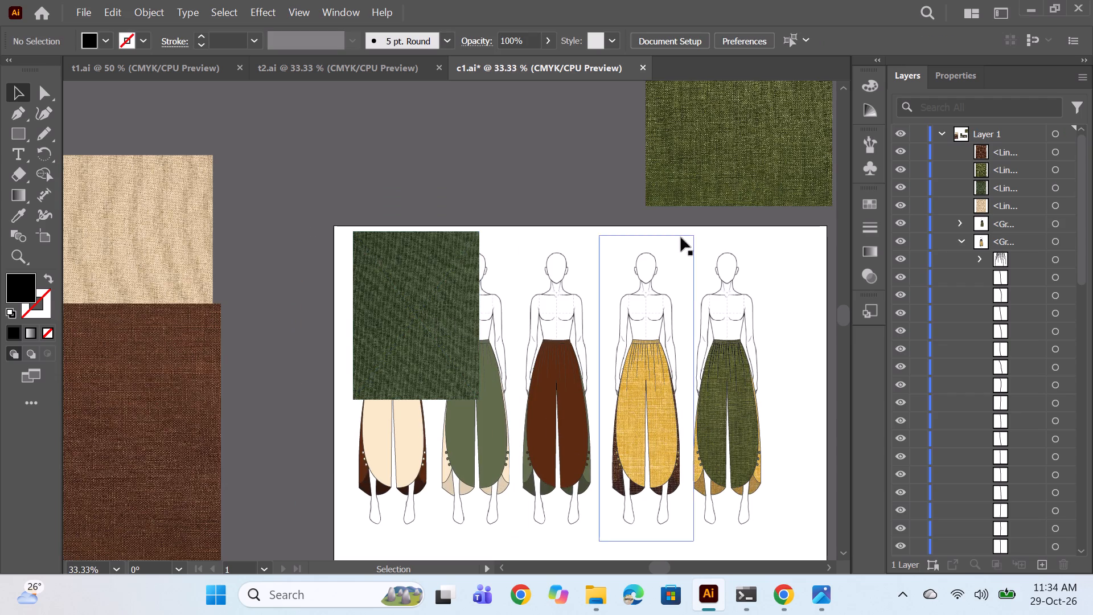
pyautogui.scroll(-1, 664, 249)
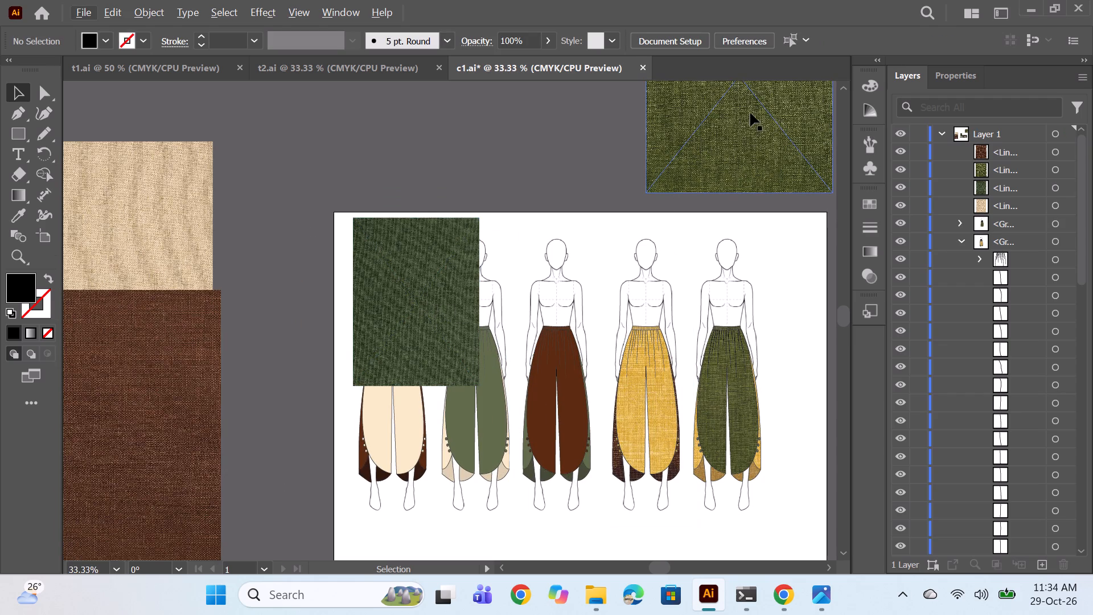
pyautogui.click(750, 112)
pyautogui.hotkey('ctrl', 'v')
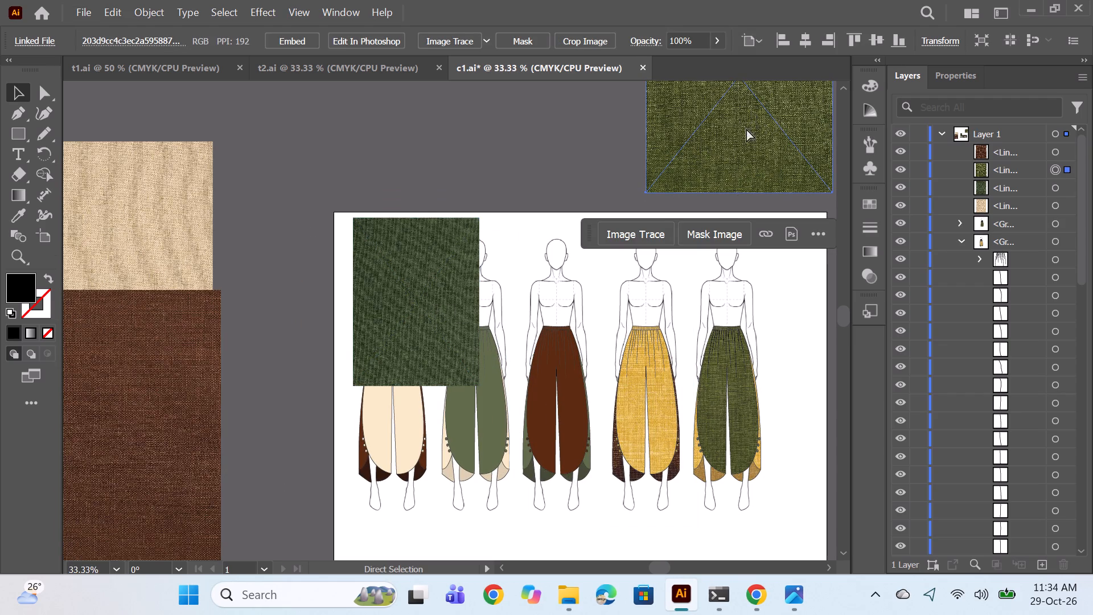
pyautogui.hotkey('ctrl', 'z')
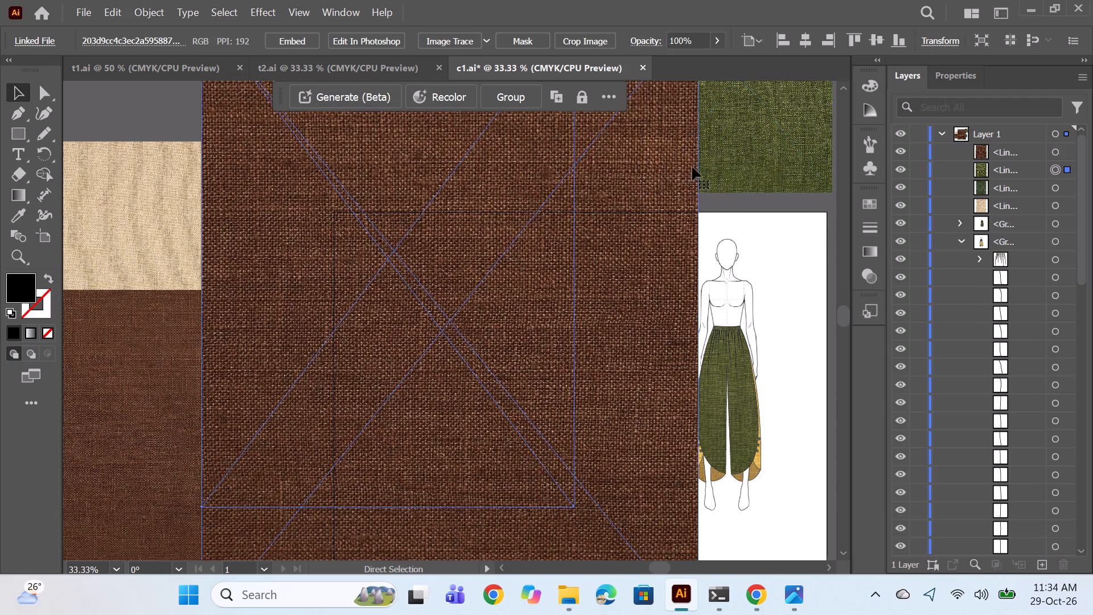
pyautogui.click(728, 151)
pyautogui.hotkey('ctrl', 'c')
pyautogui.hotkey('ctrl', 'v')
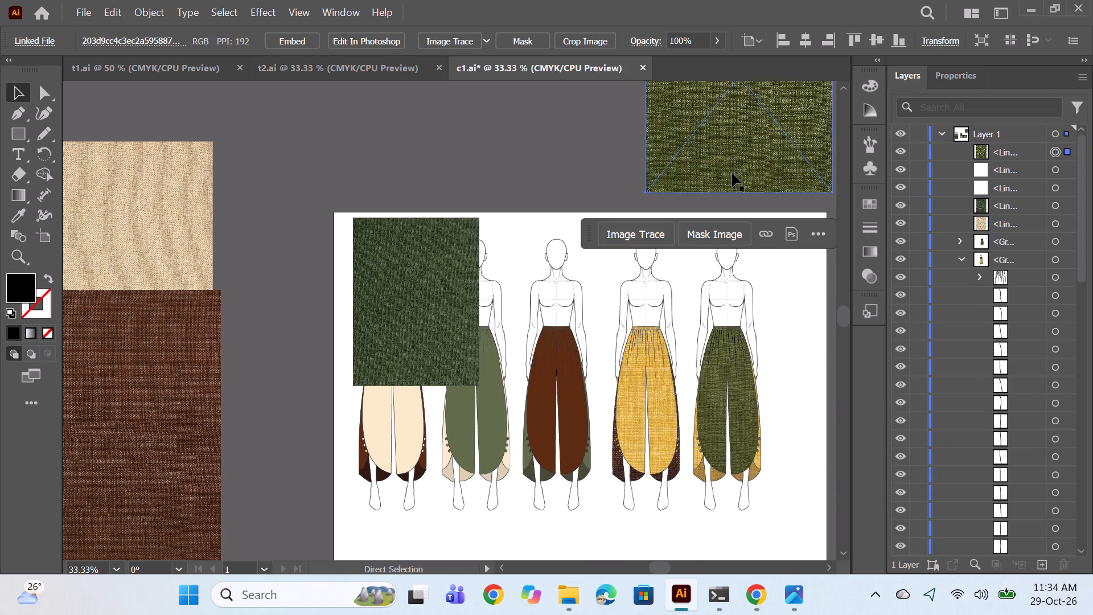
pyautogui.moveTo(491, 373); pyautogui.dragTo(521, 178)
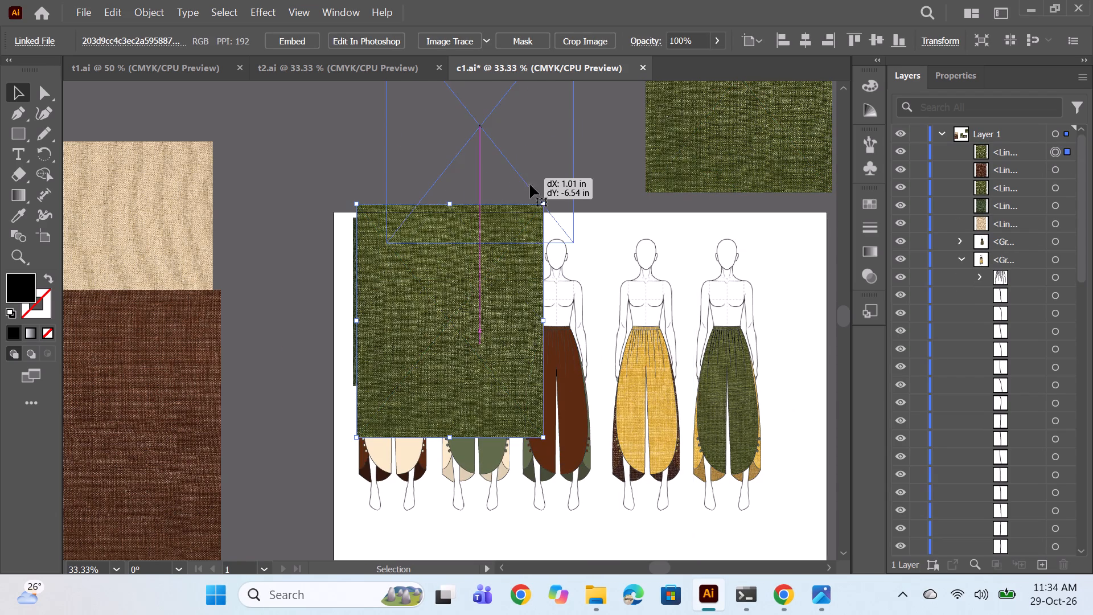
# Make three more copies of the dark-green fabric image.
pyautogui.click(430, 346)
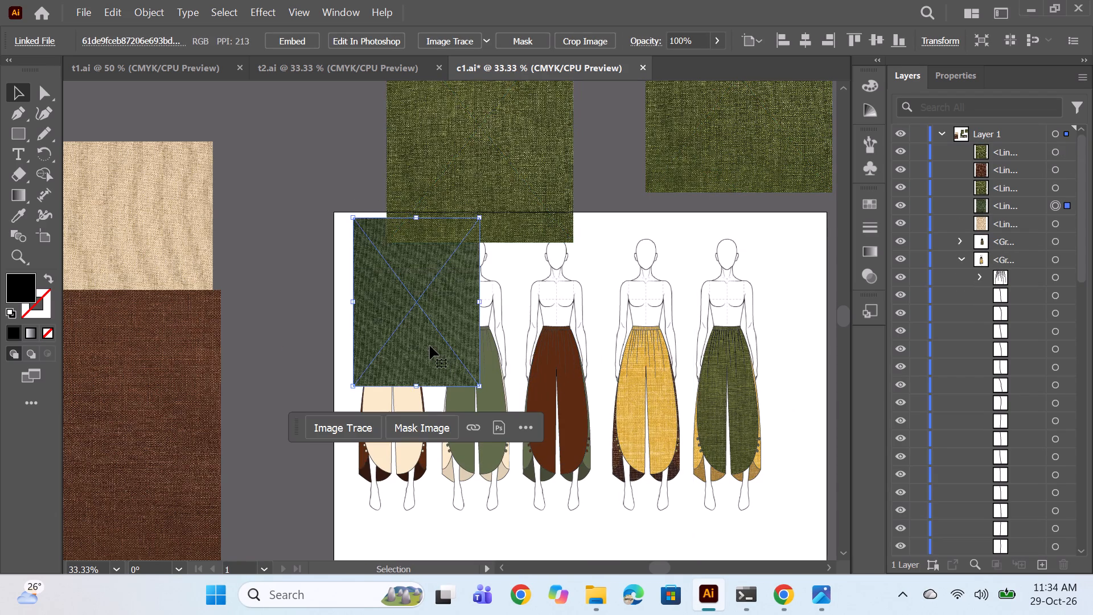
pyautogui.hotkey('ctrl', 'c')
pyautogui.hotkey('ctrl', 'v')
pyautogui.hotkey('ctrl', 'c')
pyautogui.hotkey('ctrl', 'v')
pyautogui.click(417, 319)
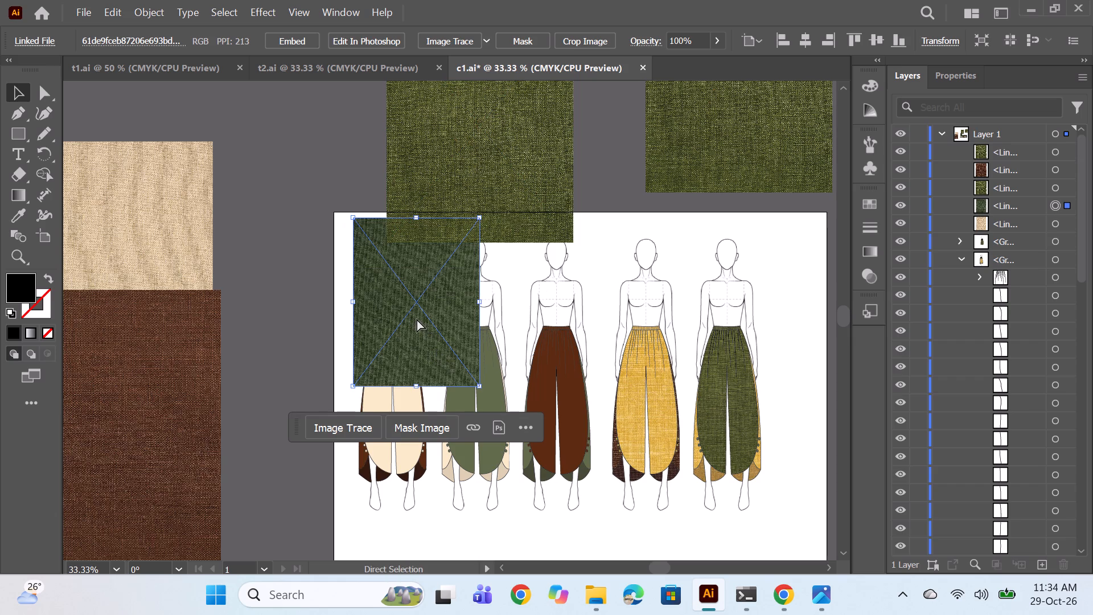
pyautogui.hotkey('ctrl', 'c')
pyautogui.hotkey('ctrl', 'v')
pyautogui.hotkey('ctrl', 'v')
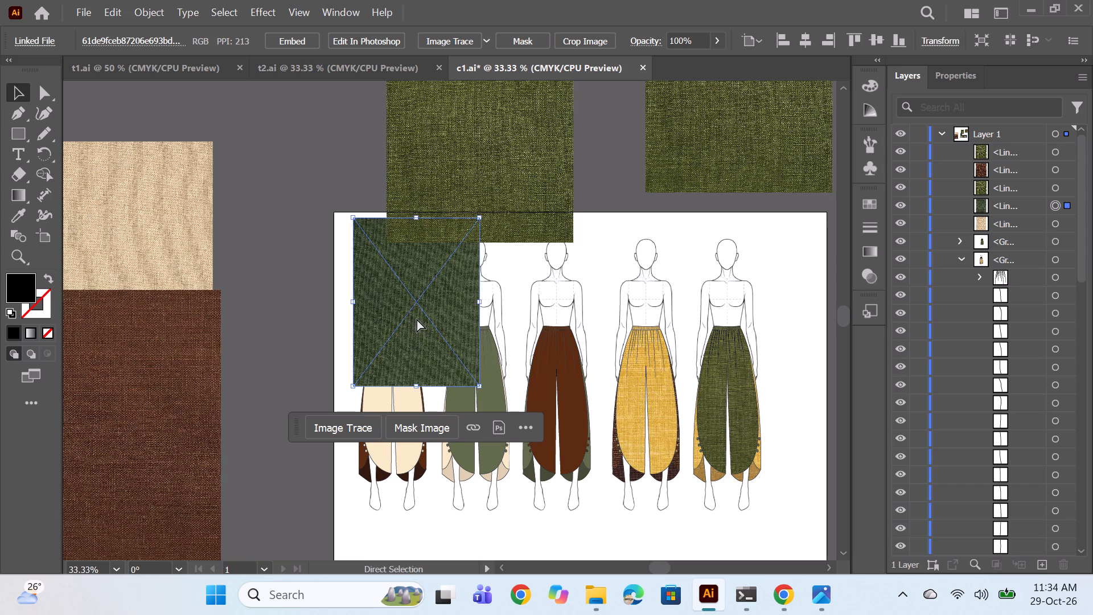
pyautogui.hotkey('ctrl', 'j')
pyautogui.hotkey('ctrl', 'c')
pyautogui.hotkey('ctrl', 'v')
pyautogui.hotkey('ctrl', 'c')
pyautogui.hotkey('ctrl', 'v')
pyautogui.click(1051, 207)
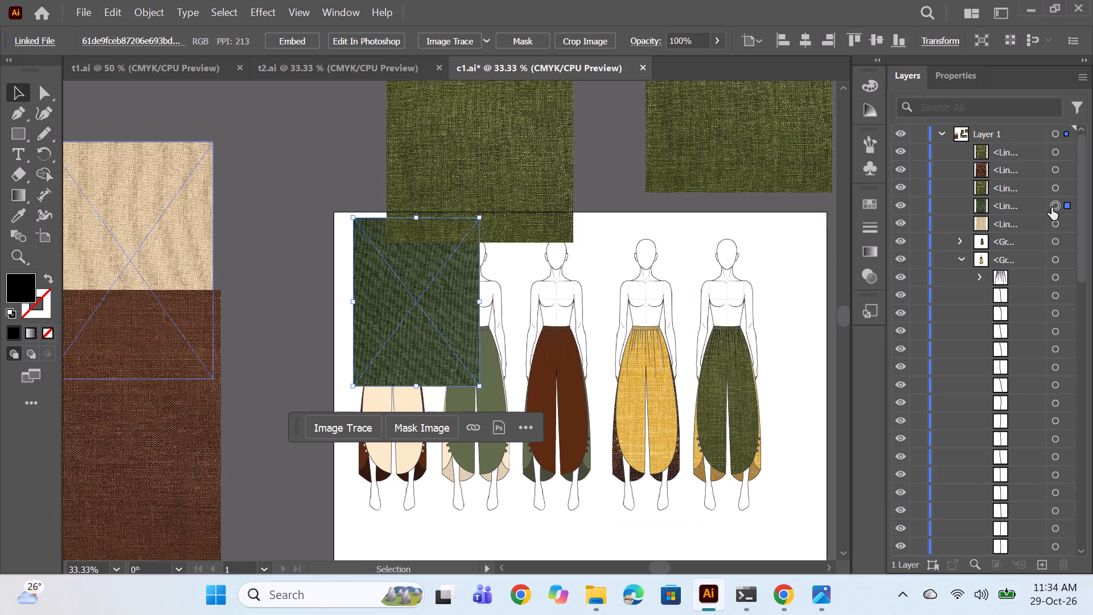
pyautogui.rightClick(406, 330)
pyautogui.click(515, 223)
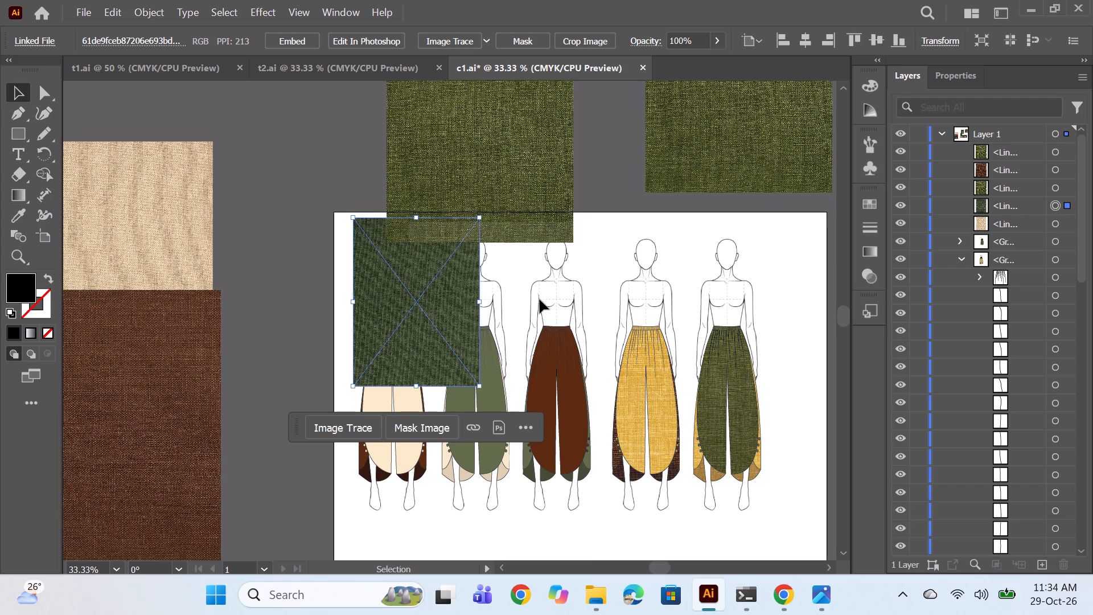
pyautogui.hotkey('ctrl', 'v')
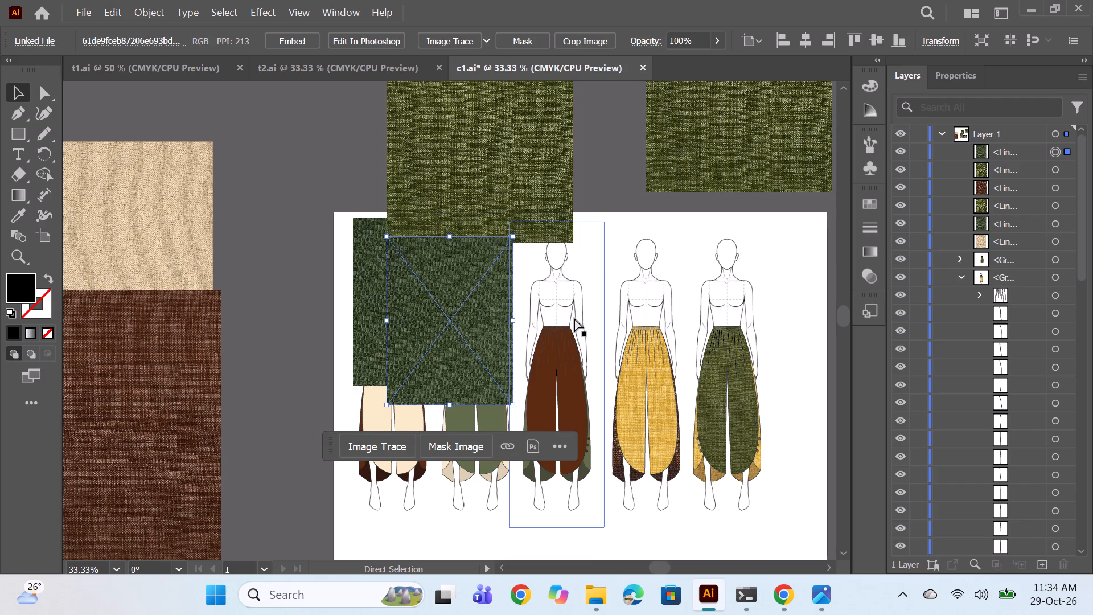
pyautogui.hotkey('ctrl', 'v')
pyautogui.hotkey('ctrl', 'v')
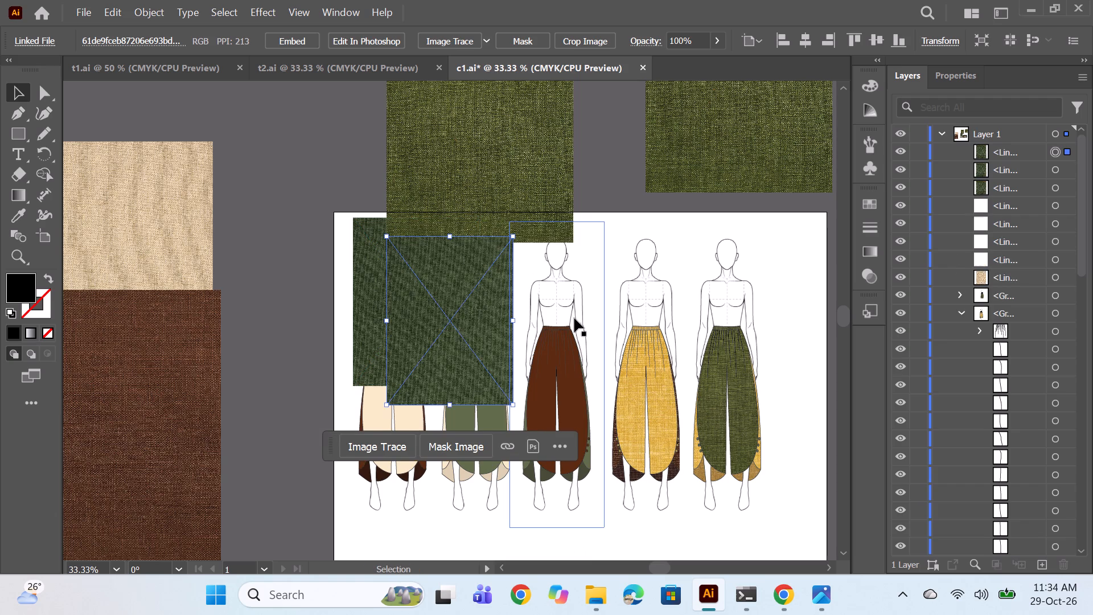
# Stack the original dark-green image directly beneath its copies in the layer order and move all four toward the cream fabric.
pyautogui.moveTo(1010, 256); pyautogui.dragTo(1012, 200)
pyautogui.moveTo(417, 332); pyautogui.dragTo(268, 230)
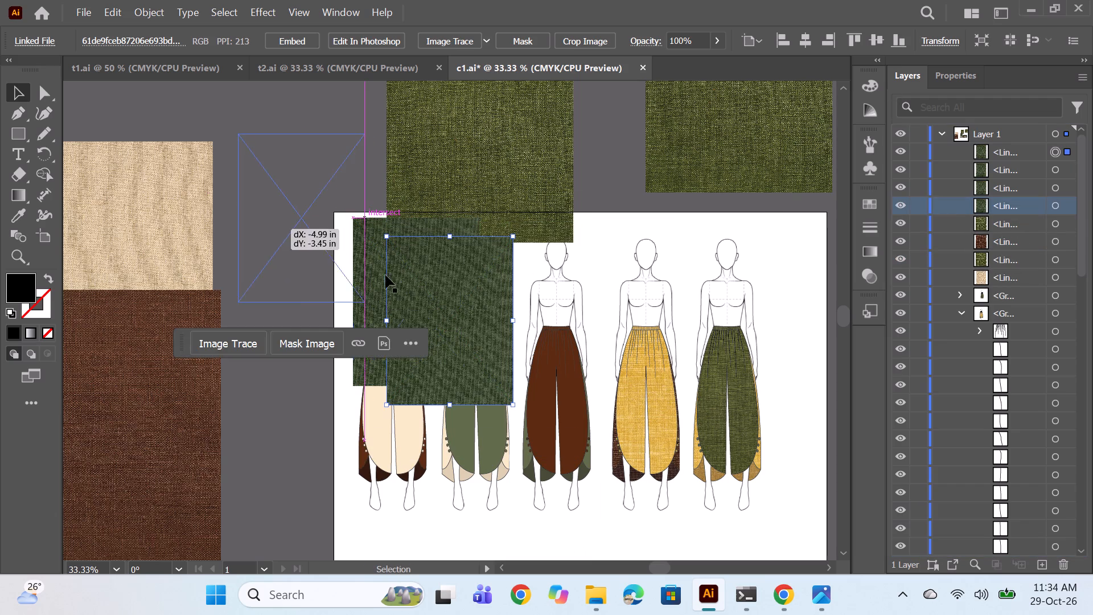
pyautogui.moveTo(395, 295); pyautogui.dragTo(291, 203)
pyautogui.moveTo(453, 301); pyautogui.dragTo(290, 191)
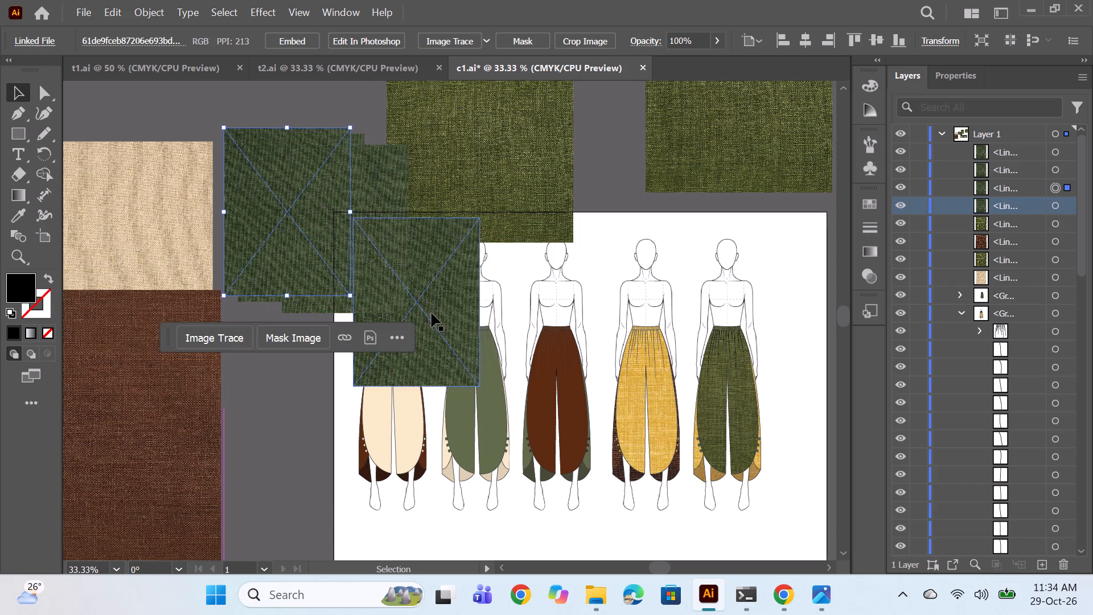
pyautogui.moveTo(432, 313); pyautogui.dragTo(299, 195)
# Move the reddish-brown fabric image closer to the artboard, duplicate it, and shift the copy to overlap the original.
pyautogui.moveTo(132, 421); pyautogui.dragTo(286, 407)
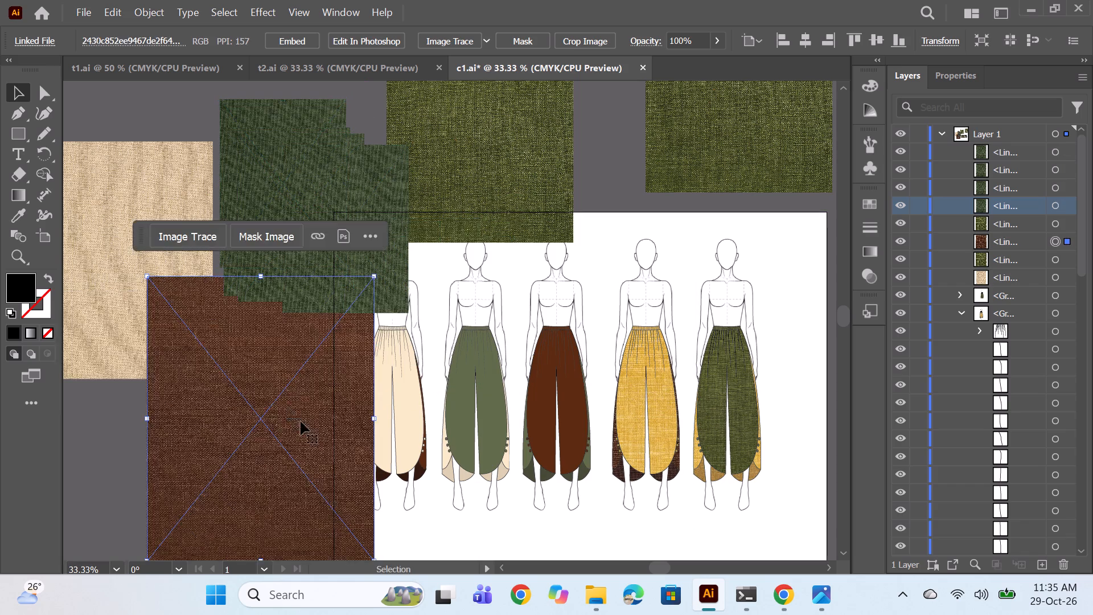
pyautogui.hotkey('ctrl', 'c')
pyautogui.hotkey('ctrl', 'v')
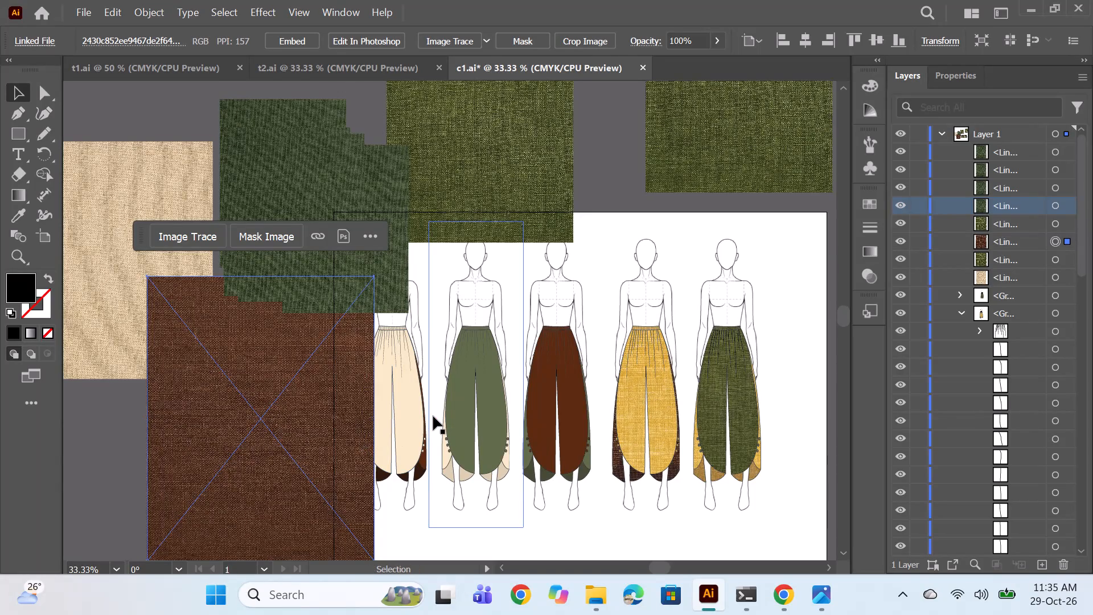
pyautogui.click(1056, 240)
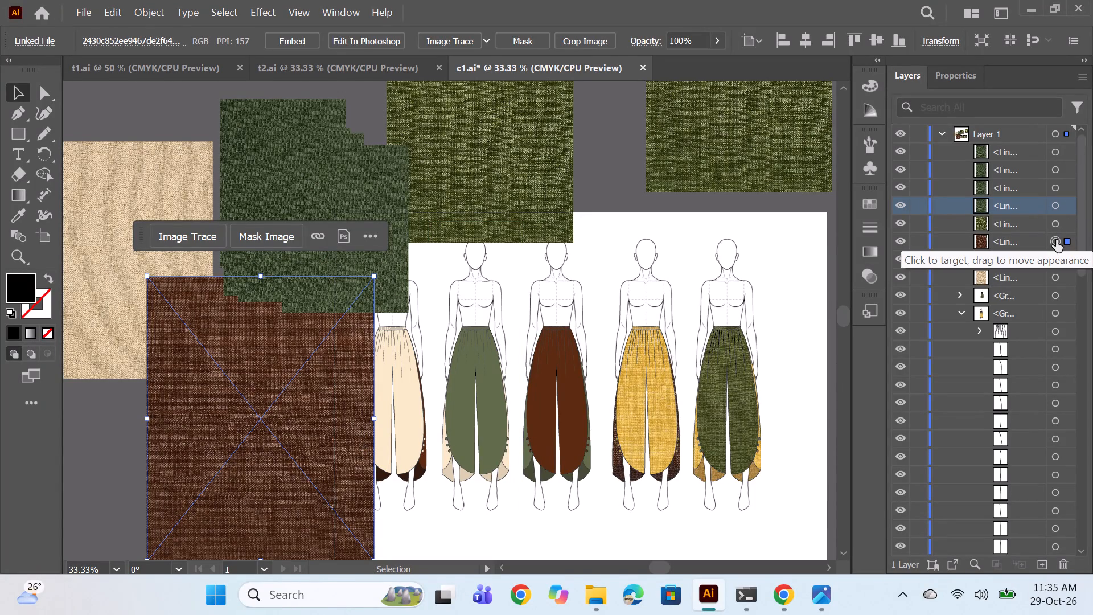
pyautogui.hotkey('ctrl', 'c')
pyautogui.hotkey('ctrl', 'v')
pyautogui.rightClick(353, 362)
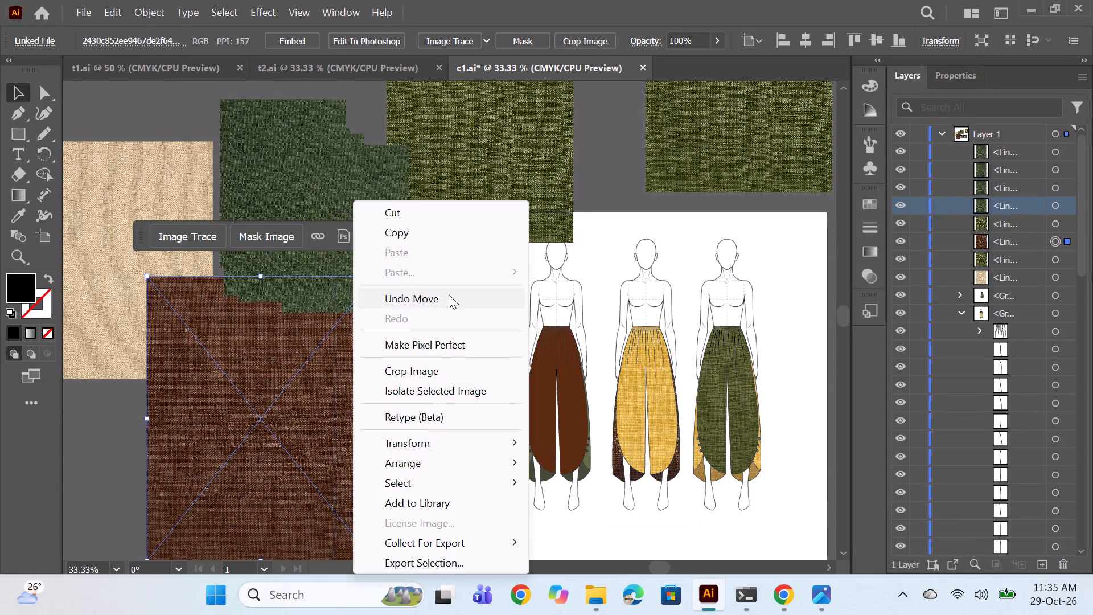
pyautogui.click(443, 239)
pyautogui.hotkey('ctrl', 'v')
pyautogui.scroll(-1, 504, 313)
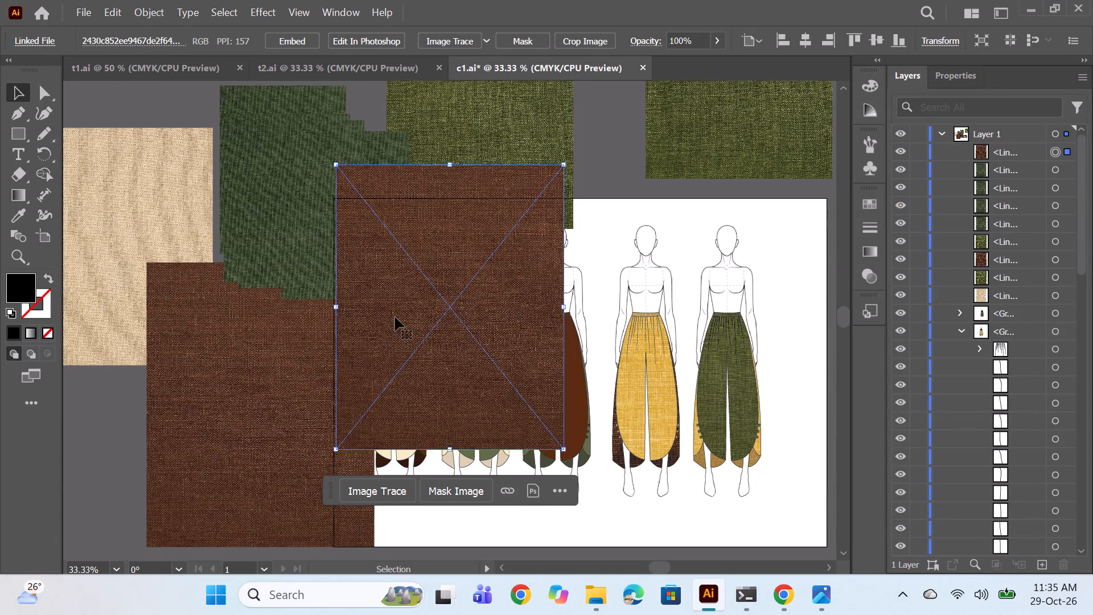
pyautogui.moveTo(432, 336); pyautogui.dragTo(327, 342)
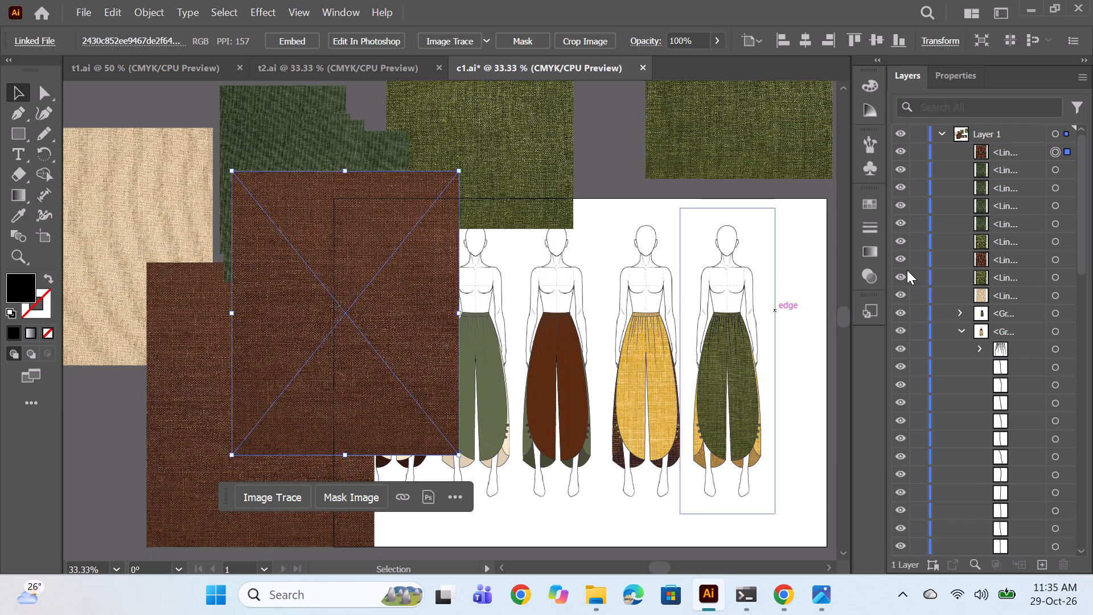
# Collapse the fourth figure's group, expand the third figure's group, and toggle visibility to identify its parts.
pyautogui.click(1012, 146)
pyautogui.click(964, 333)
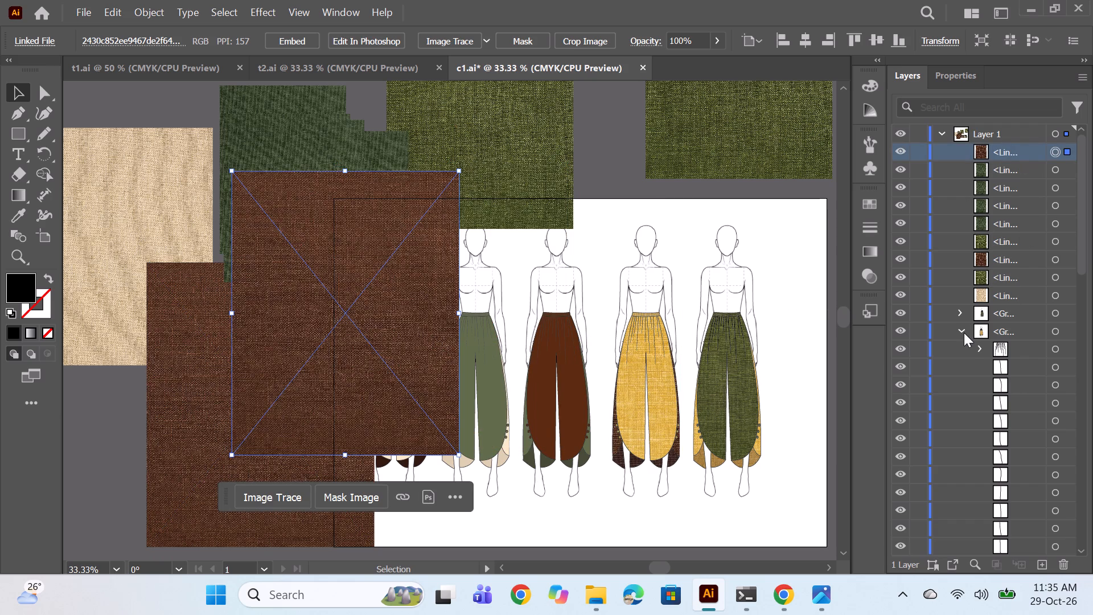
pyautogui.click(960, 347)
pyautogui.scroll(-1, 1062, 334)
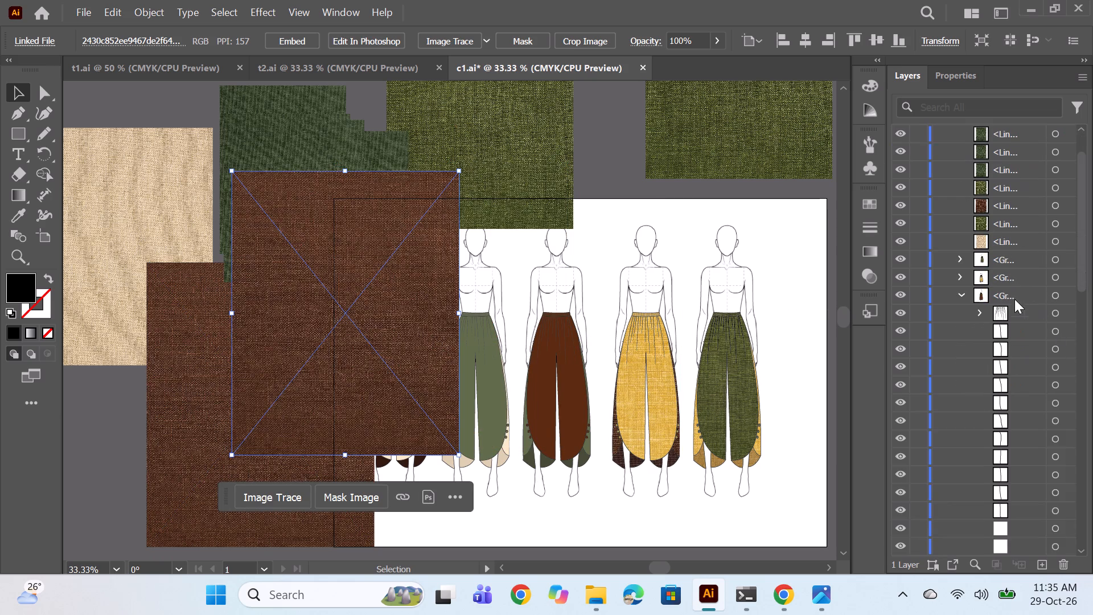
pyautogui.click(902, 309)
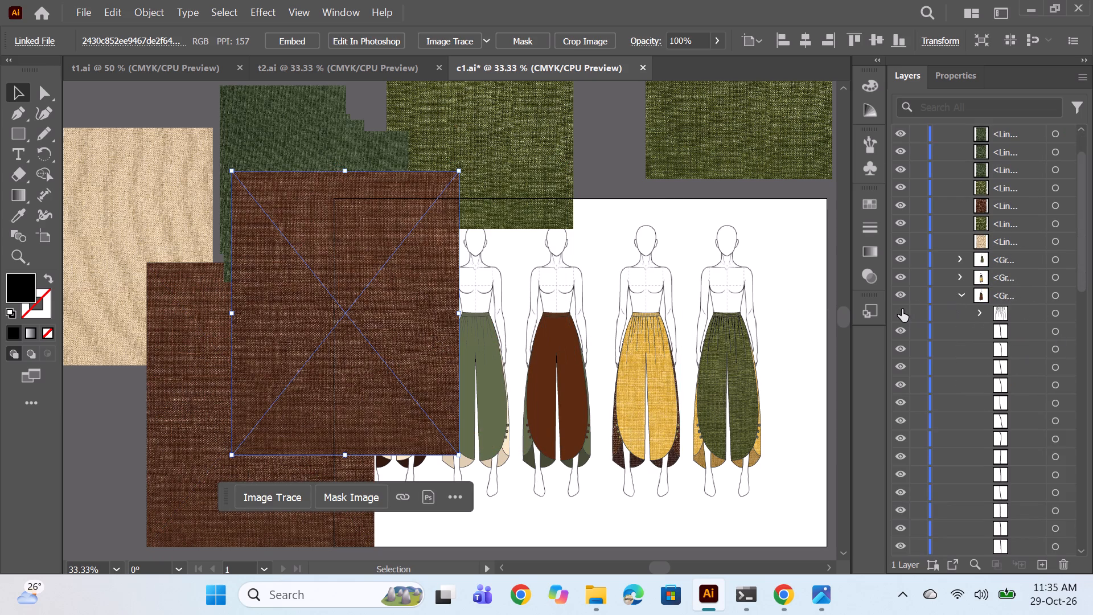
pyautogui.click(902, 309)
pyautogui.click(898, 294)
pyautogui.click(898, 294)
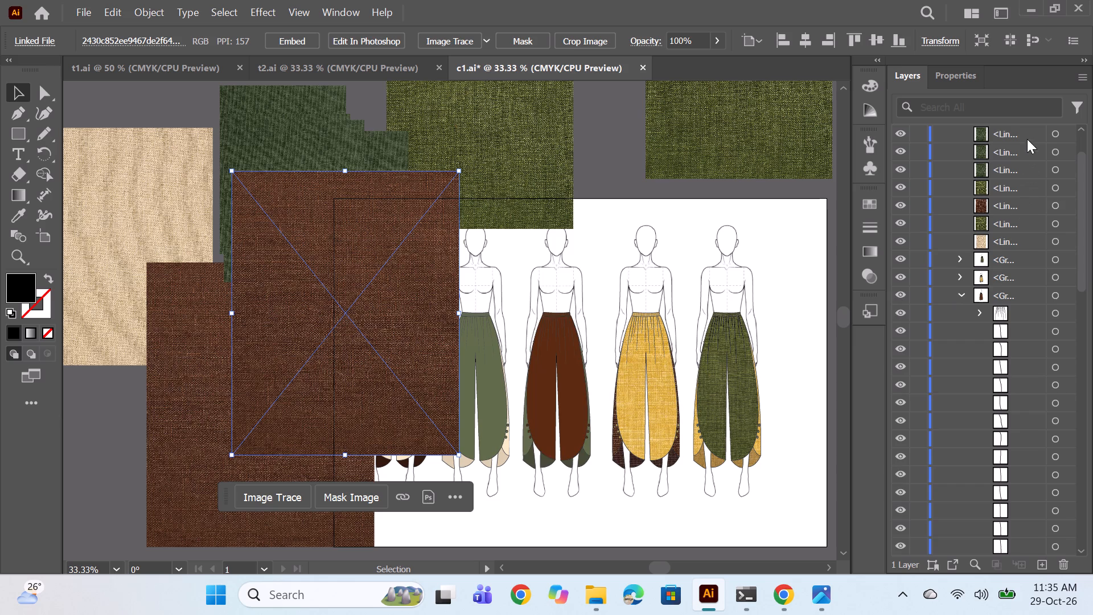
# Select the two reddish-brown, four dark-green and two olive fabric images and move them together into the third figure's group.
pyautogui.click(1027, 138)
pyautogui.click(1055, 130)
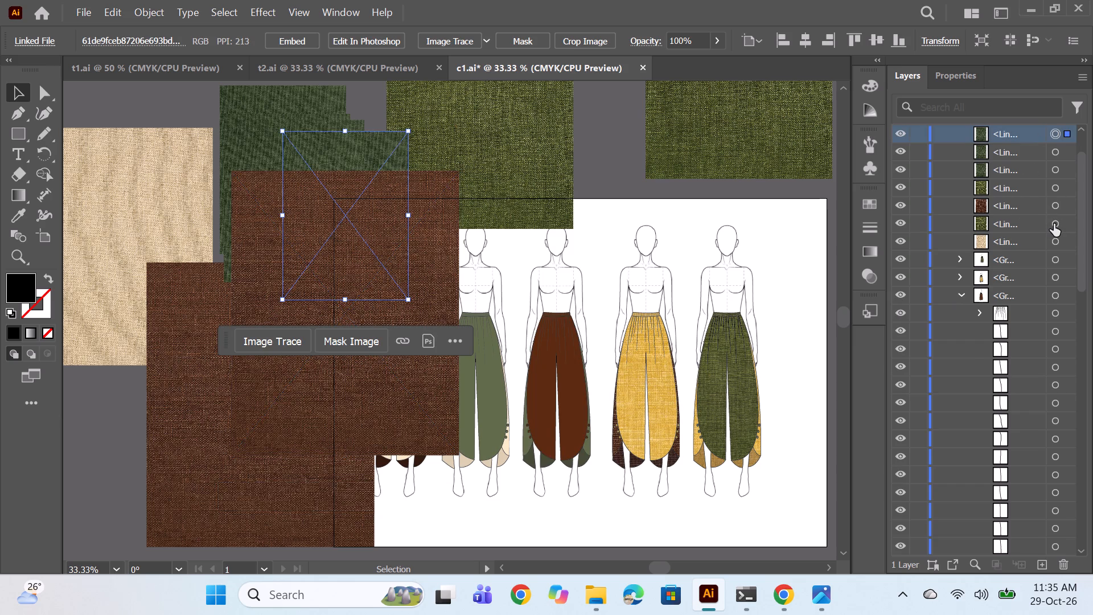
pyautogui.scroll(3, 1027, 228)
pyautogui.click(1055, 152)
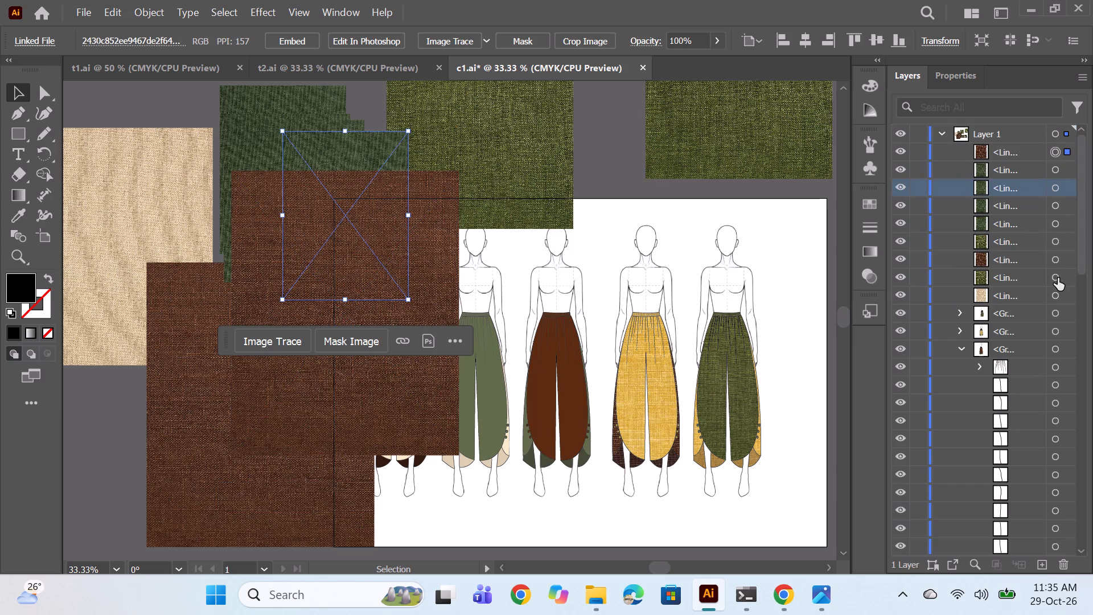
pyautogui.keyDown('shift'); pyautogui.click(1058, 278); pyautogui.keyUp('shift')
pyautogui.click(1029, 150)
pyautogui.keyDown('shift'); pyautogui.click(1012, 274); pyautogui.keyUp('shift')
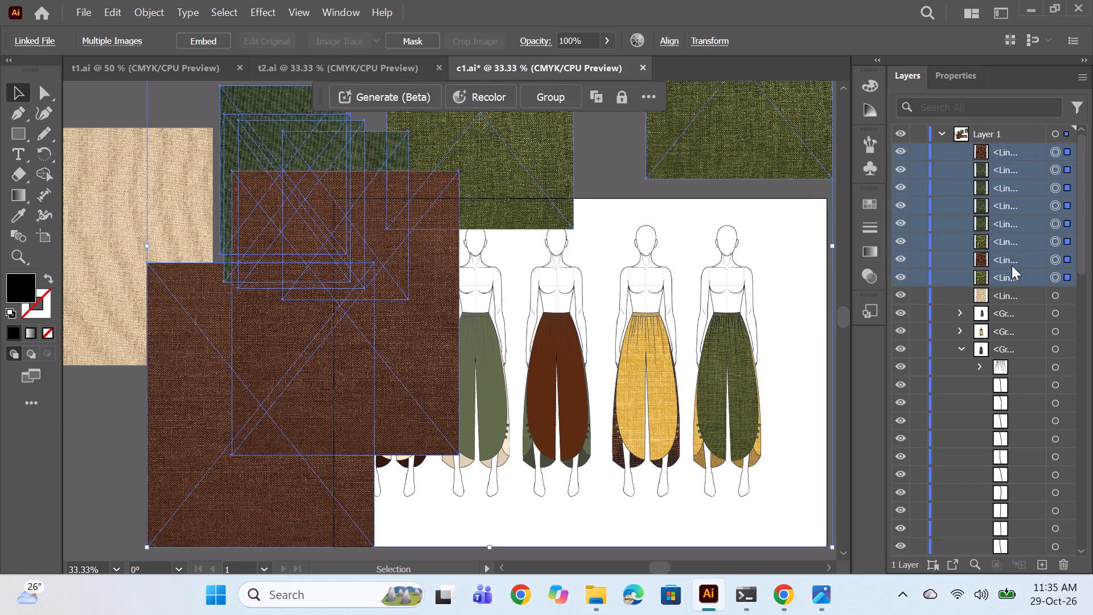
pyautogui.moveTo(1012, 225); pyautogui.dragTo(1009, 523)
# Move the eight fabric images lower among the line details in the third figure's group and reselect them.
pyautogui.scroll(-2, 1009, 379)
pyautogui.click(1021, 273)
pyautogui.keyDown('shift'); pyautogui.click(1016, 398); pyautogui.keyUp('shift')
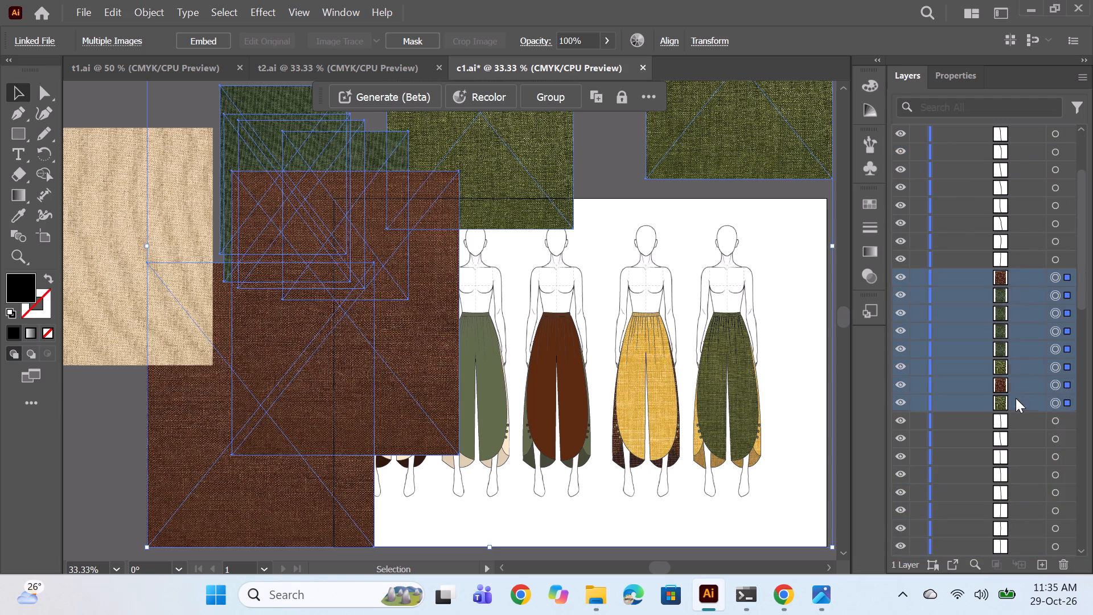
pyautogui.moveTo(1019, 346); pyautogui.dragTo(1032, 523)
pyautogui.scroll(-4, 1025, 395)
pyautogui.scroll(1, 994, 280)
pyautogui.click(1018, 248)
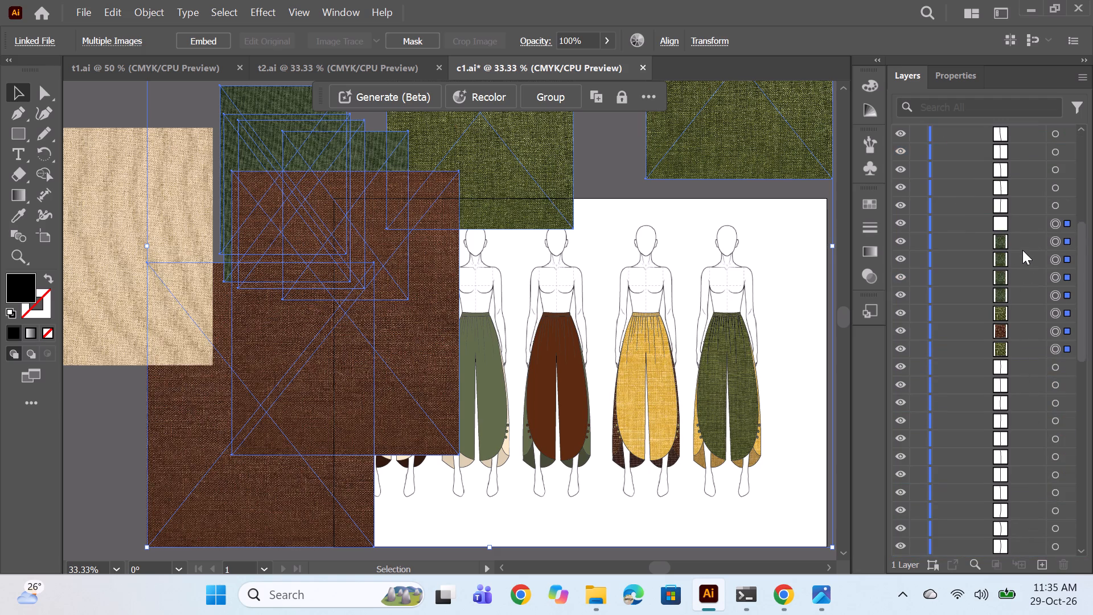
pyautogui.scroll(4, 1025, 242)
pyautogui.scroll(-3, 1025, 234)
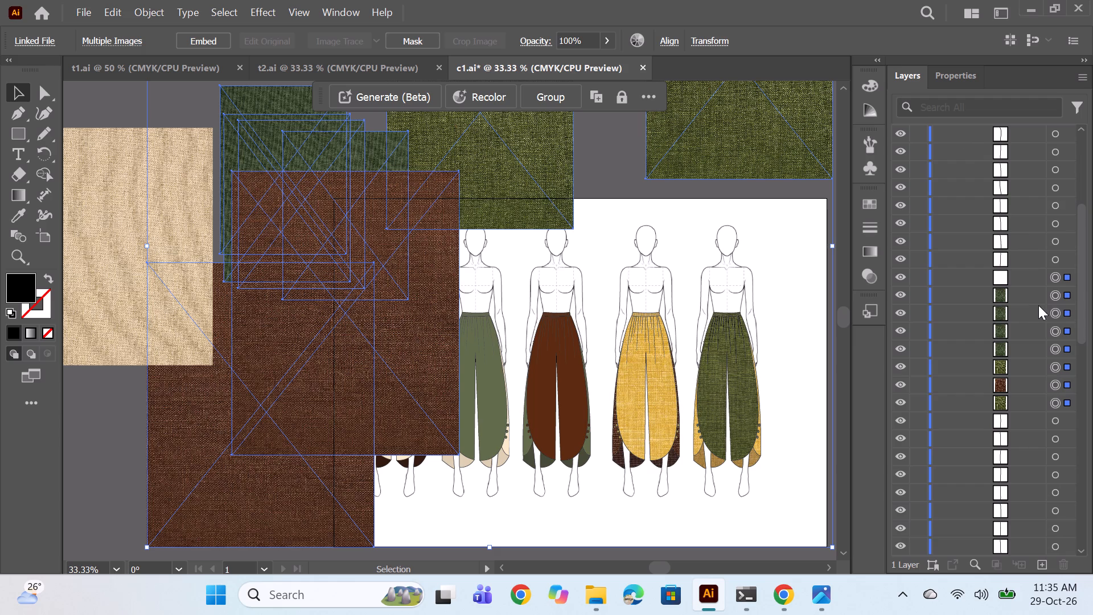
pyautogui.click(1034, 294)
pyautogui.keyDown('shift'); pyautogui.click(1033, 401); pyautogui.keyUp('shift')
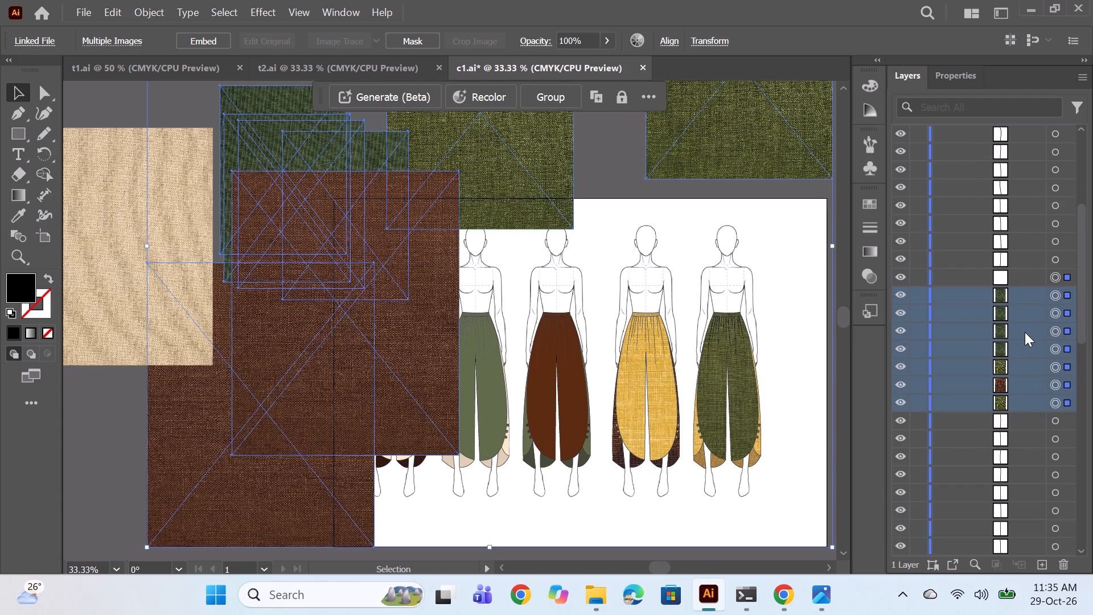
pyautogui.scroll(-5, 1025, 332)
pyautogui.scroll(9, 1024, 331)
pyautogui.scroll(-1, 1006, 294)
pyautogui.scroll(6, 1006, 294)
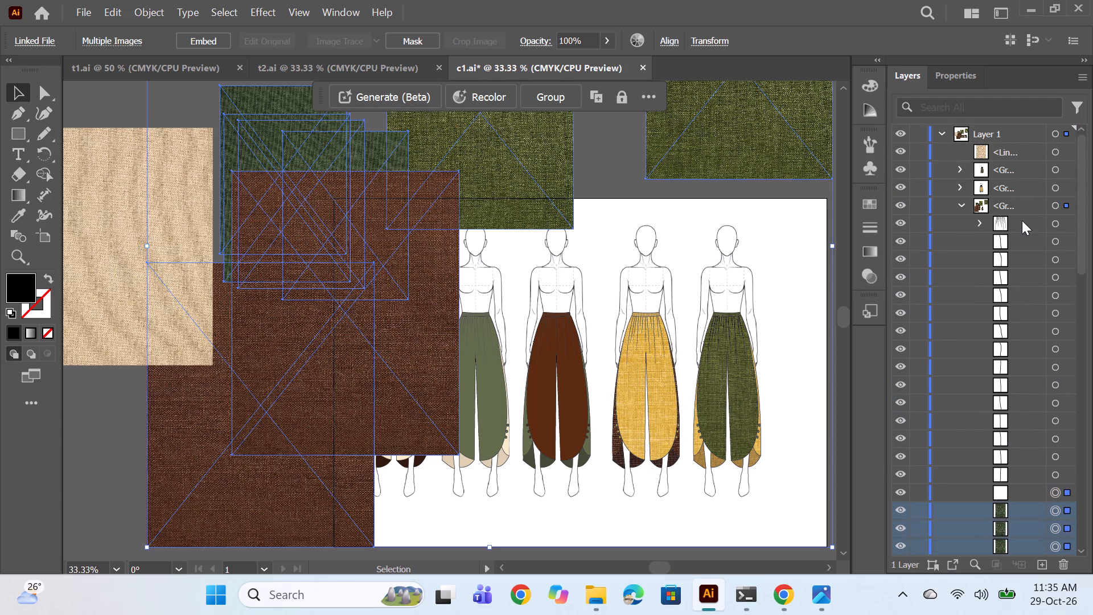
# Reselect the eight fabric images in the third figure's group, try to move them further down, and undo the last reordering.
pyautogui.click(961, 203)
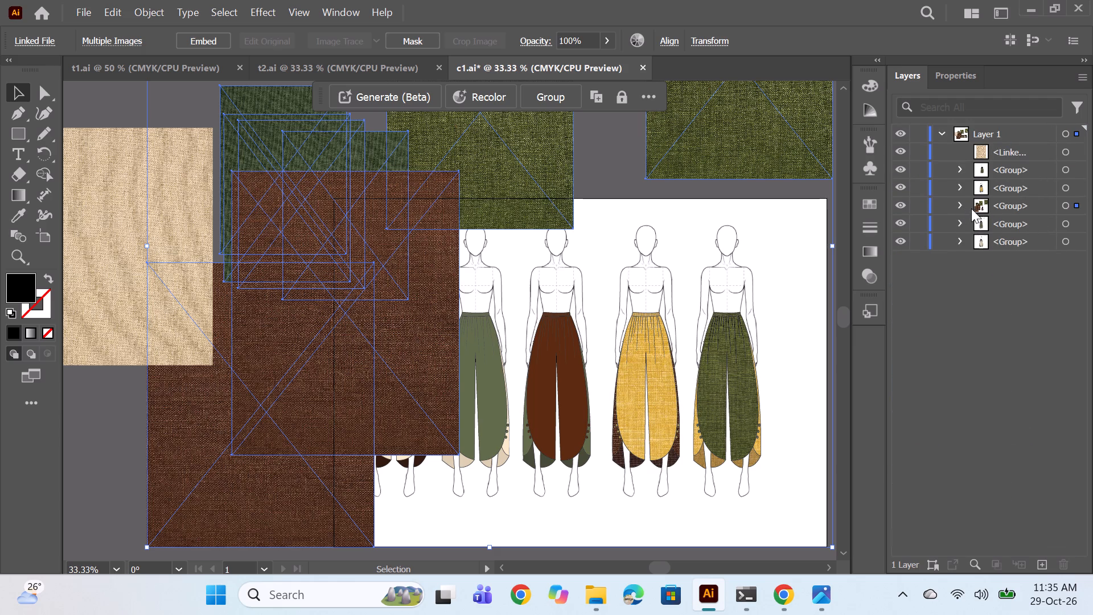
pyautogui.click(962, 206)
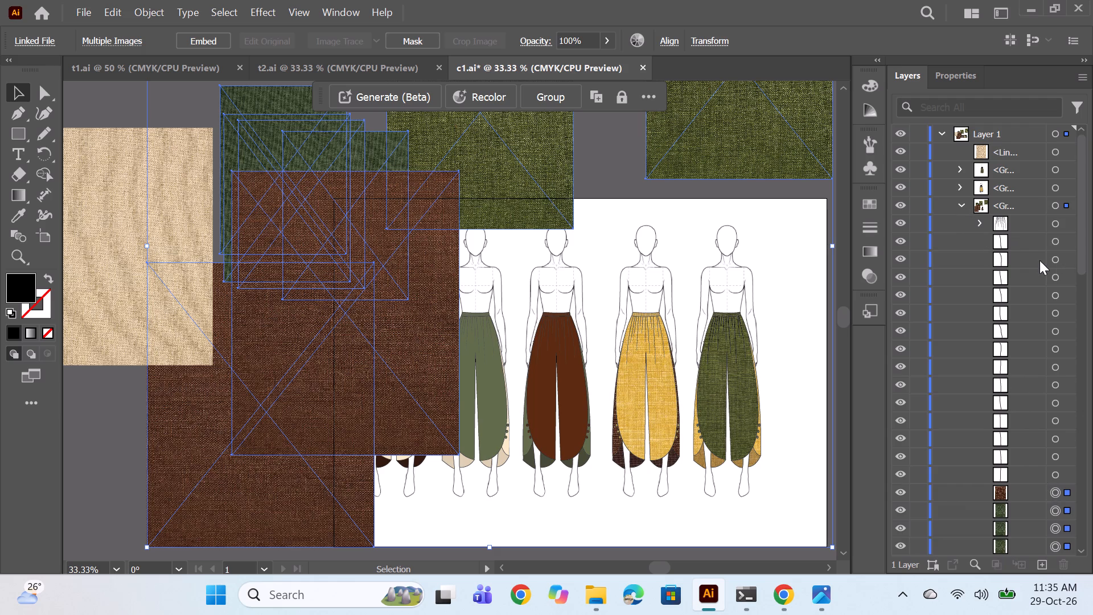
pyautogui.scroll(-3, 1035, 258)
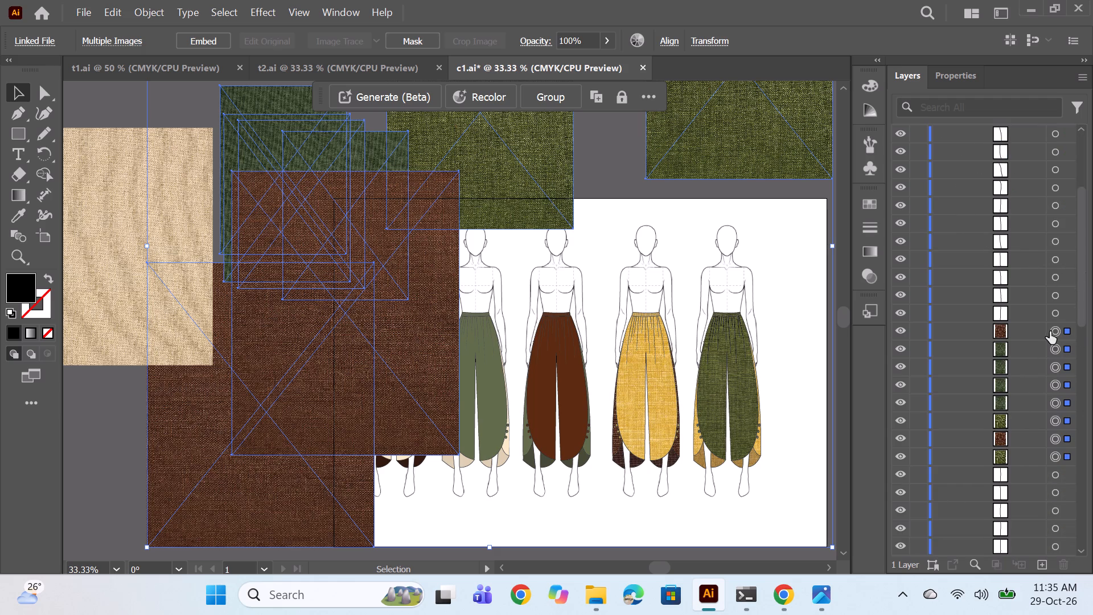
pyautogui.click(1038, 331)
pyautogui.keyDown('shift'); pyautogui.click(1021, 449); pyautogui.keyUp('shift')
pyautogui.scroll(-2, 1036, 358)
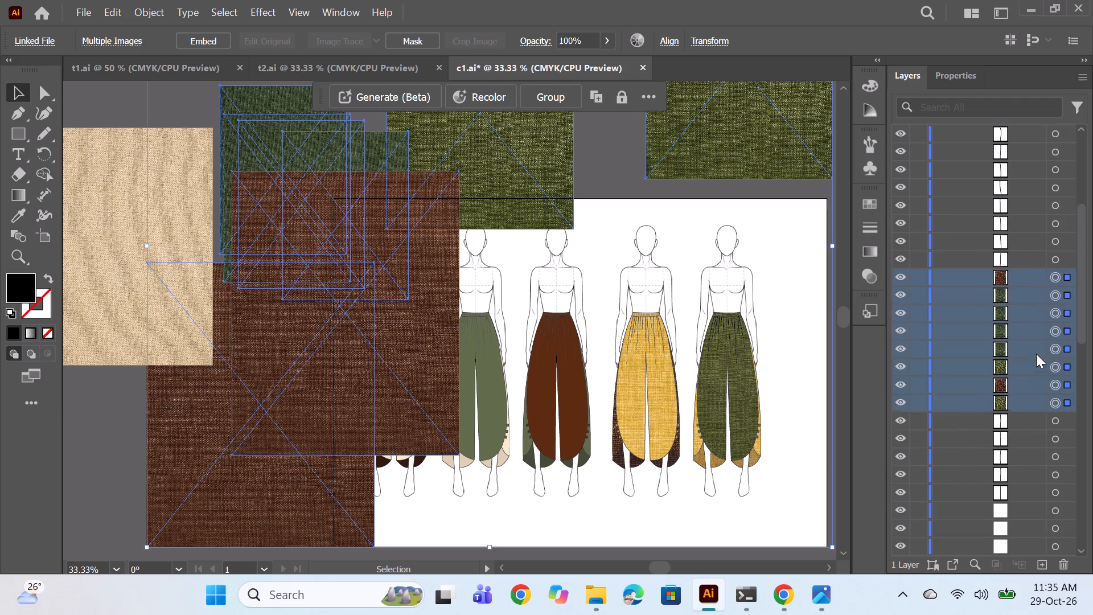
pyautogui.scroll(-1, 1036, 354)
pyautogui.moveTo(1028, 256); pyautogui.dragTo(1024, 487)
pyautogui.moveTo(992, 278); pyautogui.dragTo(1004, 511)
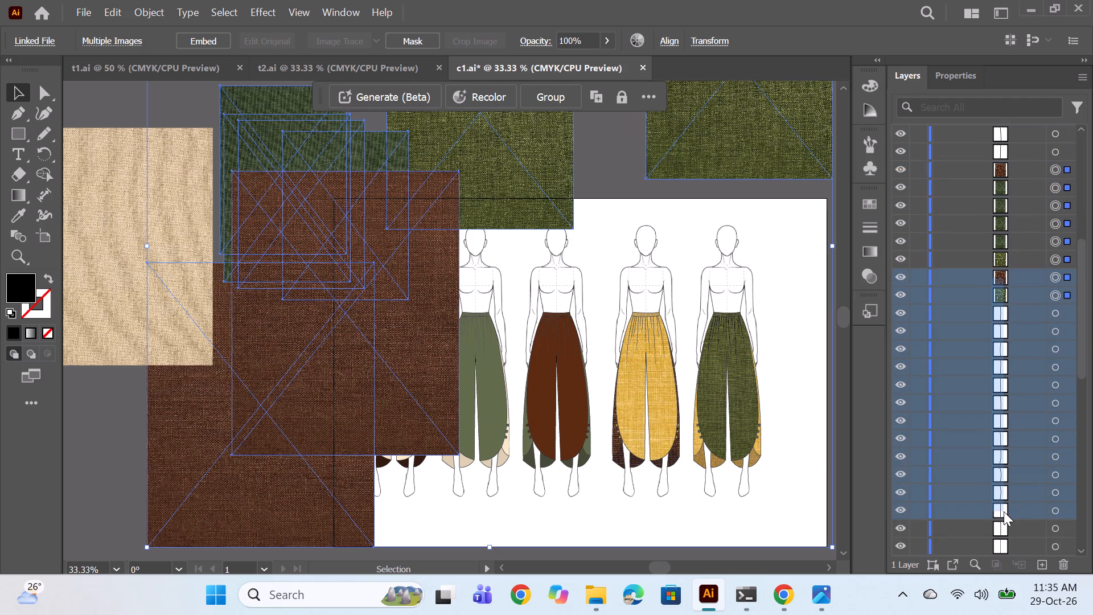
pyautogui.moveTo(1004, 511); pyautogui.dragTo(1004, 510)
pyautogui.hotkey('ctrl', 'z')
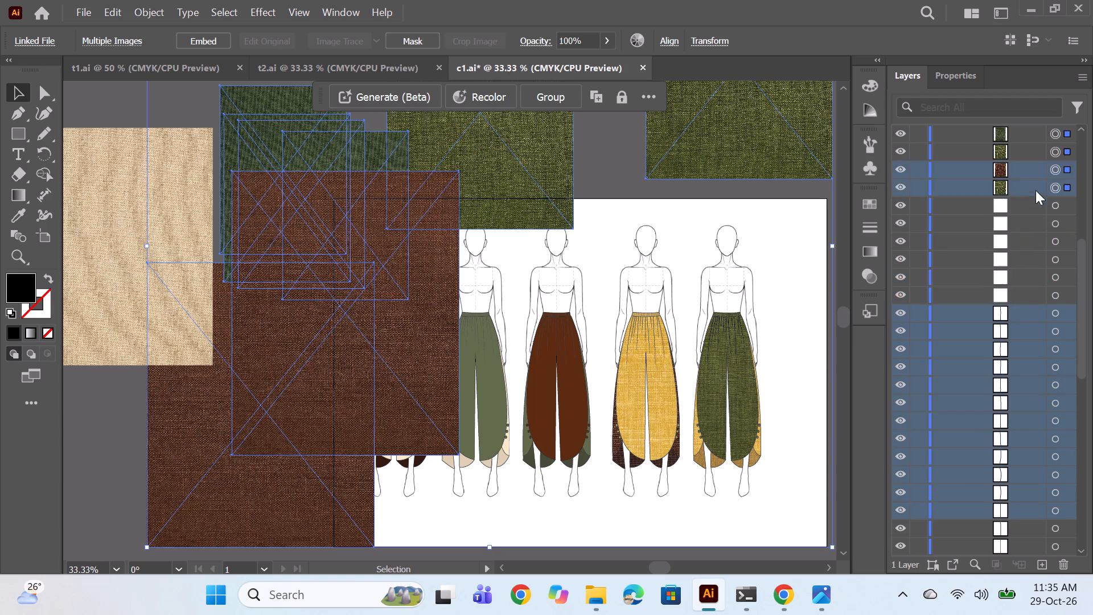
# Move the eight fabric images down through the line details of the third figure's group, towards its button shapes.
pyautogui.scroll(3, 1010, 188)
pyautogui.click(1016, 229)
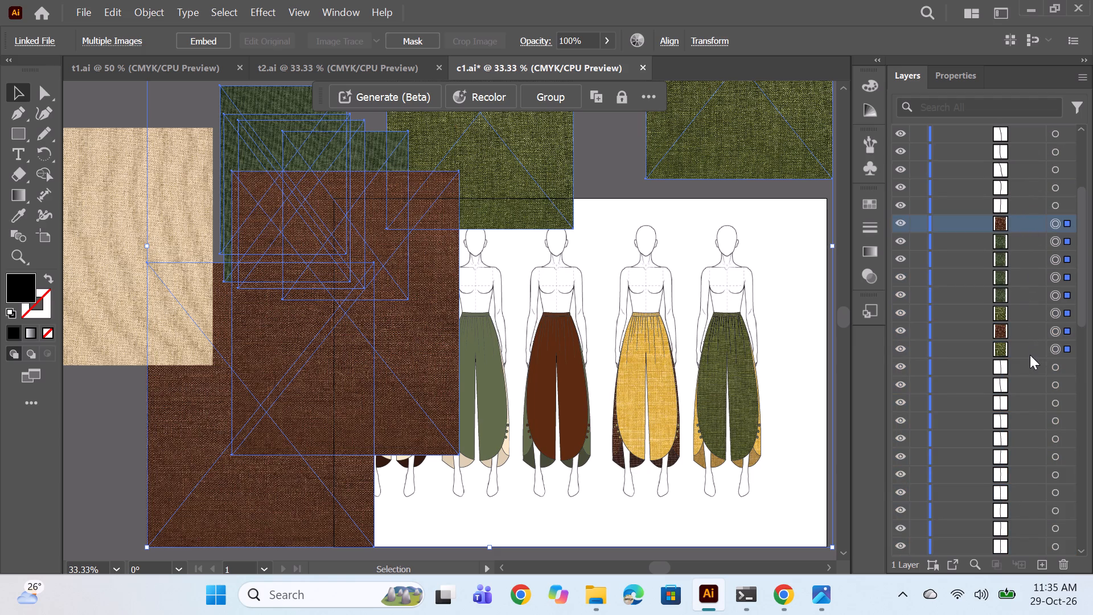
pyautogui.keyDown('shift'); pyautogui.click(1030, 348); pyautogui.keyUp('shift')
pyautogui.moveTo(1011, 251); pyautogui.dragTo(1008, 522)
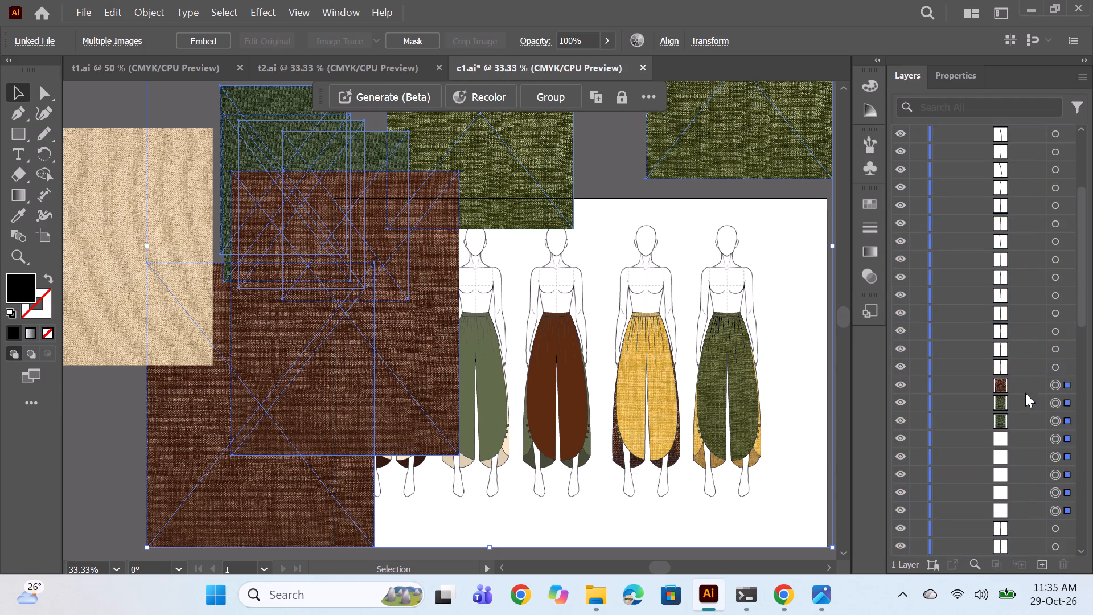
pyautogui.scroll(-5, 1025, 386)
pyautogui.scroll(2, 1022, 224)
pyautogui.click(1017, 218)
pyautogui.keyDown('shift'); pyautogui.click(1024, 344); pyautogui.keyUp('shift')
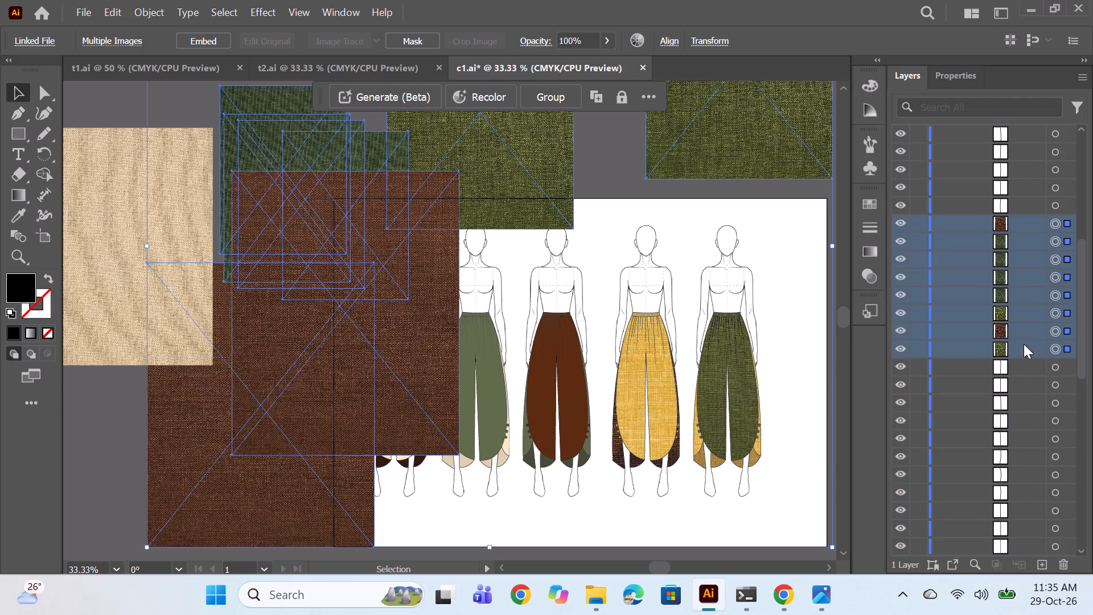
pyautogui.moveTo(1016, 268); pyautogui.dragTo(1012, 524)
pyautogui.click(1024, 222)
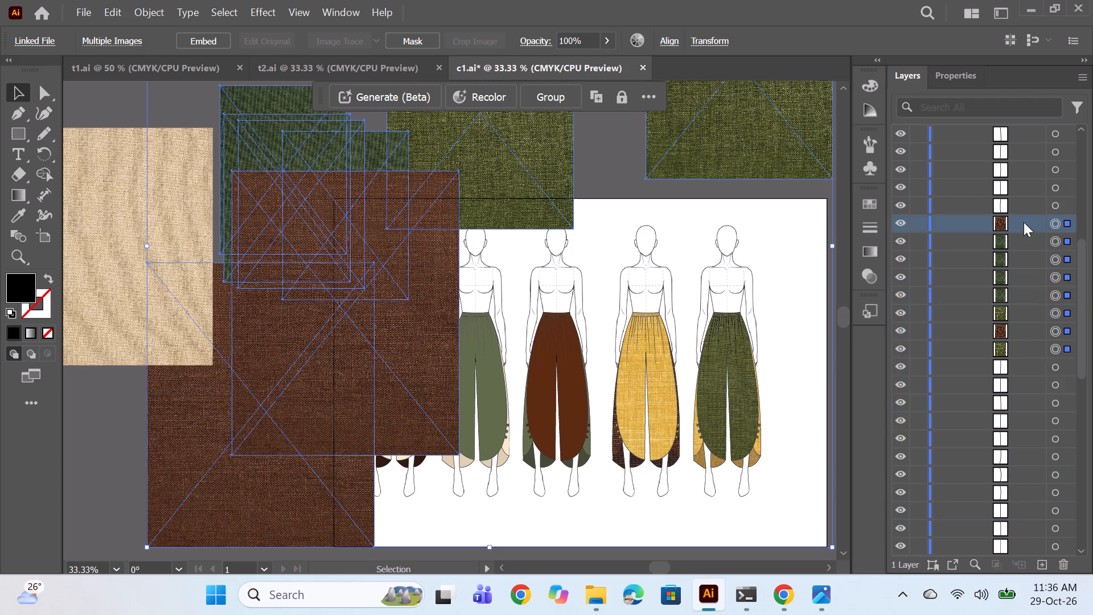
pyautogui.keyDown('shift'); pyautogui.click(1026, 357); pyautogui.keyUp('shift')
pyautogui.moveTo(1017, 285); pyautogui.dragTo(1016, 536)
pyautogui.scroll(-4, 1017, 366)
# Move the eight fabric images beneath the brown button shapes, directly above the brown trouser panel, and clear the selection.
pyautogui.click(1009, 188)
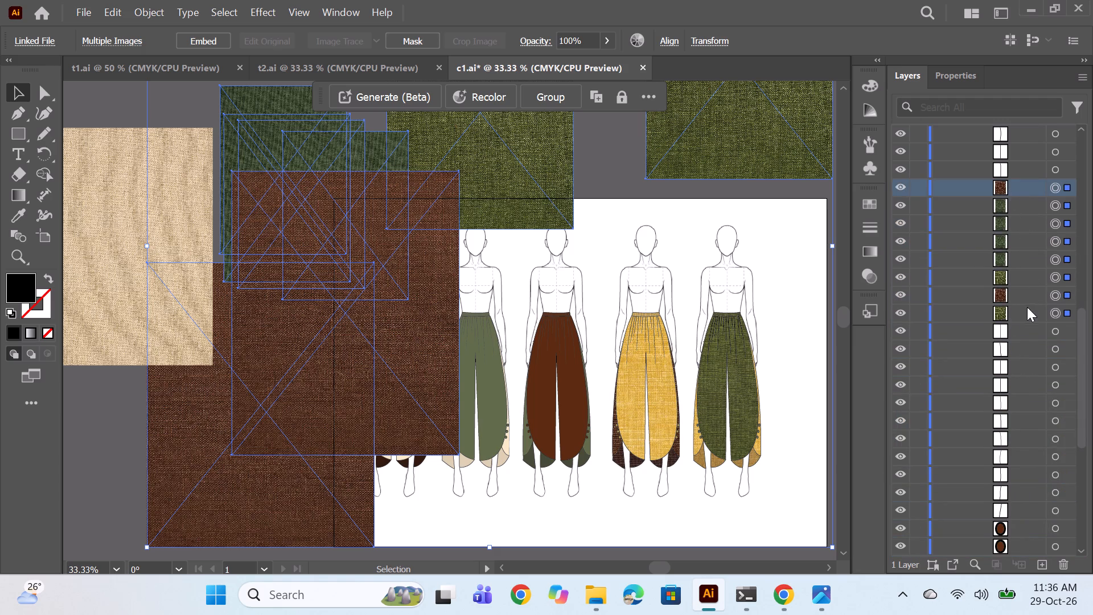
pyautogui.keyDown('shift'); pyautogui.click(1027, 307); pyautogui.keyUp('shift')
pyautogui.moveTo(1021, 231); pyautogui.dragTo(1051, 535)
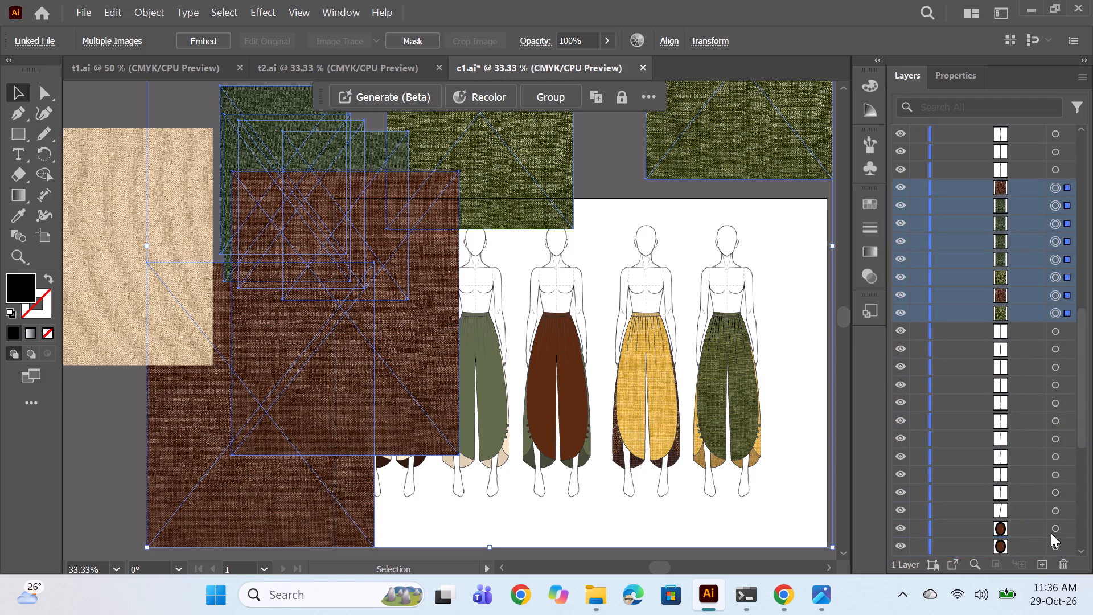
pyautogui.scroll(-3, 1012, 368)
pyautogui.click(1017, 240)
pyautogui.keyDown('shift'); pyautogui.click(1028, 364); pyautogui.keyUp('shift')
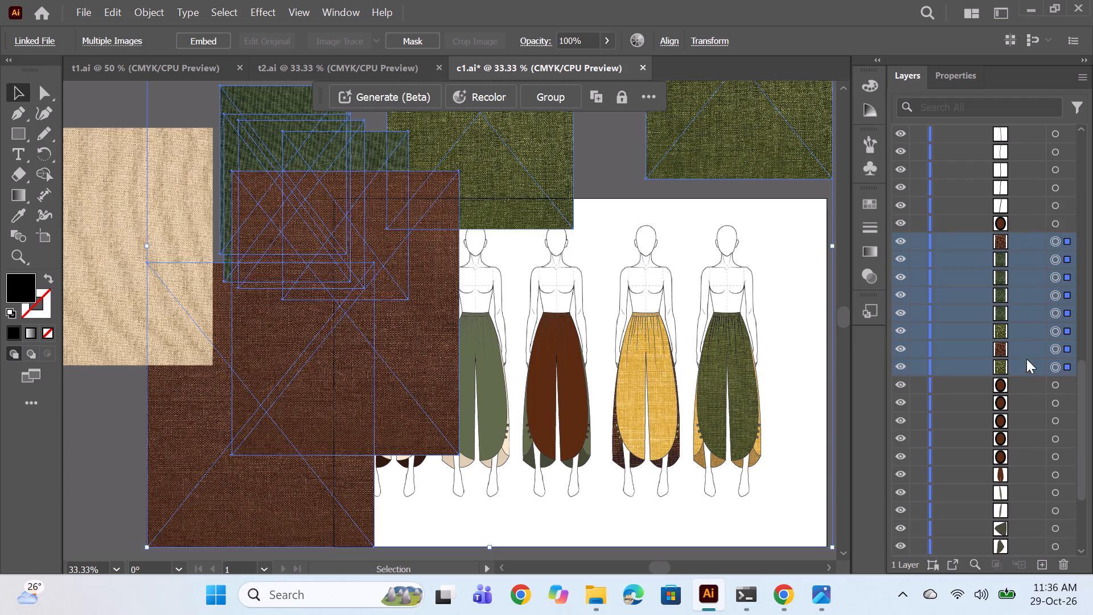
pyautogui.moveTo(1012, 299); pyautogui.dragTo(1013, 461)
pyautogui.scroll(-1, 1022, 350)
pyautogui.keyDown('ctrl'); pyautogui.click(815, 333); pyautogui.keyUp('ctrl')
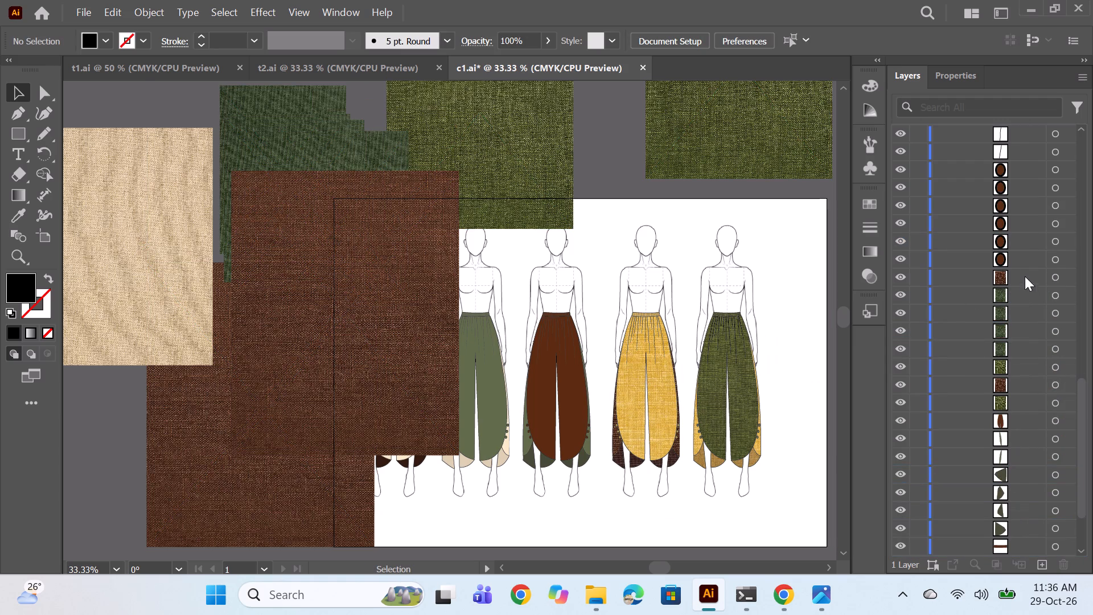
# Stack one reddish-brown fabric image beneath the third figure's brown trouser panel and the other beneath its waistband.
pyautogui.moveTo(1025, 276); pyautogui.dragTo(1012, 430)
pyautogui.scroll(-1, 1021, 345)
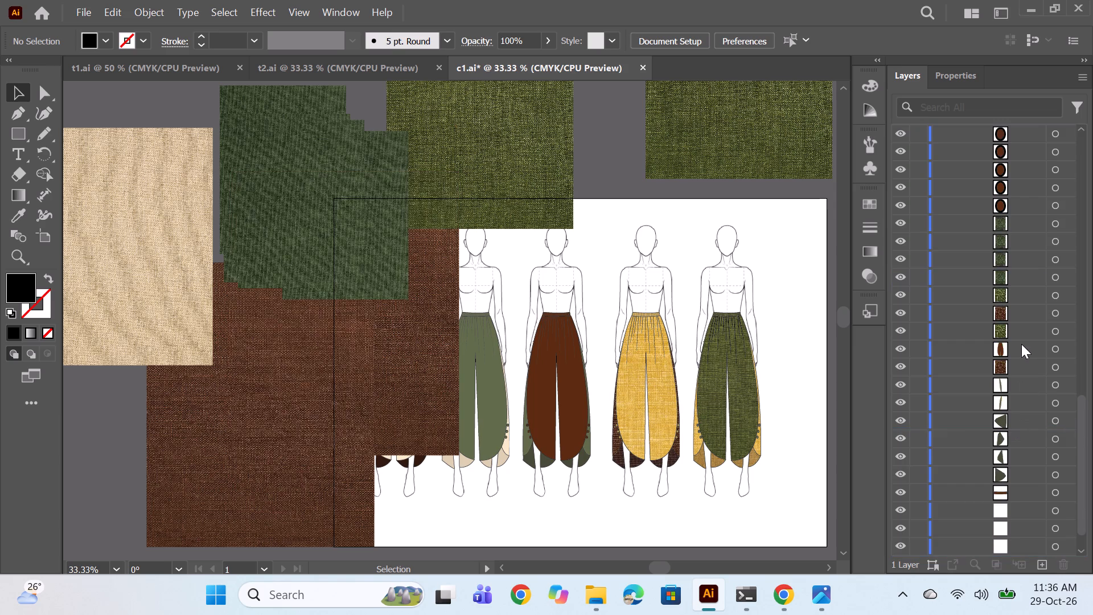
pyautogui.moveTo(1022, 311); pyautogui.dragTo(1022, 377)
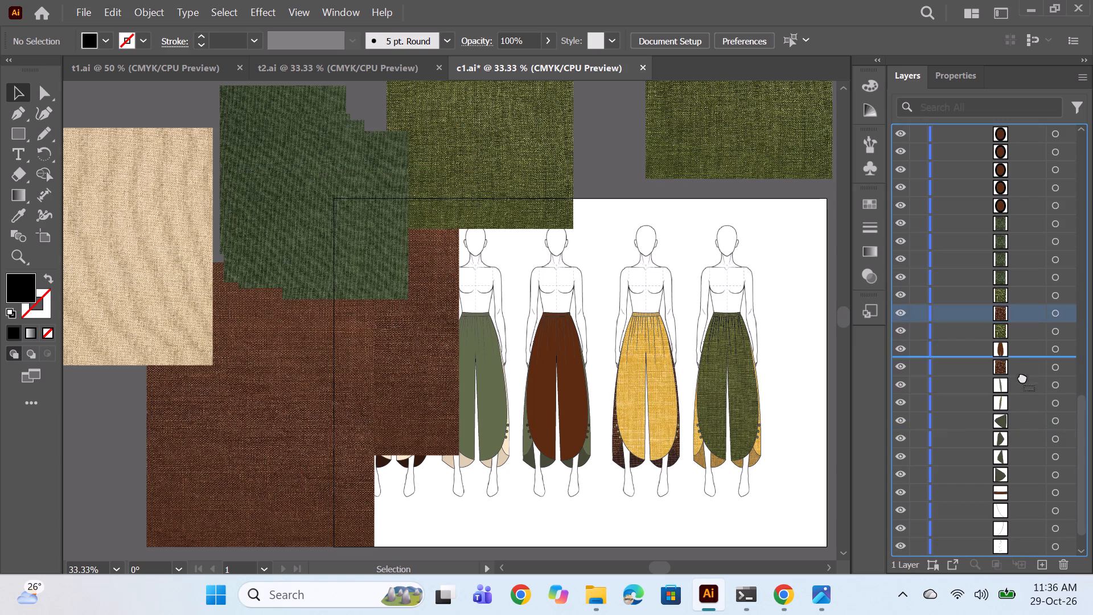
pyautogui.moveTo(1022, 377); pyautogui.dragTo(1021, 501)
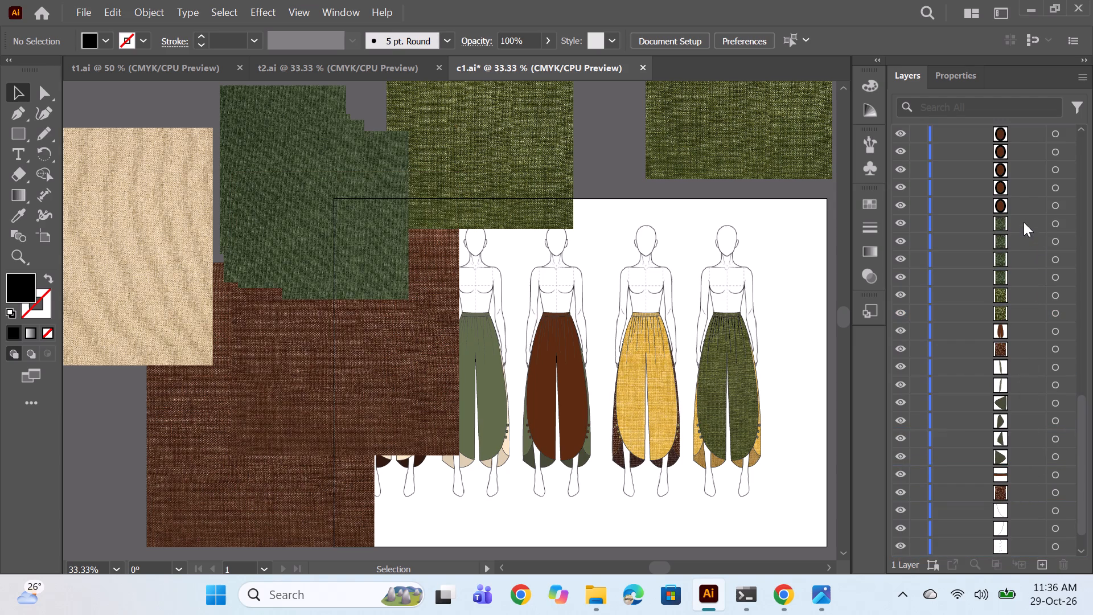
# Distribute the four dark-green fabric images in the layer order, one directly beneath each of the third figure's four green side panels.
pyautogui.moveTo(1024, 222); pyautogui.dragTo(1019, 405)
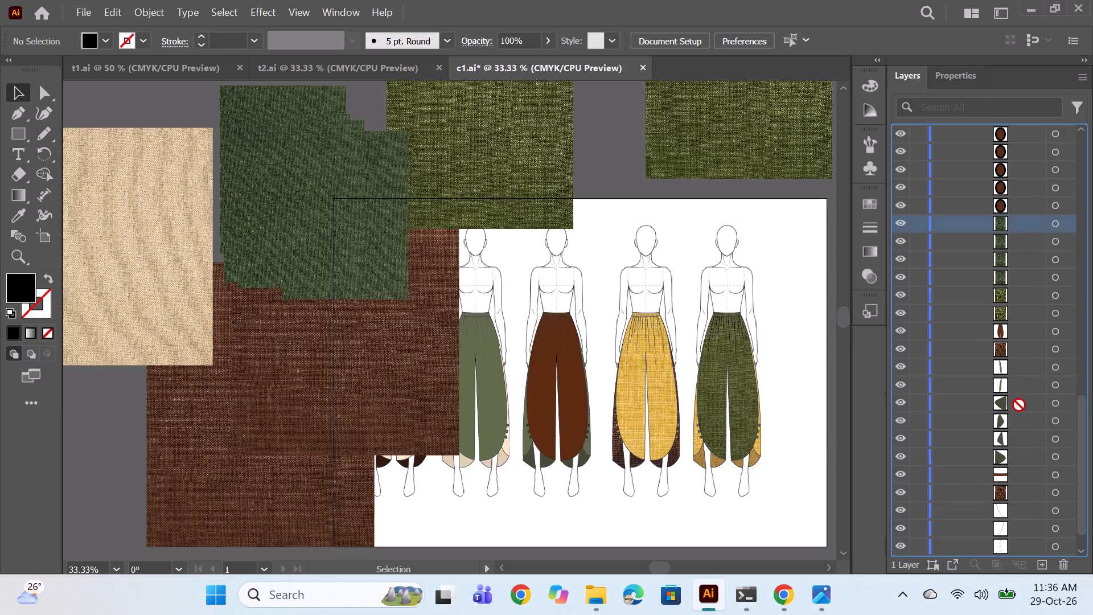
pyautogui.moveTo(1019, 405); pyautogui.dragTo(1018, 411)
pyautogui.moveTo(1024, 218); pyautogui.dragTo(1014, 436)
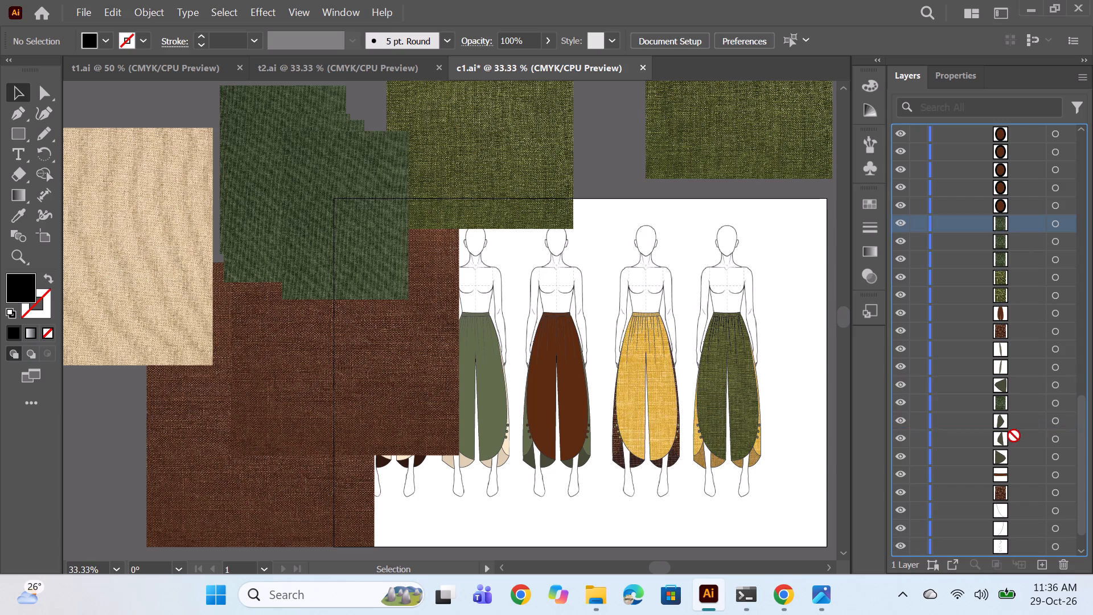
pyautogui.moveTo(1014, 436); pyautogui.dragTo(1016, 427)
pyautogui.moveTo(1023, 224); pyautogui.dragTo(1041, 444)
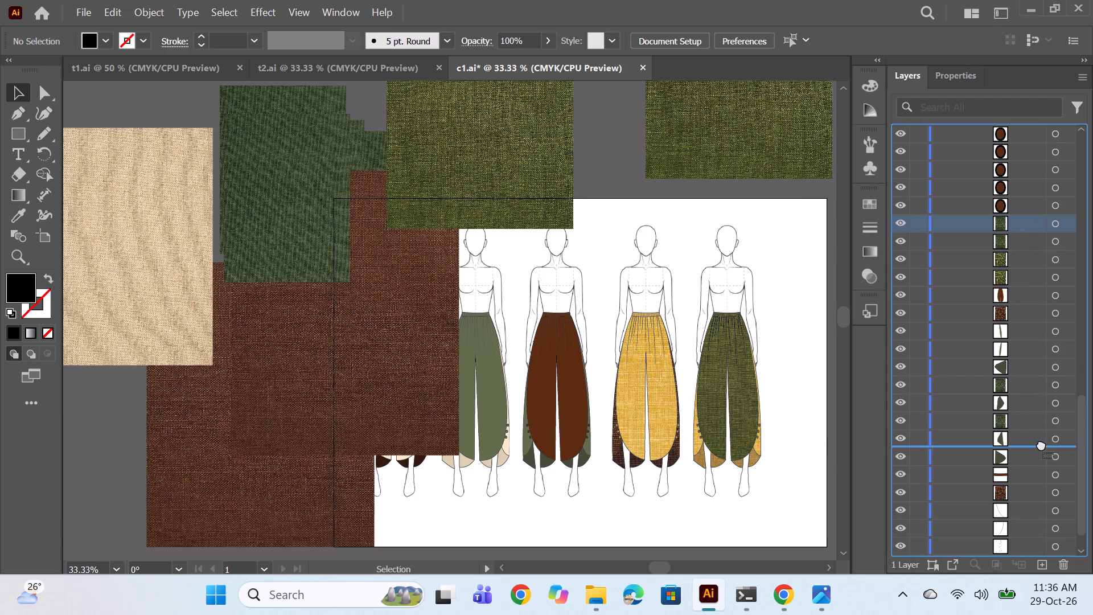
pyautogui.moveTo(1041, 444); pyautogui.dragTo(1038, 448)
pyautogui.moveTo(1025, 223); pyautogui.dragTo(1034, 459)
# Place one olive fabric image directly beneath each of the two slim paths below the third figure's brown trouser panel.
pyautogui.moveTo(1021, 220); pyautogui.dragTo(1015, 302)
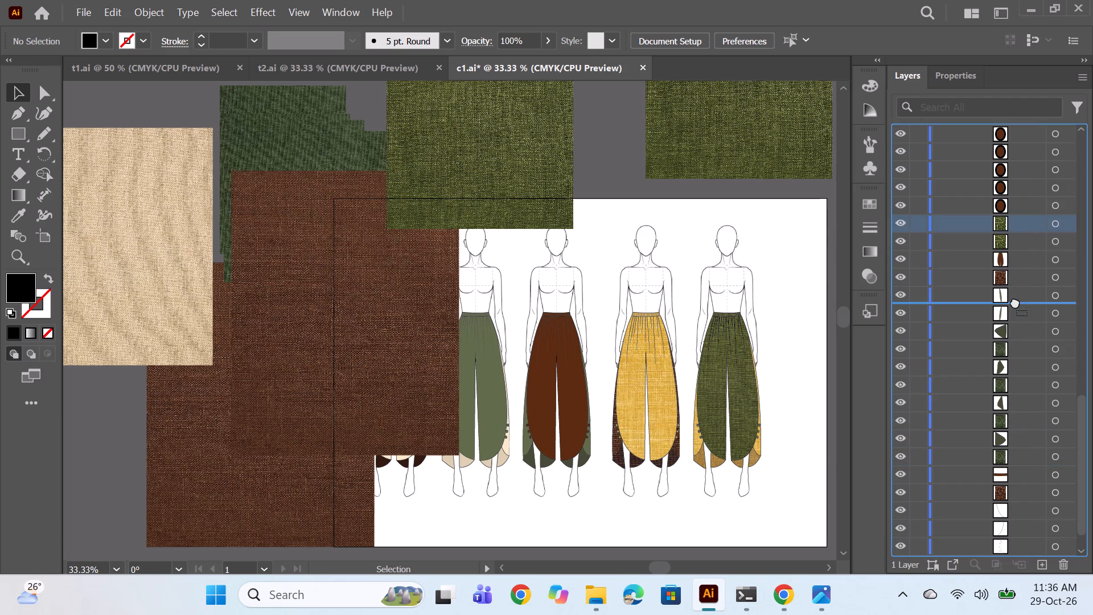
pyautogui.moveTo(1015, 302); pyautogui.dragTo(1014, 303)
pyautogui.moveTo(1022, 219); pyautogui.dragTo(1010, 318)
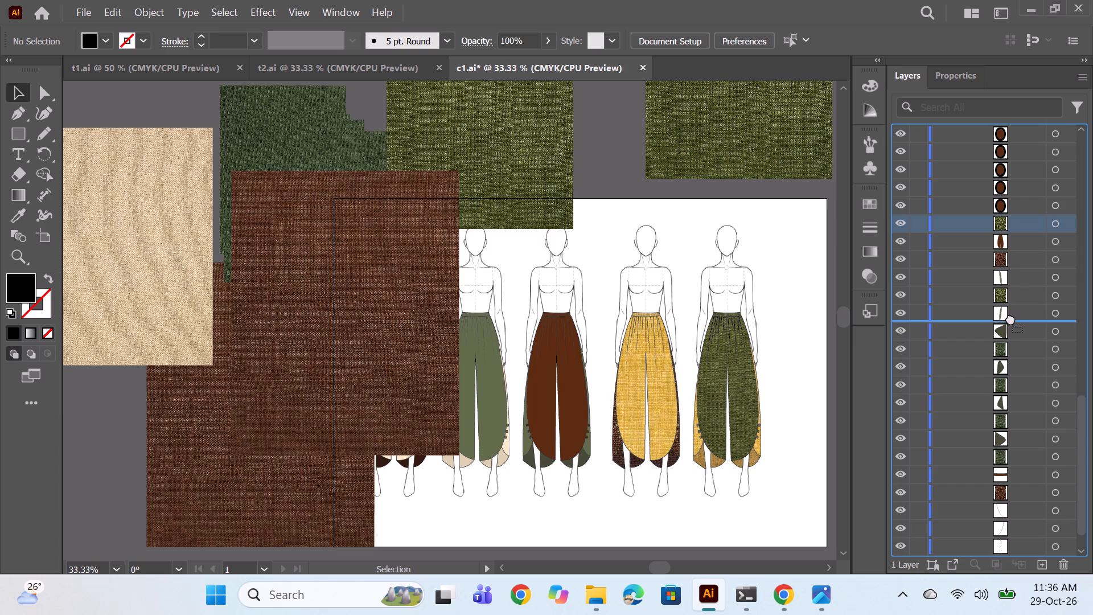
pyautogui.moveTo(1010, 318); pyautogui.dragTo(1010, 320)
# Move the upper reddish-brown fabric image over the third figure's trousers so it fully covers the brown panel.
pyautogui.keyDown('alt'); pyautogui.scroll(-1, 554, 262); pyautogui.keyUp('alt')
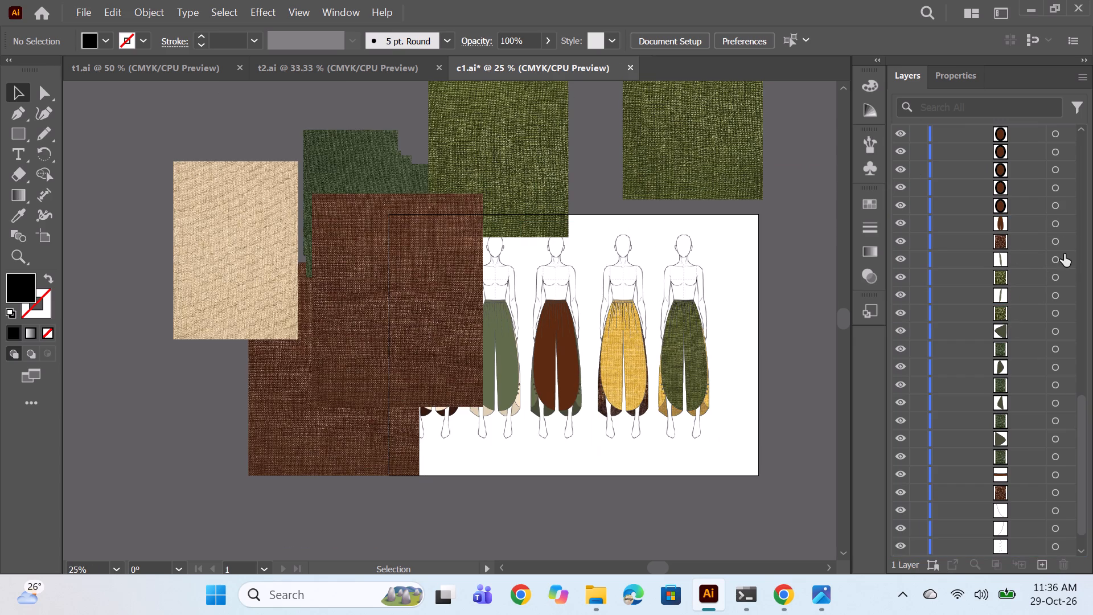
pyautogui.click(1055, 244)
pyautogui.moveTo(431, 305); pyautogui.dragTo(514, 325)
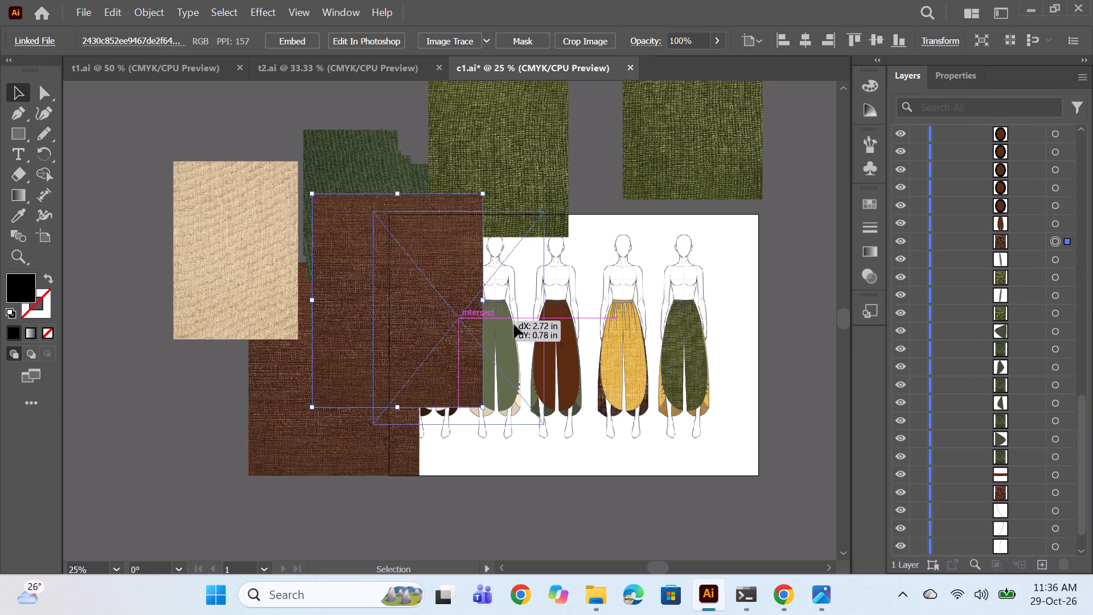
pyautogui.moveTo(514, 325); pyautogui.dragTo(577, 335)
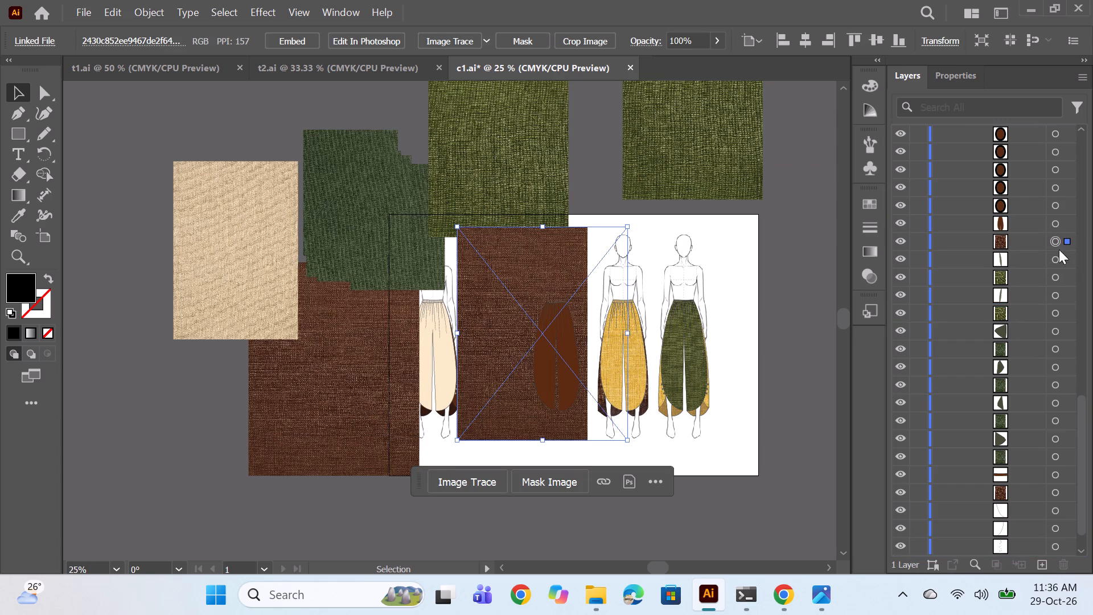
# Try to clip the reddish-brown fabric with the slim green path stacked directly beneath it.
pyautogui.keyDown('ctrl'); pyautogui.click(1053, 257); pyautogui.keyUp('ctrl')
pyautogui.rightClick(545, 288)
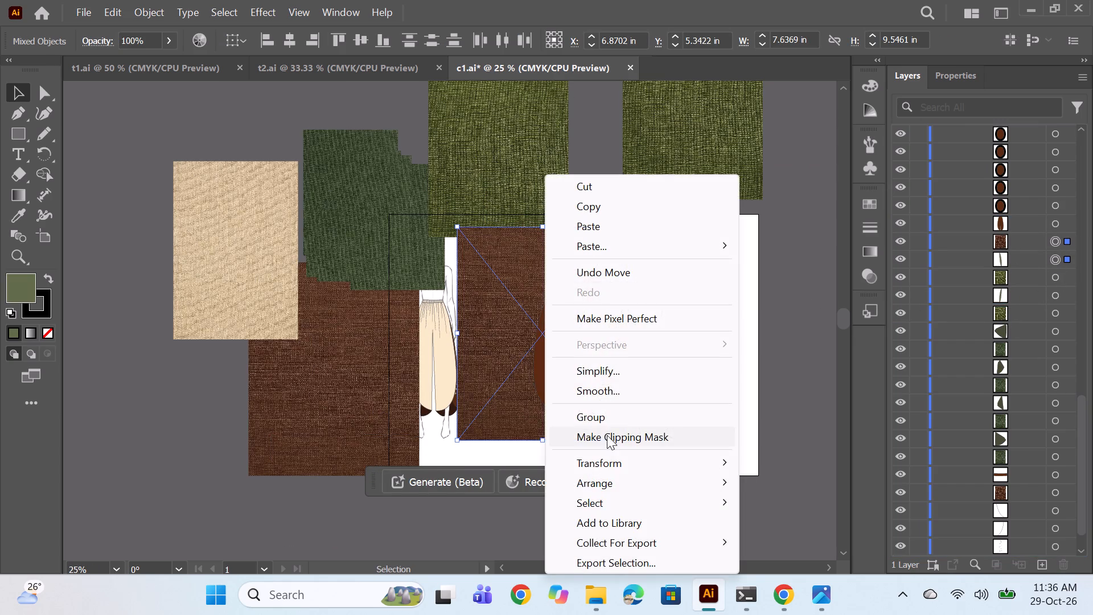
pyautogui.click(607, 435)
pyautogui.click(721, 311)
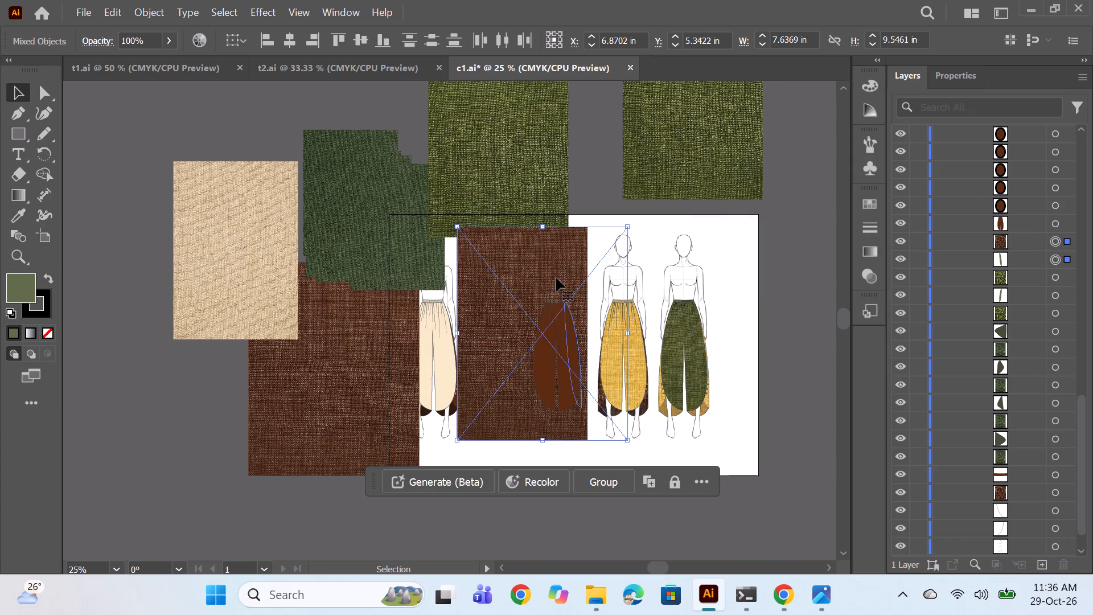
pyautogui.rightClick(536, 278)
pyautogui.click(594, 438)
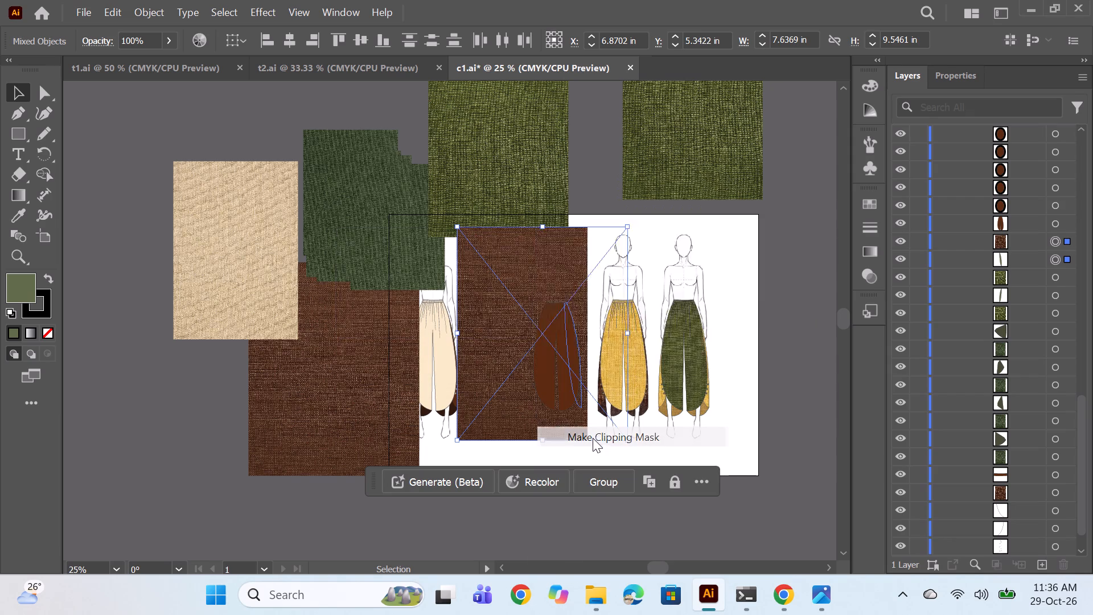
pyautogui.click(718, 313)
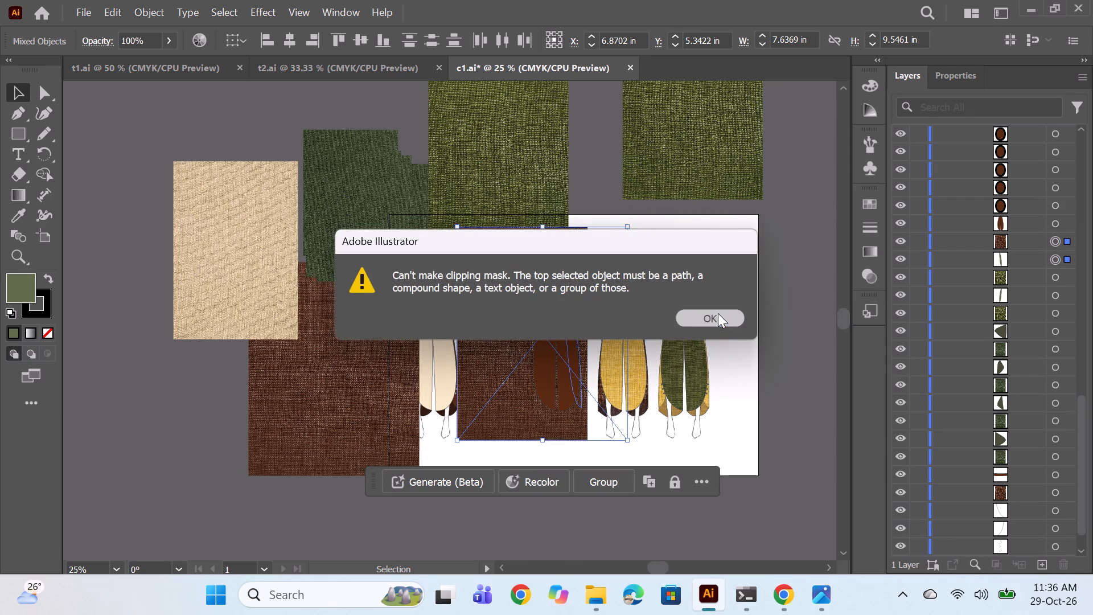
# Clip the reddish-brown fabric to the third figure's main brown trouser panel with a clipping mask.
pyautogui.click(1056, 223)
pyautogui.keyDown('ctrl'); pyautogui.click(1055, 241); pyautogui.keyUp('ctrl')
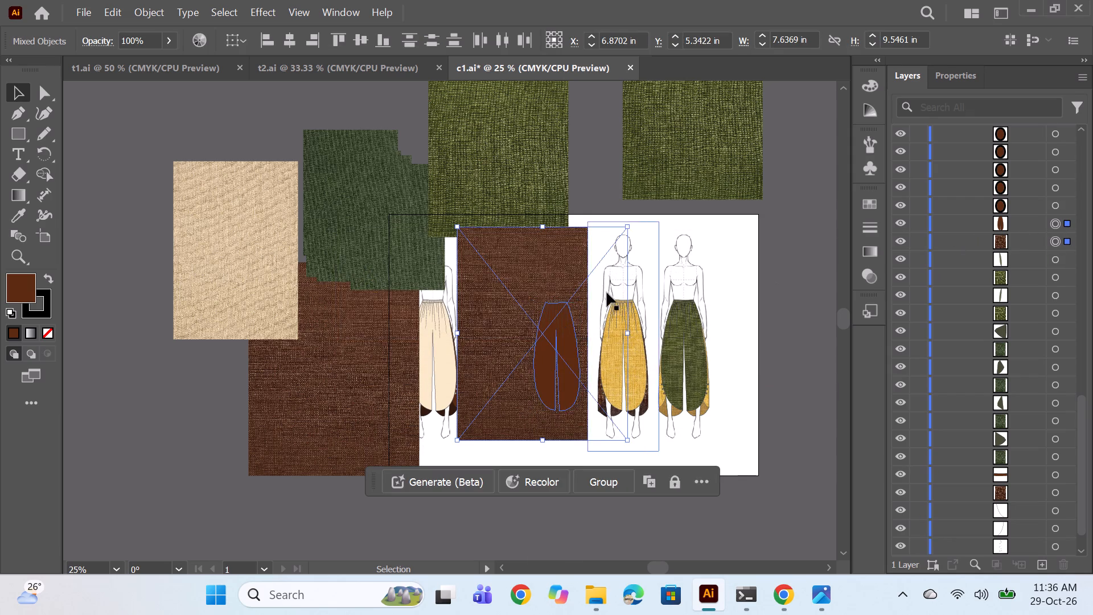
pyautogui.rightClick(564, 303)
pyautogui.click(665, 441)
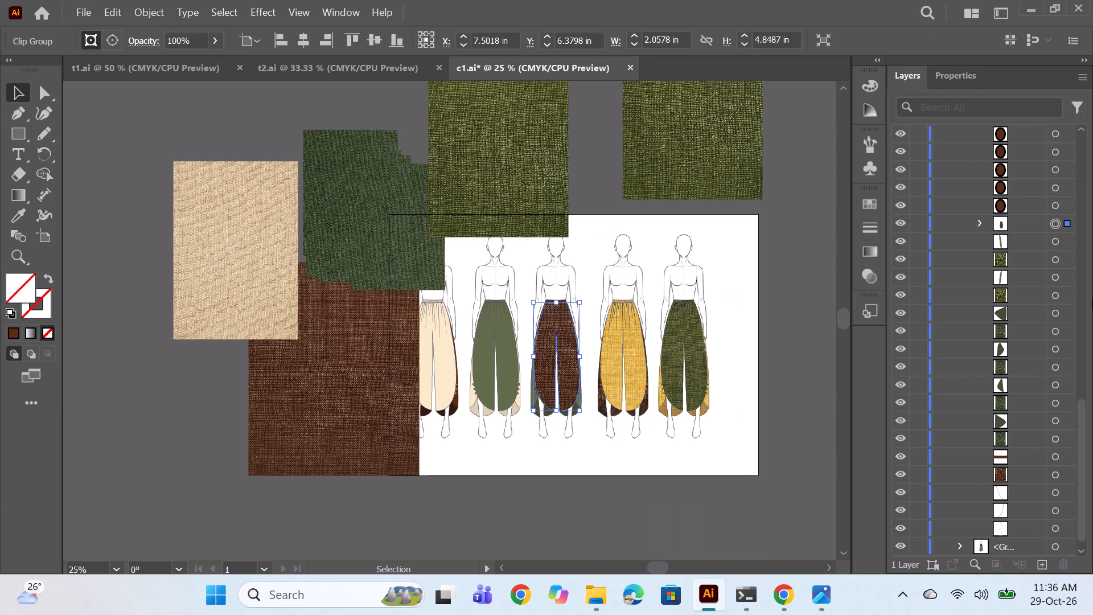
# Move the olive fabric image directly beneath the first slim path in the layer order over the third figure's trousers.
pyautogui.click(1056, 241)
pyautogui.click(1052, 259)
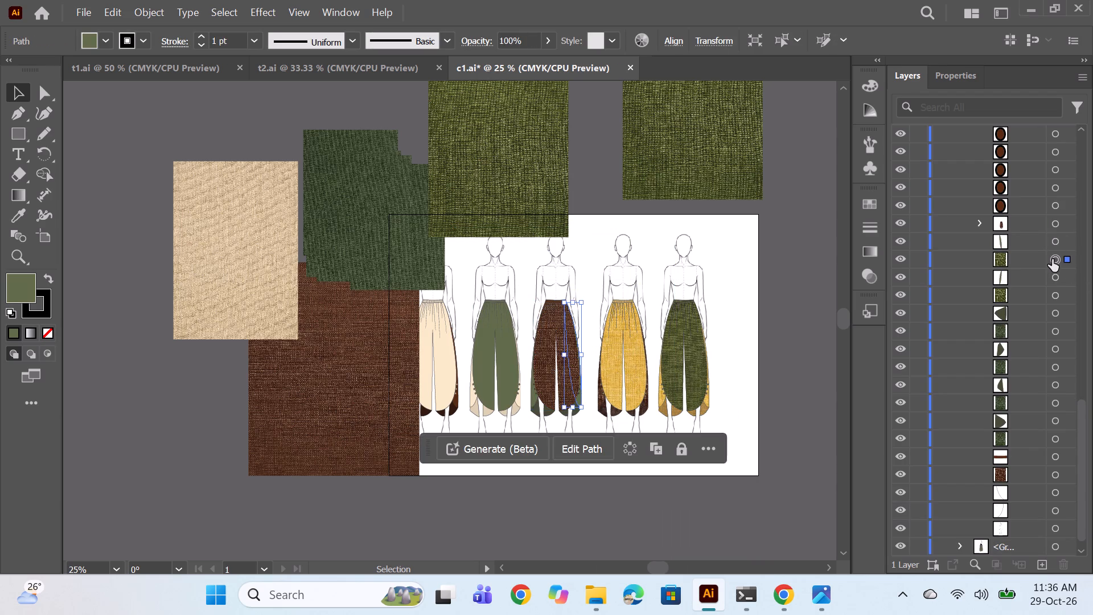
pyautogui.moveTo(471, 168); pyautogui.dragTo(534, 366)
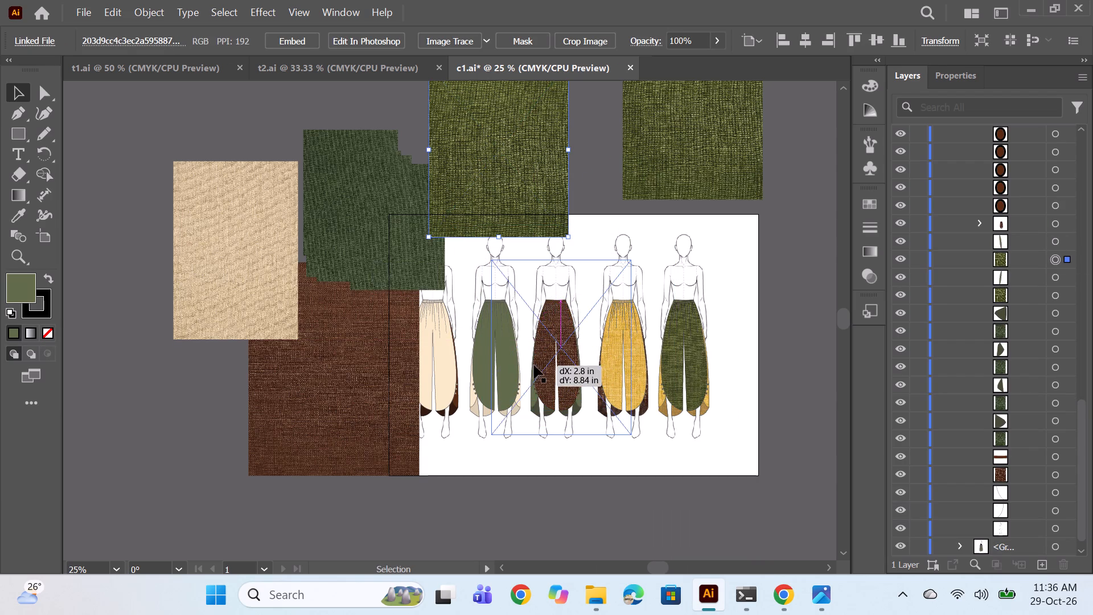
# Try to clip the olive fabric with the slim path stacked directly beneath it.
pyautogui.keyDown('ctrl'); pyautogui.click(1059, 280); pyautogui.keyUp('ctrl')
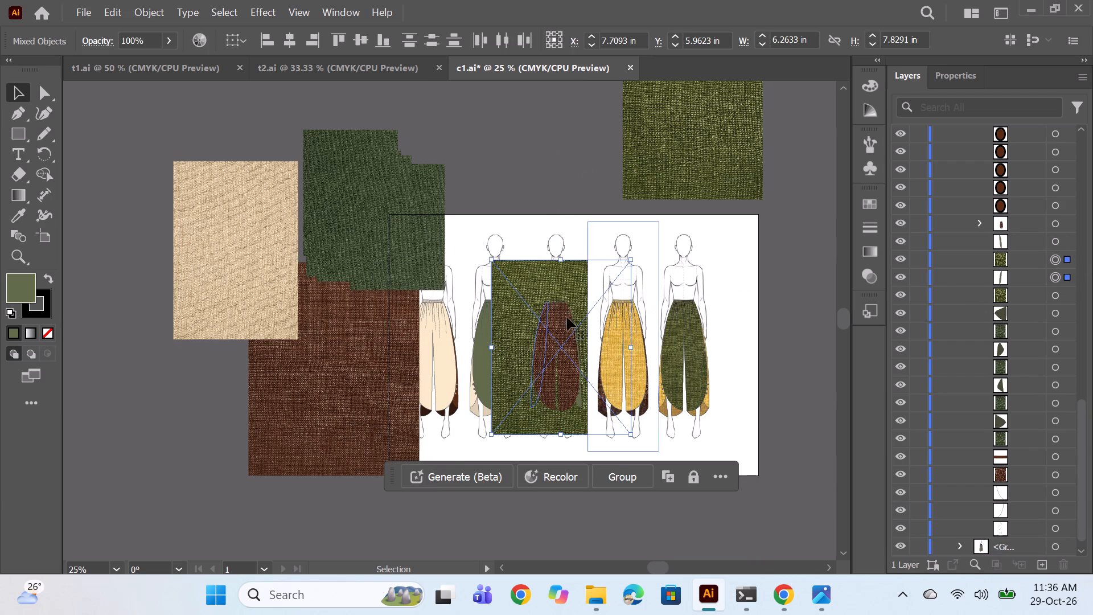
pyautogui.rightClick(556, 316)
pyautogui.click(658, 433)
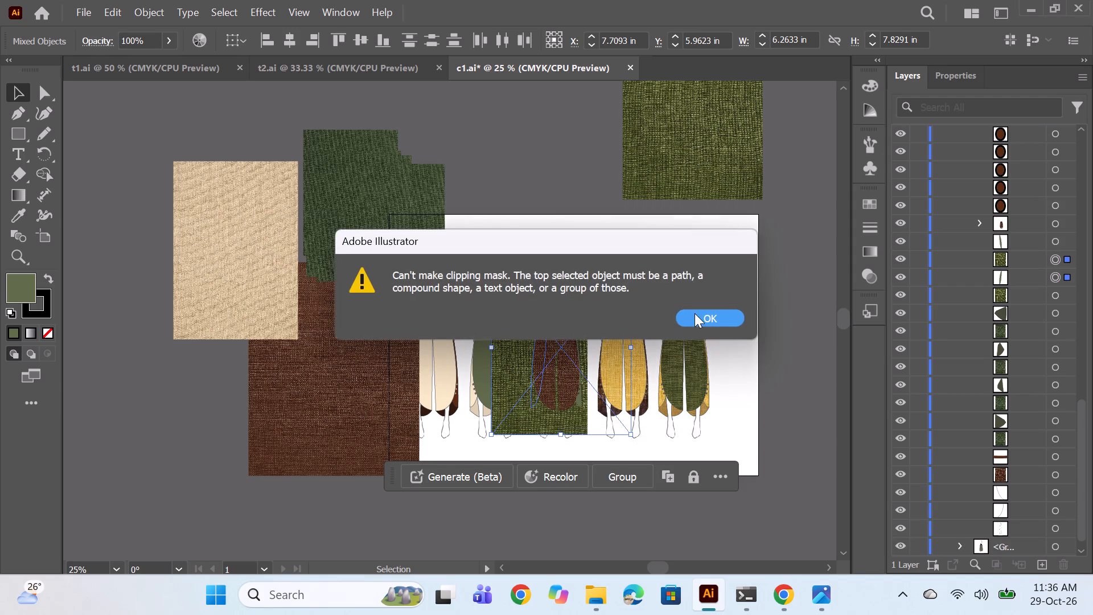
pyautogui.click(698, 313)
# Clip the olive fabric with the slim path directly above it, along the right edge of the third figure's trousers.
pyautogui.click(1061, 260)
pyautogui.keyDown('ctrl'); pyautogui.click(1062, 238); pyautogui.keyUp('ctrl')
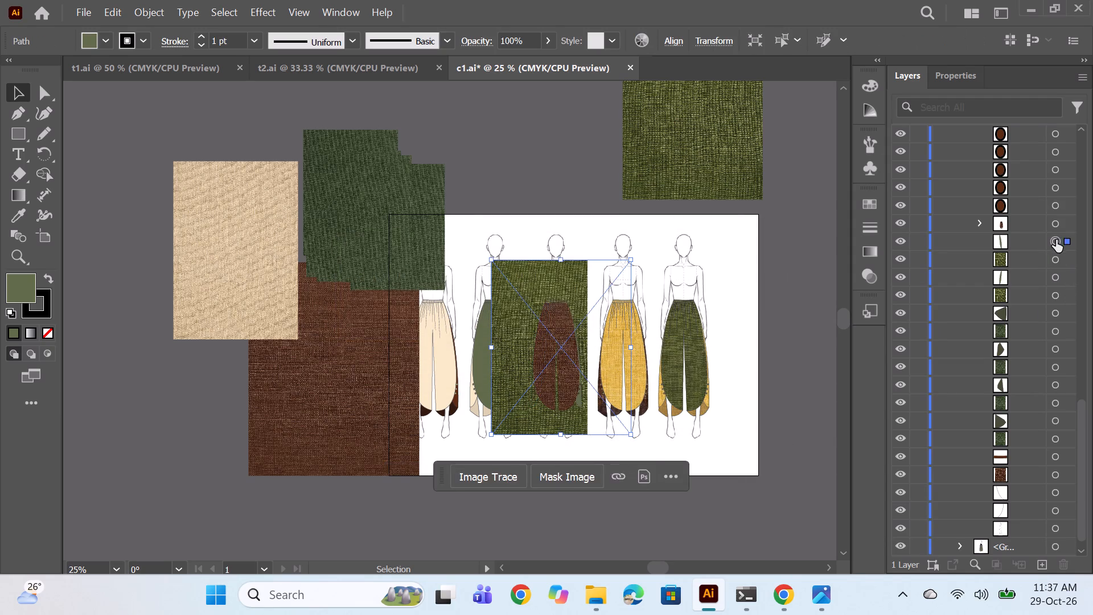
pyautogui.keyDown('ctrl'); pyautogui.click(1049, 256); pyautogui.keyUp('ctrl')
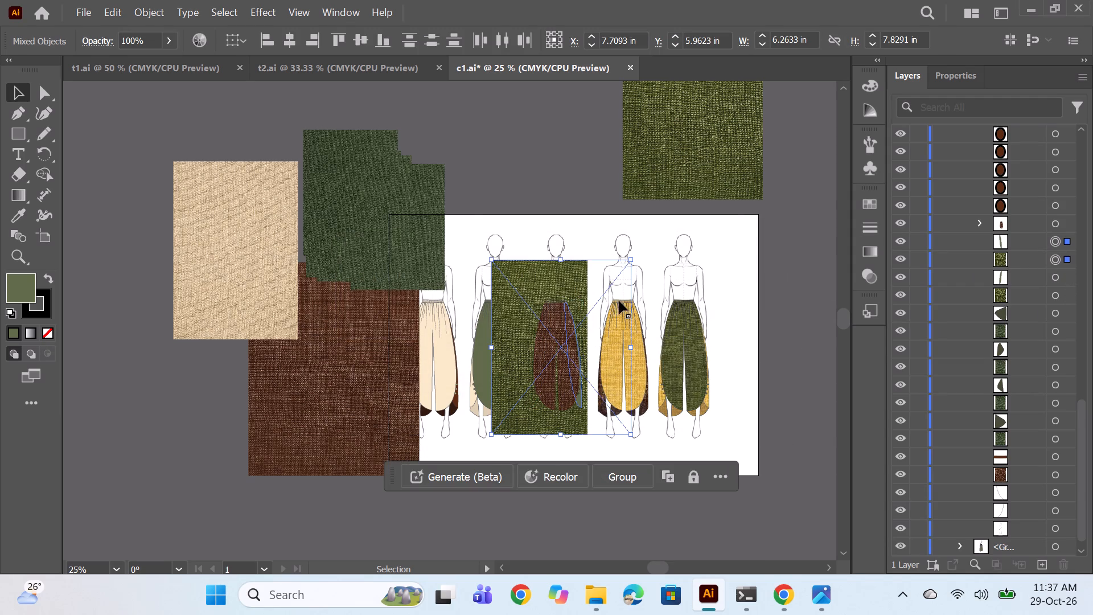
pyautogui.rightClick(562, 301)
pyautogui.click(659, 430)
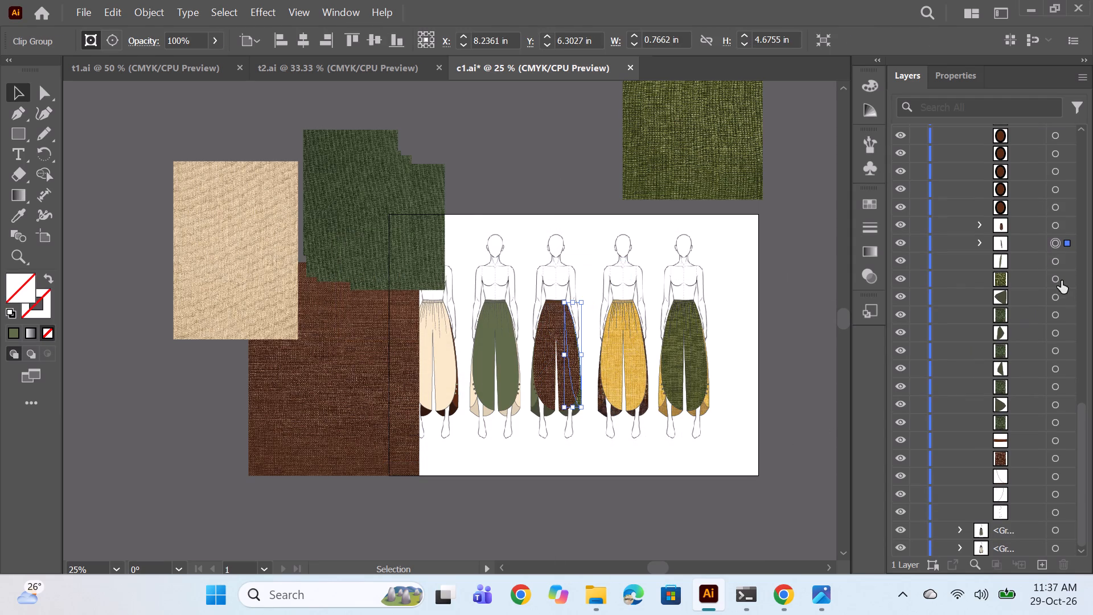
# Move the remaining olive fabric over the third figure and clip it with the slim path along the trousers' left edge.
pyautogui.click(1051, 281)
pyautogui.moveTo(675, 142); pyautogui.dragTo(517, 363)
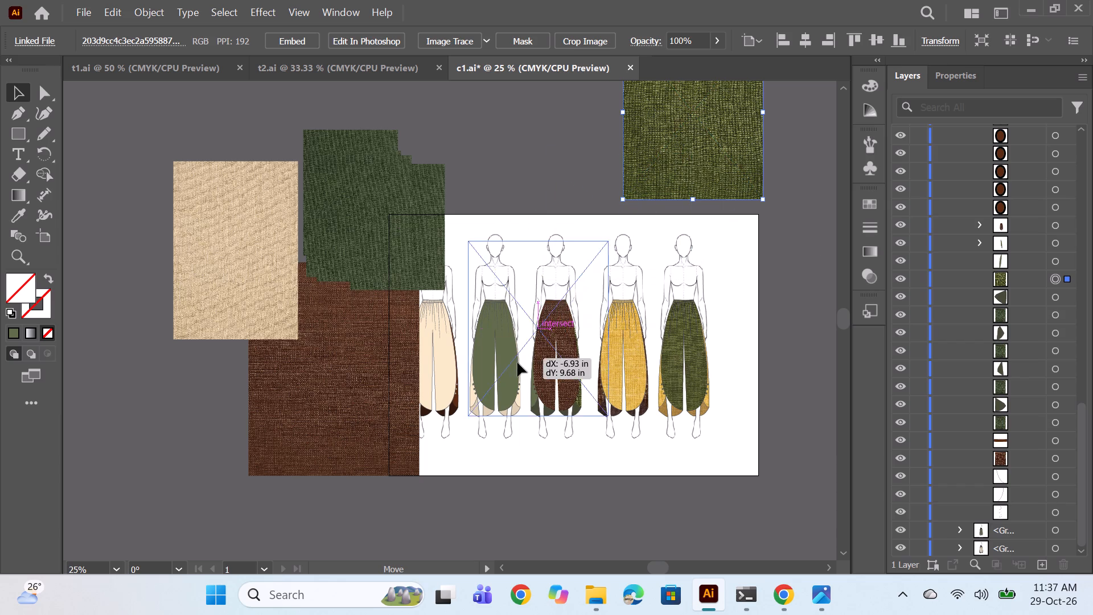
pyautogui.moveTo(517, 363); pyautogui.dragTo(544, 374)
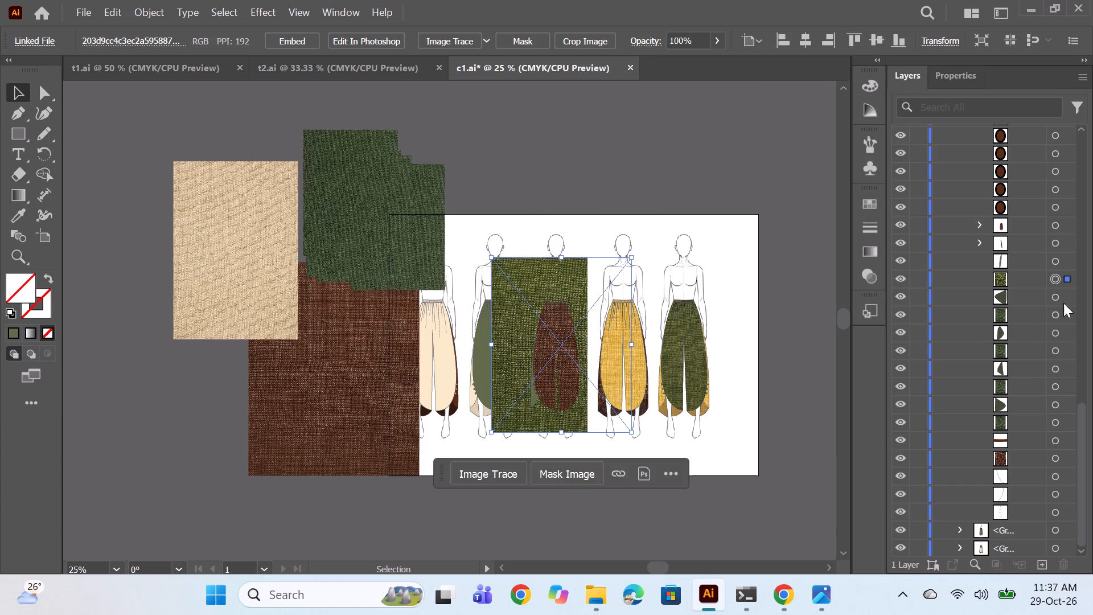
pyautogui.keyDown('ctrl'); pyautogui.click(1063, 259); pyautogui.keyUp('ctrl')
pyautogui.rightClick(512, 315)
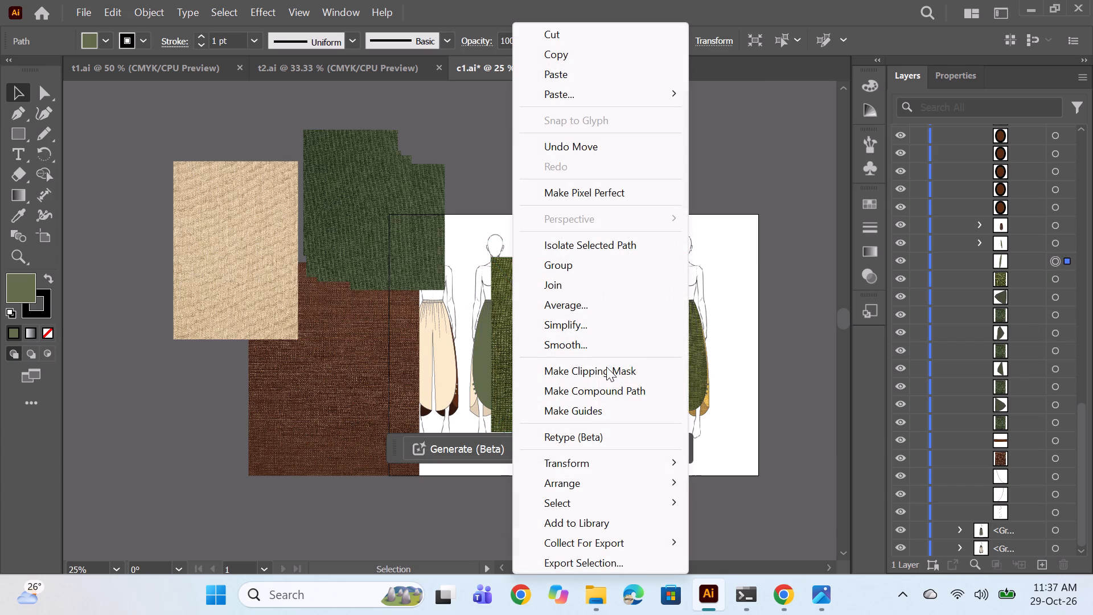
pyautogui.click(601, 372)
pyautogui.click(708, 321)
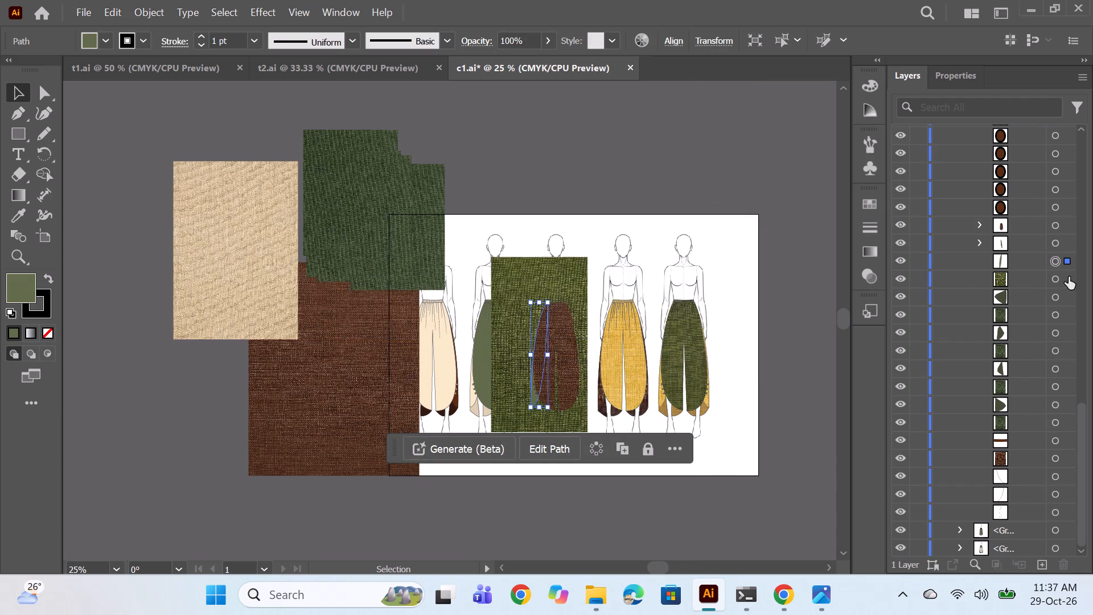
pyautogui.click(1058, 285)
pyautogui.rightClick(576, 334)
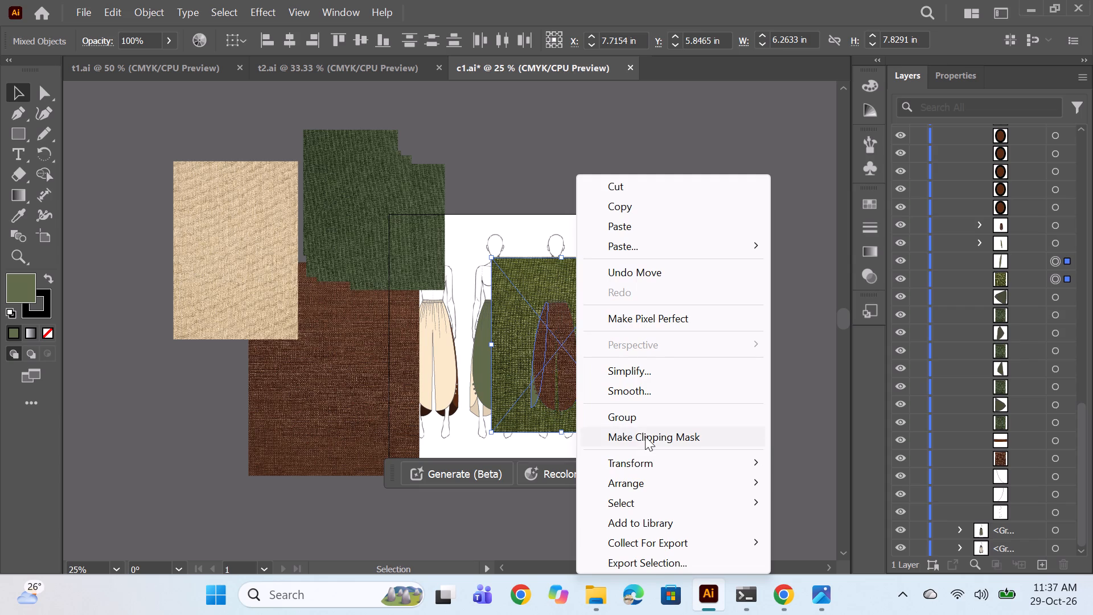
pyautogui.click(646, 434)
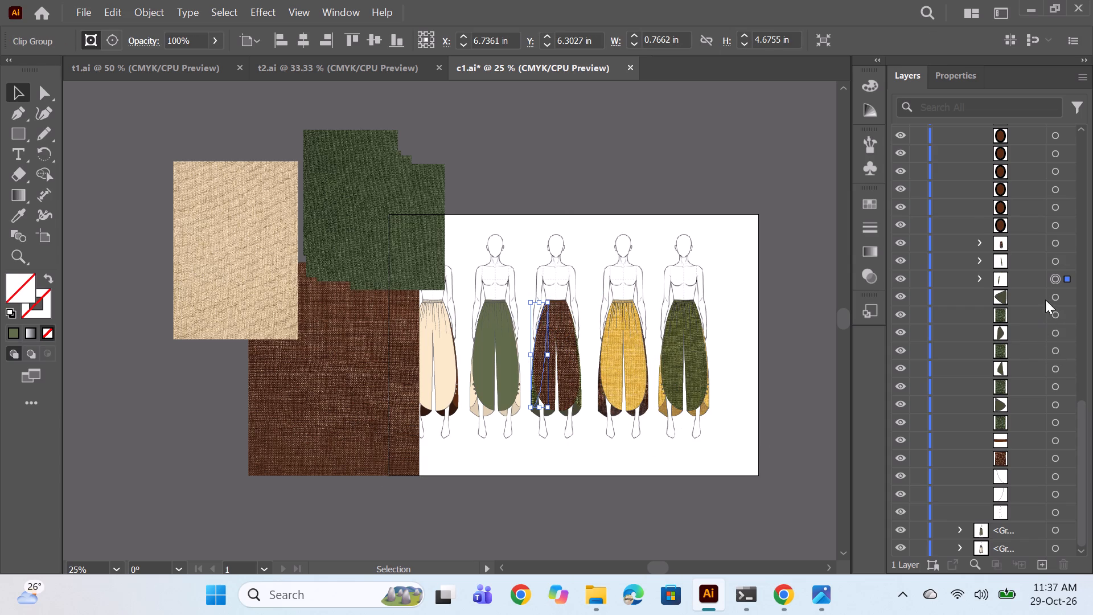
# Move all four dark-green fabric images one by one over the third figure's trousers, covering the green side panels.
pyautogui.click(1052, 314)
pyautogui.moveTo(361, 224); pyautogui.dragTo(544, 362)
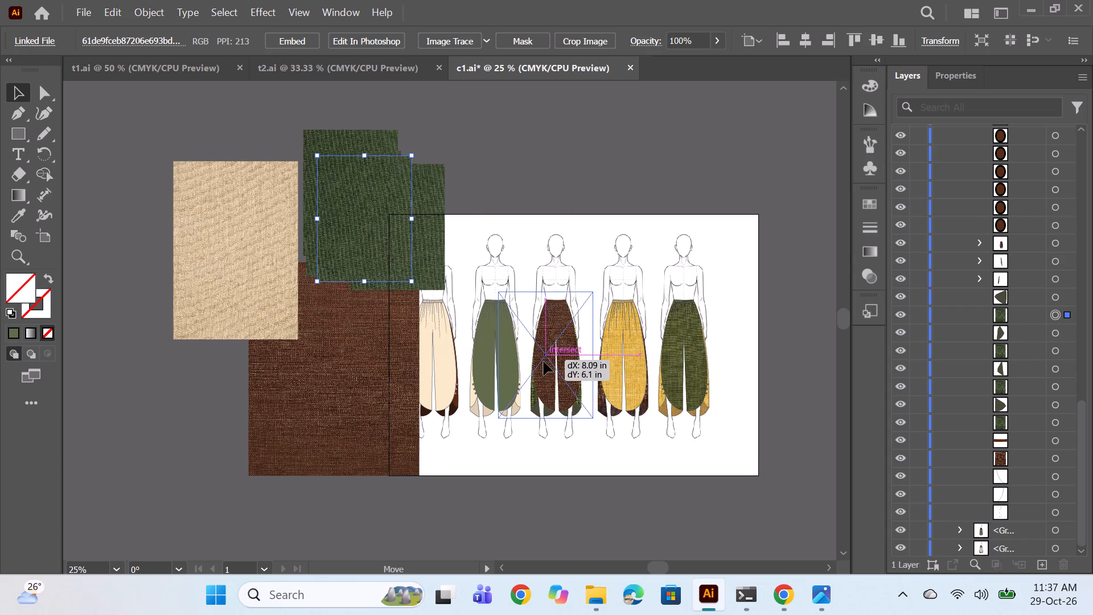
pyautogui.moveTo(544, 362); pyautogui.dragTo(548, 367)
pyautogui.moveTo(376, 226); pyautogui.dragTo(516, 354)
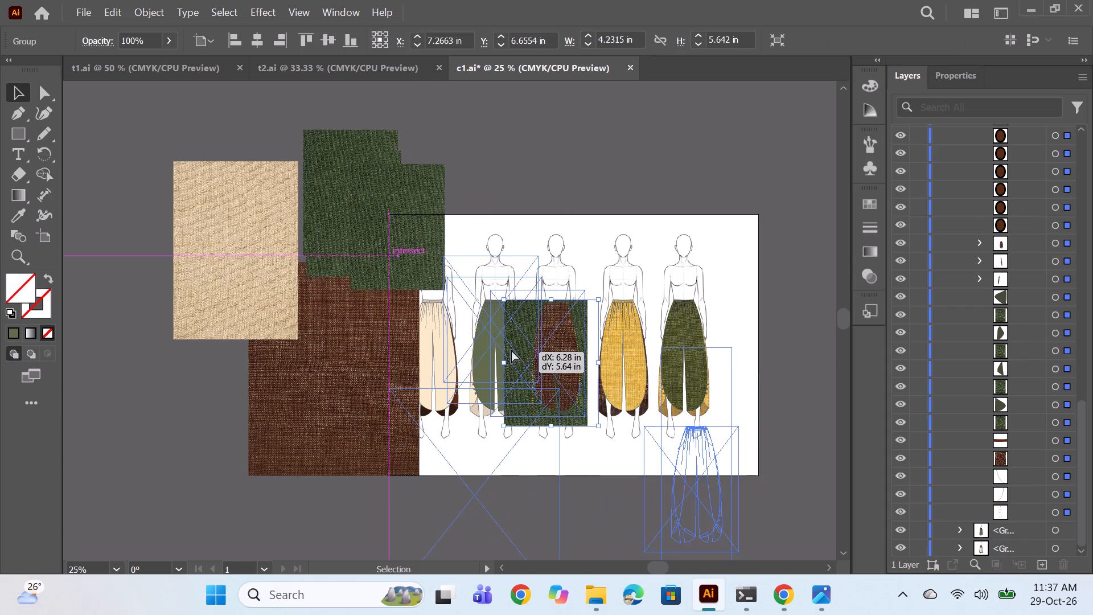
pyautogui.hotkey('ctrl', 'z')
pyautogui.click(1055, 351)
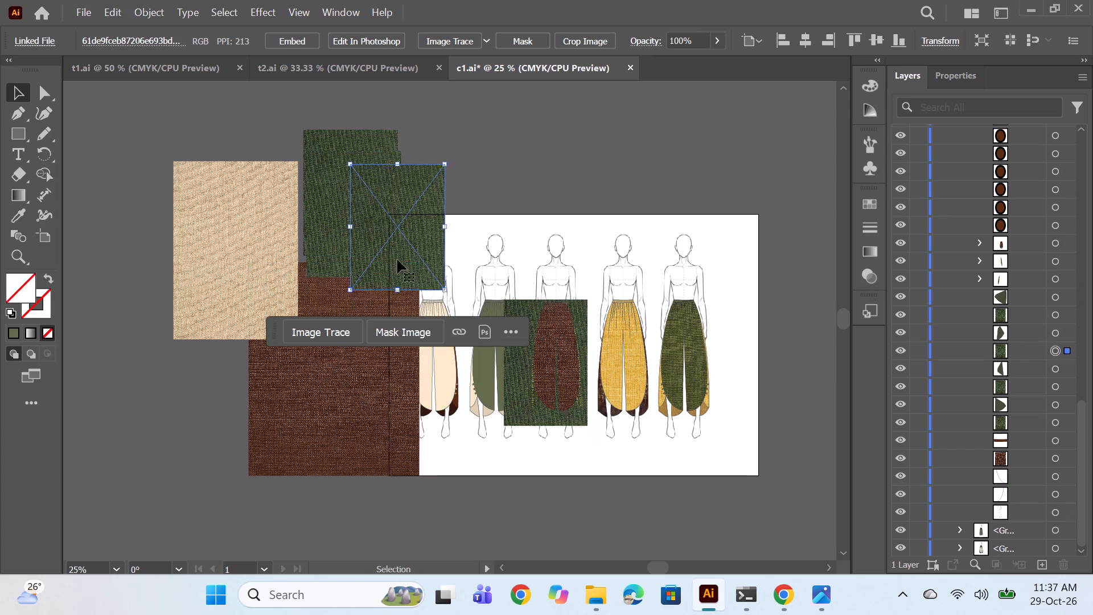
pyautogui.moveTo(406, 240); pyautogui.dragTo(558, 376)
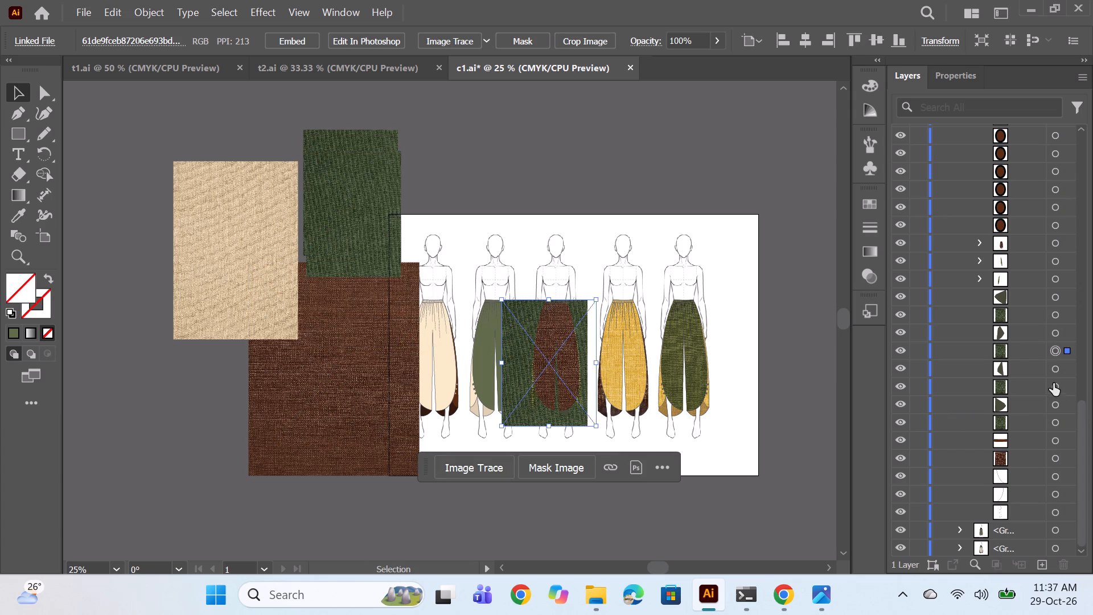
pyautogui.click(1053, 383)
pyautogui.moveTo(344, 190); pyautogui.dragTo(546, 347)
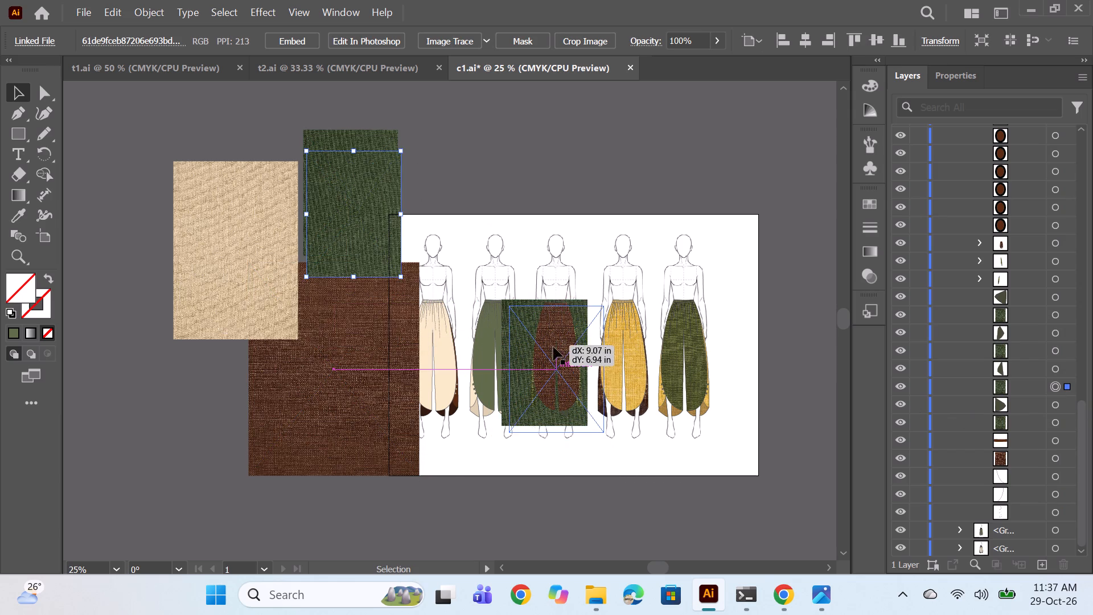
pyautogui.click(1057, 423)
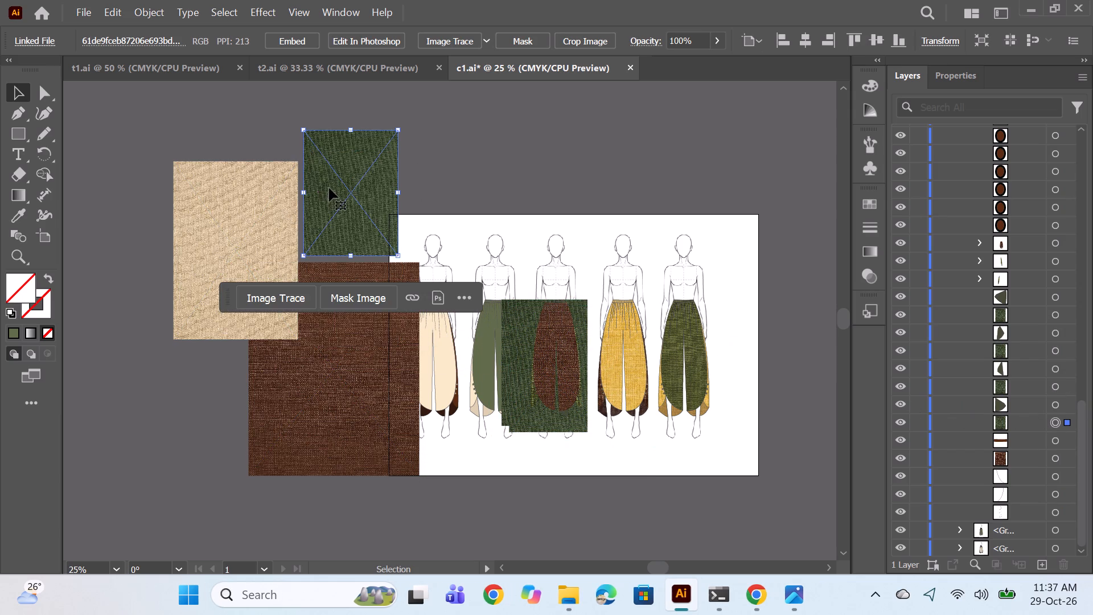
pyautogui.moveTo(331, 188); pyautogui.dragTo(544, 359)
# Clip the two topmost dark-green fabric images in the layer order, each with the green side panel directly above it.
pyautogui.click(1060, 295)
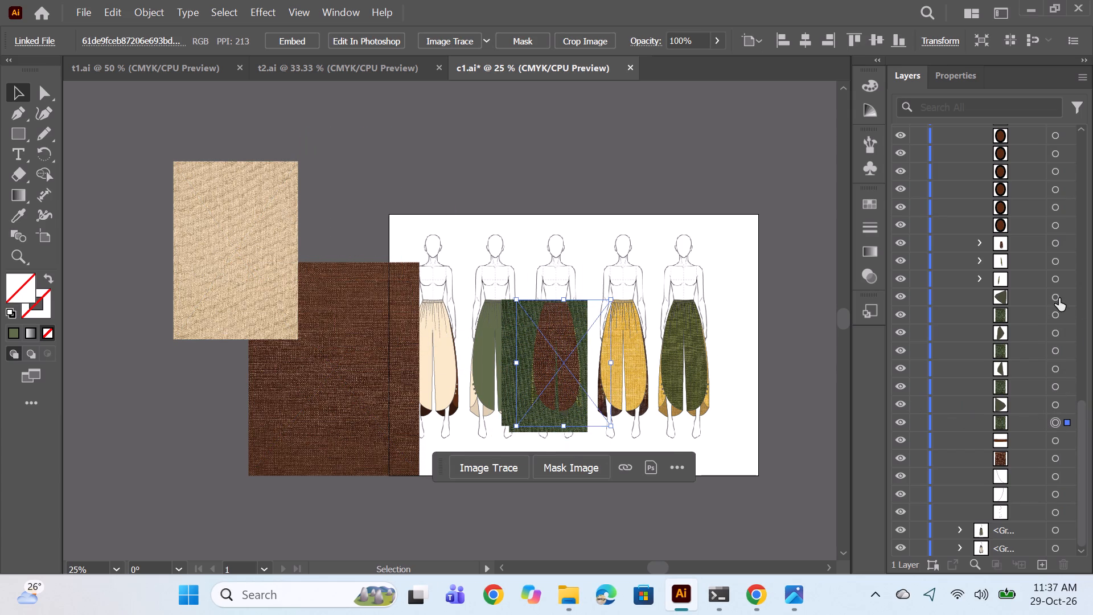
pyautogui.keyDown('ctrl'); pyautogui.click(1055, 315); pyautogui.keyUp('ctrl')
pyautogui.rightClick(511, 347)
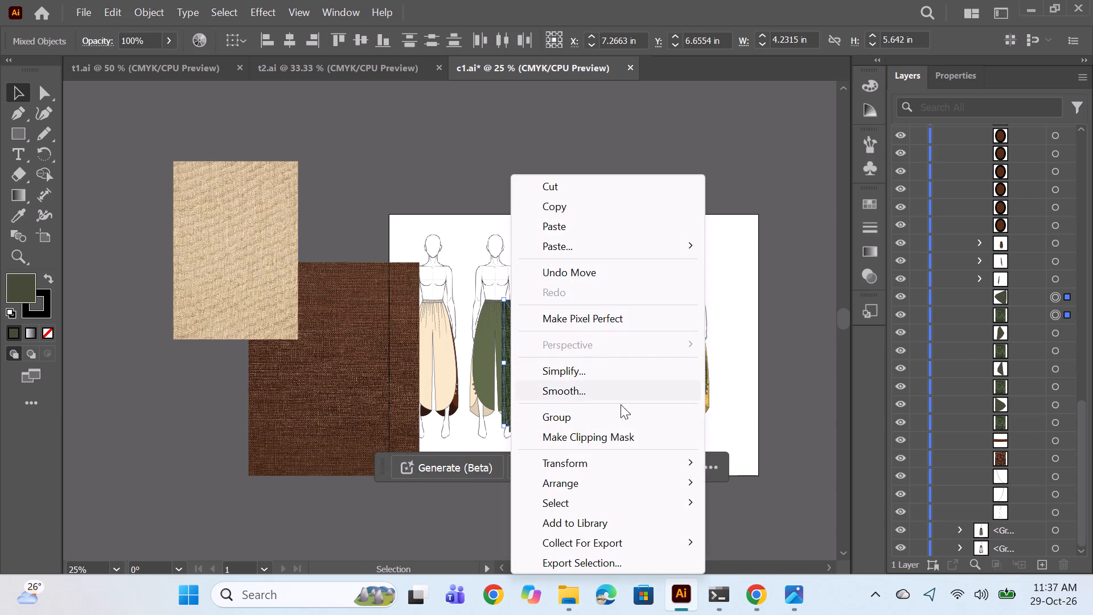
pyautogui.click(593, 436)
pyautogui.click(1055, 335)
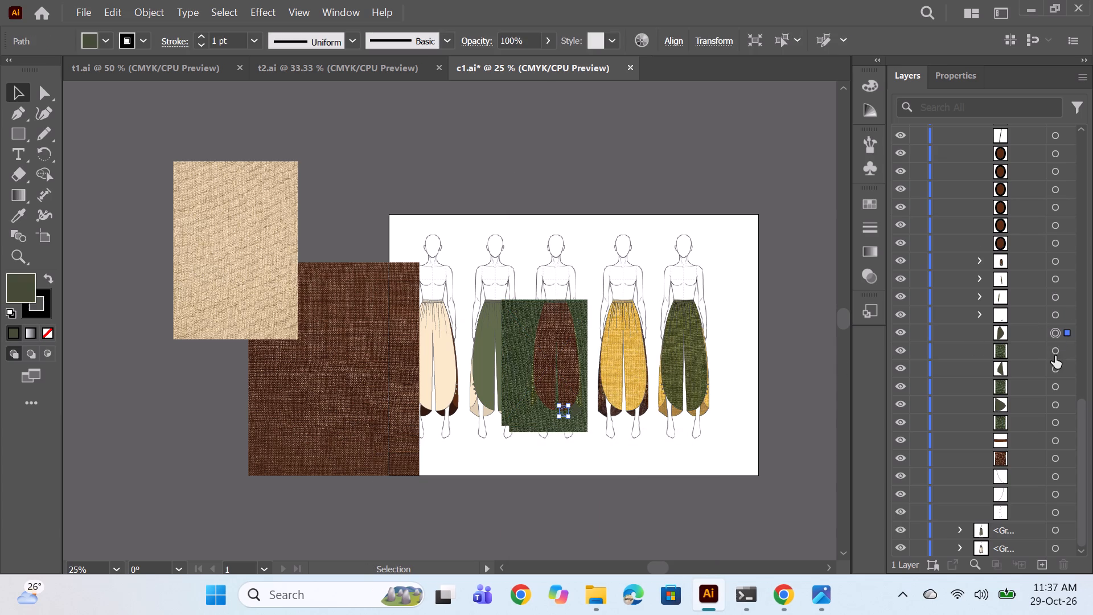
pyautogui.keyDown('ctrl'); pyautogui.click(1055, 350); pyautogui.keyUp('ctrl')
pyautogui.rightClick(562, 329)
pyautogui.click(621, 434)
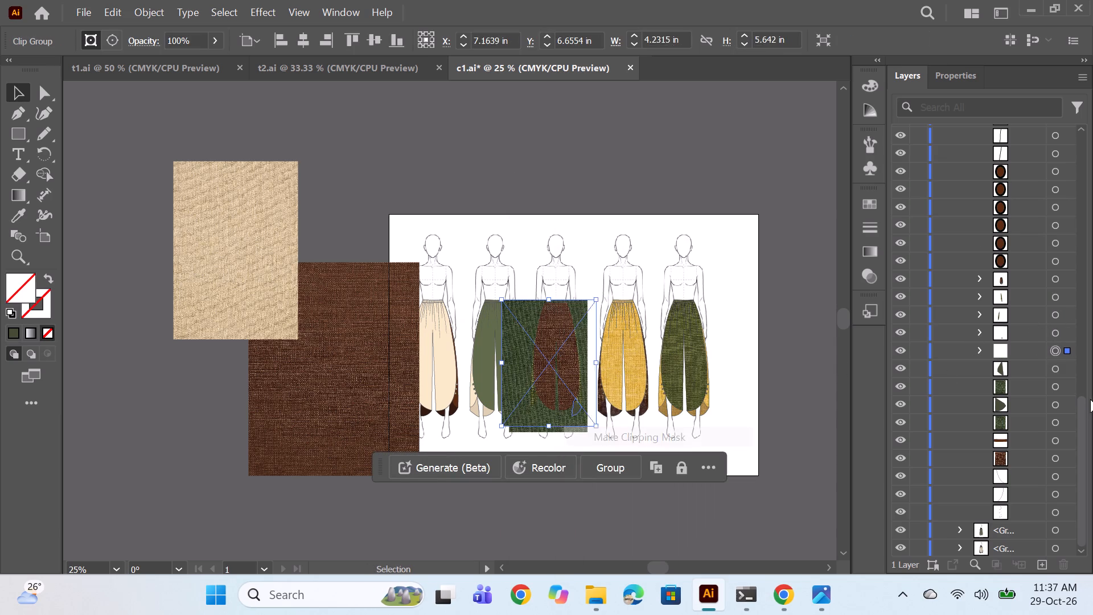
# Clip the third dark-green fabric image with the green side panel above it, near the third figure's left trouser hem.
pyautogui.keyDown('ctrl'); pyautogui.click(1057, 369); pyautogui.keyUp('ctrl')
pyautogui.keyDown('ctrl'); pyautogui.click(1050, 391); pyautogui.keyUp('ctrl')
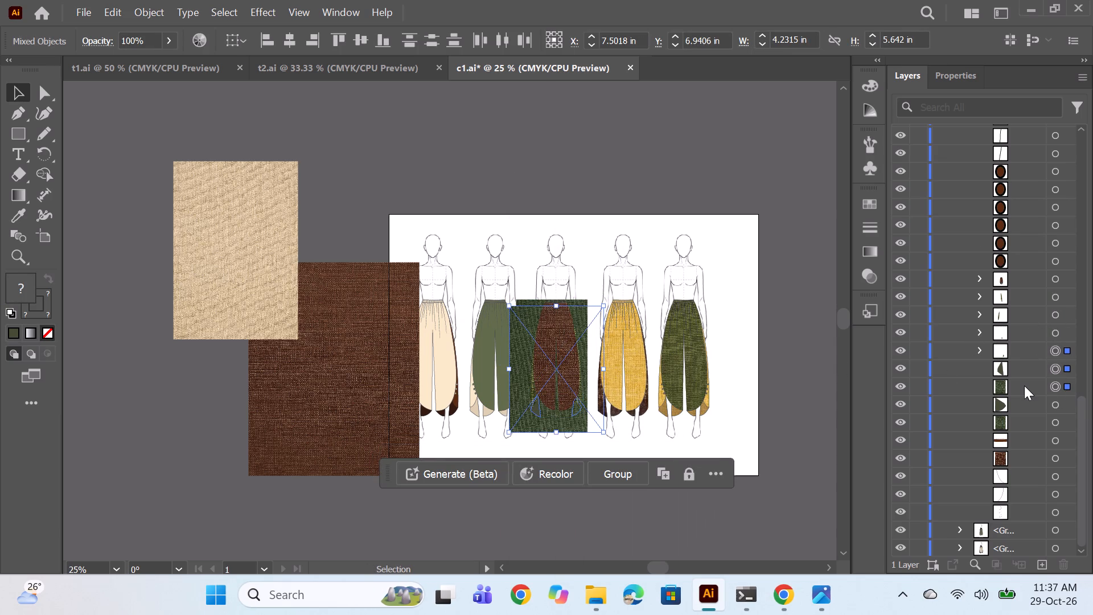
pyautogui.rightClick(1024, 386)
pyautogui.click(1065, 366)
pyautogui.keyDown('ctrl'); pyautogui.click(1055, 386); pyautogui.keyUp('ctrl')
pyautogui.rightClick(959, 379)
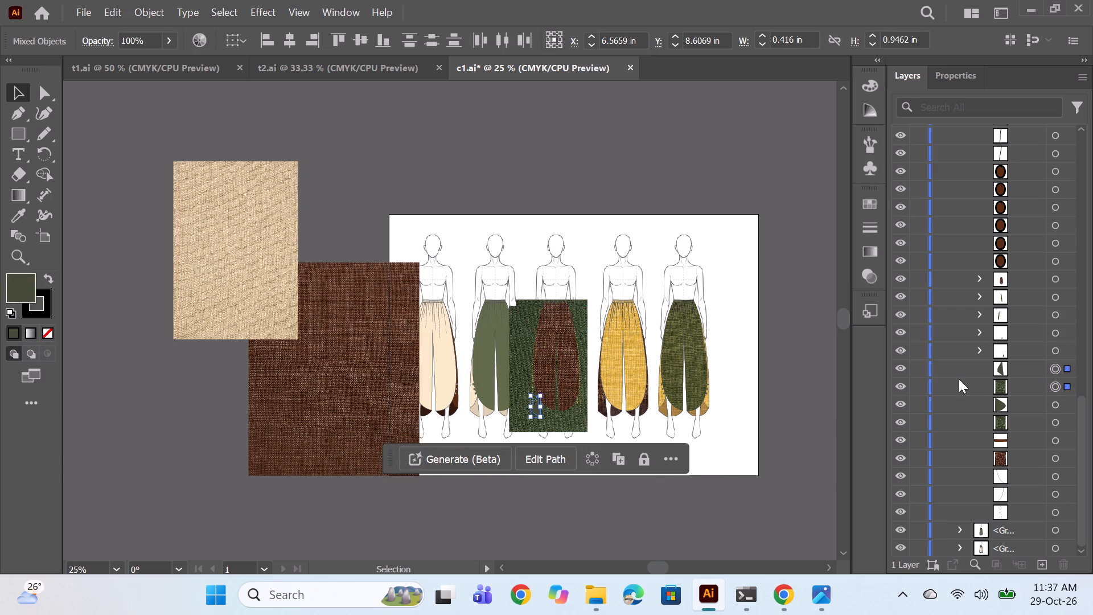
pyautogui.rightClick(674, 368)
pyautogui.click(747, 442)
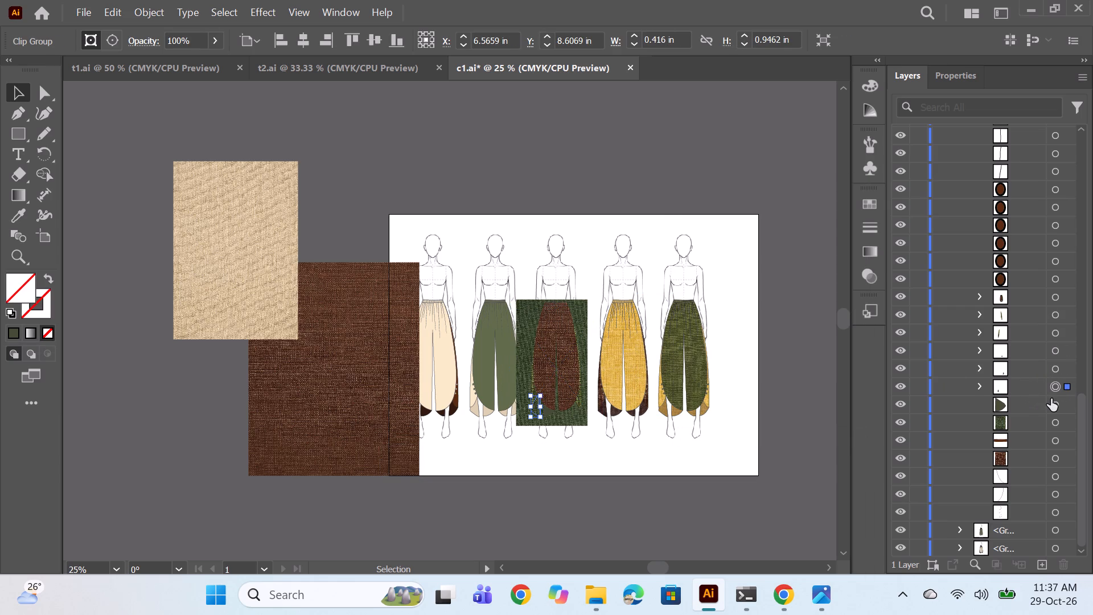
# Clip the last dark-green fabric image with the remaining green side panel at the third figure's inner trouser hem.
pyautogui.click(1051, 400)
pyautogui.keyDown('ctrl'); pyautogui.click(1051, 416); pyautogui.keyUp('ctrl')
pyautogui.rightClick(586, 357)
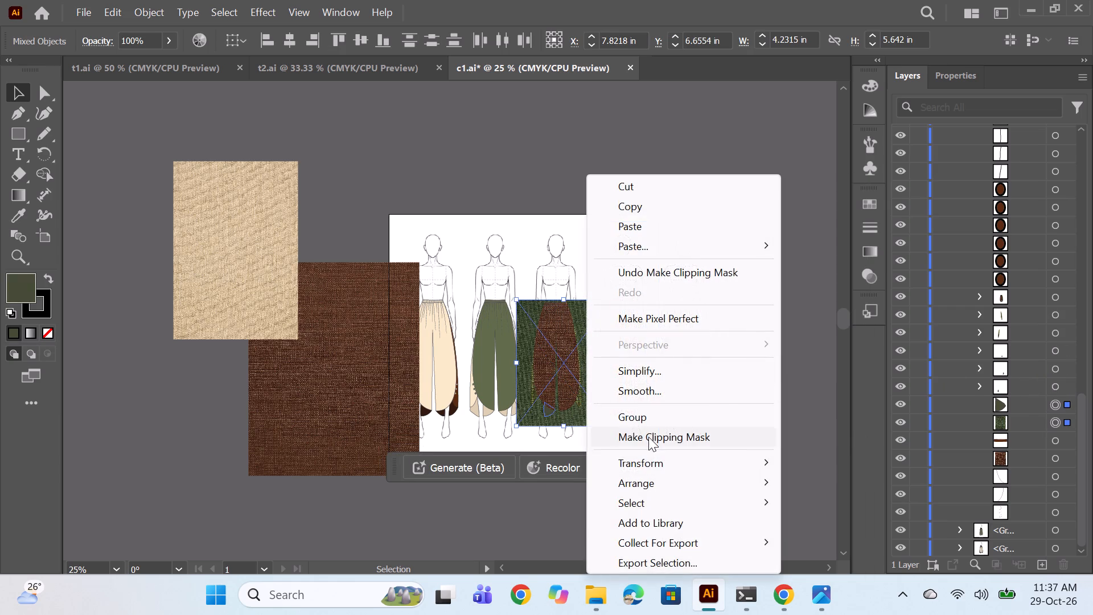
pyautogui.click(648, 437)
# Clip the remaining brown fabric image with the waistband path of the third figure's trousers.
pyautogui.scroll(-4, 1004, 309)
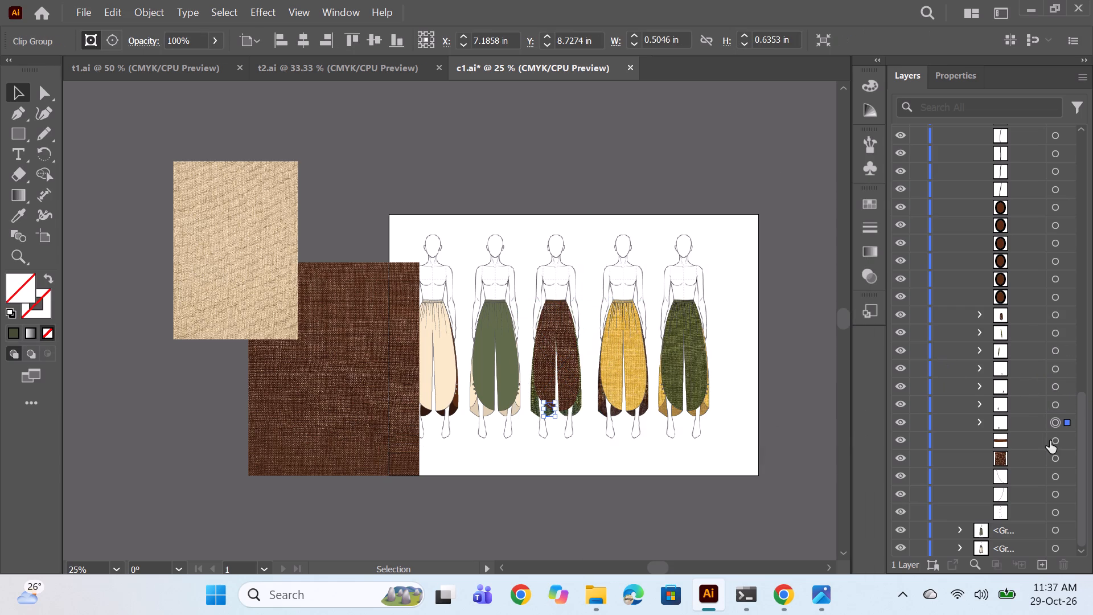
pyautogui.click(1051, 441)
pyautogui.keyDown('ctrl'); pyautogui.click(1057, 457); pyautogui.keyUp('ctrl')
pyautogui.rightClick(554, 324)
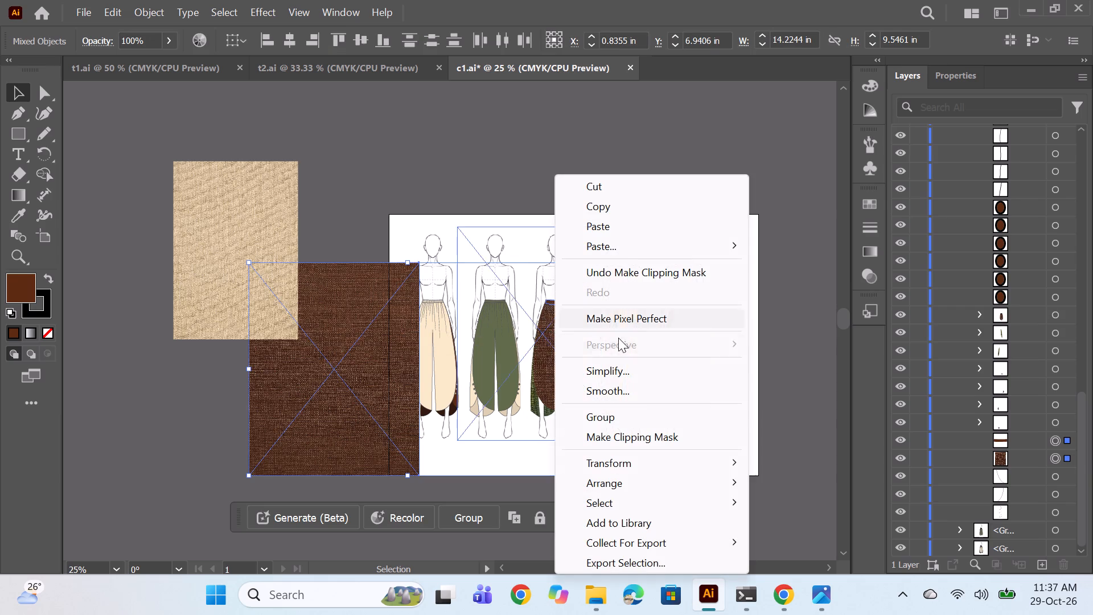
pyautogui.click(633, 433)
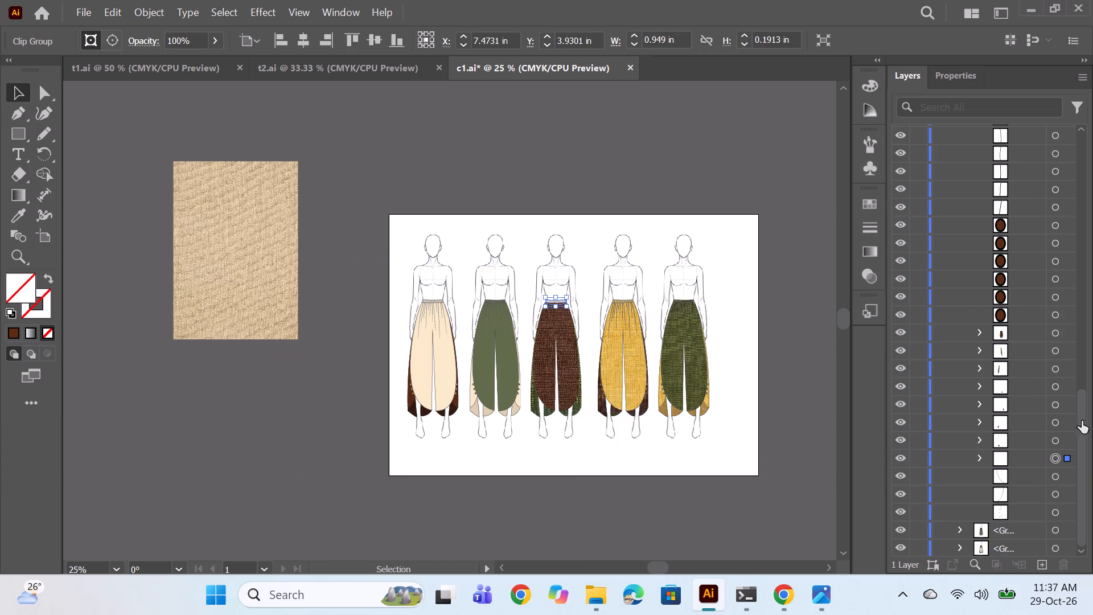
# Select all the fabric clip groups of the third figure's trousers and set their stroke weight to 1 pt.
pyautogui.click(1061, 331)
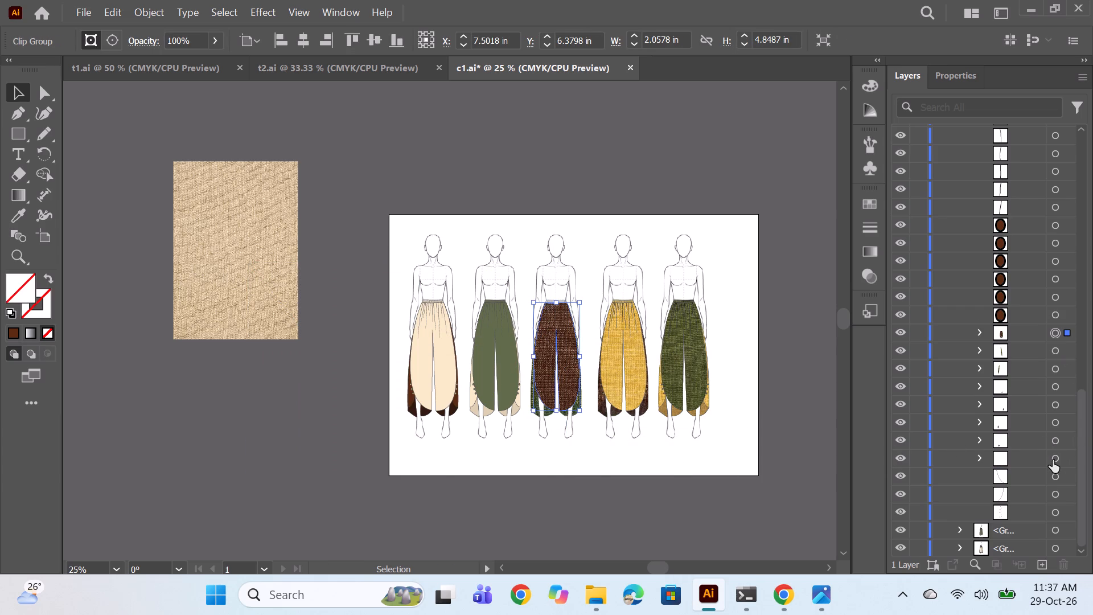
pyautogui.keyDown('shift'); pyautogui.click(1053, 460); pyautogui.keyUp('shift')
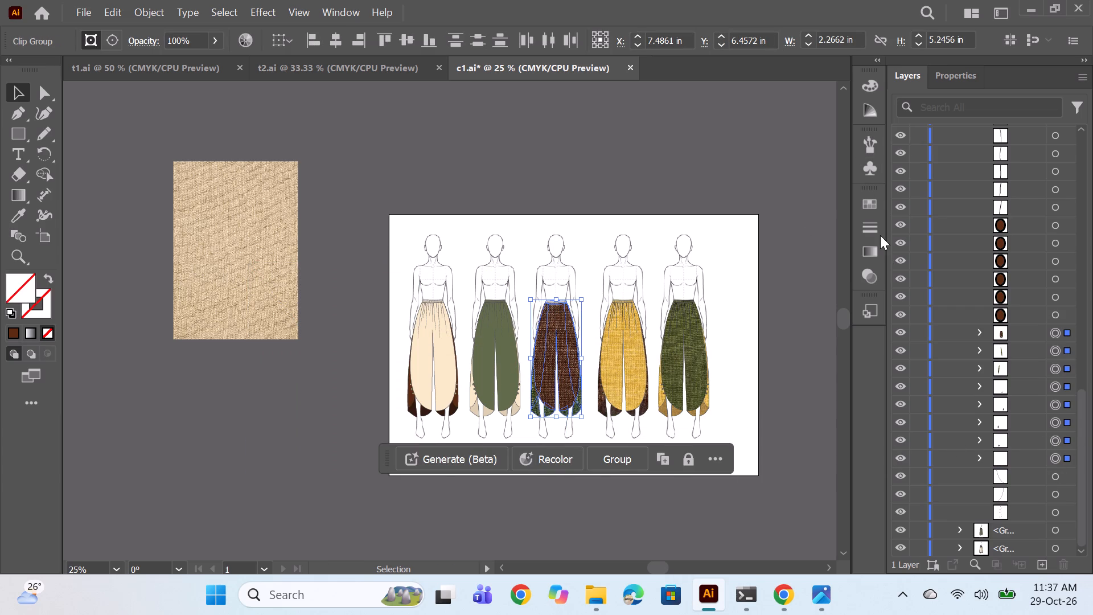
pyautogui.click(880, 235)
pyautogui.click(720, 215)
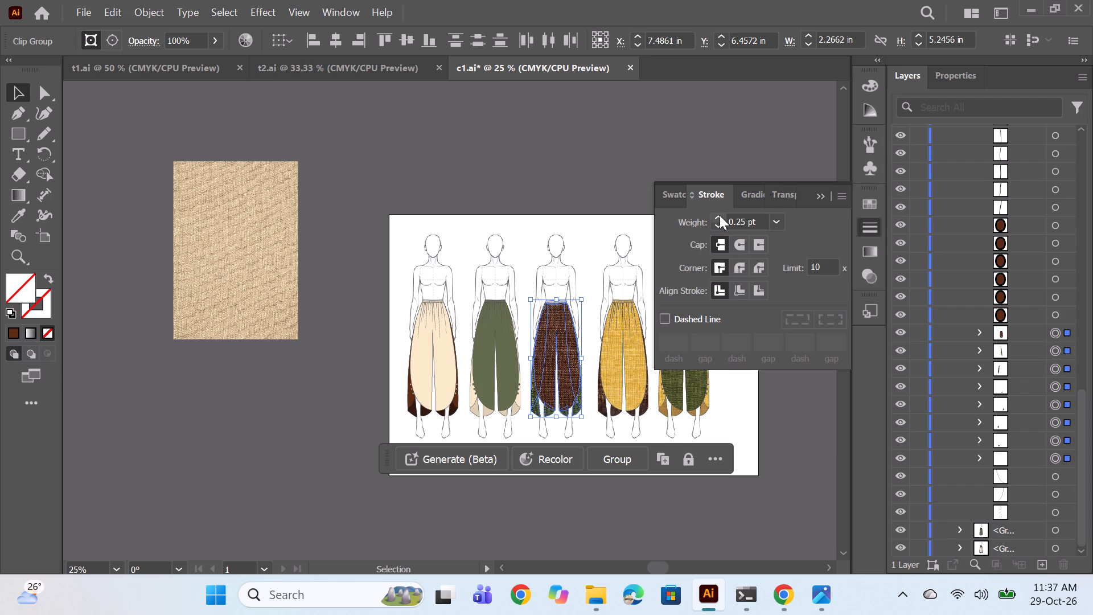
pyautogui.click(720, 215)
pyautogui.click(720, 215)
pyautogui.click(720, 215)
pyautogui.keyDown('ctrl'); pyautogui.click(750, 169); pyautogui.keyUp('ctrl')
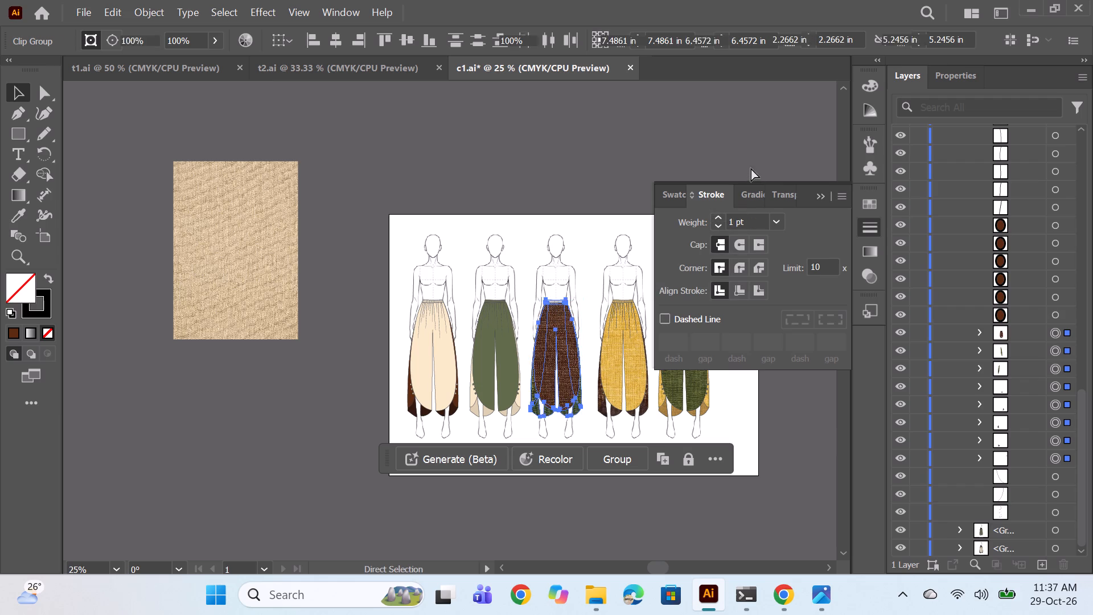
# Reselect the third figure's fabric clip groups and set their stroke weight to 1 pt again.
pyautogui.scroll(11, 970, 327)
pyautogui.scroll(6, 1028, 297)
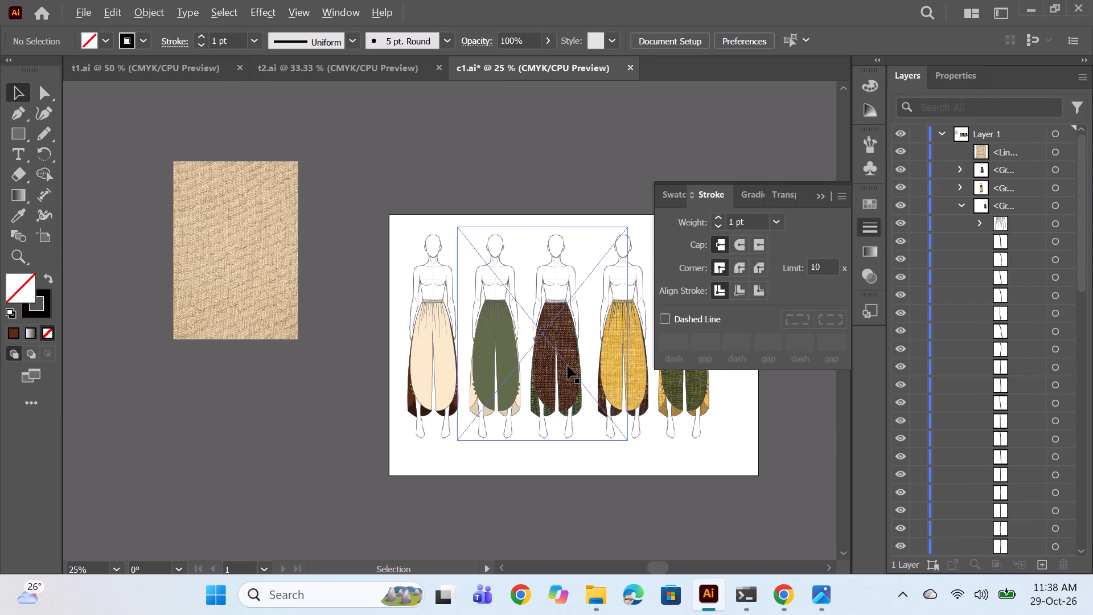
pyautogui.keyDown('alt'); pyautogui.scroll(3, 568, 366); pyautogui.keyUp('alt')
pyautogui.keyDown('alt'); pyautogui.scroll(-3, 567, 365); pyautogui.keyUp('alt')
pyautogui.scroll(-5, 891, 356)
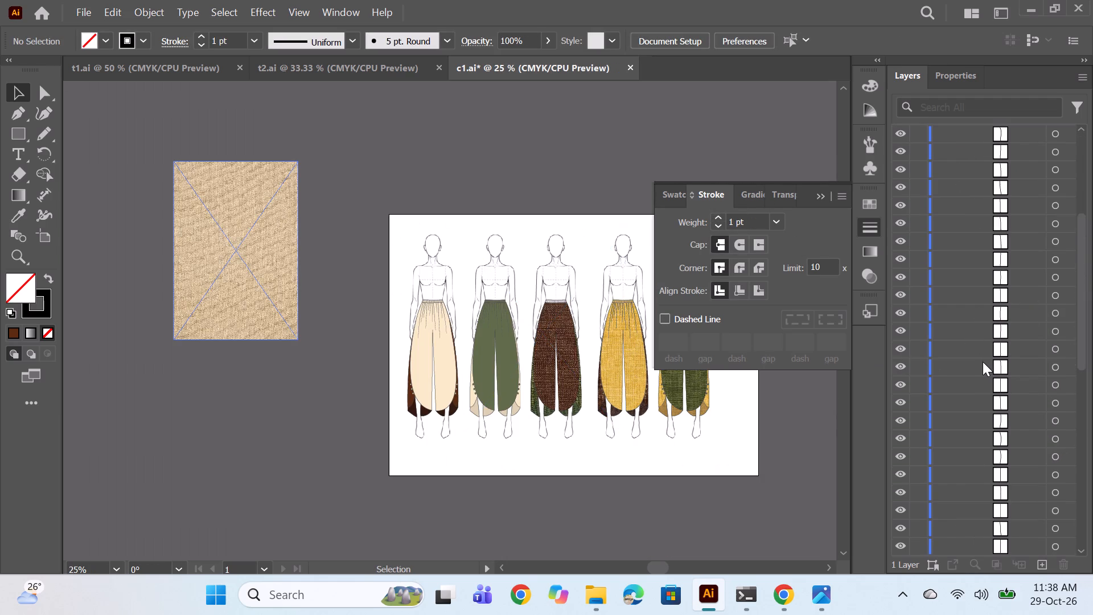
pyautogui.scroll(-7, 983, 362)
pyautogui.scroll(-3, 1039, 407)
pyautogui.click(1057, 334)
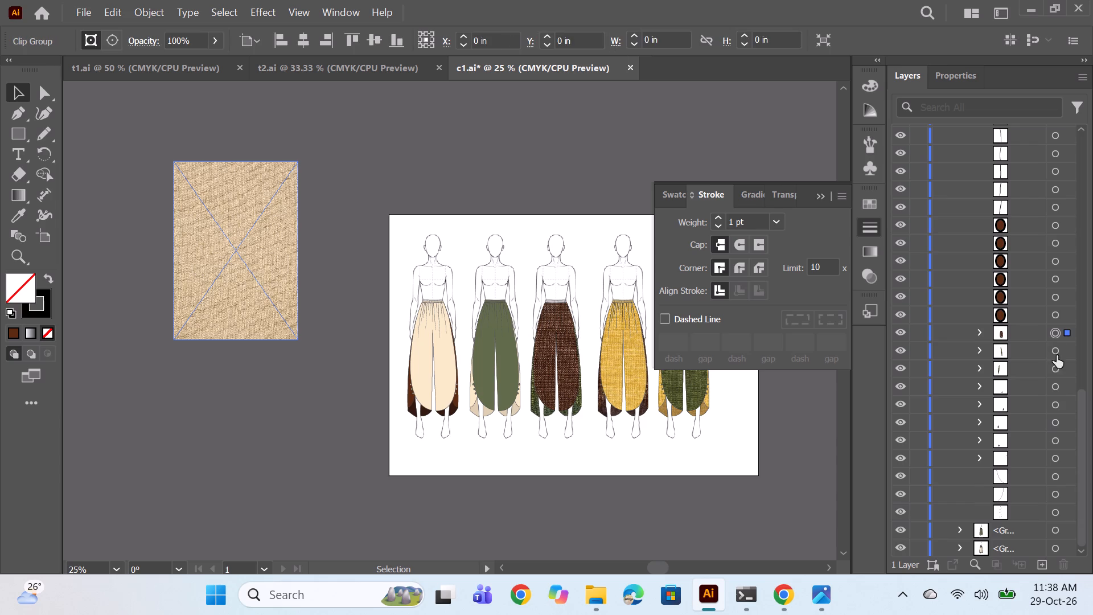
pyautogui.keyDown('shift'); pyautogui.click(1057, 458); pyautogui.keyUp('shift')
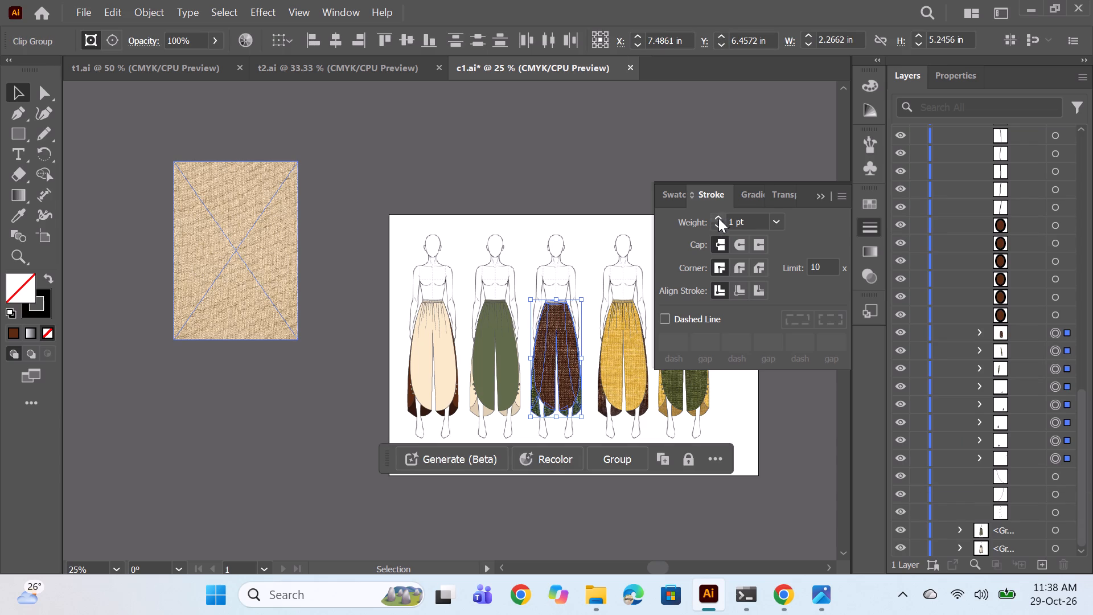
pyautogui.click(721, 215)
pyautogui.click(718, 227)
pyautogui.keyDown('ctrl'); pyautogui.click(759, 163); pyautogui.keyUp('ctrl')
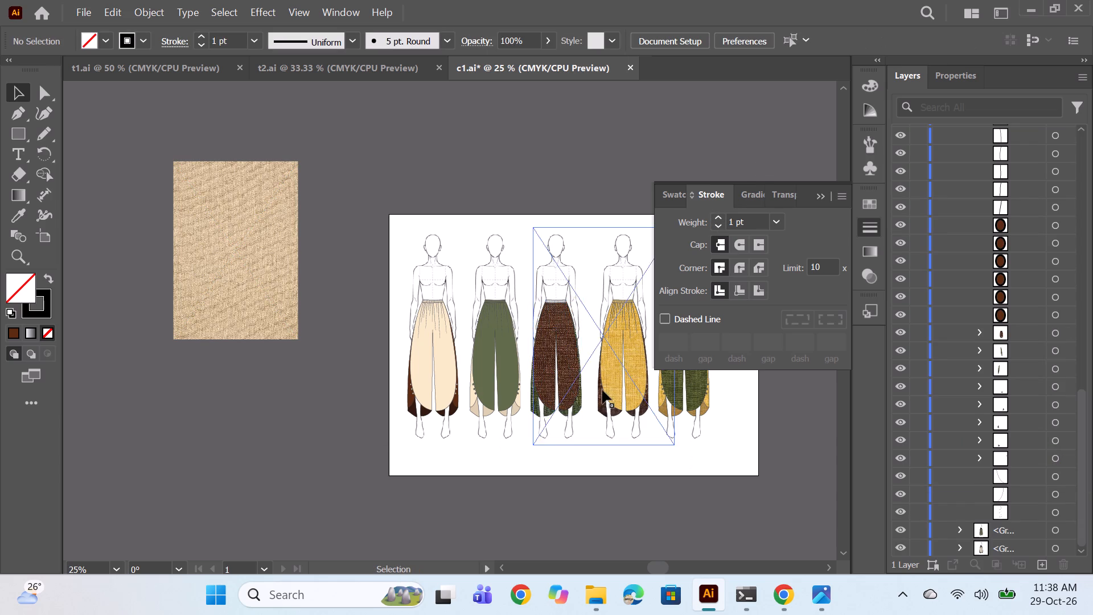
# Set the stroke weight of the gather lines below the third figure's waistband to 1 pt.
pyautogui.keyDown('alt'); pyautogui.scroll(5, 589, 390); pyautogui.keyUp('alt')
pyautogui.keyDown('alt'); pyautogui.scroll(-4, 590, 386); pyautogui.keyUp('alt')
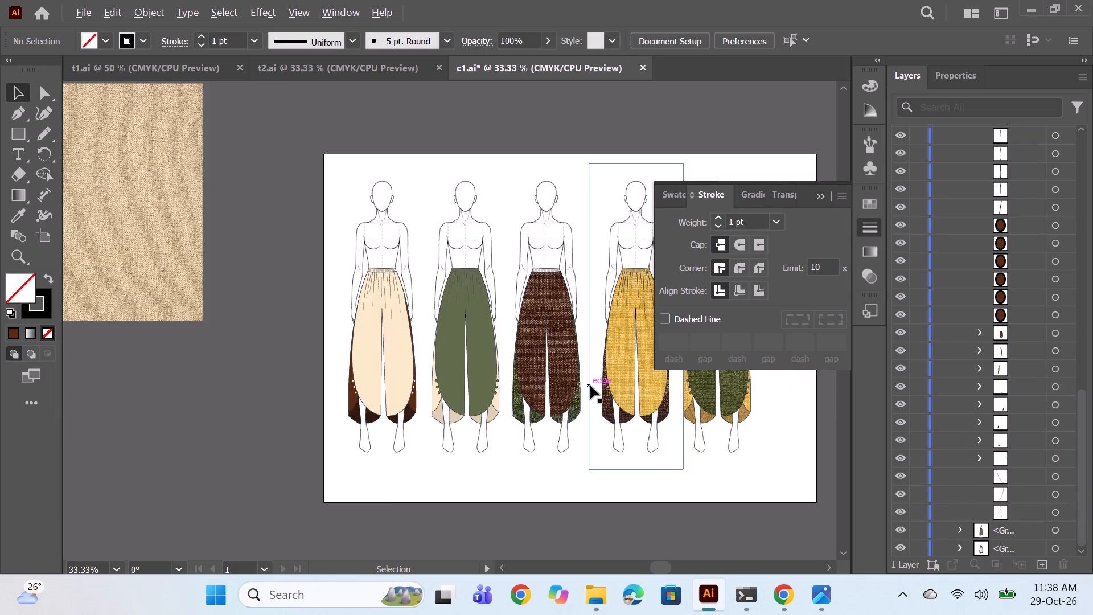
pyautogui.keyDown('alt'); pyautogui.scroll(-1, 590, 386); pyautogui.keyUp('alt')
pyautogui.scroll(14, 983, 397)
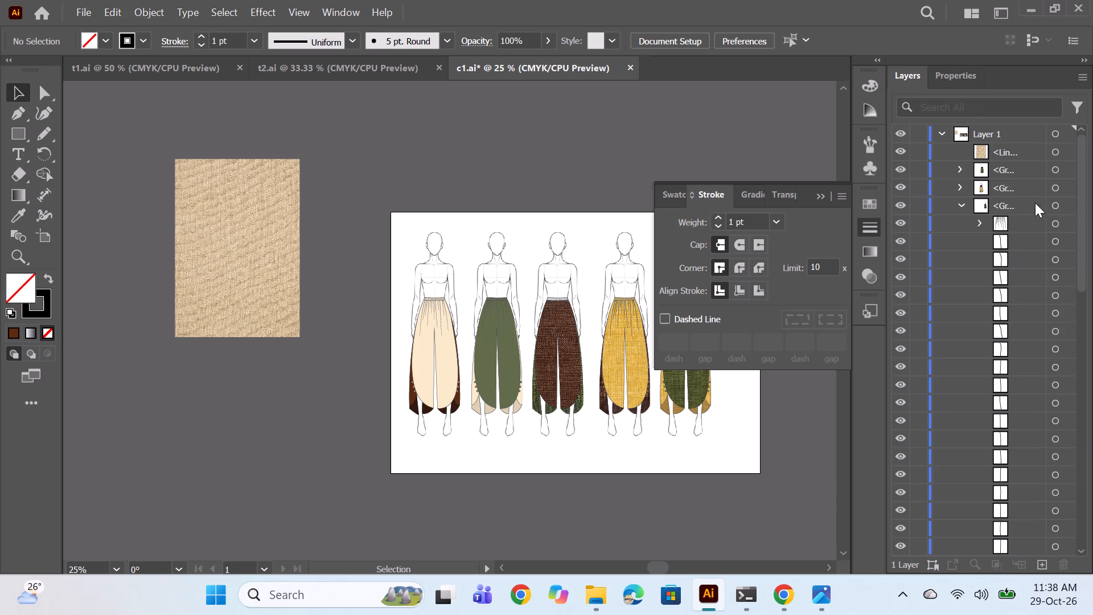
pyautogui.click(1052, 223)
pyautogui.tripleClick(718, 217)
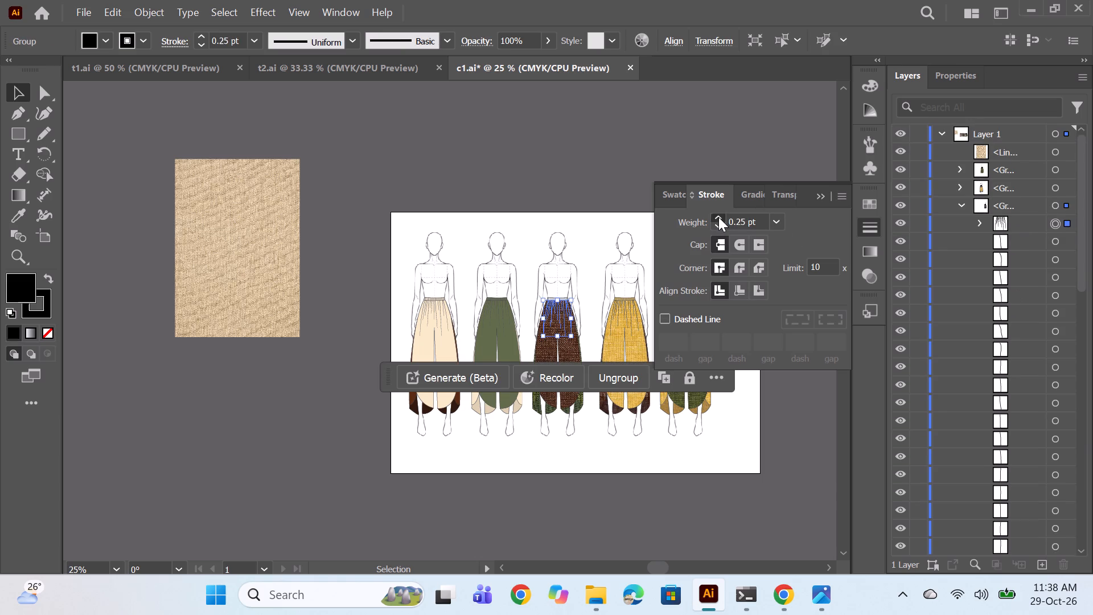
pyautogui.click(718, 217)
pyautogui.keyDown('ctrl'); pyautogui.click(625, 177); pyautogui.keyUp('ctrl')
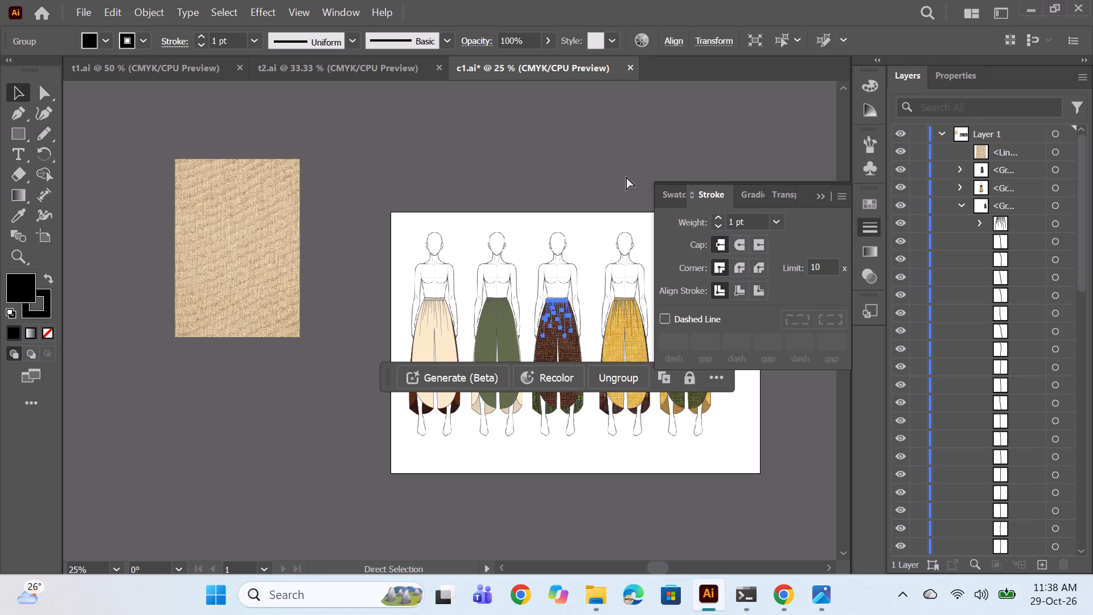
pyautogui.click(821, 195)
# Examine the third figure's waistband clip group, checking its mask path, its brown fabric image and its visibility.
pyautogui.scroll(-3, 1076, 388)
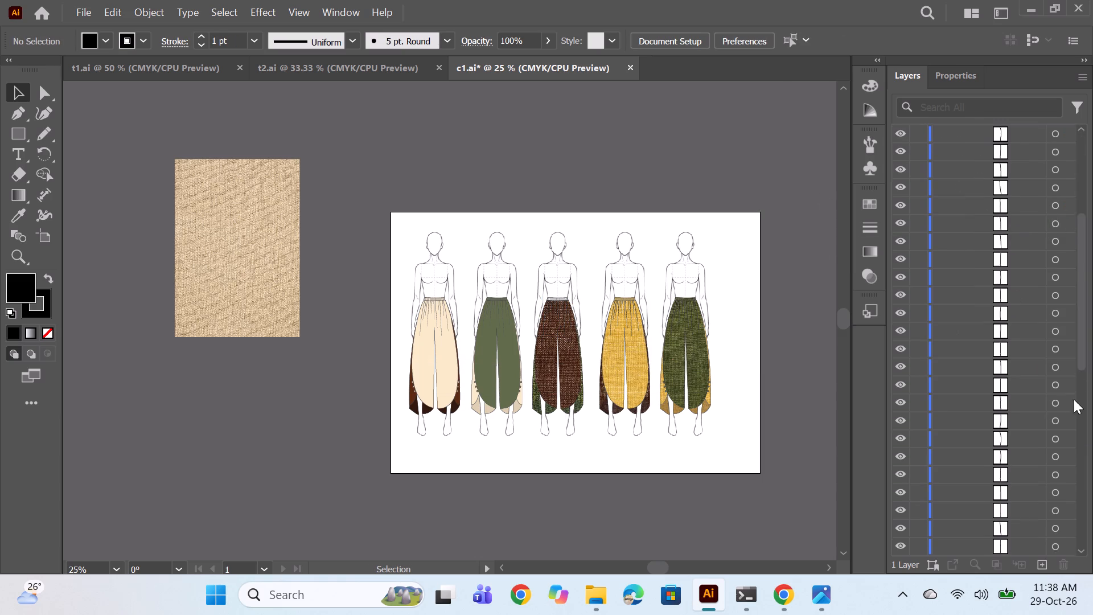
pyautogui.scroll(-10, 1074, 399)
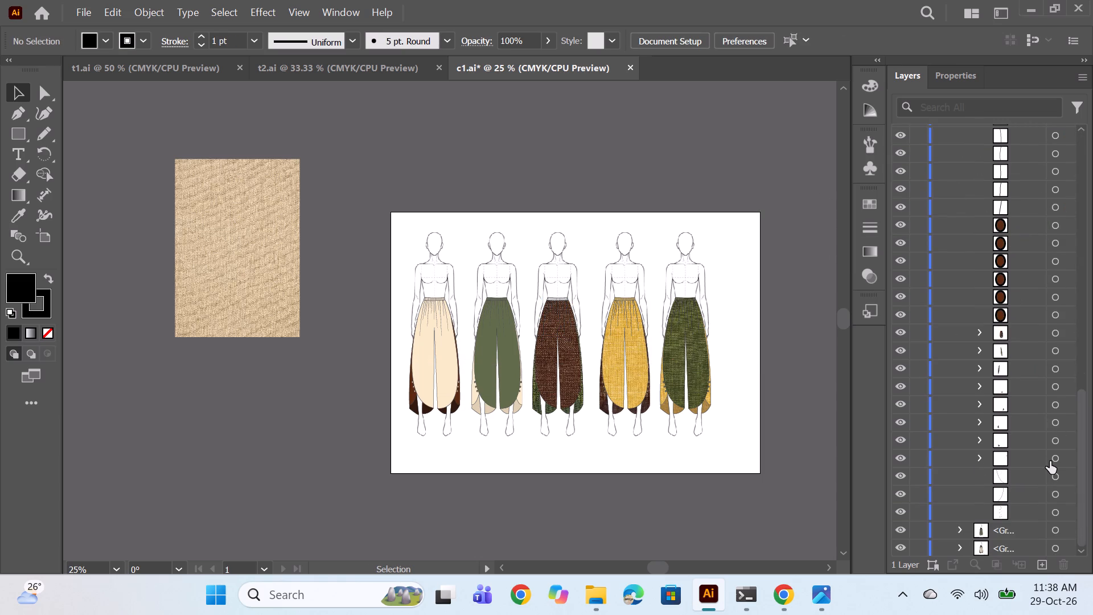
pyautogui.click(1053, 461)
pyautogui.click(1058, 460)
pyautogui.keyDown('alt'); pyautogui.scroll(2, 590, 300); pyautogui.keyUp('alt')
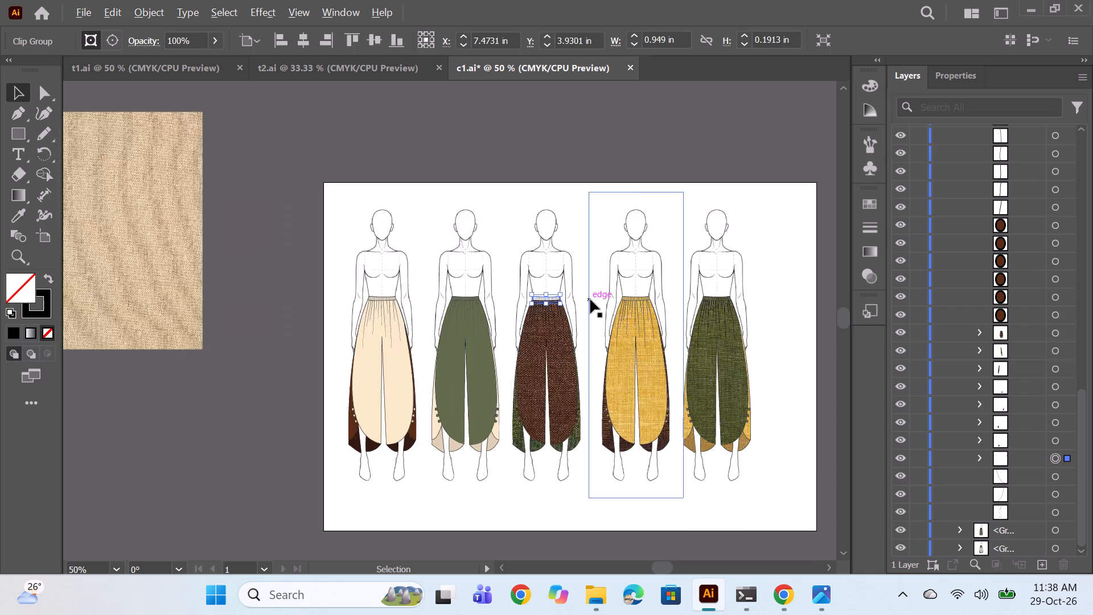
pyautogui.keyDown('alt'); pyautogui.scroll(2, 590, 300); pyautogui.keyUp('alt')
pyautogui.keyDown('alt'); pyautogui.scroll(-2, 590, 300); pyautogui.keyUp('alt')
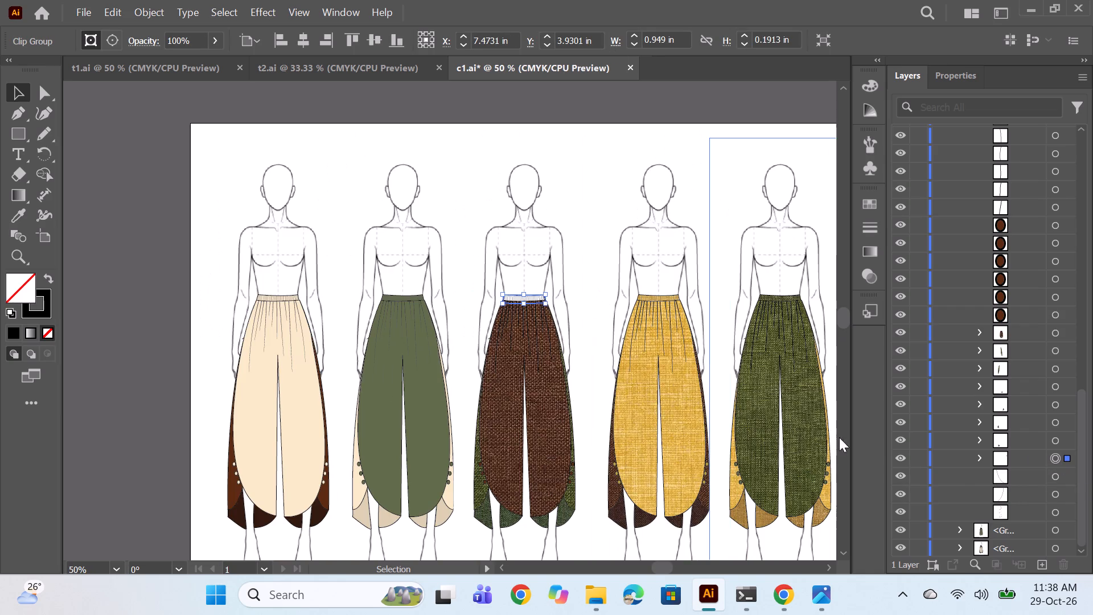
pyautogui.click(981, 457)
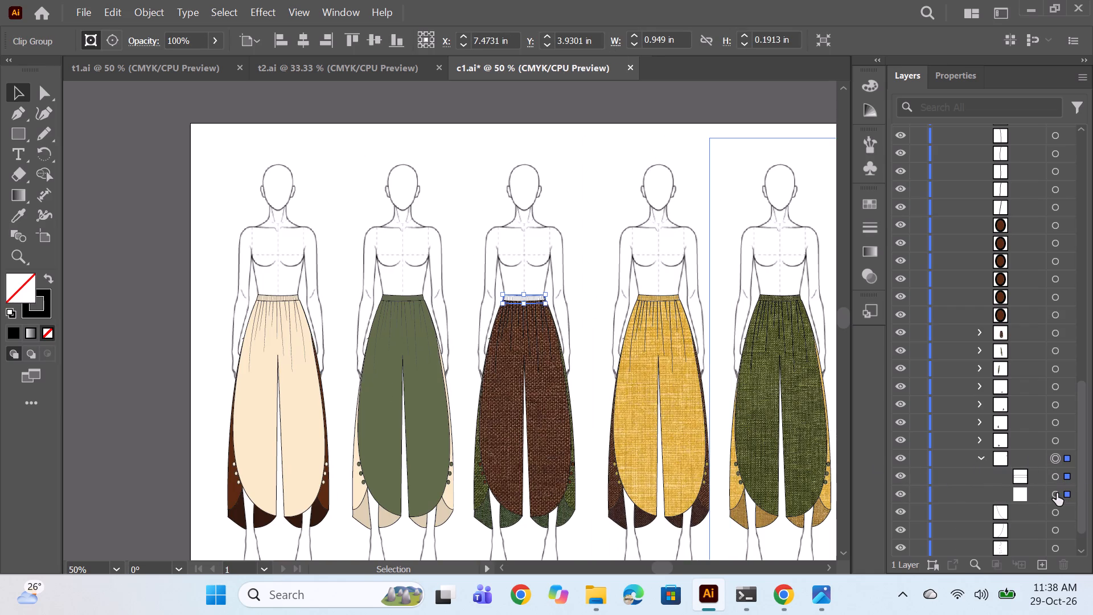
pyautogui.click(1055, 493)
pyautogui.click(1055, 493)
pyautogui.click(1055, 474)
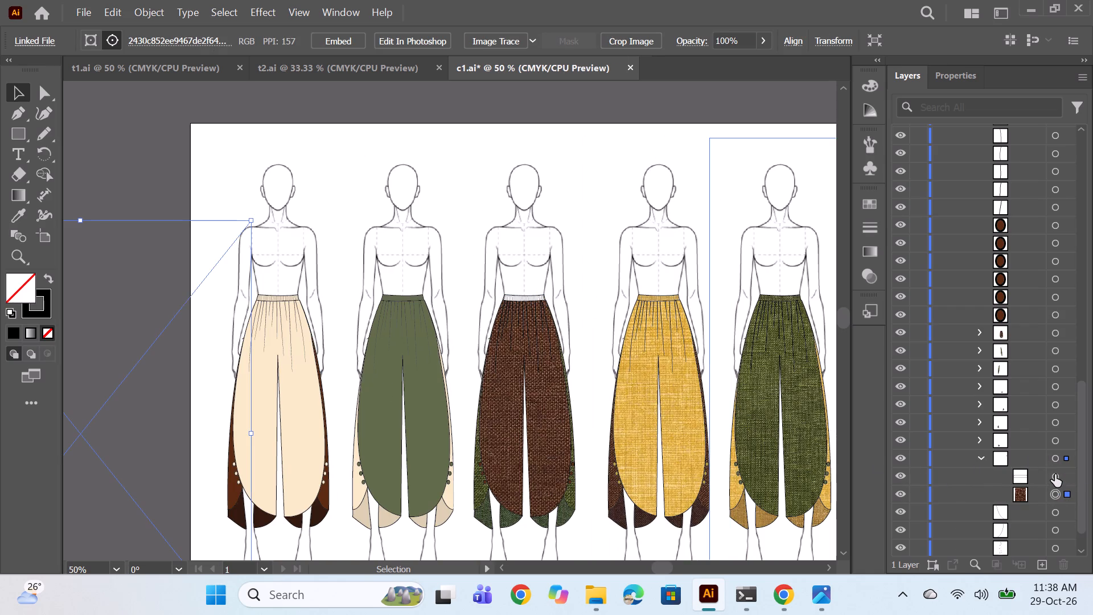
pyautogui.click(1055, 474)
pyautogui.click(1053, 495)
pyautogui.click(1053, 495)
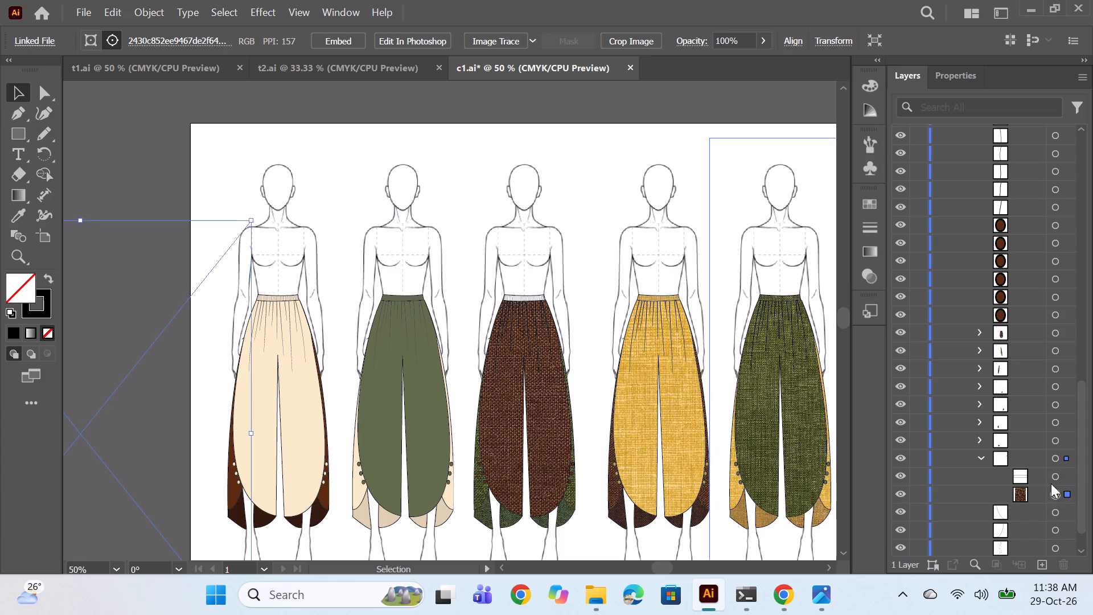
pyautogui.click(902, 458)
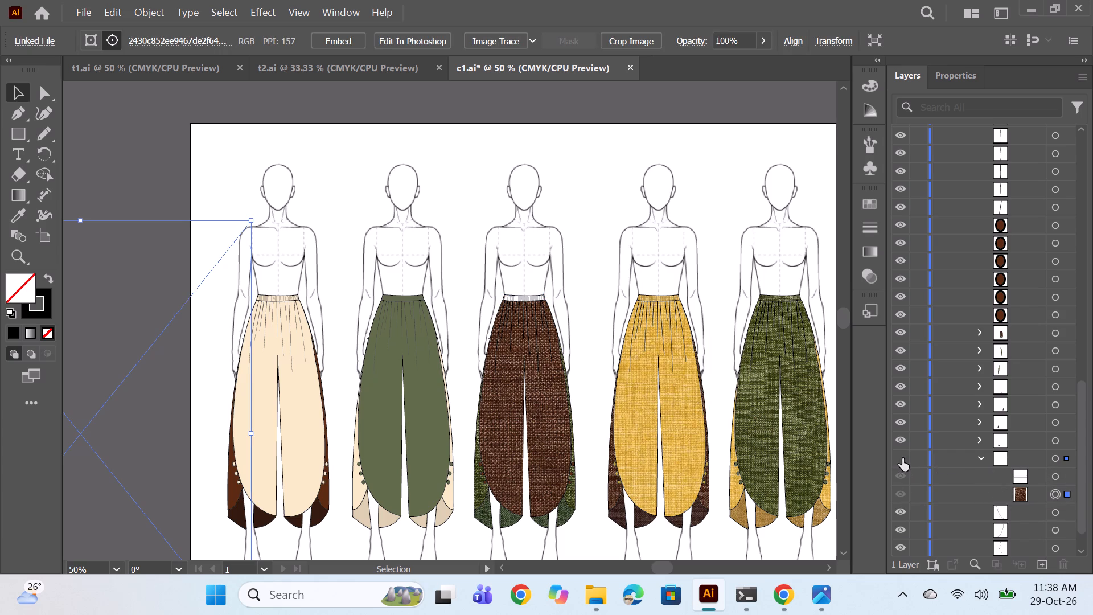
pyautogui.click(902, 458)
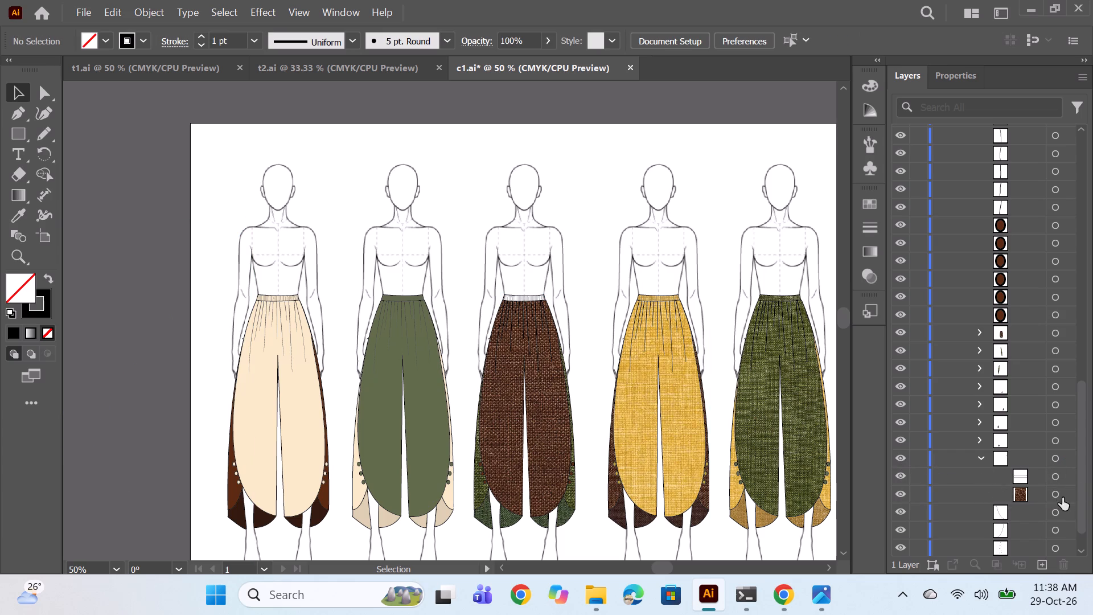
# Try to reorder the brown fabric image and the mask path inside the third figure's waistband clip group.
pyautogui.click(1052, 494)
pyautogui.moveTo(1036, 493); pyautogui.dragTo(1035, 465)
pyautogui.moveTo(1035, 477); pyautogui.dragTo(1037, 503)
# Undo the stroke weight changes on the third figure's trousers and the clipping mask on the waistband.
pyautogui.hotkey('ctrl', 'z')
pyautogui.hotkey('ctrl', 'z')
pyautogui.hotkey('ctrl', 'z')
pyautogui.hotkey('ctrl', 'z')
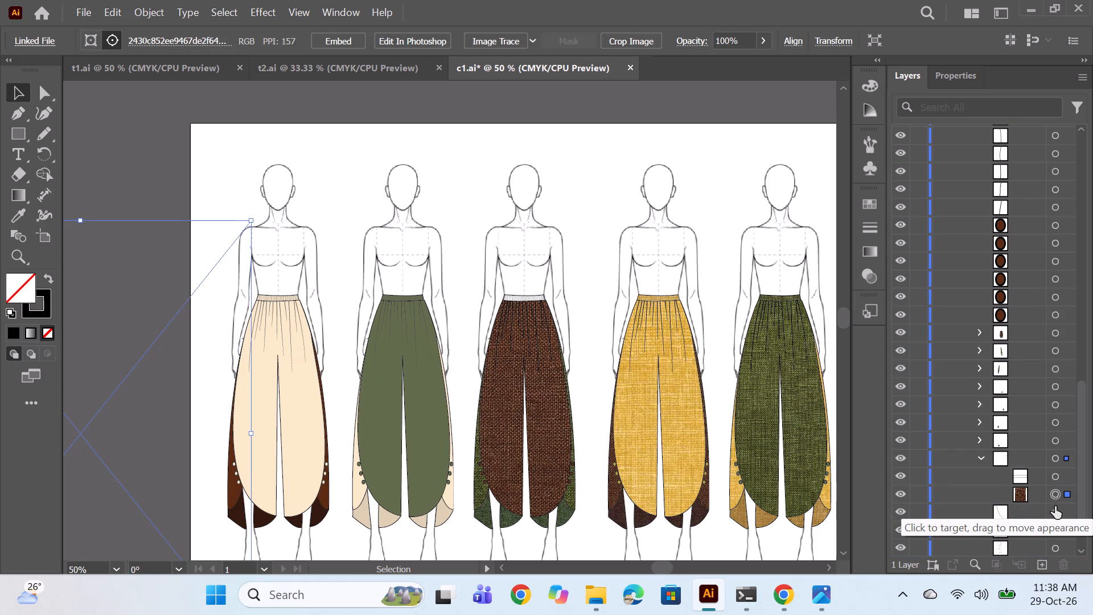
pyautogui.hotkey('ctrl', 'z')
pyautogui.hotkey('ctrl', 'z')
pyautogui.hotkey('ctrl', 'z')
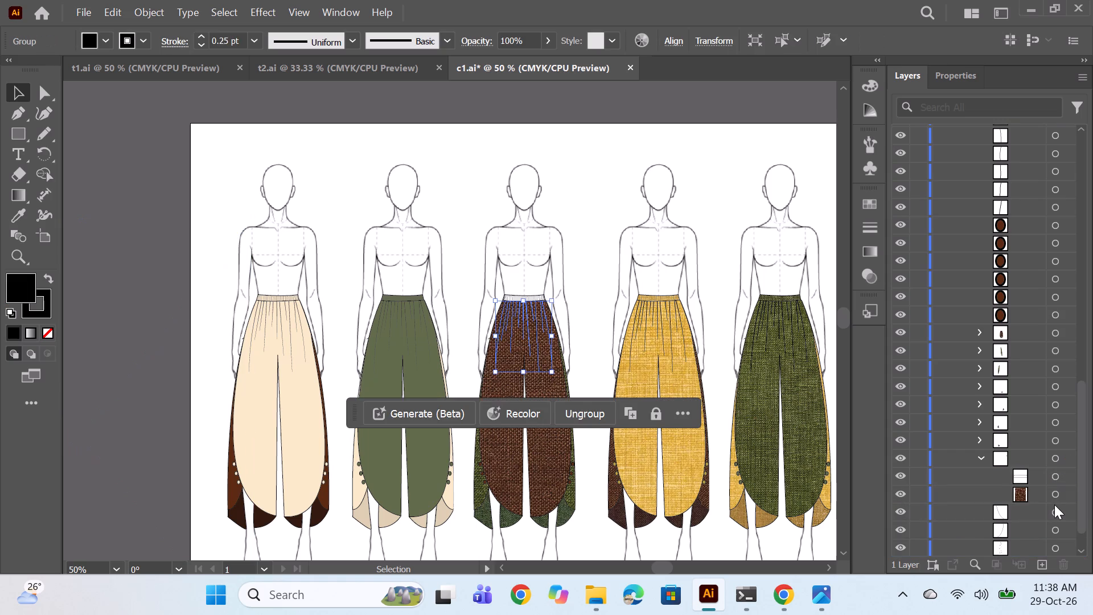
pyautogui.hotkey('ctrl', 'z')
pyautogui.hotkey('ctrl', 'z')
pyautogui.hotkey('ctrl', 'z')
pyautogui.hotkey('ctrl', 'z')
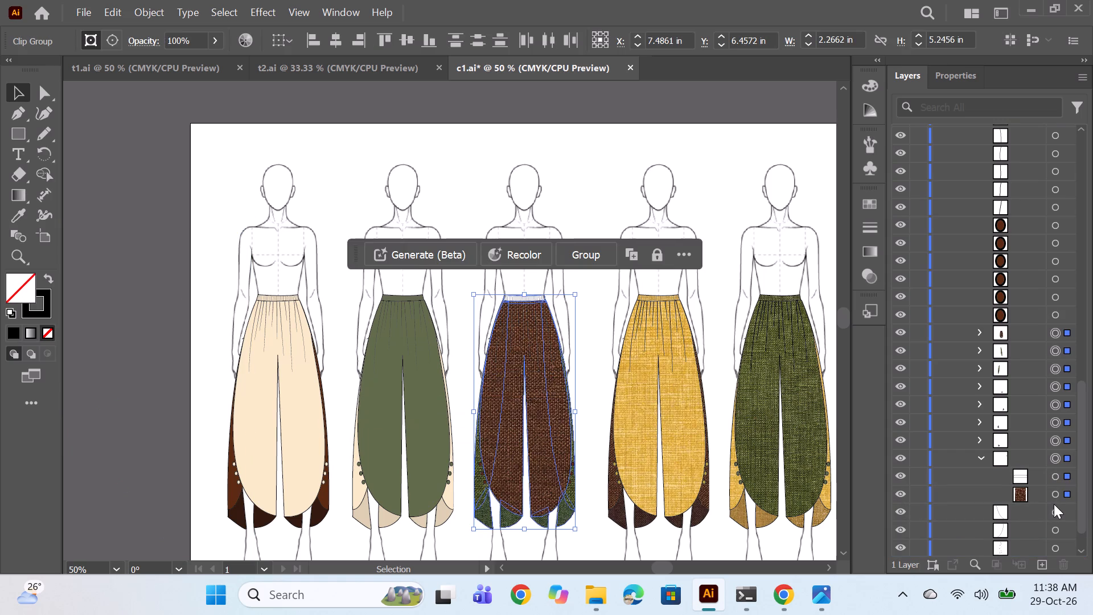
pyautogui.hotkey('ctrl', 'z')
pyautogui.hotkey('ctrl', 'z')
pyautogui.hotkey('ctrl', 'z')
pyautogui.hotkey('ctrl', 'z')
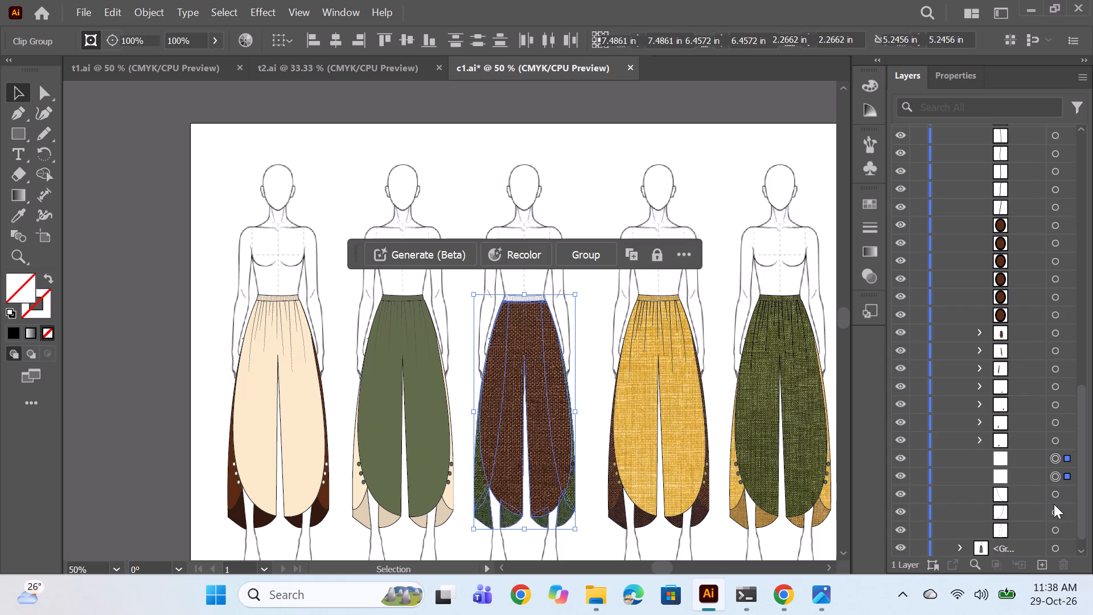
# Move the brown fabric image together with the waistband path so the fabric covers the third figure, and clip the two.
pyautogui.moveTo(165, 386); pyautogui.dragTo(393, 346)
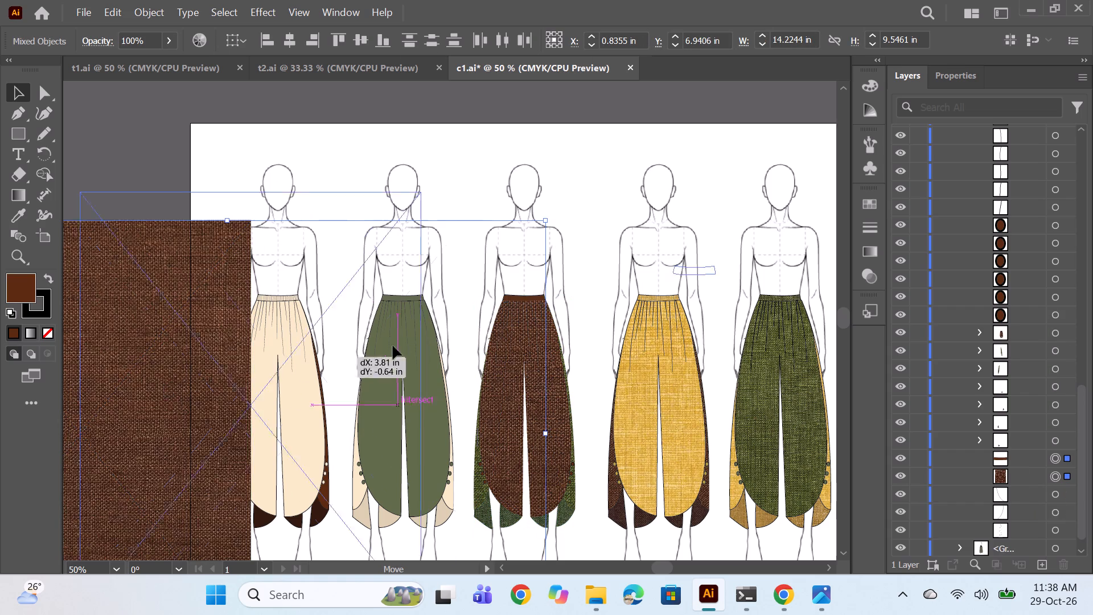
pyautogui.moveTo(393, 346); pyautogui.dragTo(544, 315)
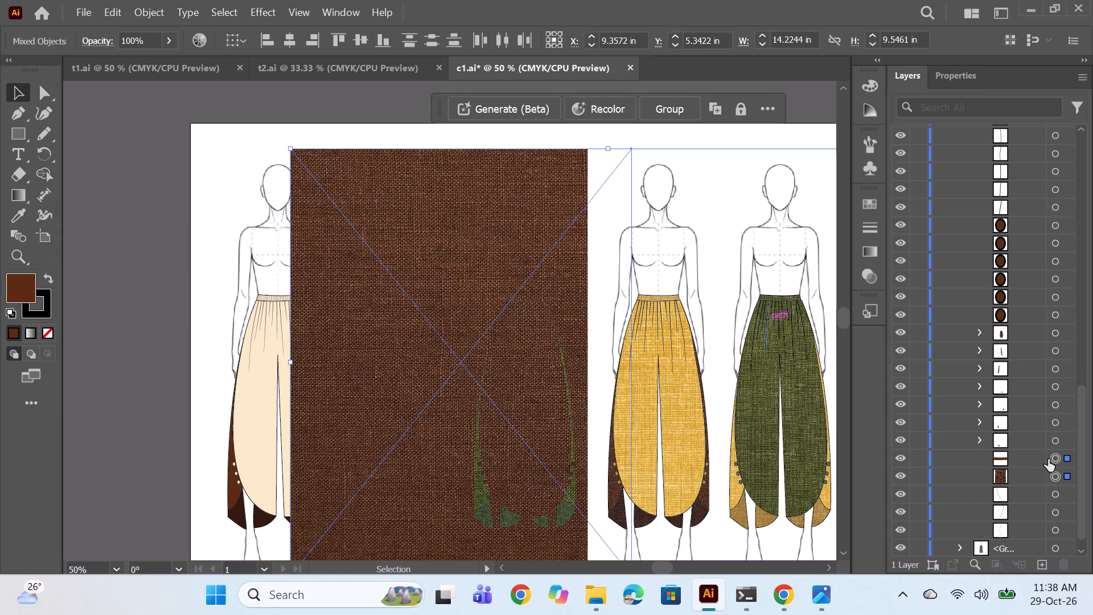
pyautogui.click(1056, 478)
pyautogui.keyDown('ctrl'); pyautogui.click(1056, 458); pyautogui.keyUp('ctrl')
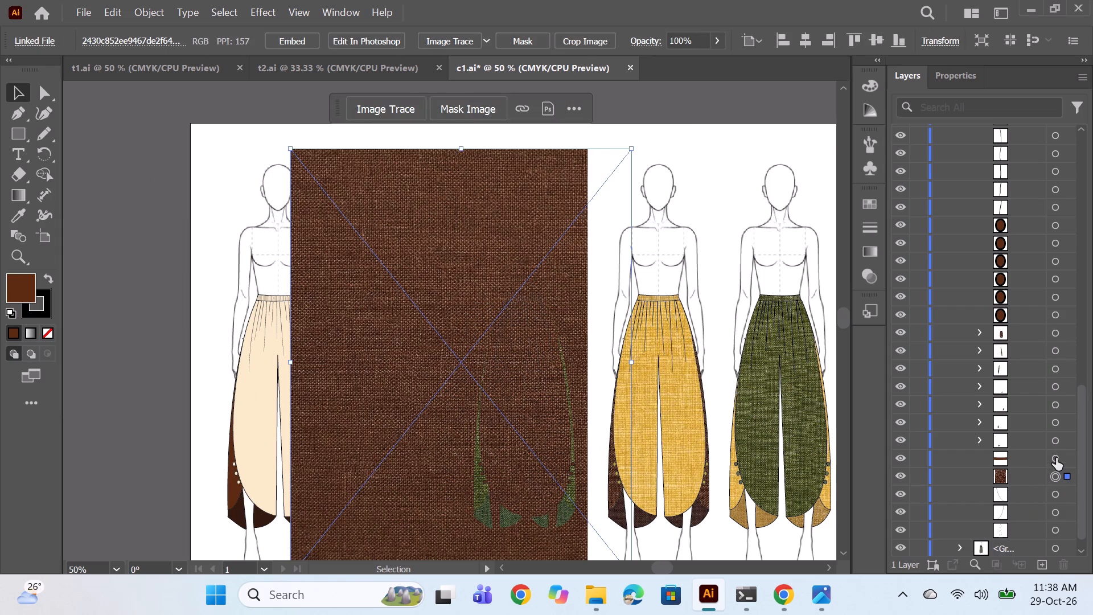
pyautogui.rightClick(488, 323)
pyautogui.click(578, 430)
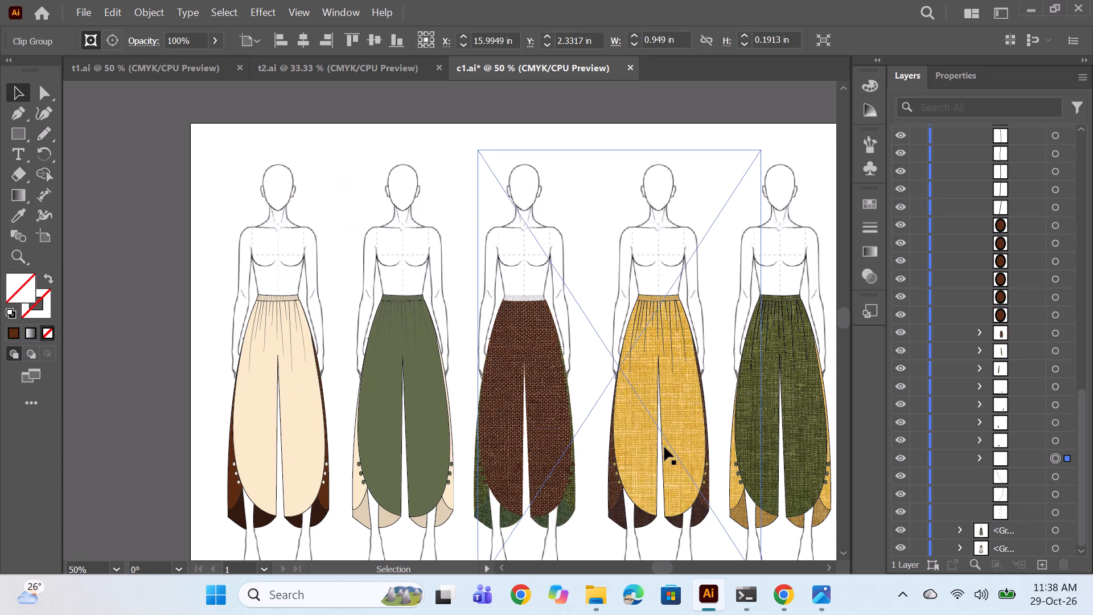
pyautogui.scroll(5, 1052, 438)
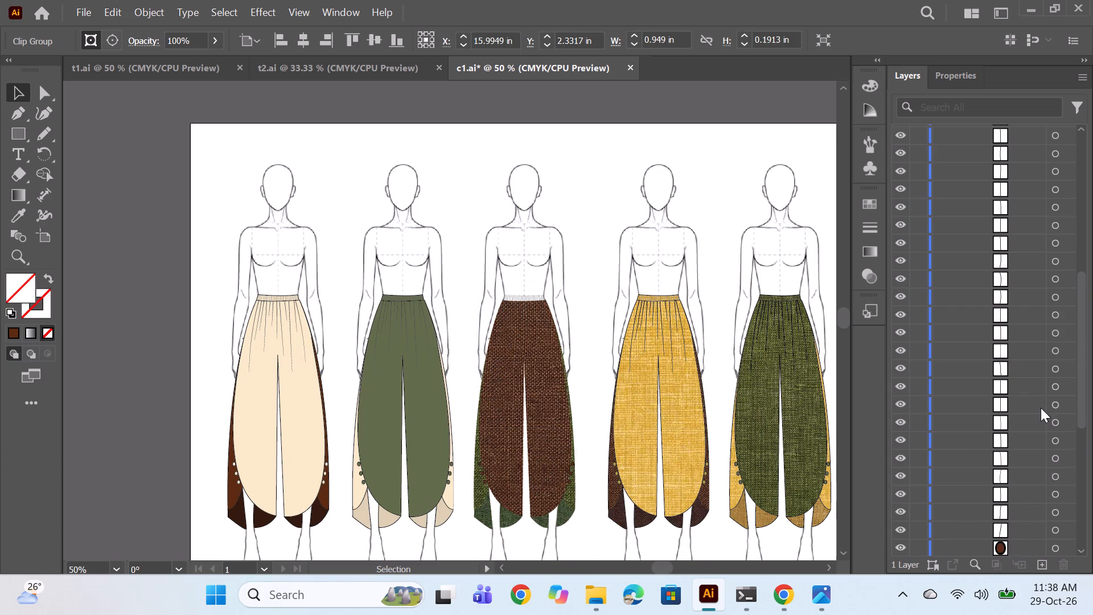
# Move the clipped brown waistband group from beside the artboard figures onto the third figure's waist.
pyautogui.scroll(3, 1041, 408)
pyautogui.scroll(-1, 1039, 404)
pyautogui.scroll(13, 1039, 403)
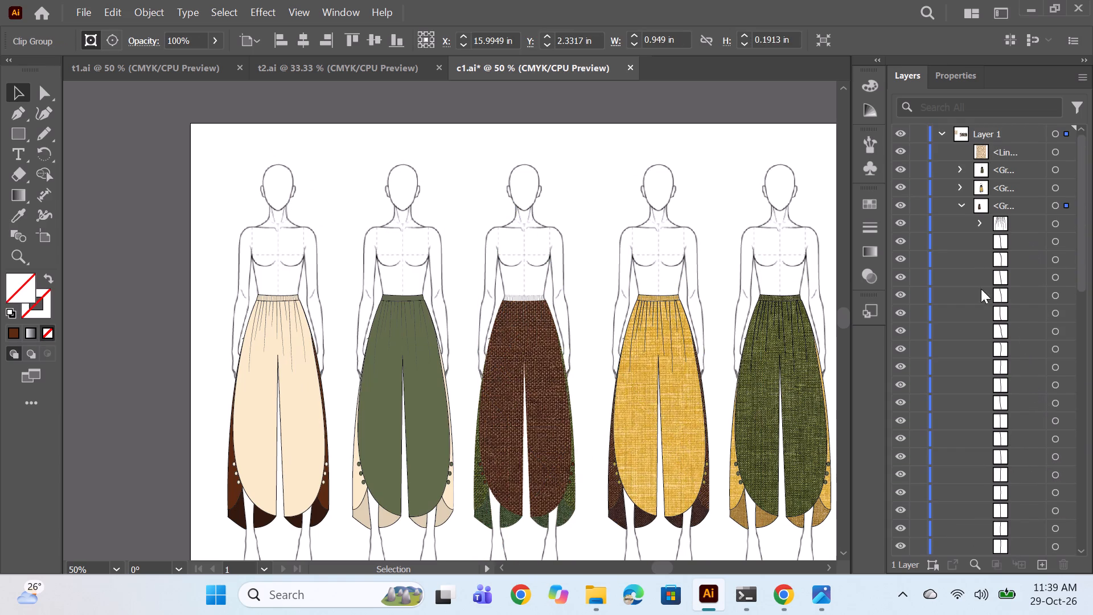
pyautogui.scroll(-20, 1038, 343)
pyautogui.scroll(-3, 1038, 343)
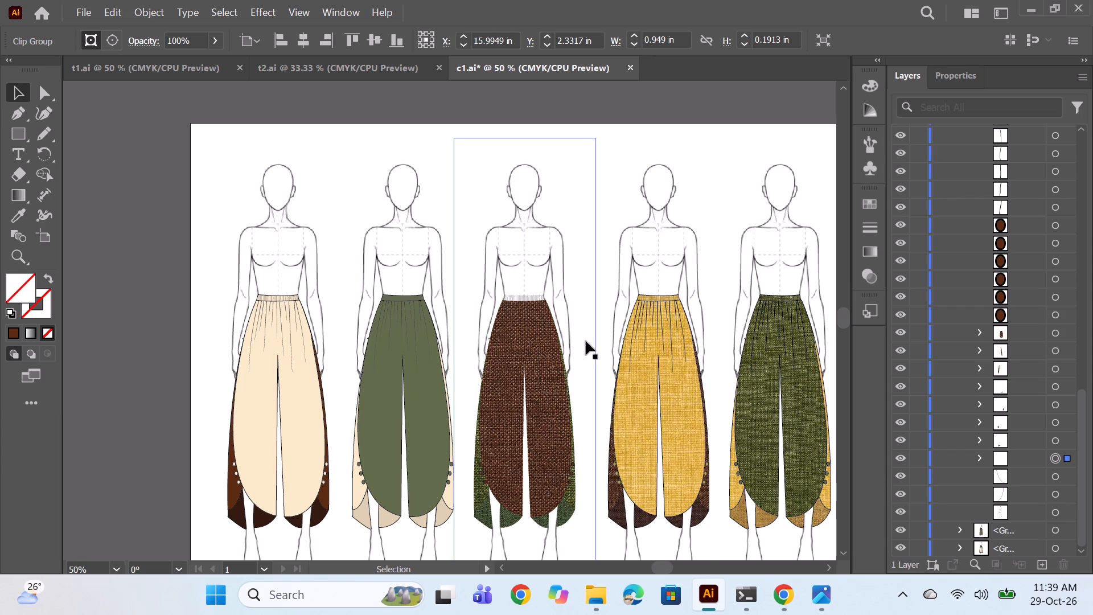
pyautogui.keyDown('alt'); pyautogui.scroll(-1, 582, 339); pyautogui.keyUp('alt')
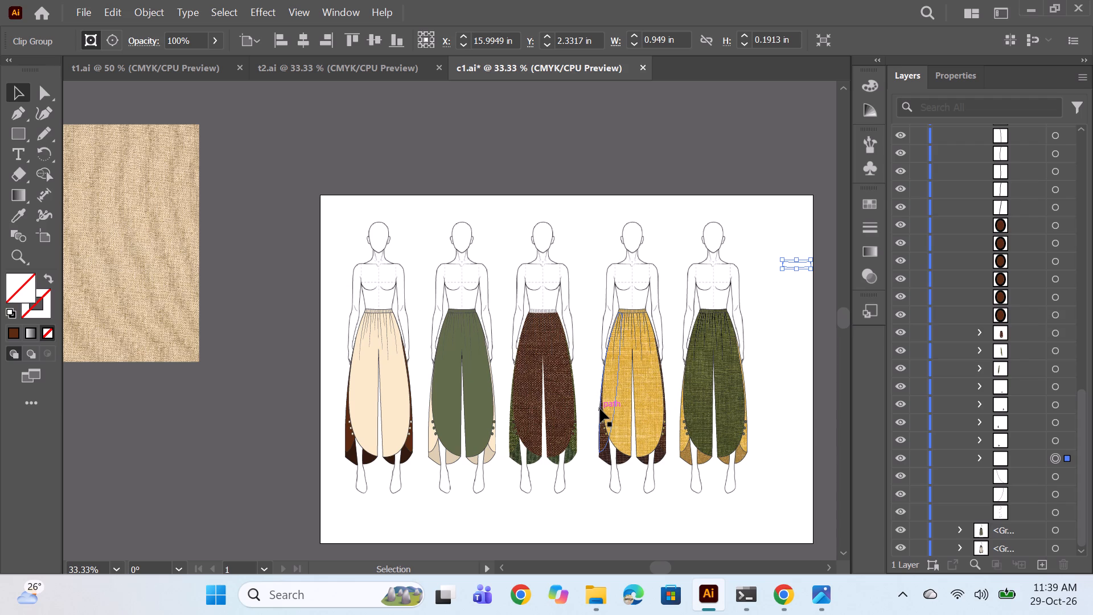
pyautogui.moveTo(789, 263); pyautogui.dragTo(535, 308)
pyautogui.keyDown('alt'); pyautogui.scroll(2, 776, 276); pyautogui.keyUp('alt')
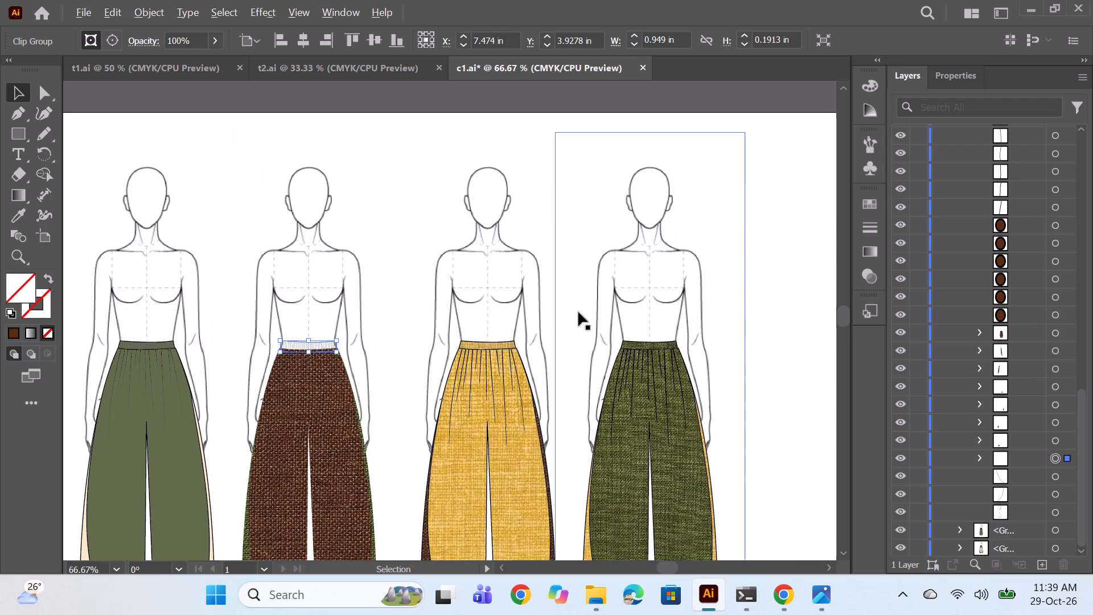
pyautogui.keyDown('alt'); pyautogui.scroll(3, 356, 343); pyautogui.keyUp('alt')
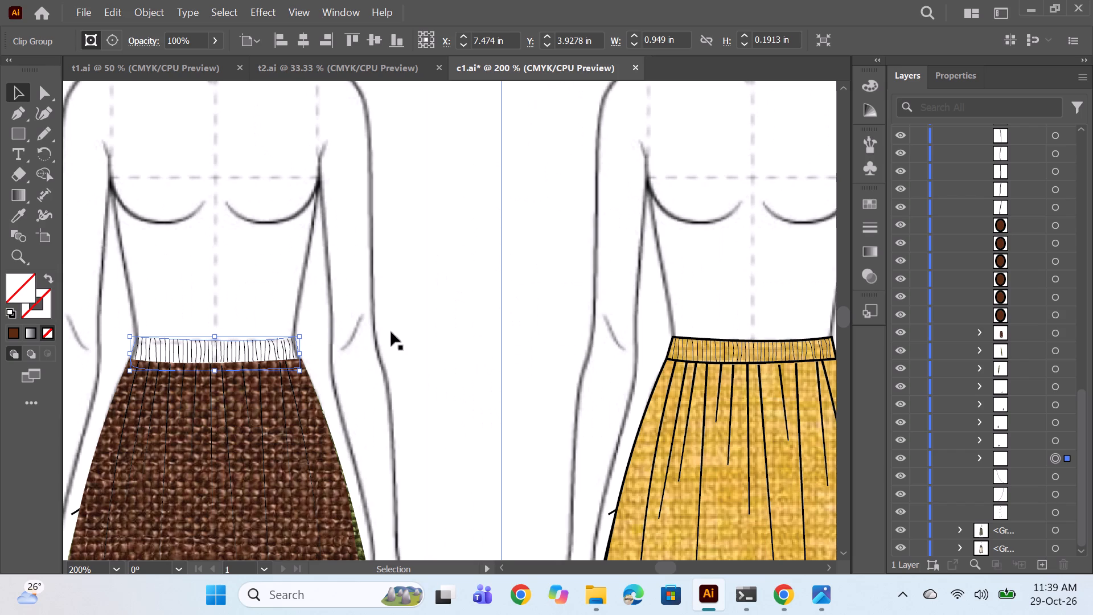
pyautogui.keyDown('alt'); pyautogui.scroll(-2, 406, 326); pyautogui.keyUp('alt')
# Undo the waistband's moves and its clipping mask, keeping the green side-panel clipping mask in place.
pyautogui.hotkey('ctrl', 'z')
pyautogui.hotkey('ctrl', 'z')
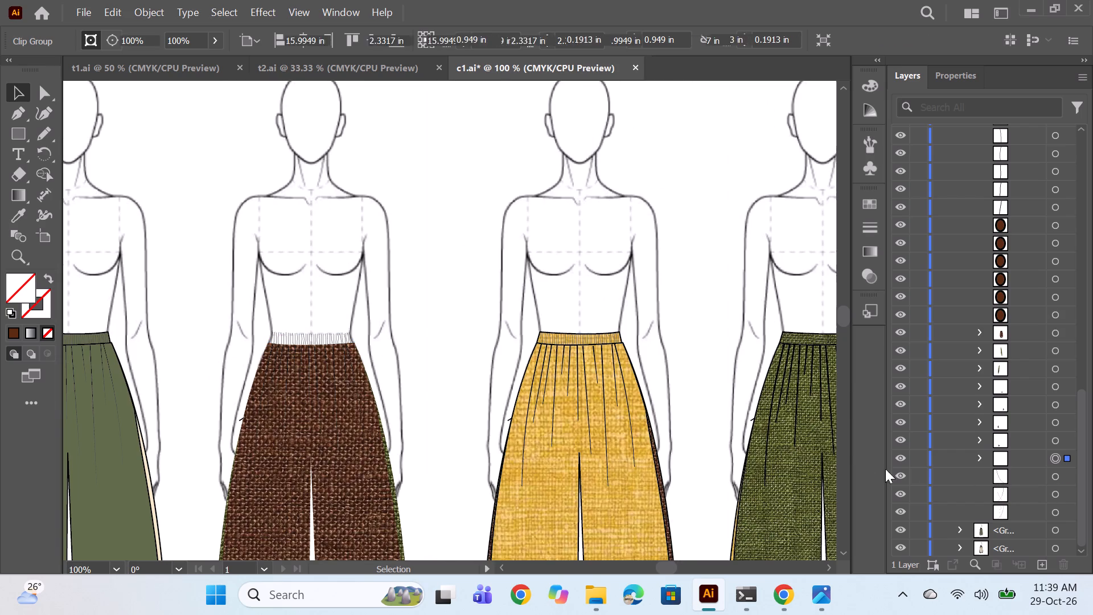
pyautogui.hotkey('ctrl', 'z')
pyautogui.hotkey('ctrl', 'z')
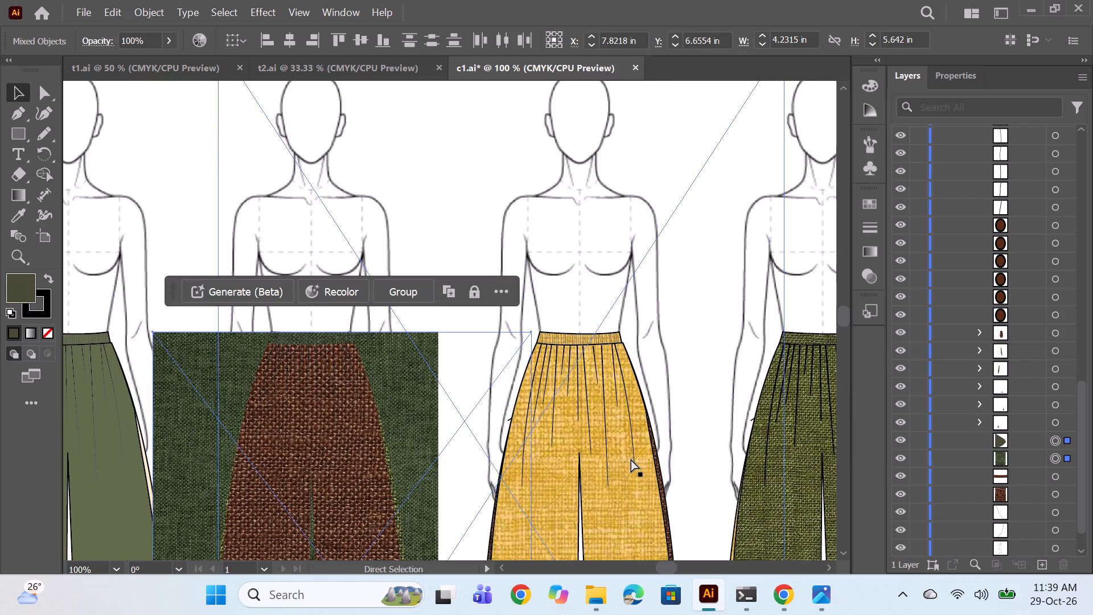
pyautogui.hotkey('ctrl', 'shift', 'z')
# Move the brown fabric image over the third figure and clip it to the waistband path with a clipping mask.
pyautogui.keyDown('alt'); pyautogui.scroll(-2, 549, 420); pyautogui.keyUp('alt')
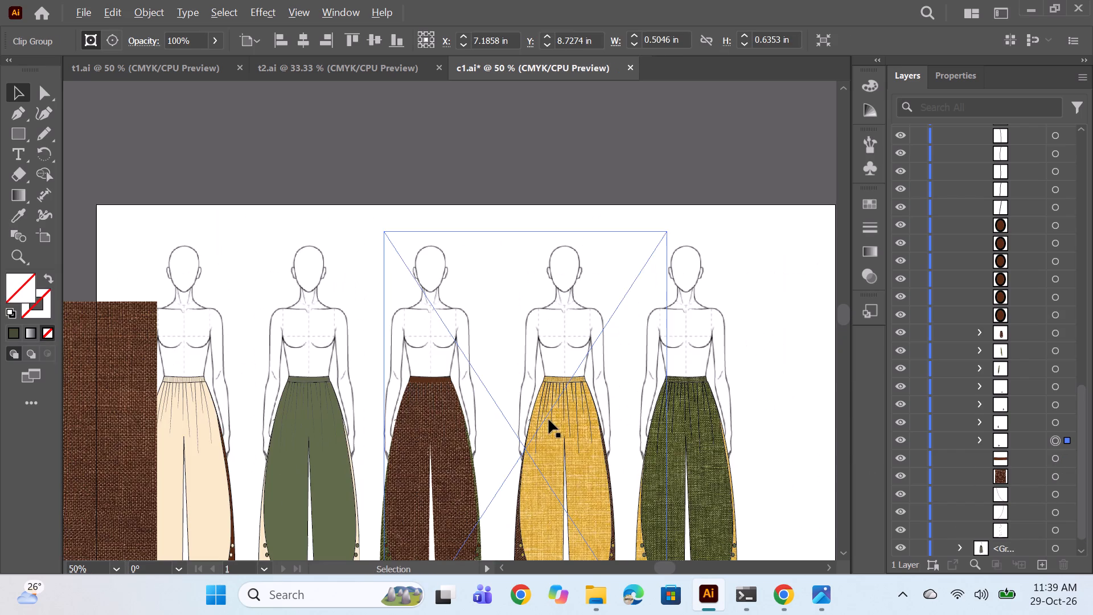
pyautogui.scroll(-2, 1006, 442)
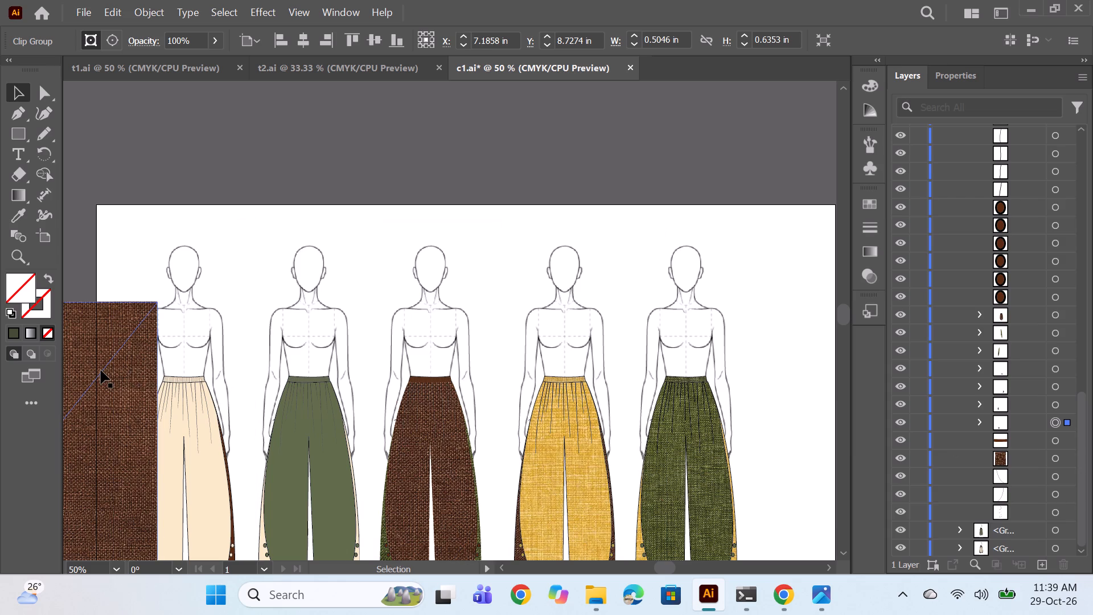
pyautogui.click(101, 370)
pyautogui.click(1057, 454)
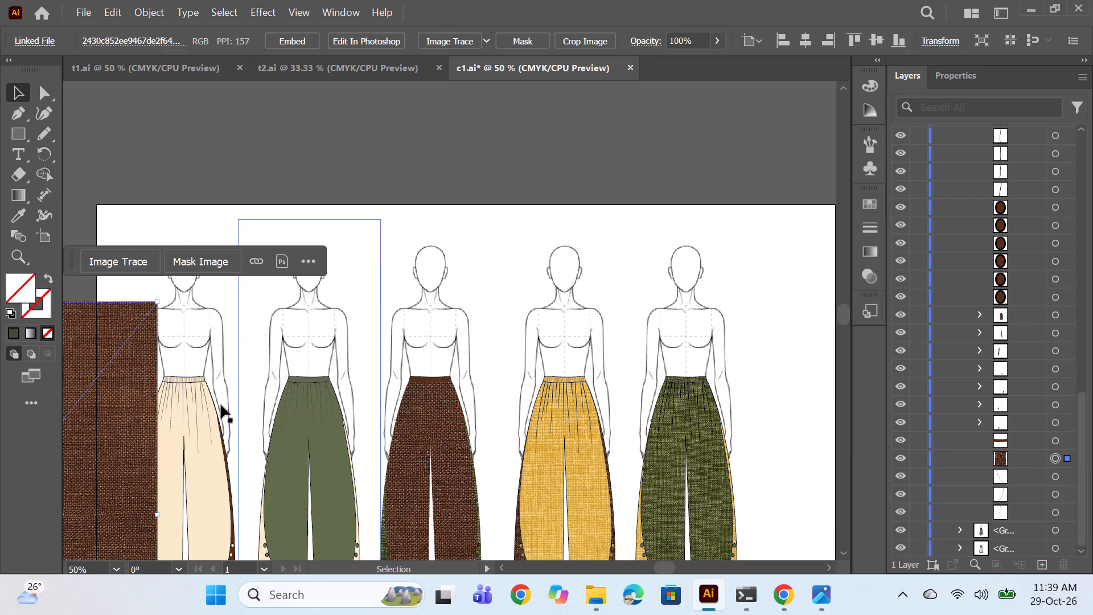
pyautogui.moveTo(93, 407); pyautogui.dragTo(461, 364)
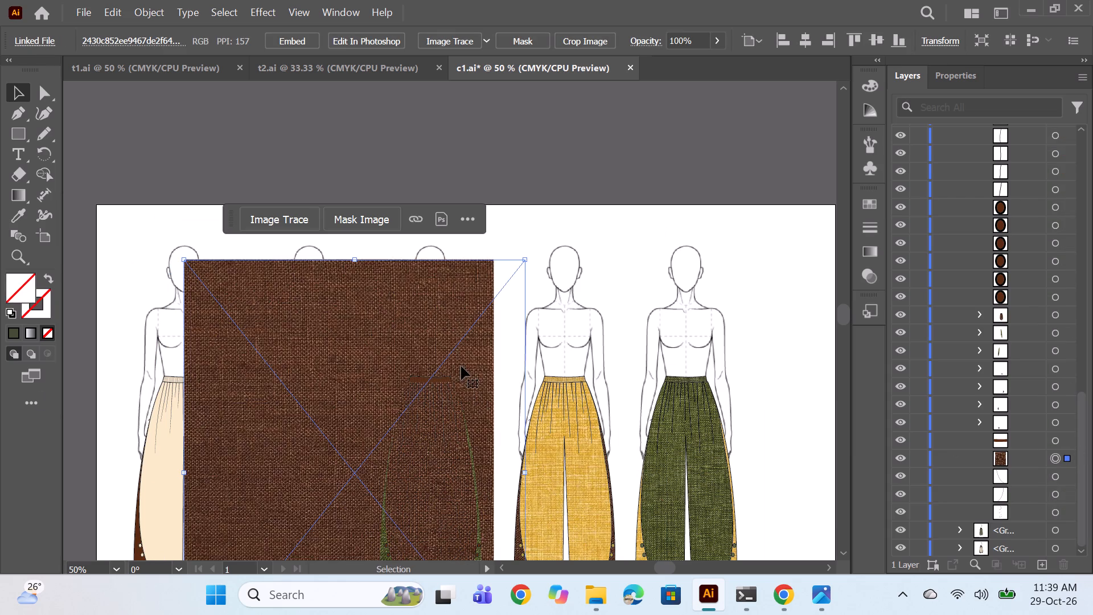
pyautogui.moveTo(434, 322); pyautogui.dragTo(456, 314)
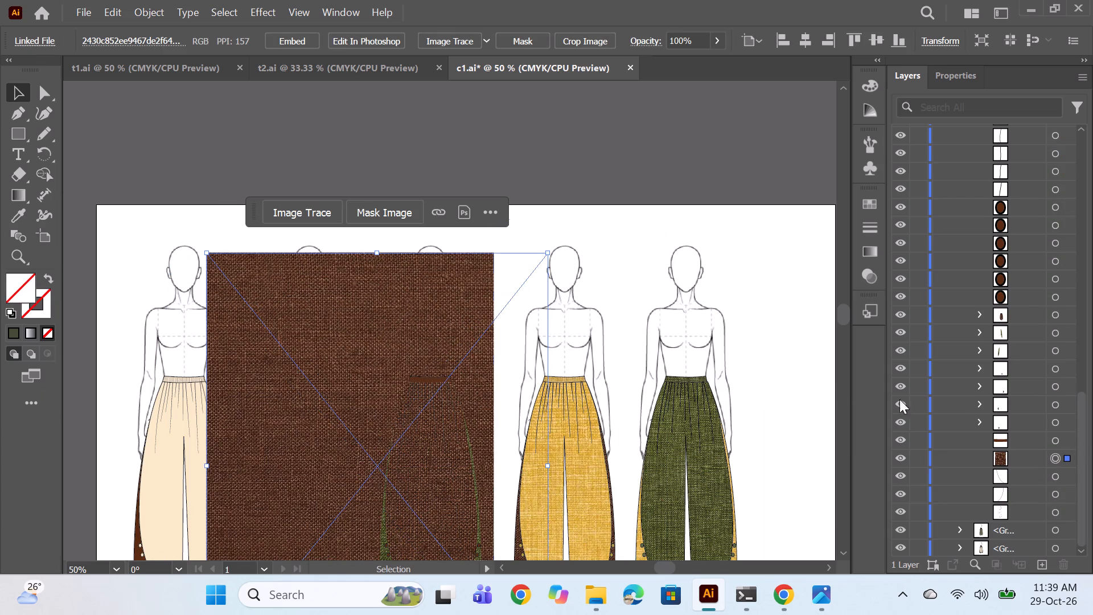
pyautogui.keyDown('ctrl'); pyautogui.click(1059, 444); pyautogui.keyUp('ctrl')
pyautogui.rightClick(433, 383)
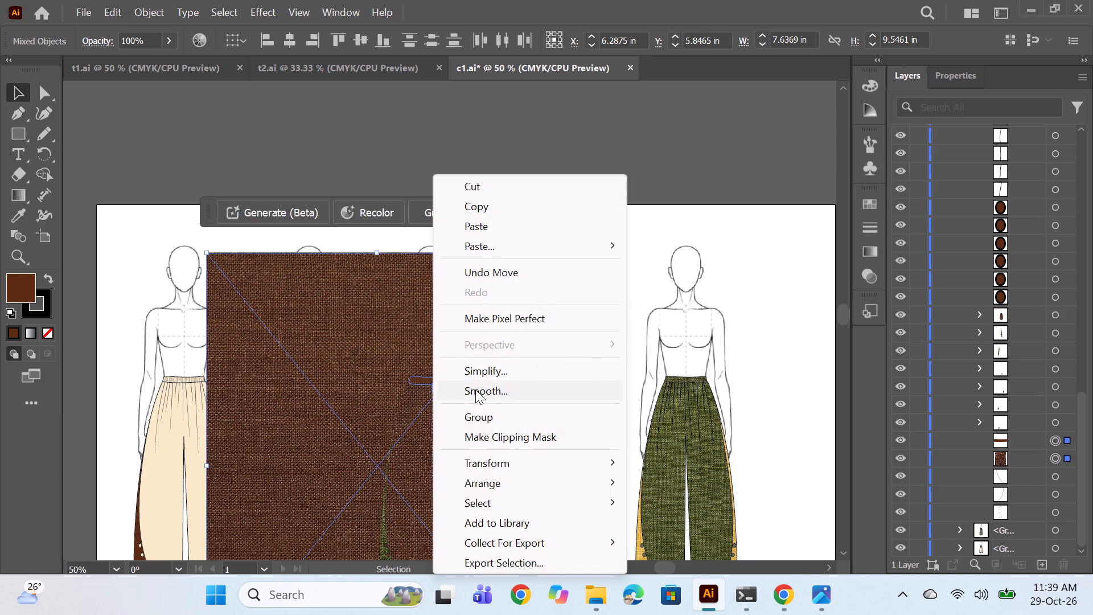
pyautogui.click(498, 445)
# Set a 1 pt stroke on all of the third figure's clipped trouser, side-panel and waistband groups.
pyautogui.keyDown('alt'); pyautogui.scroll(-2, 577, 392); pyautogui.keyUp('alt')
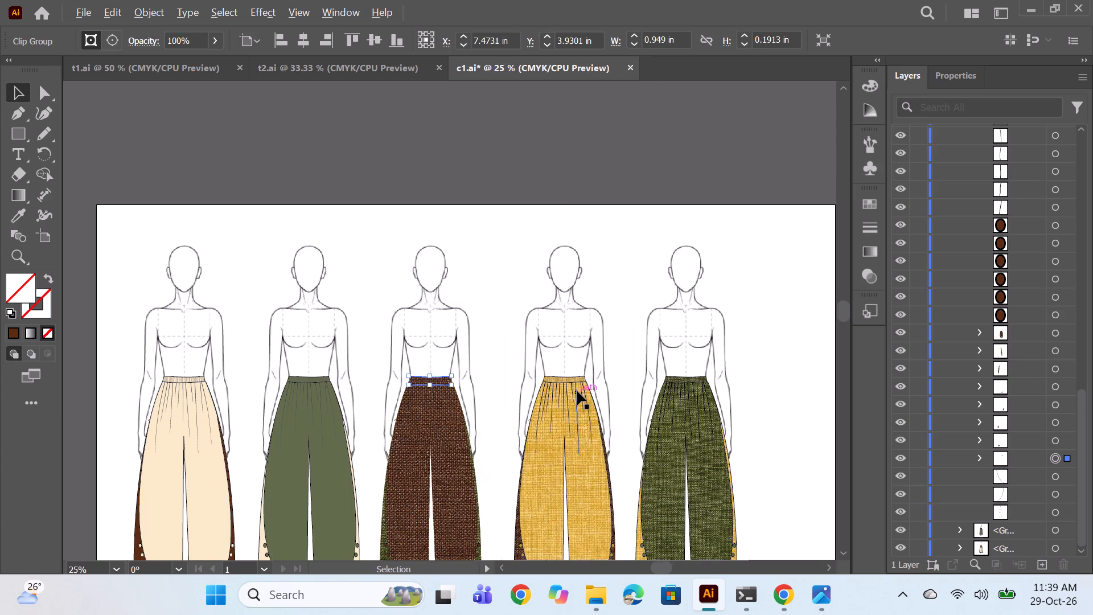
pyautogui.click(1057, 333)
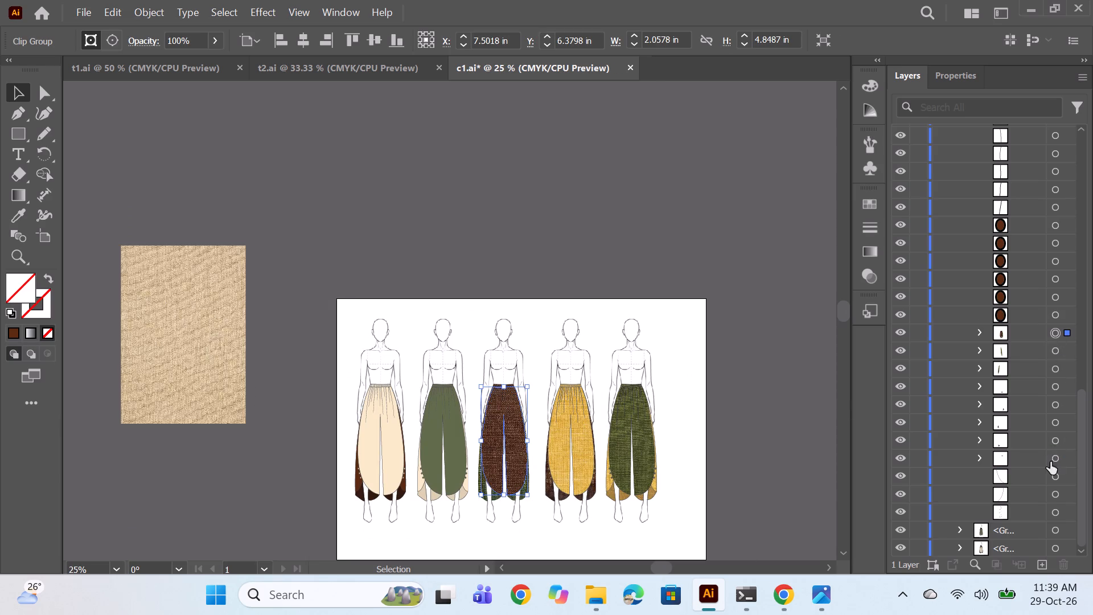
pyautogui.keyDown('shift'); pyautogui.click(1057, 458); pyautogui.keyUp('shift')
pyautogui.click(863, 231)
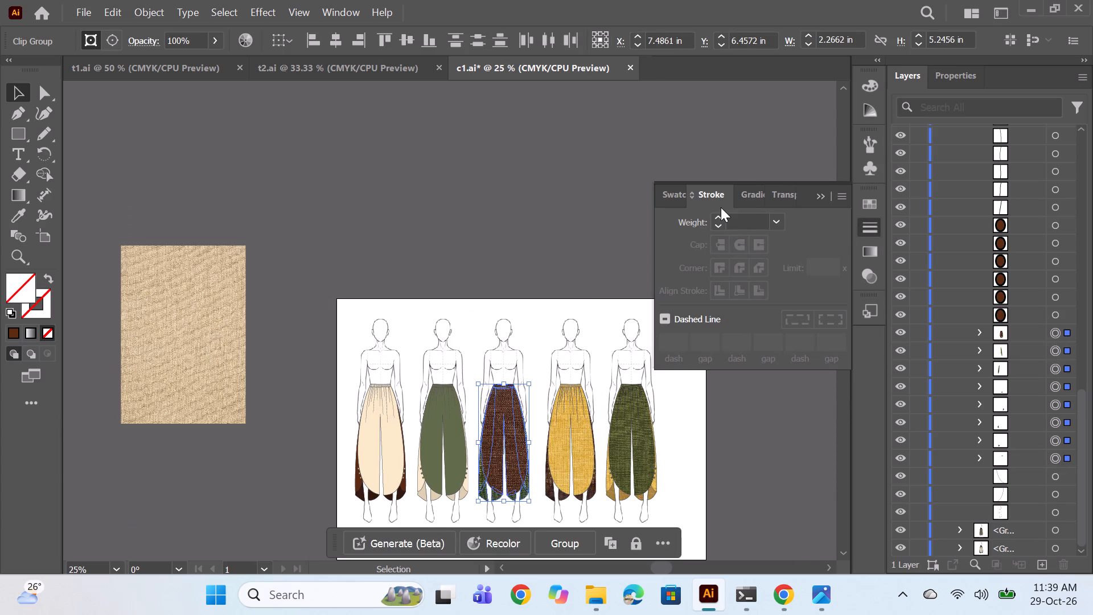
pyautogui.tripleClick(716, 214)
pyautogui.click(716, 215)
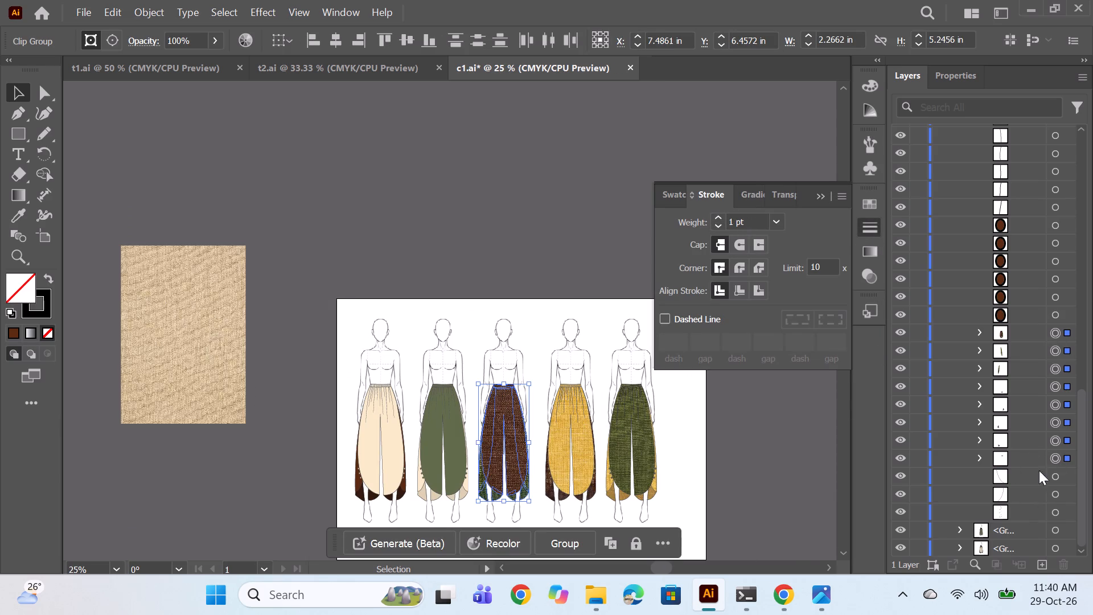
# Set the stroke weight of the third figure's grouped pleat lines to 1 pt.
pyautogui.scroll(19, 1005, 352)
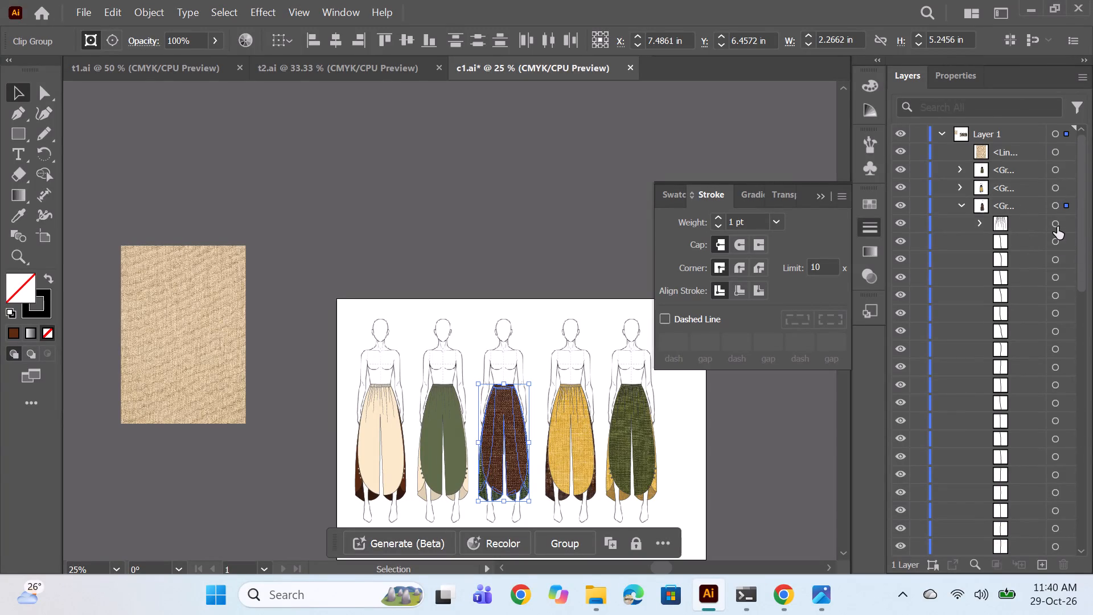
pyautogui.click(1057, 226)
pyautogui.tripleClick(720, 219)
pyautogui.click(720, 219)
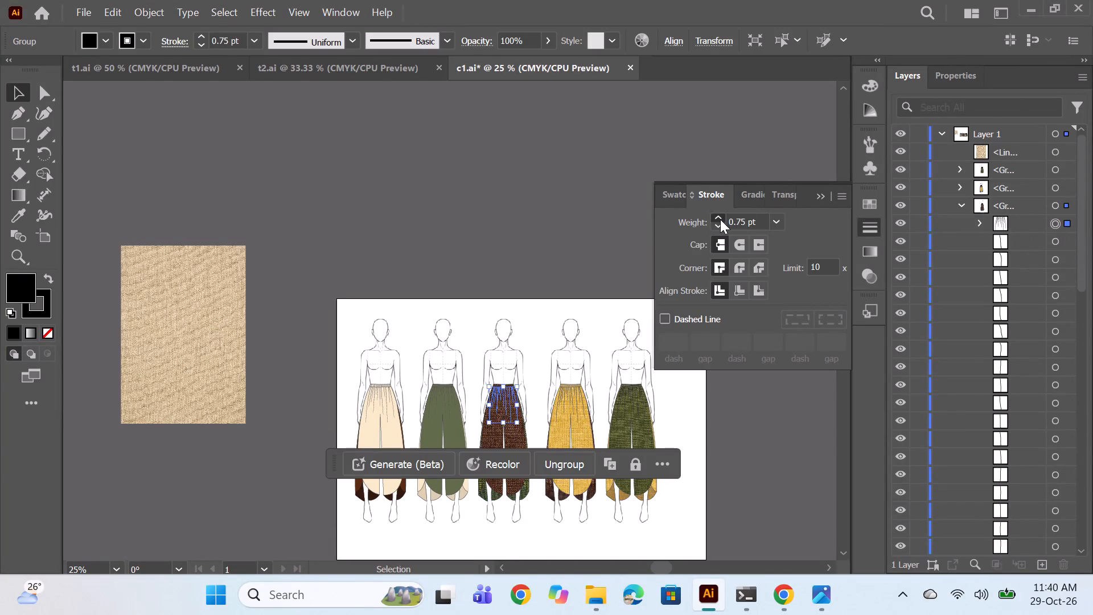
pyautogui.click(713, 229)
pyautogui.click(717, 217)
pyautogui.keyDown('ctrl'); pyautogui.click(590, 228); pyautogui.keyUp('ctrl')
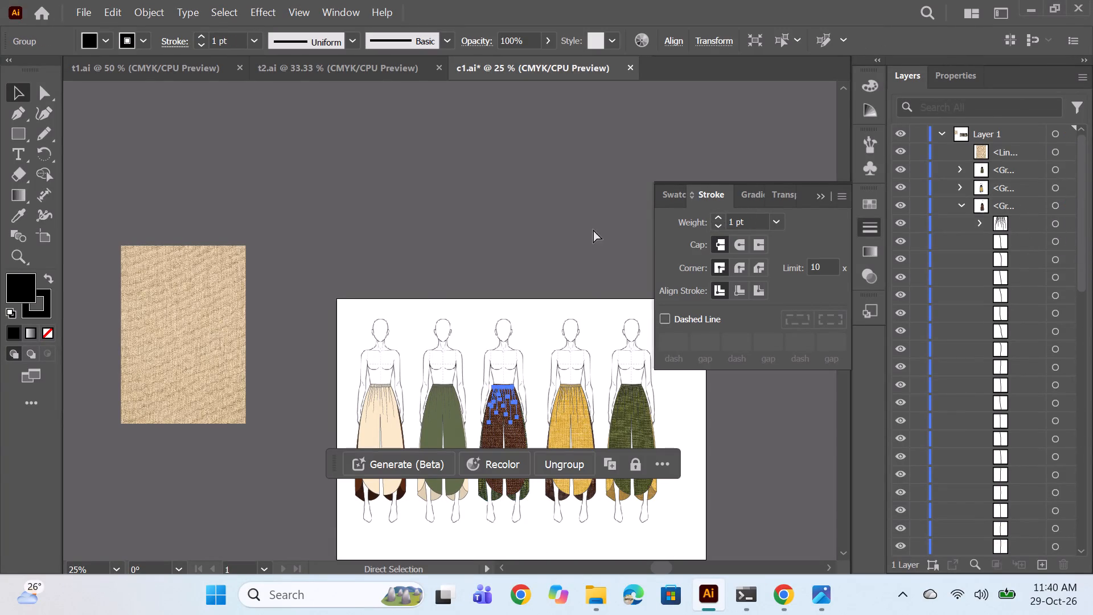
pyautogui.keyDown('alt'); pyautogui.scroll(-1, 609, 310); pyautogui.keyUp('alt')
pyautogui.keyDown('alt'); pyautogui.scroll(2, 599, 322); pyautogui.keyUp('alt')
pyautogui.click(823, 191)
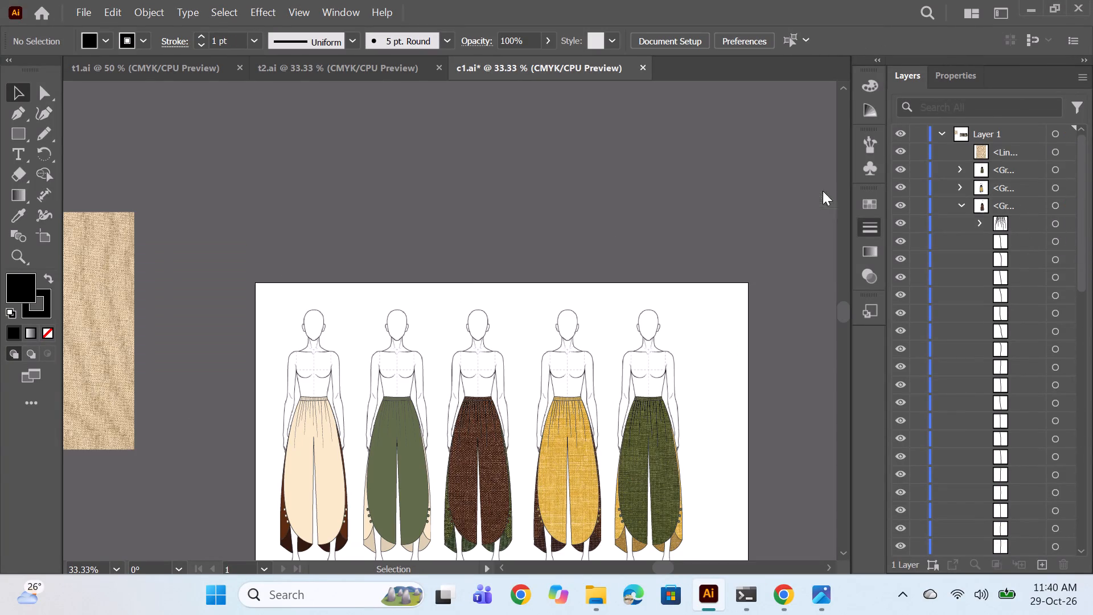
# Copy the beige e5c441e75… and green 203d9cc4c3e… fabric images from the desktop and paste them into c1.ai.
pyautogui.scroll(-2, 596, 282)
pyautogui.scroll(-3, 580, 337)
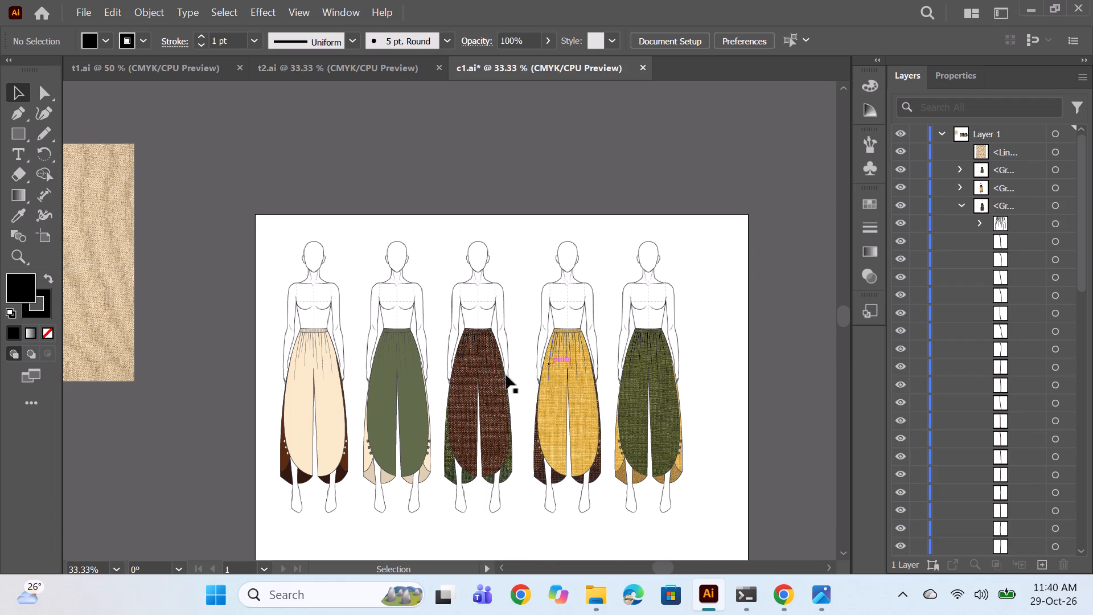
pyautogui.scroll(-1, 478, 387)
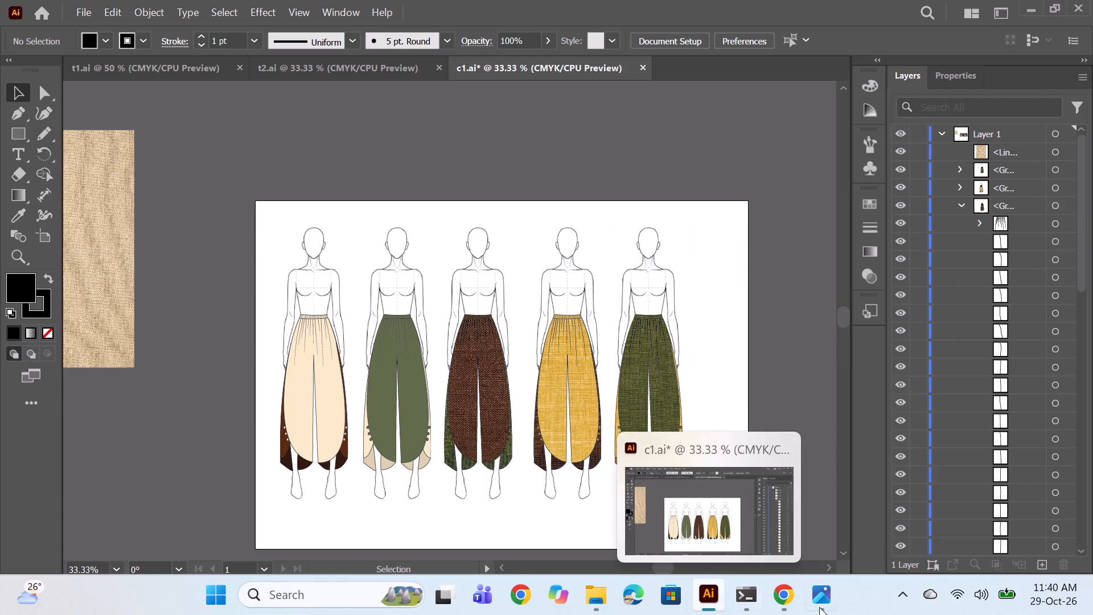
pyautogui.click(1037, 5)
pyautogui.click(29, 382)
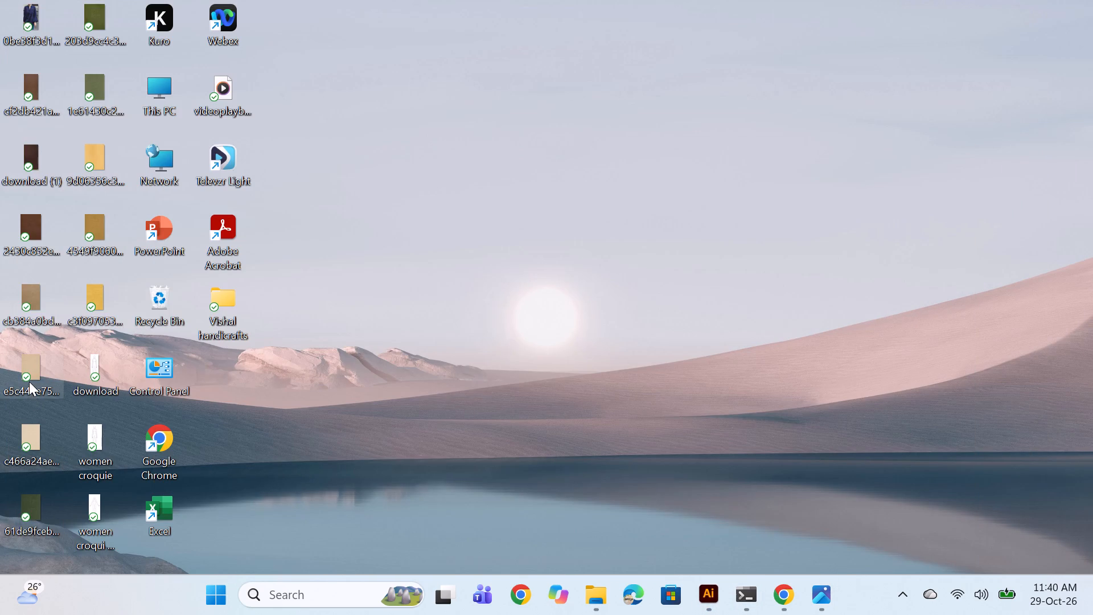
pyautogui.keyDown('ctrl'); pyautogui.click(96, 27); pyautogui.keyUp('ctrl')
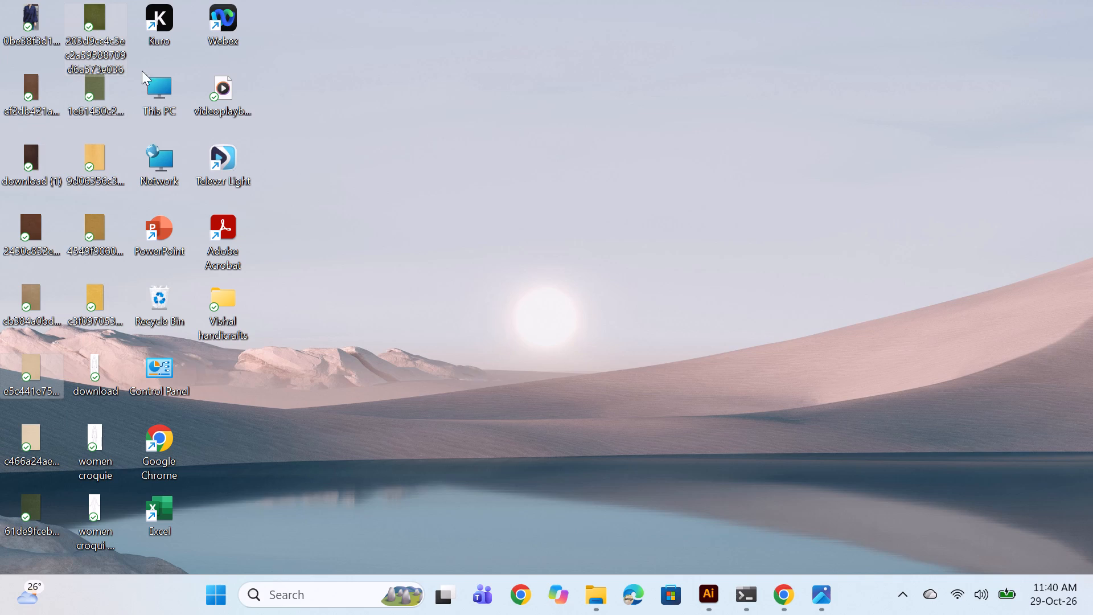
pyautogui.hotkey('ctrl', 'c')
pyautogui.click(722, 596)
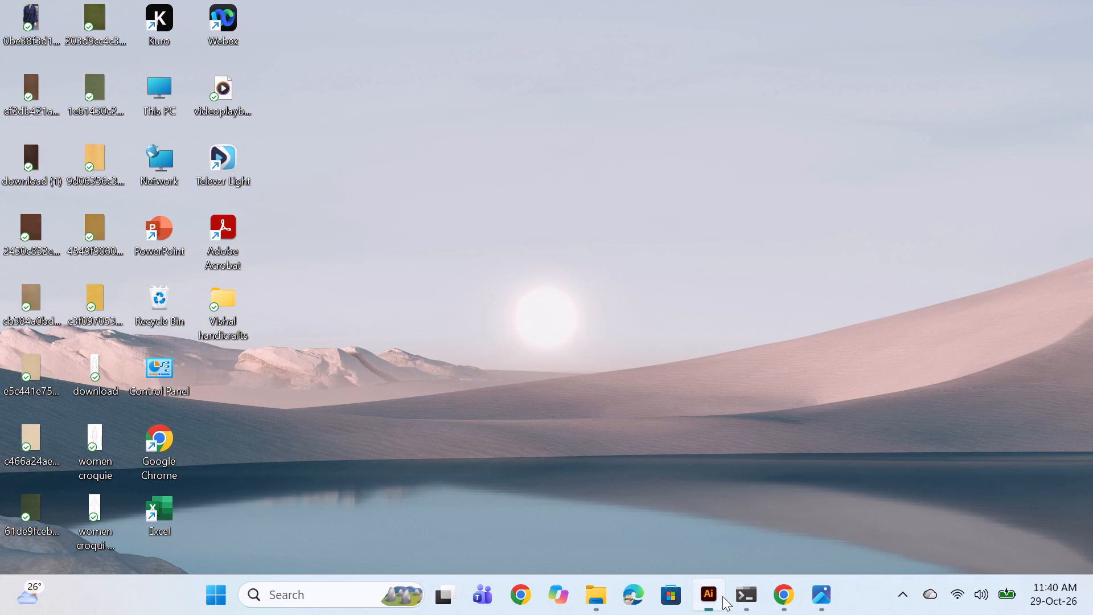
pyautogui.hotkey('ctrl', 'v')
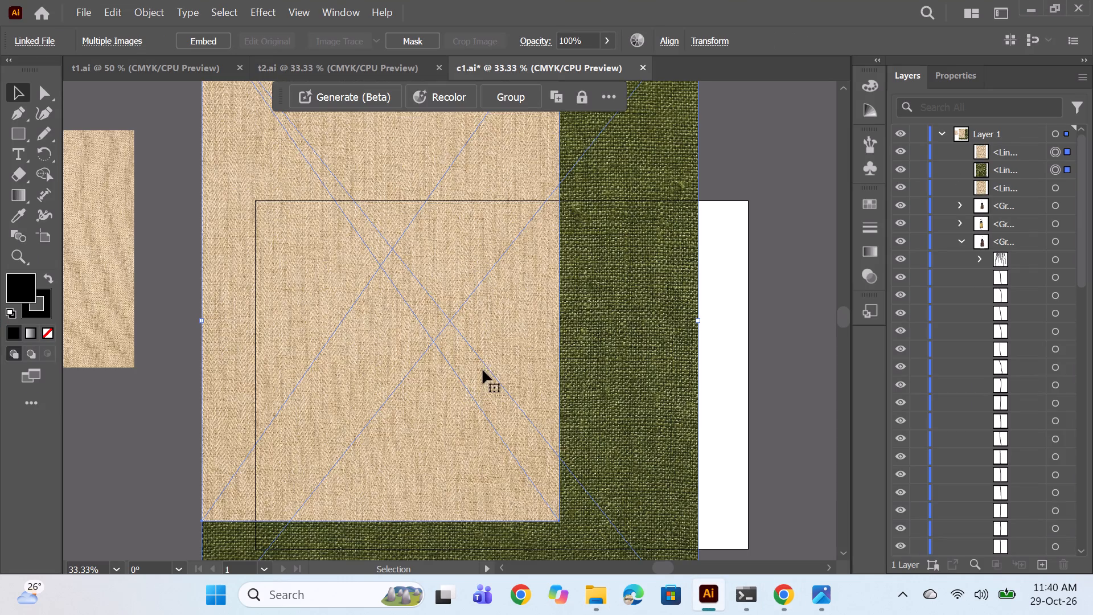
# Delete the newly pasted beige fabric image, leaving the green one.
pyautogui.keyDown('alt'); pyautogui.scroll(-2, 489, 341); pyautogui.keyUp('alt')
pyautogui.click(245, 419)
pyautogui.click(423, 223)
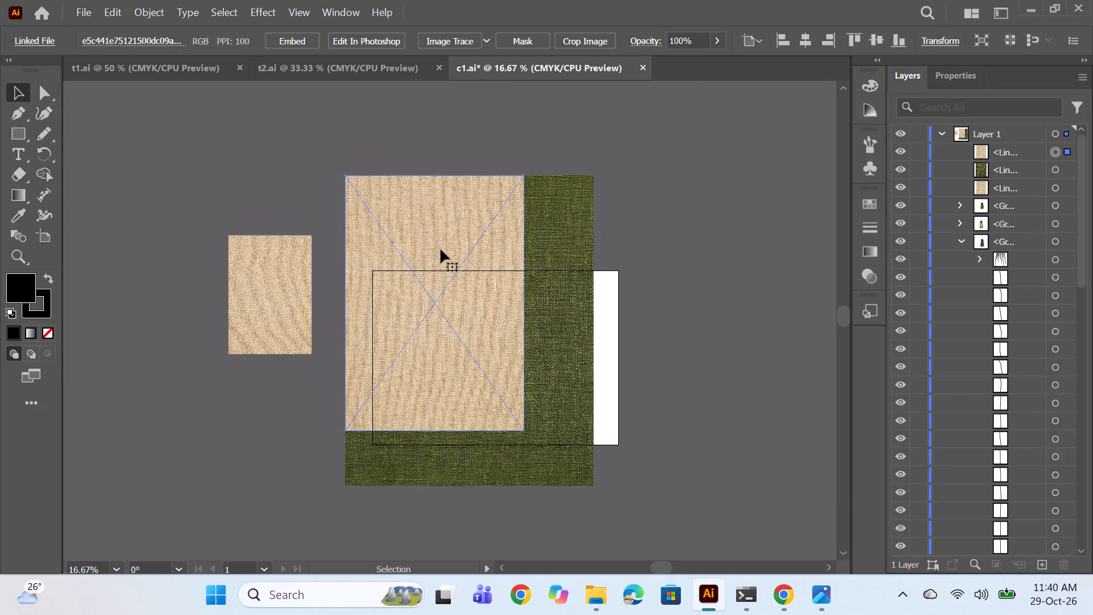
pyautogui.press('BackSpace')
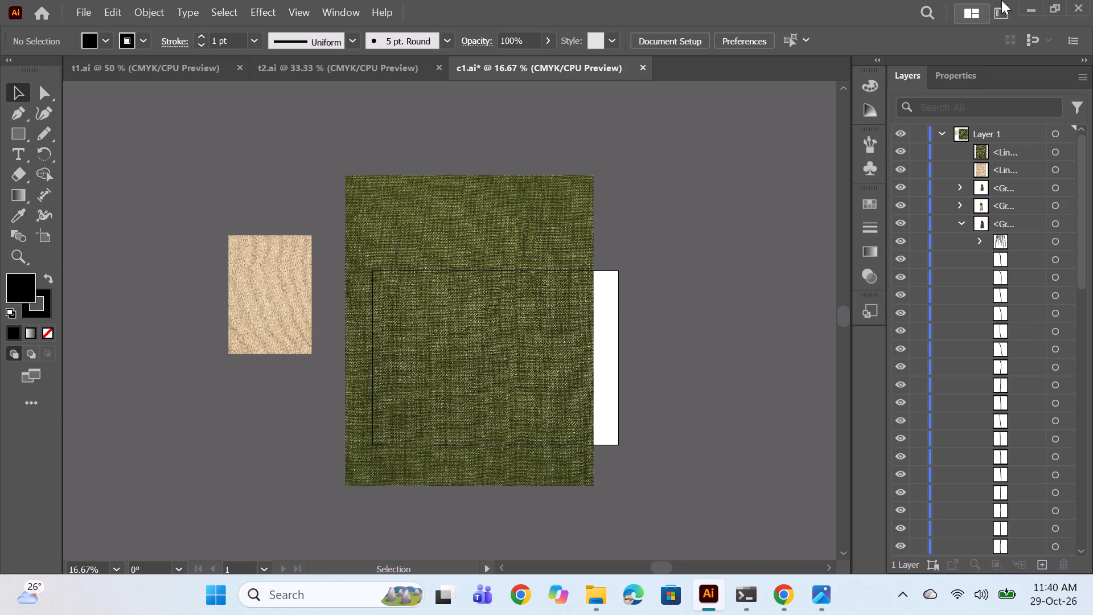
# Copy the tan cb384a0bd… fabric image from the desktop and paste it into c1.ai.
pyautogui.click(1039, 8)
pyautogui.click(23, 306)
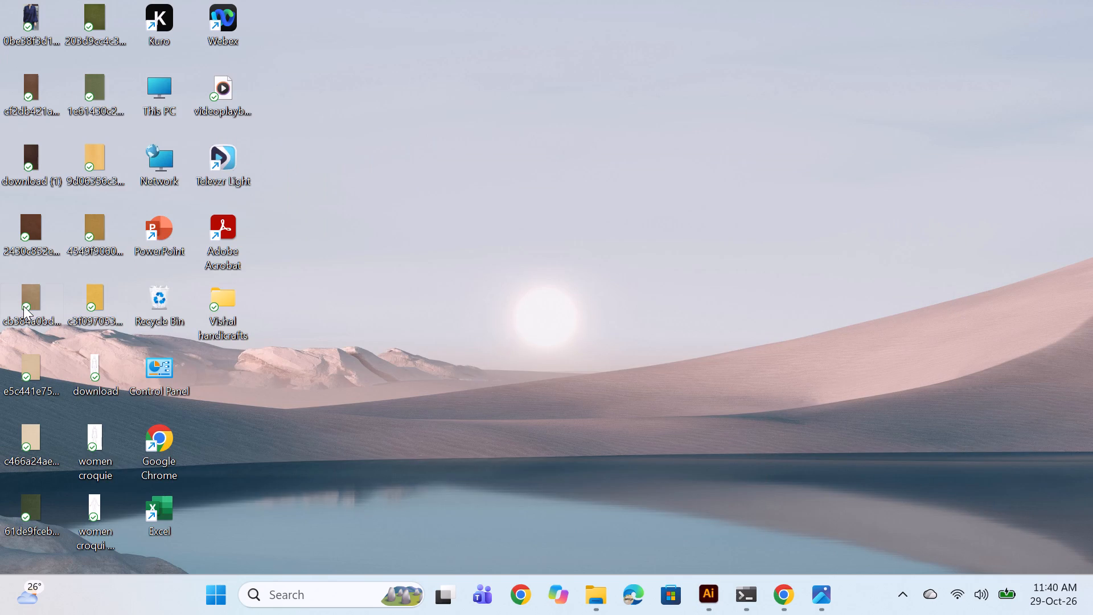
pyautogui.rightClick(31, 302)
pyautogui.click(112, 32)
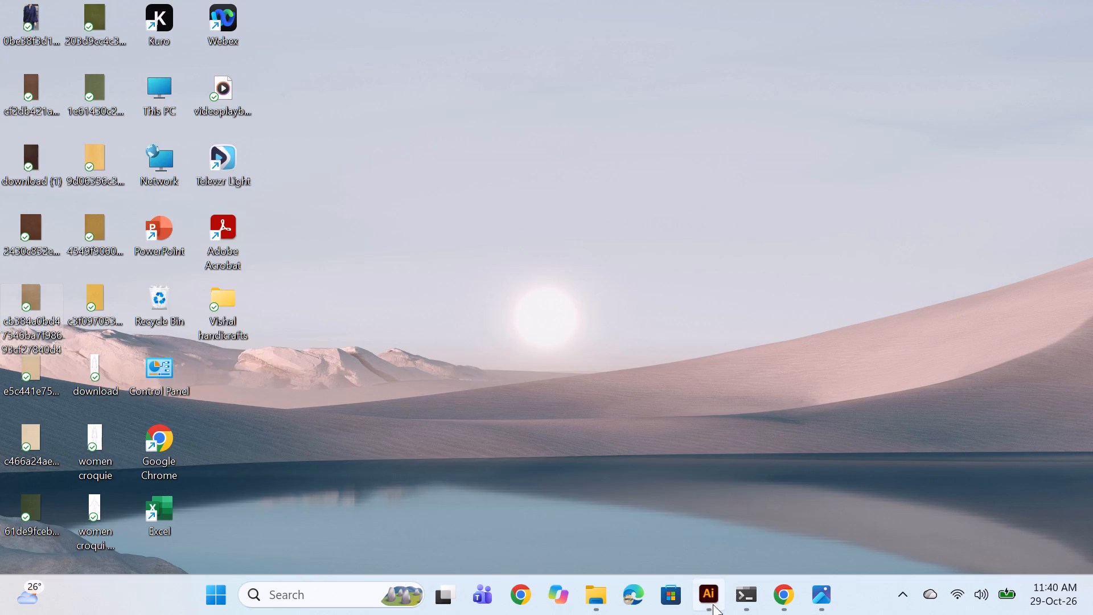
pyautogui.click(713, 604)
pyautogui.hotkey('ctrl', 'v')
pyautogui.click(705, 348)
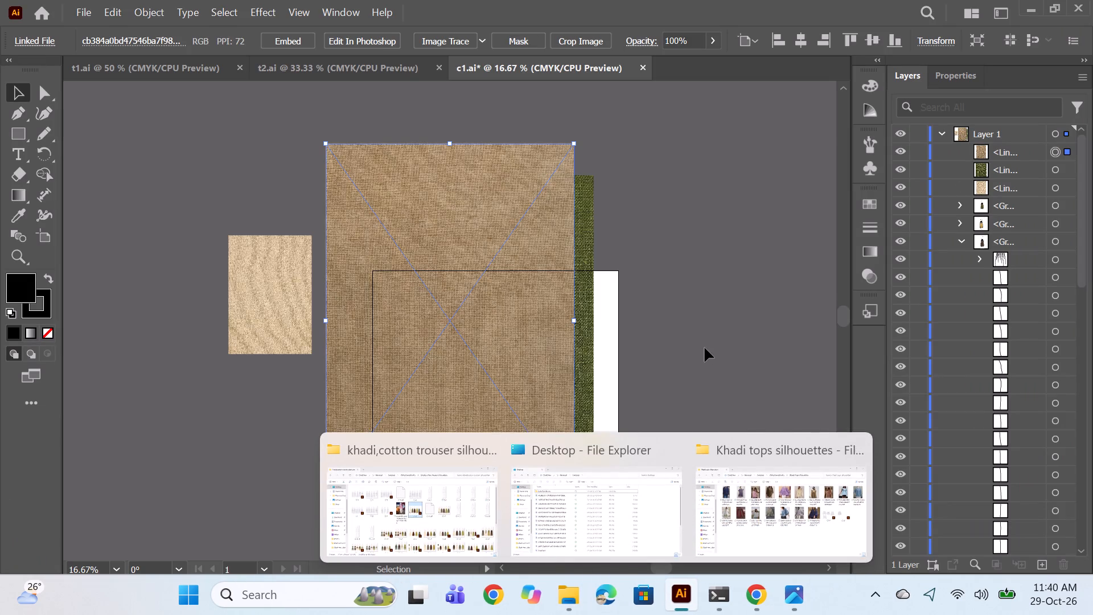
# Scale the pasted tan fabric image down proportionally to about 5.56 by 7.94 in.
pyautogui.click(502, 390)
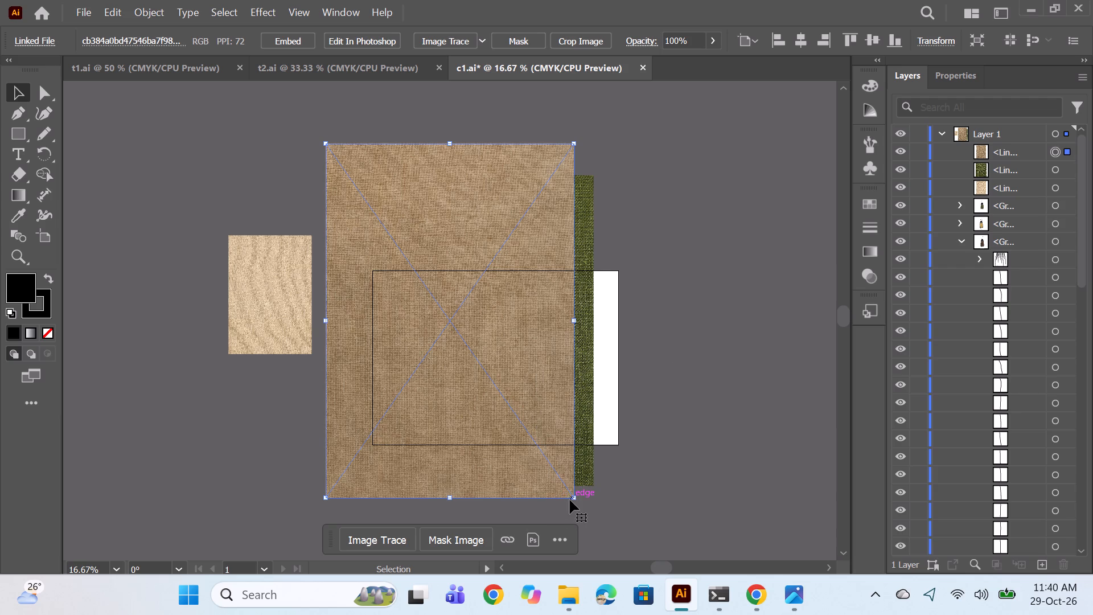
pyautogui.keyDown('alt'); pyautogui.keyDown('shift'); pyautogui.moveTo(572, 497); pyautogui.dragTo(491, 396); pyautogui.keyUp('shift'); pyautogui.keyUp('alt')
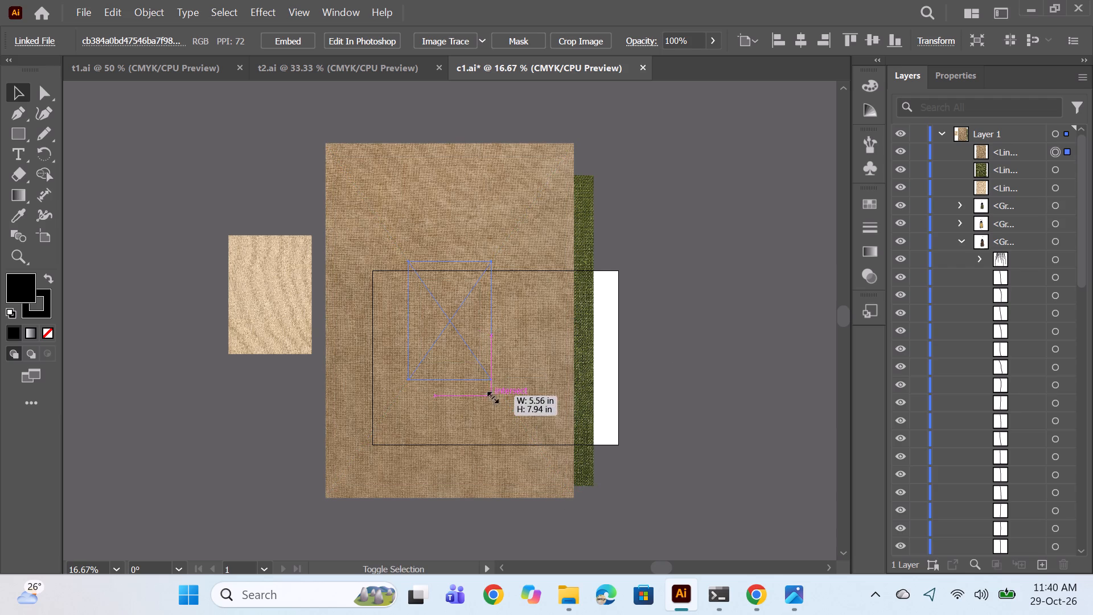
# Clear the artboard: move the tan fabric beside it, and scale the green fabric to about 7.31 by 9.14 in and move it off the figures.
pyautogui.moveTo(466, 350); pyautogui.dragTo(324, 415)
pyautogui.click(526, 370)
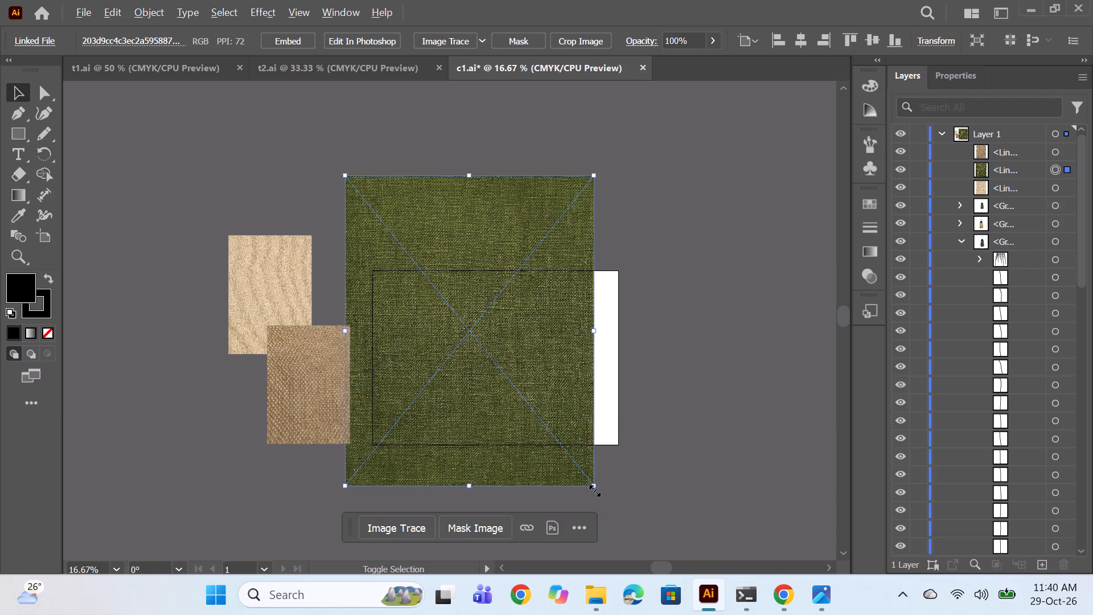
pyautogui.keyDown('alt'); pyautogui.keyDown('shift'); pyautogui.moveTo(593, 489); pyautogui.dragTo(552, 399); pyautogui.keyUp('shift'); pyautogui.keyUp('alt')
pyautogui.moveTo(483, 339); pyautogui.dragTo(428, 229)
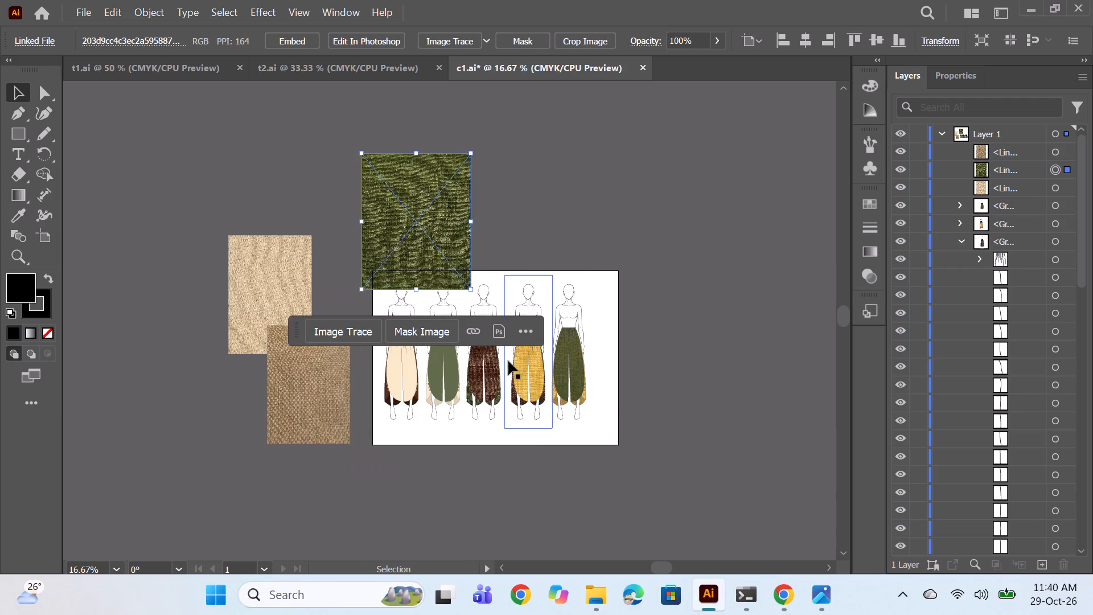
# Duplicate the resized green fabric image once.
pyautogui.keyDown('alt'); pyautogui.scroll(1, 508, 361); pyautogui.keyUp('alt')
pyautogui.scroll(1, 488, 313)
pyautogui.click(407, 240)
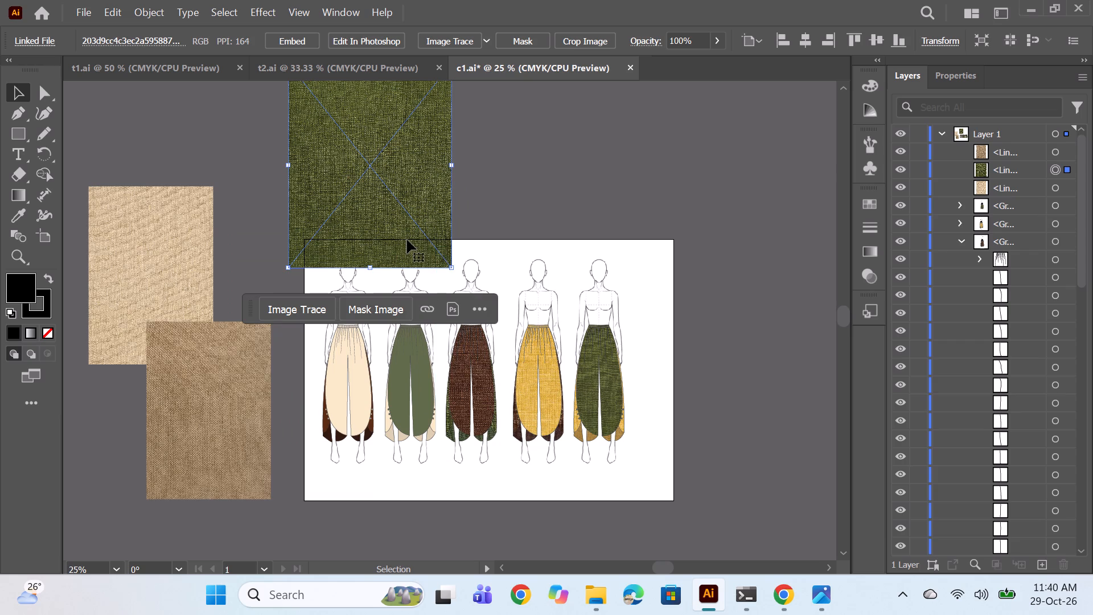
pyautogui.hotkey('ctrl', 'c')
pyautogui.hotkey('ctrl', 'v')
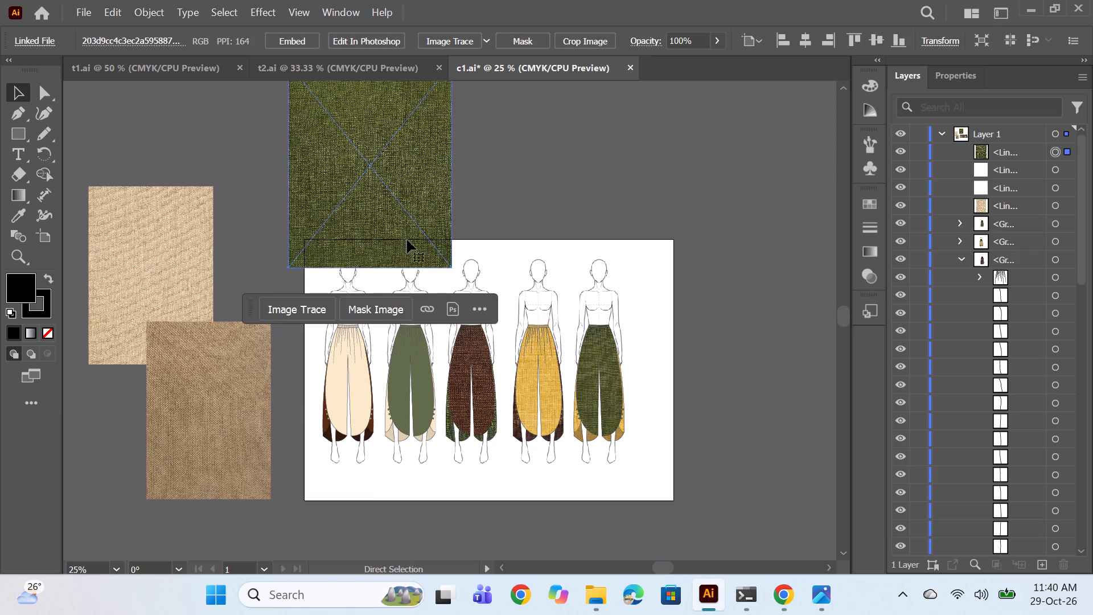
# Make three copies of the resized tan fabric image.
pyautogui.click(220, 391)
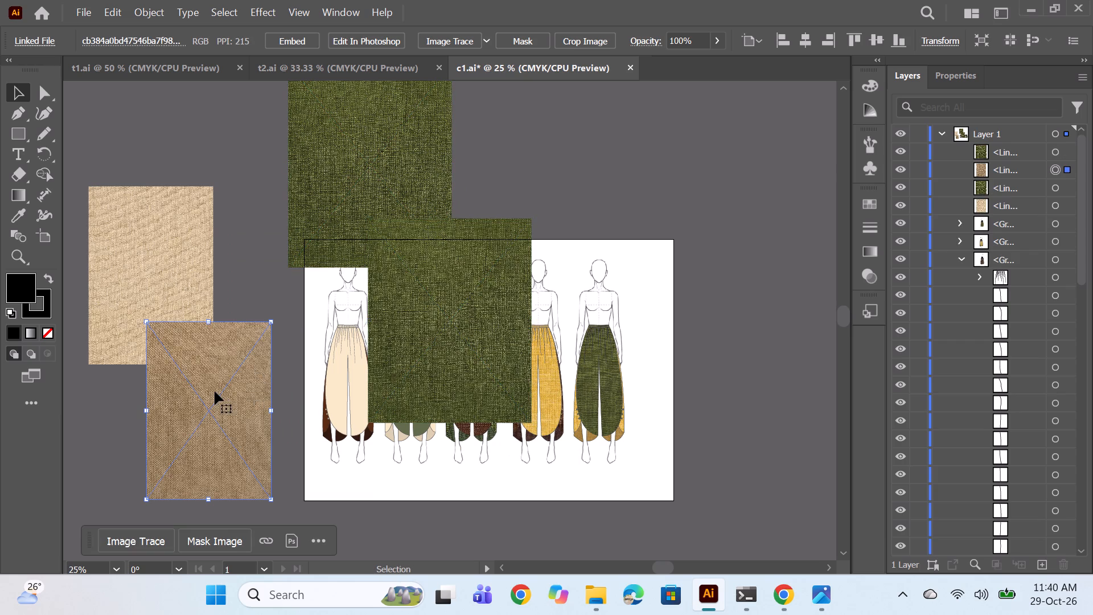
pyautogui.hotkey('ctrl', 'c')
pyautogui.hotkey('ctrl', 'v')
pyautogui.hotkey('ctrl', 'c')
pyautogui.hotkey('ctrl', 'v')
pyautogui.hotkey('ctrl', 'c')
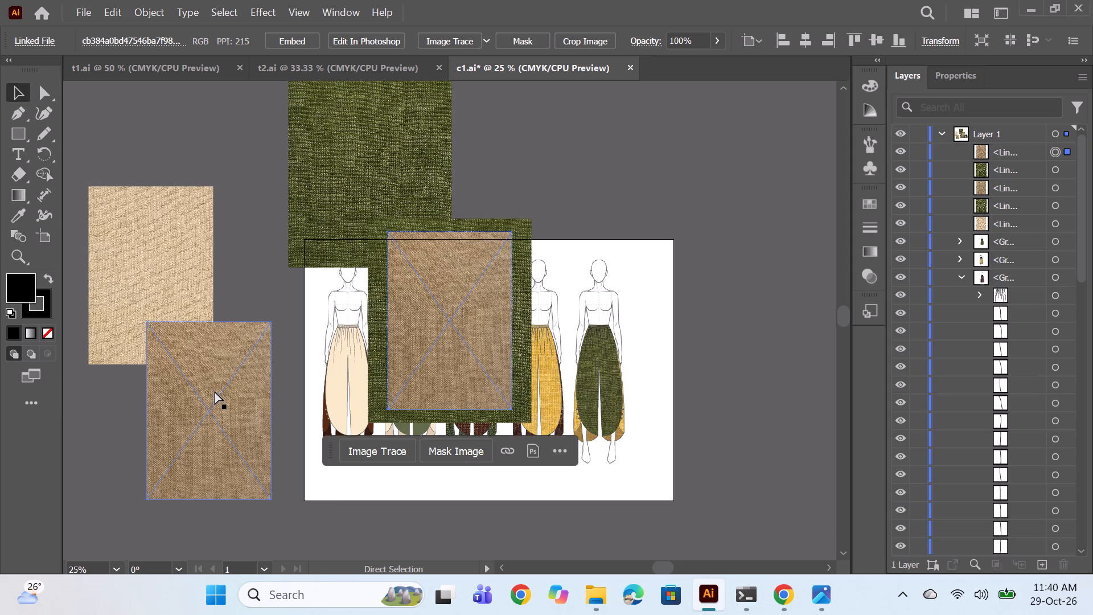
pyautogui.hotkey('ctrl', 'v')
pyautogui.hotkey('ctrl', 'v')
pyautogui.hotkey('ctrl', 'v')
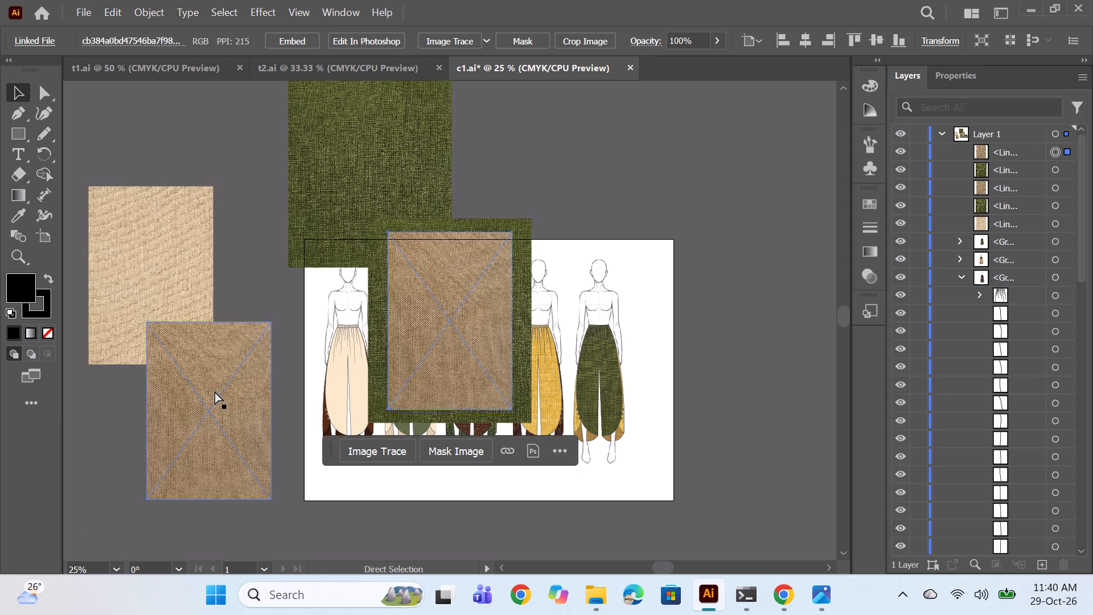
pyautogui.hotkey('ctrl', 'v')
pyautogui.hotkey('ctrl', 'v')
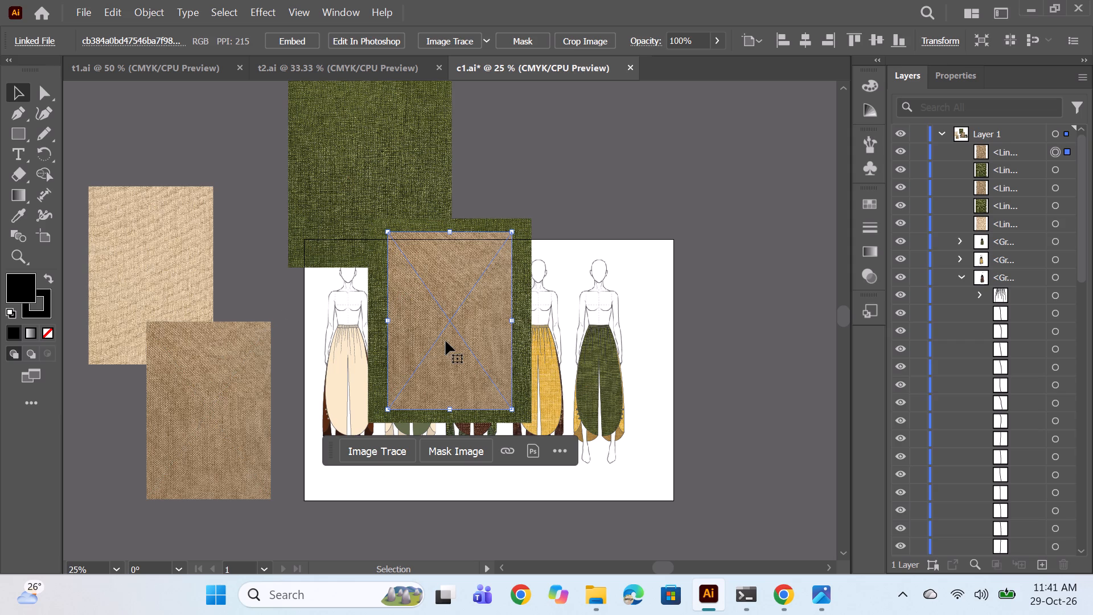
pyautogui.click(446, 341)
pyautogui.hotkey('ctrl', 'c')
pyautogui.hotkey('ctrl', 'v')
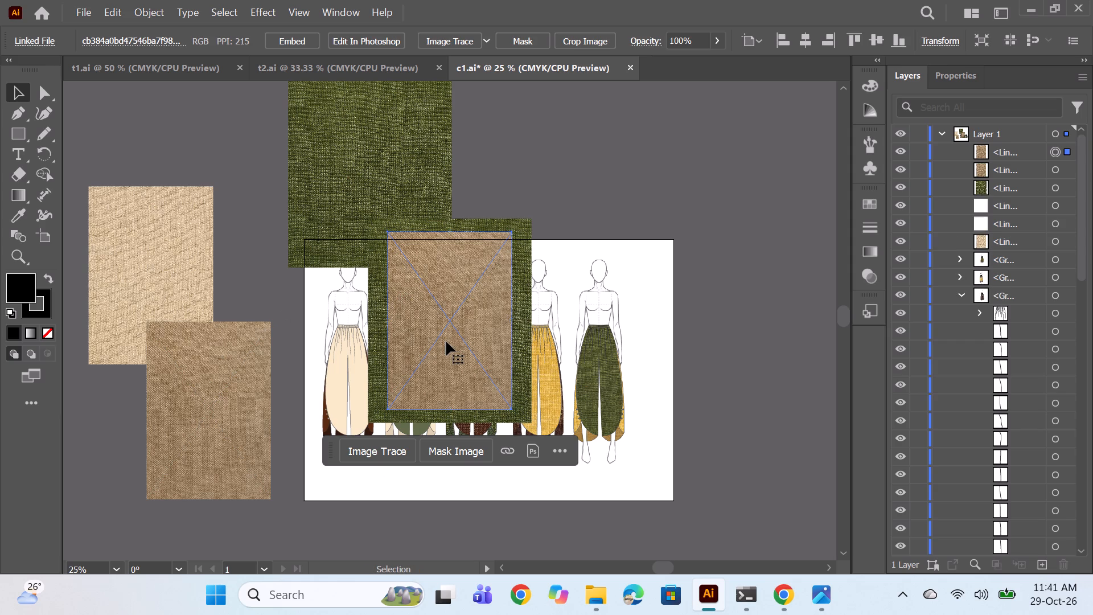
pyautogui.hotkey('ctrl', 'v')
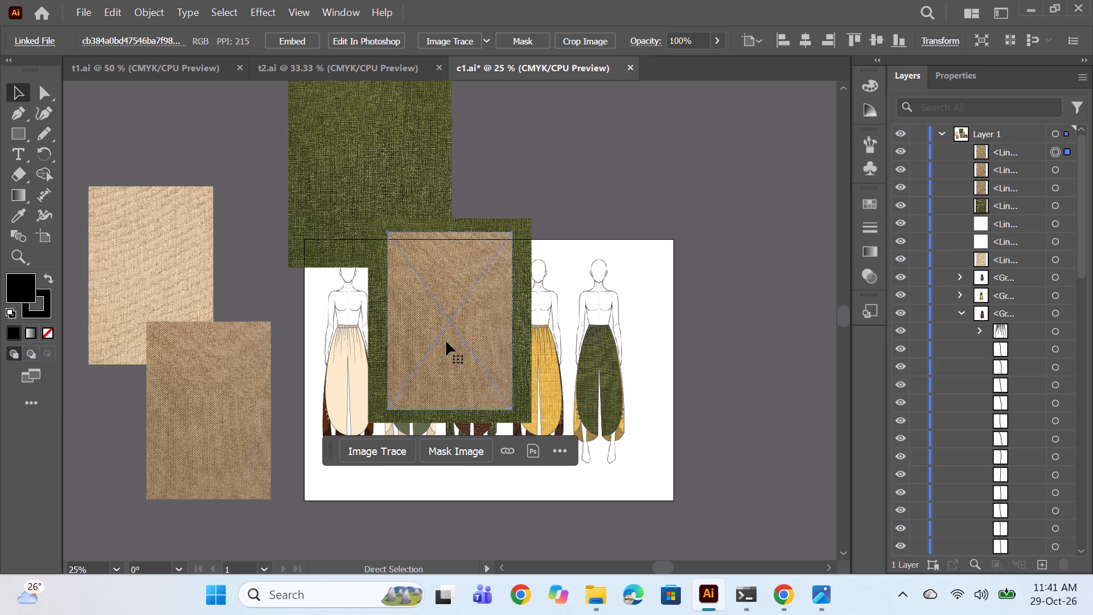
# Duplicate the beige fabric image once.
pyautogui.click(147, 257)
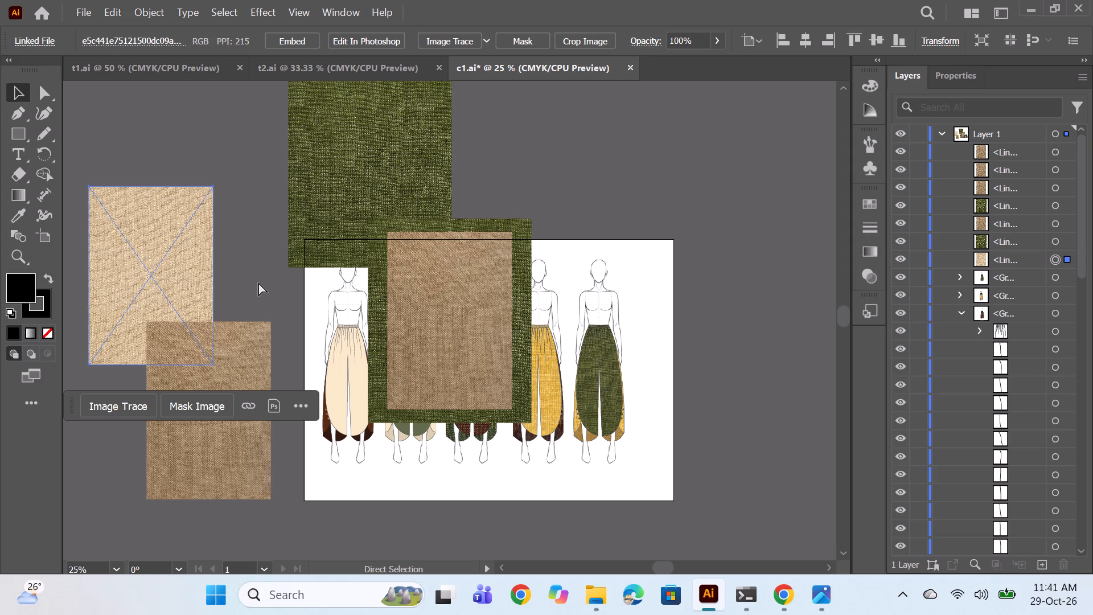
pyautogui.hotkey('ctrl', 'c')
pyautogui.hotkey('ctrl', 'v')
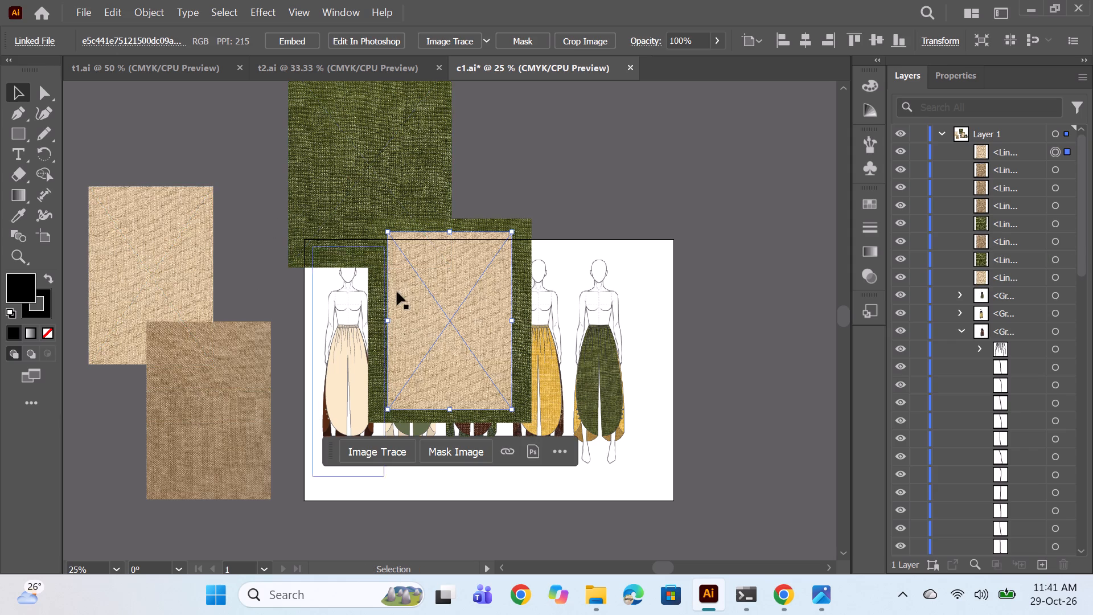
# Move the beige, green and tan fabric images off the figures to the area left of the artboard.
pyautogui.moveTo(445, 333); pyautogui.dragTo(262, 338)
pyautogui.moveTo(372, 148); pyautogui.dragTo(285, 184)
pyautogui.moveTo(469, 330); pyautogui.dragTo(272, 322)
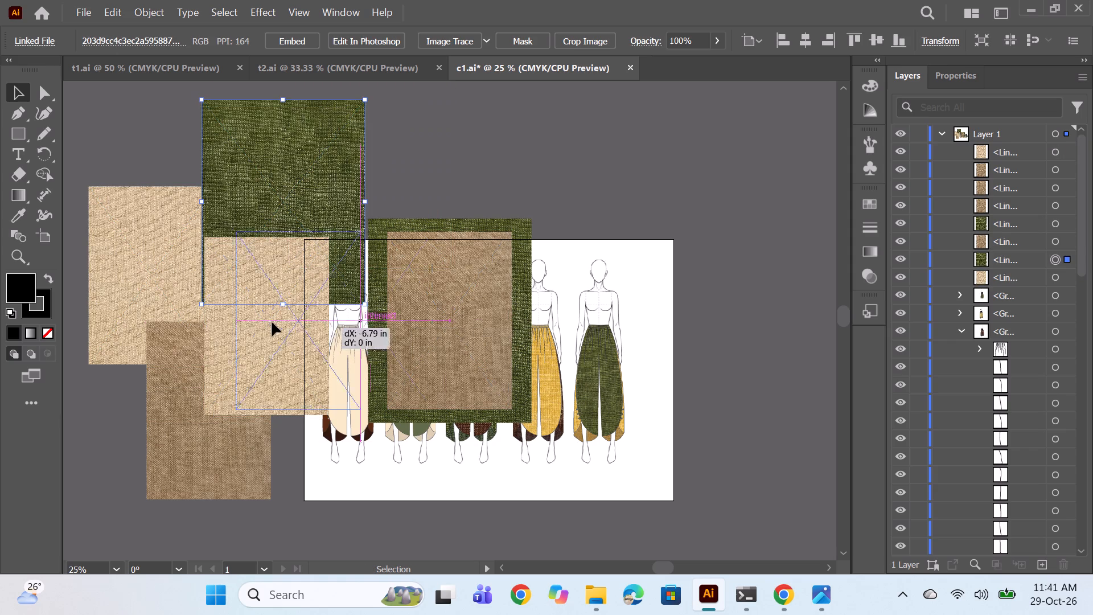
pyautogui.moveTo(272, 322); pyautogui.dragTo(265, 322)
pyautogui.moveTo(449, 325); pyautogui.dragTo(277, 327)
pyautogui.moveTo(472, 330); pyautogui.dragTo(194, 330)
pyautogui.moveTo(433, 331); pyautogui.dragTo(182, 335)
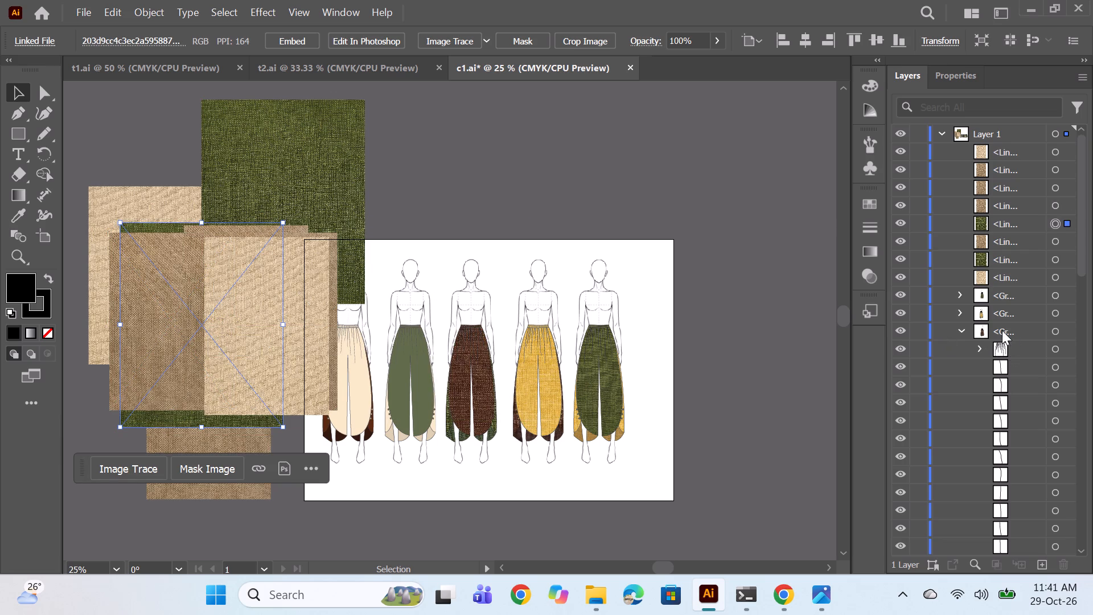
# Expand the second figure's group in the layer stack and move all eight linked fabric images into it.
pyautogui.click(964, 329)
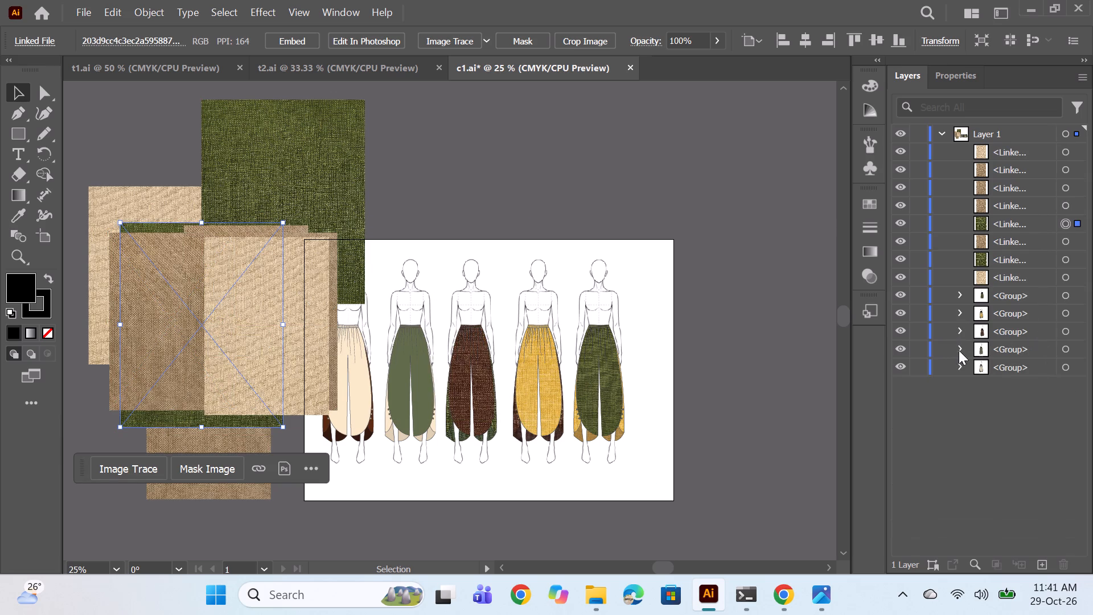
pyautogui.click(959, 350)
pyautogui.click(1054, 151)
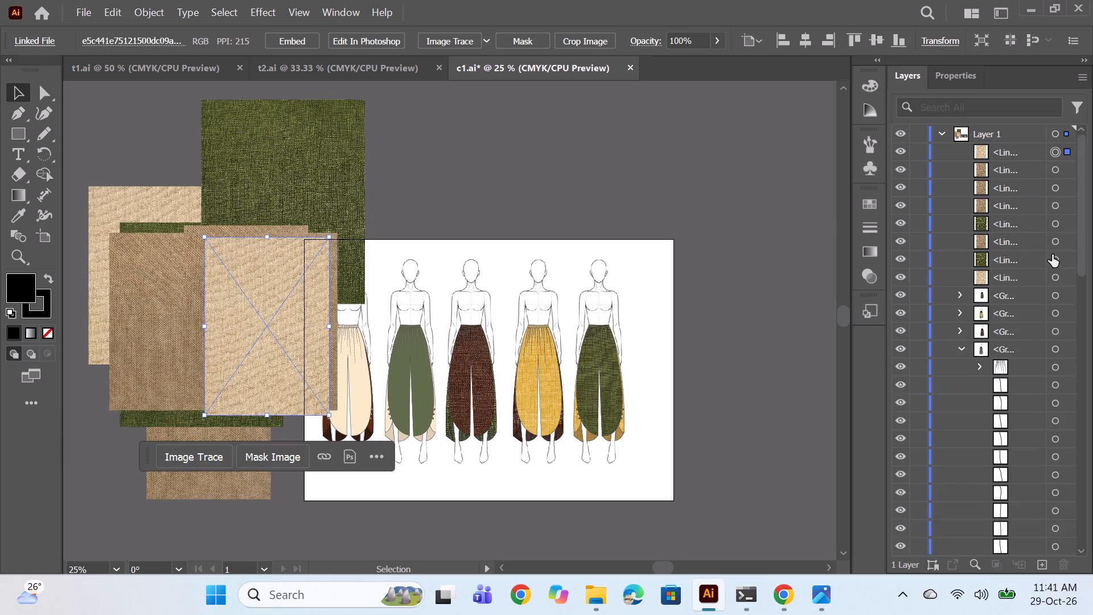
pyautogui.click(1012, 155)
pyautogui.keyDown('shift'); pyautogui.click(1012, 277); pyautogui.keyUp('shift')
pyautogui.moveTo(1020, 201); pyautogui.dragTo(1027, 309)
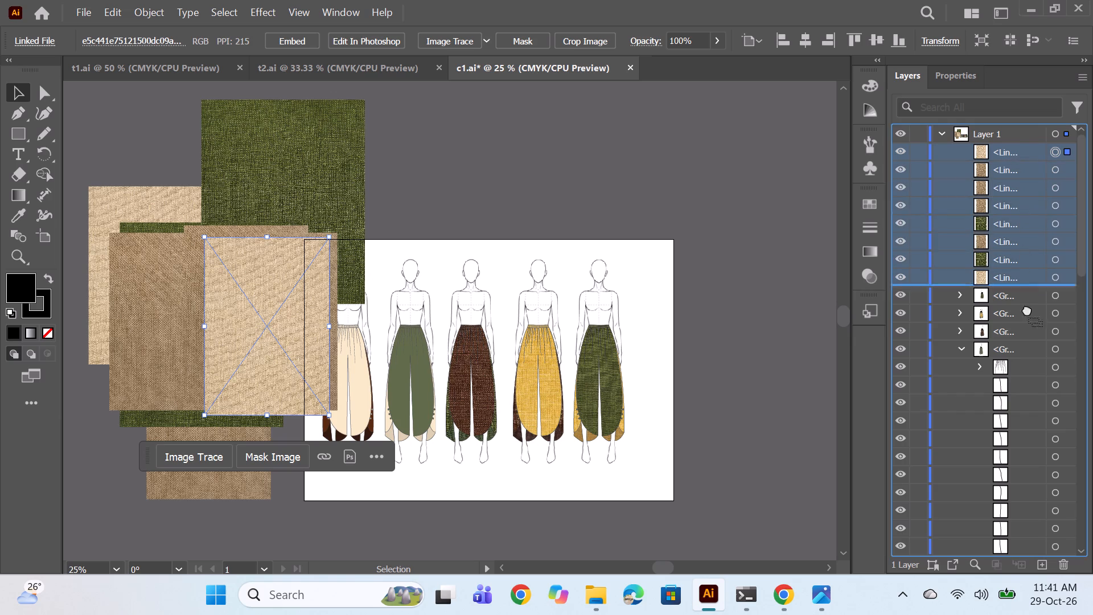
pyautogui.moveTo(1027, 309); pyautogui.dragTo(1039, 501)
pyautogui.scroll(-3, 1019, 347)
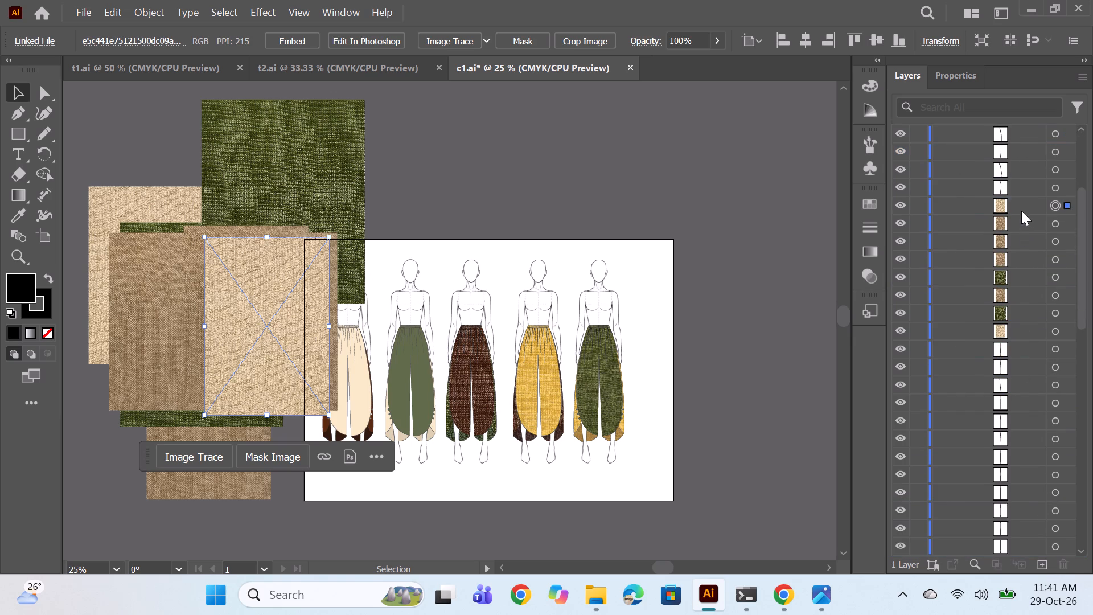
# Move the eight fabric images down the second figure's group until they sit directly above its green front trouser shape.
pyautogui.click(1021, 211)
pyautogui.keyDown('shift'); pyautogui.click(1016, 329); pyautogui.keyUp('shift')
pyautogui.moveTo(1022, 246); pyautogui.dragTo(1033, 502)
pyautogui.scroll(-1, 1018, 302)
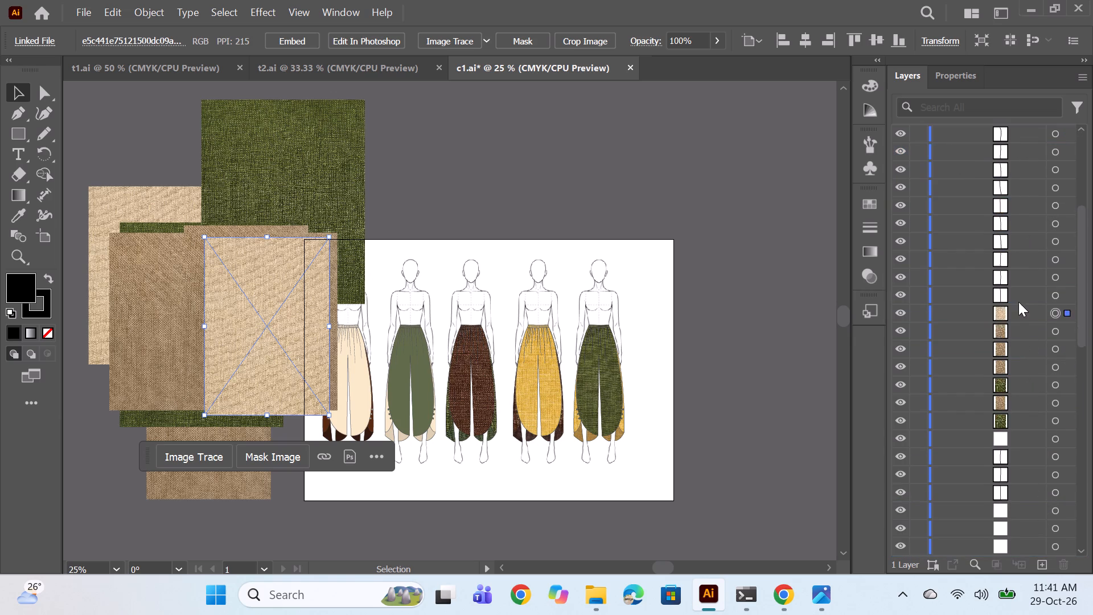
pyautogui.scroll(-1, 1018, 302)
pyautogui.click(1028, 255)
pyautogui.keyDown('shift'); pyautogui.click(1034, 385); pyautogui.keyUp('shift')
pyautogui.moveTo(1025, 315); pyautogui.dragTo(1023, 462)
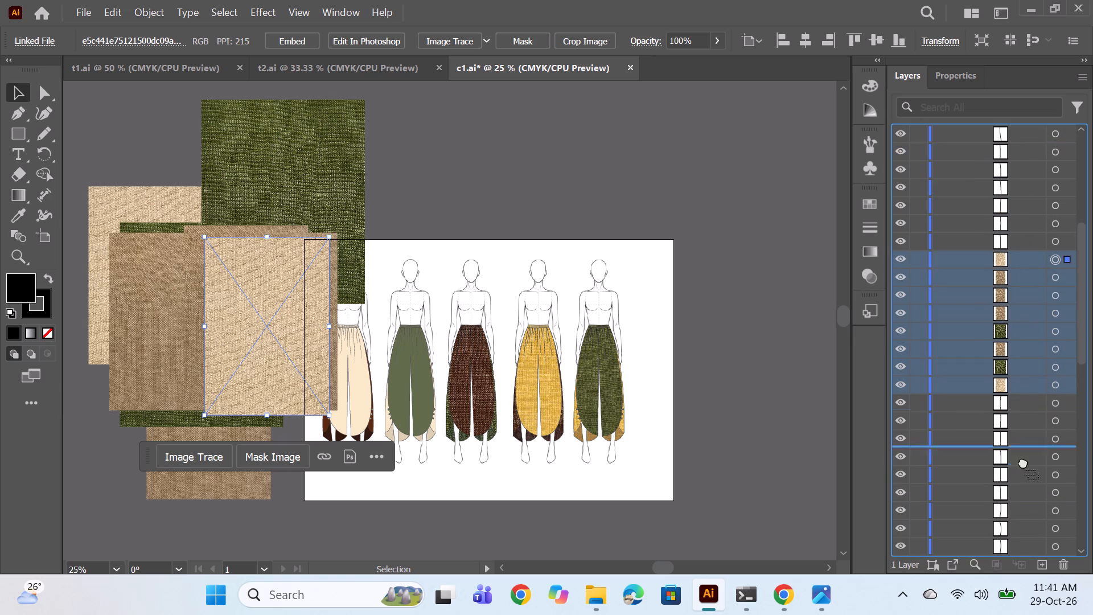
pyautogui.moveTo(1023, 462); pyautogui.dragTo(1021, 505)
pyautogui.scroll(-3, 1019, 356)
pyautogui.click(1021, 208)
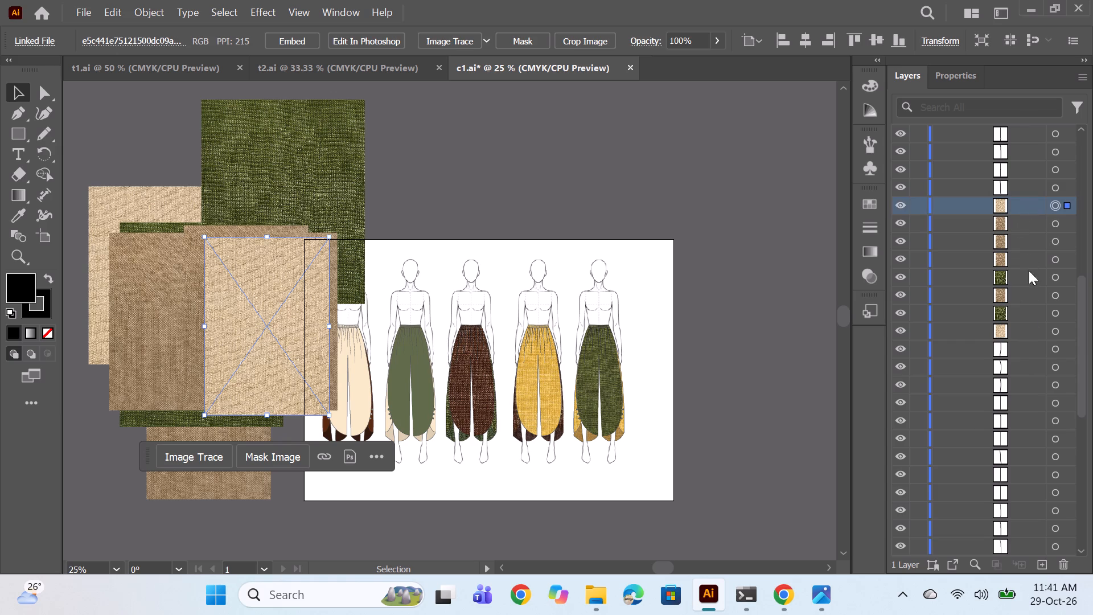
pyautogui.keyDown('shift'); pyautogui.click(1025, 324); pyautogui.keyUp('shift')
pyautogui.moveTo(1032, 248); pyautogui.dragTo(1015, 466)
pyautogui.scroll(-3, 1015, 364)
pyautogui.click(1023, 175)
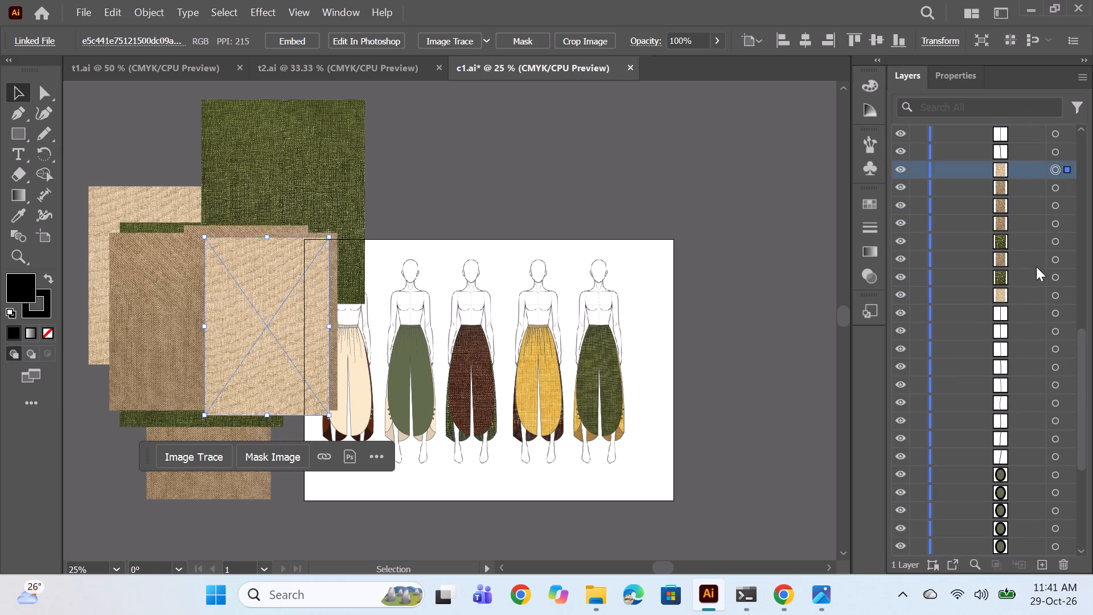
pyautogui.keyDown('shift'); pyautogui.click(1023, 292); pyautogui.keyUp('shift')
pyautogui.moveTo(1013, 227); pyautogui.dragTo(1039, 464)
pyautogui.scroll(-2, 1010, 348)
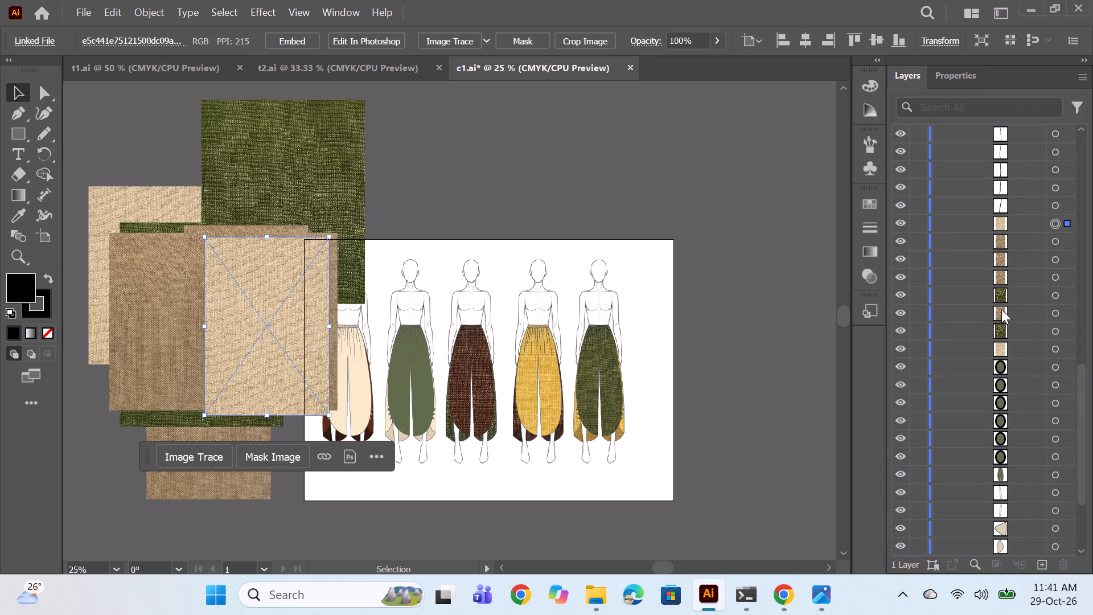
pyautogui.click(1013, 219)
pyautogui.keyDown('shift'); pyautogui.click(1009, 347); pyautogui.keyUp('shift')
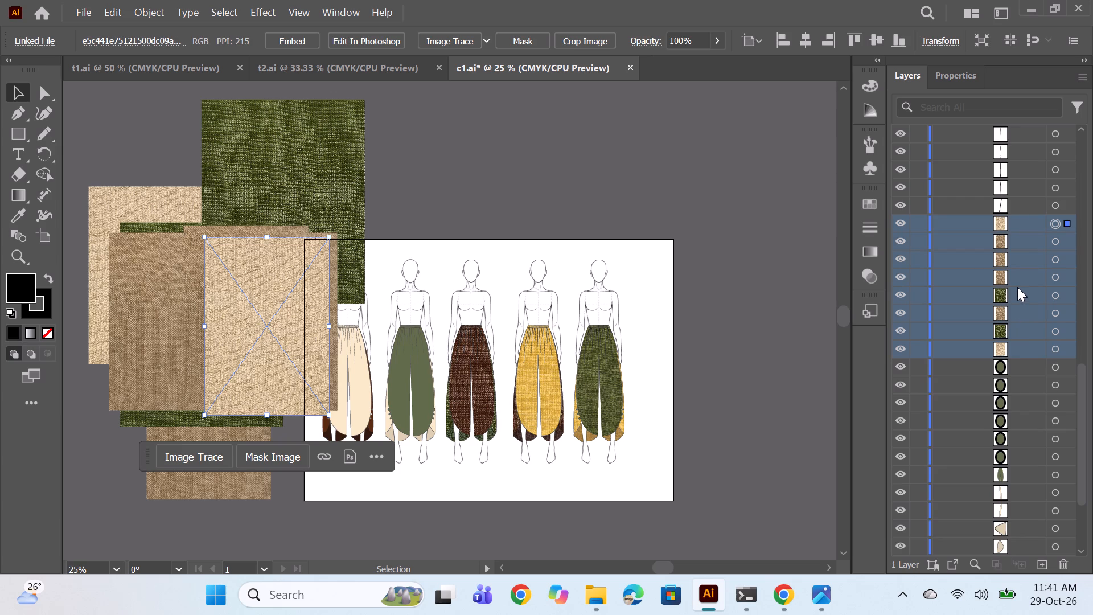
pyautogui.moveTo(1017, 287); pyautogui.dragTo(1025, 460)
pyautogui.scroll(-2, 1029, 419)
# Place a green fabric image directly beneath the front trouser shape and a beige one beneath each of the two thin paths that follow.
pyautogui.click(1053, 332)
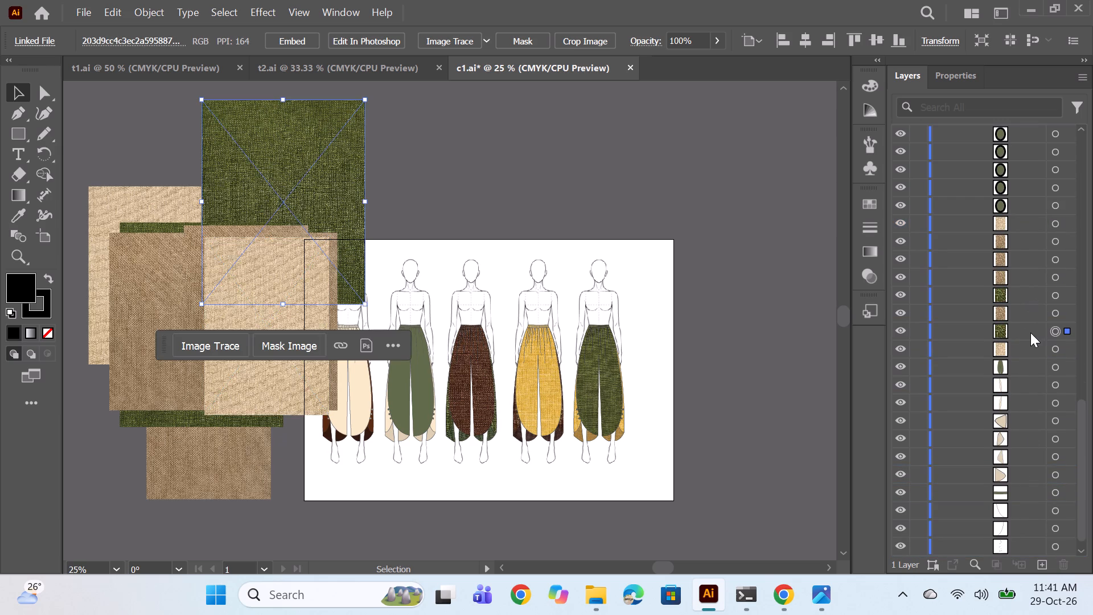
pyautogui.moveTo(1024, 329); pyautogui.dragTo(1029, 372)
pyautogui.moveTo(1024, 329); pyautogui.dragTo(1022, 408)
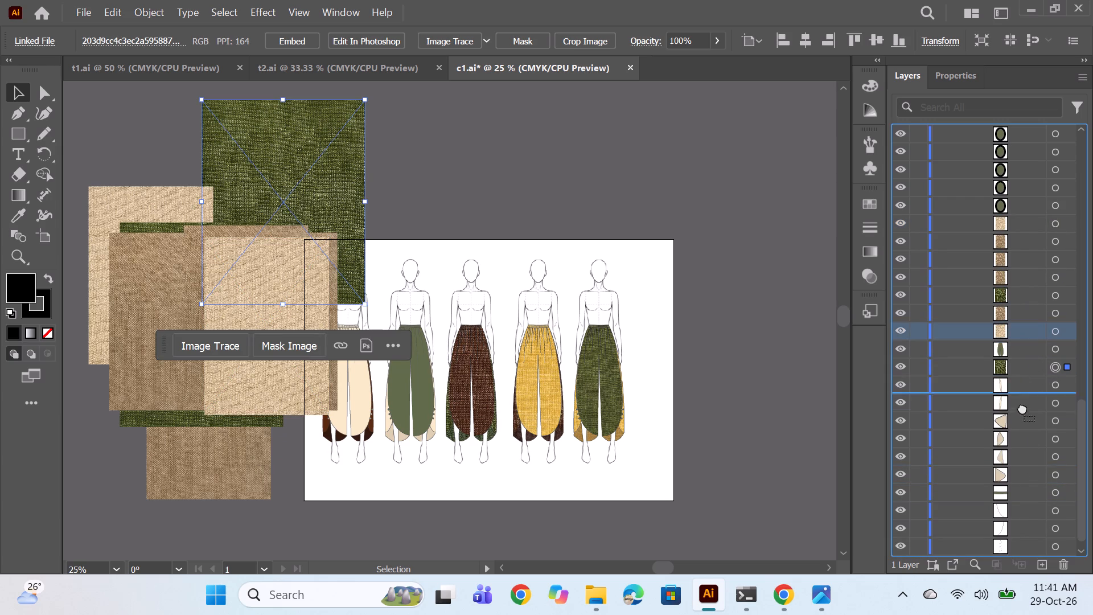
pyautogui.moveTo(1022, 408); pyautogui.dragTo(1022, 392)
pyautogui.moveTo(1023, 220); pyautogui.dragTo(1038, 336)
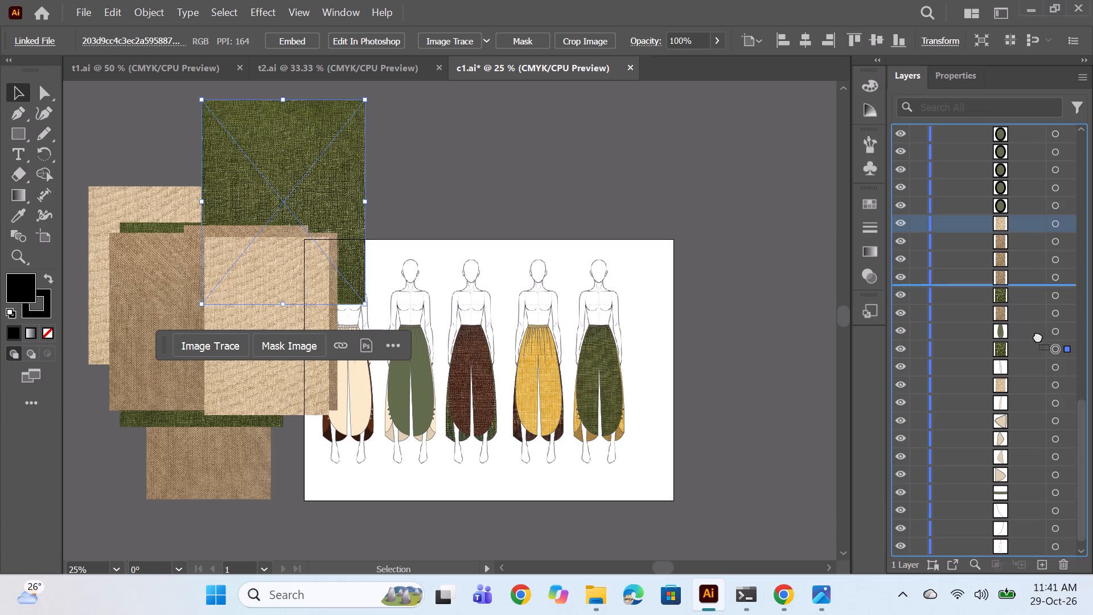
pyautogui.moveTo(1038, 336); pyautogui.dragTo(1038, 407)
# Place one tan fabric image directly beneath each of the four beige trouser panel shapes in the second figure's group.
pyautogui.moveTo(1026, 224); pyautogui.dragTo(1047, 424)
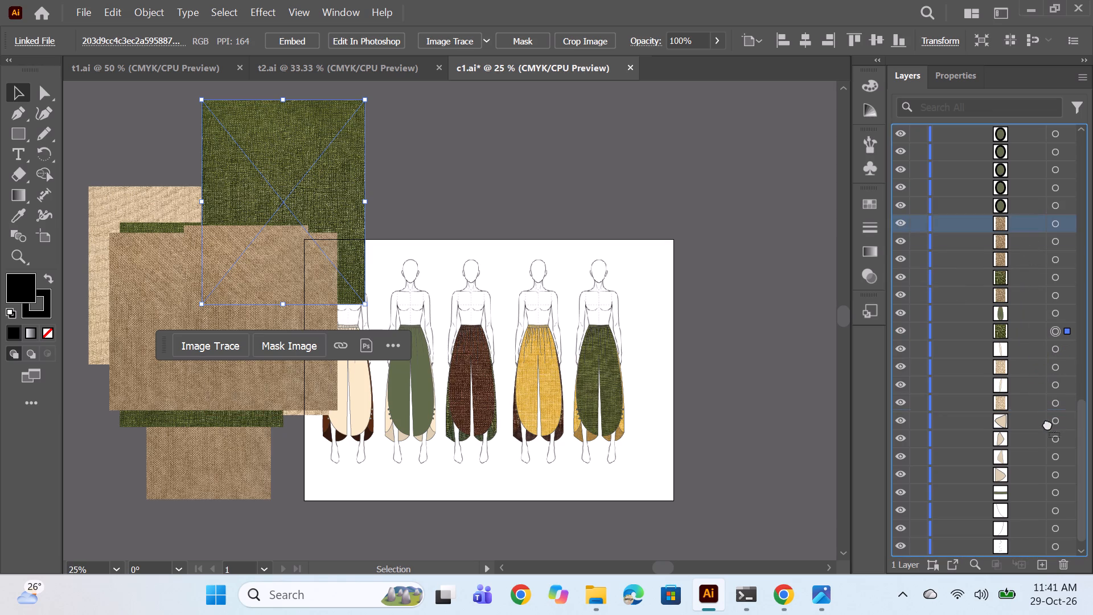
pyautogui.moveTo(1047, 424); pyautogui.dragTo(1045, 430)
pyautogui.moveTo(1015, 241); pyautogui.dragTo(1030, 432)
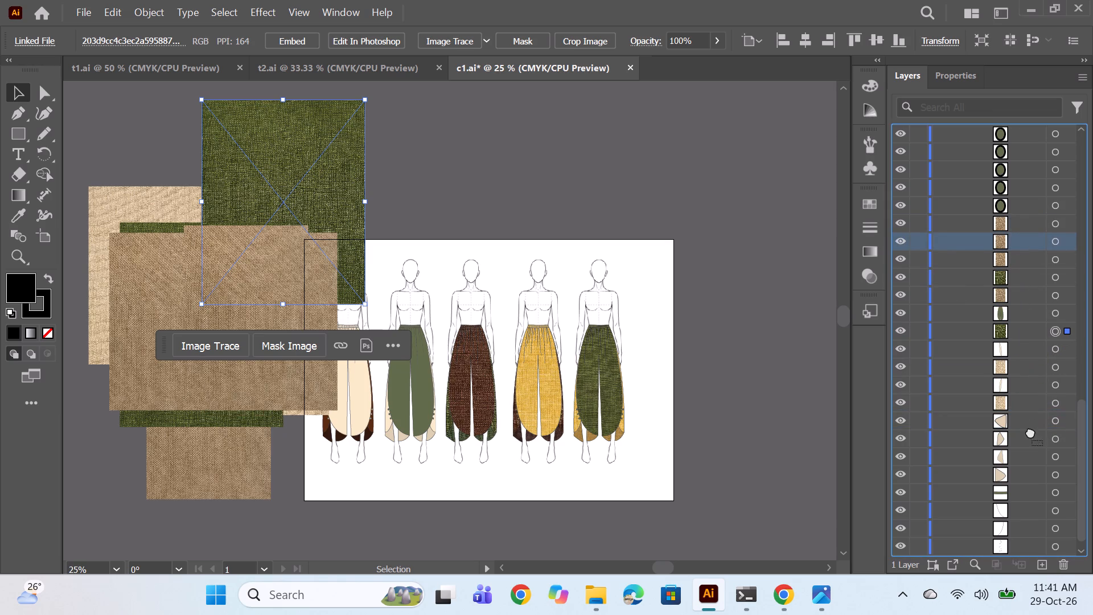
pyautogui.moveTo(1030, 432); pyautogui.dragTo(1030, 428)
pyautogui.moveTo(1019, 222); pyautogui.dragTo(1033, 440)
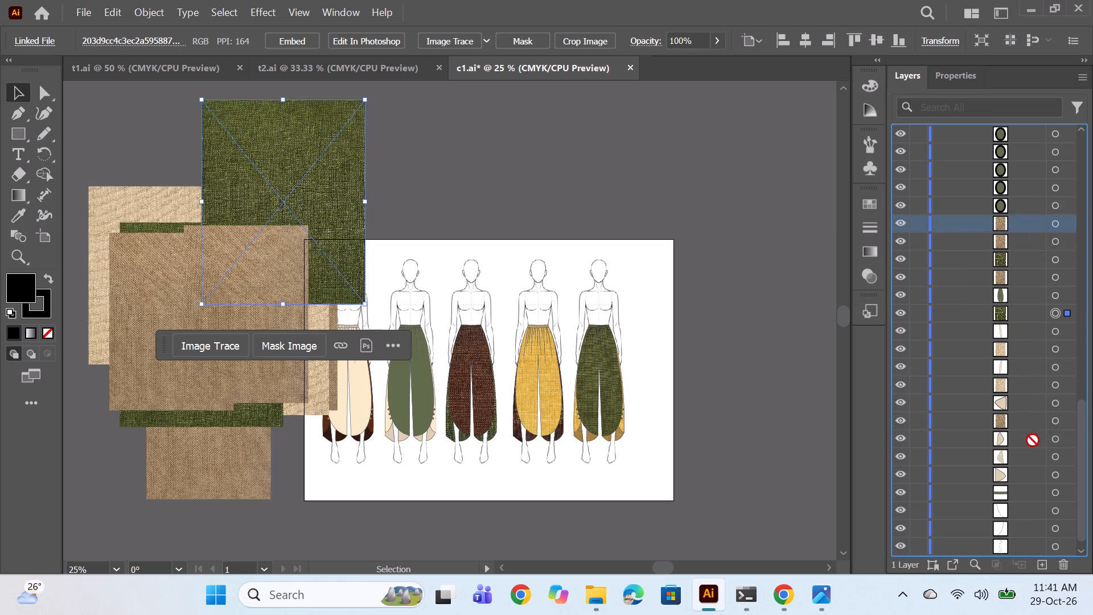
pyautogui.moveTo(1033, 440); pyautogui.dragTo(1032, 442)
pyautogui.moveTo(1020, 223); pyautogui.dragTo(1033, 464)
pyautogui.moveTo(1020, 239); pyautogui.dragTo(1022, 481)
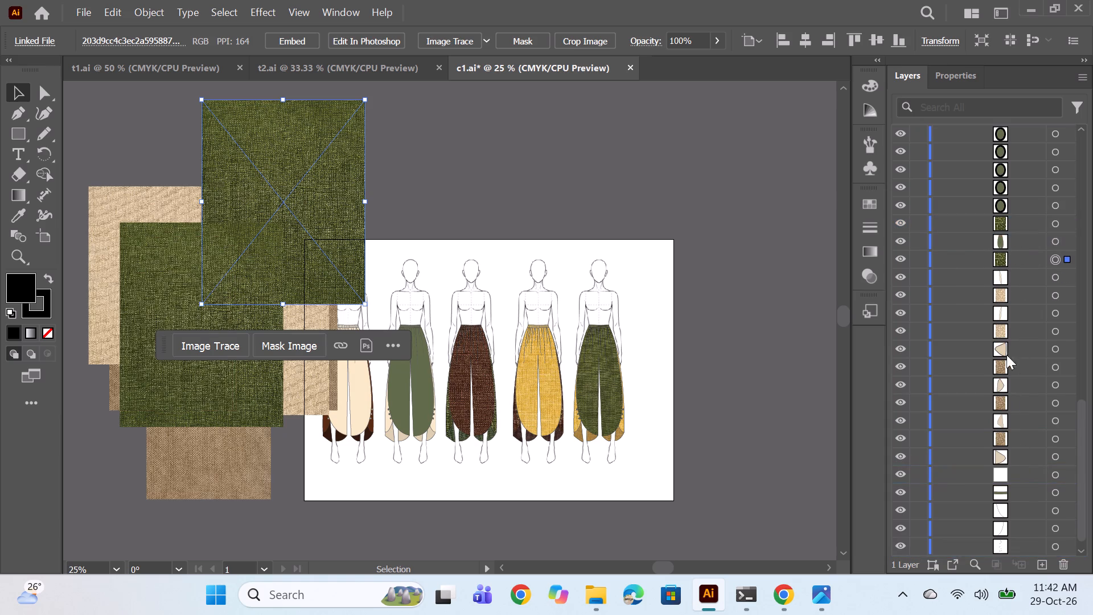
# Place the remaining green fabric image directly beneath the waistband shape in the second figure's group.
pyautogui.moveTo(1017, 223); pyautogui.dragTo(1033, 505)
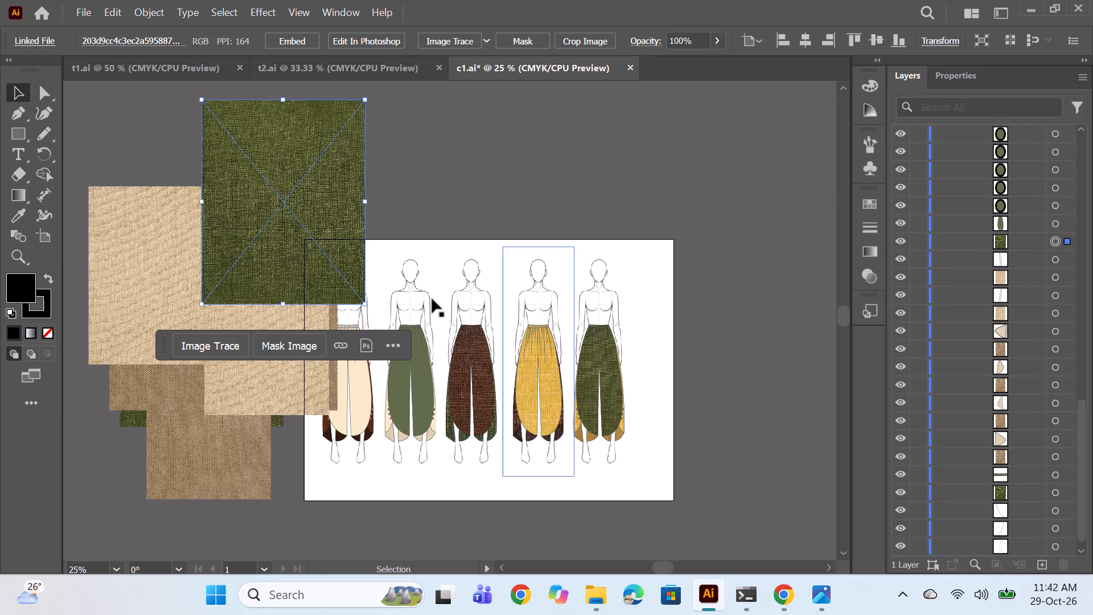
# Move the green fabric over the second figure's trousers and clip it to the front trouser shape with a clipping mask.
pyautogui.moveTo(323, 202); pyautogui.dragTo(432, 368)
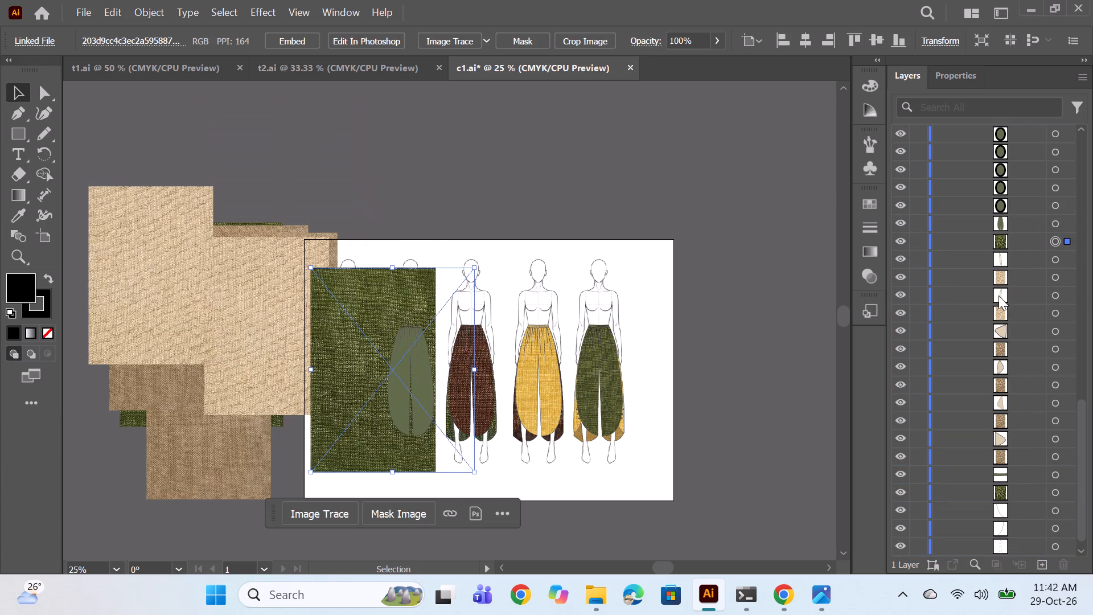
pyautogui.keyDown('ctrl'); pyautogui.click(1057, 221); pyautogui.keyUp('ctrl')
pyautogui.rightClick(417, 330)
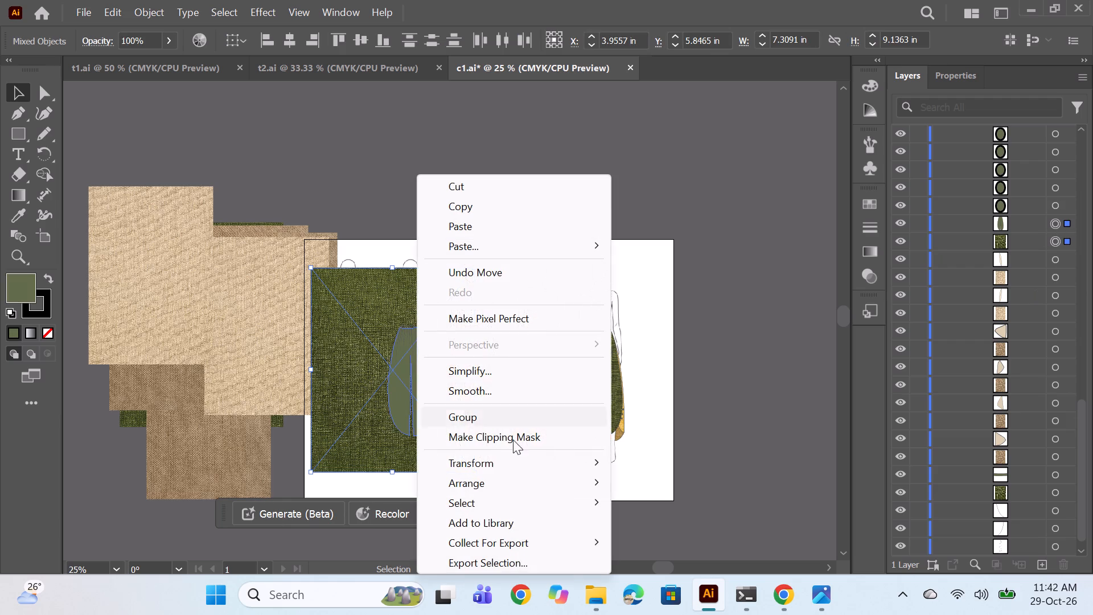
pyautogui.click(516, 441)
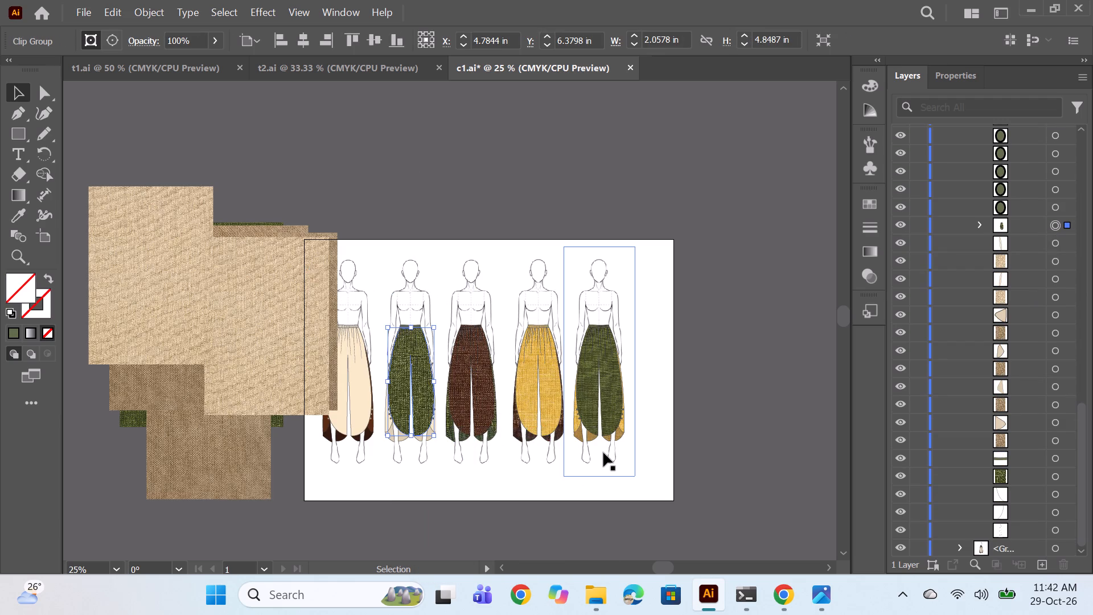
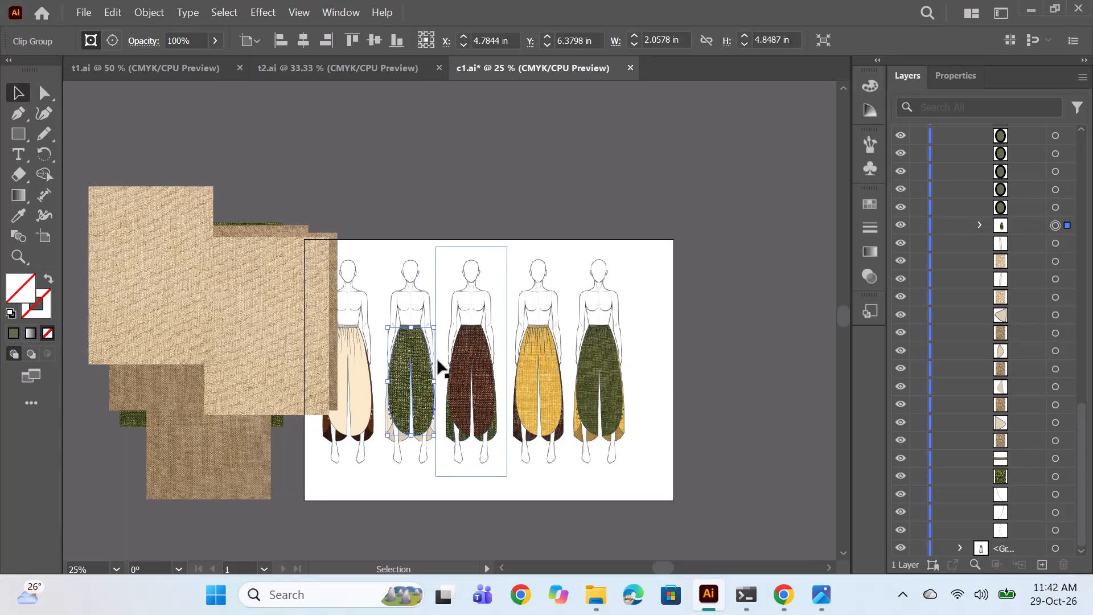
# Move a light beige woven texture over the second figure's trousers and clip it to the right side panel.
pyautogui.keyDown('alt'); pyautogui.scroll(2, 438, 382); pyautogui.keyUp('alt')
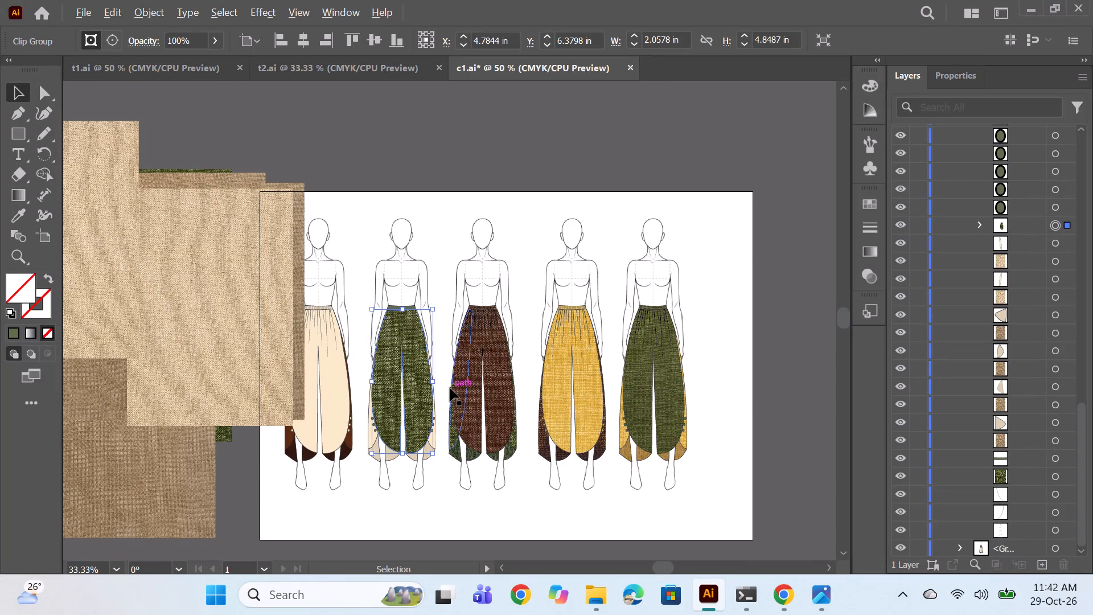
pyautogui.keyDown('alt'); pyautogui.scroll(-1, 450, 388); pyautogui.keyUp('alt')
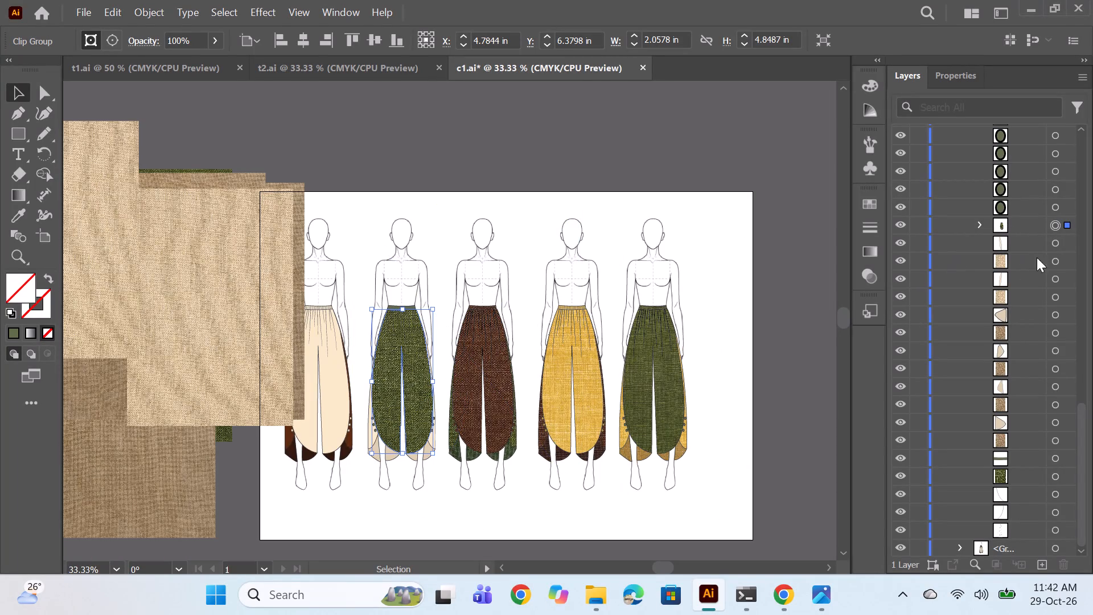
pyautogui.click(1058, 259)
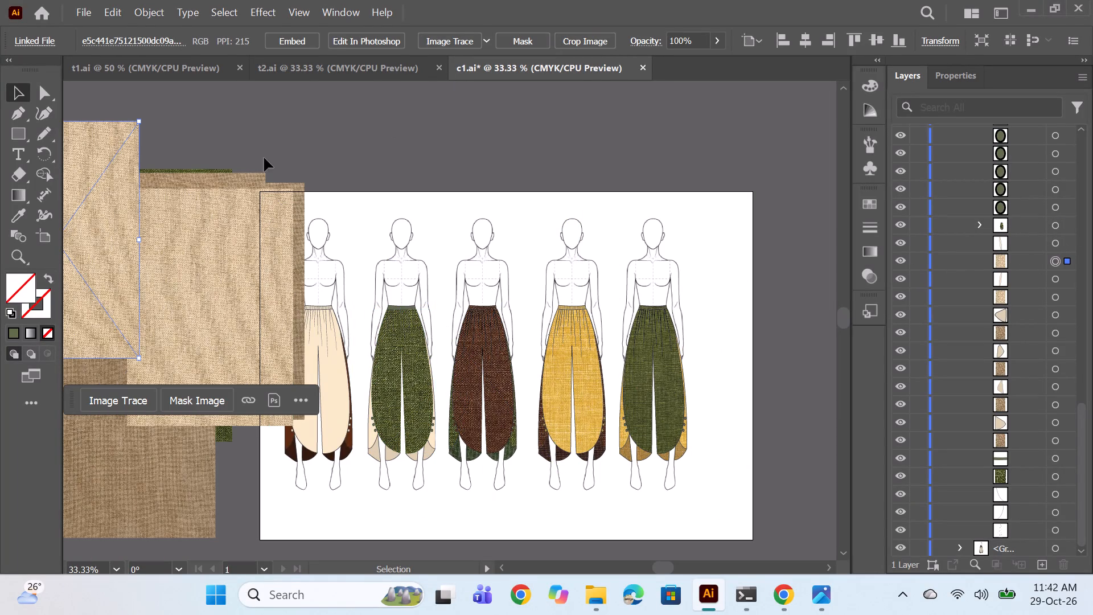
pyautogui.moveTo(88, 230); pyautogui.dragTo(395, 359)
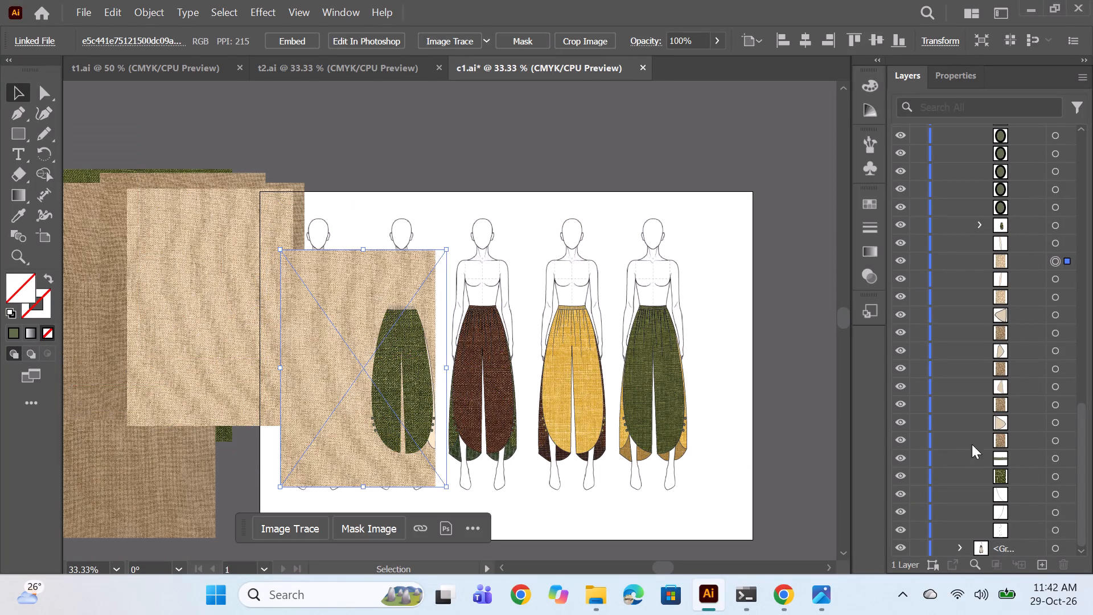
pyautogui.keyDown('ctrl'); pyautogui.click(1058, 240); pyautogui.keyUp('ctrl')
pyautogui.rightClick(356, 381)
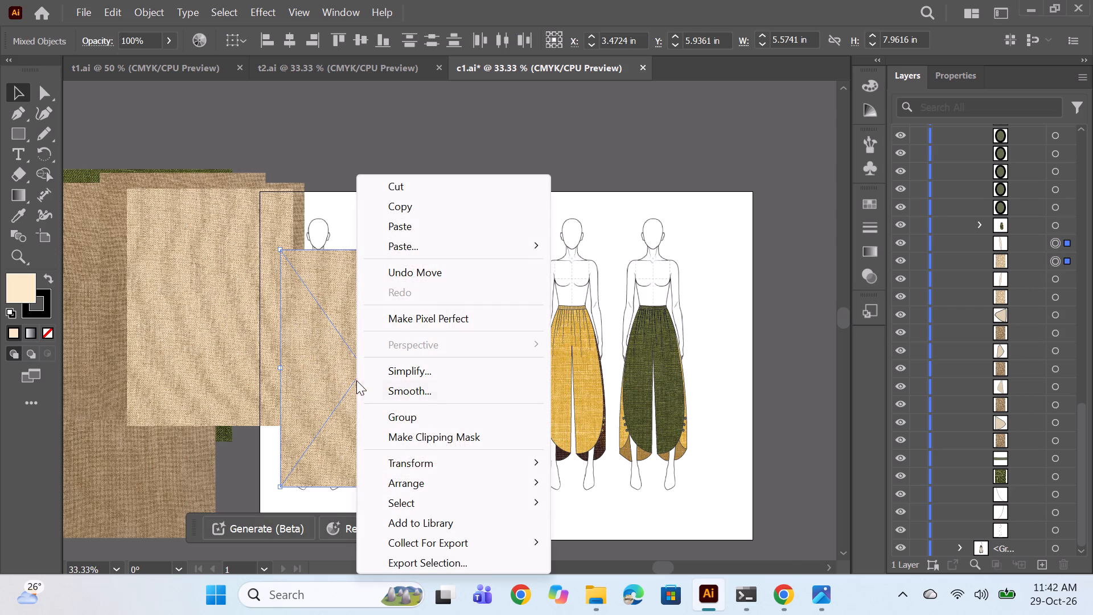
pyautogui.click(448, 434)
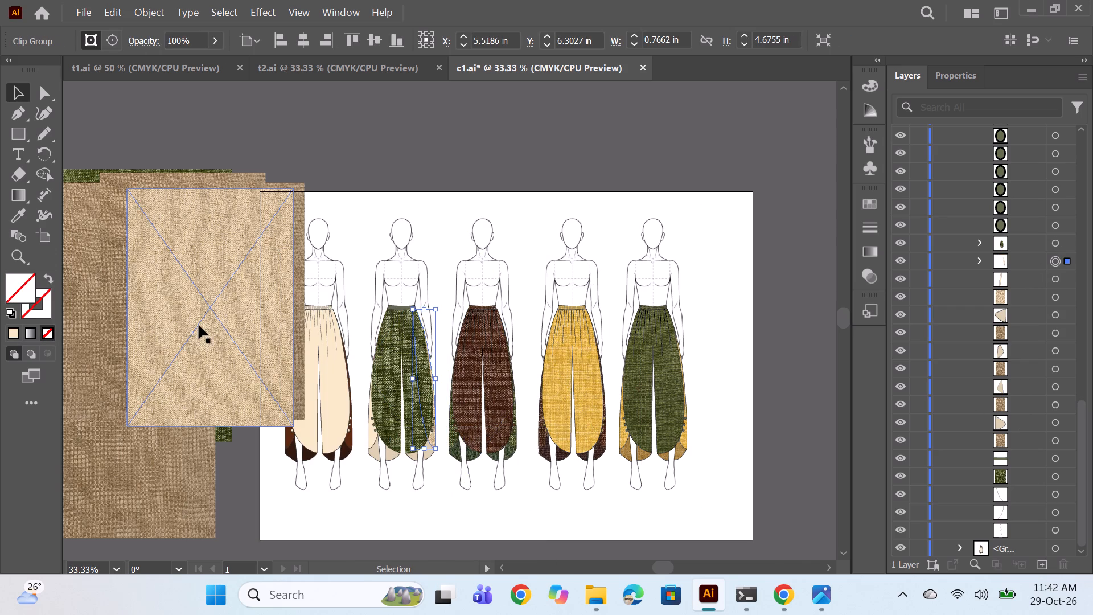
# Move the other light beige woven texture over the second figure's trousers and clip it to the left side panel.
pyautogui.moveTo(199, 325); pyautogui.dragTo(338, 369)
pyautogui.hotkey('ctrl', 'z')
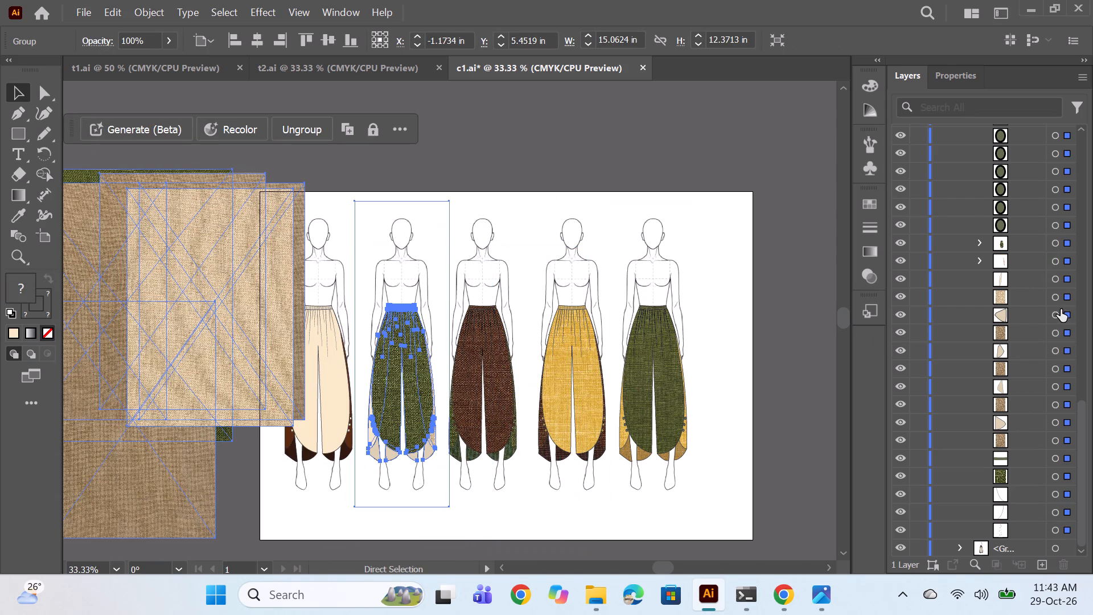
pyautogui.click(1059, 297)
pyautogui.moveTo(257, 301); pyautogui.dragTo(434, 361)
pyautogui.keyDown('ctrl'); pyautogui.click(1053, 278); pyautogui.keyUp('ctrl')
pyautogui.rightClick(364, 360)
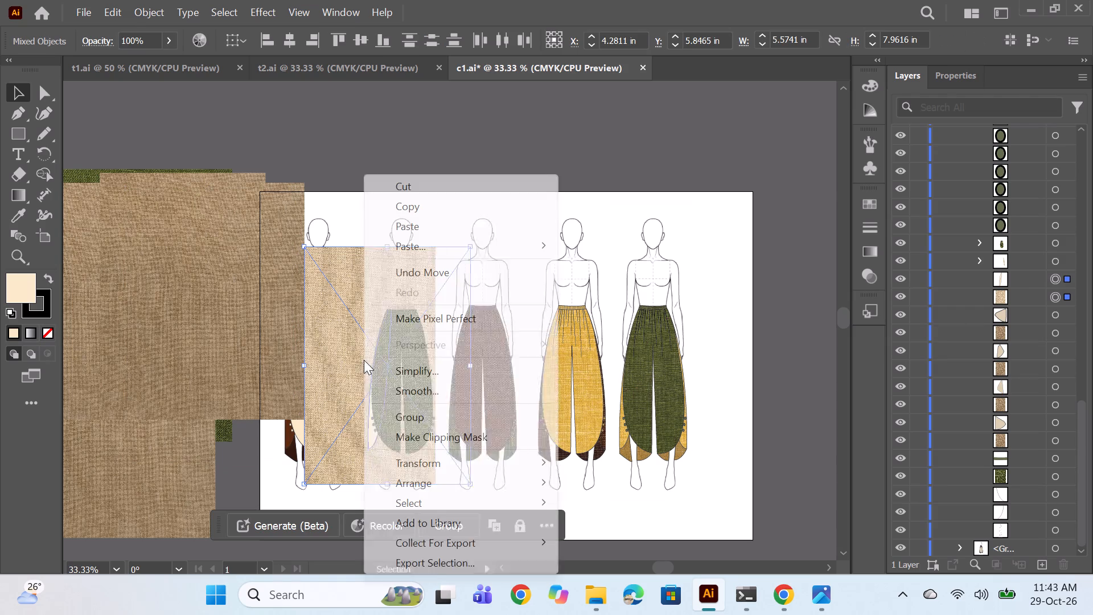
pyautogui.click(449, 435)
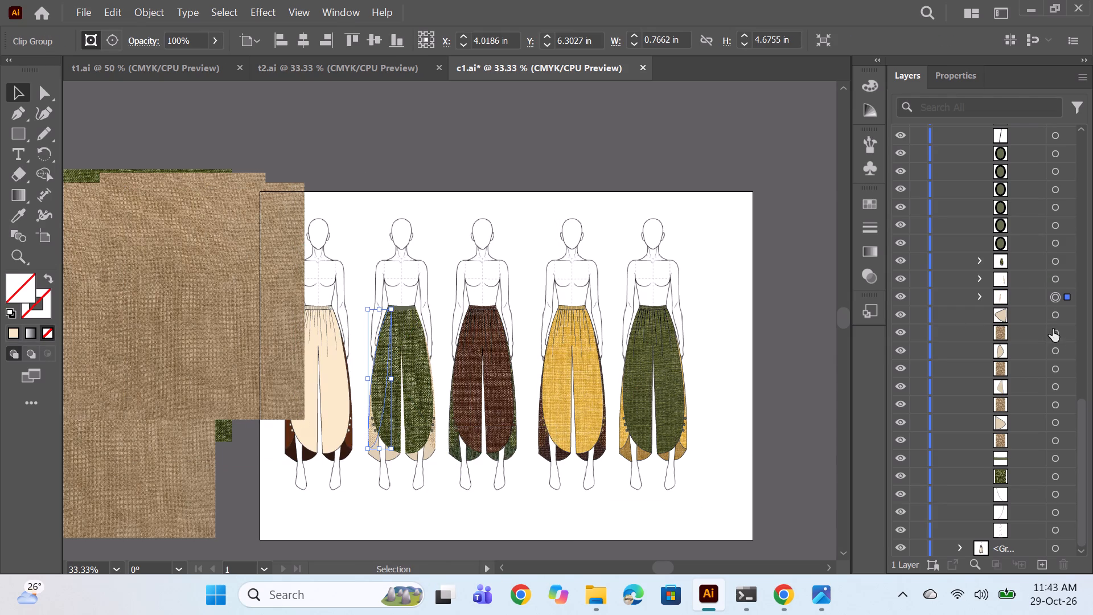
# Move the four brown burlap textures from outside the artboard onto the second figure's trousers.
pyautogui.click(1055, 335)
pyautogui.moveTo(219, 335); pyautogui.dragTo(404, 396)
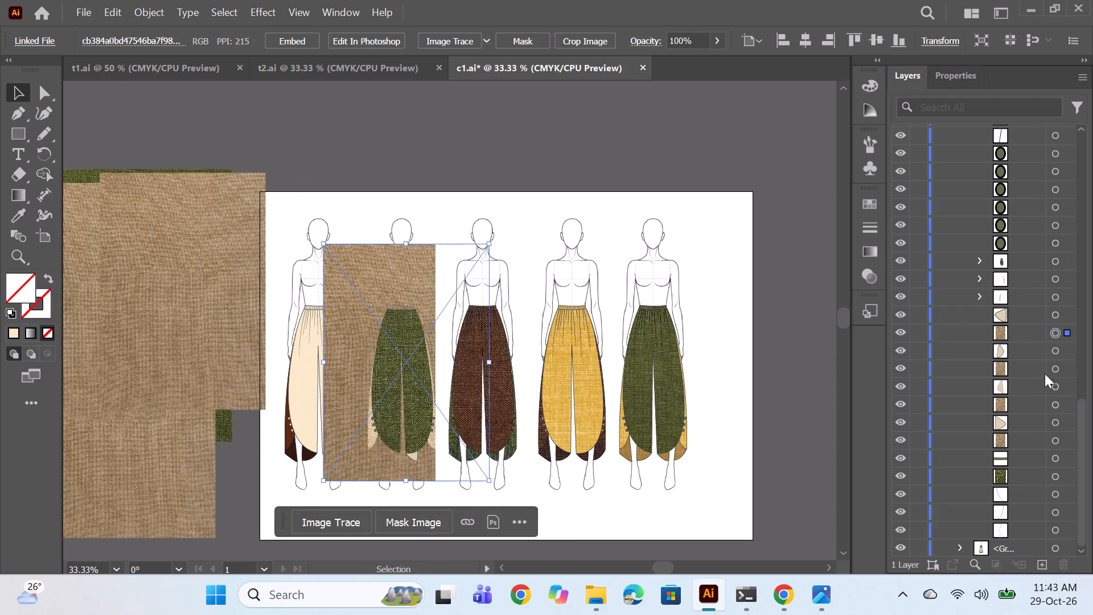
pyautogui.click(1055, 370)
pyautogui.moveTo(180, 277); pyautogui.dragTo(347, 324)
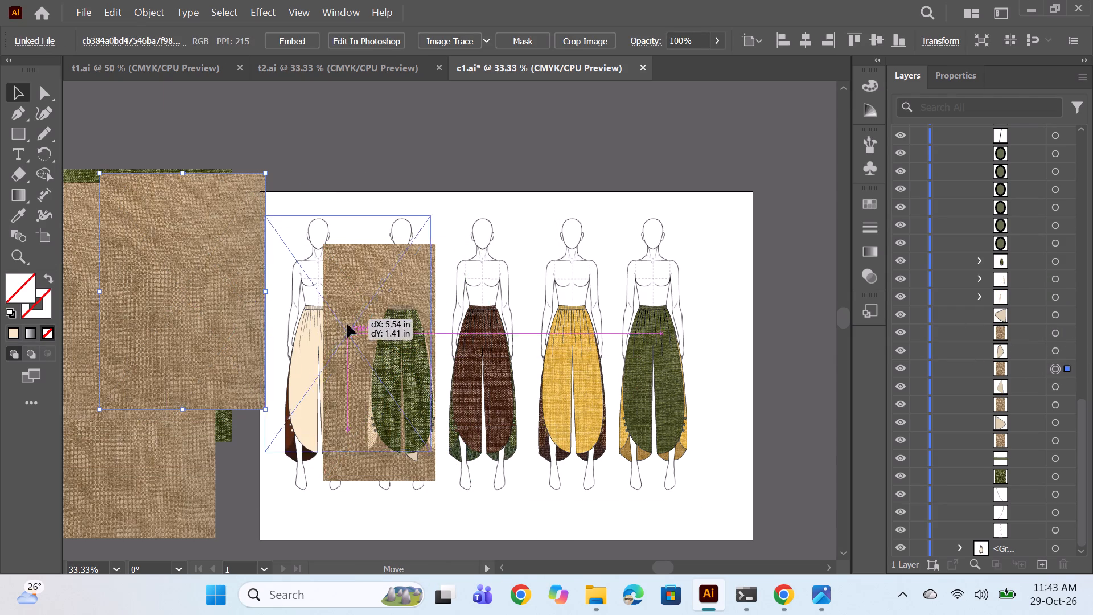
pyautogui.moveTo(347, 324); pyautogui.dragTo(372, 358)
pyautogui.click(1057, 407)
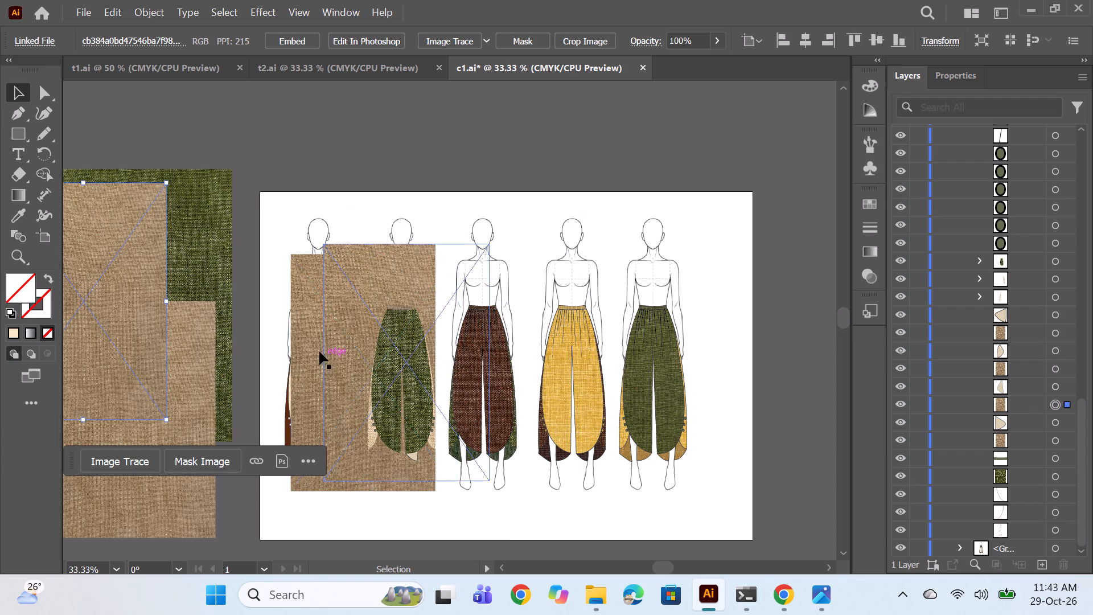
pyautogui.moveTo(150, 334); pyautogui.dragTo(434, 401)
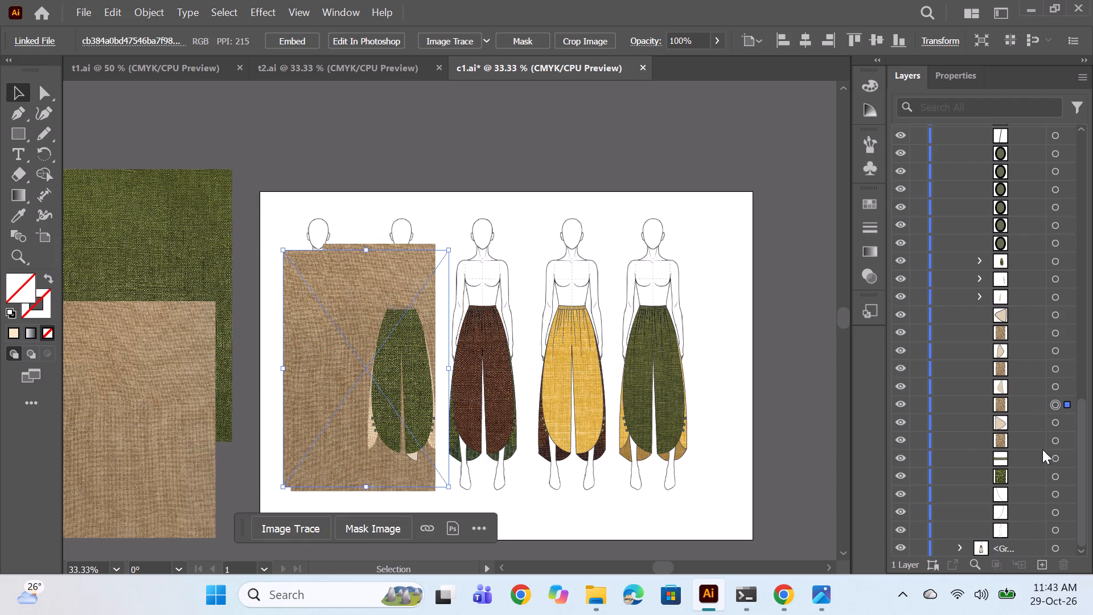
pyautogui.click(1059, 441)
pyautogui.moveTo(152, 394); pyautogui.dragTo(420, 374)
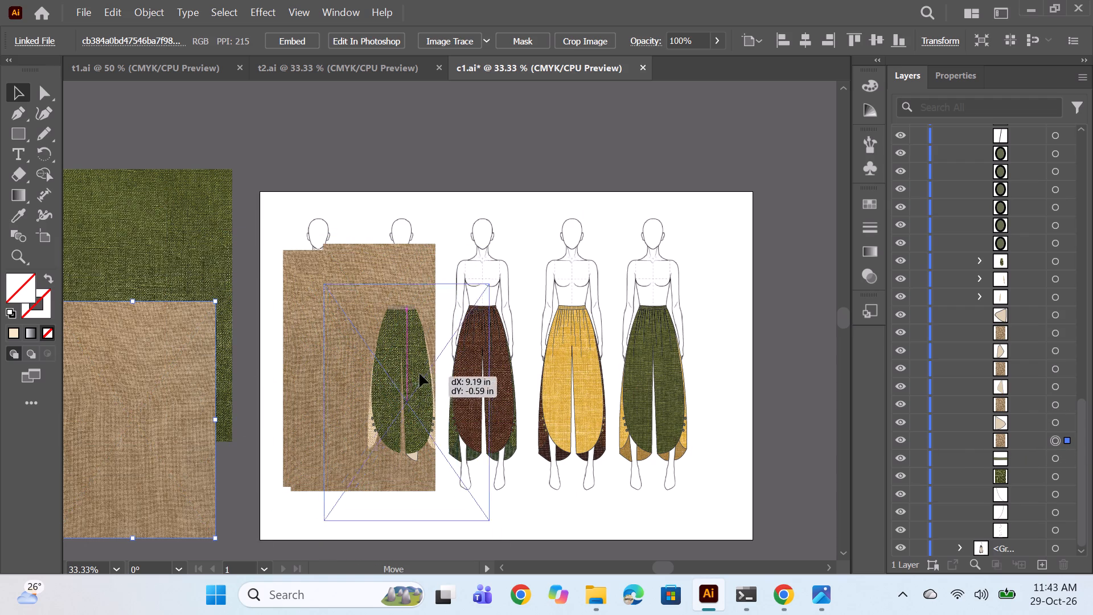
pyautogui.moveTo(420, 374); pyautogui.dragTo(397, 368)
# Clip two of the brown burlap textures to the two lower hem pieces on the right leg of the second figure's trousers.
pyautogui.click(1054, 331)
pyautogui.keyDown('ctrl'); pyautogui.click(1056, 314); pyautogui.keyUp('ctrl')
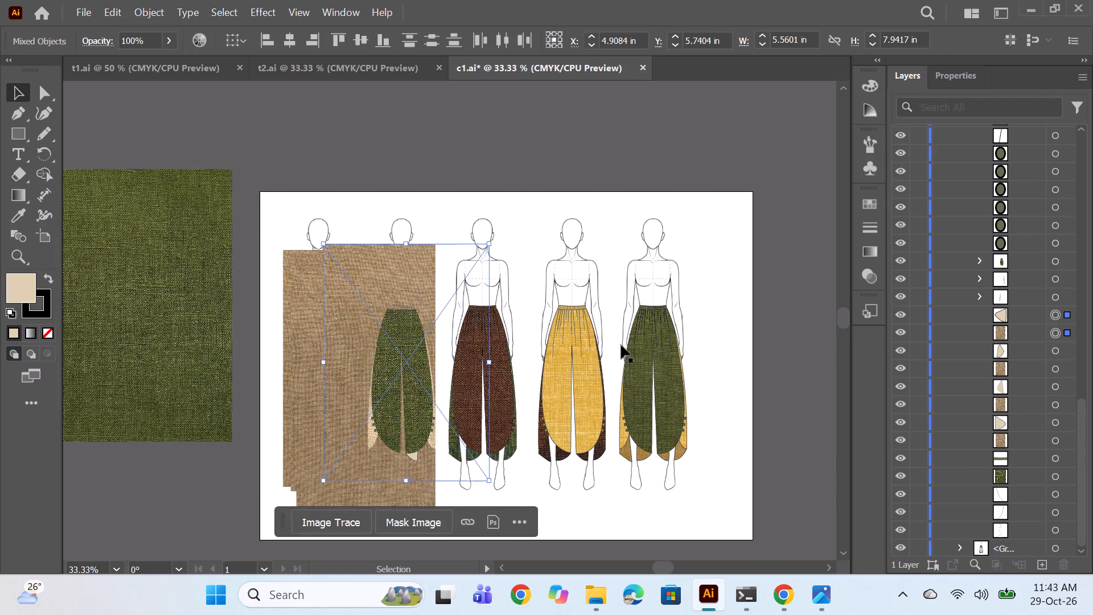
pyautogui.rightClick(306, 318)
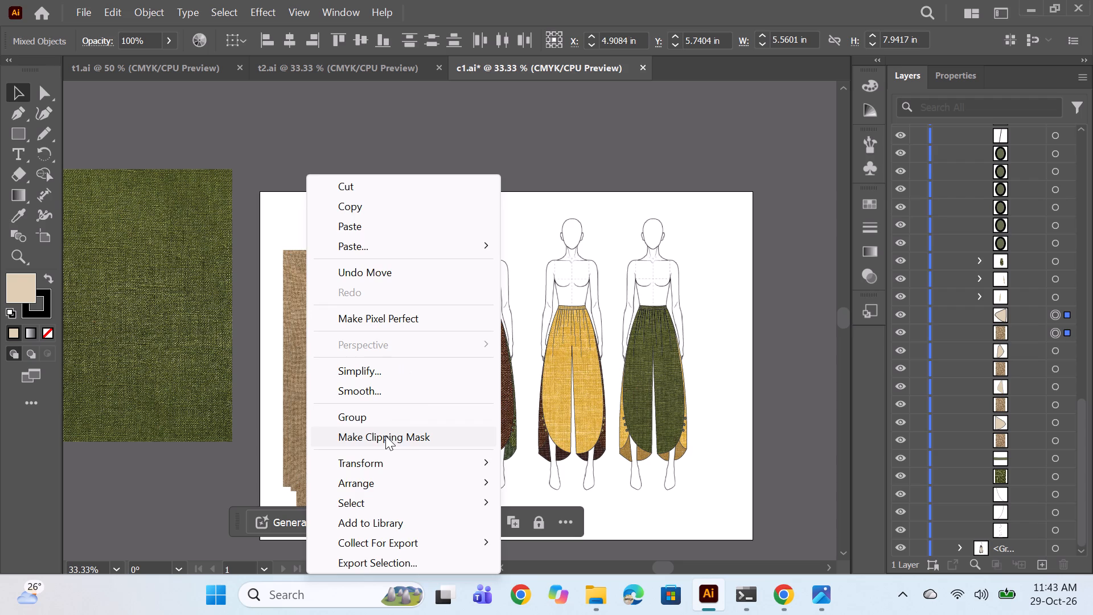
pyautogui.click(385, 436)
pyautogui.click(1053, 368)
pyautogui.keyDown('ctrl'); pyautogui.click(1056, 350); pyautogui.keyUp('ctrl')
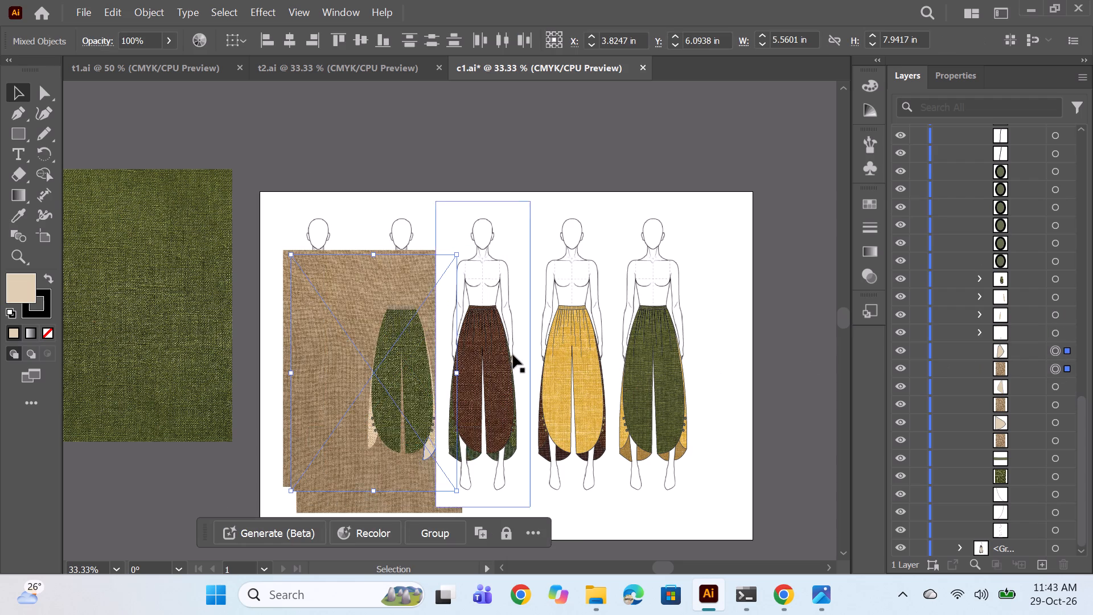
pyautogui.rightClick(339, 334)
pyautogui.click(415, 432)
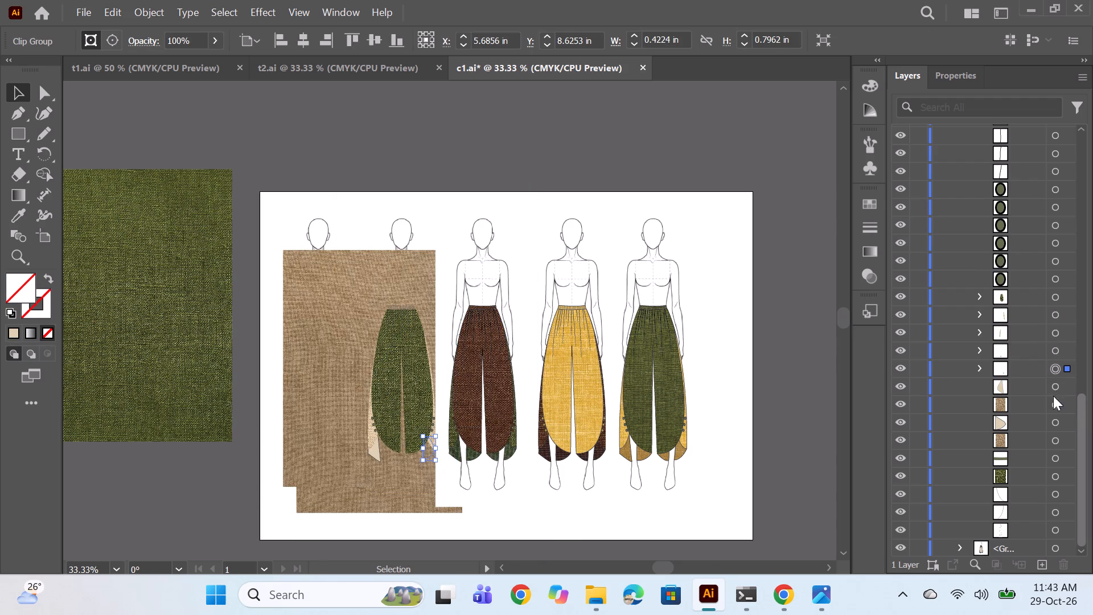
# Clip the remaining two brown burlap textures to the lower hem pieces on the left leg of the second figure's trousers.
pyautogui.click(1053, 400)
pyautogui.keyDown('ctrl'); pyautogui.click(1055, 391); pyautogui.keyUp('ctrl')
pyautogui.rightClick(381, 339)
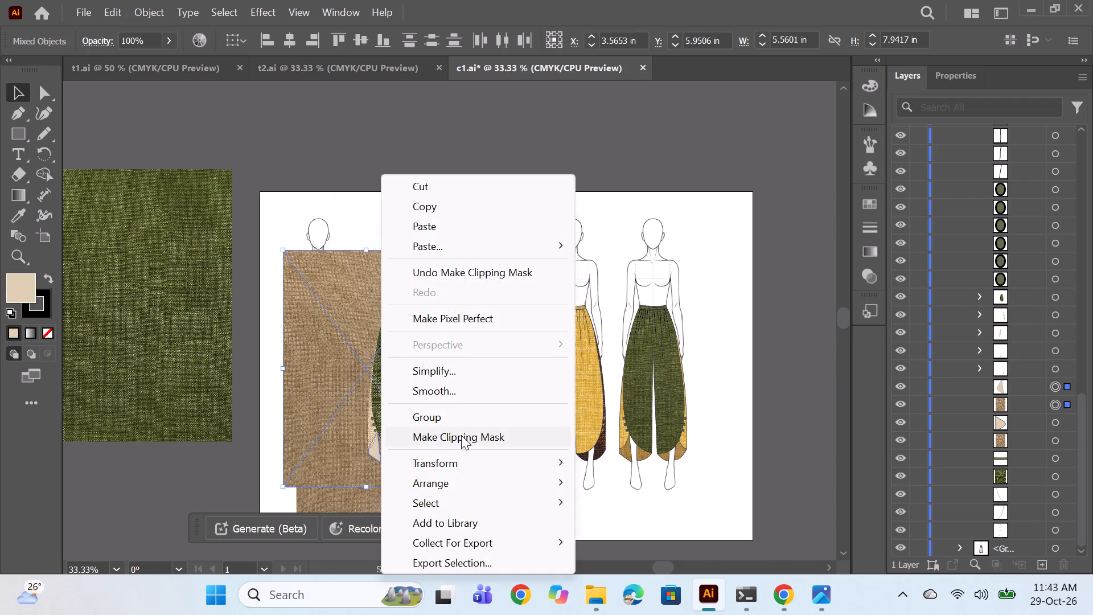
pyautogui.click(461, 435)
pyautogui.click(1057, 444)
pyautogui.keyDown('ctrl'); pyautogui.click(1057, 420); pyautogui.keyUp('ctrl')
pyautogui.rightClick(384, 350)
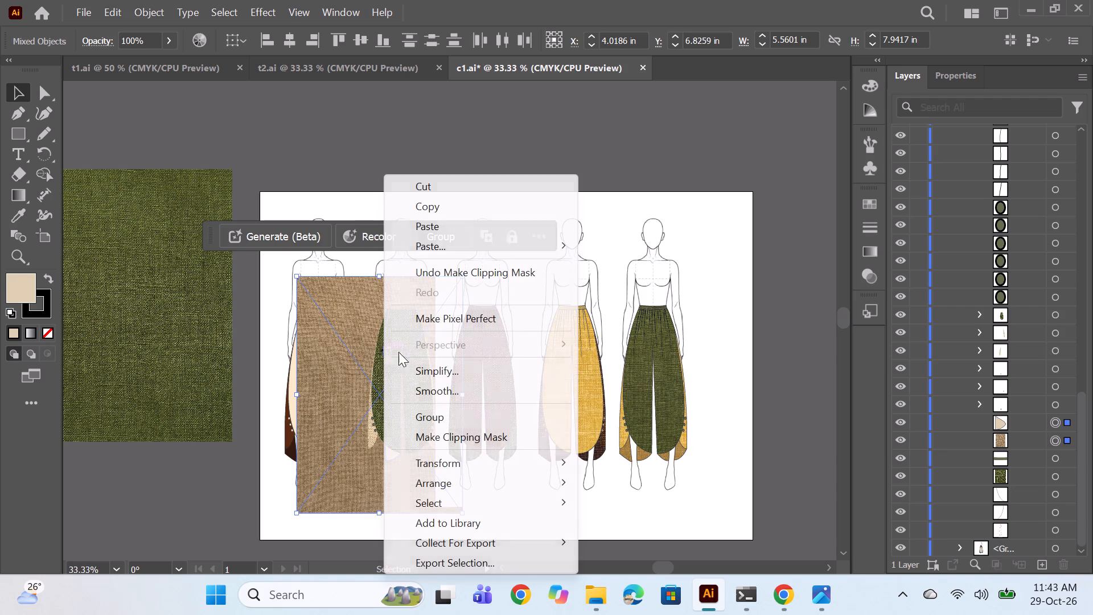
pyautogui.click(513, 432)
# Move the green woven texture over the second figure and clip it to the trousers' waistband.
pyautogui.click(153, 297)
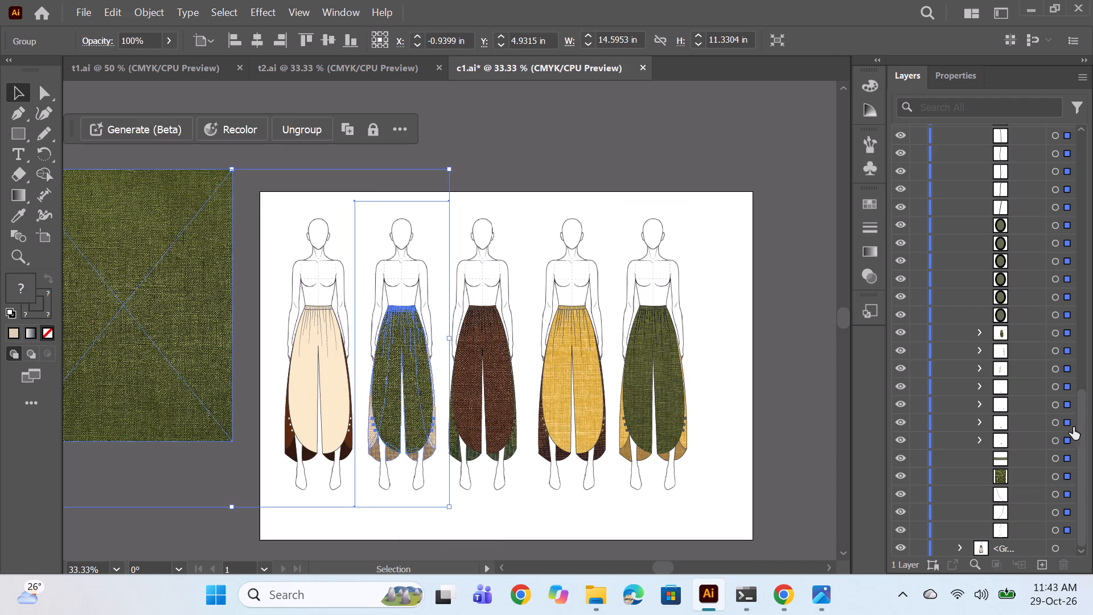
pyautogui.click(1056, 476)
pyautogui.moveTo(188, 293); pyautogui.dragTo(442, 345)
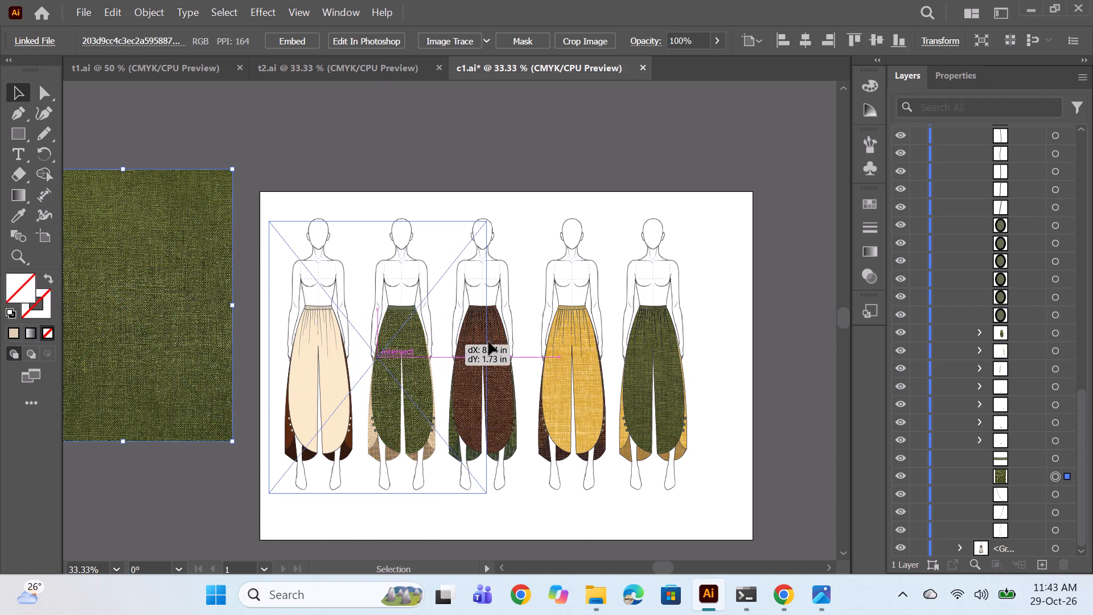
pyautogui.keyDown('ctrl'); pyautogui.click(1059, 457); pyautogui.keyUp('ctrl')
pyautogui.moveTo(484, 330); pyautogui.dragTo(452, 331, button='right')
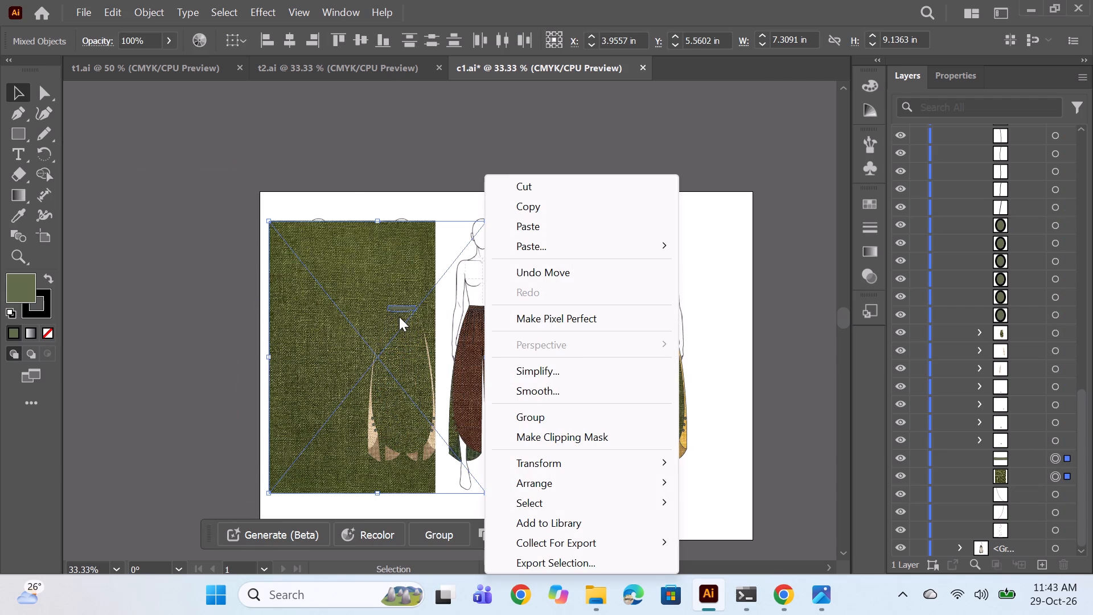
pyautogui.click(535, 436)
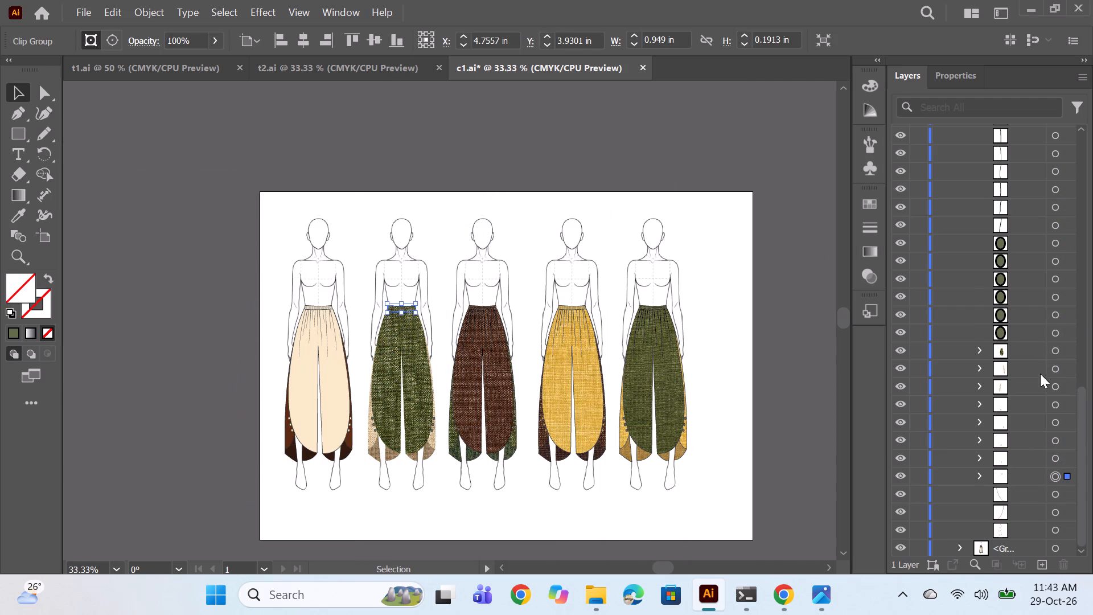
# Give all the clipped fabric groups of the second figure's trousers a 1 pt stroke.
pyautogui.click(1057, 352)
pyautogui.keyDown('shift'); pyautogui.click(1051, 477); pyautogui.keyUp('shift')
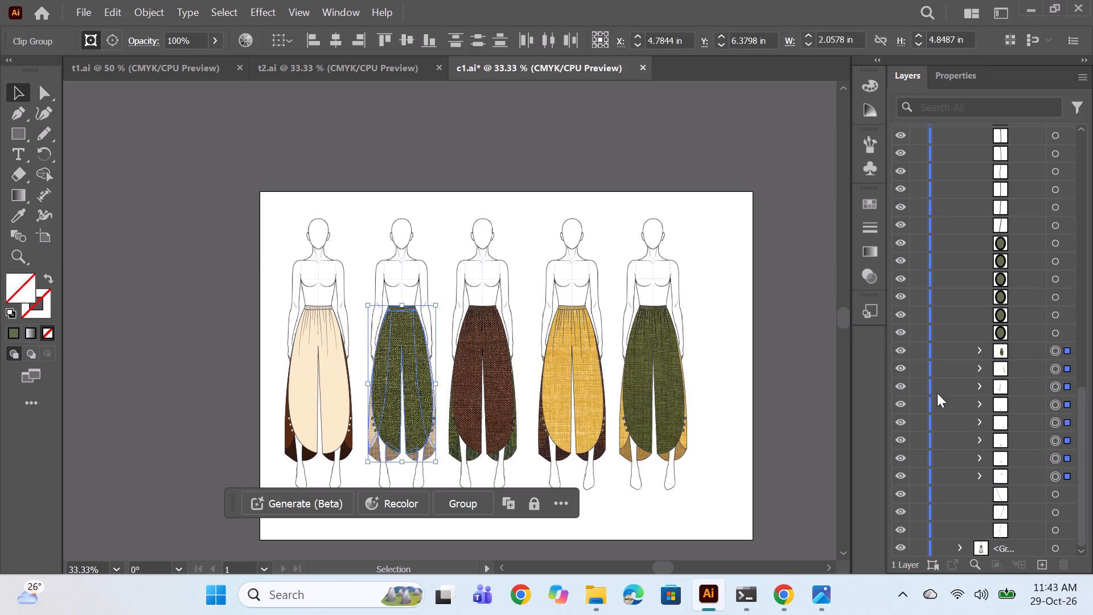
pyautogui.click(881, 239)
pyautogui.click(872, 233)
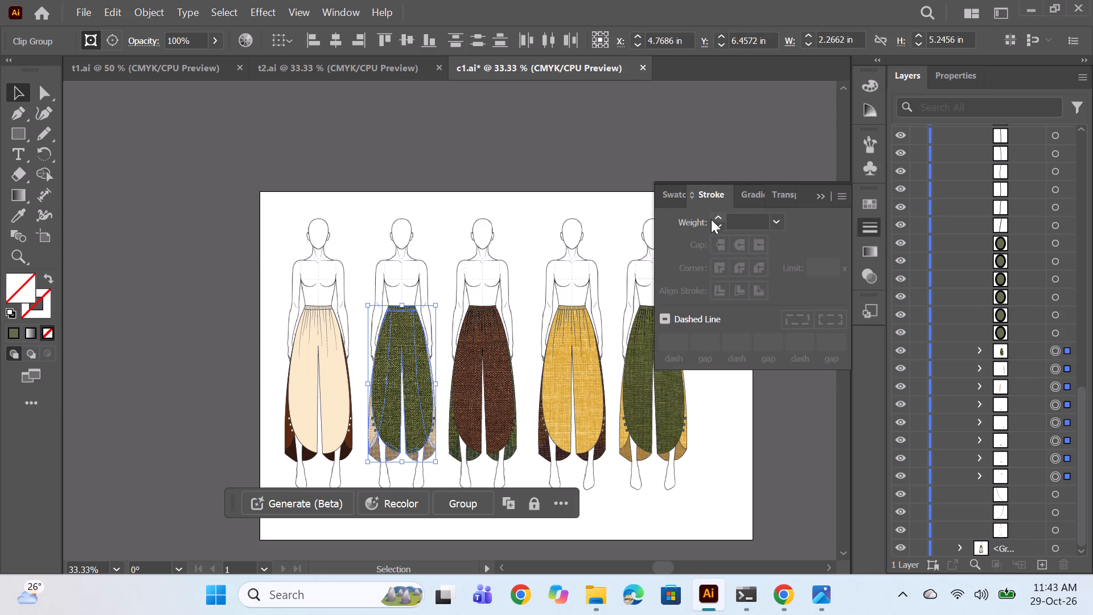
pyautogui.tripleClick(711, 219)
pyautogui.doubleClick(714, 218)
pyautogui.click(714, 224)
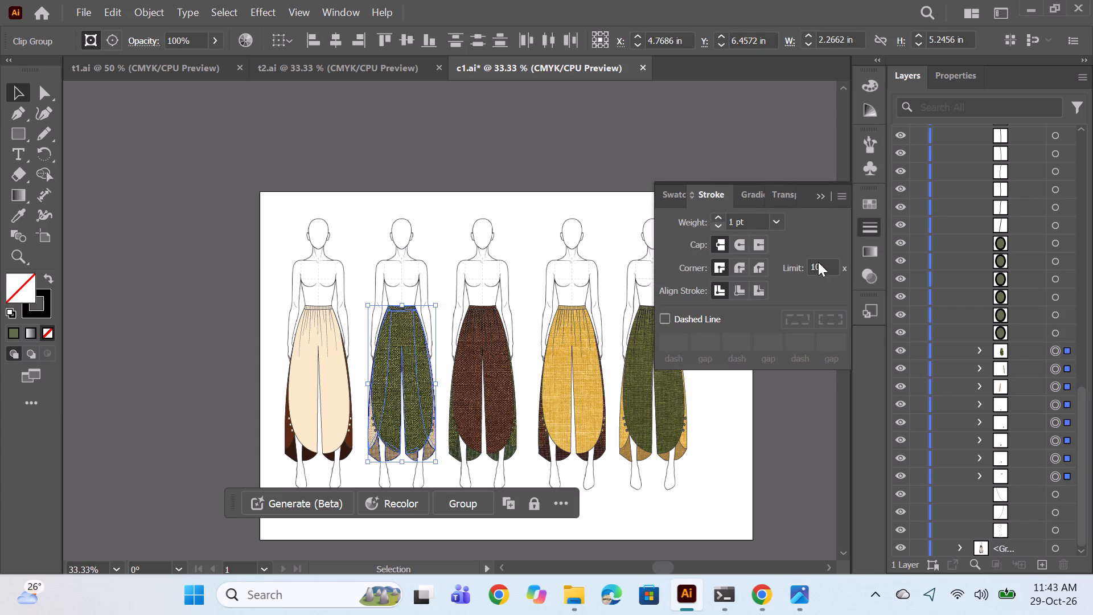
pyautogui.scroll(1, 1038, 392)
pyautogui.scroll(-1, 1038, 388)
pyautogui.scroll(4, 1037, 386)
pyautogui.keyDown('ctrl'); pyautogui.click(814, 137); pyautogui.keyUp('ctrl')
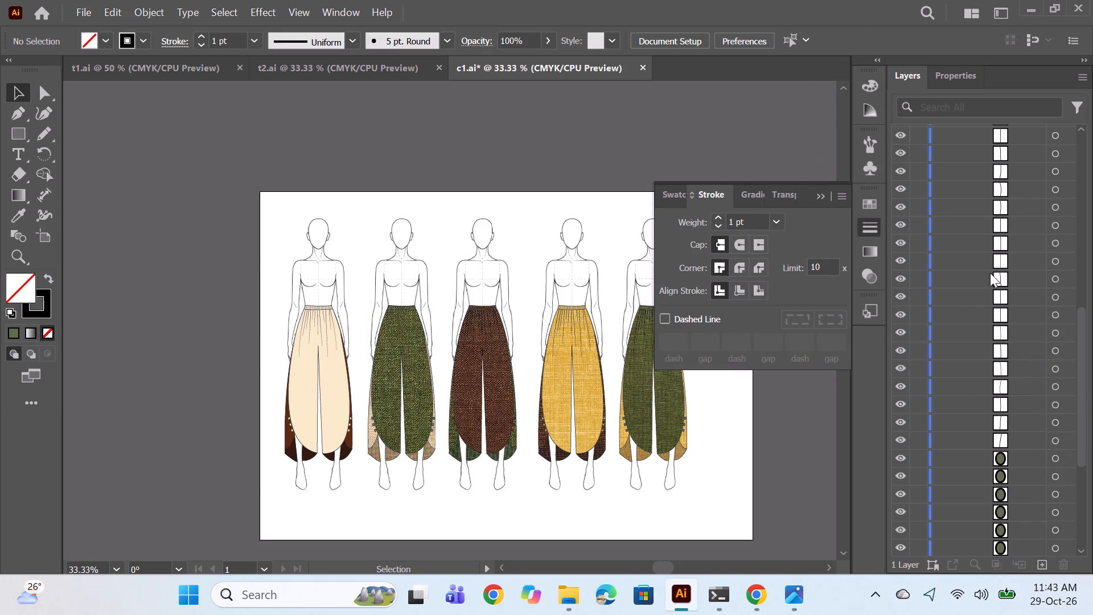
# Set the stroke weight of the gather-line group below the second figure's waistband to 1 pt.
pyautogui.scroll(14, 1035, 309)
pyautogui.click(1058, 225)
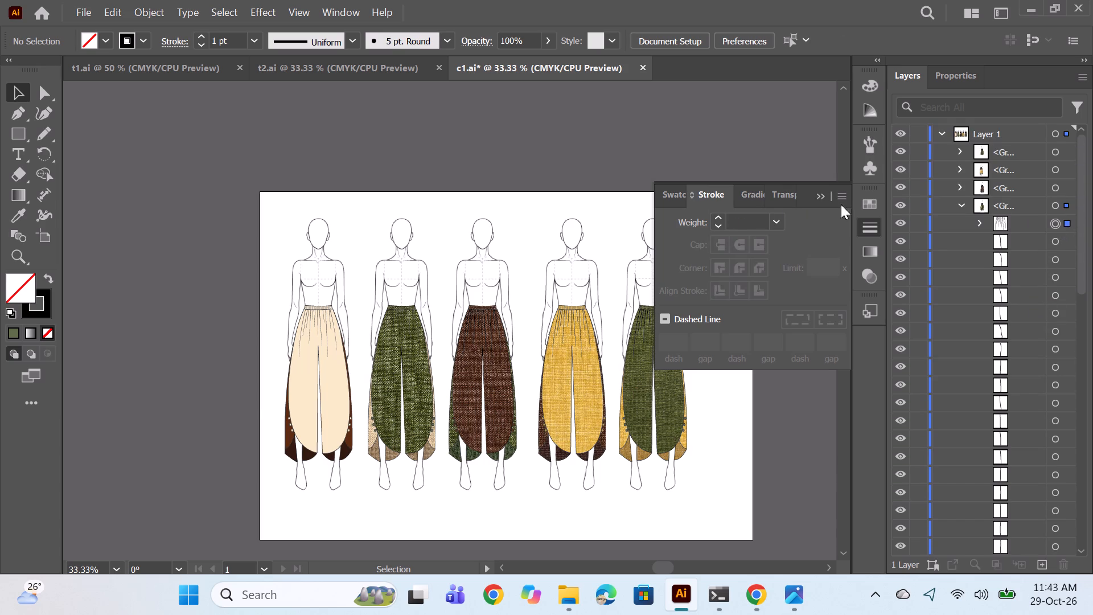
pyautogui.tripleClick(719, 216)
pyautogui.click(719, 216)
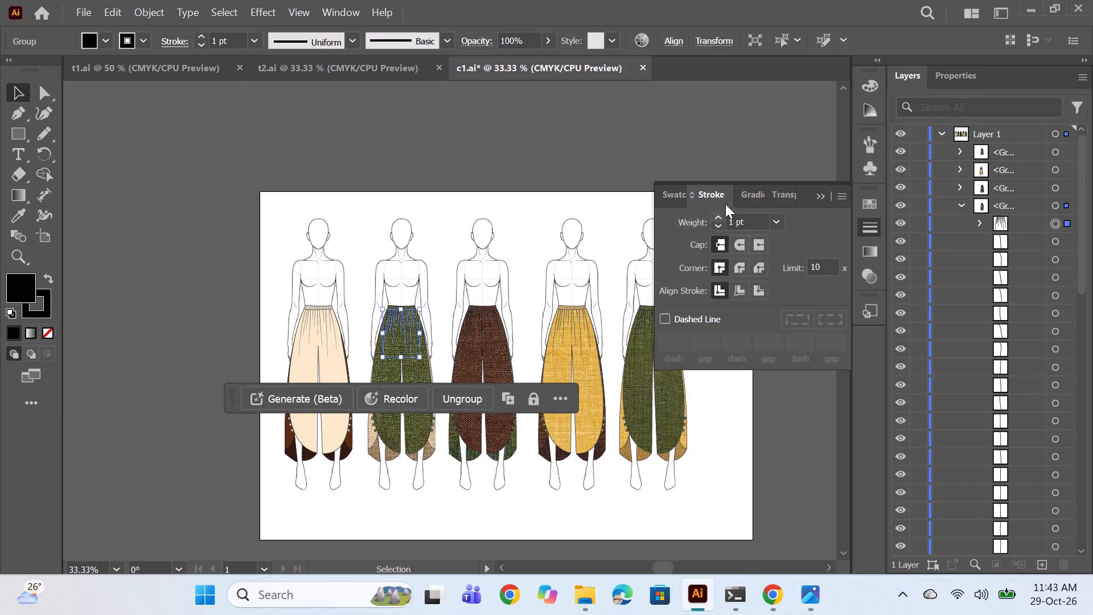
pyautogui.keyDown('ctrl'); pyautogui.click(743, 128); pyautogui.keyUp('ctrl')
pyautogui.keyDown('ctrl'); pyautogui.click(622, 152); pyautogui.keyUp('ctrl')
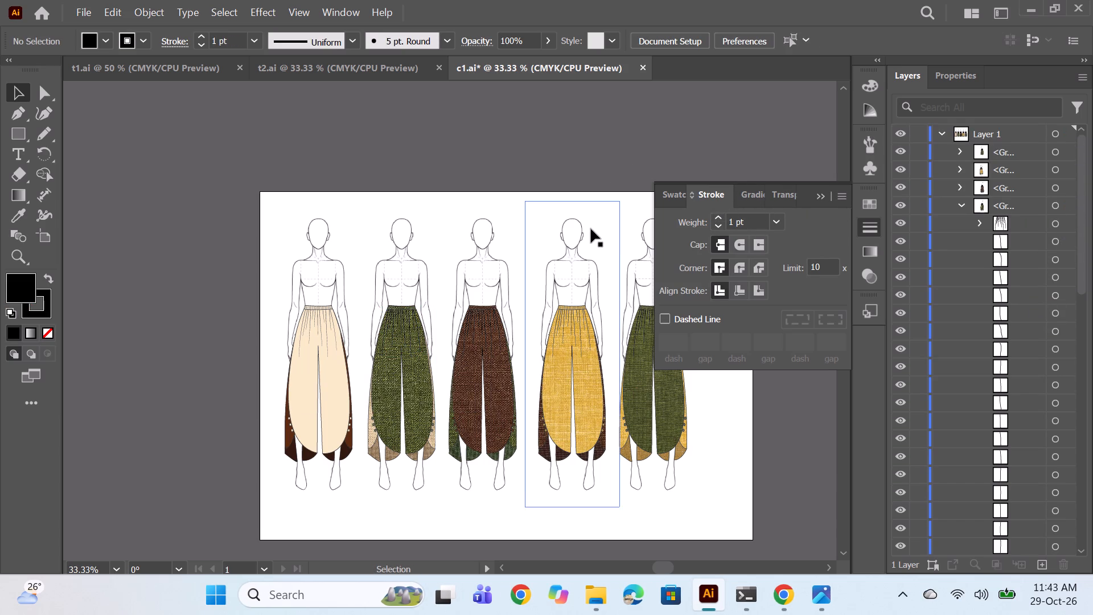
pyautogui.scroll(-1, 591, 229)
pyautogui.click(813, 198)
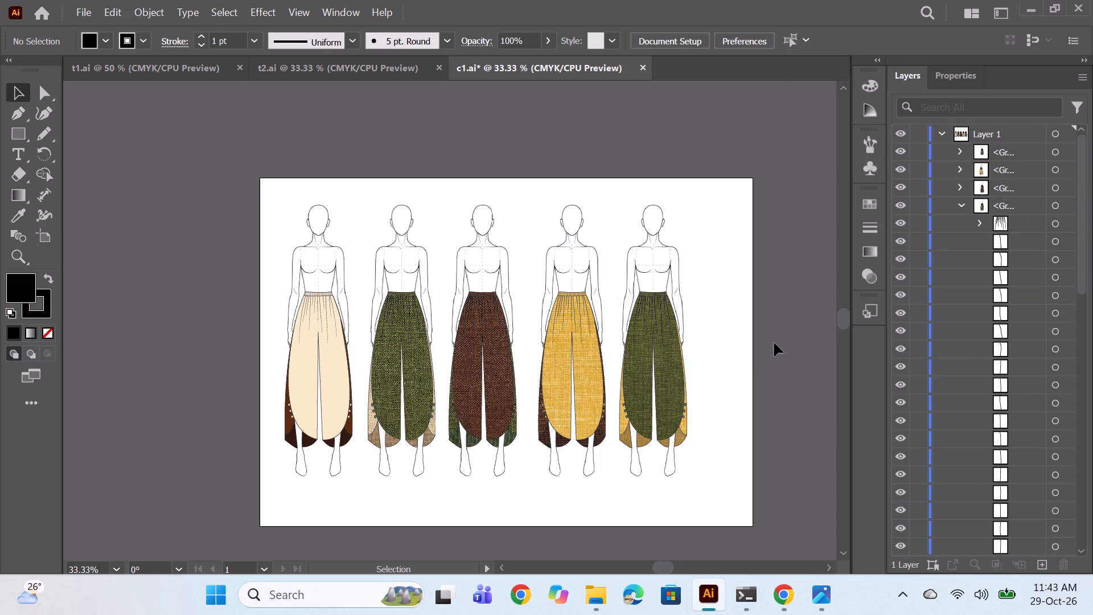
# Examine the textured trousers of the figures up close to compare the scale of their fabric weaves.
pyautogui.scroll(20, 1054, 343)
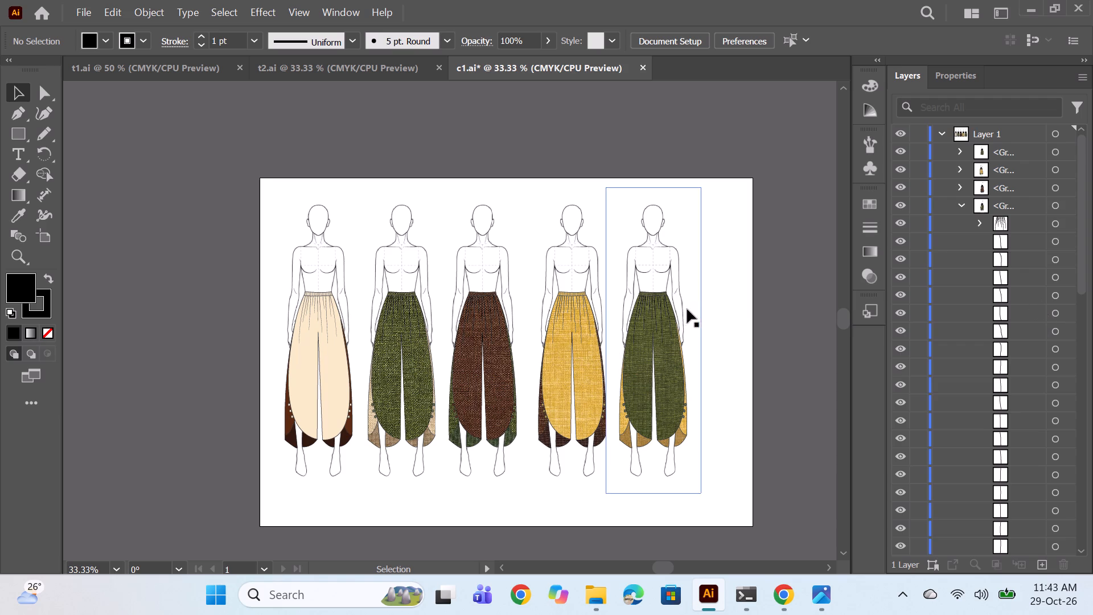
pyautogui.keyDown('alt'); pyautogui.scroll(3, 665, 319); pyautogui.keyUp('alt')
pyautogui.scroll(-3, 689, 295)
pyautogui.keyDown('alt'); pyautogui.scroll(-1, 689, 294); pyautogui.keyUp('alt')
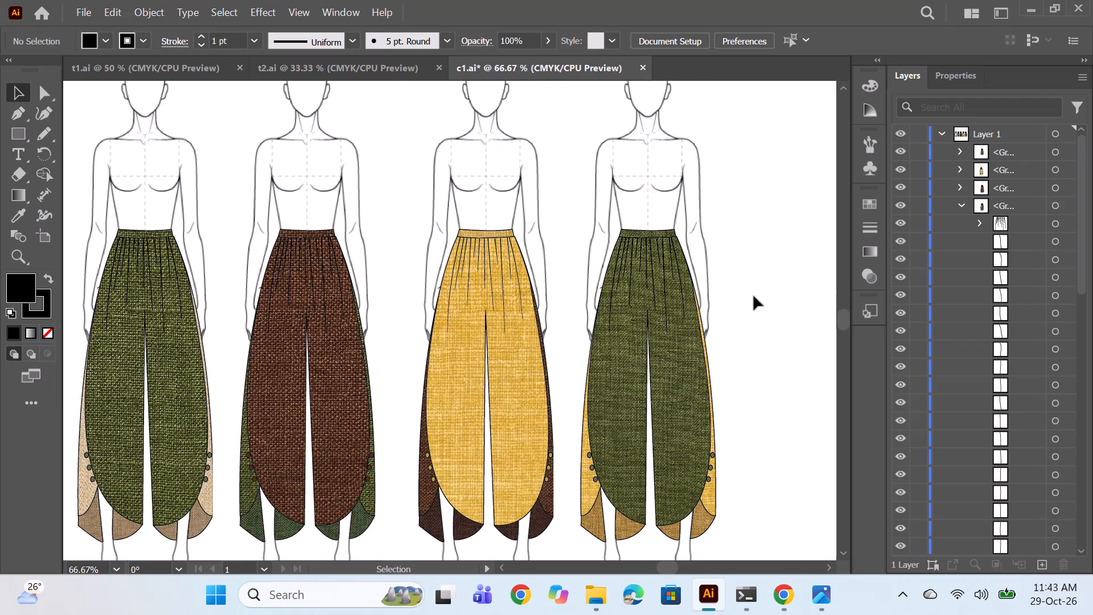
pyautogui.press('space')
pyautogui.press('space')
pyautogui.press('space')
pyautogui.press('space')
pyautogui.press('space')
pyautogui.press('space')
pyautogui.press('space')
pyautogui.press('space')
pyautogui.press('space')
pyautogui.moveTo(762, 232); pyautogui.dragTo(825, 199)
pyautogui.press('space')
pyautogui.press('space')
pyautogui.press('space')
pyautogui.press('space')
pyautogui.press('space')
pyautogui.press('space')
pyautogui.press('space')
pyautogui.press('space')
pyautogui.press('space')
pyautogui.press('space')
pyautogui.press('space')
pyautogui.press('space')
pyautogui.press('space')
pyautogui.press('space')
pyautogui.press('space')
pyautogui.press('space')
pyautogui.press('space')
pyautogui.press('space')
pyautogui.press('space')
pyautogui.press('space')
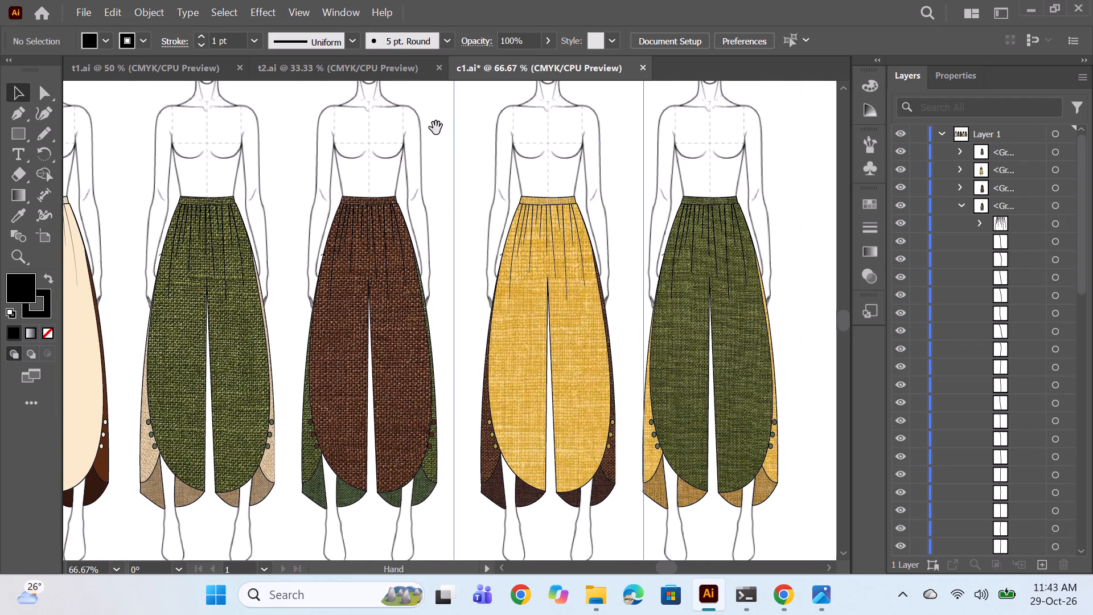
pyautogui.moveTo(435, 113); pyautogui.dragTo(513, 130)
pyautogui.keyDown('alt'); pyautogui.scroll(-1, 610, 225); pyautogui.keyUp('alt')
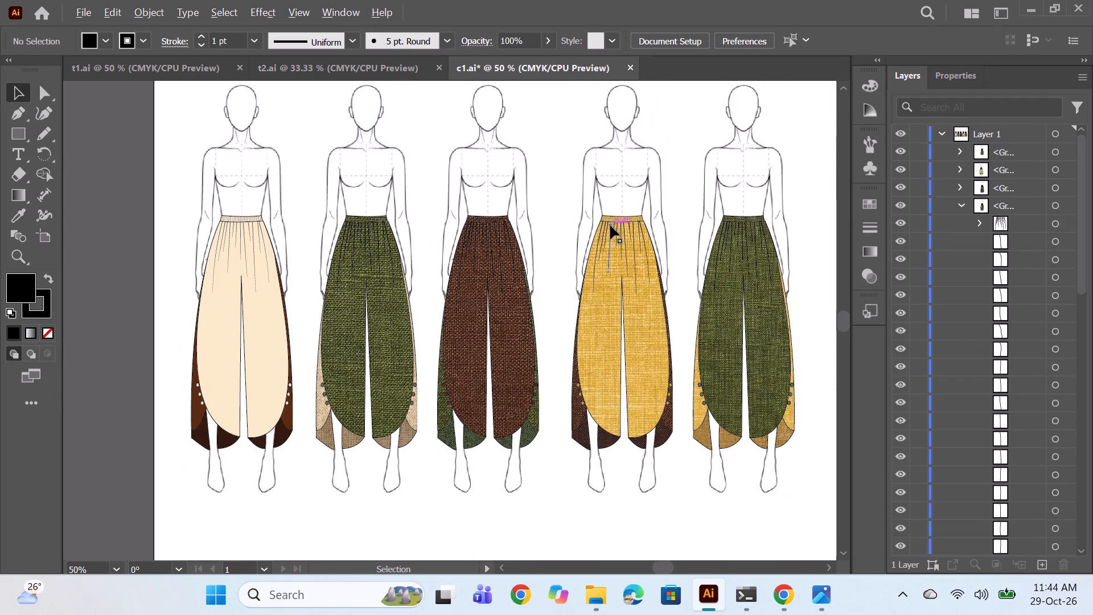
pyautogui.keyDown('alt'); pyautogui.scroll(2, 610, 228); pyautogui.keyUp('alt')
# Scale the green fabric image inside the second figure's main trouser clip group down to about half its size.
pyautogui.keyDown('alt'); pyautogui.scroll(-2, 991, 396); pyautogui.keyUp('alt')
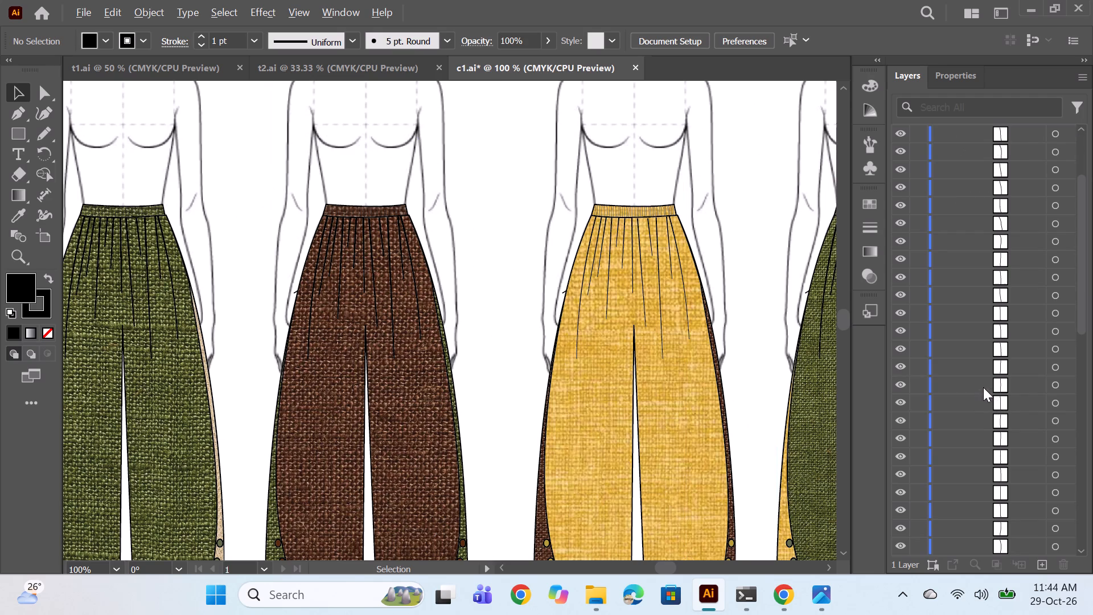
pyautogui.scroll(-10, 997, 429)
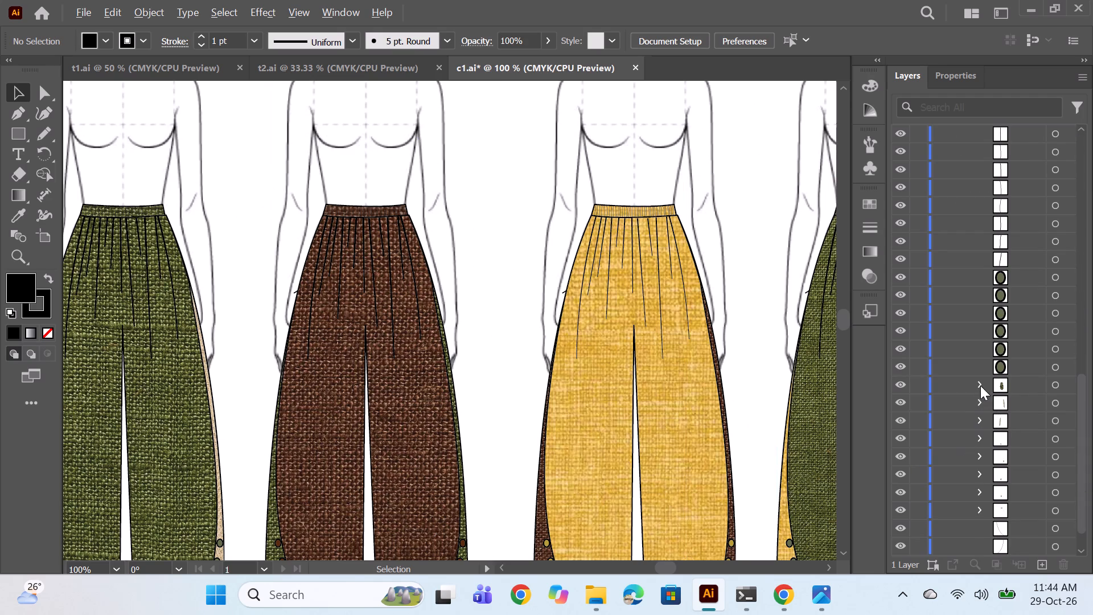
pyautogui.click(980, 386)
pyautogui.click(1055, 424)
pyautogui.scroll(-4, 417, 371)
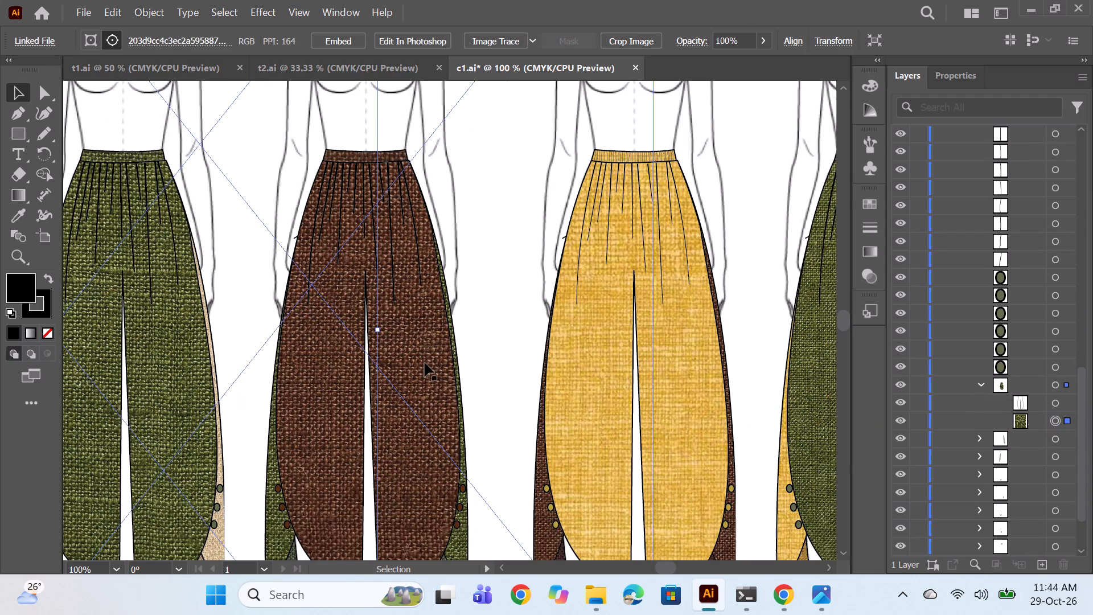
pyautogui.keyDown('alt'); pyautogui.scroll(-1, 428, 362); pyautogui.keyUp('alt')
pyautogui.keyDown('alt'); pyautogui.scroll(-2, 569, 300); pyautogui.keyUp('alt')
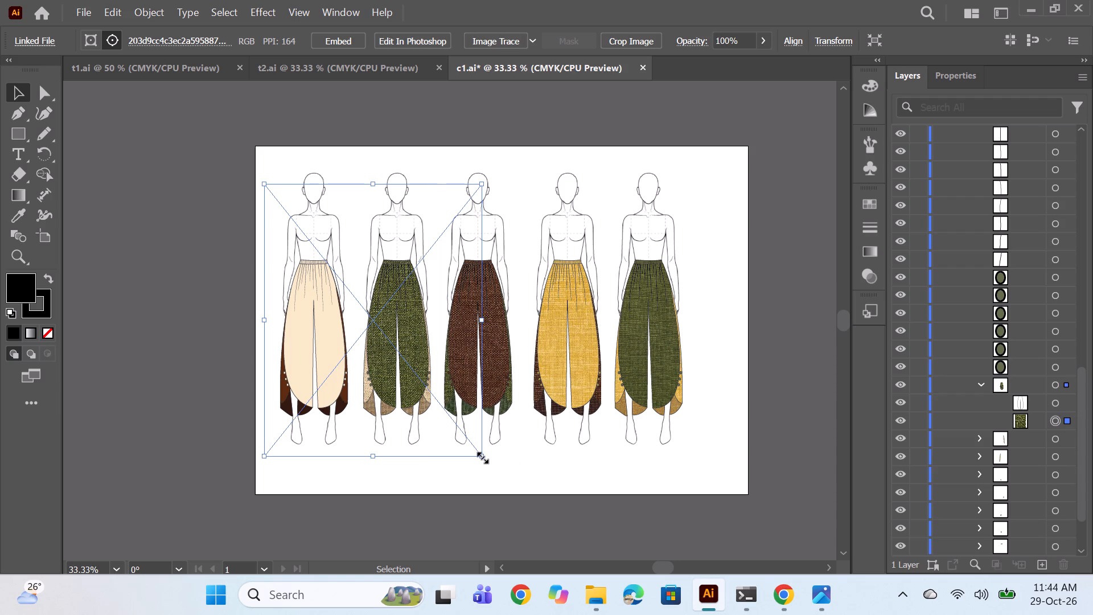
pyautogui.keyDown('alt'); pyautogui.keyDown('shift'); pyautogui.moveTo(481, 456); pyautogui.dragTo(451, 414); pyautogui.keyUp('shift'); pyautogui.keyUp('alt')
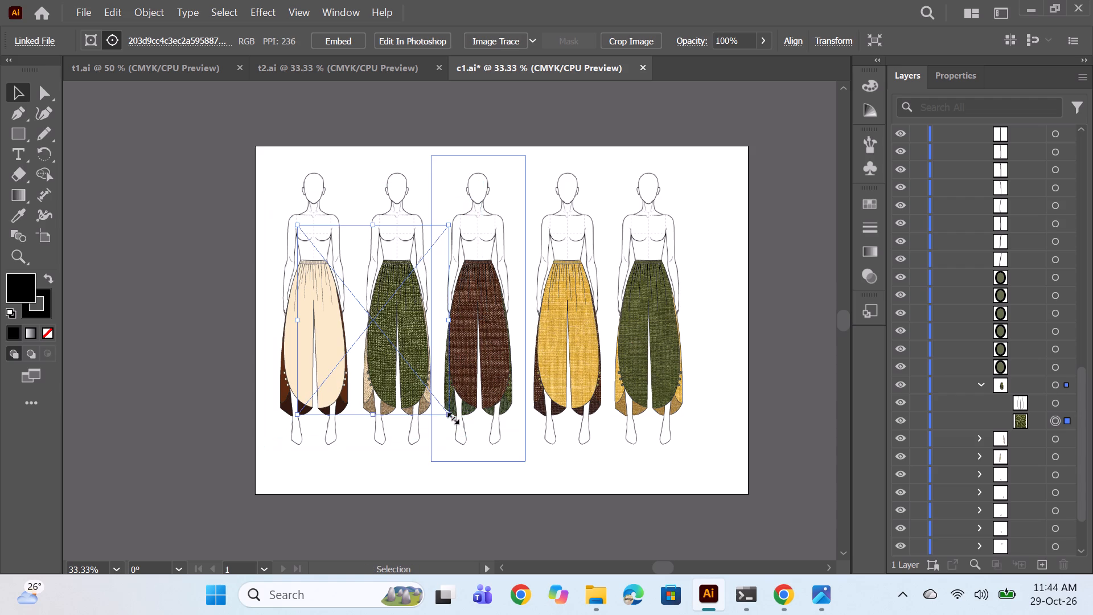
pyautogui.keyDown('alt'); pyautogui.keyDown('shift'); pyautogui.moveTo(446, 415); pyautogui.dragTo(430, 405); pyautogui.keyUp('shift'); pyautogui.keyUp('alt')
# Shift the green fabric image right and down and extend its lower edge so it covers the second figure's trouser legs.
pyautogui.keyDown('alt'); pyautogui.scroll(2, 408, 337); pyautogui.keyUp('alt')
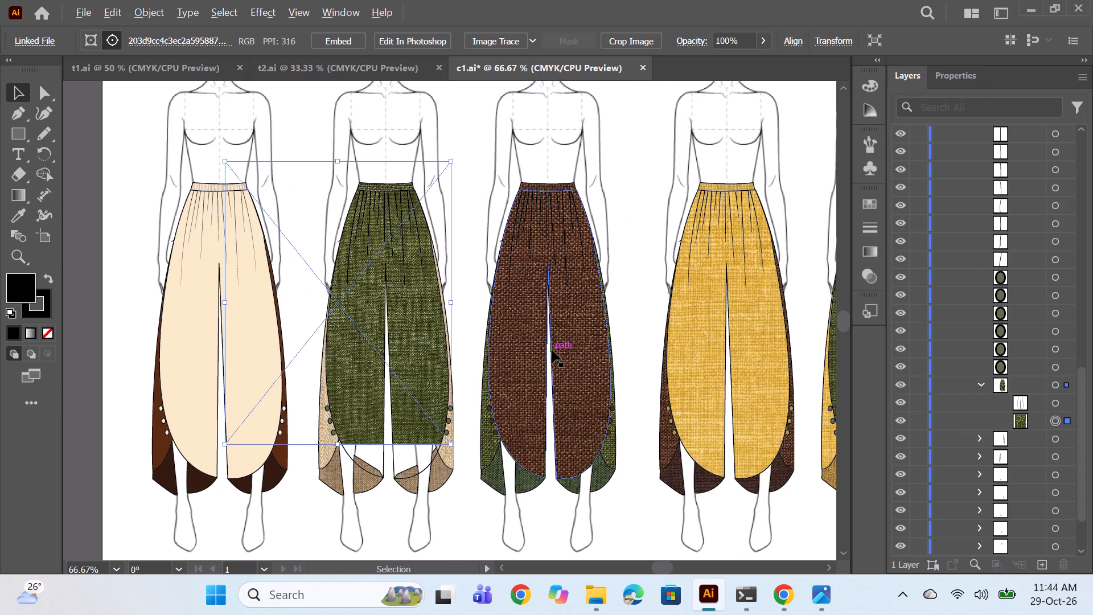
pyautogui.press('Right')
pyautogui.press('Right')
pyautogui.press('Right')
pyautogui.press('Right')
pyautogui.press('Right')
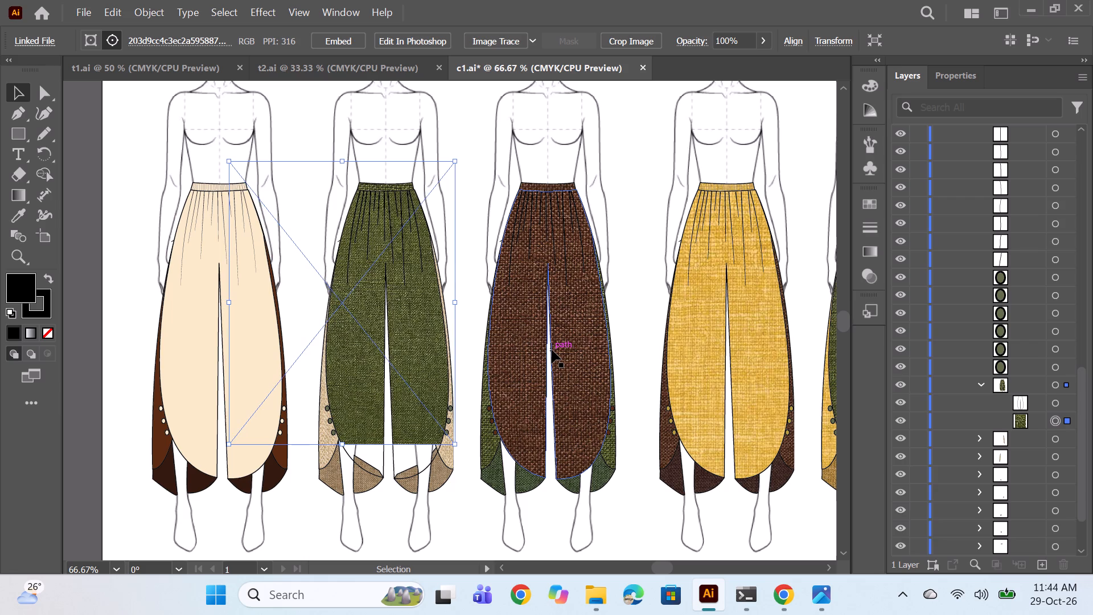
pyautogui.press('Down')
pyautogui.press('Down')
pyautogui.press('Down')
pyautogui.press('Down')
pyautogui.press('Down')
pyautogui.press('Down')
pyautogui.press('Down')
pyautogui.press('Down')
pyautogui.press('Down')
pyautogui.press('Down')
pyautogui.press('Down')
pyautogui.press('Down')
pyautogui.press('Down')
pyautogui.press('Down')
pyautogui.press('Down')
pyautogui.press('Down')
pyautogui.press('Down')
pyautogui.press('Down')
pyautogui.press('Down')
pyautogui.press('Down')
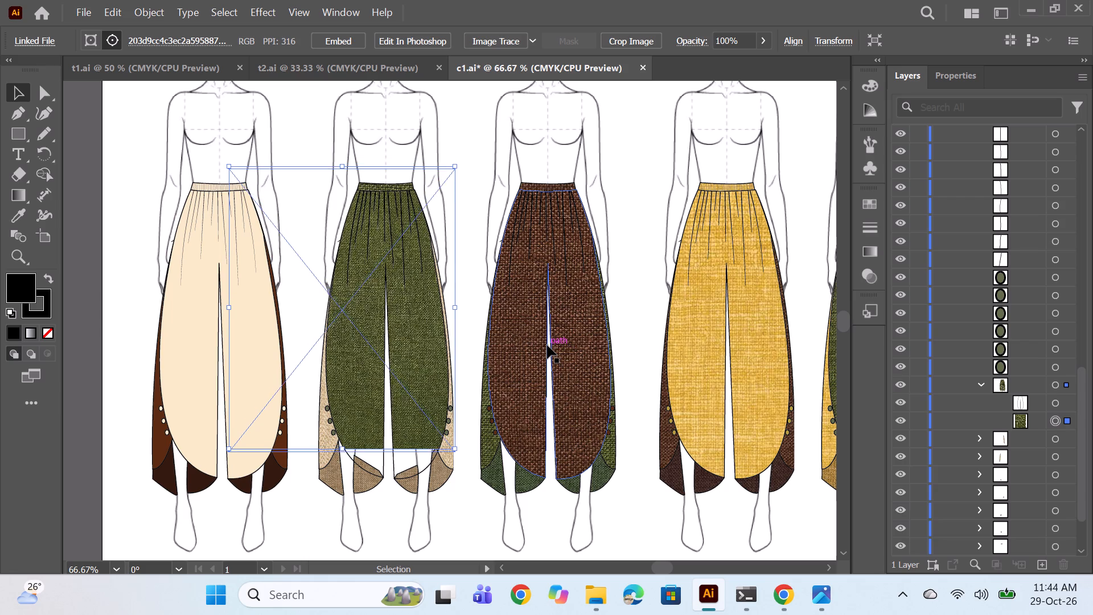
pyautogui.hotkey('shift', 'Down')
pyautogui.hotkey('shift', 'Down')
pyautogui.hotkey('shift', 'Down')
pyautogui.hotkey('shift', 'Down')
pyautogui.hotkey('shift', 'Down')
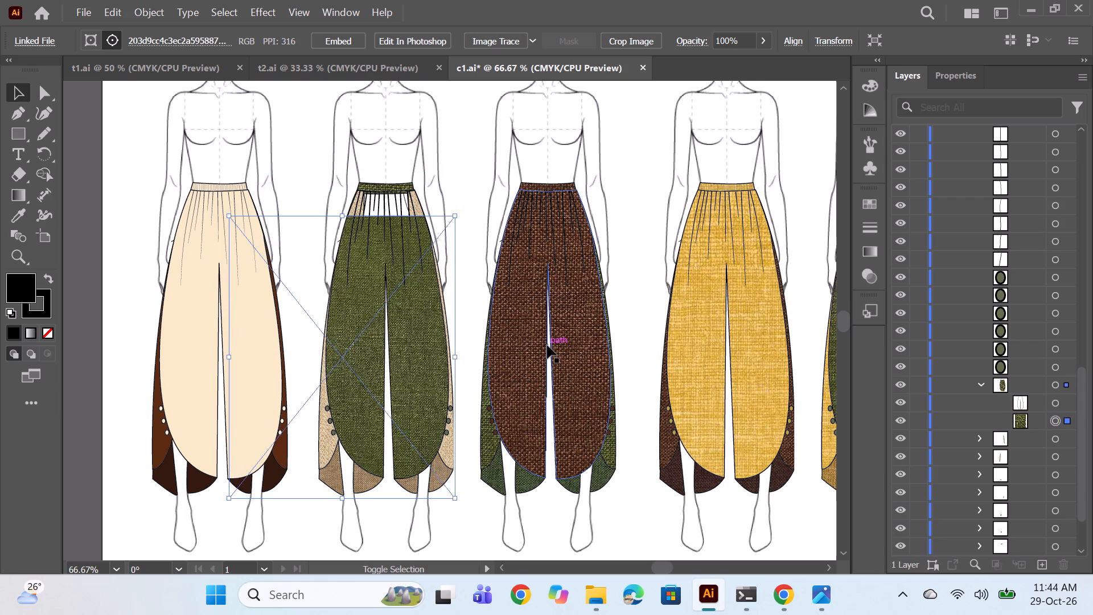
pyautogui.hotkey('shift', 'Up')
pyautogui.hotkey('shift', 'Up')
pyautogui.hotkey('shift', 'Up')
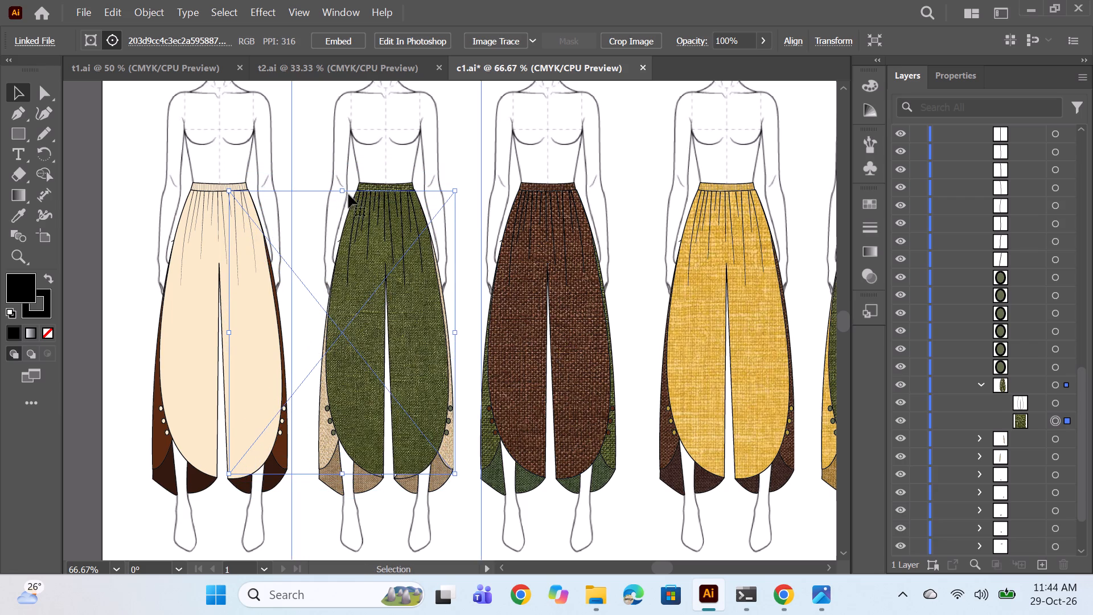
pyautogui.moveTo(338, 474); pyautogui.dragTo(339, 483)
pyautogui.keyDown('ctrl'); pyautogui.click(118, 290); pyautogui.keyUp('ctrl')
pyautogui.keyDown('alt'); pyautogui.scroll(1, 586, 323); pyautogui.keyUp('alt')
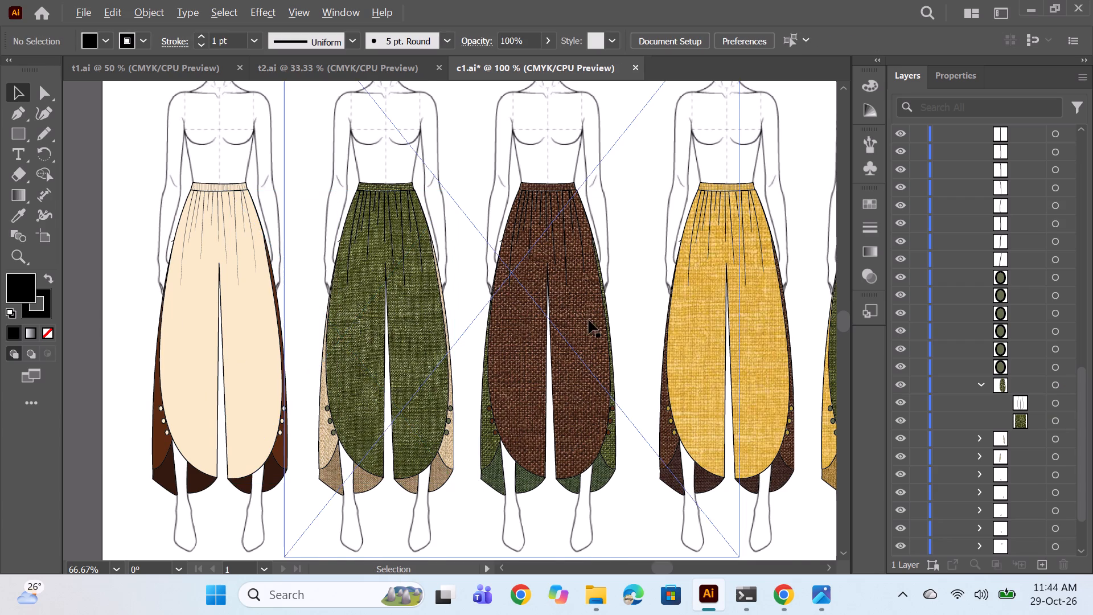
pyautogui.keyDown('alt'); pyautogui.scroll(-1, 589, 320); pyautogui.keyUp('alt')
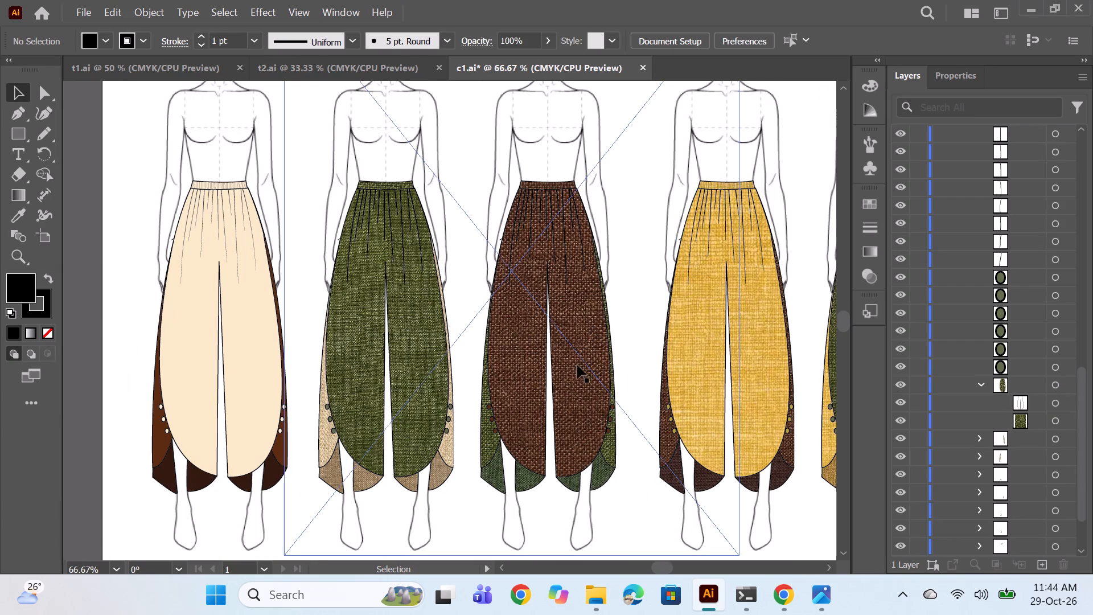
pyautogui.click(980, 389)
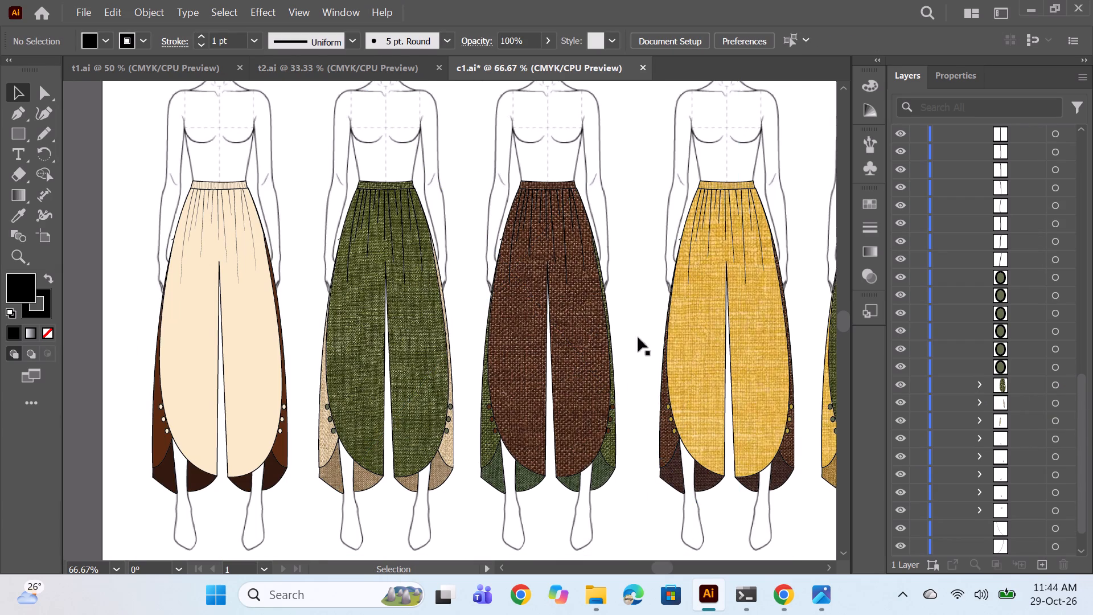
# Scale the brown fabric image inside the third figure's main trouser clip group down to about half its size.
pyautogui.click(562, 326)
pyautogui.scroll(10, 1036, 376)
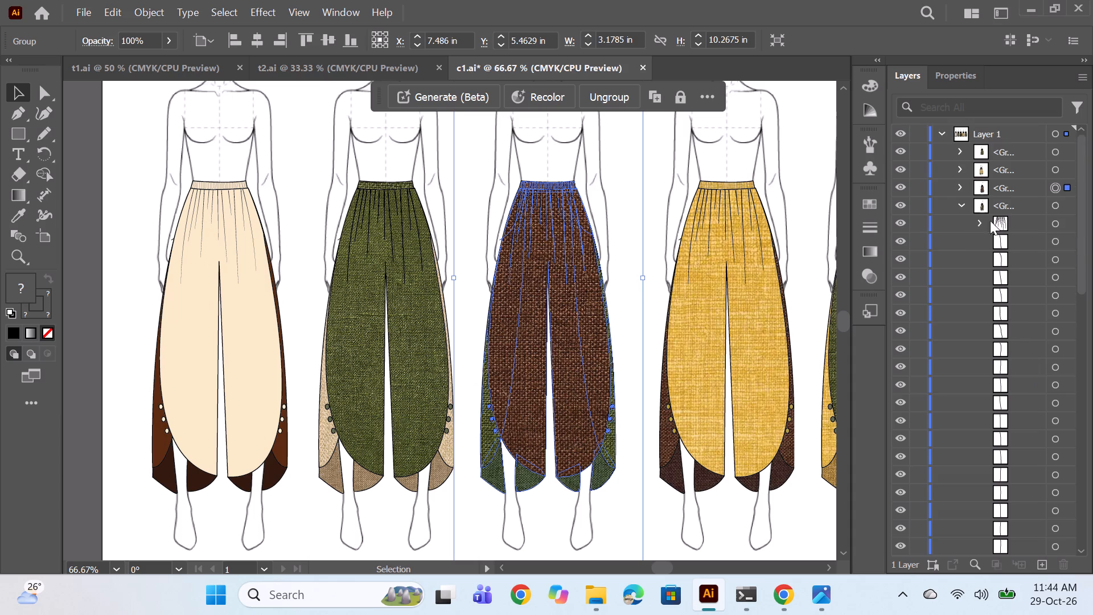
pyautogui.scroll(6, 990, 220)
pyautogui.click(961, 206)
pyautogui.click(961, 192)
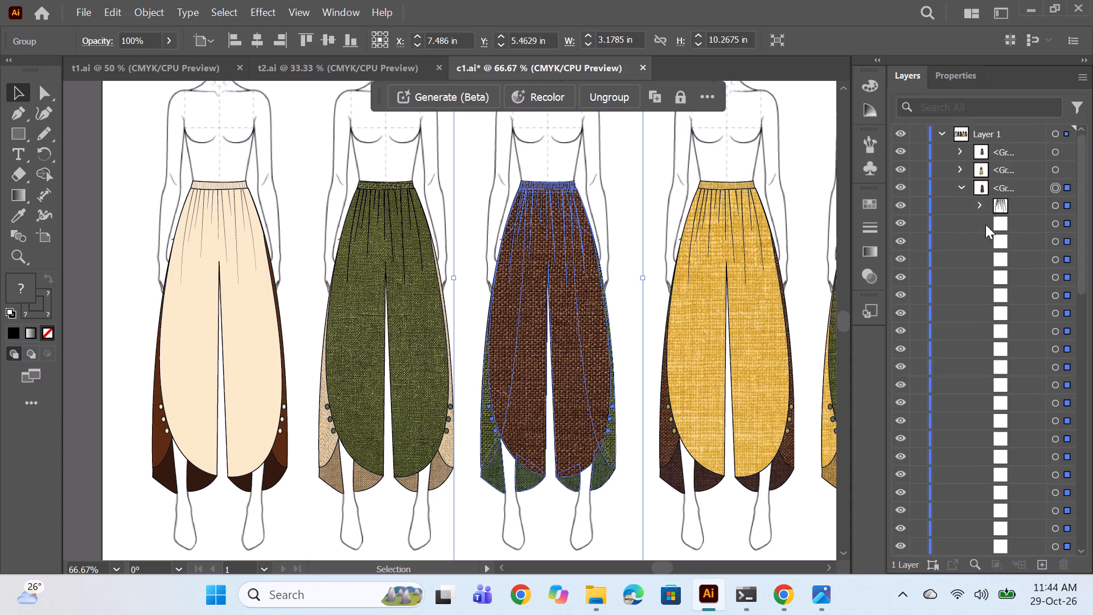
pyautogui.scroll(-3, 992, 265)
pyautogui.scroll(-6, 1087, 339)
pyautogui.scroll(-6, 1038, 408)
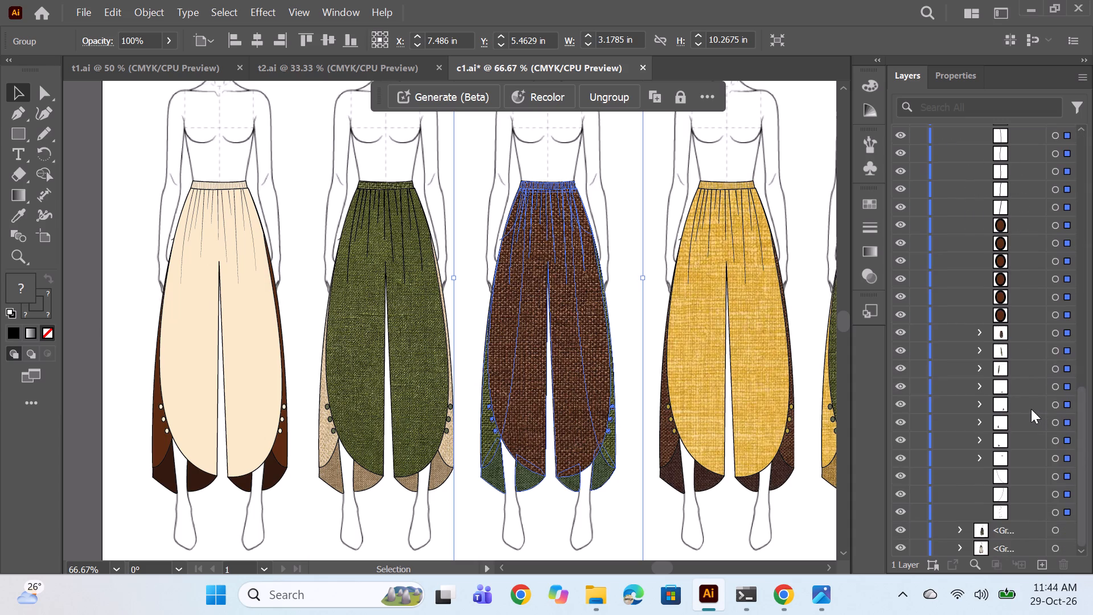
pyautogui.click(1055, 334)
pyautogui.click(985, 330)
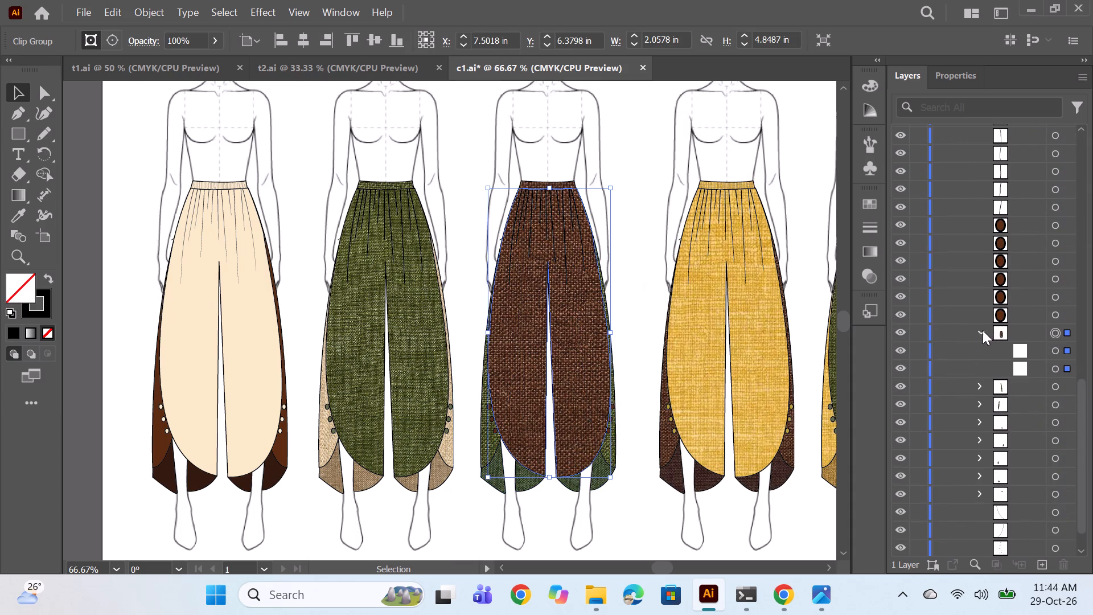
pyautogui.click(1053, 371)
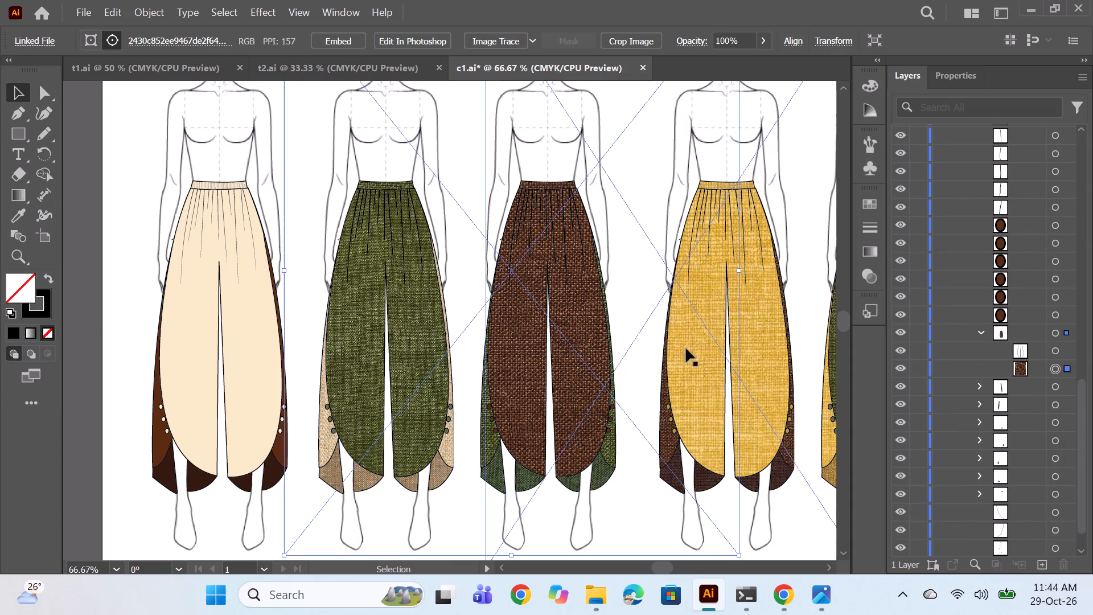
pyautogui.keyDown('alt'); pyautogui.scroll(-2, 632, 335); pyautogui.keyUp('alt')
pyautogui.keyDown('alt'); pyautogui.keyDown('shift'); pyautogui.moveTo(685, 447); pyautogui.dragTo(658, 418); pyautogui.keyUp('shift'); pyautogui.keyUp('alt')
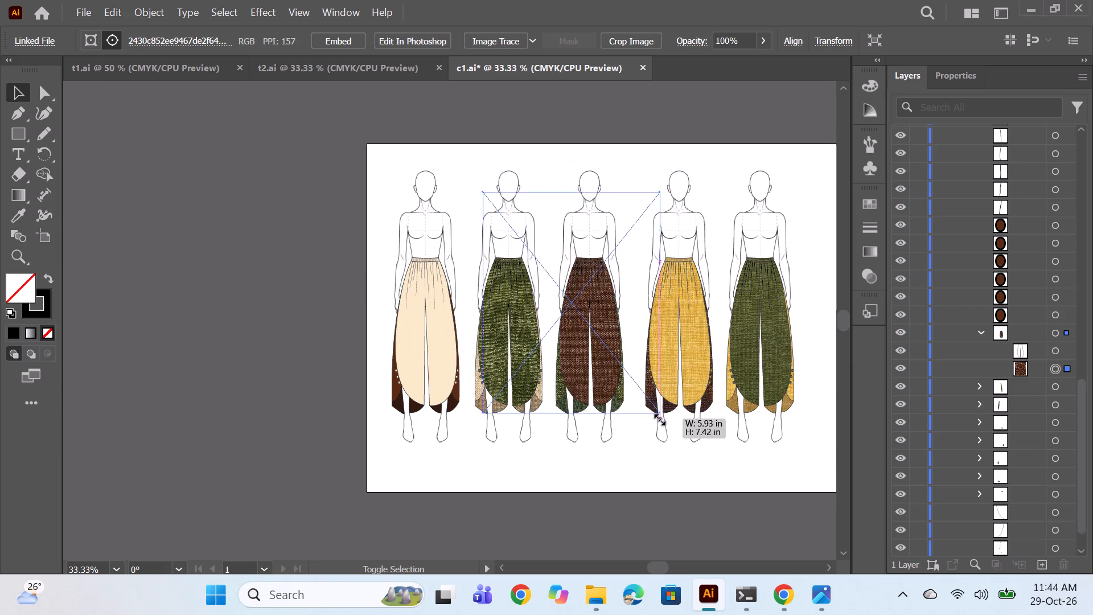
pyautogui.keyDown('alt'); pyautogui.keyDown('shift'); pyautogui.moveTo(658, 418); pyautogui.dragTo(631, 395); pyautogui.keyUp('shift'); pyautogui.keyUp('alt')
# Move the brown fabric image down inside its clip group so it covers the third figure's trouser legs.
pyautogui.keyDown('alt'); pyautogui.scroll(2, 610, 330); pyautogui.keyUp('alt')
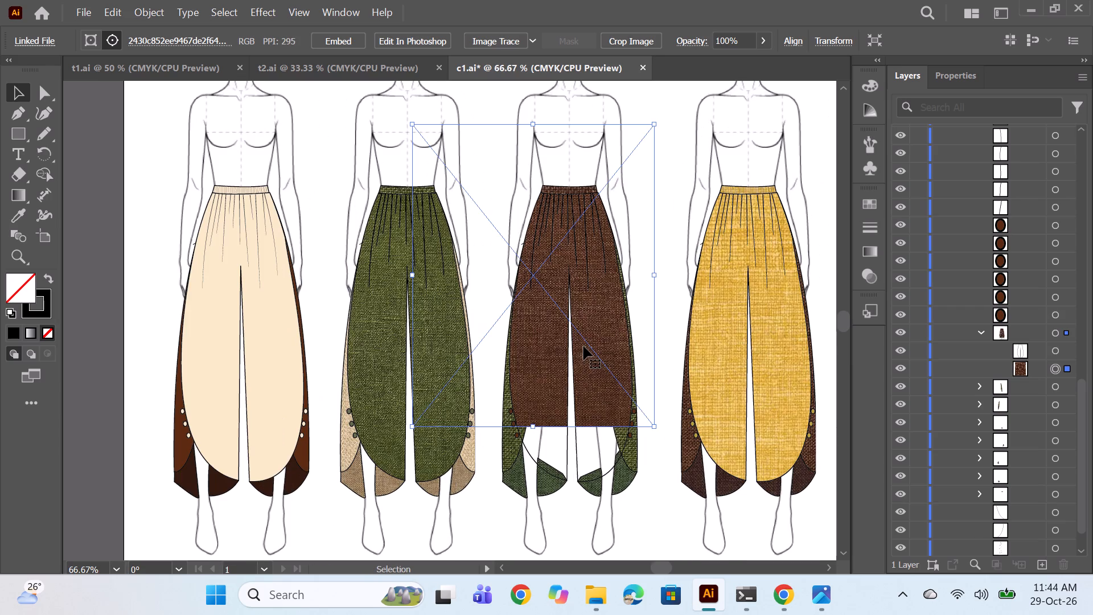
pyautogui.hotkey('shift', 'Down')
pyautogui.hotkey('shift', 'Down')
pyautogui.hotkey('shift', 'Down')
pyautogui.hotkey('shift', 'Down')
pyautogui.hotkey('shift', 'Down')
pyautogui.hotkey('shift', 'Down')
pyautogui.hotkey('shift', 'Down')
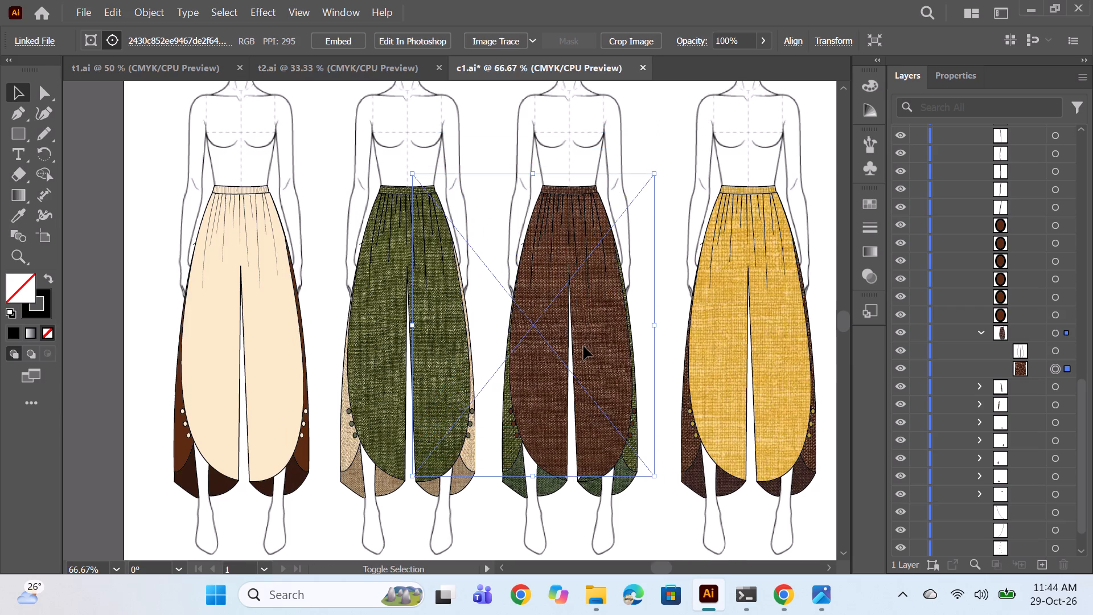
pyautogui.keyDown('ctrl'); pyautogui.click(109, 210); pyautogui.keyUp('ctrl')
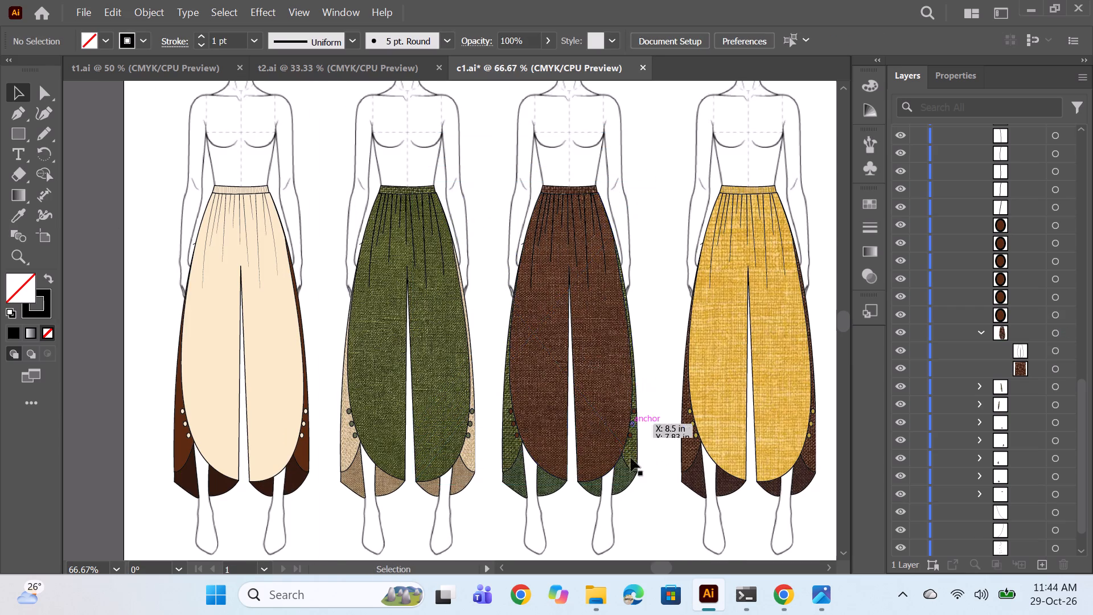
# Examine the green and brown trousers with their finer weaves alongside the other figures.
pyautogui.press('space')
pyautogui.press('space')
pyautogui.press('space')
pyautogui.press('space')
pyautogui.press('space')
pyautogui.press('space')
pyautogui.press('space')
pyautogui.press('space')
pyautogui.press('space')
pyautogui.press('space')
pyautogui.press('space')
pyautogui.press('space')
pyautogui.press('space')
pyautogui.press('space')
pyautogui.press('space')
pyautogui.press('space')
pyautogui.press('space')
pyautogui.moveTo(646, 507); pyautogui.dragTo(544, 474)
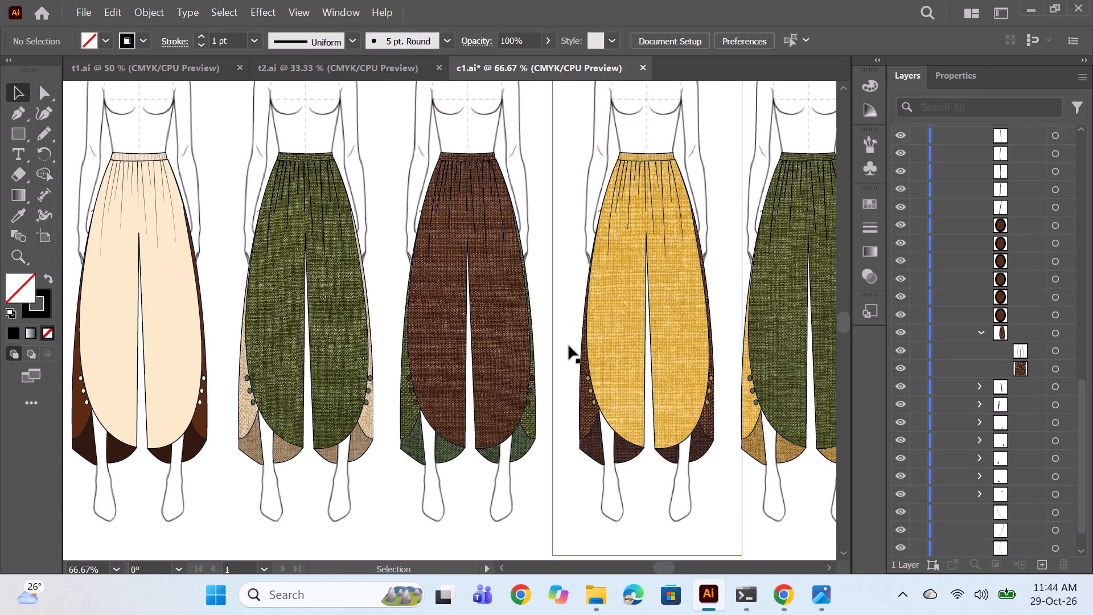
pyautogui.keyDown('alt'); pyautogui.scroll(1, 569, 346); pyautogui.keyUp('alt')
pyautogui.keyDown('alt'); pyautogui.scroll(-2, 569, 346); pyautogui.keyUp('alt')
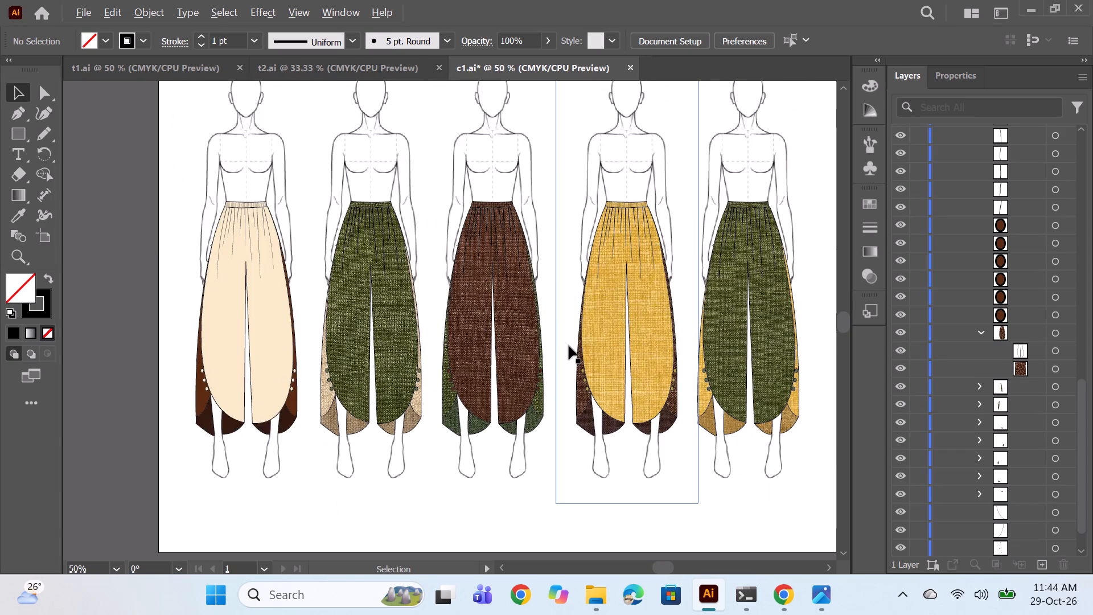
pyautogui.keyDown('alt'); pyautogui.scroll(1, 561, 346); pyautogui.keyUp('alt')
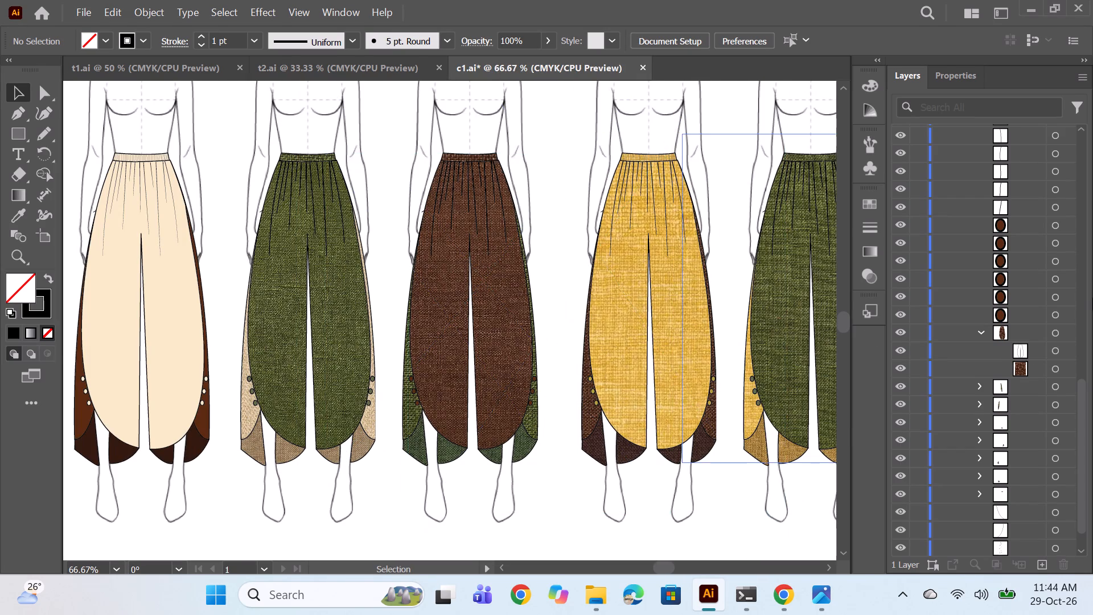
pyautogui.press('space')
pyautogui.press('space')
pyautogui.press('space')
pyautogui.press('space')
pyautogui.moveTo(685, 437); pyautogui.dragTo(634, 471)
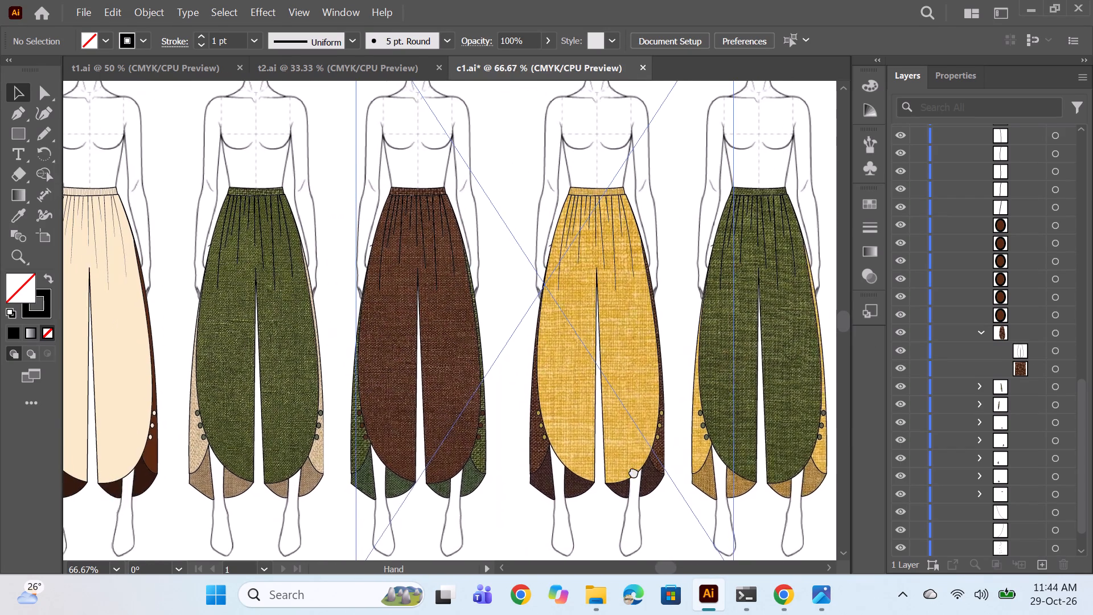
pyautogui.moveTo(634, 471); pyautogui.dragTo(665, 478)
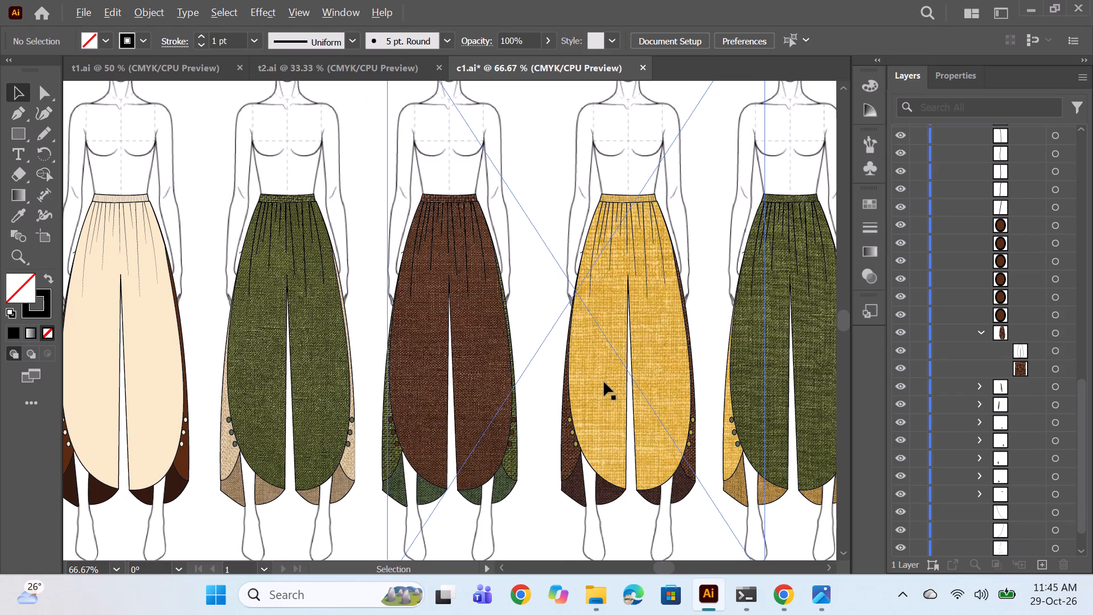
pyautogui.keyDown('alt'); pyautogui.scroll(-1, 604, 382); pyautogui.keyUp('alt')
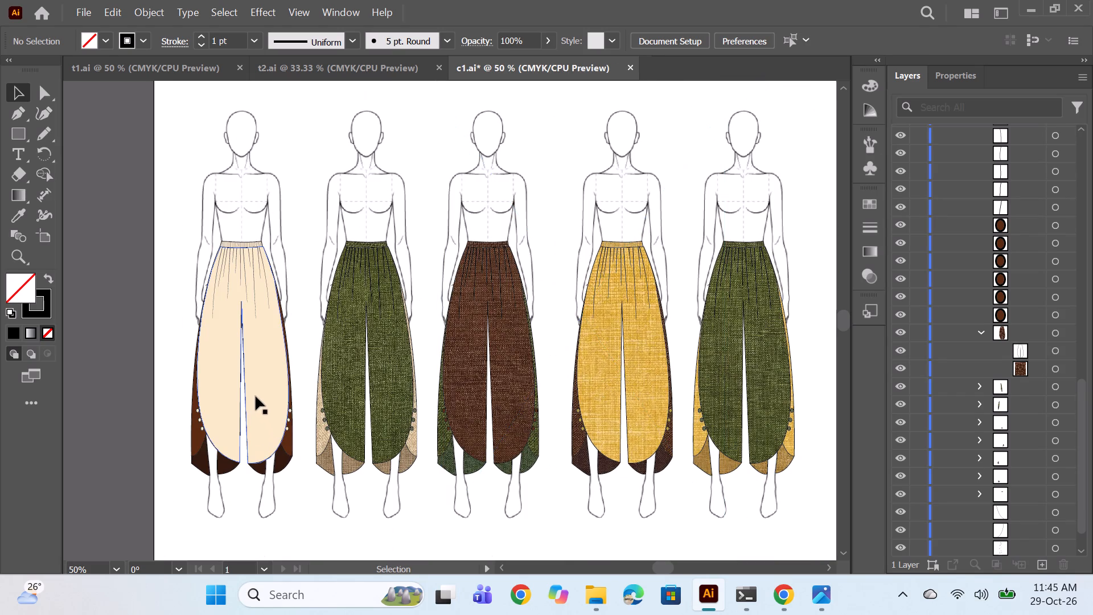
pyautogui.keyDown('alt'); pyautogui.scroll(-1, 511, 370); pyautogui.keyUp('alt')
pyautogui.scroll(19, 1079, 314)
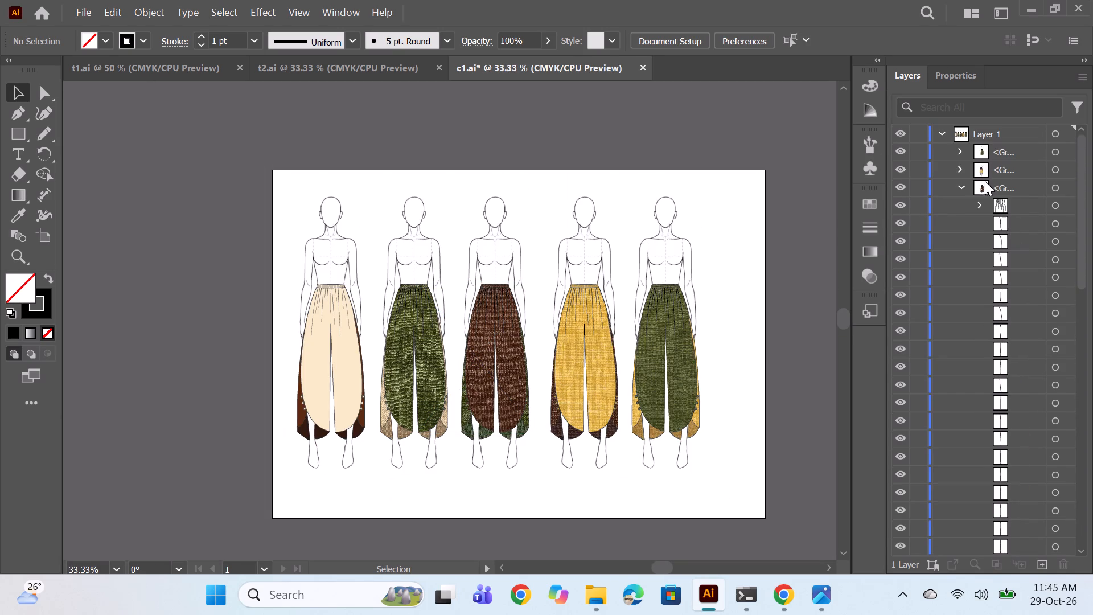
pyautogui.click(963, 184)
pyautogui.keyDown('alt'); pyautogui.scroll(1, 324, 425); pyautogui.keyUp('alt')
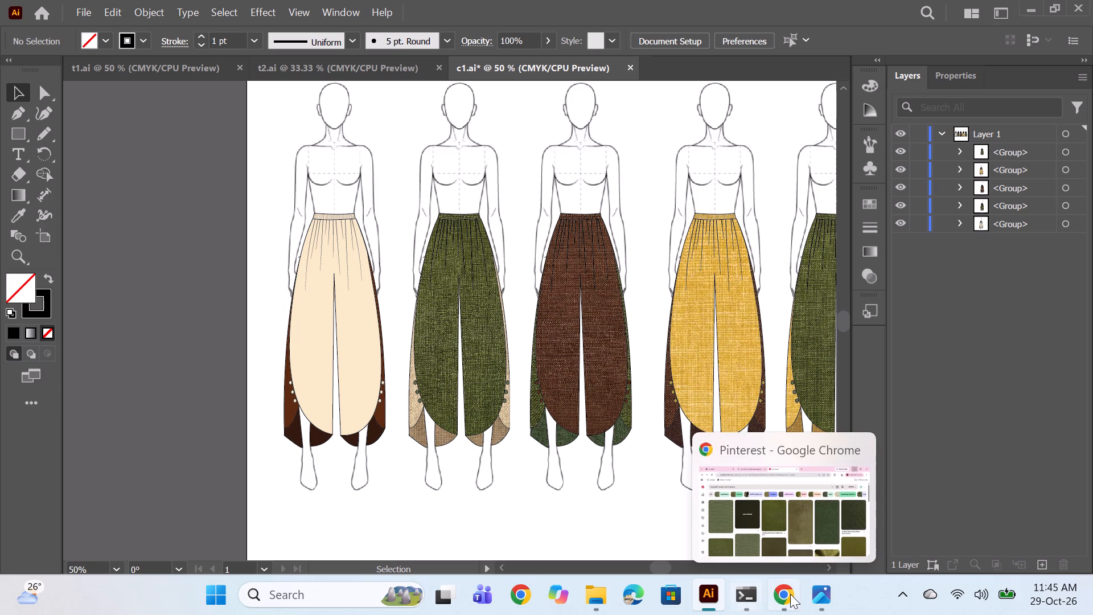
# Copy the beige, brown and dark brown fabric image files from the desktop and paste them into the c1.ai document.
pyautogui.click(1024, 2)
pyautogui.click(43, 368)
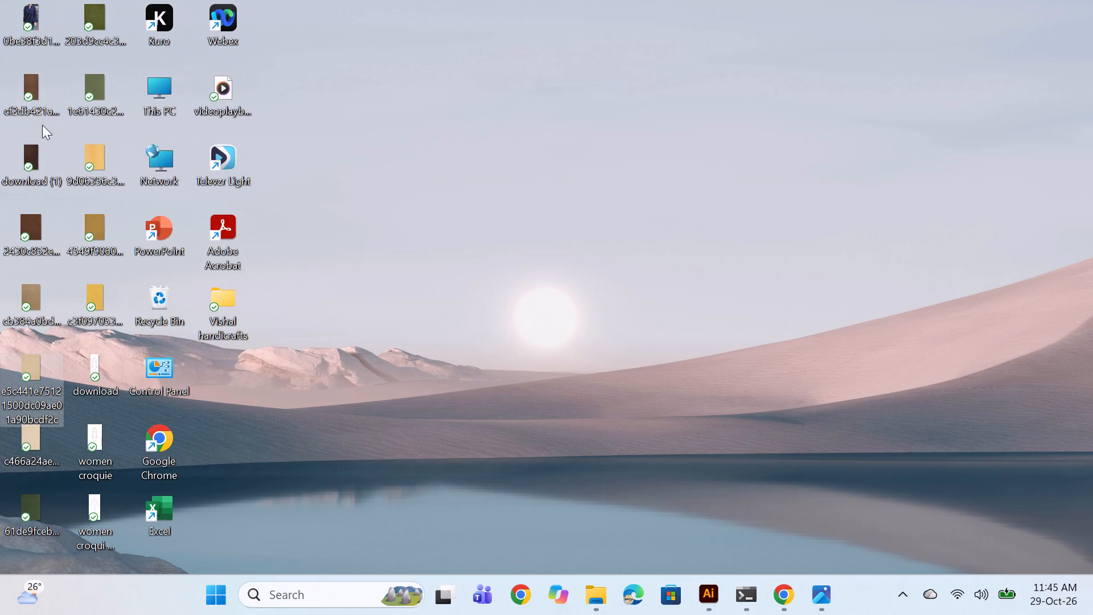
pyautogui.keyDown('ctrl'); pyautogui.click(29, 211); pyautogui.keyUp('ctrl')
pyautogui.keyDown('ctrl'); pyautogui.click(36, 231); pyautogui.keyUp('ctrl')
pyautogui.keyDown('ctrl'); pyautogui.click(34, 161); pyautogui.keyUp('ctrl')
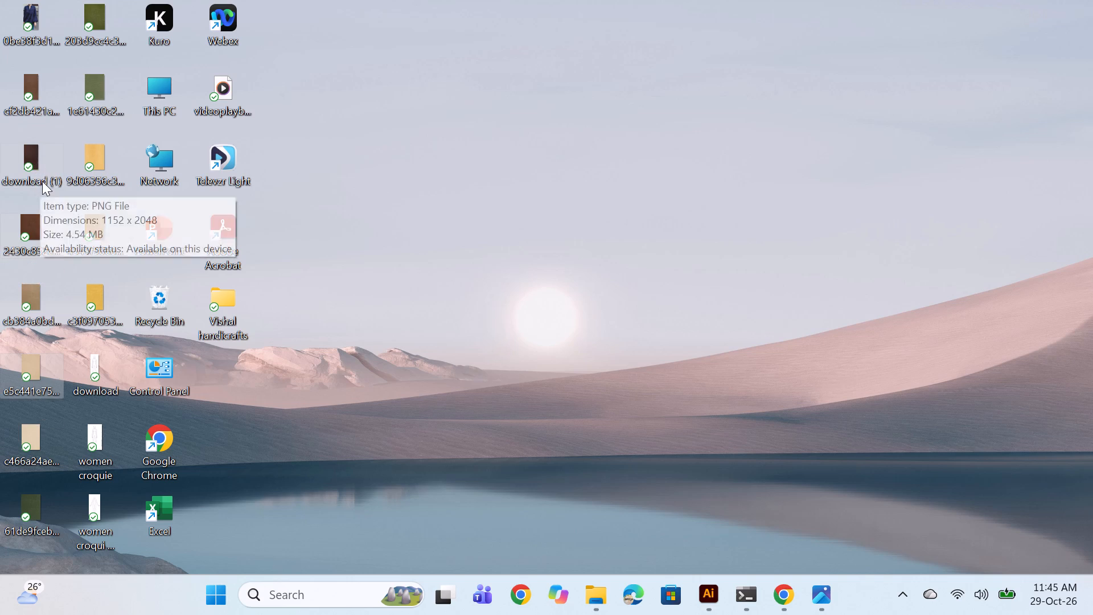
pyautogui.hotkey('ctrl', 'c')
pyautogui.click(708, 600)
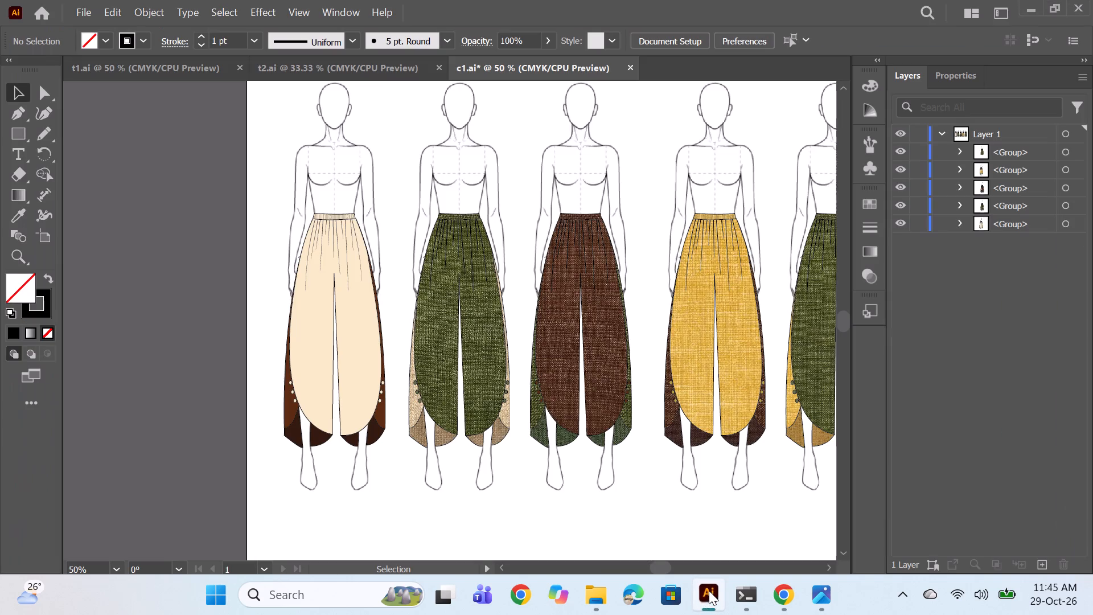
pyautogui.hotkey('ctrl', 'v')
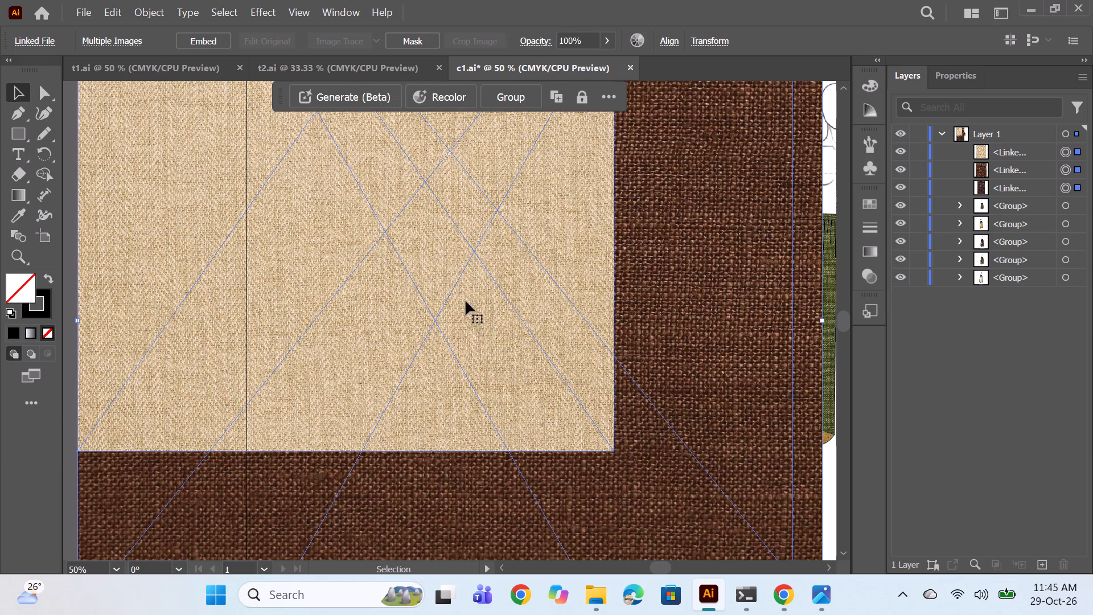
# Scale the three pasted fabric images down together to about a quarter size and park them off the artboard beside the first figure.
pyautogui.keyDown('alt'); pyautogui.scroll(-2, 455, 294); pyautogui.keyUp('alt')
pyautogui.keyDown('alt'); pyautogui.scroll(-1, 565, 368); pyautogui.keyUp('alt')
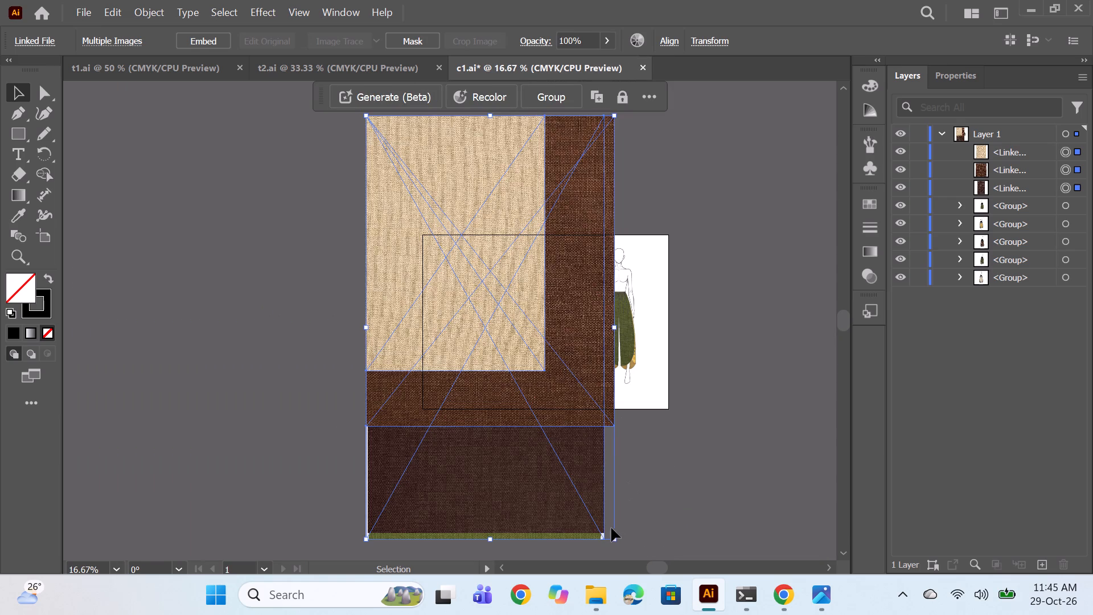
pyautogui.keyDown('alt'); pyautogui.keyDown('shift'); pyautogui.moveTo(614, 540); pyautogui.dragTo(550, 420); pyautogui.keyUp('shift'); pyautogui.keyUp('alt')
pyautogui.keyDown('alt'); pyautogui.keyDown('shift'); pyautogui.moveTo(547, 423); pyautogui.dragTo(542, 410); pyautogui.keyUp('shift'); pyautogui.keyUp('alt')
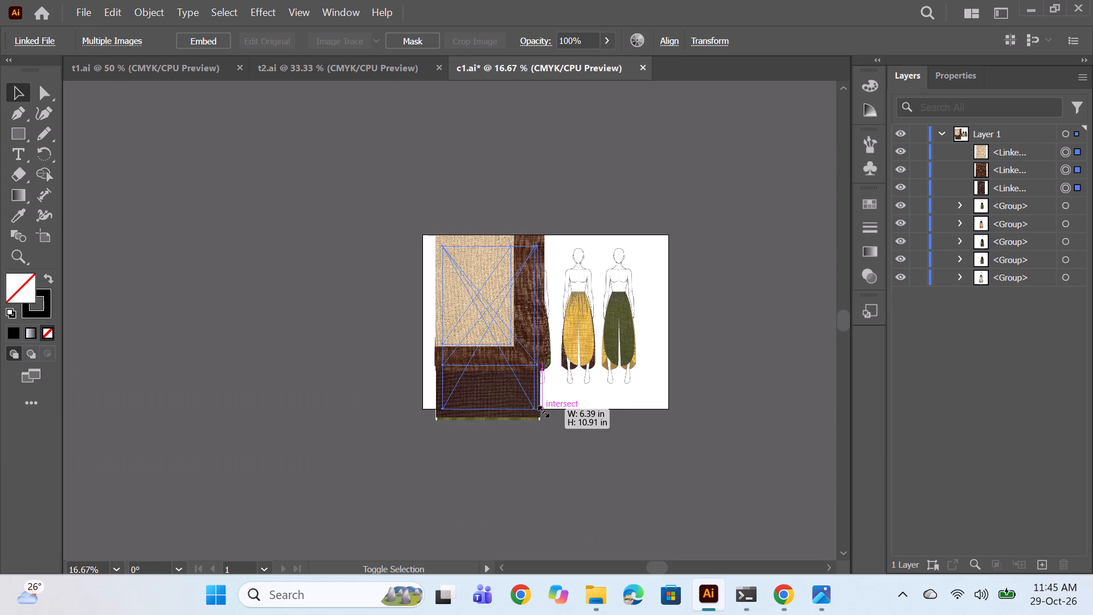
pyautogui.keyDown('alt'); pyautogui.keyDown('shift'); pyautogui.moveTo(542, 410); pyautogui.dragTo(541, 408); pyautogui.keyUp('shift'); pyautogui.keyUp('alt')
pyautogui.moveTo(496, 311); pyautogui.dragTo(392, 312)
pyautogui.keyDown('alt'); pyautogui.scroll(3, 417, 313); pyautogui.keyUp('alt')
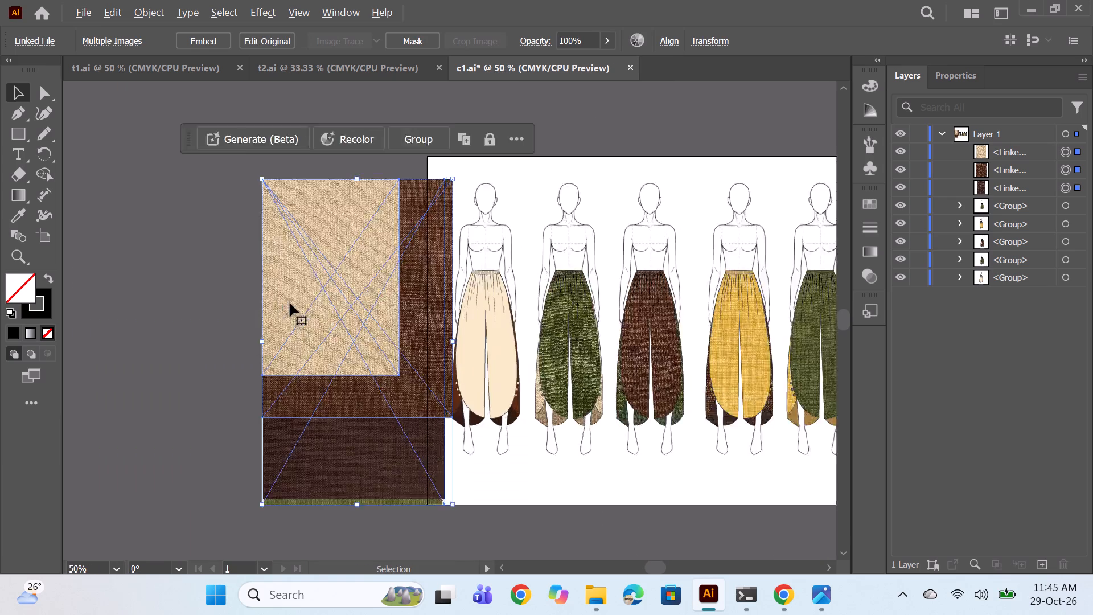
pyautogui.click(198, 302)
pyautogui.keyDown('alt'); pyautogui.scroll(-1, 398, 346); pyautogui.keyUp('alt')
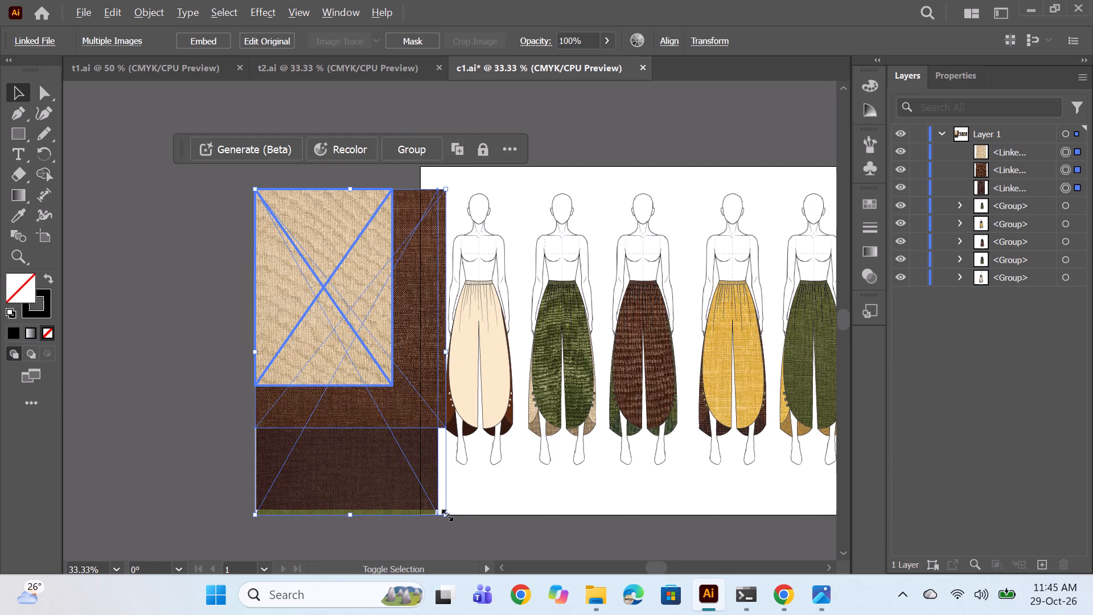
pyautogui.keyDown('alt'); pyautogui.keyDown('shift'); pyautogui.moveTo(446, 514); pyautogui.dragTo(415, 460); pyautogui.keyUp('shift'); pyautogui.keyUp('alt')
pyautogui.click(223, 378)
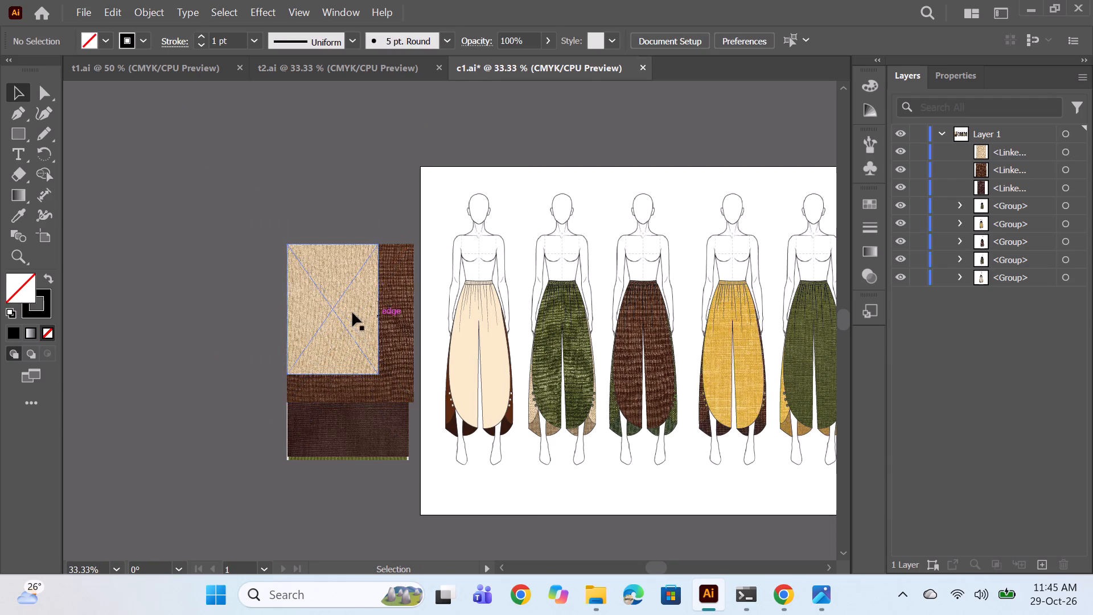
# Replace the beige fabric image with a copy sized against the first figure's trousers and stretched taller, kept off the artboard.
pyautogui.click(351, 313)
pyautogui.hotkey('ctrl', 'c')
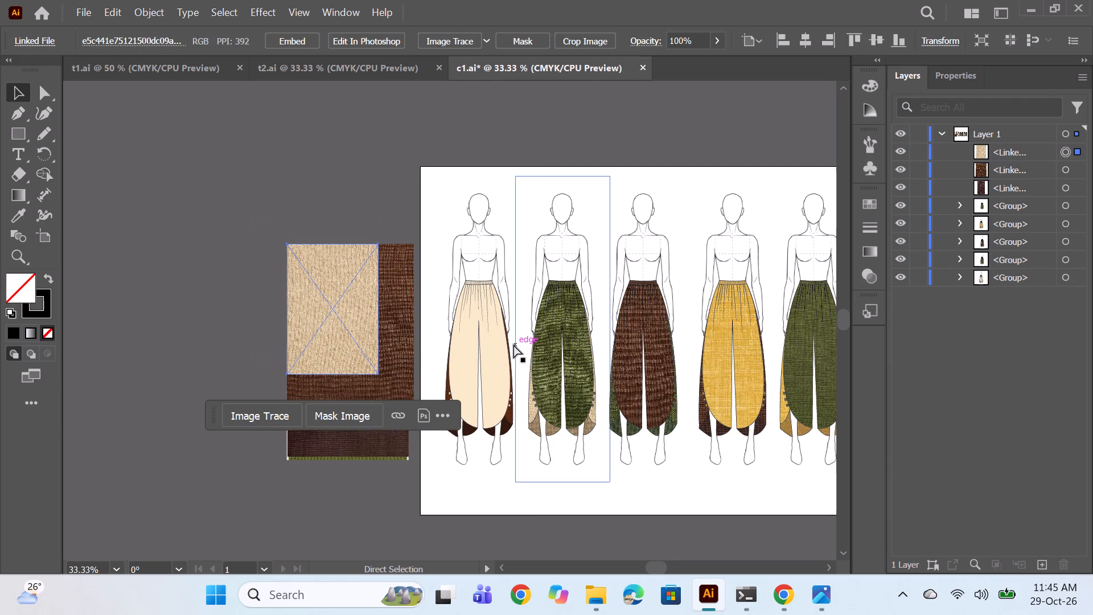
pyautogui.hotkey('ctrl', 'v')
pyautogui.moveTo(442, 315); pyautogui.dragTo(461, 365)
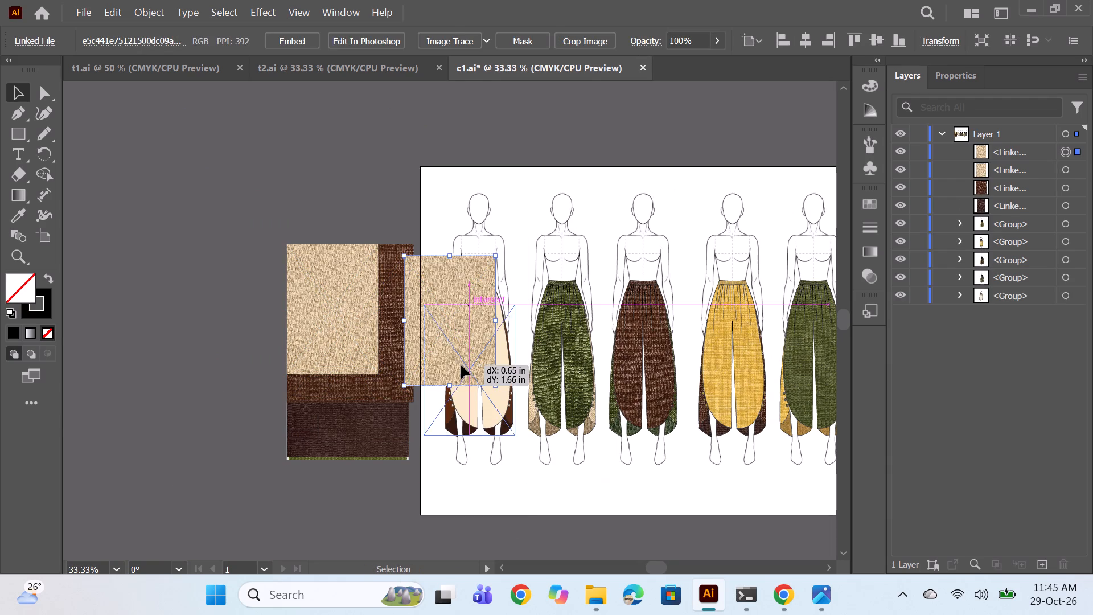
pyautogui.moveTo(461, 365); pyautogui.dragTo(468, 372)
pyautogui.moveTo(471, 379); pyautogui.dragTo(471, 349)
pyautogui.moveTo(475, 350); pyautogui.dragTo(272, 338)
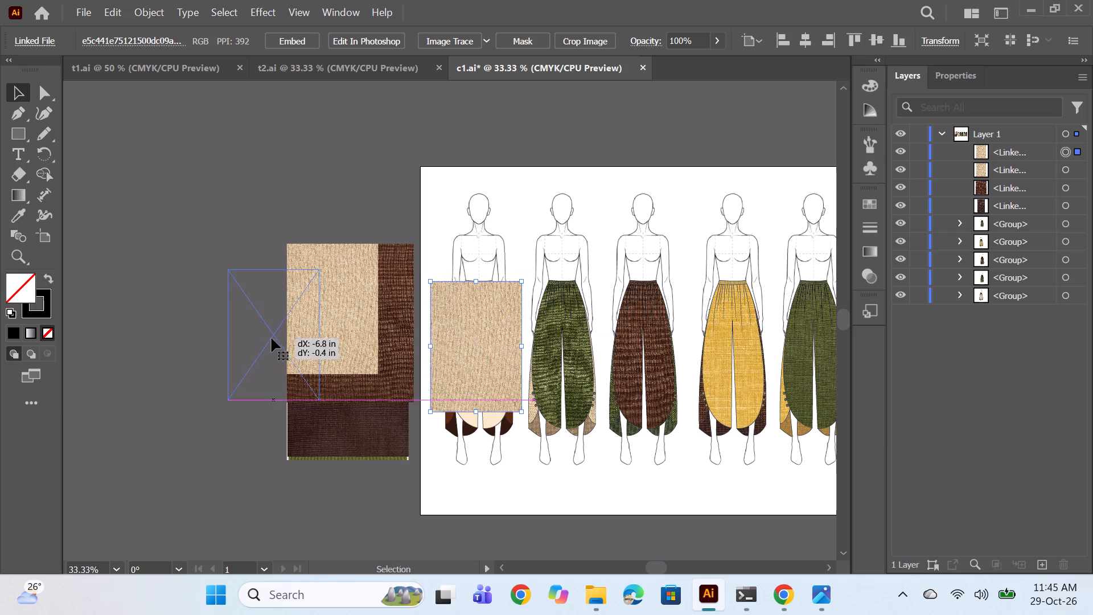
pyautogui.moveTo(275, 396); pyautogui.dragTo(274, 423)
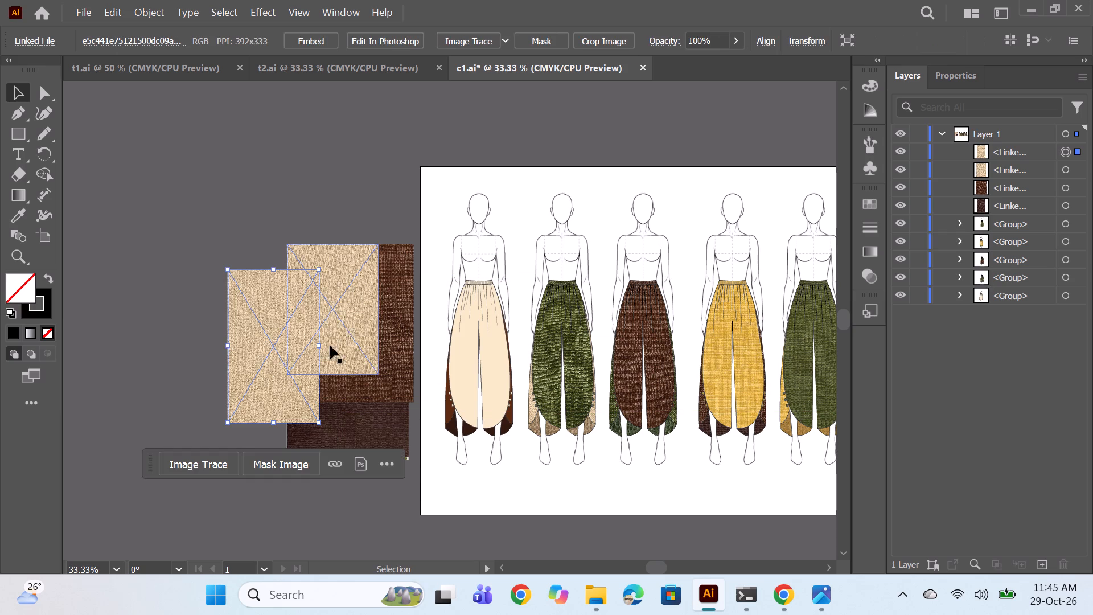
pyautogui.click(347, 325)
pyautogui.press('BackSpace')
# Duplicate the taller beige fabric image and set both beige copies off the artboard, clear of most of the brown images.
pyautogui.click(286, 341)
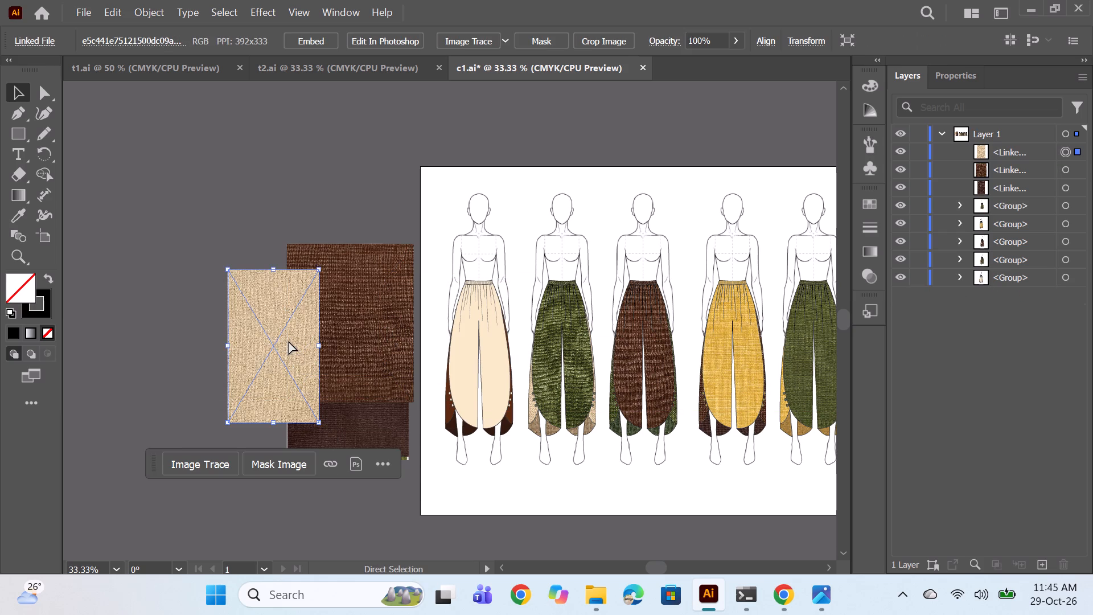
pyautogui.hotkey('ctrl', 'c')
pyautogui.hotkey('ctrl', 'v')
pyautogui.hotkey('ctrl', 'c')
pyautogui.hotkey('ctrl', 'v')
pyautogui.moveTo(446, 331); pyautogui.dragTo(484, 362)
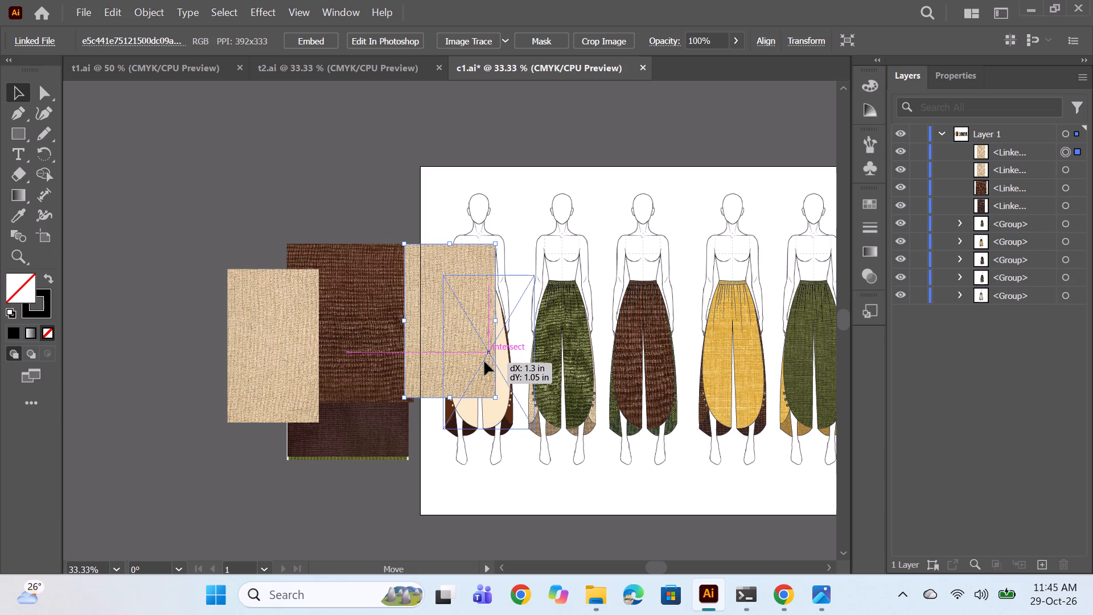
pyautogui.moveTo(484, 362); pyautogui.dragTo(475, 370)
pyautogui.moveTo(484, 379); pyautogui.dragTo(359, 363)
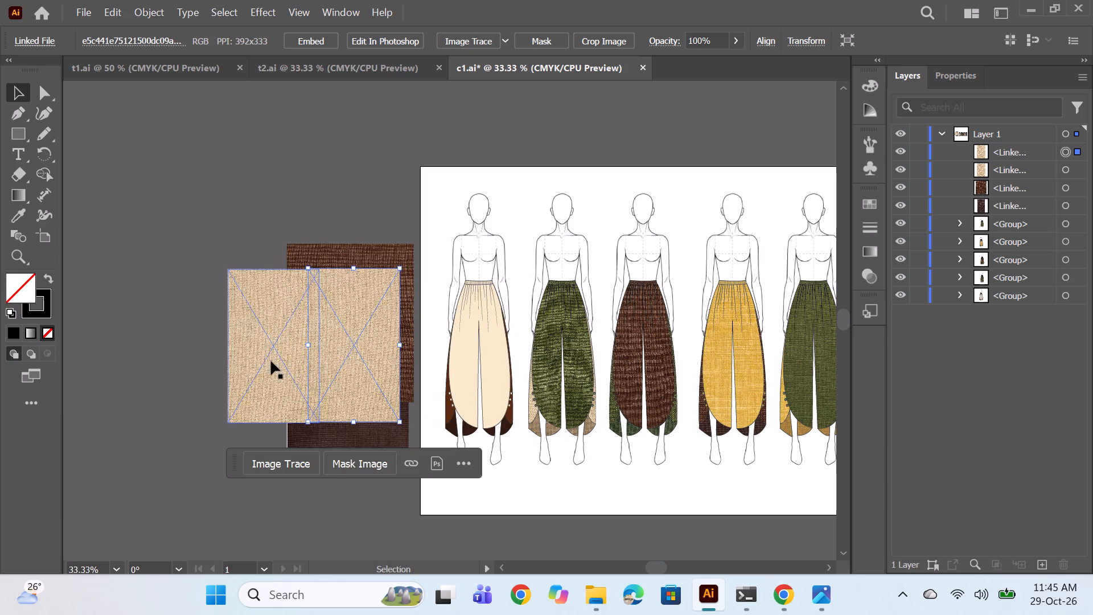
pyautogui.moveTo(271, 361); pyautogui.dragTo(200, 374)
pyautogui.moveTo(334, 364); pyautogui.dragTo(224, 293)
# Hold the brown fabric image over the first figure's trousers to check its coverage, and return it beside the artboard.
pyautogui.click(338, 333)
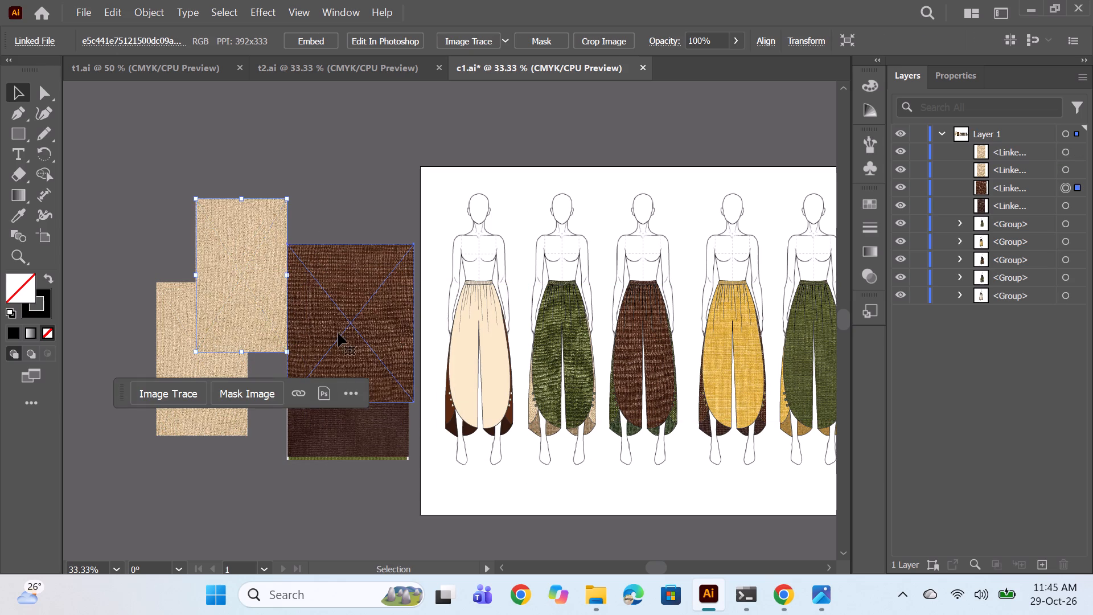
pyautogui.moveTo(376, 337); pyautogui.dragTo(494, 381)
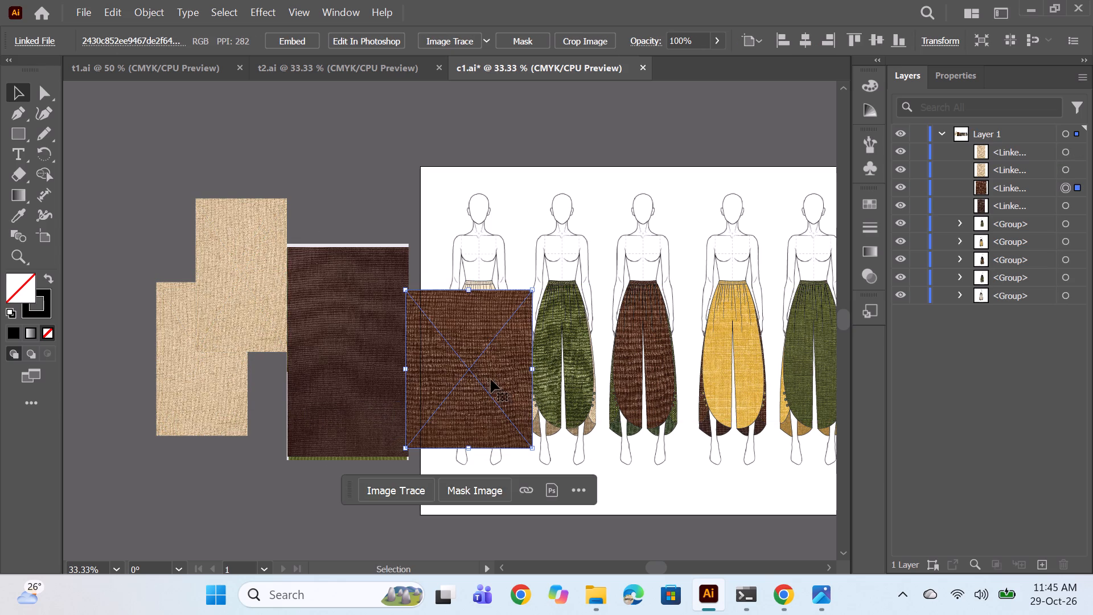
pyautogui.moveTo(491, 379); pyautogui.dragTo(491, 364)
pyautogui.moveTo(492, 371); pyautogui.dragTo(494, 378)
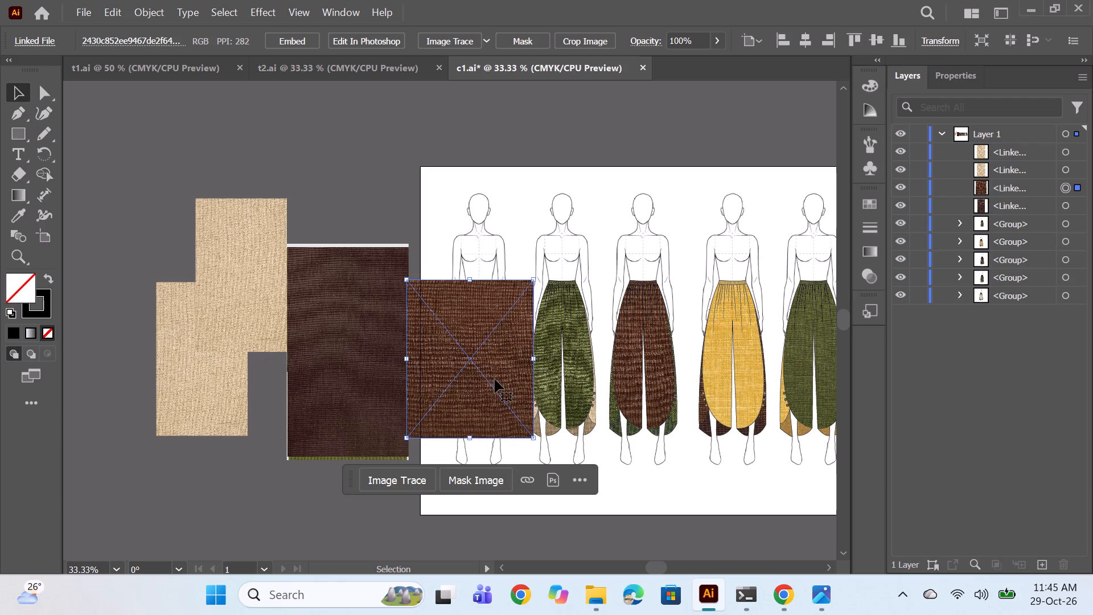
pyautogui.moveTo(495, 379); pyautogui.dragTo(393, 363)
pyautogui.moveTo(378, 382); pyautogui.dragTo(318, 371)
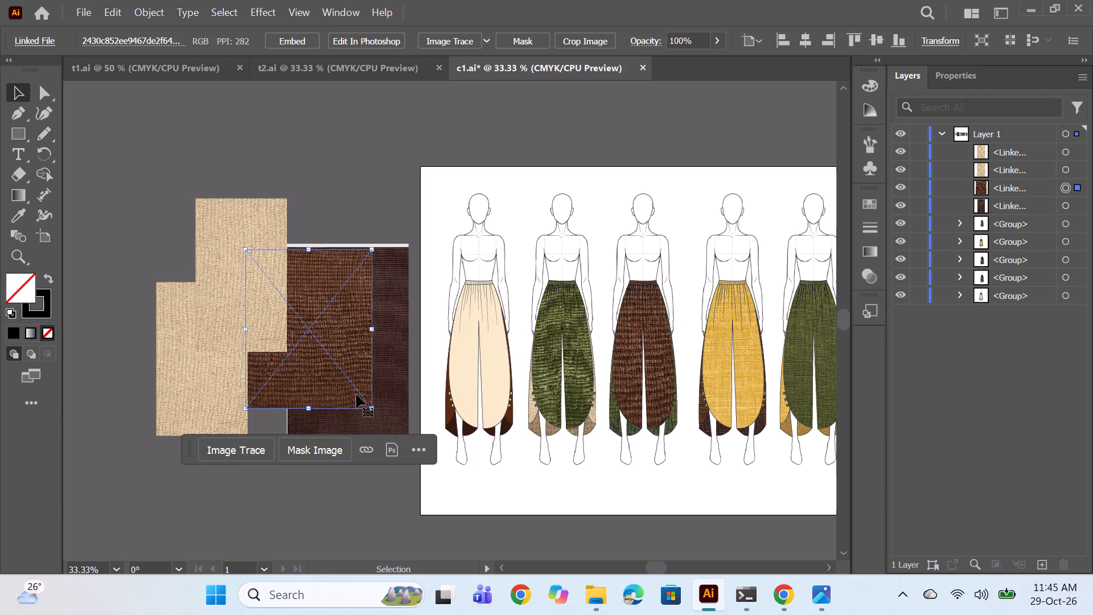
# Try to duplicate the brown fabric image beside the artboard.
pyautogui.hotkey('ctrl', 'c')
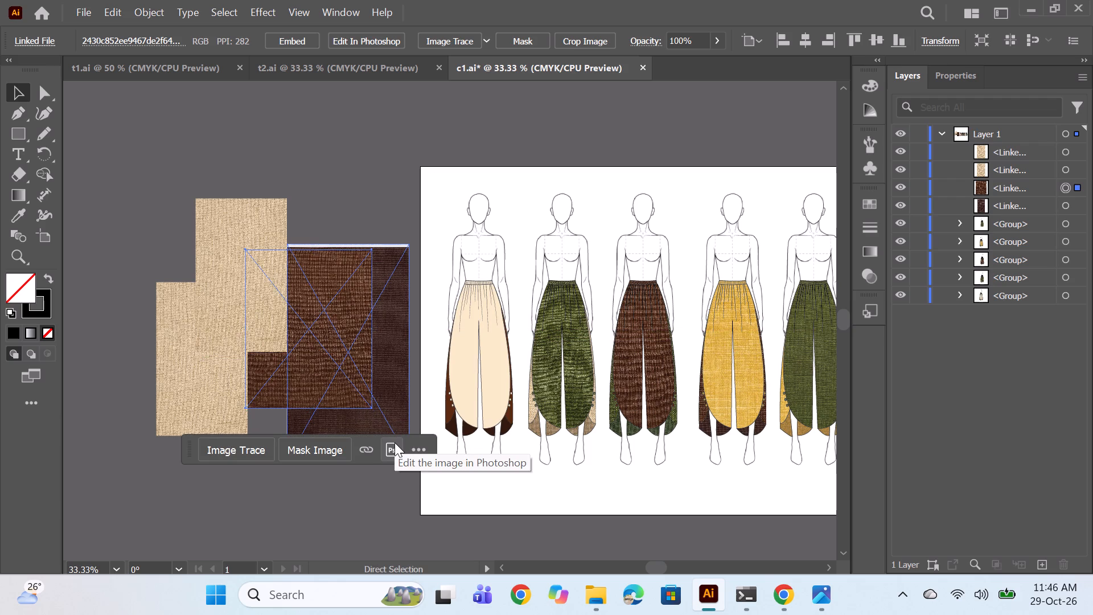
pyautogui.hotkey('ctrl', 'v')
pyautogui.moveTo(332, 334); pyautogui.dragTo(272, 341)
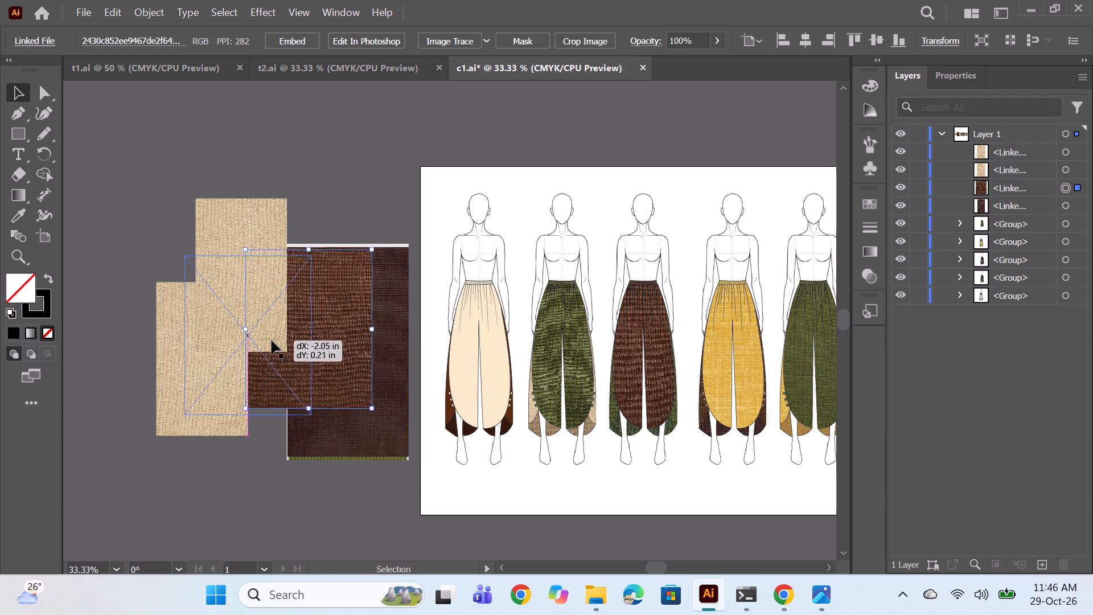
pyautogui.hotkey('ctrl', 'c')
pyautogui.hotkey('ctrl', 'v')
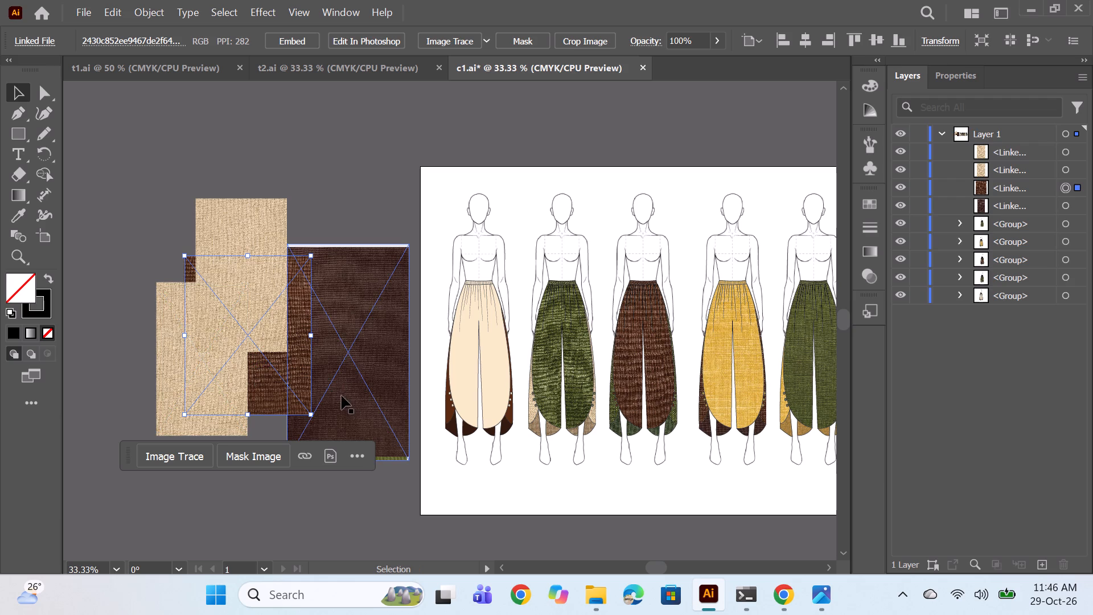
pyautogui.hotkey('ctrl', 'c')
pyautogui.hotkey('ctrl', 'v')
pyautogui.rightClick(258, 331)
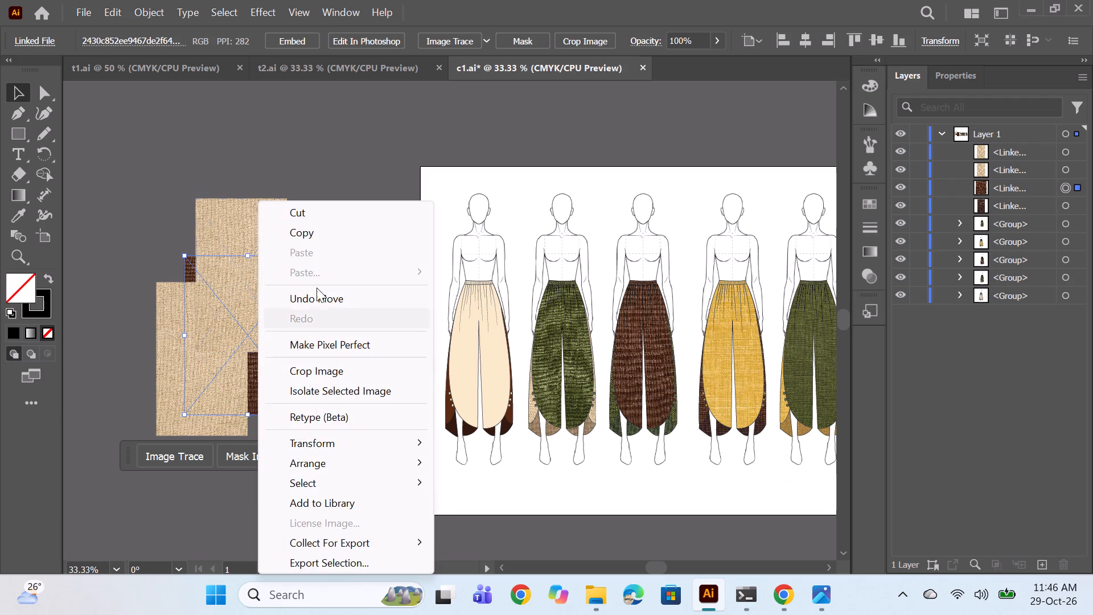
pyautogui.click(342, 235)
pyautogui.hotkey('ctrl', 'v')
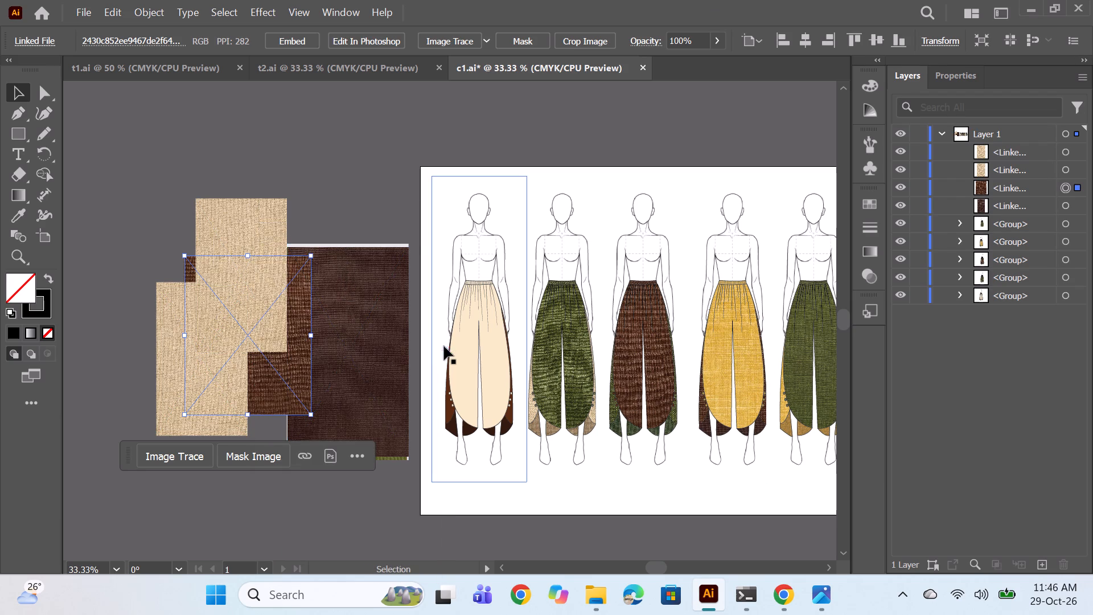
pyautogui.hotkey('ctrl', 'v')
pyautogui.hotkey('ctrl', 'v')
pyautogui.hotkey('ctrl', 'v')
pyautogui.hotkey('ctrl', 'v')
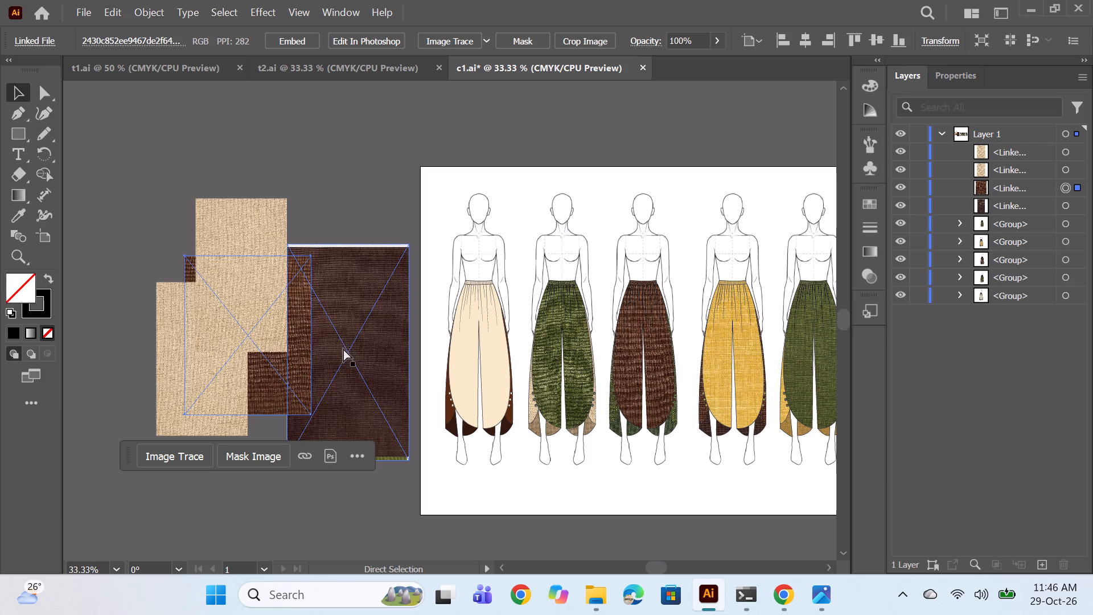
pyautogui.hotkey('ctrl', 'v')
# Duplicate the brown fabric image and place both brown copies off the artboard among the beige images.
pyautogui.click(284, 358)
pyautogui.hotkey('ctrl', 'c')
pyautogui.hotkey('ctrl', 'v')
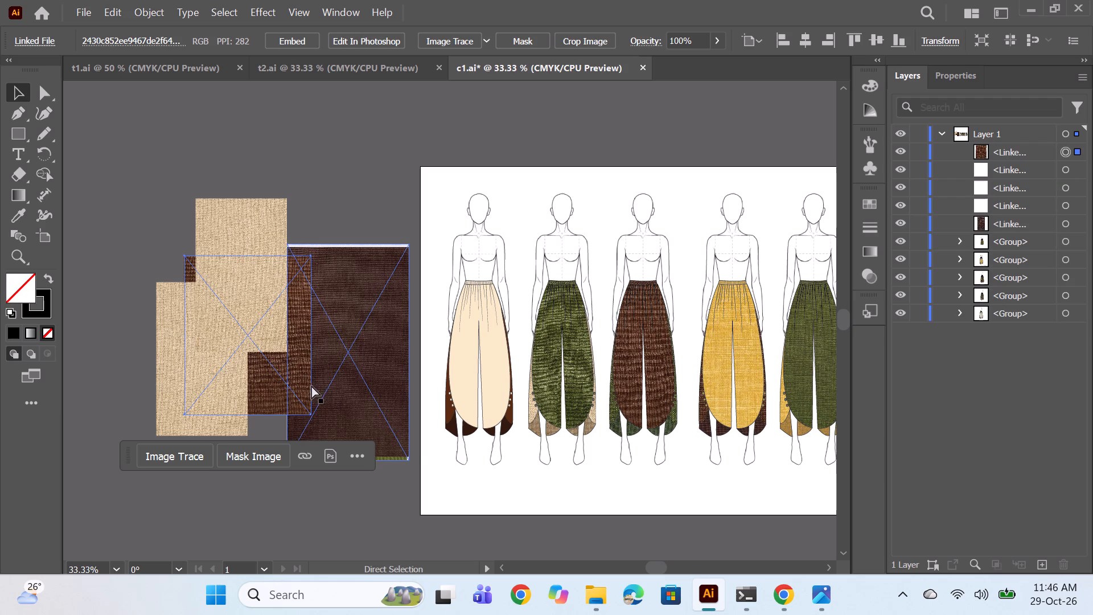
pyautogui.moveTo(288, 379); pyautogui.dragTo(215, 382)
pyautogui.moveTo(426, 360); pyautogui.dragTo(267, 363)
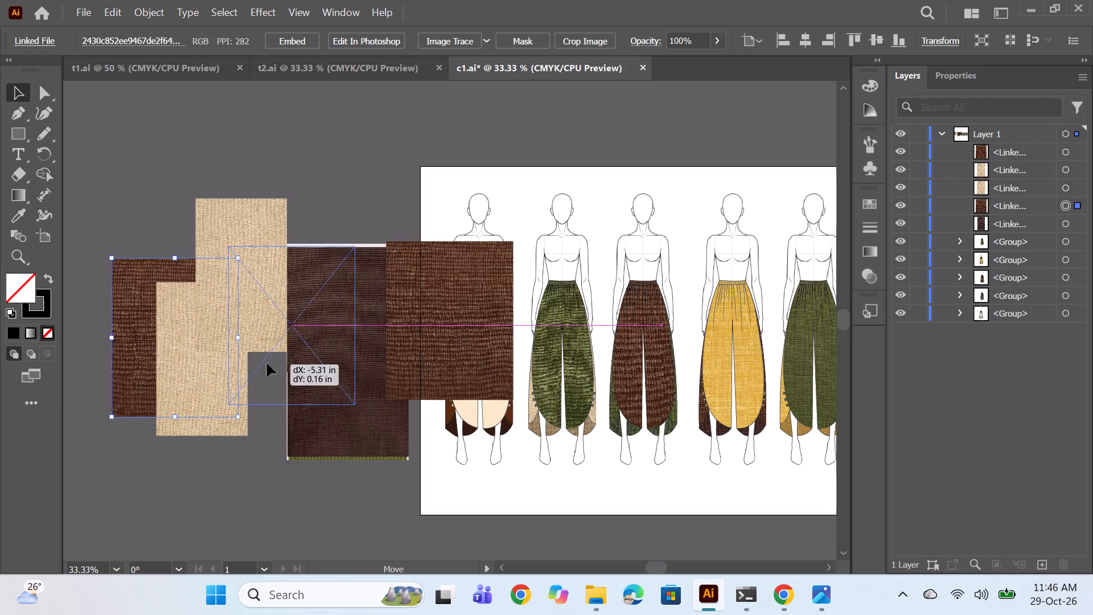
pyautogui.moveTo(267, 363); pyautogui.dragTo(232, 363)
# Duplicate the dark brown fabric image, download (1).png.
pyautogui.click(335, 404)
pyautogui.hotkey('ctrl', 'c')
pyautogui.hotkey('ctrl', 'v')
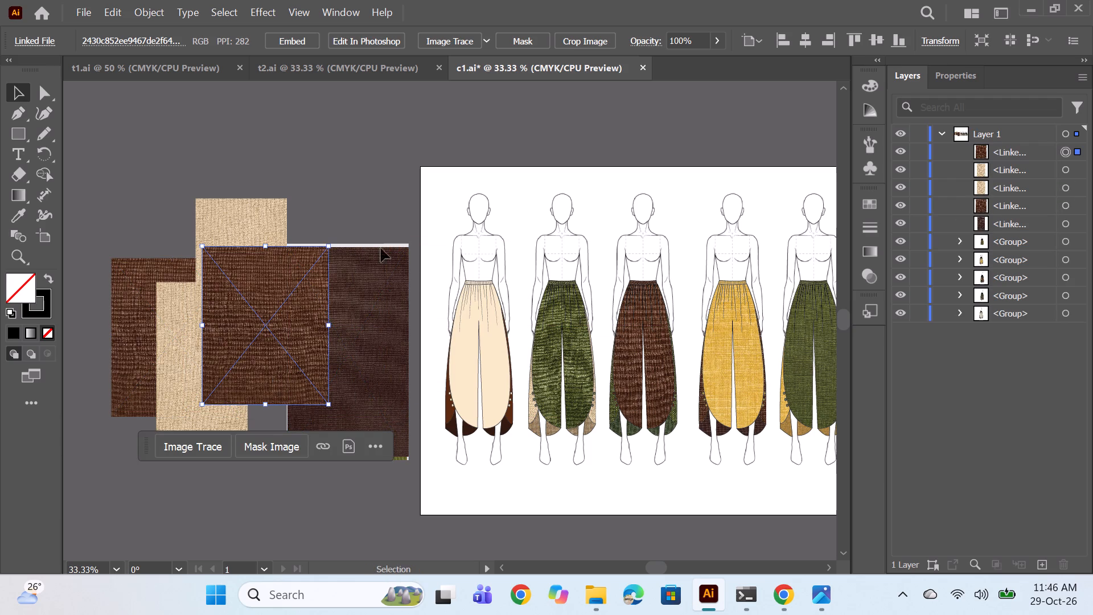
pyautogui.click(1070, 221)
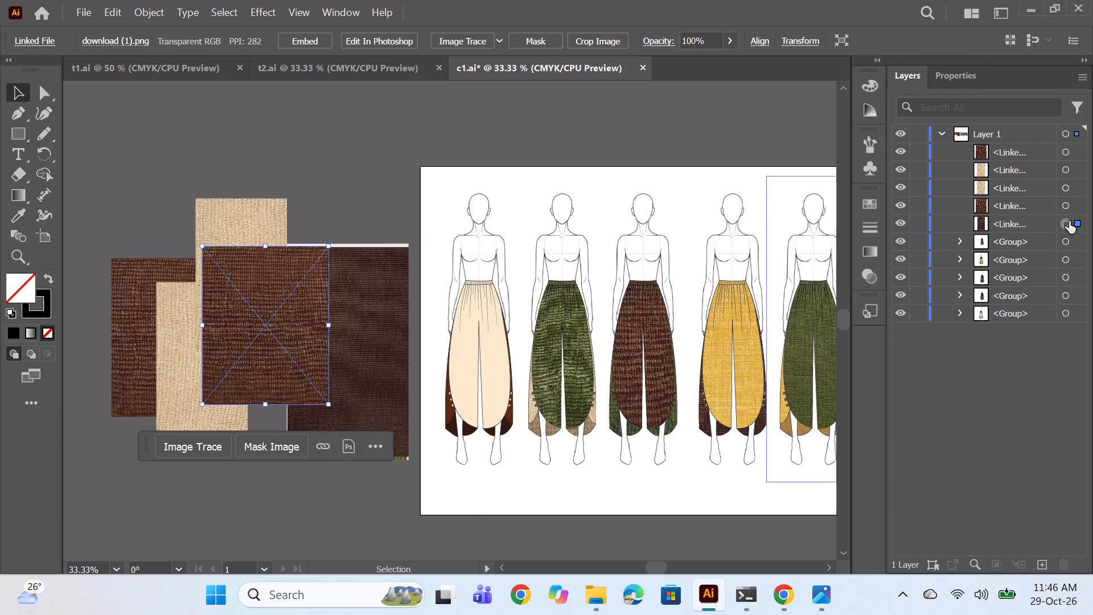
pyautogui.hotkey('ctrl', 'c')
pyautogui.hotkey('ctrl', 'v')
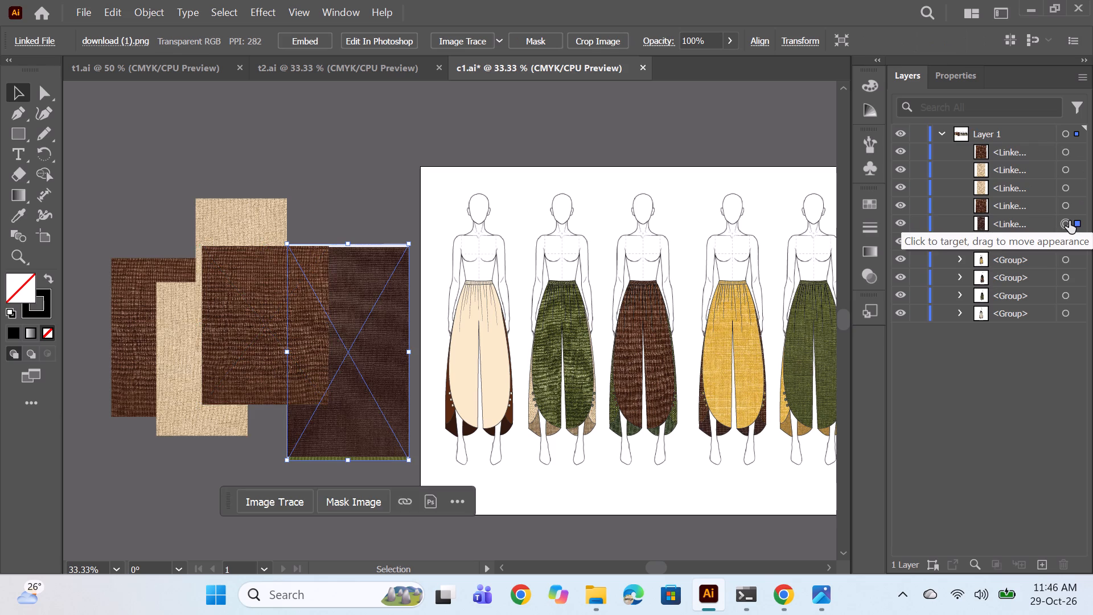
pyautogui.hotkey('ctrl', 'c')
pyautogui.hotkey('ctrl', 'v')
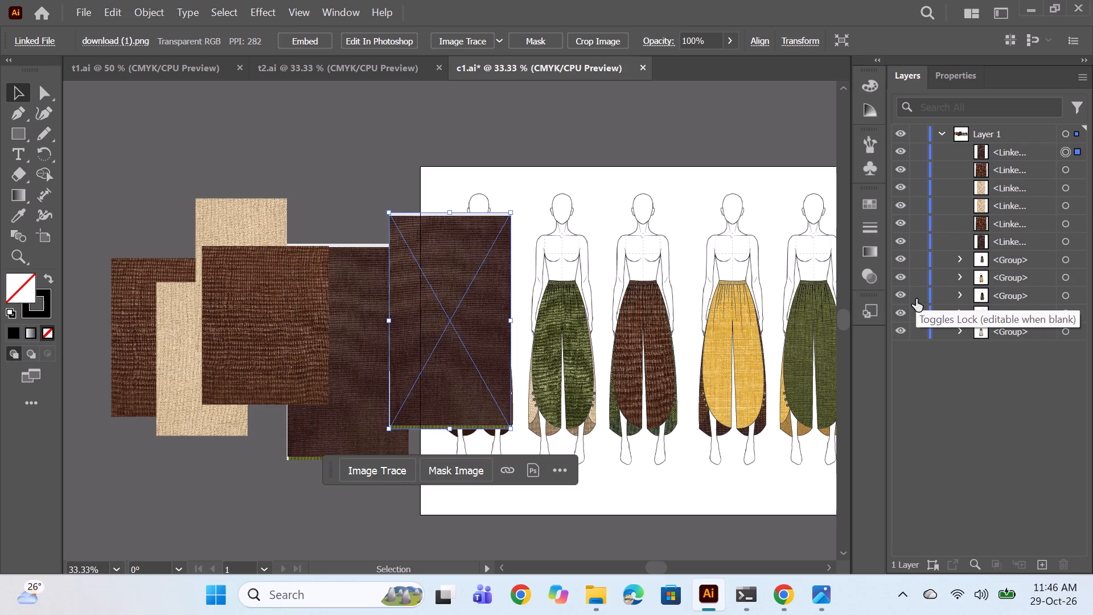
# Paste two more copies of the dark brown fabric image and spread them apart around the artboard's edge.
pyautogui.hotkey('ctrl', 'v')
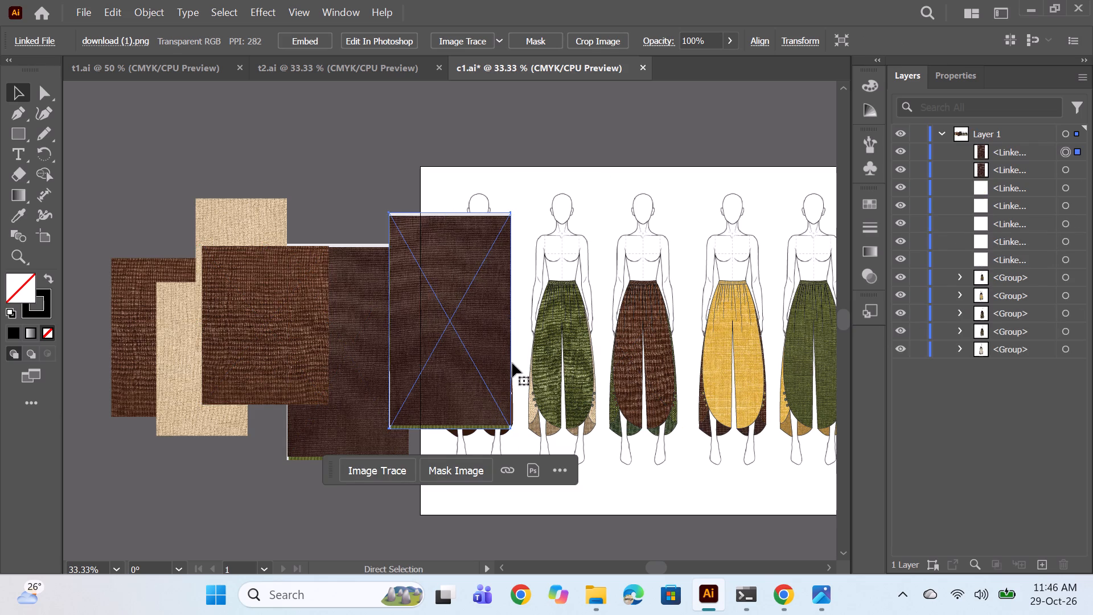
pyautogui.hotkey('ctrl', 'v')
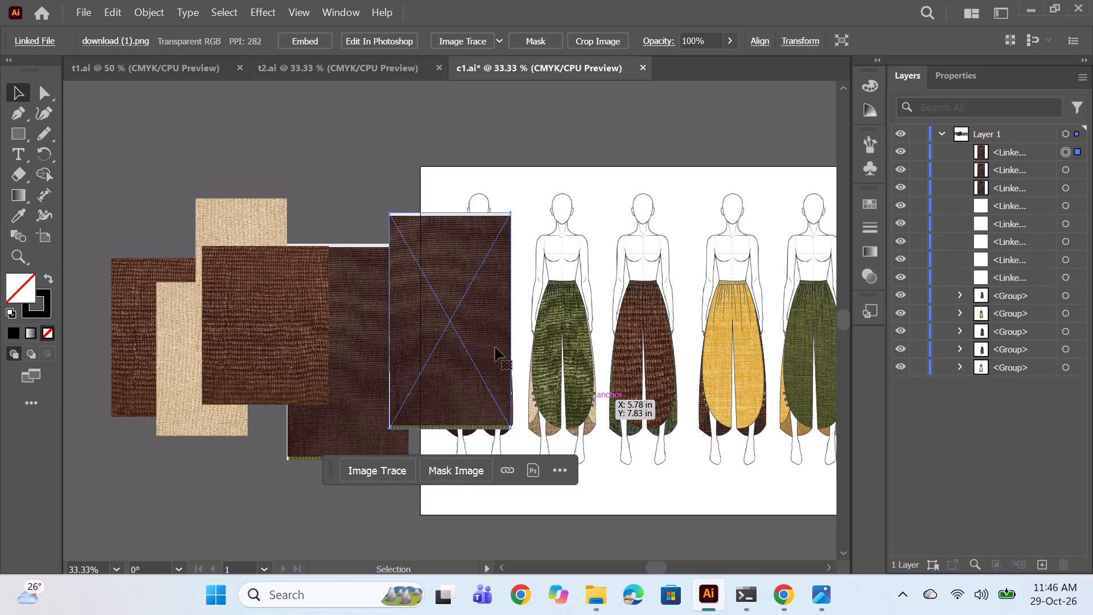
pyautogui.moveTo(481, 342); pyautogui.dragTo(350, 359)
pyautogui.moveTo(431, 348); pyautogui.dragTo(464, 379)
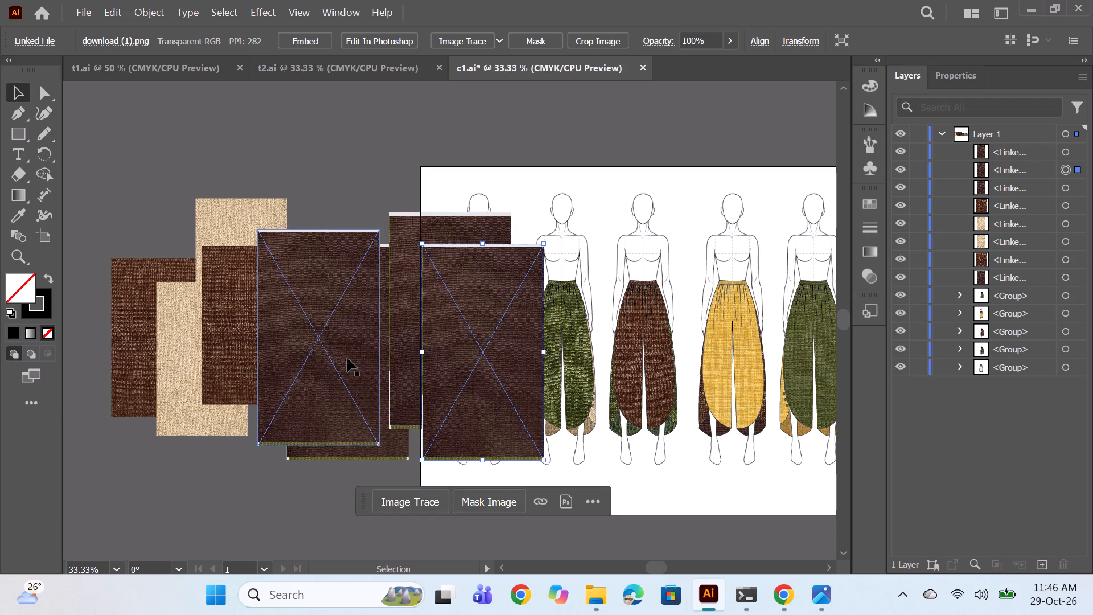
# Gather all the dark brown, brown and beige fabric images over the first figure's trousers, covering the garment.
pyautogui.moveTo(506, 350); pyautogui.dragTo(470, 346)
pyautogui.moveTo(338, 343); pyautogui.dragTo(455, 350)
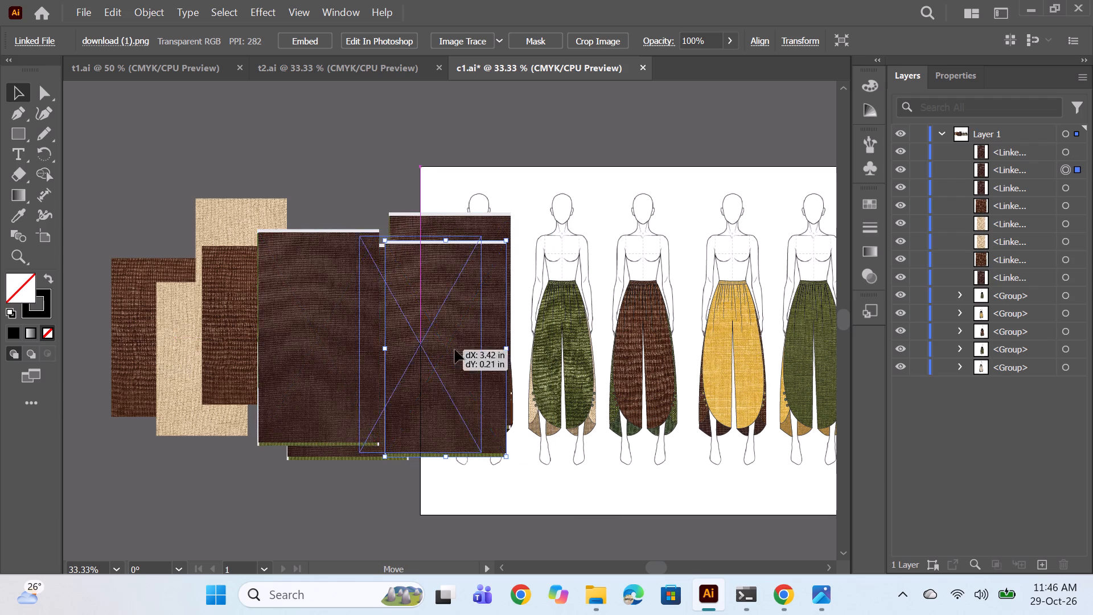
pyautogui.moveTo(455, 350); pyautogui.dragTo(478, 353)
pyautogui.moveTo(290, 355); pyautogui.dragTo(471, 363)
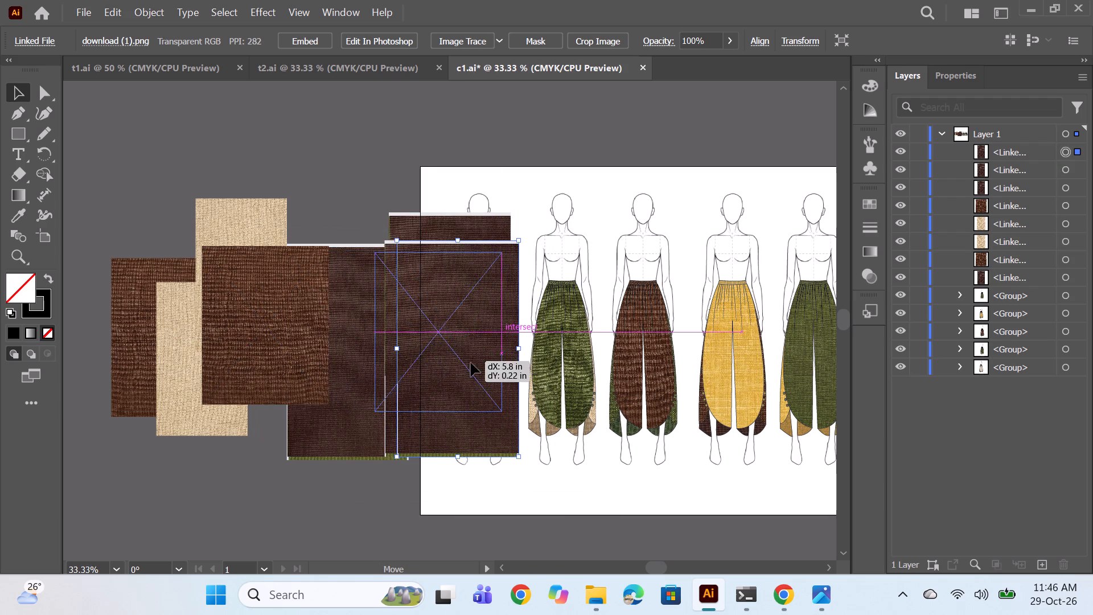
pyautogui.moveTo(471, 363); pyautogui.dragTo(478, 391)
pyautogui.moveTo(341, 354); pyautogui.dragTo(459, 374)
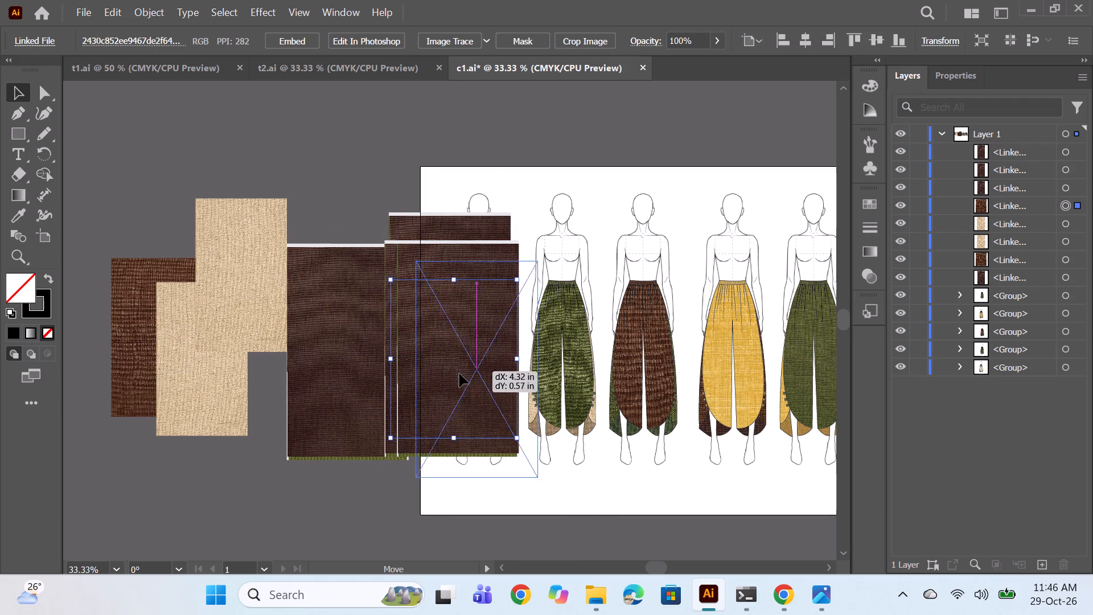
pyautogui.moveTo(459, 374); pyautogui.dragTo(457, 375)
pyautogui.moveTo(226, 276); pyautogui.dragTo(456, 356)
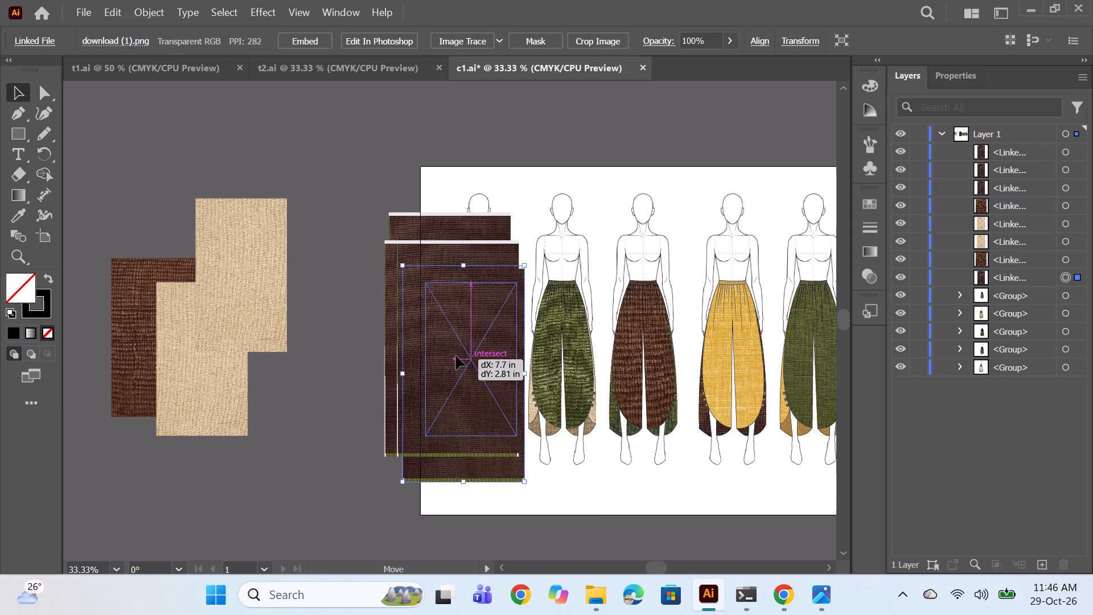
pyautogui.moveTo(456, 356); pyautogui.dragTo(459, 356)
pyautogui.moveTo(181, 380); pyautogui.dragTo(465, 369)
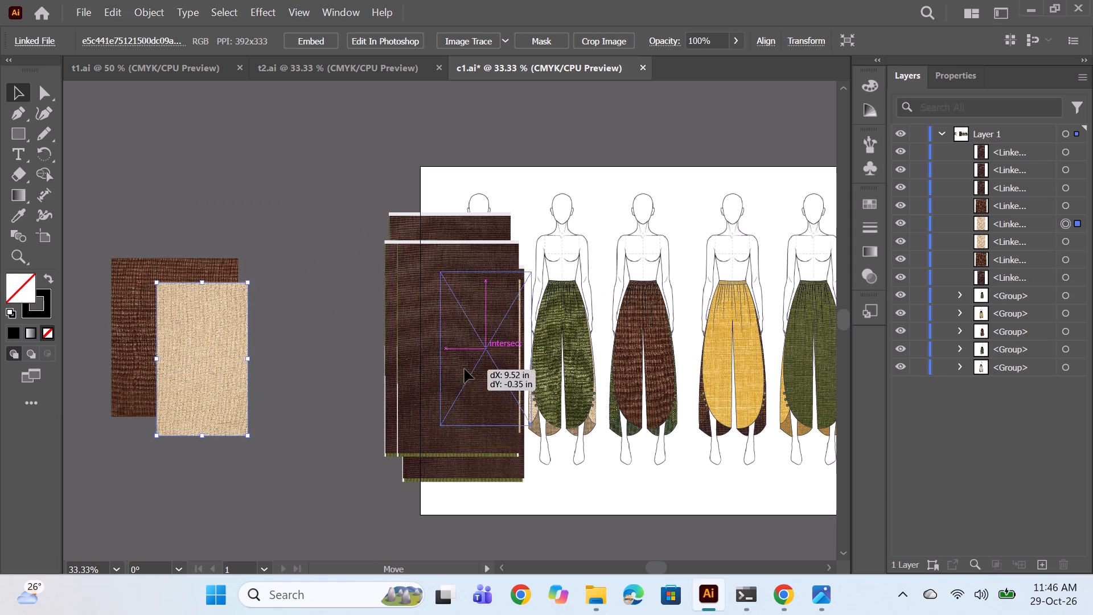
pyautogui.moveTo(465, 369); pyautogui.dragTo(442, 376)
pyautogui.moveTo(207, 356); pyautogui.dragTo(498, 372)
# Move all eight linked fabric images in the stacking order into the first figure's group, beneath its upper fold lines.
pyautogui.click(999, 154)
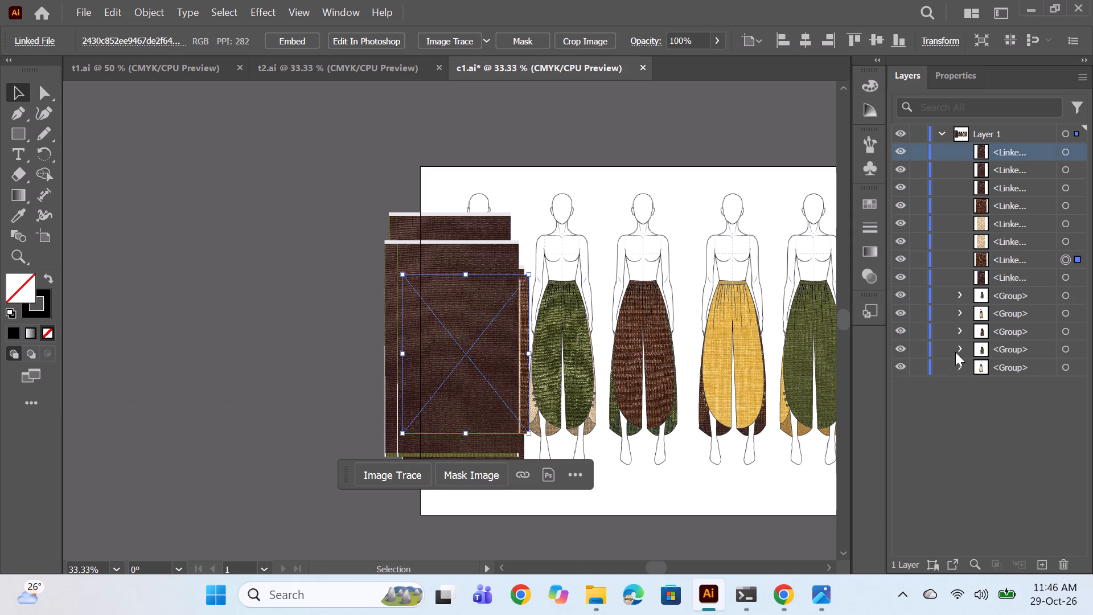
pyautogui.click(959, 366)
pyautogui.keyDown('shift'); pyautogui.click(1008, 278); pyautogui.keyUp('shift')
pyautogui.moveTo(1010, 212); pyautogui.dragTo(1010, 344)
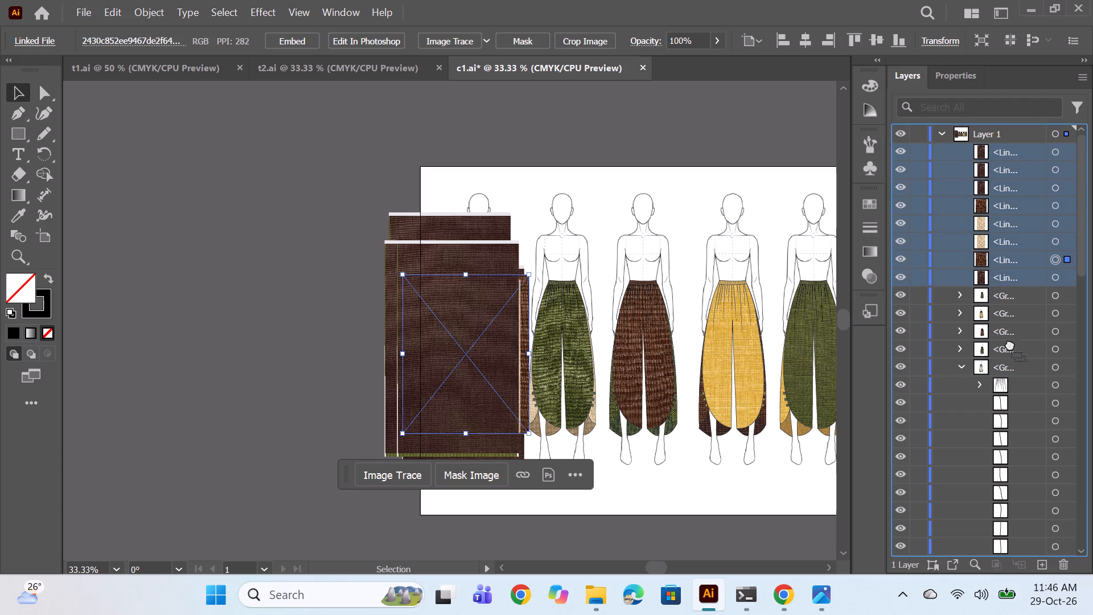
pyautogui.moveTo(1010, 344); pyautogui.dragTo(1006, 510)
pyautogui.moveTo(985, 171); pyautogui.dragTo(1012, 526)
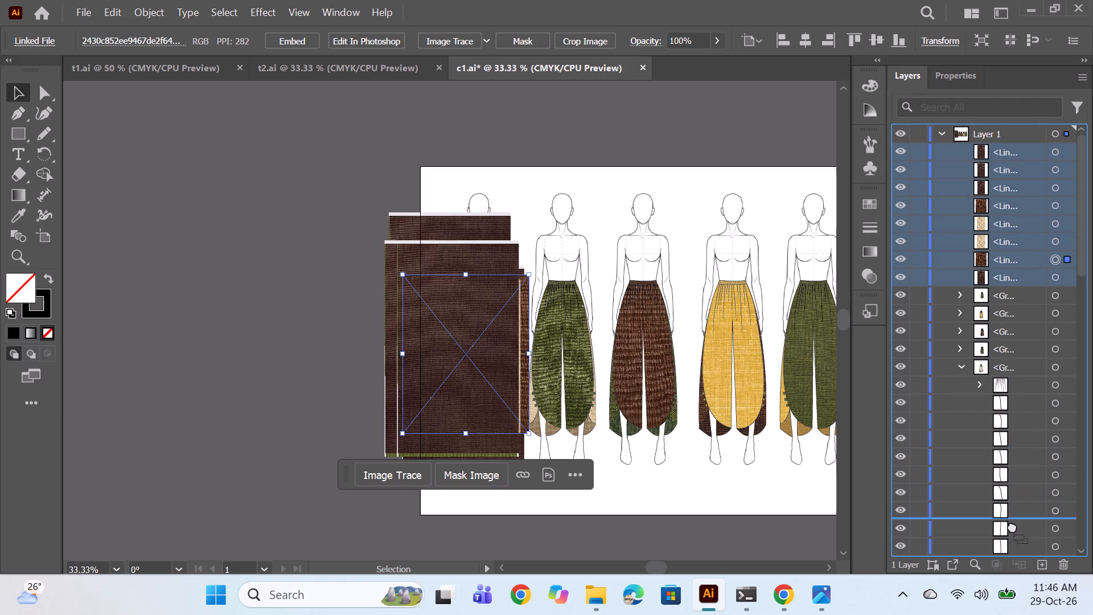
pyautogui.moveTo(1012, 526); pyautogui.dragTo(1014, 555)
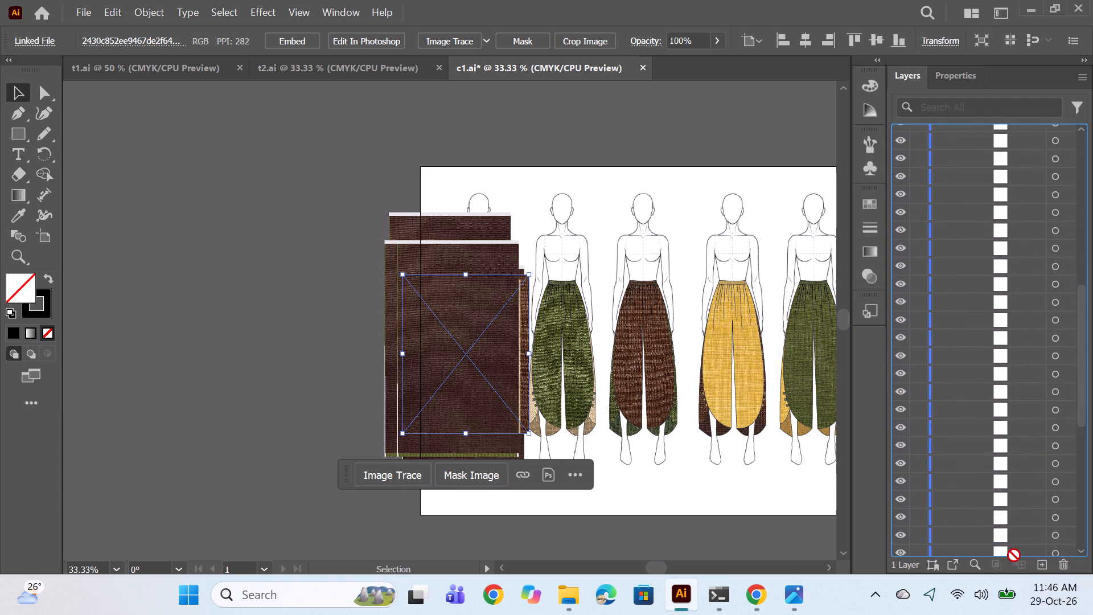
pyautogui.moveTo(1014, 555); pyautogui.dragTo(1015, 539)
pyautogui.scroll(-4, 1013, 388)
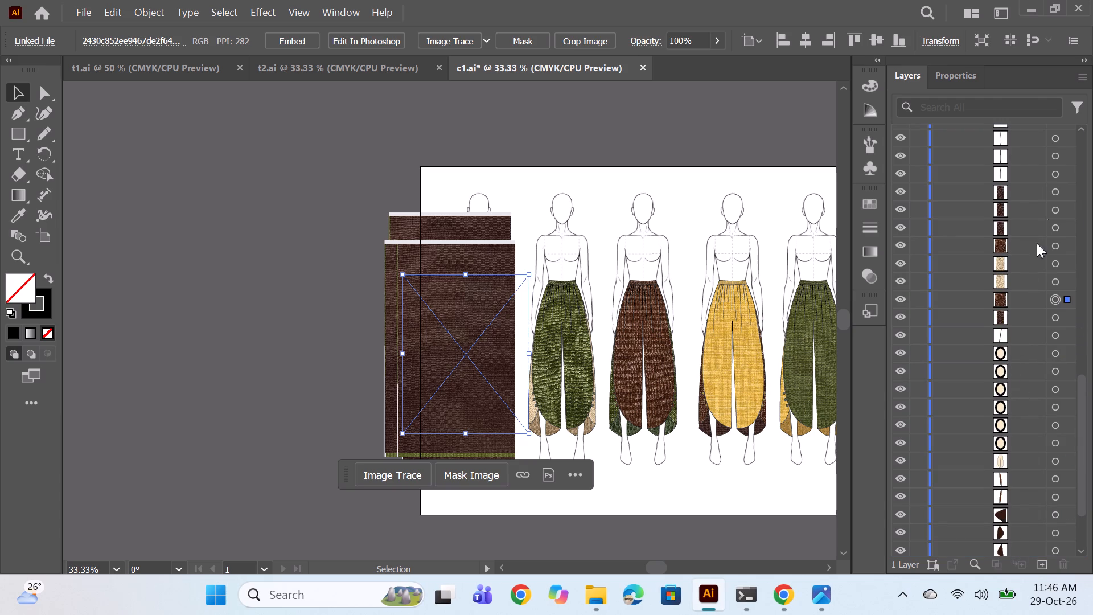
# Restack the eight fabric images beneath the button ovals and directly above the front trouser shape.
pyautogui.click(1013, 196)
pyautogui.keyDown('shift'); pyautogui.click(1031, 318); pyautogui.keyUp('shift')
pyautogui.moveTo(1016, 272); pyautogui.dragTo(1014, 402)
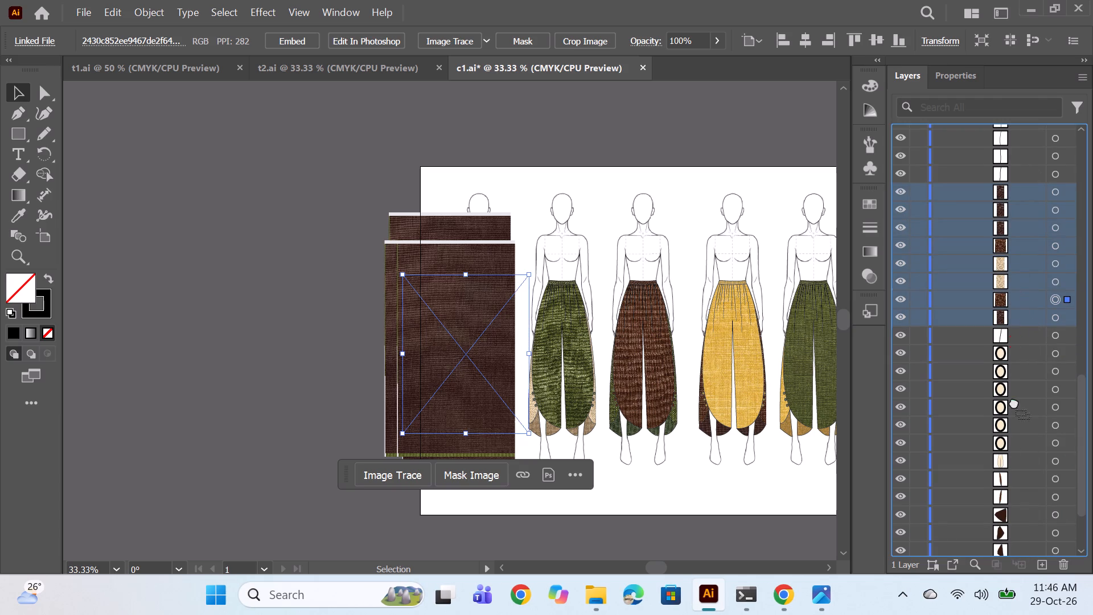
pyautogui.moveTo(1014, 402); pyautogui.dragTo(1023, 454)
# Restack one beige image directly below the front trouser shape and one brown image below each narrow side strip.
pyautogui.scroll(-2, 1026, 386)
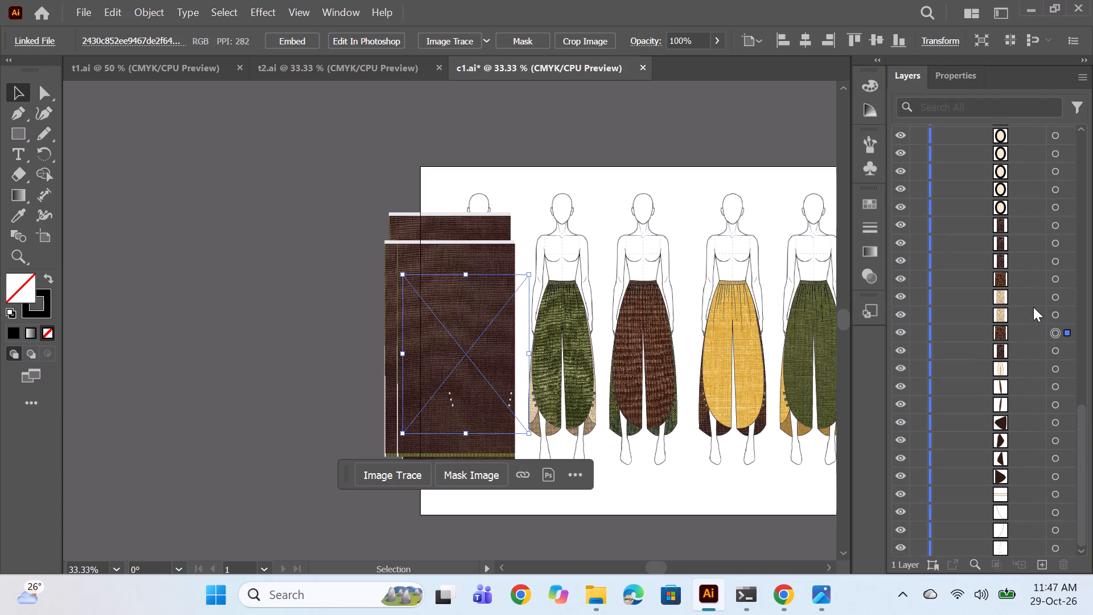
pyautogui.moveTo(1032, 307); pyautogui.dragTo(1029, 376)
pyautogui.moveTo(1020, 315); pyautogui.dragTo(1014, 364)
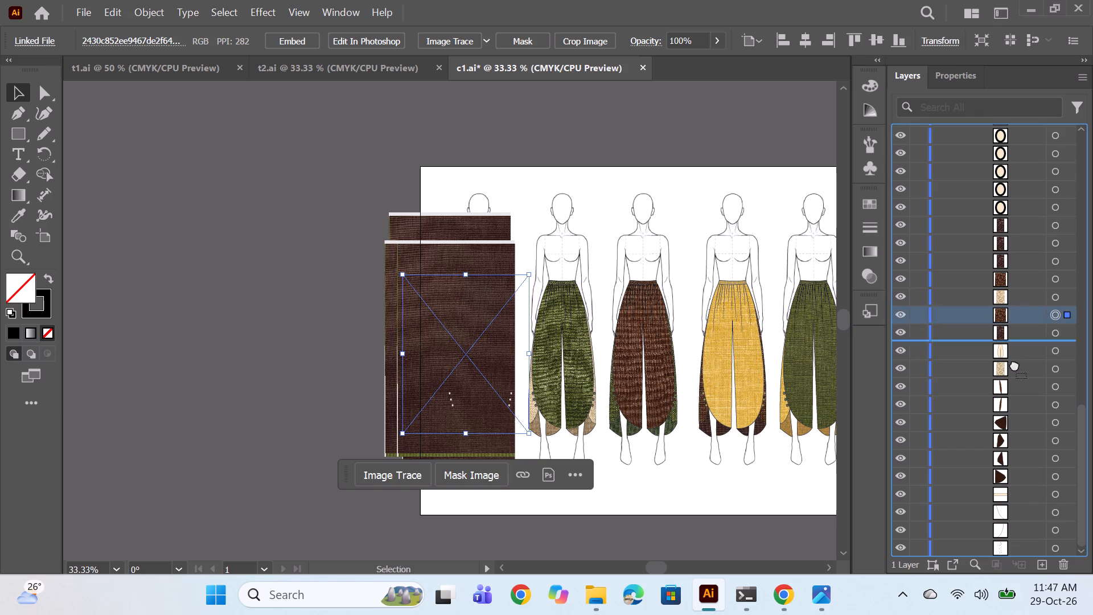
pyautogui.moveTo(1014, 364); pyautogui.dragTo(1014, 395)
pyautogui.moveTo(1018, 277); pyautogui.dragTo(1010, 411)
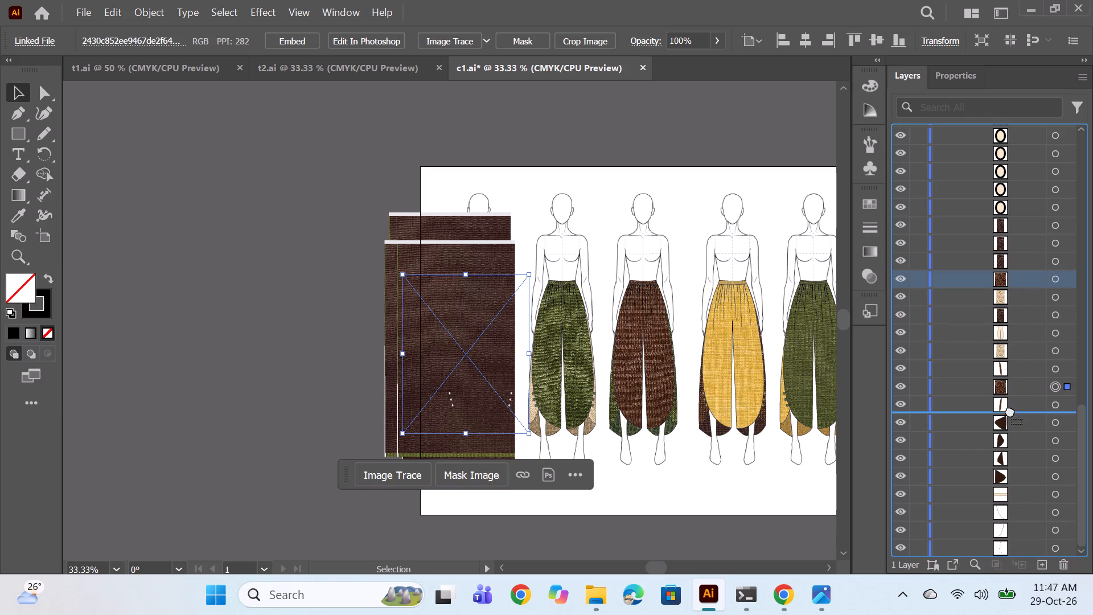
pyautogui.moveTo(1010, 411); pyautogui.dragTo(1009, 412)
# Distribute the dark brown images among the dark brown back pieces and place the second beige image directly below the waistband shape.
pyautogui.moveTo(1025, 220); pyautogui.dragTo(1017, 435)
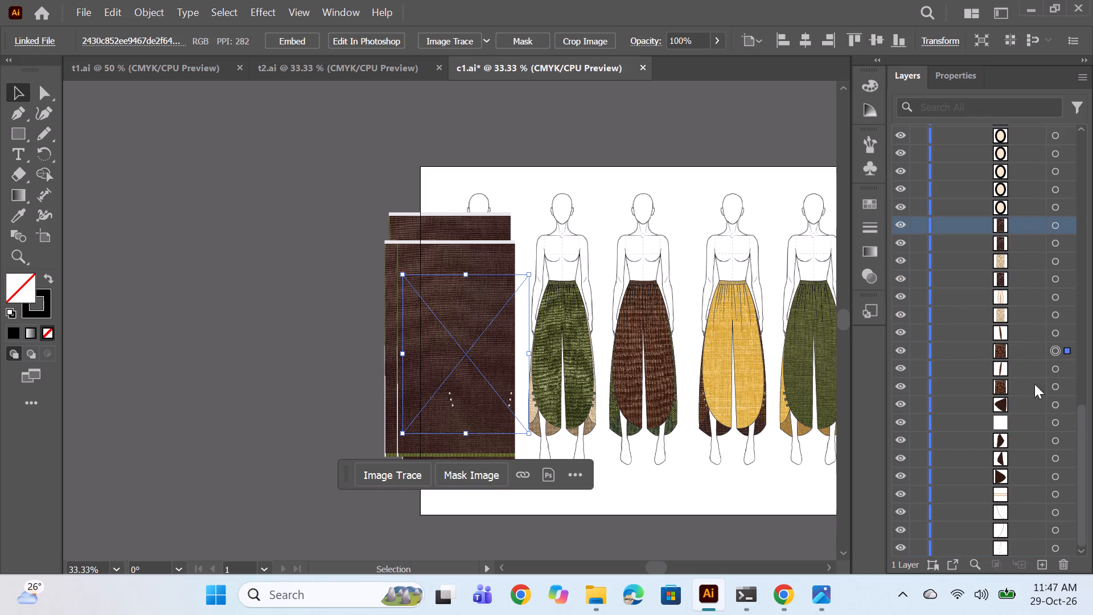
pyautogui.moveTo(1036, 228); pyautogui.dragTo(1025, 449)
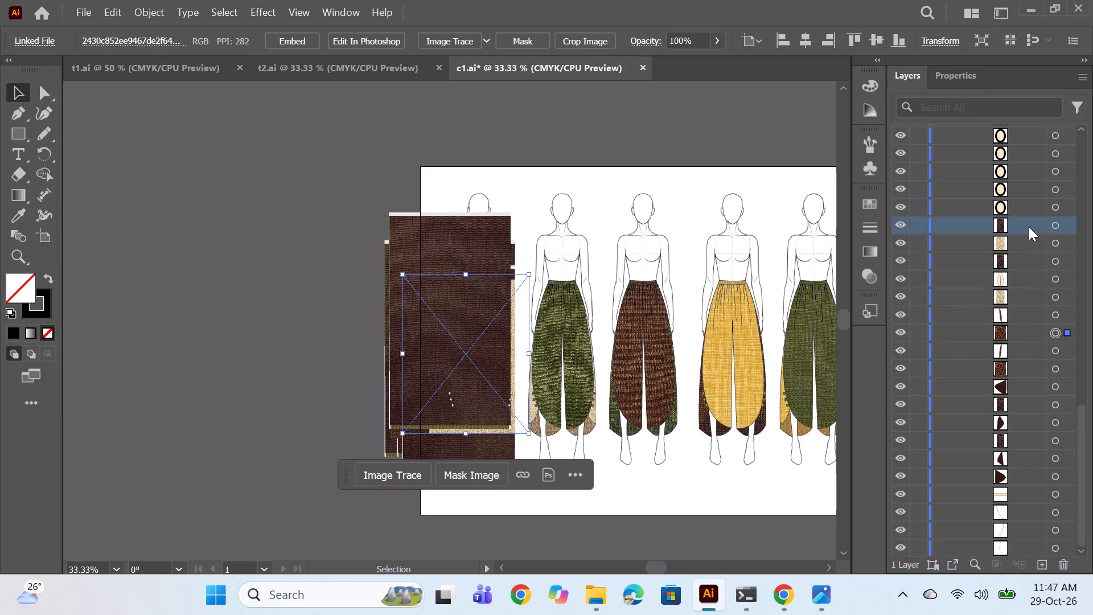
pyautogui.moveTo(1029, 223); pyautogui.dragTo(1024, 462)
pyautogui.moveTo(1011, 242); pyautogui.dragTo(1011, 258)
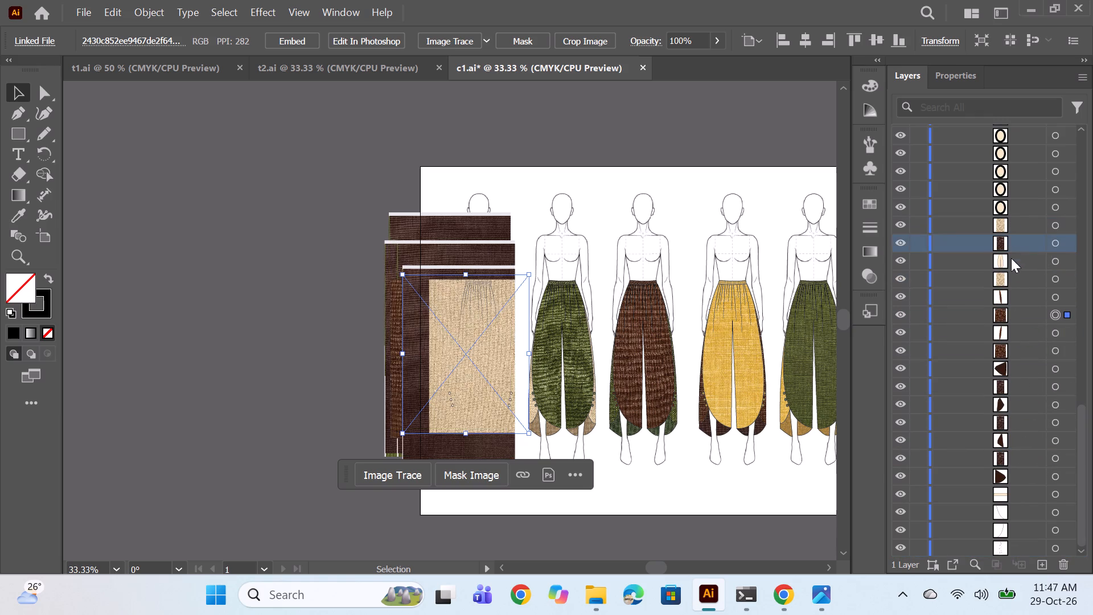
pyautogui.moveTo(1011, 258); pyautogui.dragTo(1016, 482)
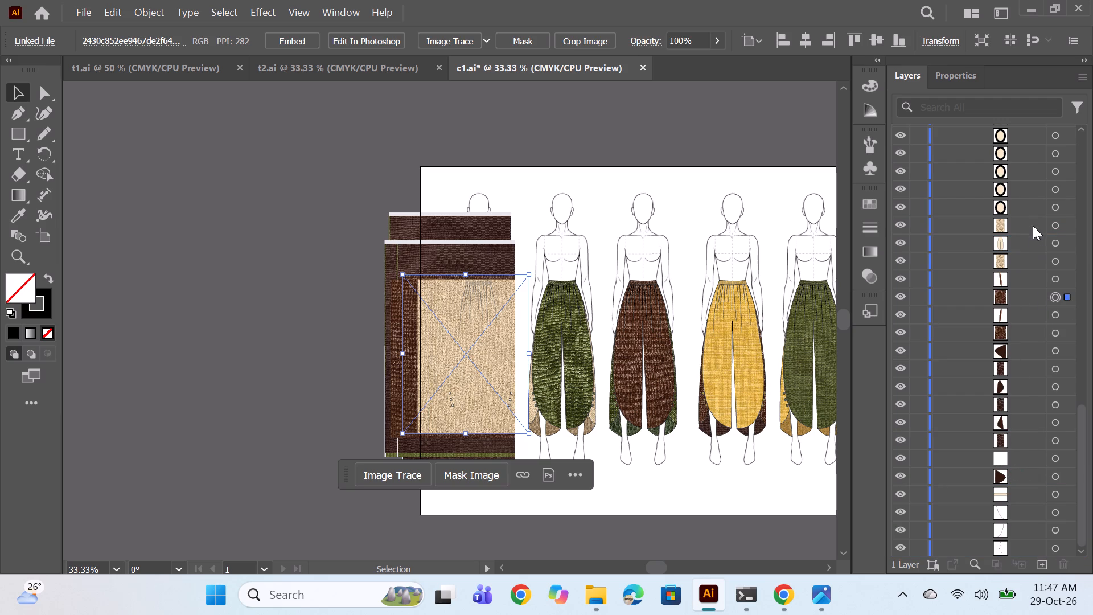
pyautogui.moveTo(1033, 225); pyautogui.dragTo(1031, 506)
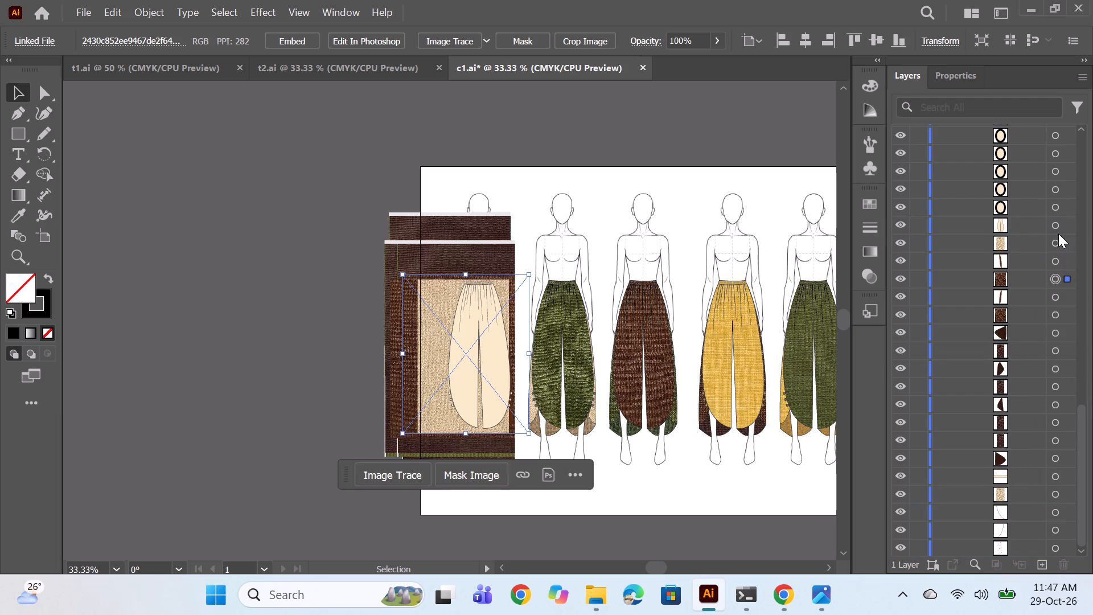
# Clip the beige fabric image to the first figure's front trouser shape with a clipping mask.
pyautogui.keyDown('ctrl'); pyautogui.click(1057, 228); pyautogui.keyUp('ctrl')
pyautogui.keyDown('ctrl'); pyautogui.click(1053, 243); pyautogui.keyUp('ctrl')
pyautogui.rightClick(464, 369)
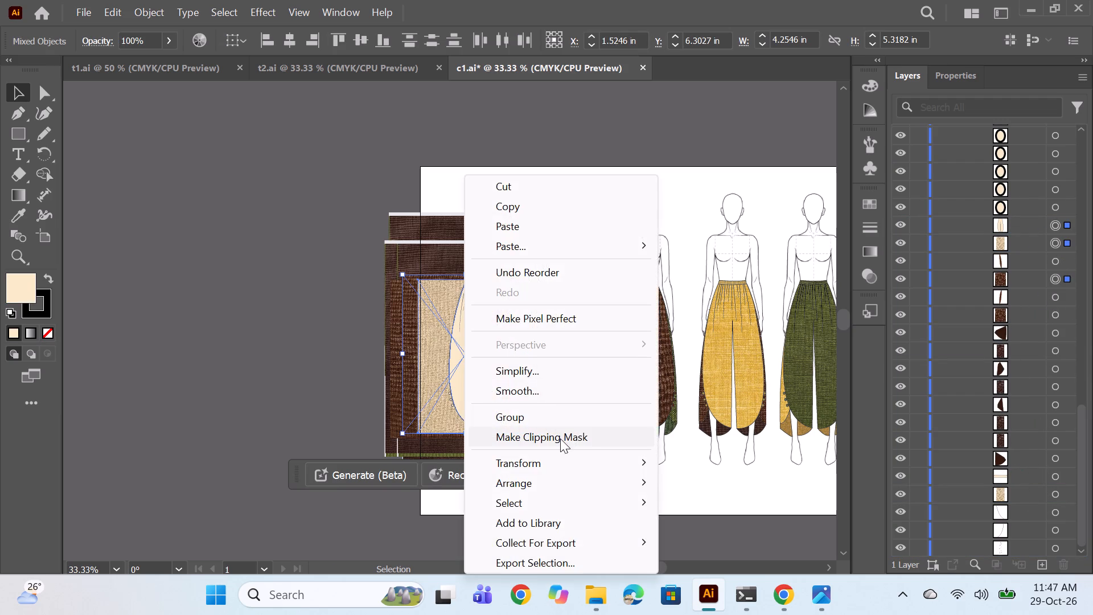
pyautogui.click(560, 438)
# Check the remaining stacking order and move the last dark brown image directly below the last dark brown back piece.
pyautogui.click(1058, 281)
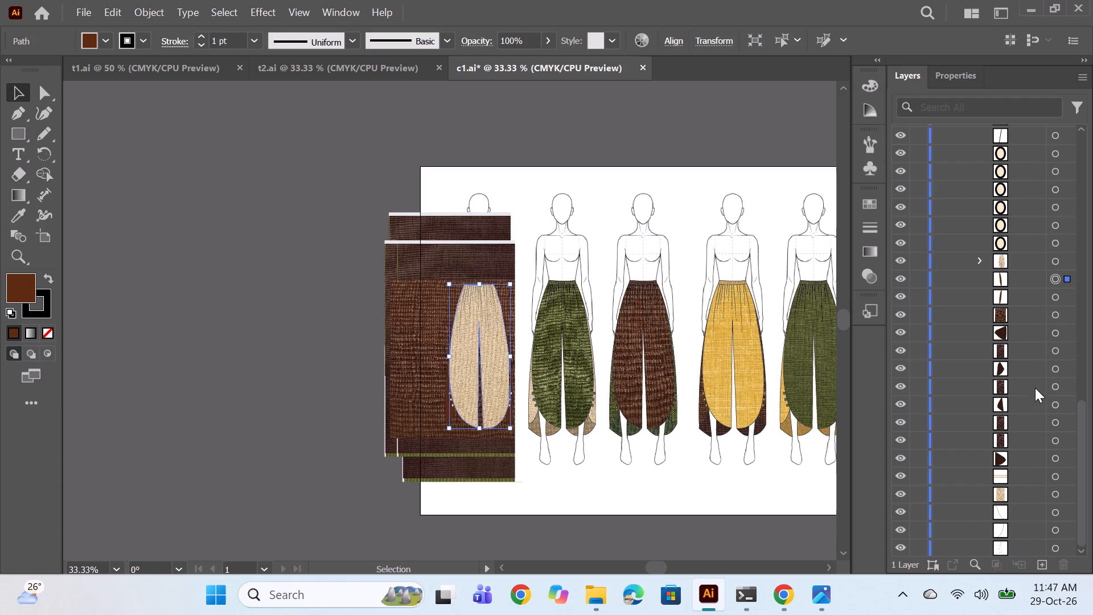
pyautogui.scroll(14, 1031, 376)
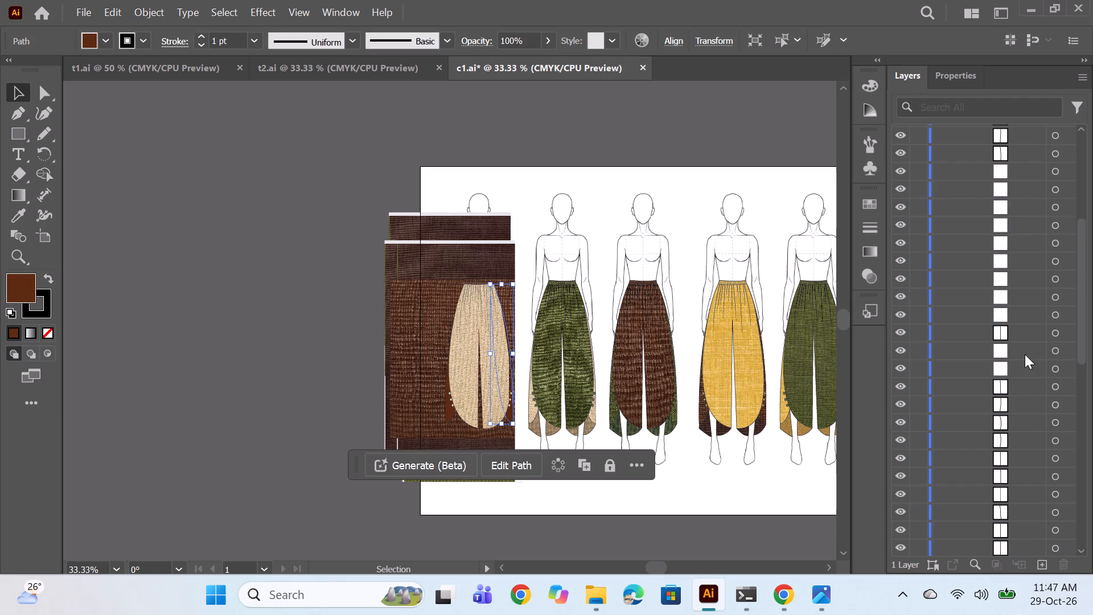
pyautogui.scroll(11, 1025, 354)
pyautogui.scroll(-15, 1024, 350)
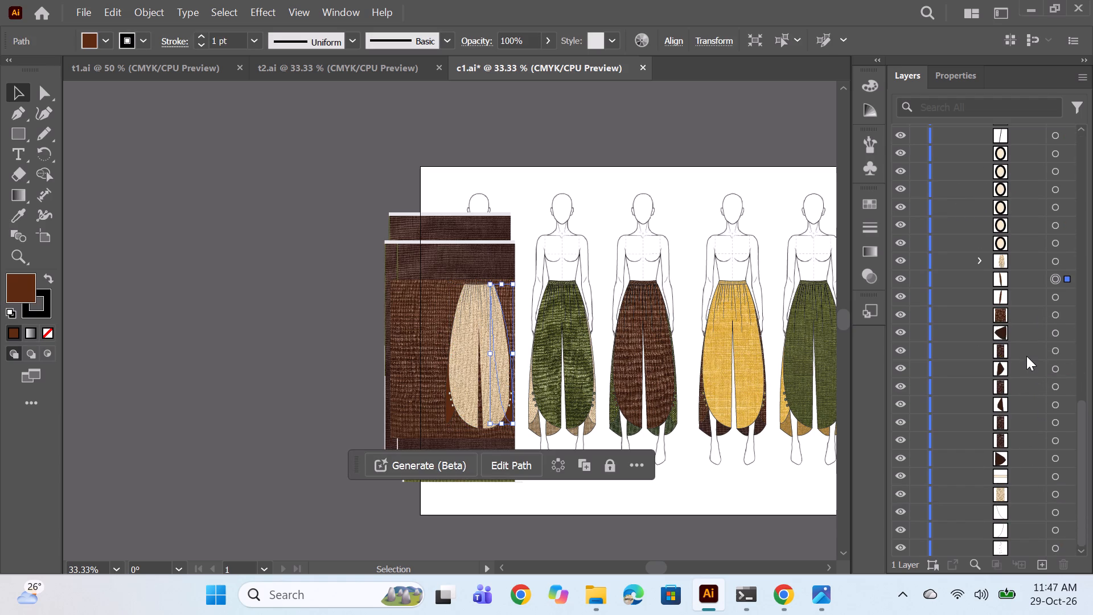
pyautogui.scroll(-1, 1026, 353)
pyautogui.moveTo(1028, 440); pyautogui.dragTo(1029, 465)
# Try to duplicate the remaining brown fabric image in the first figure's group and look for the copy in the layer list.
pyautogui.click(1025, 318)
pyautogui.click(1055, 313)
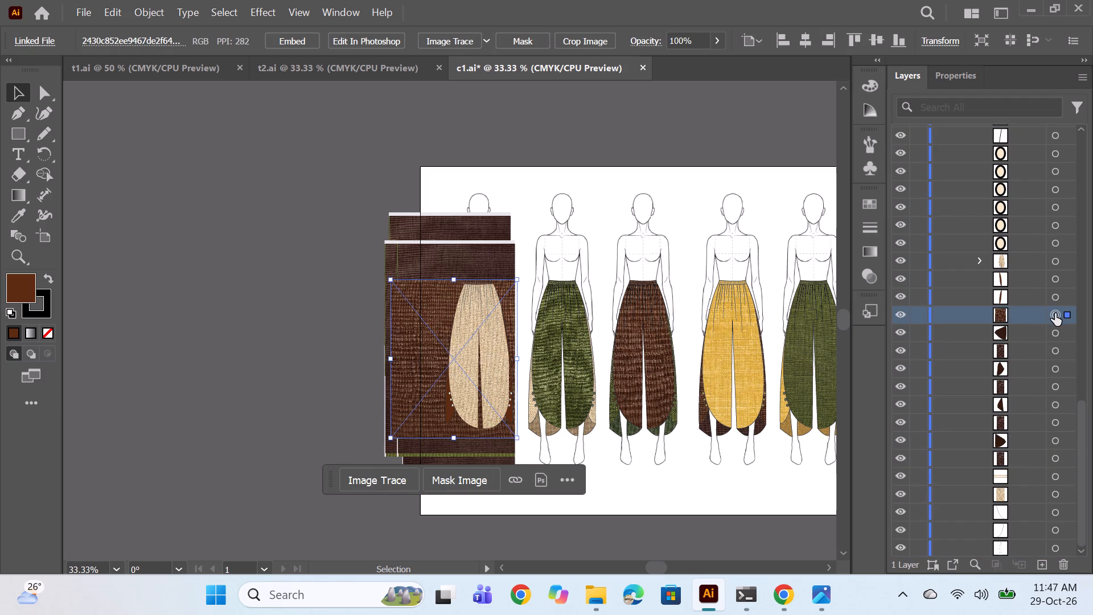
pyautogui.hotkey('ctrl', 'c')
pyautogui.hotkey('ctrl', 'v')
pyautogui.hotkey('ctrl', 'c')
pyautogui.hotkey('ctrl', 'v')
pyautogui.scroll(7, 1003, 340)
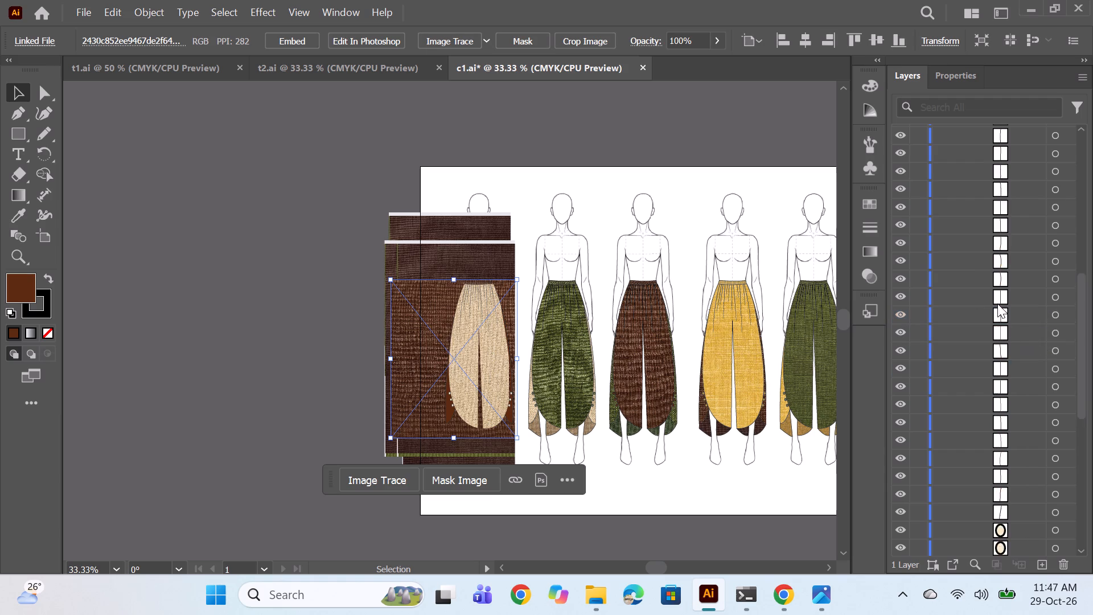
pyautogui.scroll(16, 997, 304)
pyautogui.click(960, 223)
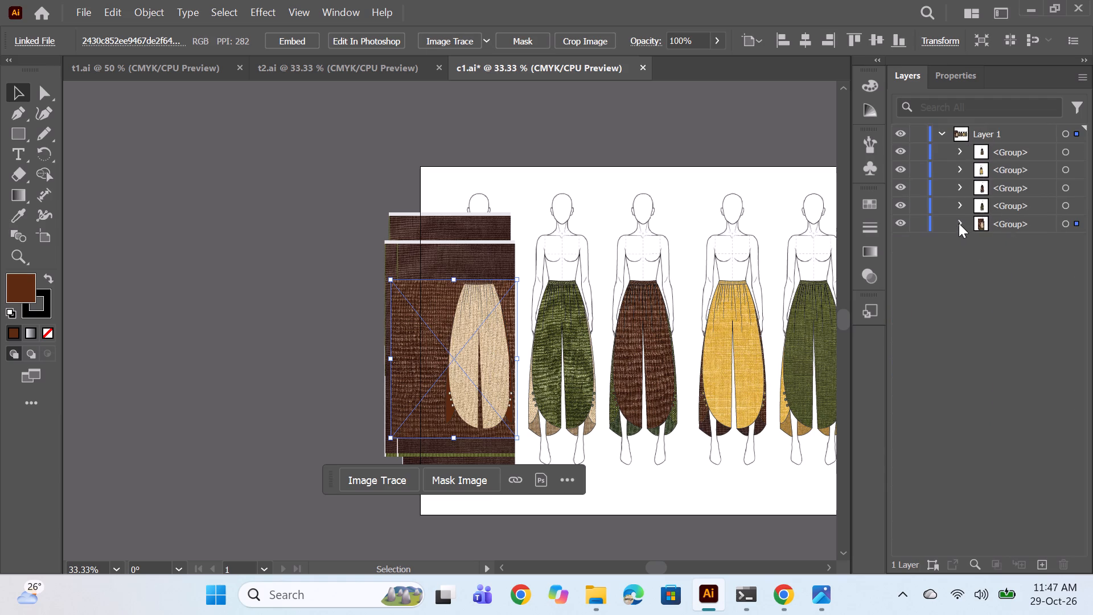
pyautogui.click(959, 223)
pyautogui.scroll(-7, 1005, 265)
# Duplicate the brown fabric image and move the copy directly below the first brown side piece in the first figure's group.
pyautogui.click(432, 342)
pyautogui.hotkey('ctrl', 'c')
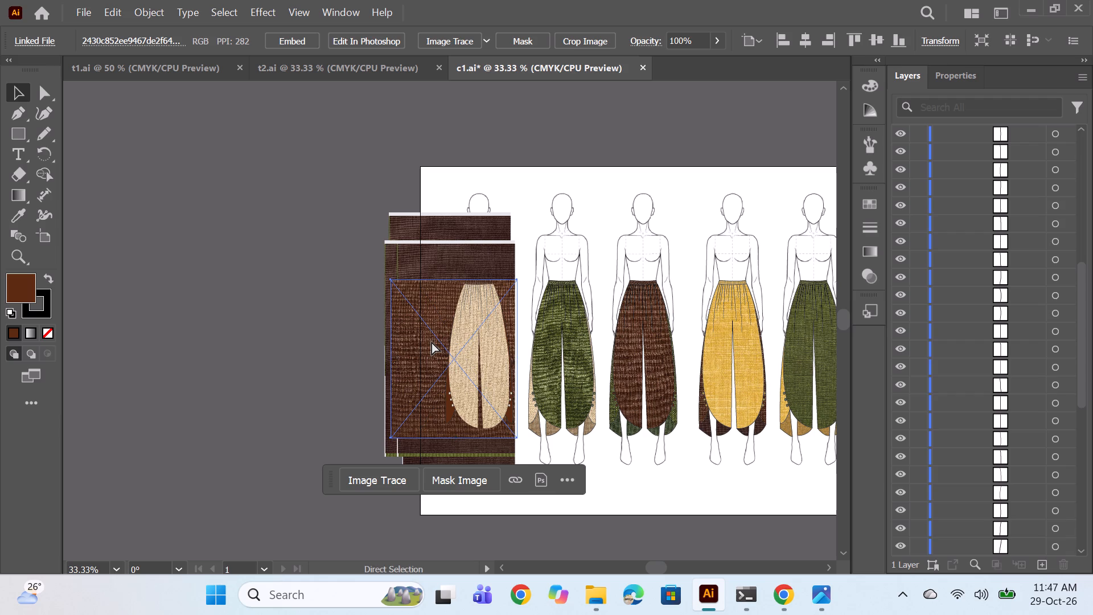
pyautogui.hotkey('ctrl', 'v')
pyautogui.scroll(-11, 926, 400)
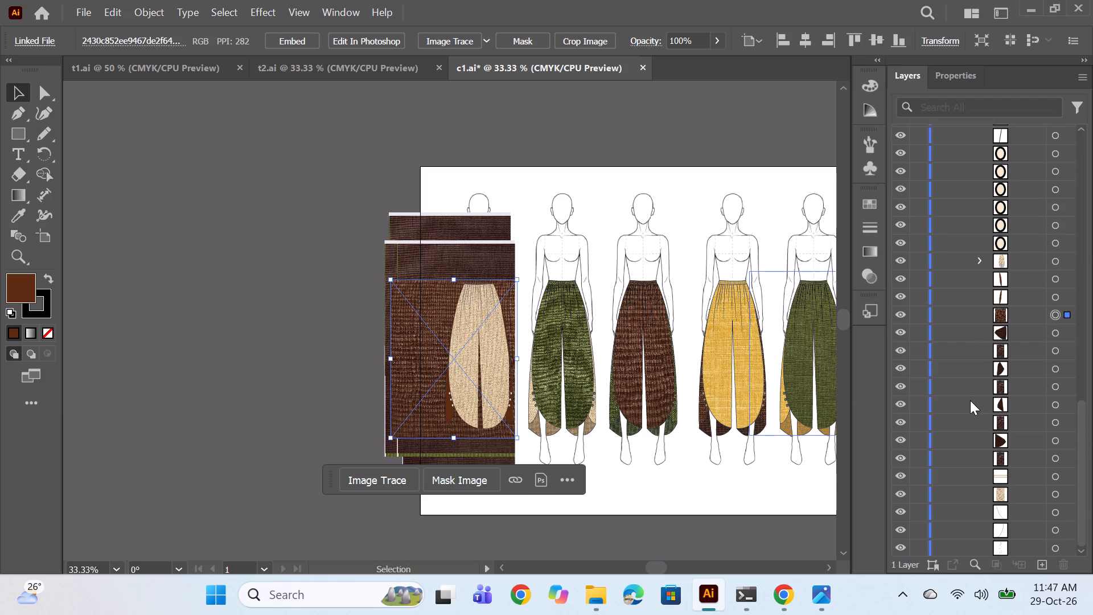
pyautogui.scroll(20, 981, 408)
pyautogui.scroll(1, 981, 408)
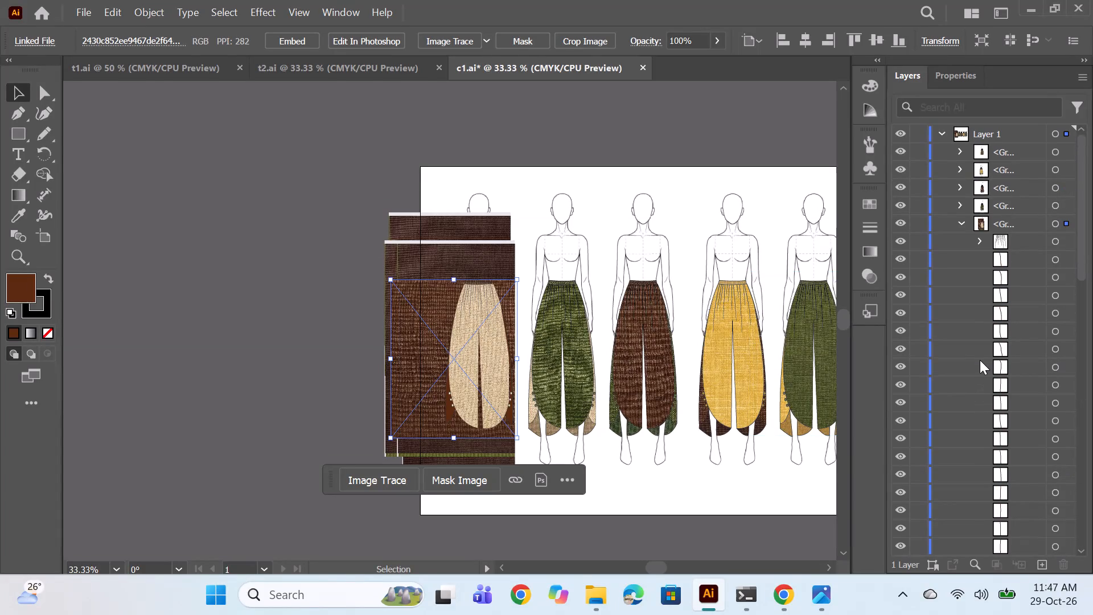
pyautogui.hotkey('ctrl', 'c')
pyautogui.hotkey('ctrl', 'v')
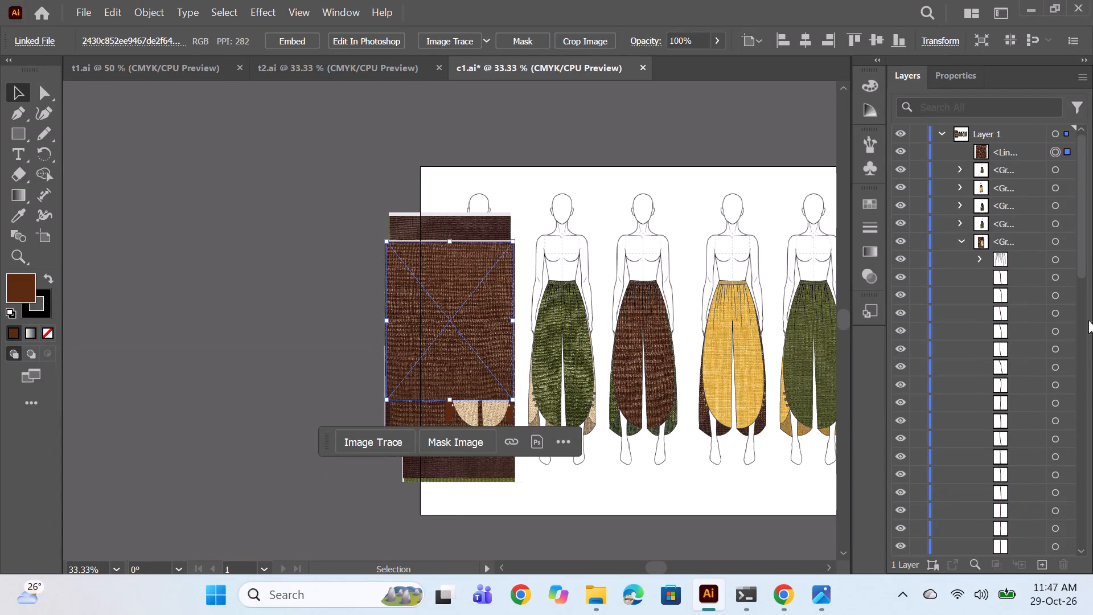
pyautogui.moveTo(1012, 146); pyautogui.dragTo(1008, 553)
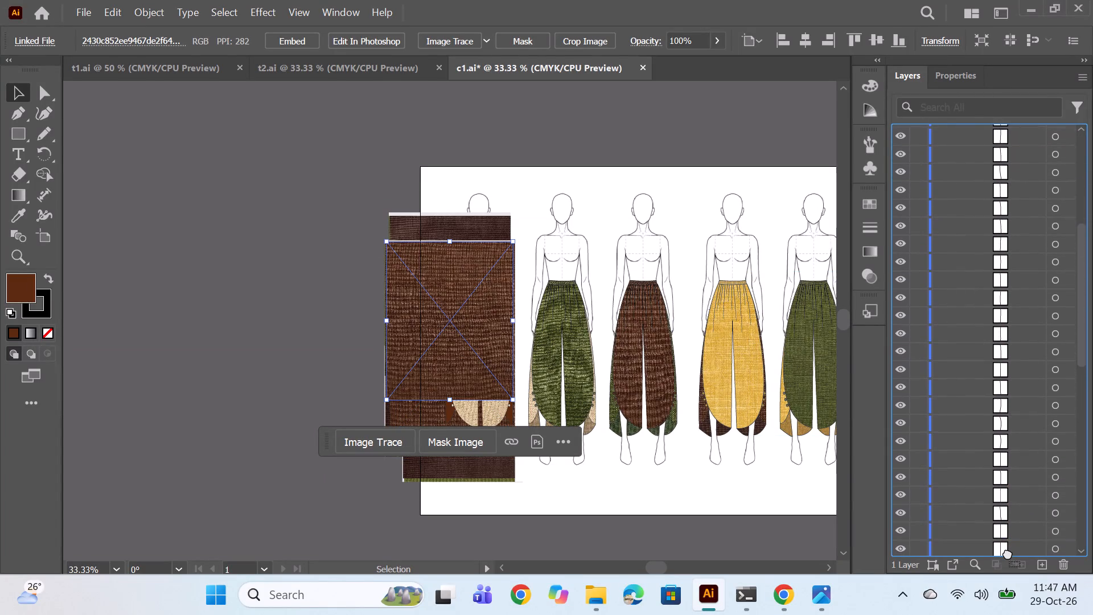
pyautogui.moveTo(1008, 553); pyautogui.dragTo(1008, 553)
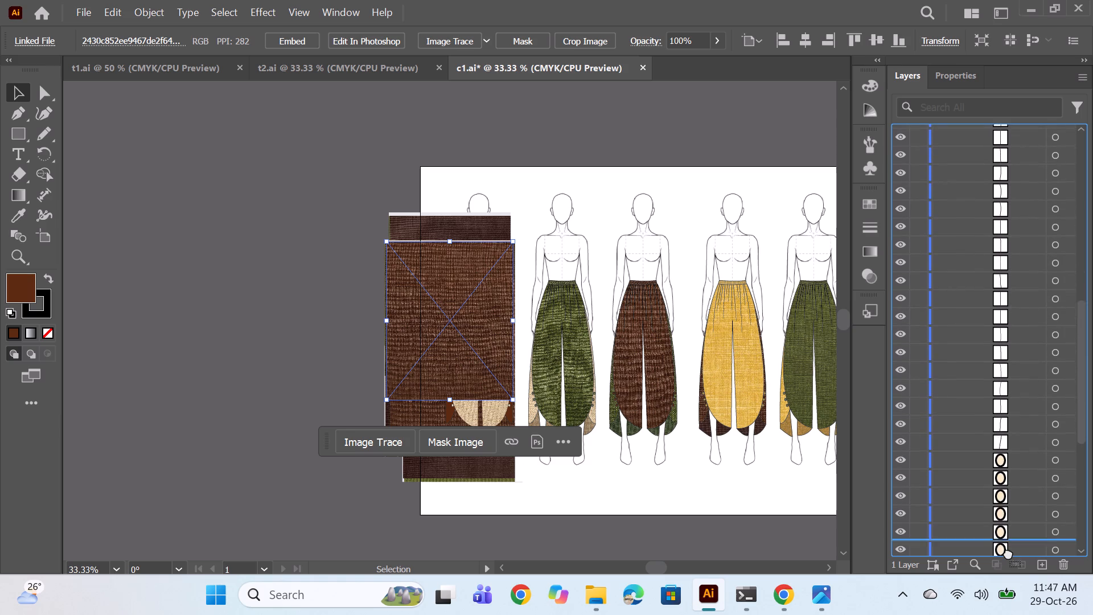
pyautogui.moveTo(1008, 553); pyautogui.dragTo(1019, 452)
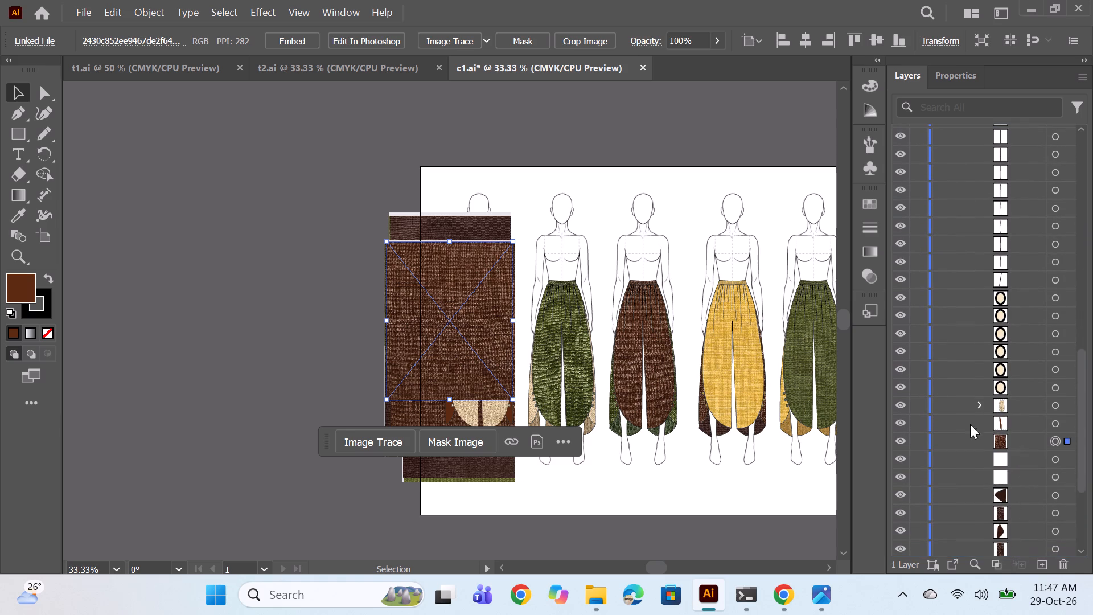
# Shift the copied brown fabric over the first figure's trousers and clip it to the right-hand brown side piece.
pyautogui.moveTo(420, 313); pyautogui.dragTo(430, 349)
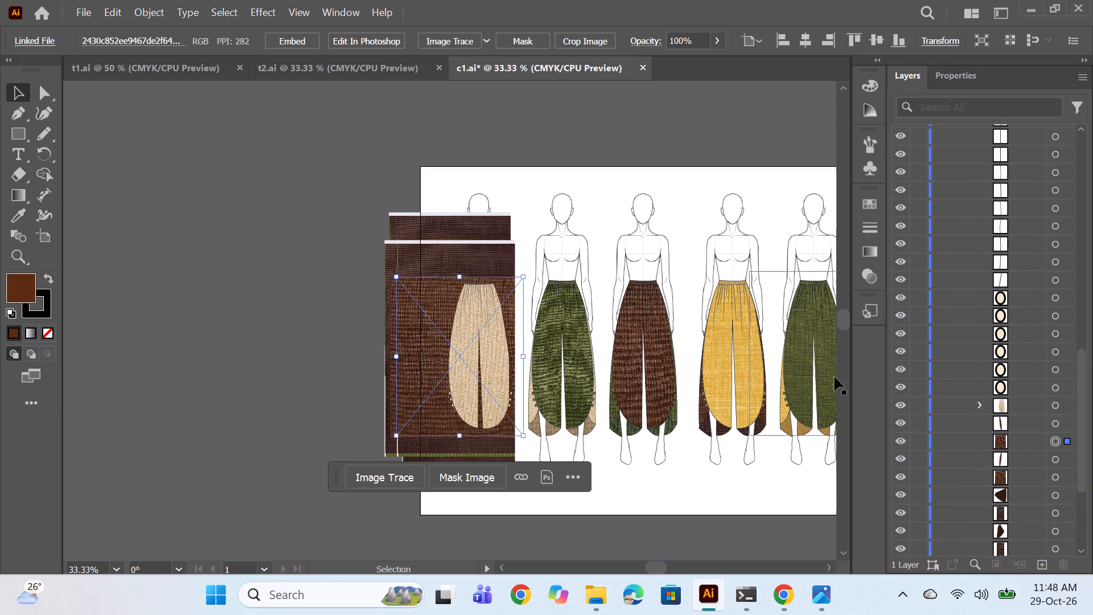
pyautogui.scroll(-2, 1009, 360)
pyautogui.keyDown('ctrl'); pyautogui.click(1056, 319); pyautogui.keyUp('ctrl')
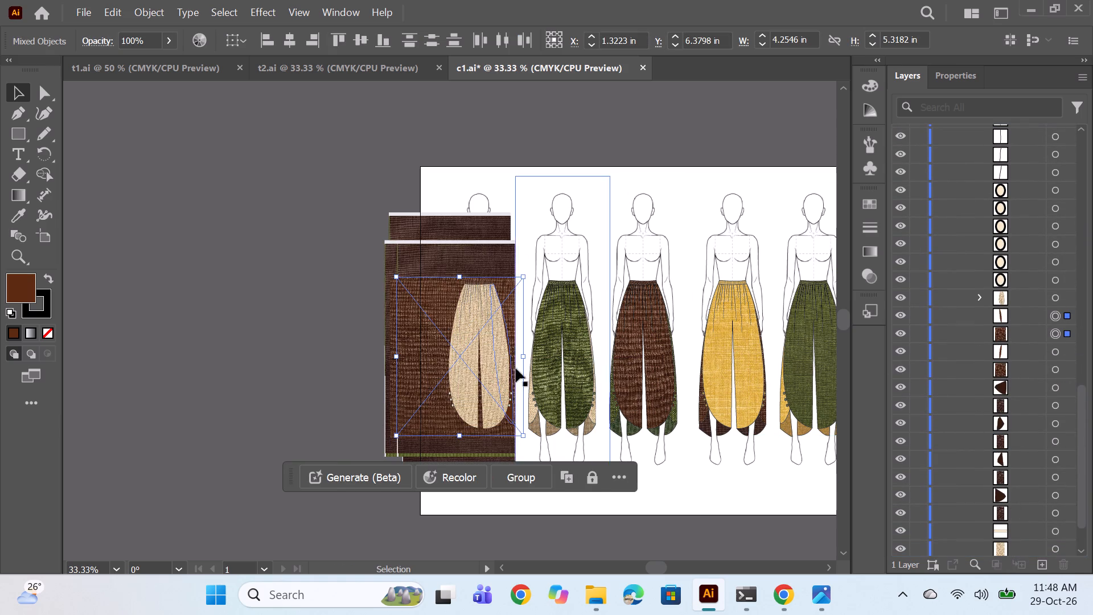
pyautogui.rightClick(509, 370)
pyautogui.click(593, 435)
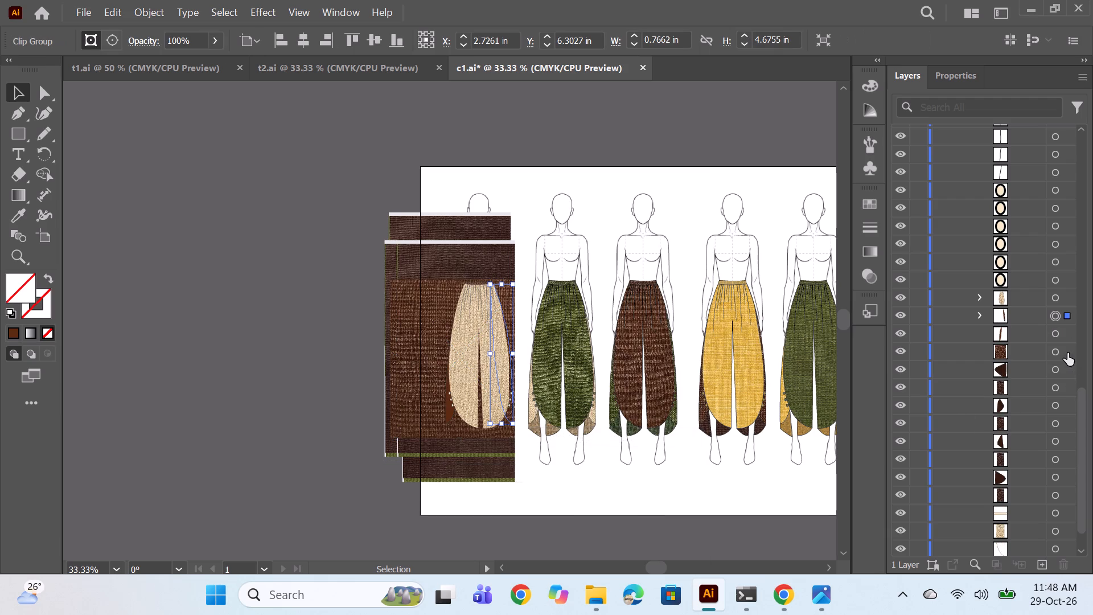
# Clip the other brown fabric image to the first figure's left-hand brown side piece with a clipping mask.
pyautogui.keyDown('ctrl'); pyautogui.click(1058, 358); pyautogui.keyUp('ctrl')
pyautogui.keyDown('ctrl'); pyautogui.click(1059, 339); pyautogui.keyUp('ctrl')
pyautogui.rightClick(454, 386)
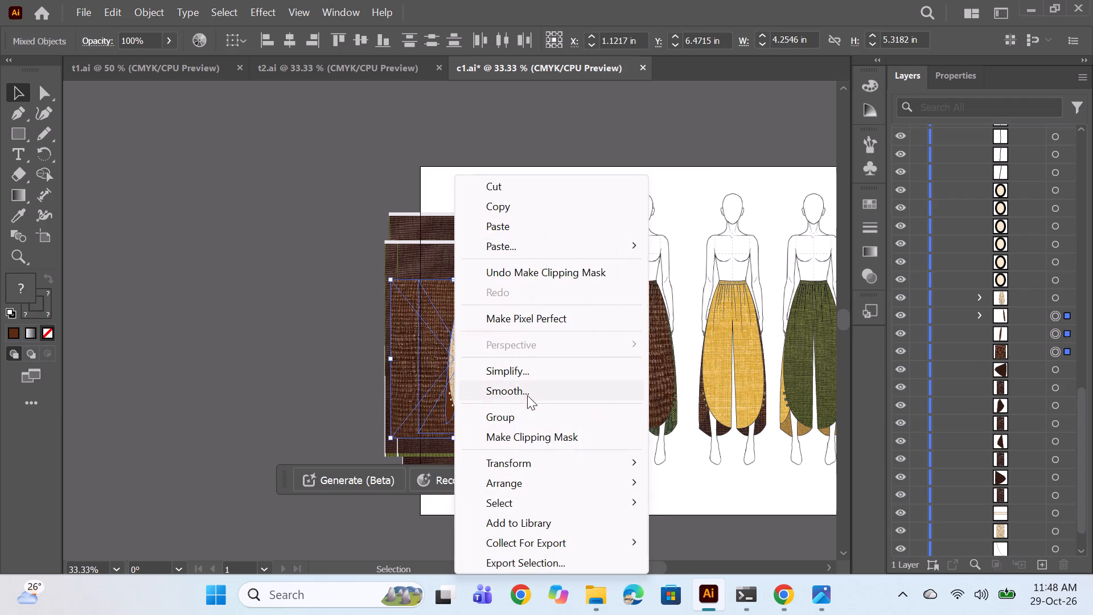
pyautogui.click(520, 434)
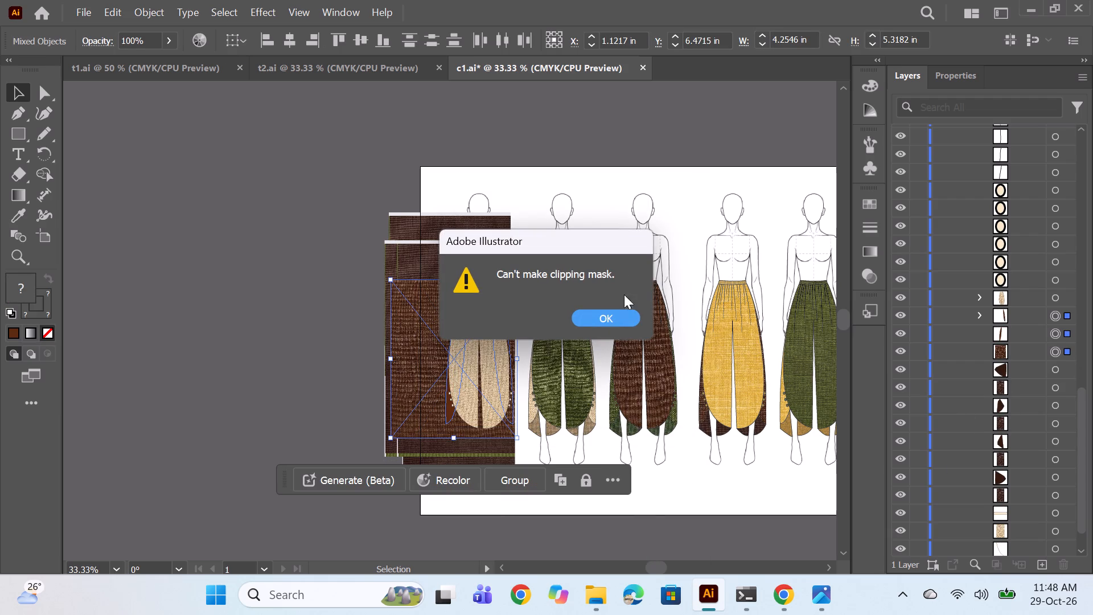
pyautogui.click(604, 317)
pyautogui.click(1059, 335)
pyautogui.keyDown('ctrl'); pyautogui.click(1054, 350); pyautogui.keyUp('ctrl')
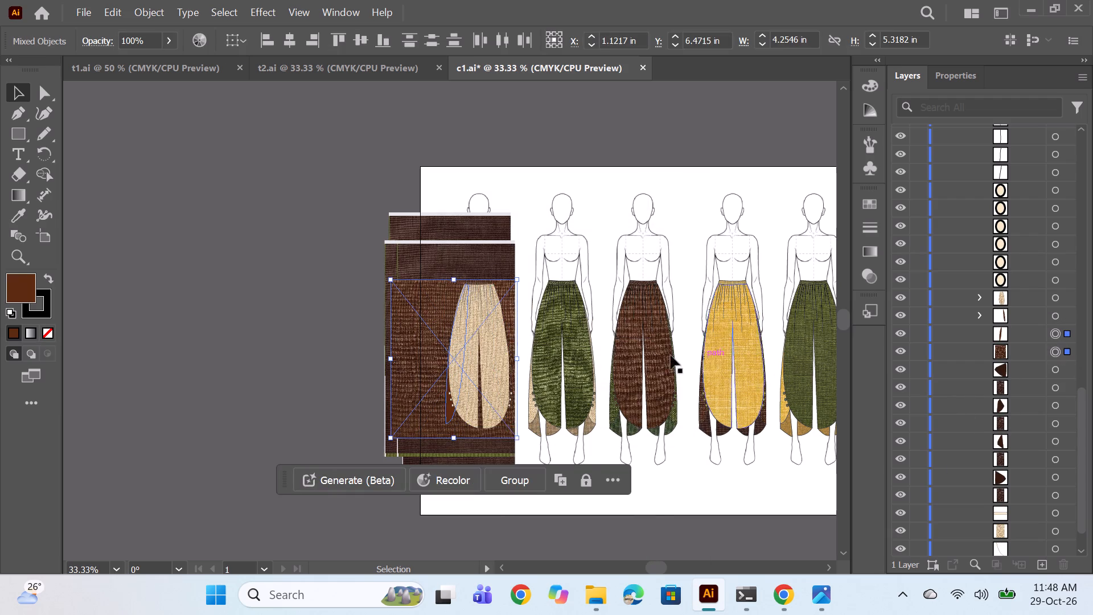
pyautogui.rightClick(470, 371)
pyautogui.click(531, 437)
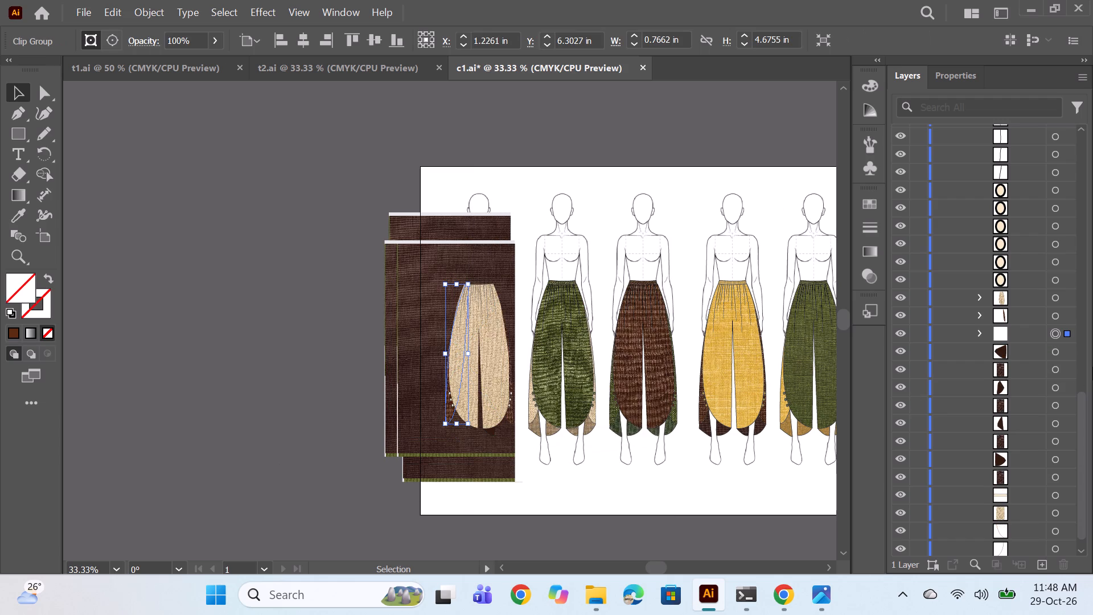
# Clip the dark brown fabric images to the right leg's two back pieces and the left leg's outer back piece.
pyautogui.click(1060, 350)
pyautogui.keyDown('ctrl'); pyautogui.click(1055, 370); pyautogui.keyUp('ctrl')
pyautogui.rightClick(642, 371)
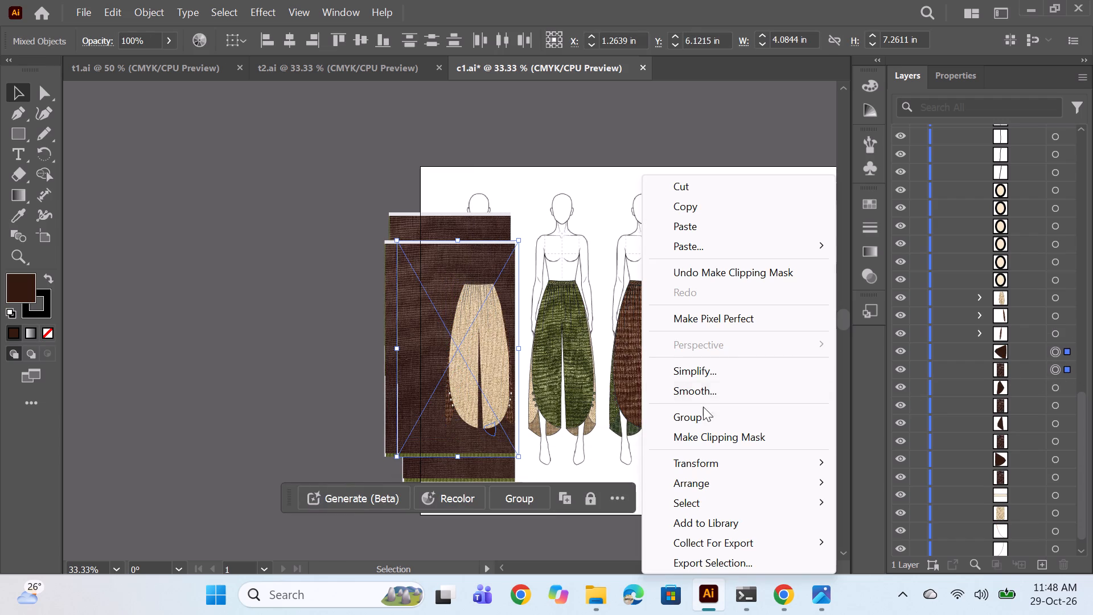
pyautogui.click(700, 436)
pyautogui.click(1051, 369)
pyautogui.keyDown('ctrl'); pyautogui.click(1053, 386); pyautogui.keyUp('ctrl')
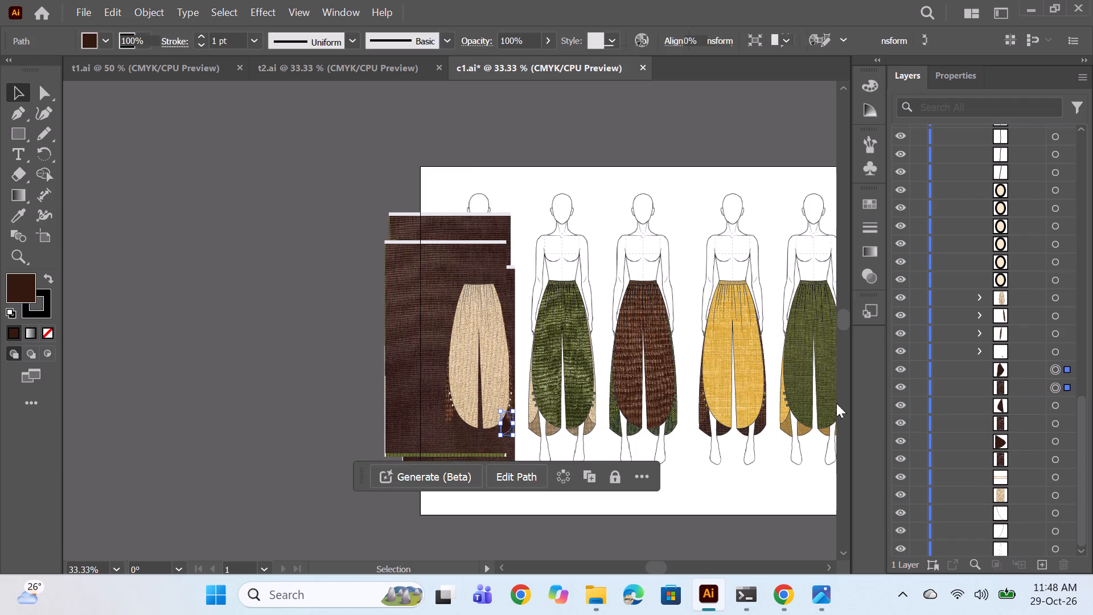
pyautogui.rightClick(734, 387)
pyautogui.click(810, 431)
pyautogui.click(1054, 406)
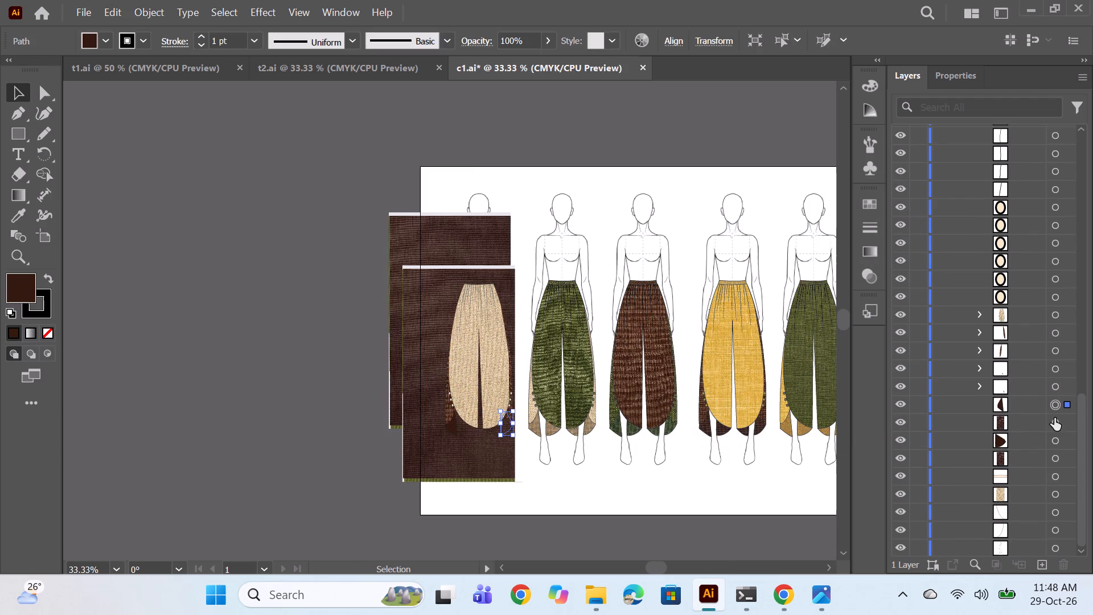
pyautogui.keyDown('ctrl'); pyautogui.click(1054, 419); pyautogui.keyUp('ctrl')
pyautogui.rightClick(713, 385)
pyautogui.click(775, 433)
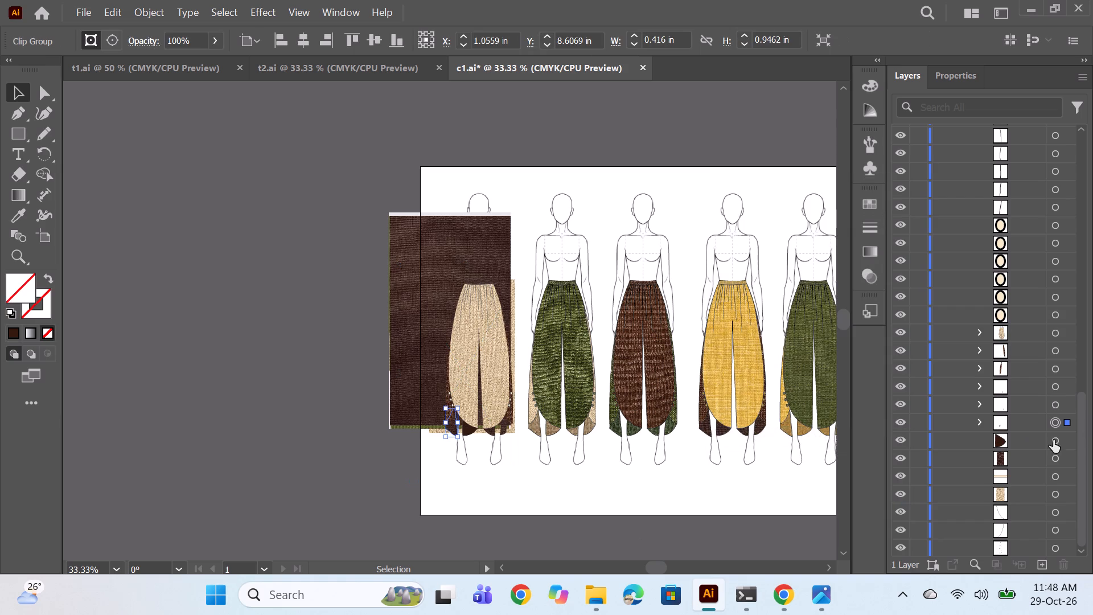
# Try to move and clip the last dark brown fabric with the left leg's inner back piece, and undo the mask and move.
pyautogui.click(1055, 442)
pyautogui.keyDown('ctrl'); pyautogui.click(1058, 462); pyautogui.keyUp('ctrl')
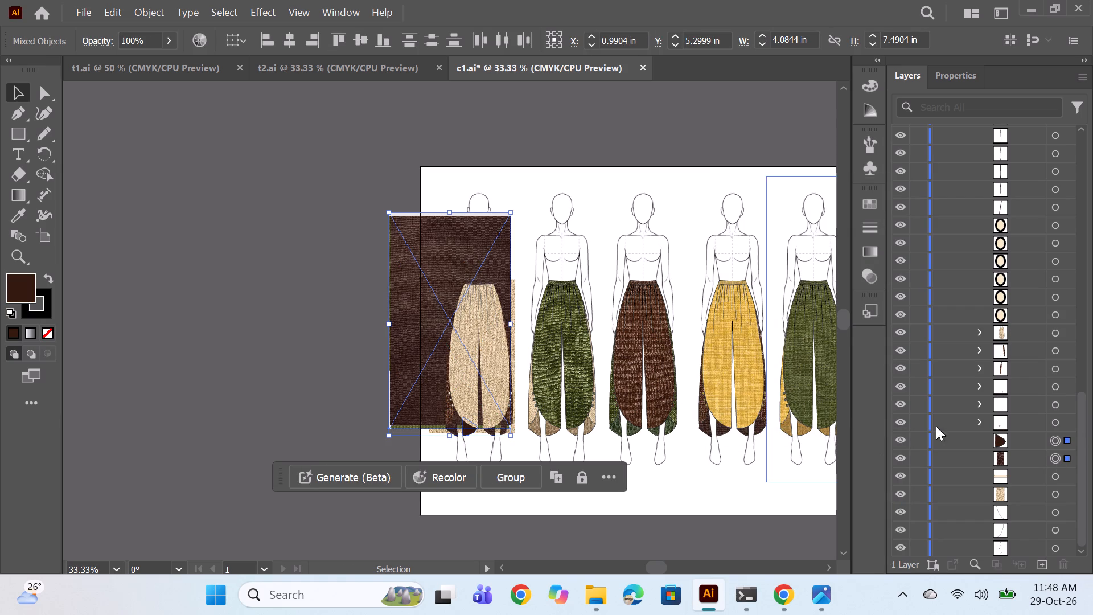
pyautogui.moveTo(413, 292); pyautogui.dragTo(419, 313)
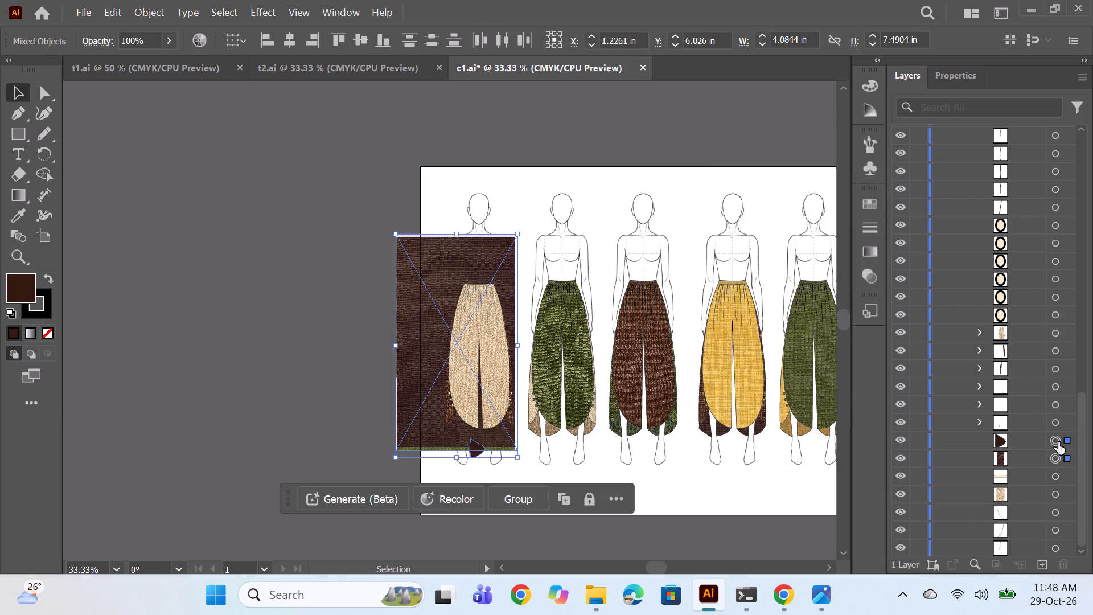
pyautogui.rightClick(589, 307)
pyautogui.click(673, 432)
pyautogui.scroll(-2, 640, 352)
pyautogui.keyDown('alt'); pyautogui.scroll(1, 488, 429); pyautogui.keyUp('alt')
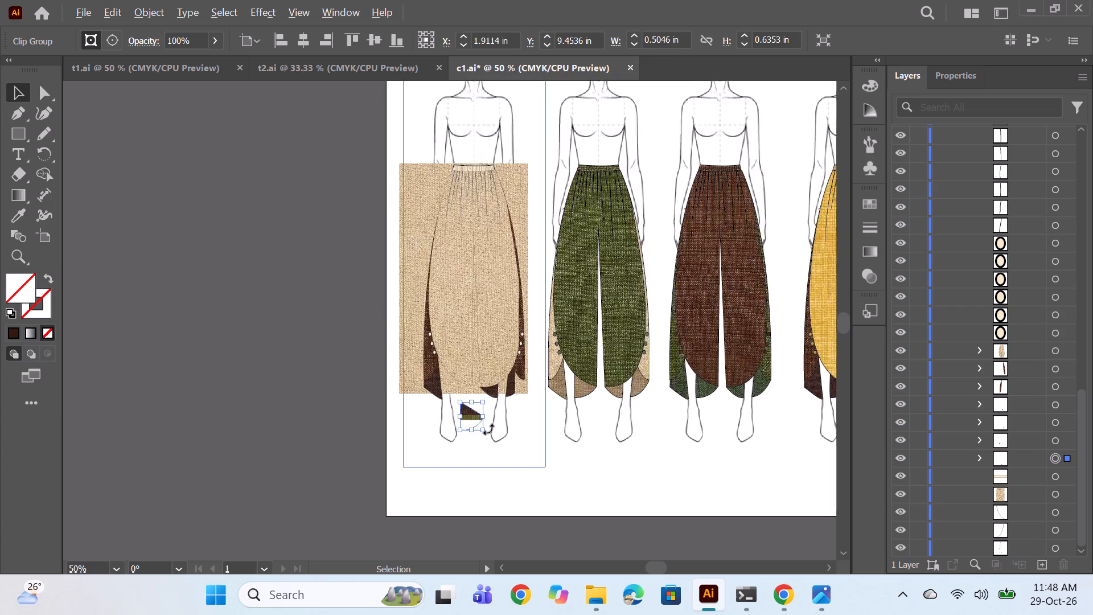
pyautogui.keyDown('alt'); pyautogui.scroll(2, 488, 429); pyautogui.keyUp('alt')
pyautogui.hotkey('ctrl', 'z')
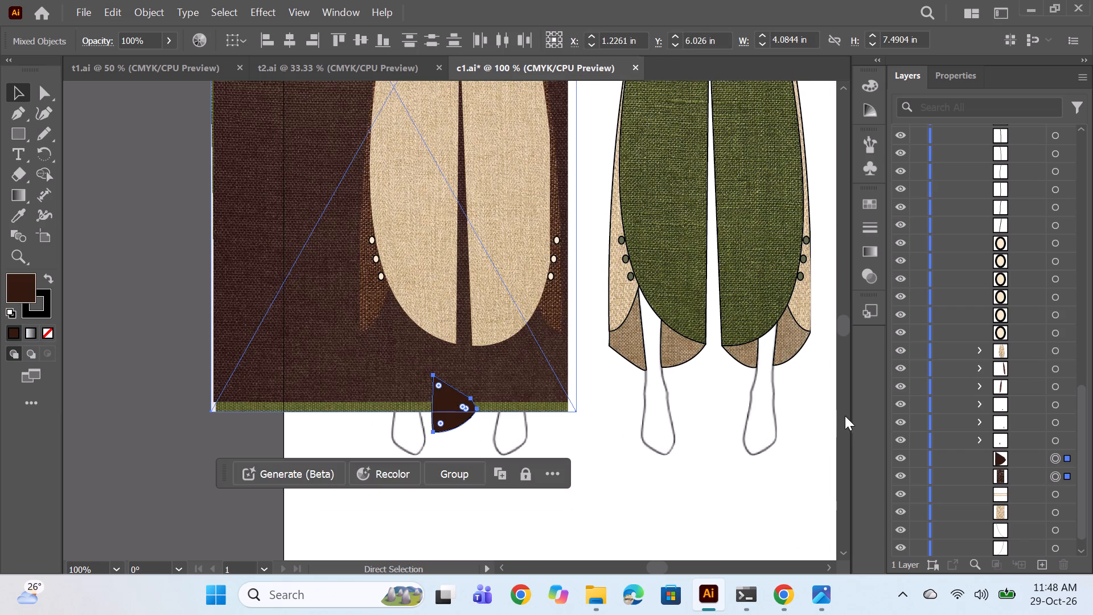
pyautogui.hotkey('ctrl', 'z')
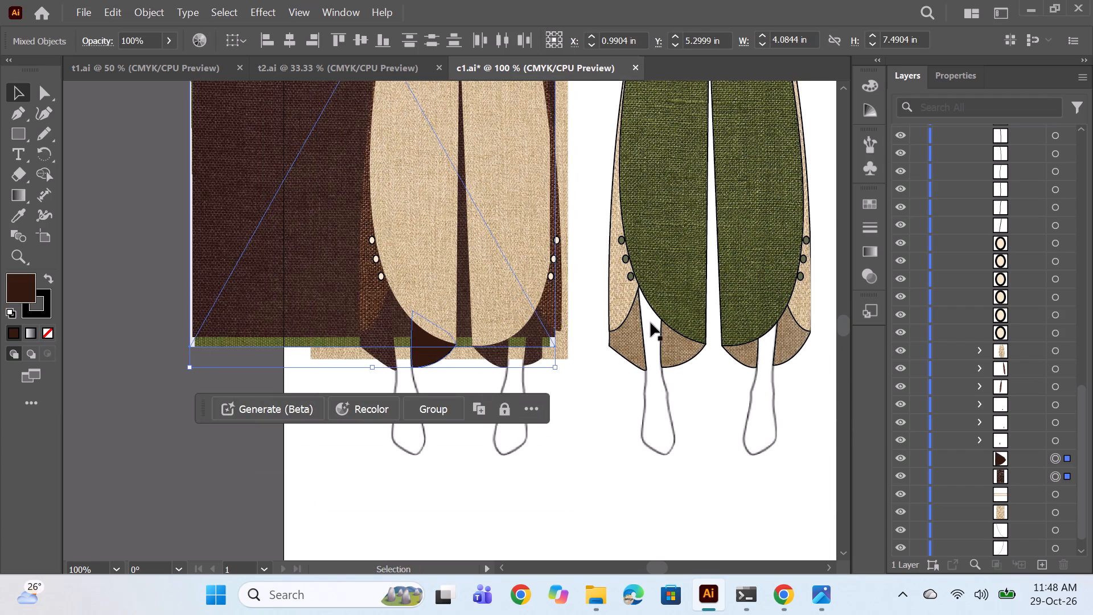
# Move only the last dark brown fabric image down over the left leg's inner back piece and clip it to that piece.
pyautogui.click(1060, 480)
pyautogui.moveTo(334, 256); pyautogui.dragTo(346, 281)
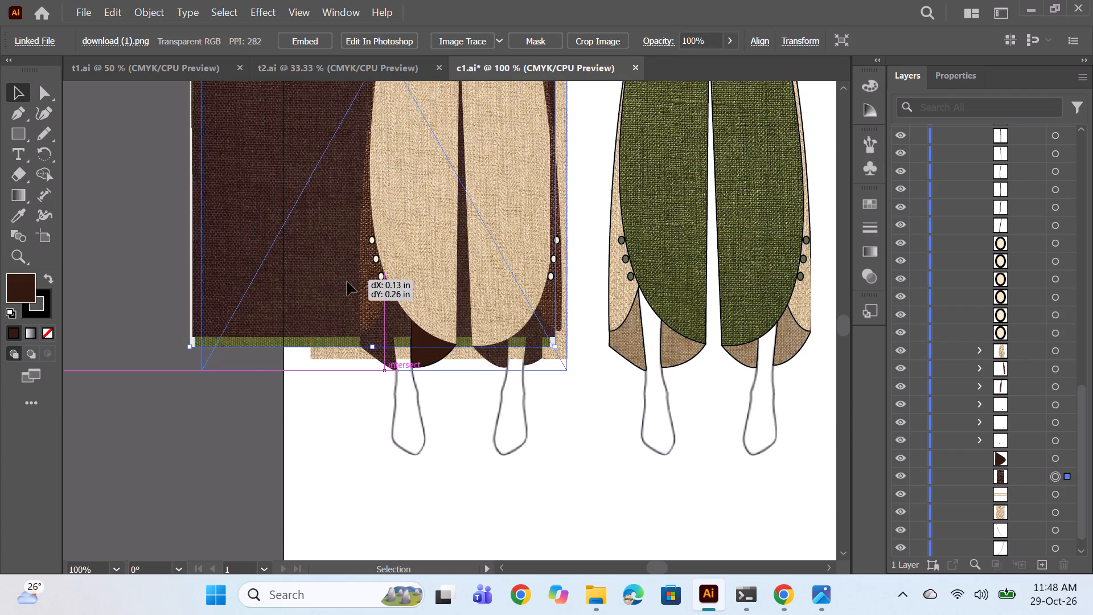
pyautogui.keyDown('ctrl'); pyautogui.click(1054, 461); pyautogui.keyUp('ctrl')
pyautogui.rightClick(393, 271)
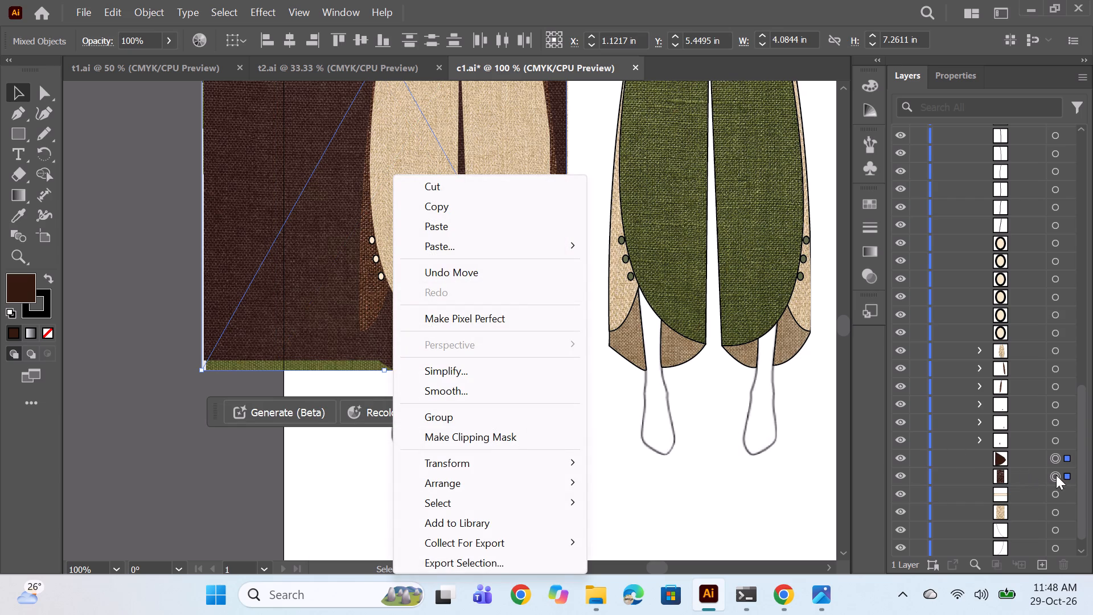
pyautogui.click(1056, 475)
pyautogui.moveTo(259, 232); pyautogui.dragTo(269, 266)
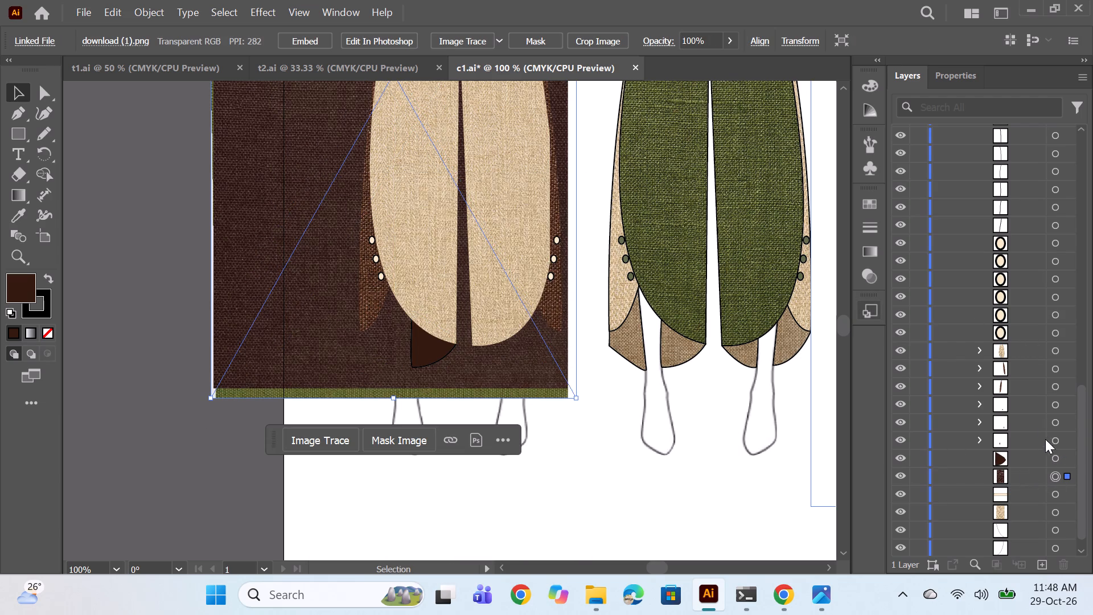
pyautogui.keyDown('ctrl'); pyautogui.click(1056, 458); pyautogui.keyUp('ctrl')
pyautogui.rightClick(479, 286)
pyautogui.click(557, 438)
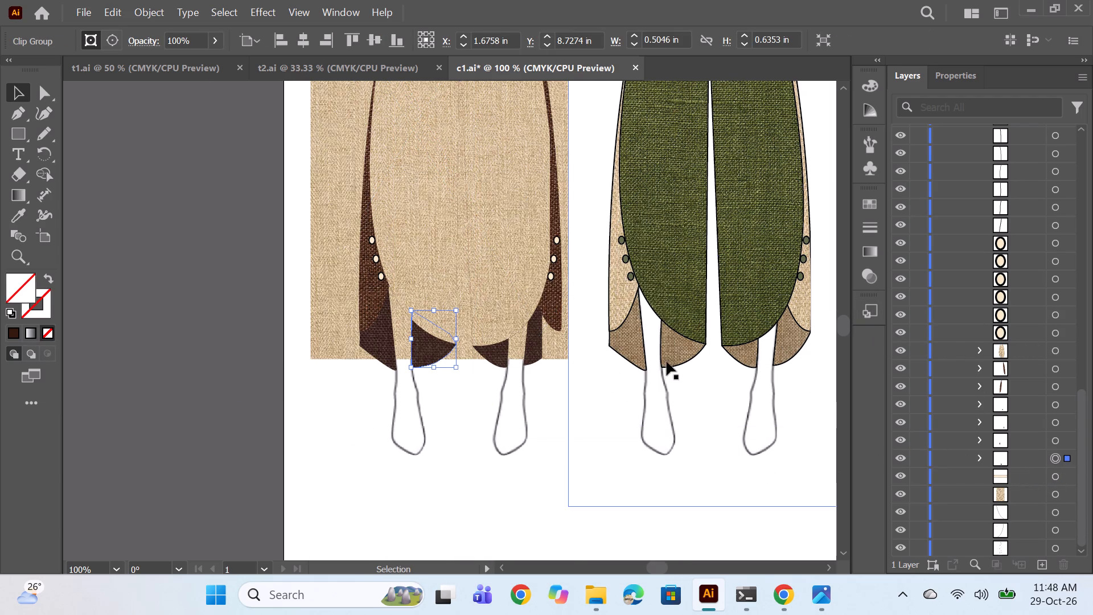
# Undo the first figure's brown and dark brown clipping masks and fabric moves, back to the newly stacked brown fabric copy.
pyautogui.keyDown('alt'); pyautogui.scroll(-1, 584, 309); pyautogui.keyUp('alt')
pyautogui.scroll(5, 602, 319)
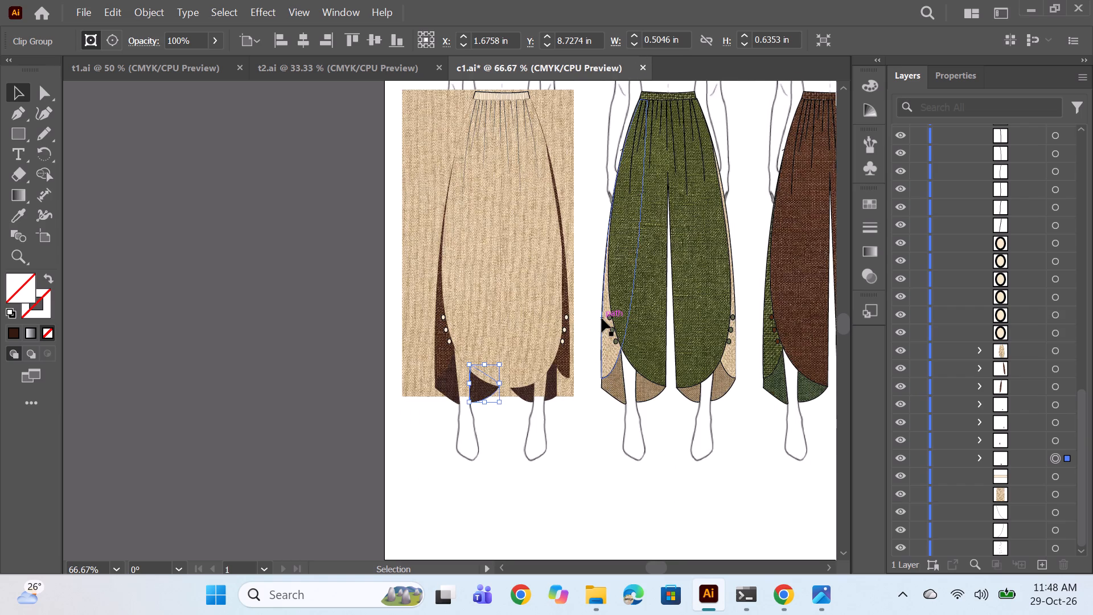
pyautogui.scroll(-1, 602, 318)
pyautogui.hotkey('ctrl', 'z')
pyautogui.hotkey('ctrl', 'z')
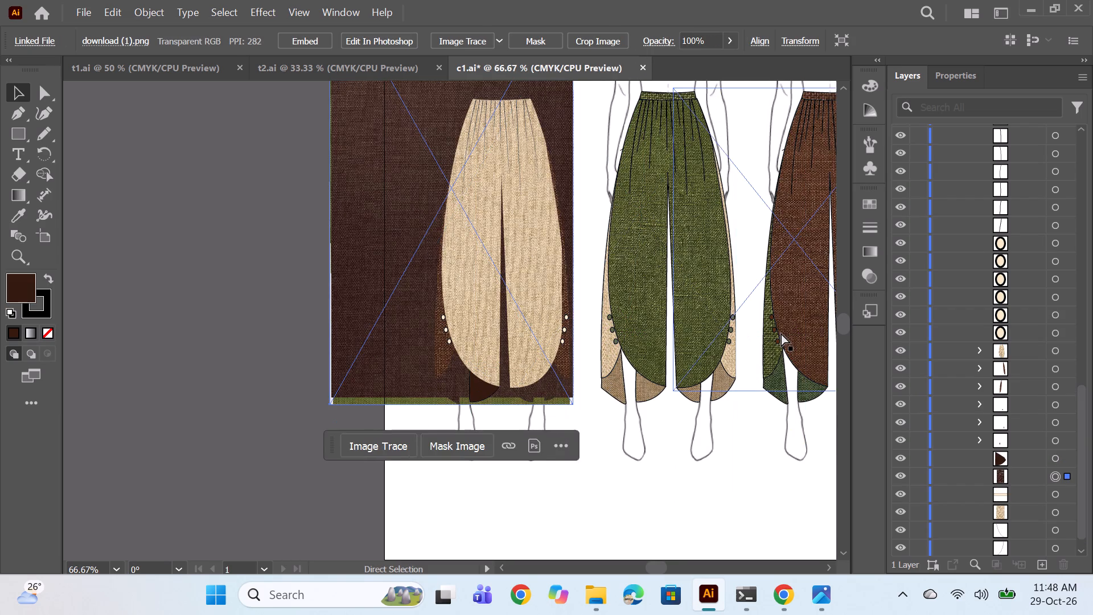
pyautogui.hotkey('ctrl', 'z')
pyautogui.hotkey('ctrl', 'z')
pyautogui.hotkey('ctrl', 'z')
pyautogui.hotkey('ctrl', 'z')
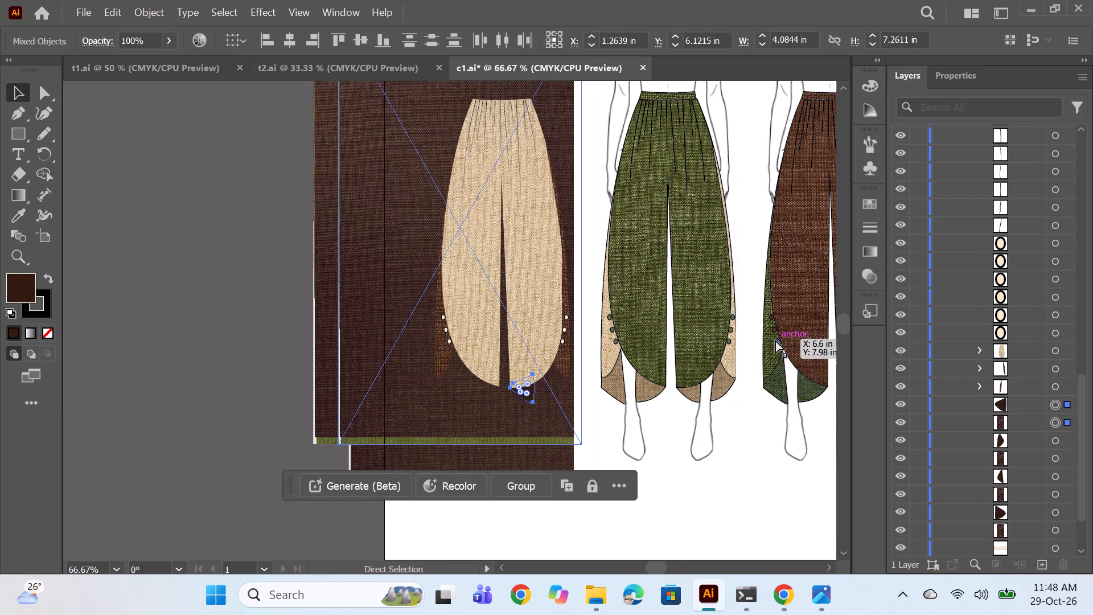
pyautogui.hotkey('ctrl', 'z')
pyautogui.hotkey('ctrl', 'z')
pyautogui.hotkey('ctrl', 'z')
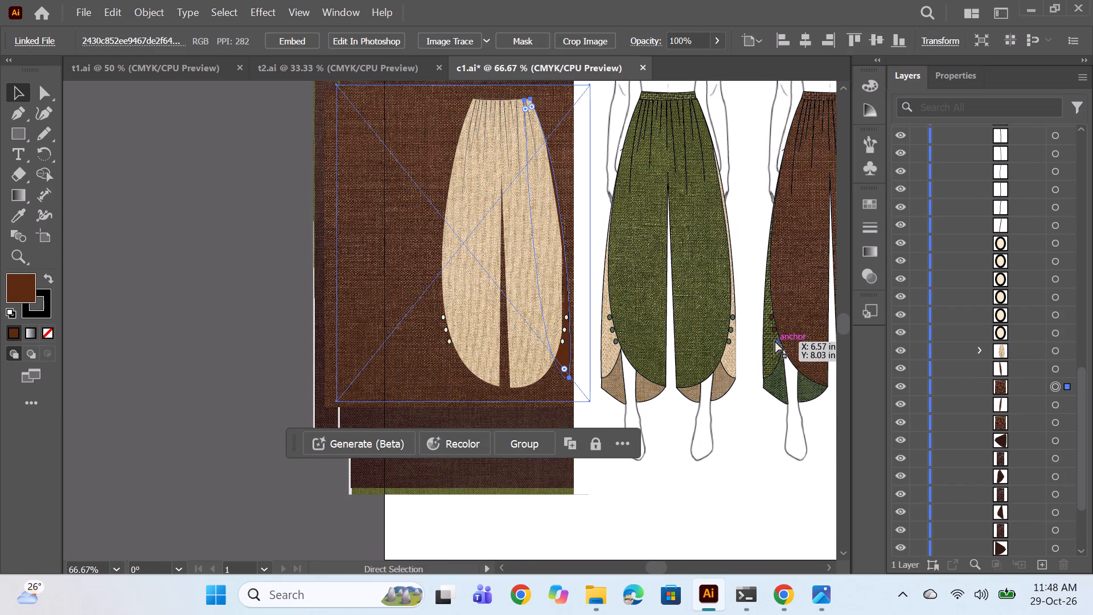
# Move the top brown fabric image straight down over the first figure's right side panel and clip it to that panel.
pyautogui.scroll(1, 992, 400)
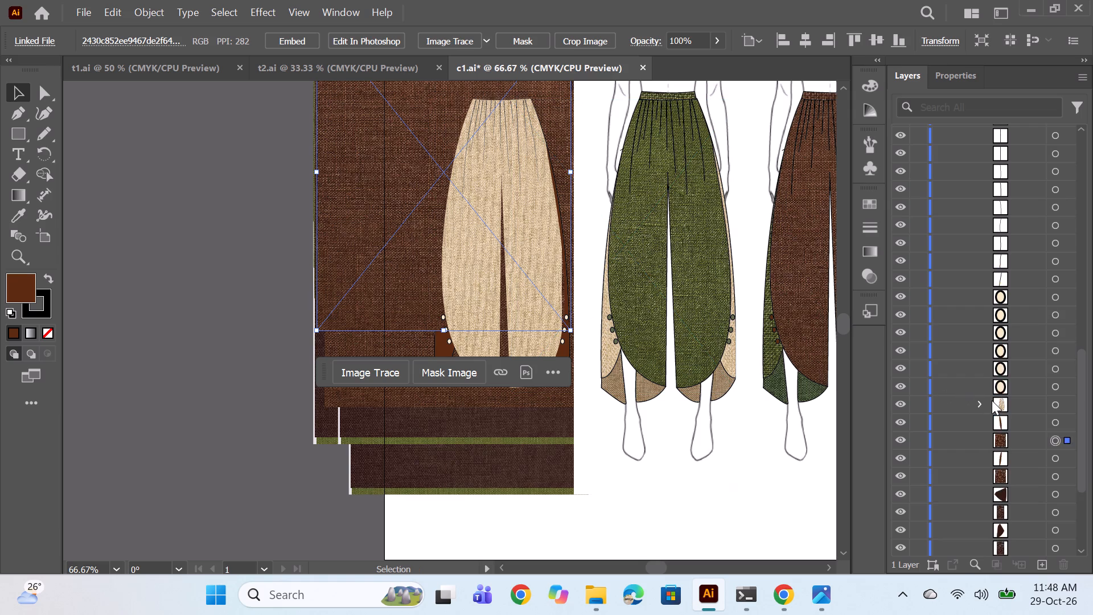
pyautogui.scroll(2, 992, 400)
pyautogui.scroll(-3, 992, 398)
pyautogui.click(159, 473)
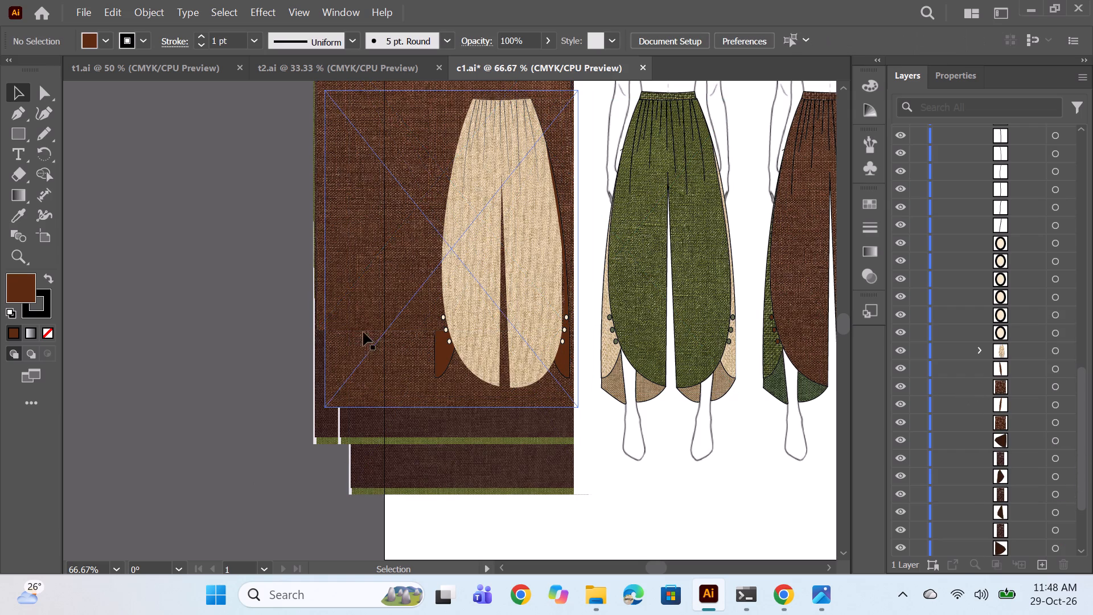
pyautogui.click(1057, 387)
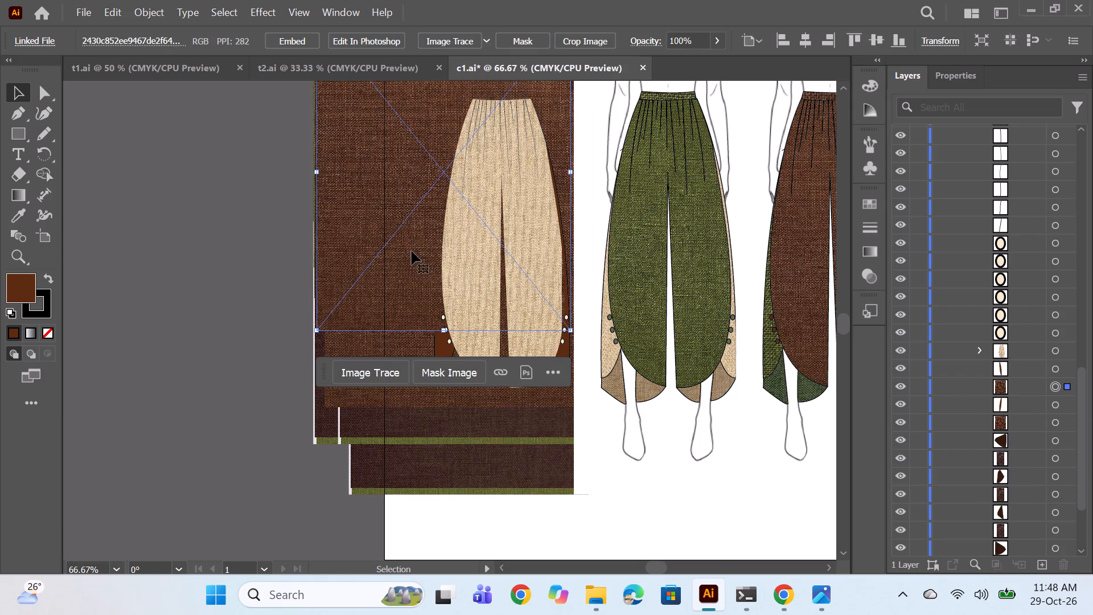
pyautogui.moveTo(410, 251); pyautogui.dragTo(411, 306)
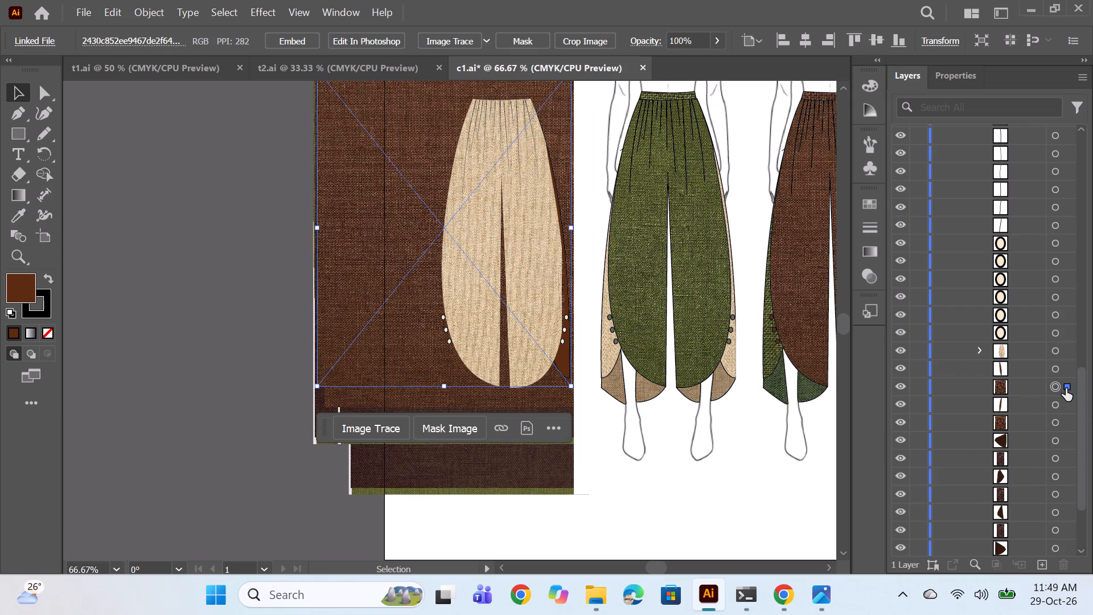
pyautogui.keyDown('ctrl'); pyautogui.click(1058, 374); pyautogui.keyUp('ctrl')
pyautogui.rightClick(452, 312)
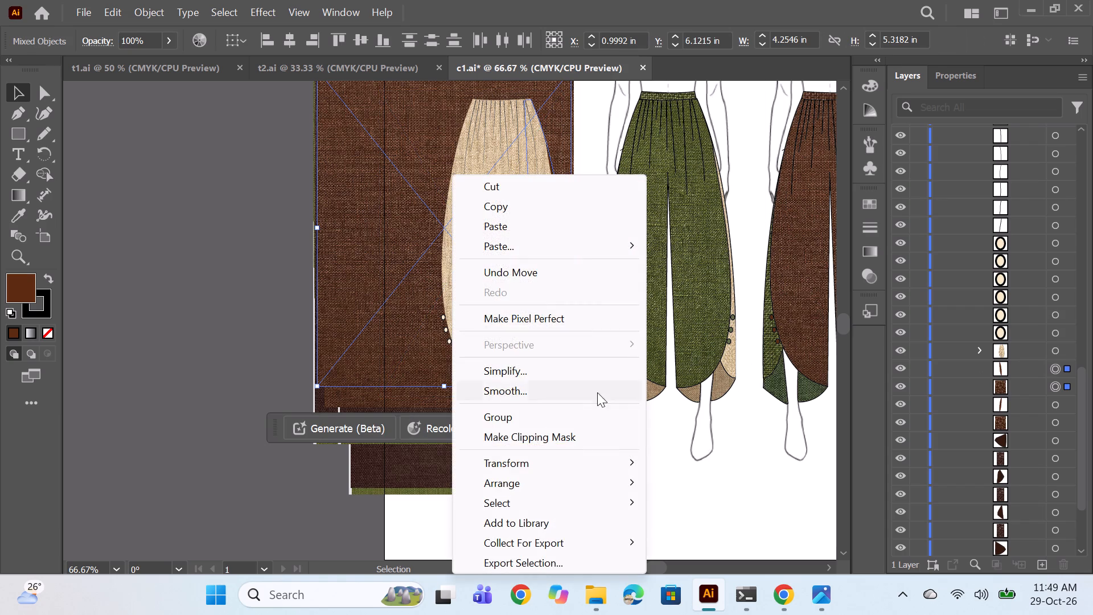
pyautogui.click(563, 435)
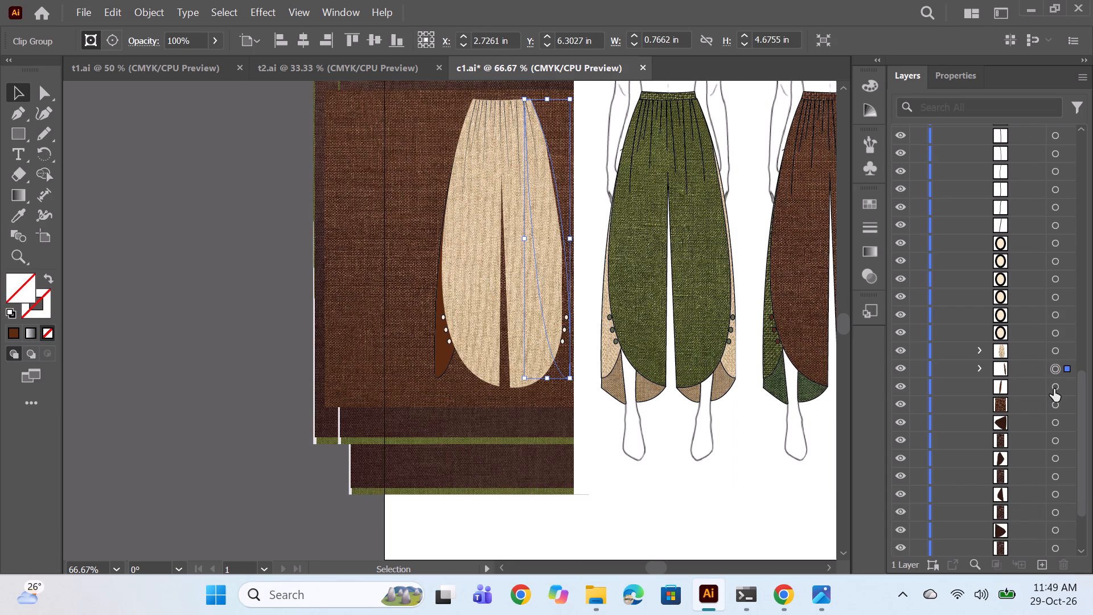
# Clip the remaining brown fabric image to the first figure's left side panel with a clipping mask.
pyautogui.keyDown('ctrl'); pyautogui.click(1054, 389); pyautogui.keyUp('ctrl')
pyautogui.keyDown('ctrl'); pyautogui.click(1059, 404); pyautogui.keyUp('ctrl')
pyautogui.rightClick(572, 343)
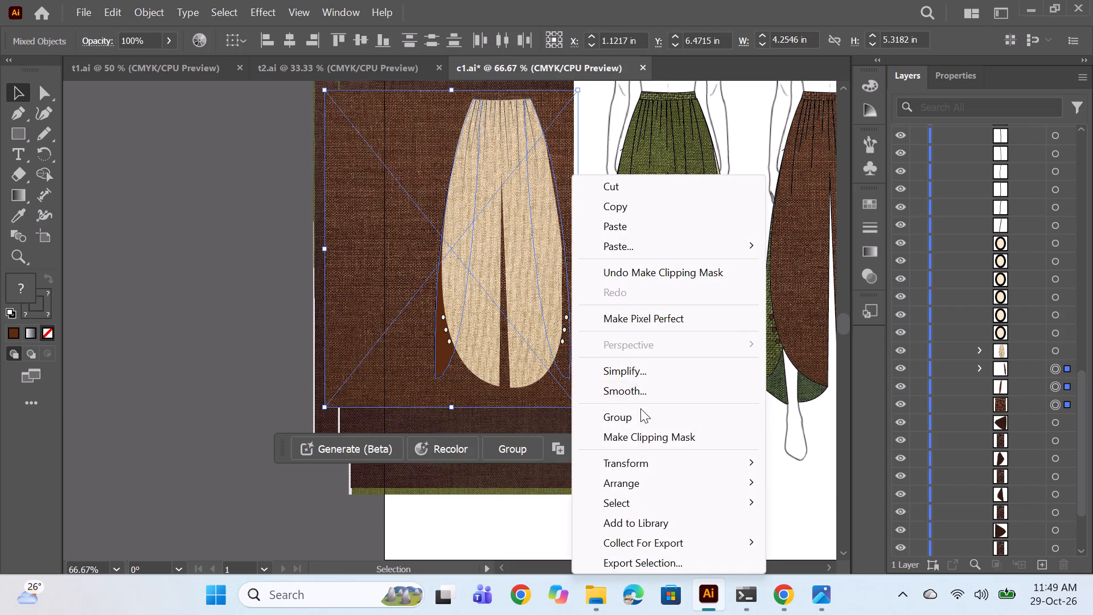
pyautogui.click(631, 436)
pyautogui.click(599, 322)
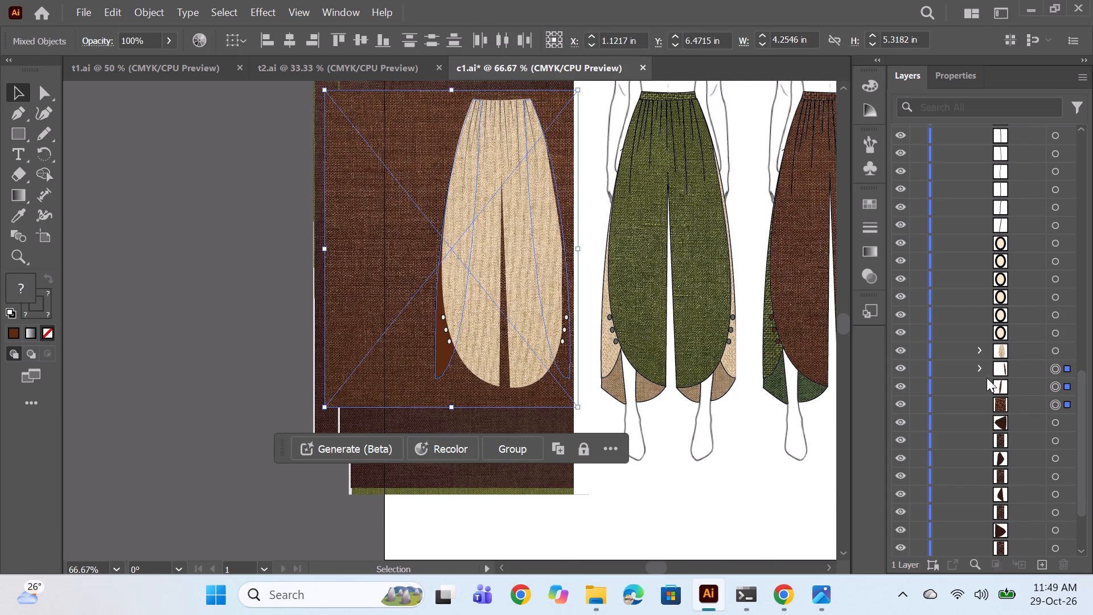
pyautogui.click(1056, 385)
pyautogui.keyDown('ctrl'); pyautogui.click(1057, 402); pyautogui.keyUp('ctrl')
pyautogui.rightClick(561, 306)
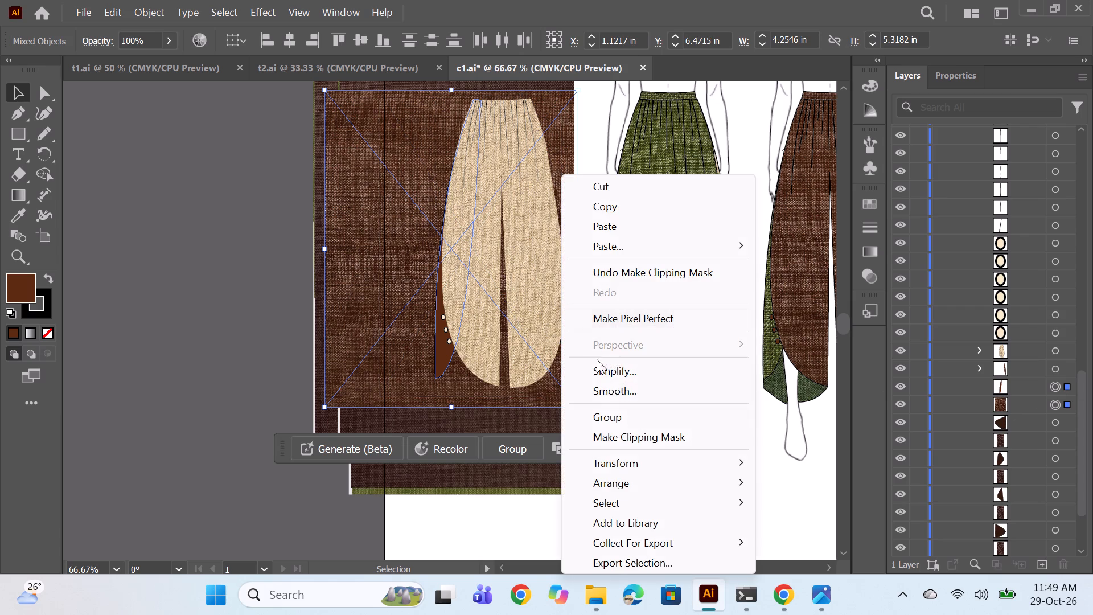
pyautogui.click(618, 431)
# Clip dark brown fabric images to the first figure's right leg inner and outer back pieces.
pyautogui.scroll(-1, 1014, 269)
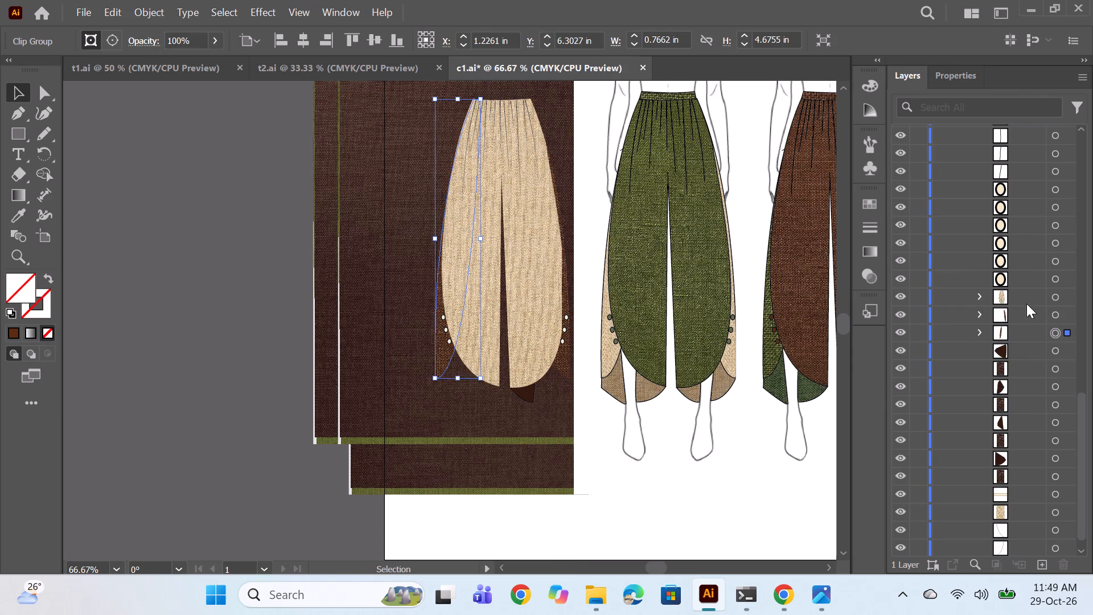
pyautogui.click(1052, 355)
pyautogui.keyDown('ctrl'); pyautogui.click(1054, 368); pyautogui.keyUp('ctrl')
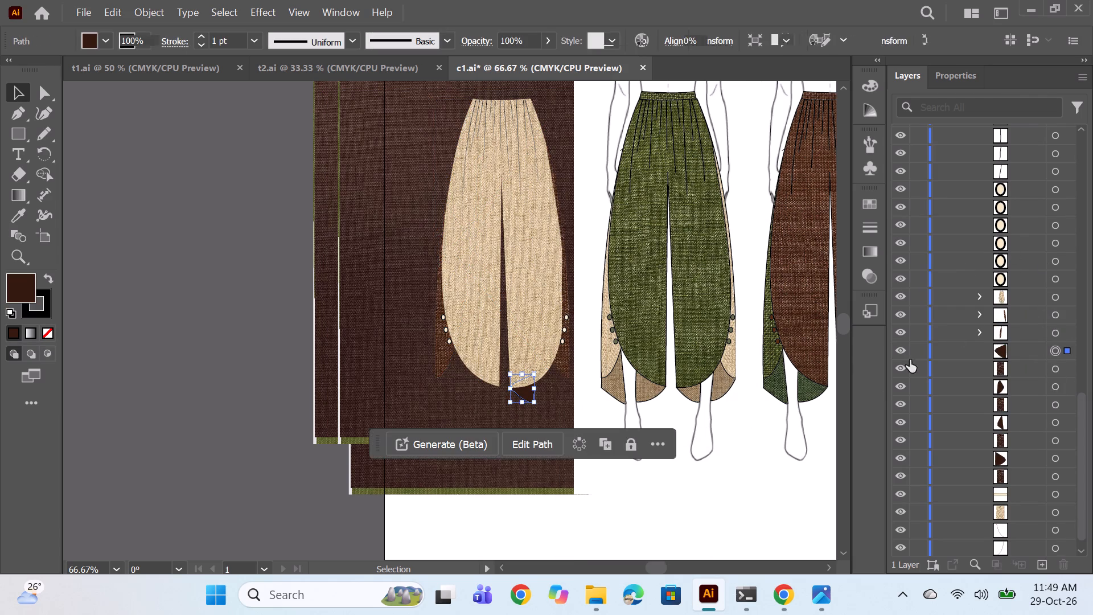
pyautogui.rightClick(529, 285)
pyautogui.click(579, 443)
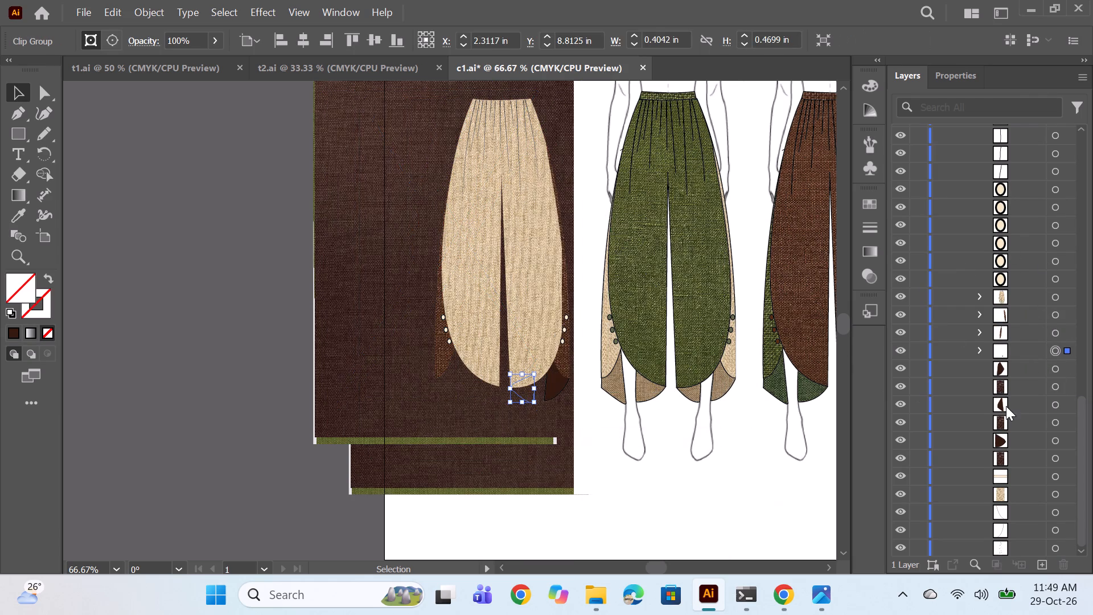
pyautogui.click(1050, 366)
pyautogui.keyDown('ctrl'); pyautogui.click(1055, 386); pyautogui.keyUp('ctrl')
pyautogui.rightClick(524, 330)
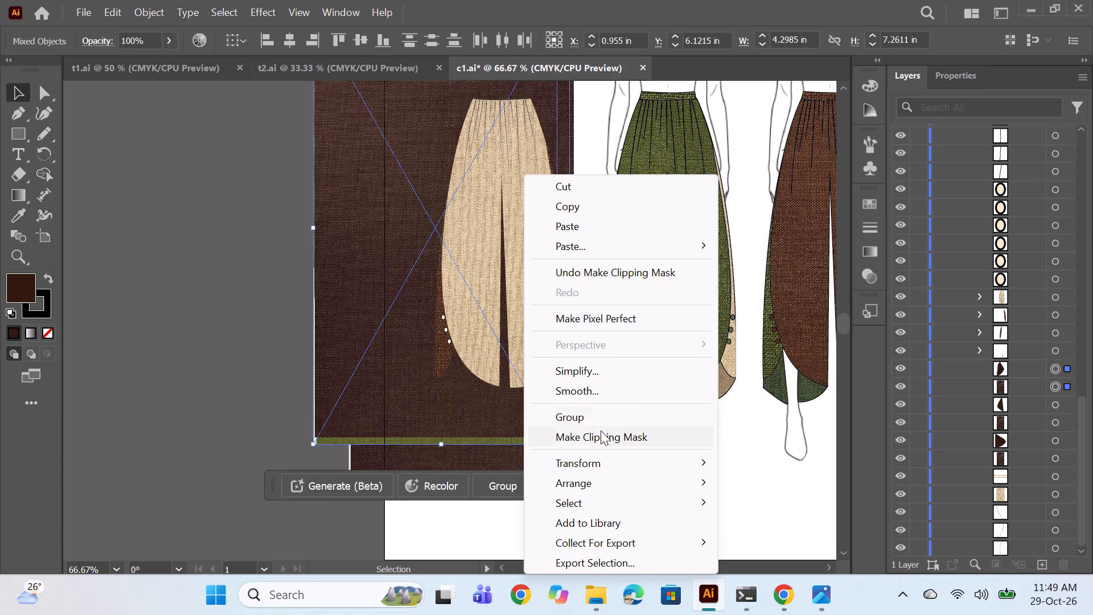
pyautogui.click(599, 433)
# Clip a dark brown fabric image to the first figure's left leg outer back piece.
pyautogui.click(1047, 408)
pyautogui.keyDown('ctrl'); pyautogui.click(1052, 421); pyautogui.keyUp('ctrl')
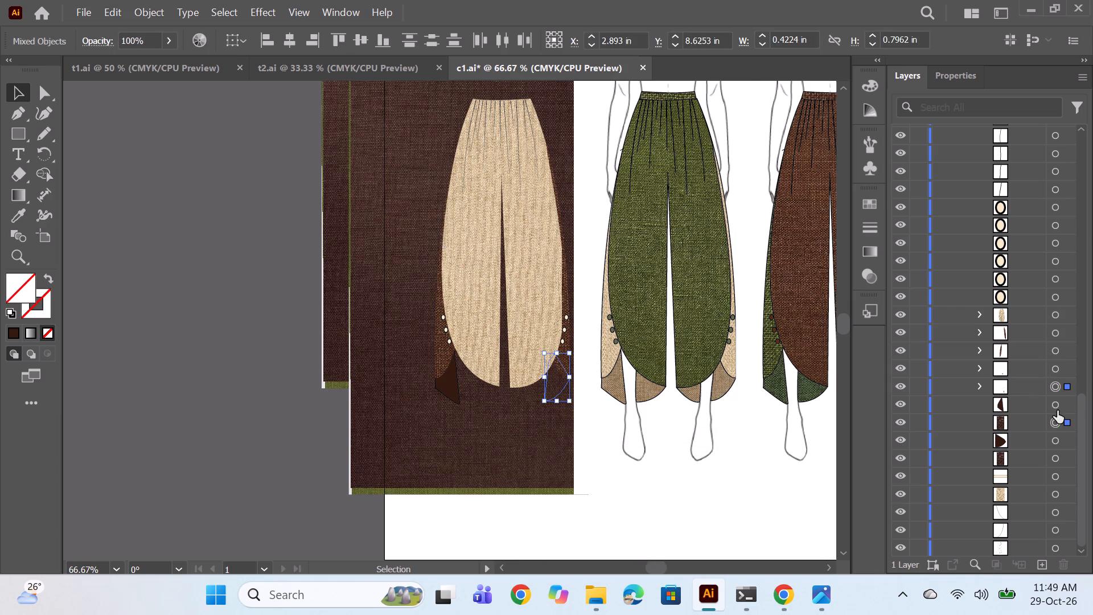
pyautogui.keyDown('ctrl'); pyautogui.click(1057, 411); pyautogui.keyUp('ctrl')
pyautogui.click(1055, 388)
pyautogui.click(1057, 403)
pyautogui.click(1058, 419)
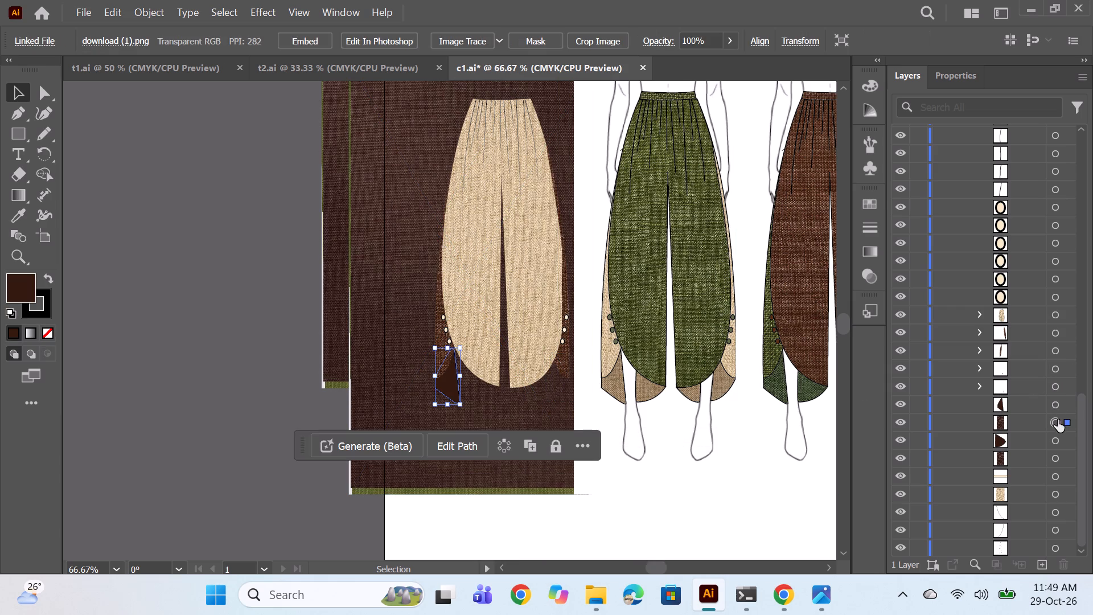
pyautogui.keyDown('ctrl'); pyautogui.click(1053, 405); pyautogui.keyUp('ctrl')
pyautogui.rightClick(580, 308)
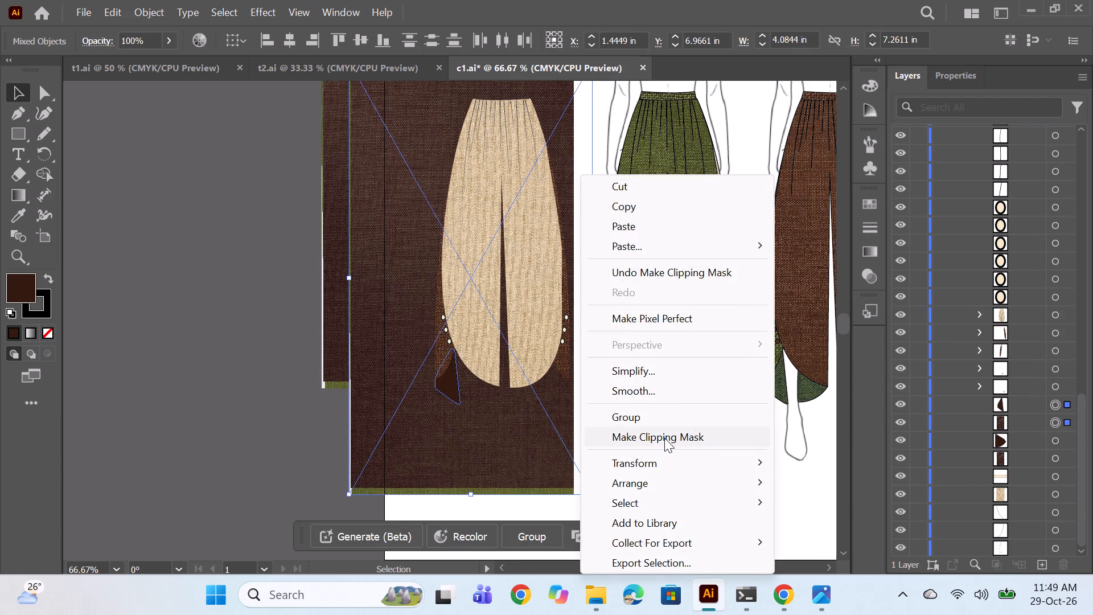
pyautogui.click(664, 438)
# Move the last dark brown fabric image down over the left leg's inner back piece and clip it to that piece.
pyautogui.click(1053, 441)
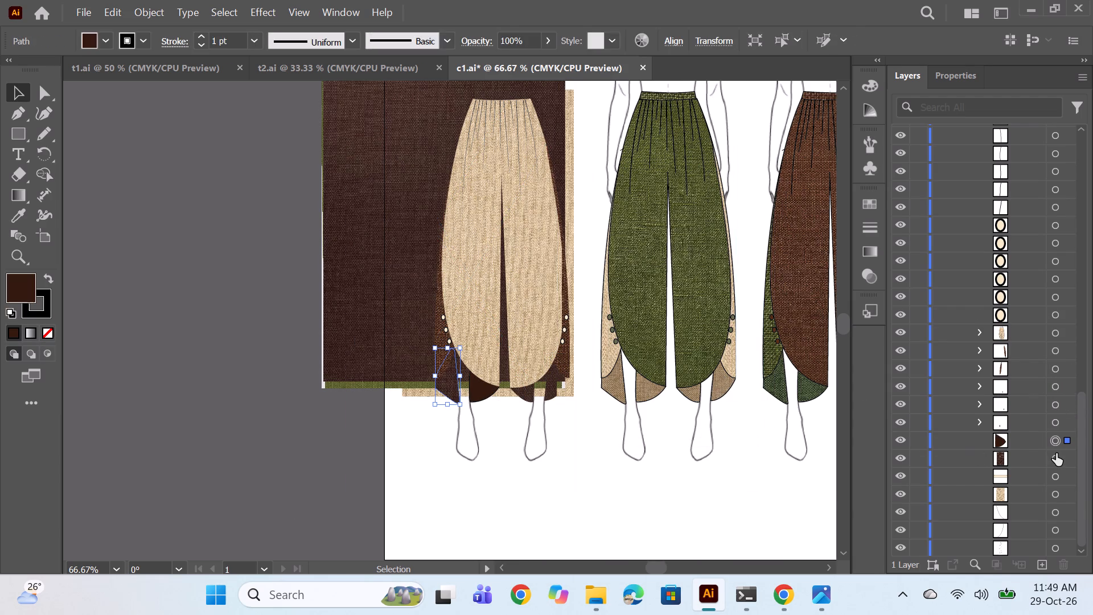
pyautogui.keyDown('ctrl'); pyautogui.click(1056, 453); pyautogui.keyUp('ctrl')
pyautogui.click(198, 301)
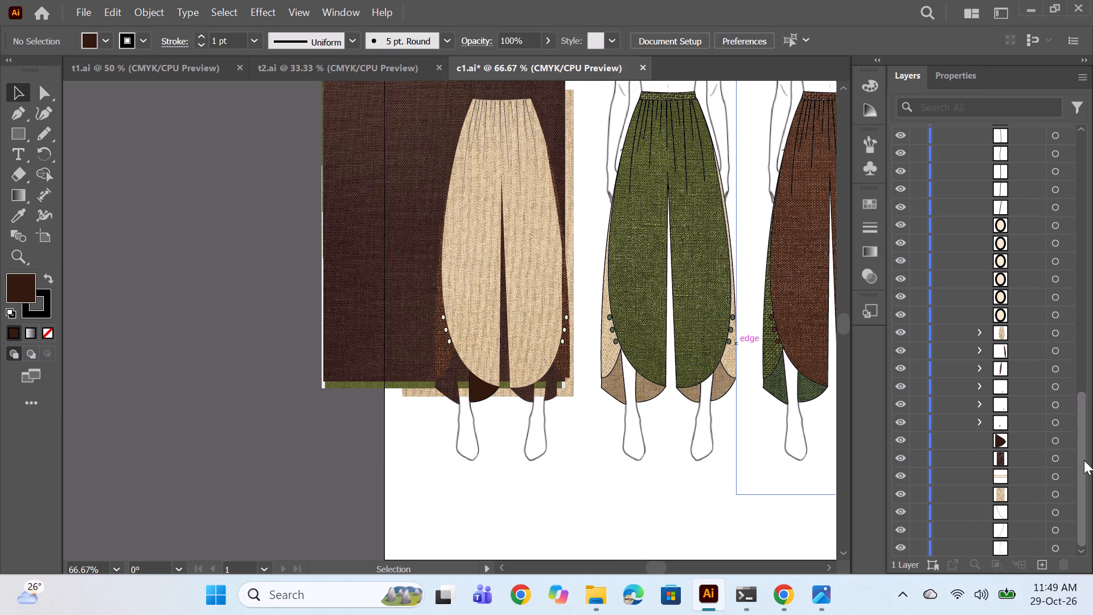
pyautogui.click(1059, 457)
pyautogui.moveTo(376, 235); pyautogui.dragTo(389, 273)
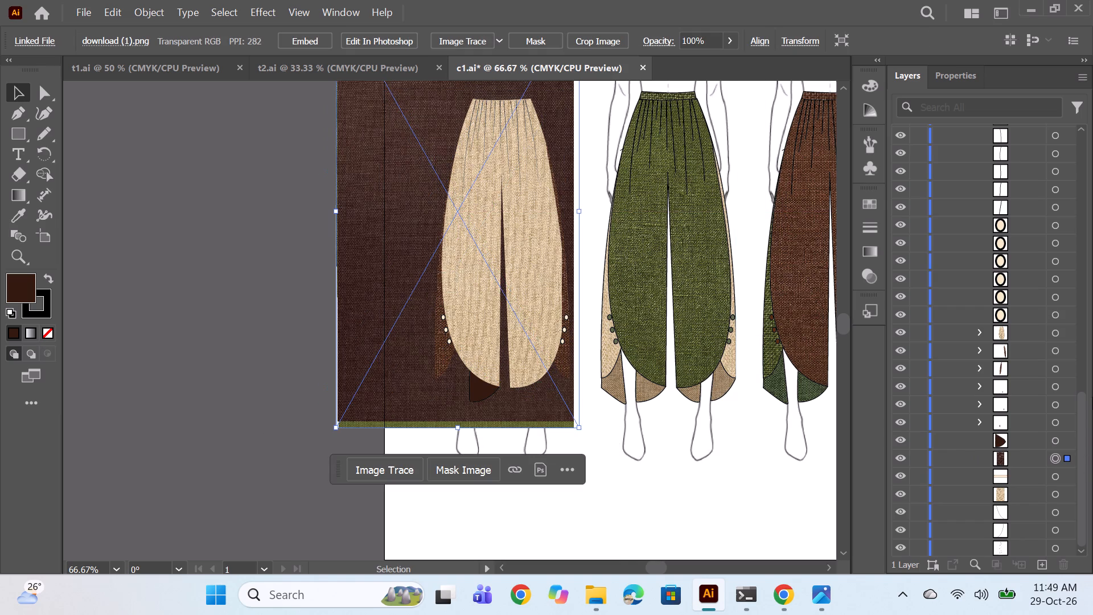
pyautogui.keyDown('ctrl'); pyautogui.click(1054, 442); pyautogui.keyUp('ctrl')
pyautogui.rightClick(551, 311)
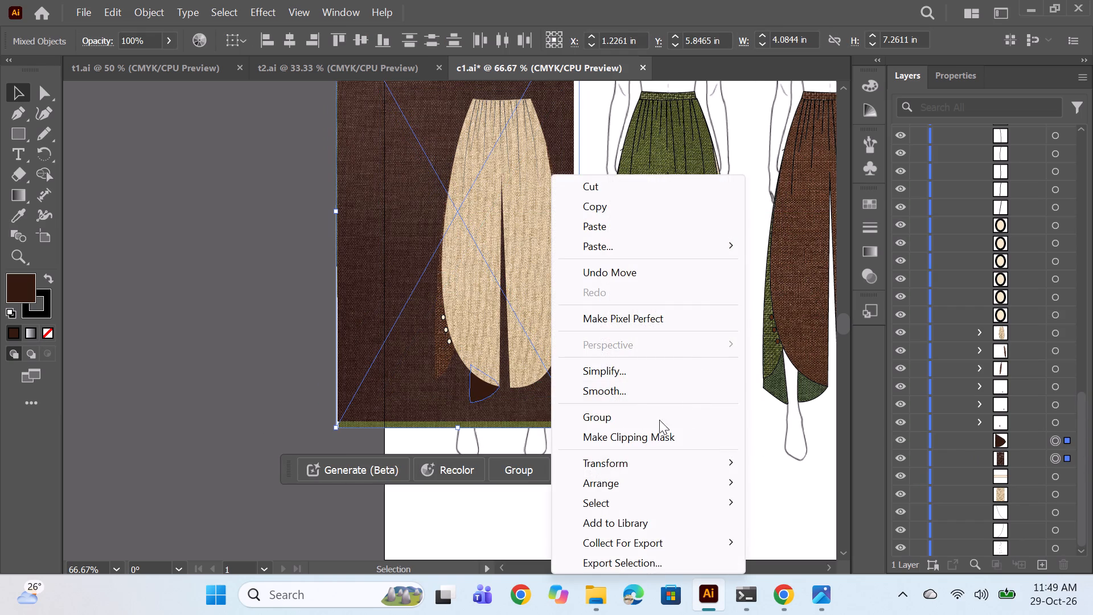
pyautogui.click(647, 432)
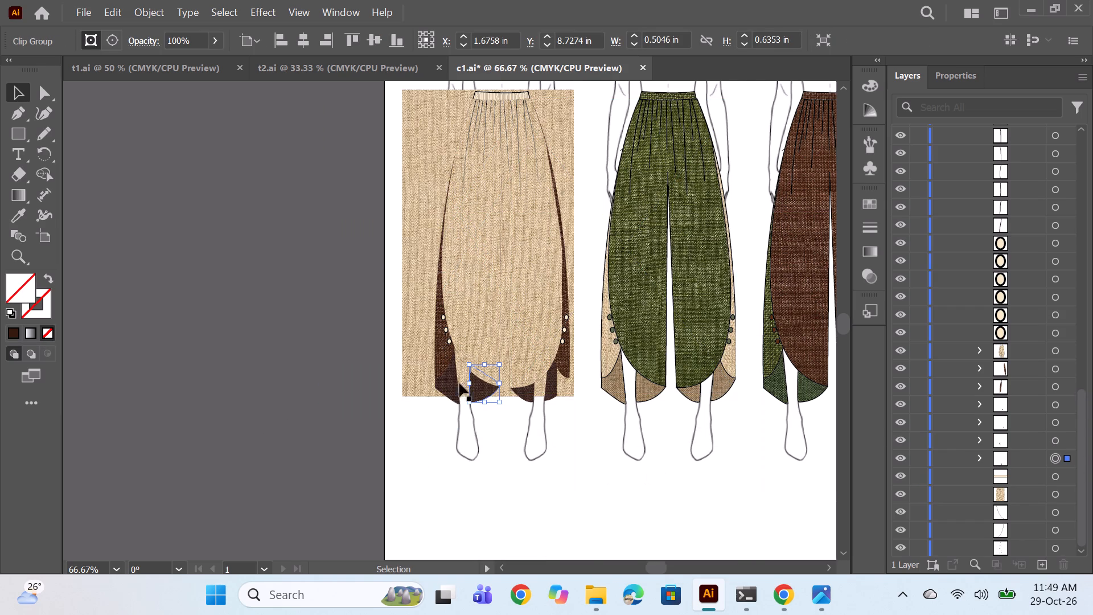
# Clip the remaining beige fabric image to the first figure's waistband.
pyautogui.click(1054, 351)
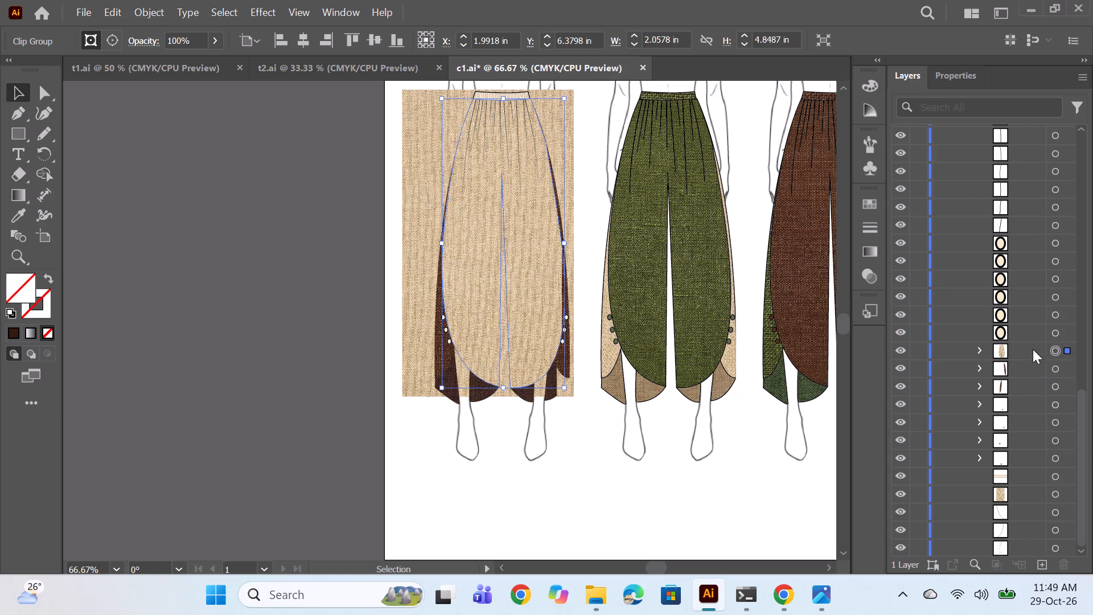
pyautogui.moveTo(1025, 347); pyautogui.dragTo(1032, 351)
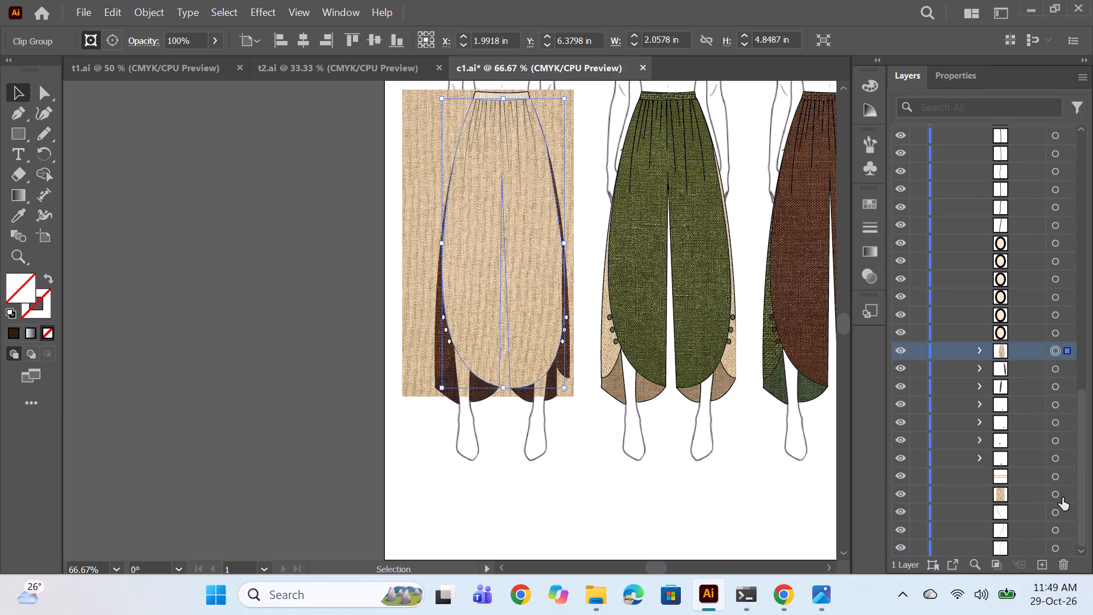
pyautogui.click(1051, 494)
pyautogui.keyDown('ctrl'); pyautogui.click(1054, 478); pyautogui.keyUp('ctrl')
pyautogui.rightClick(564, 326)
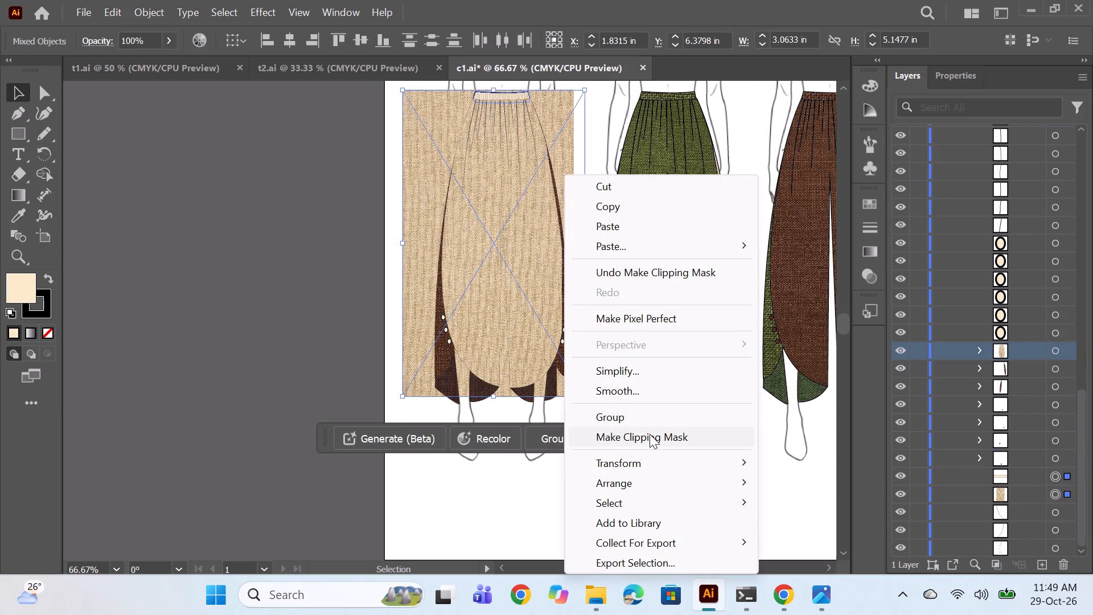
pyautogui.click(650, 434)
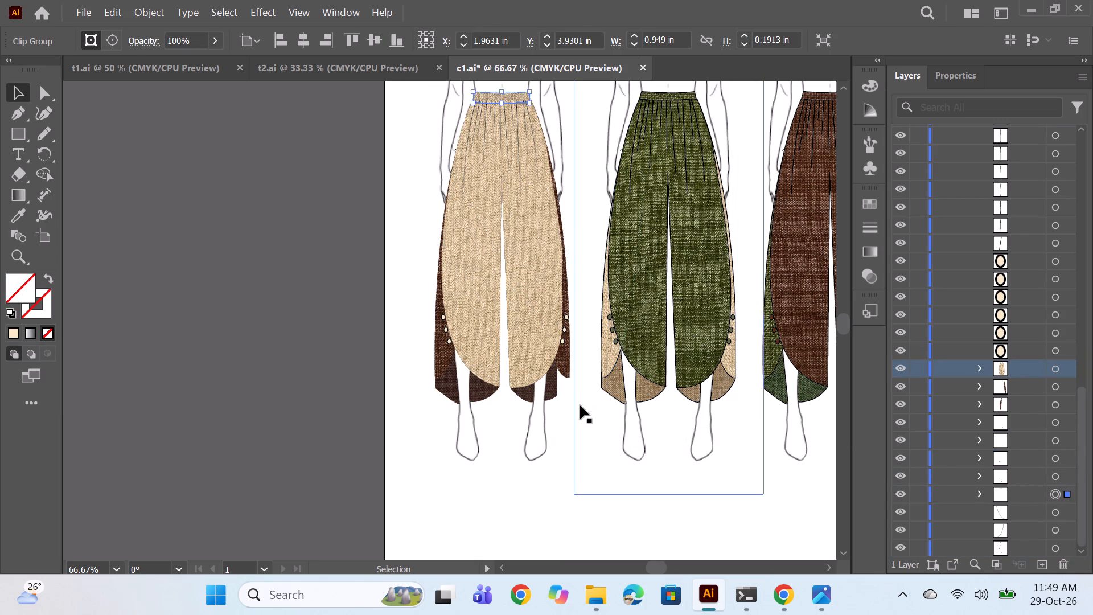
# Shift the dark brown fabric image inside the right leg's outer back clip group to the right to fill the bare edge.
pyautogui.keyDown('alt'); pyautogui.scroll(4, 573, 396); pyautogui.keyUp('alt')
pyautogui.click(500, 386)
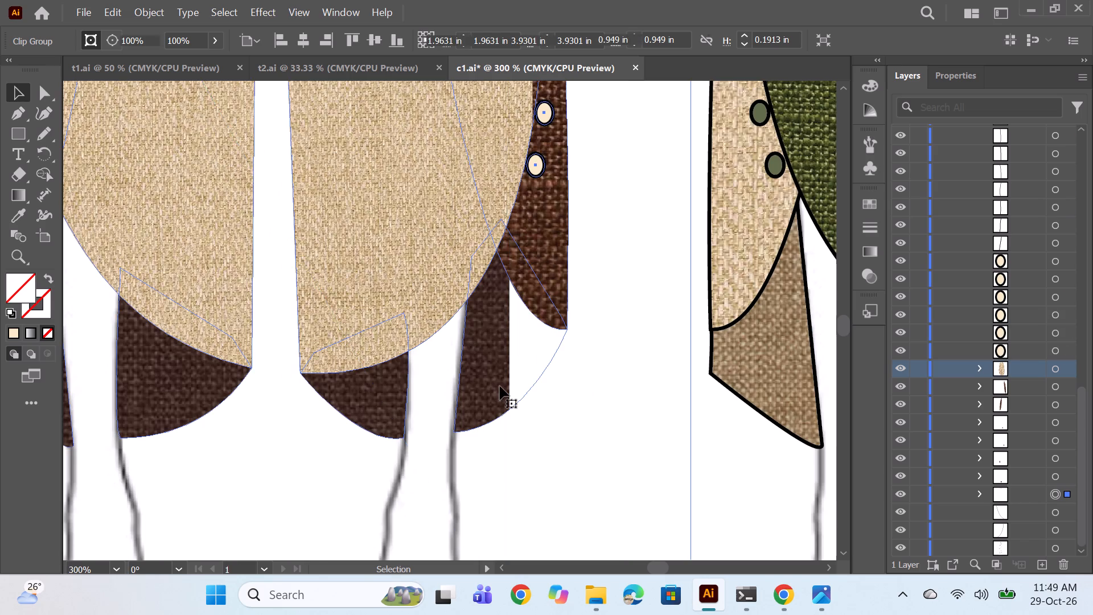
pyautogui.scroll(-4, 1034, 425)
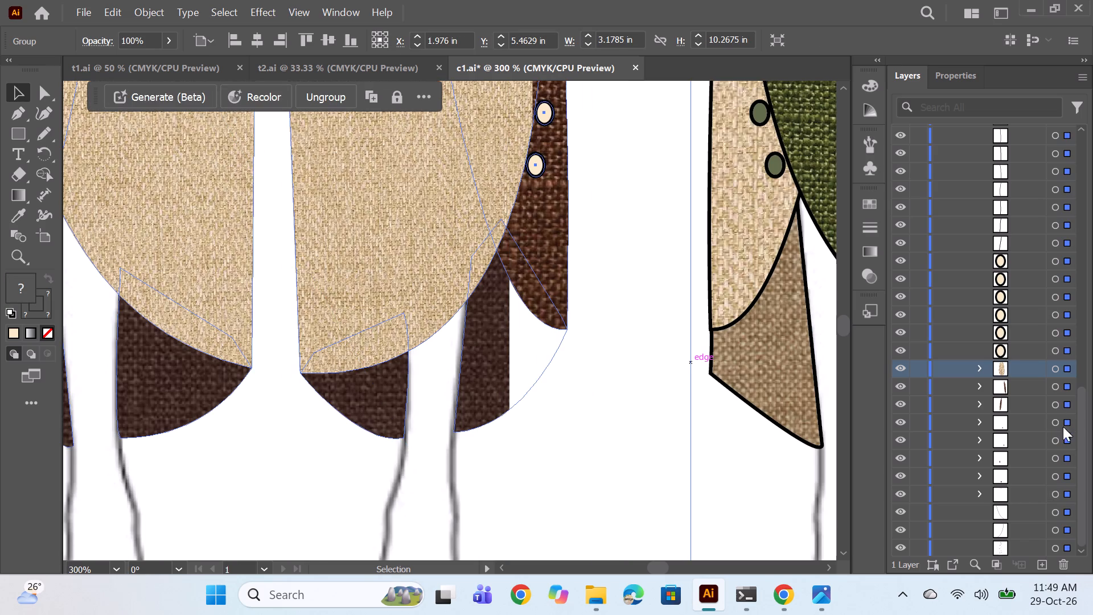
pyautogui.click(1054, 464)
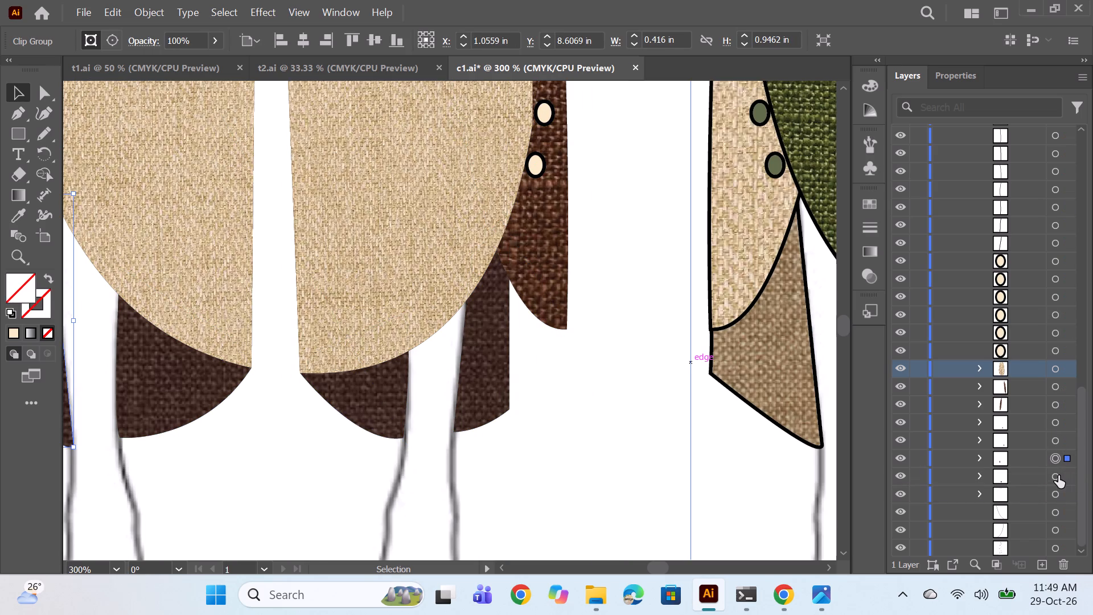
pyautogui.click(1058, 475)
pyautogui.click(1058, 495)
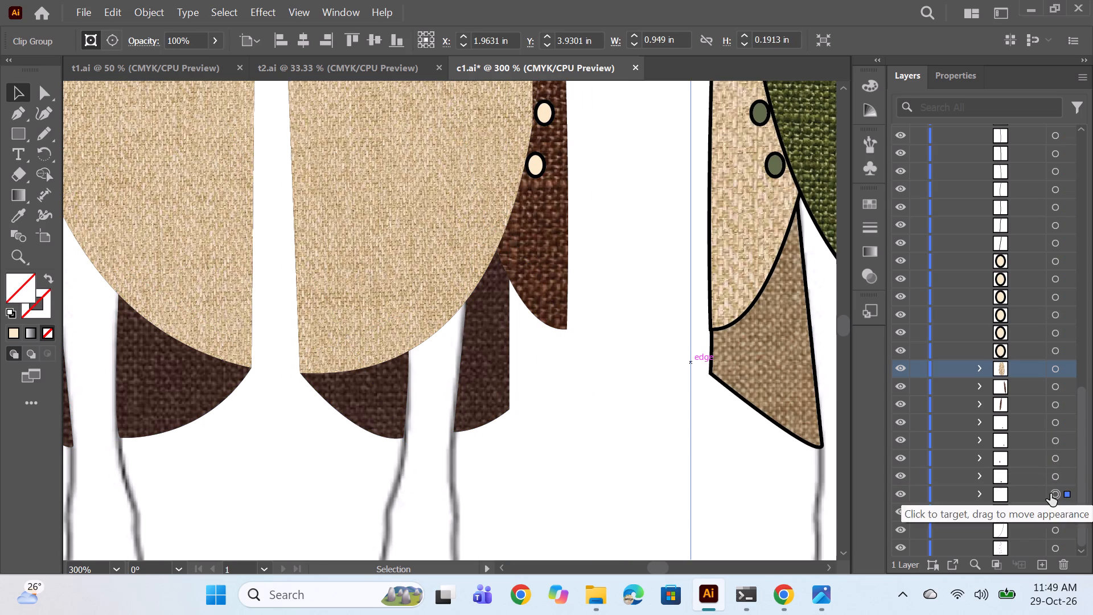
pyautogui.click(1059, 478)
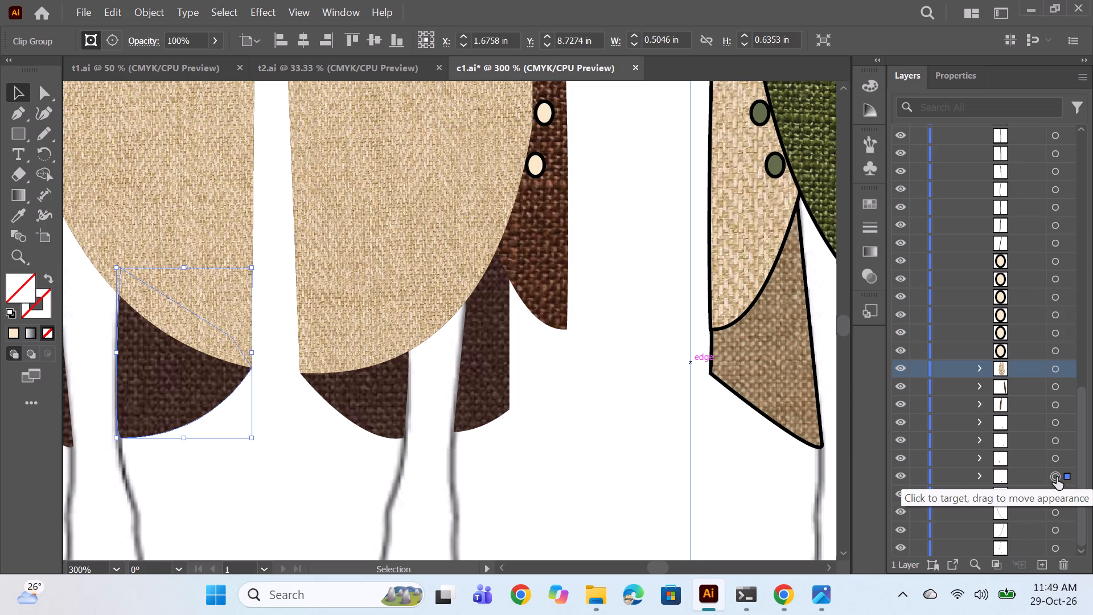
pyautogui.click(1054, 459)
pyautogui.click(1056, 440)
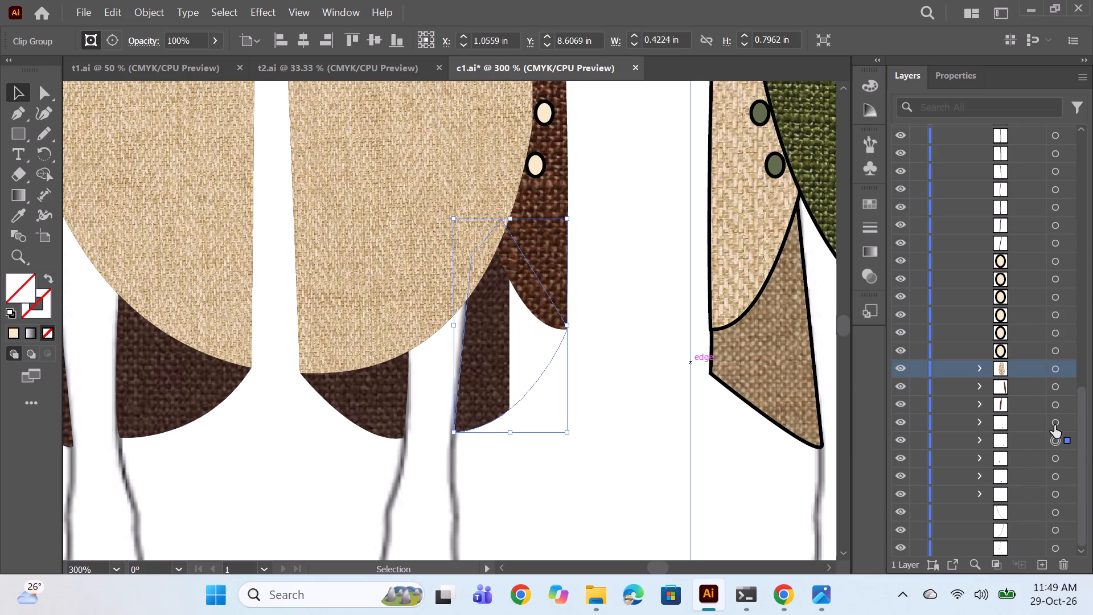
pyautogui.click(981, 440)
pyautogui.click(1055, 474)
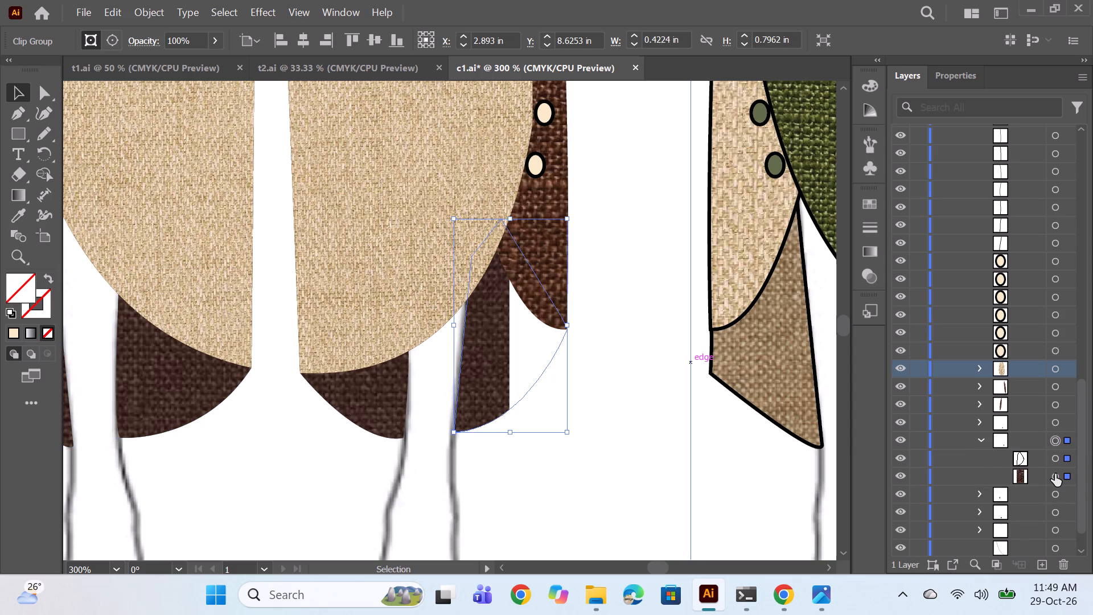
pyautogui.press('Right')
pyautogui.press('Right')
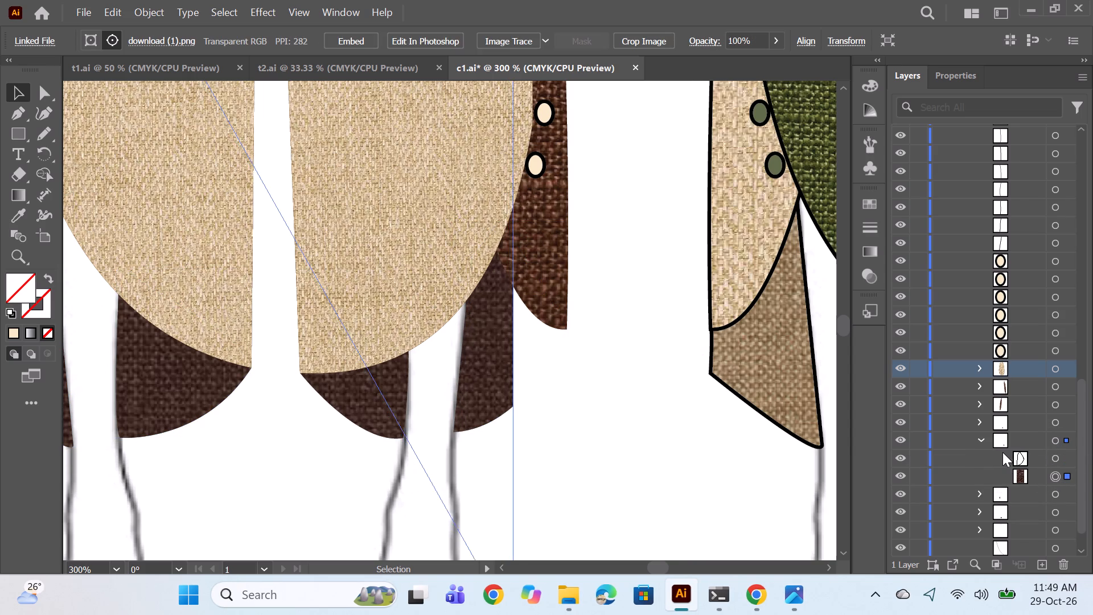
pyautogui.hotkey('shift', 'Right')
pyautogui.hotkey('shift', 'Right')
pyautogui.hotkey('shift', 'Right')
pyautogui.hotkey('shift', 'Right')
pyautogui.keyDown('alt'); pyautogui.scroll(-2, 269, 99); pyautogui.keyUp('alt')
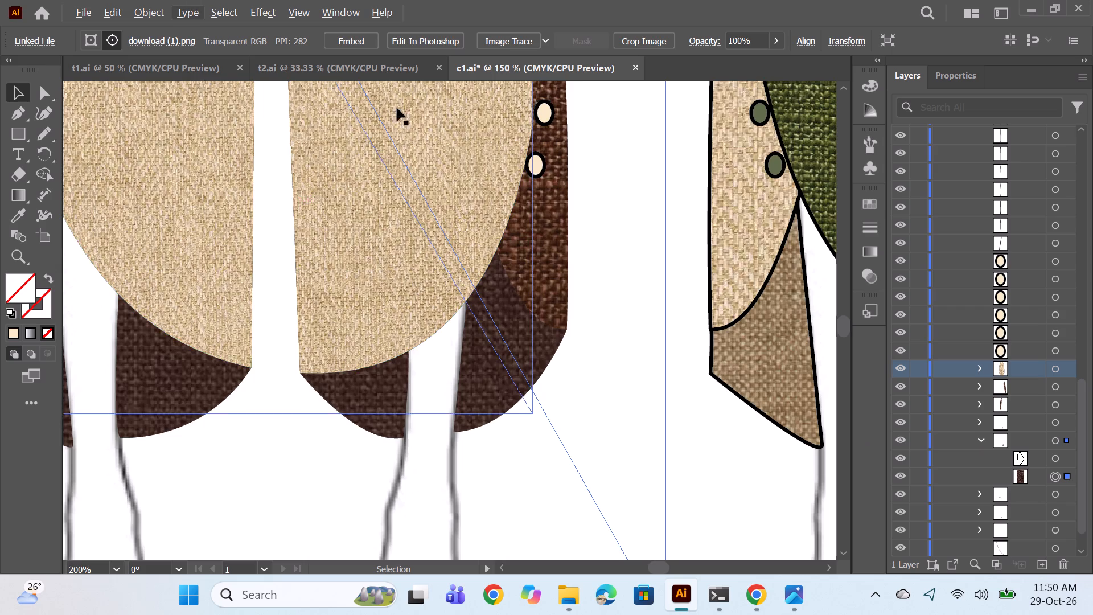
pyautogui.keyDown('alt'); pyautogui.scroll(-3, 397, 108); pyautogui.keyUp('alt')
pyautogui.keyDown('ctrl'); pyautogui.click(246, 226); pyautogui.keyUp('ctrl')
pyautogui.scroll(6, 416, 201)
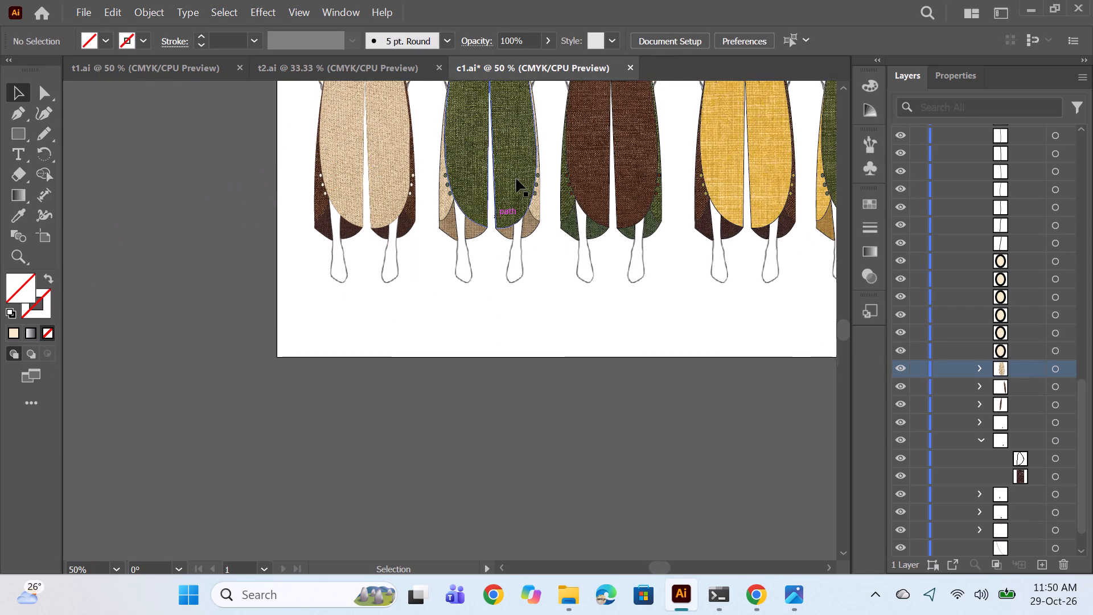
# Apply a 1 pt stroke to all the fabric clip groups of the first figure's trousers.
pyautogui.scroll(2, 516, 179)
pyautogui.scroll(2, 585, 150)
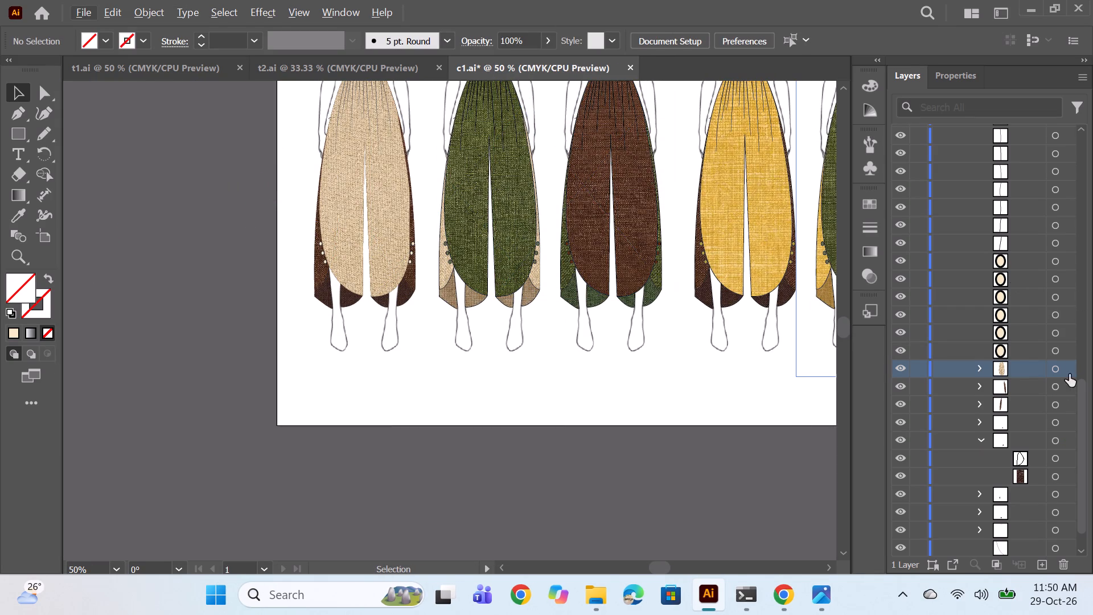
pyautogui.scroll(-2, 1028, 397)
pyautogui.click(980, 404)
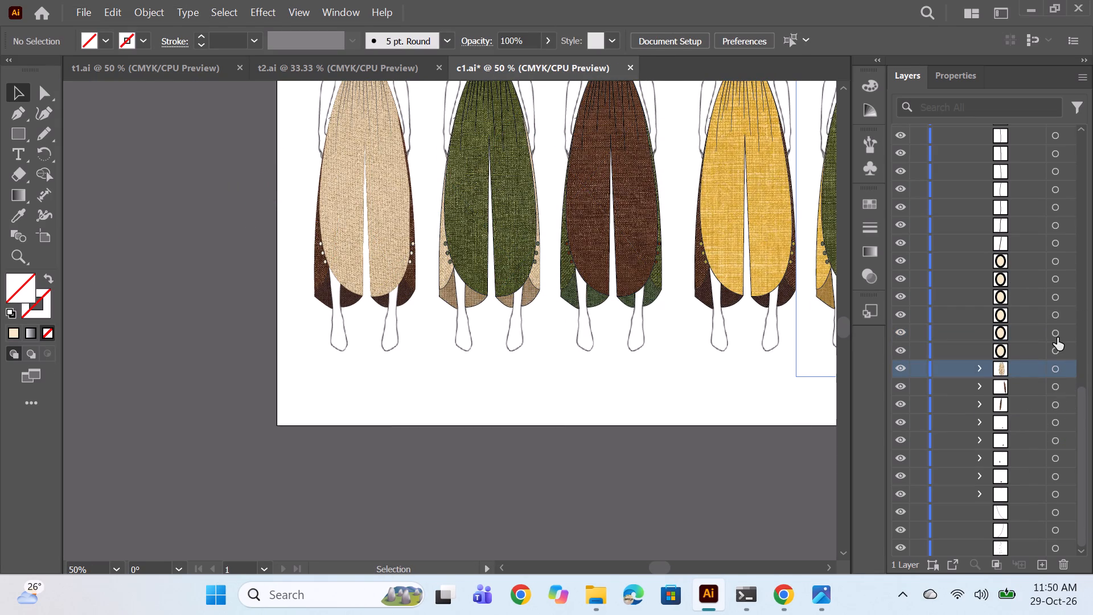
pyautogui.click(1057, 362)
pyautogui.scroll(-3, 1019, 354)
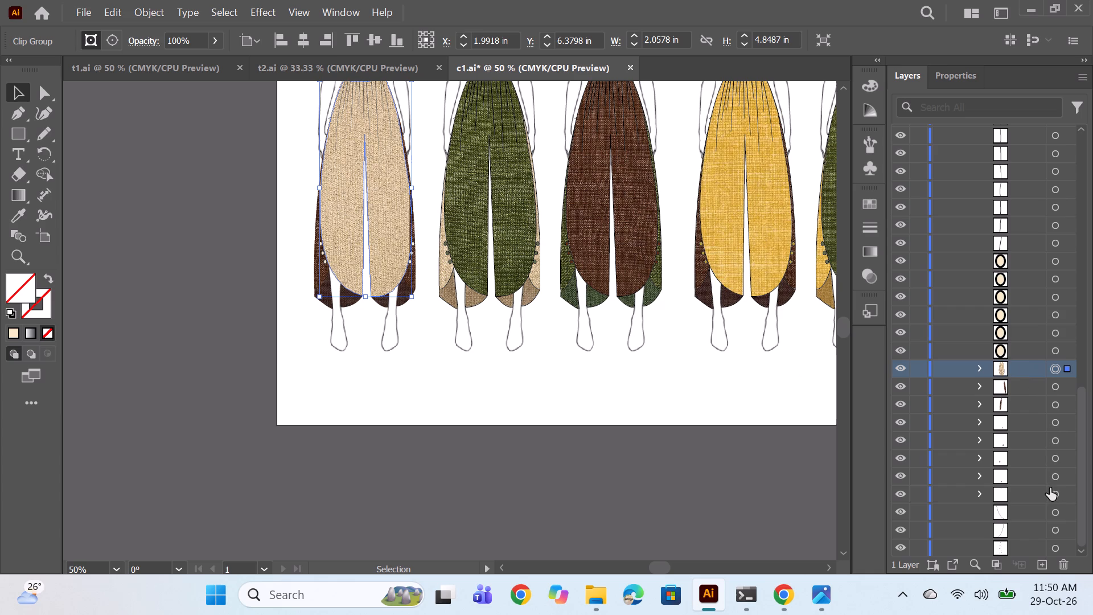
pyautogui.keyDown('shift'); pyautogui.click(1055, 494); pyautogui.keyUp('shift')
pyautogui.click(874, 232)
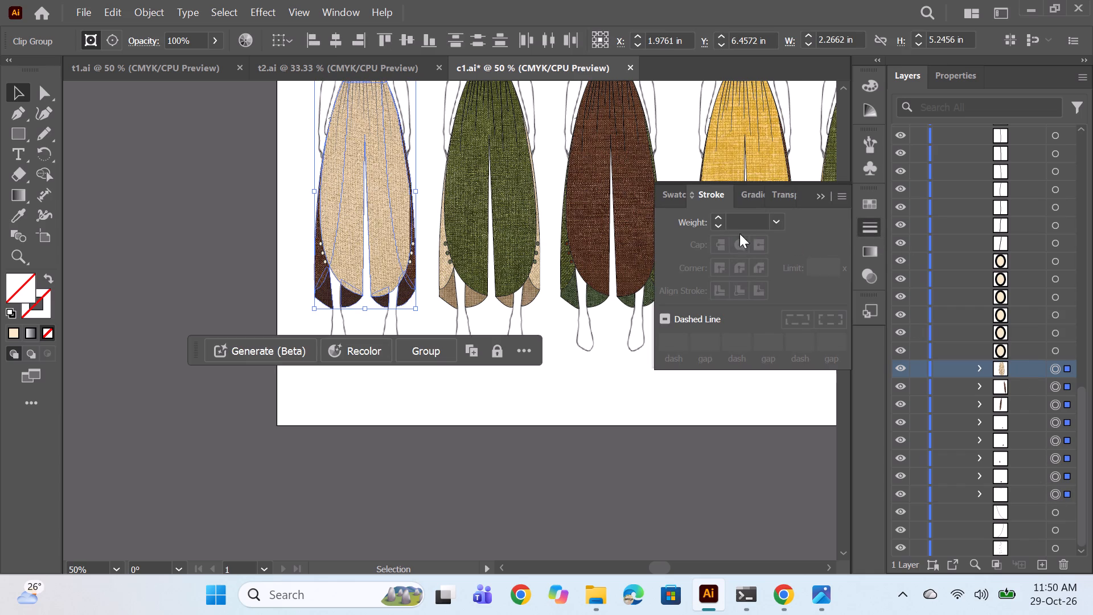
pyautogui.tripleClick(720, 220)
pyautogui.click(720, 220)
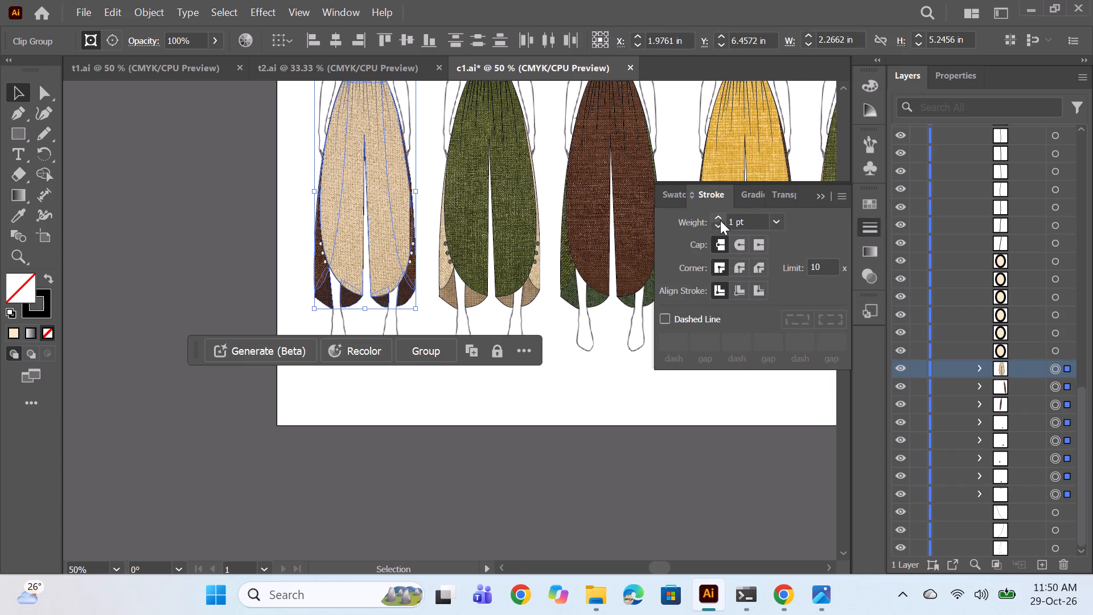
pyautogui.keyDown('ctrl'); pyautogui.click(227, 244); pyautogui.keyUp('ctrl')
# Apply a 0.75 pt stroke to the group of gather lines below the first figure's waistband.
pyautogui.scroll(6, 981, 294)
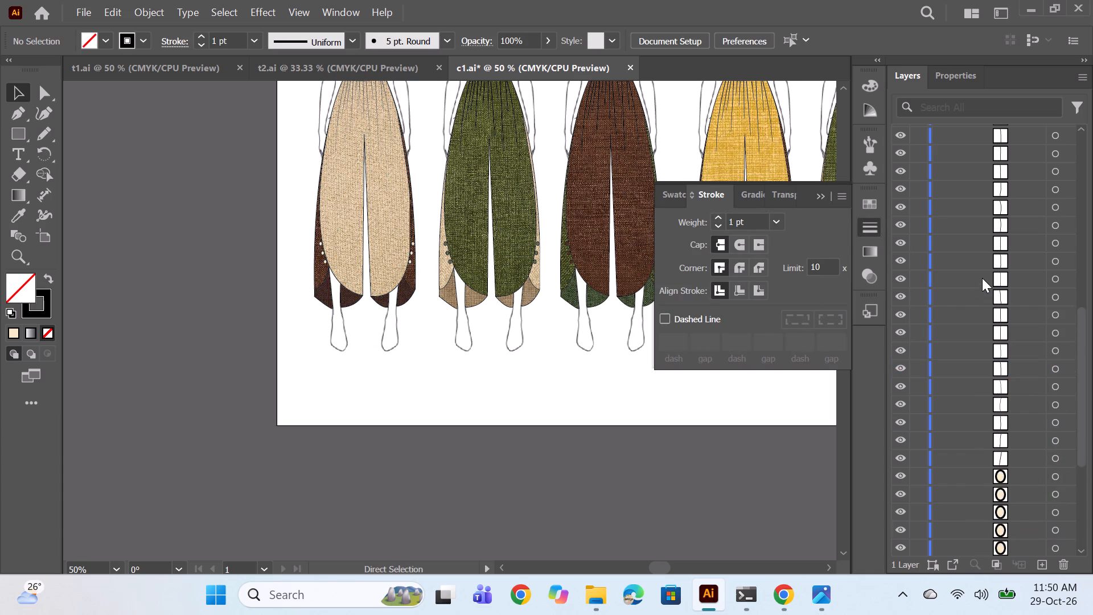
pyautogui.scroll(9, 982, 278)
pyautogui.click(1058, 247)
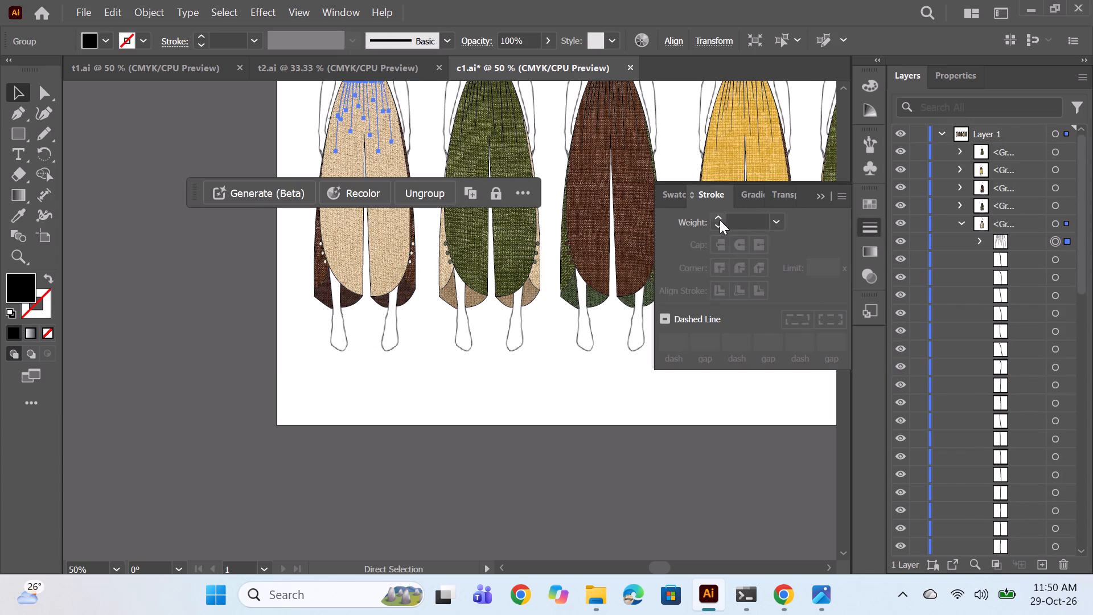
pyautogui.click(718, 220)
pyautogui.click(718, 220)
pyautogui.click(718, 220)
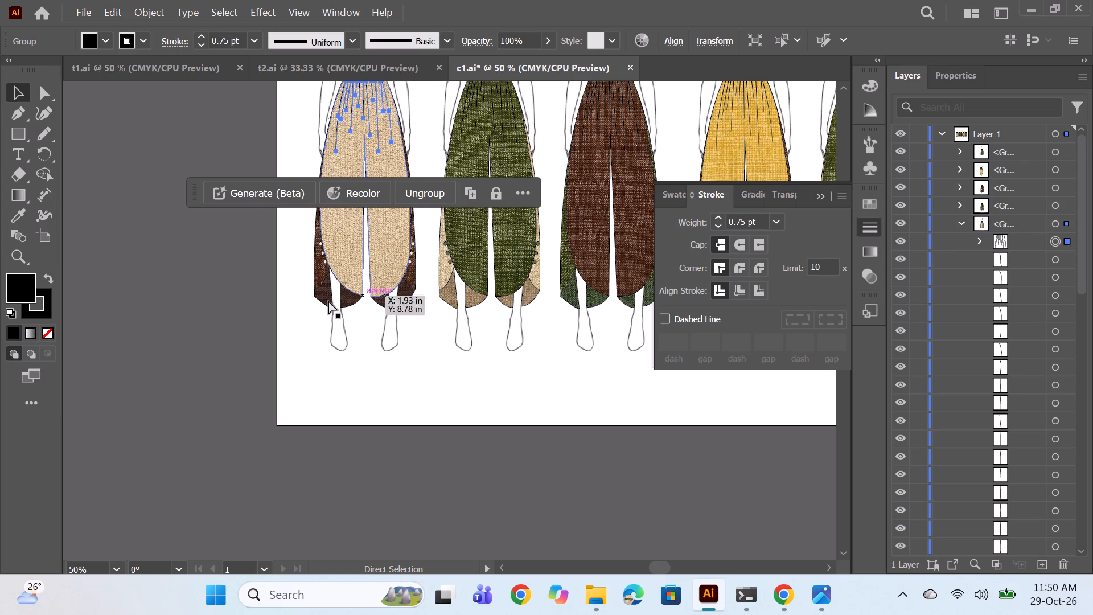
pyautogui.keyDown('ctrl'); pyautogui.click(283, 310); pyautogui.keyUp('ctrl')
pyautogui.keyDown('alt'); pyautogui.scroll(-2, 388, 250); pyautogui.keyUp('alt')
pyautogui.keyDown('ctrl'); pyautogui.click(727, 149); pyautogui.keyUp('ctrl')
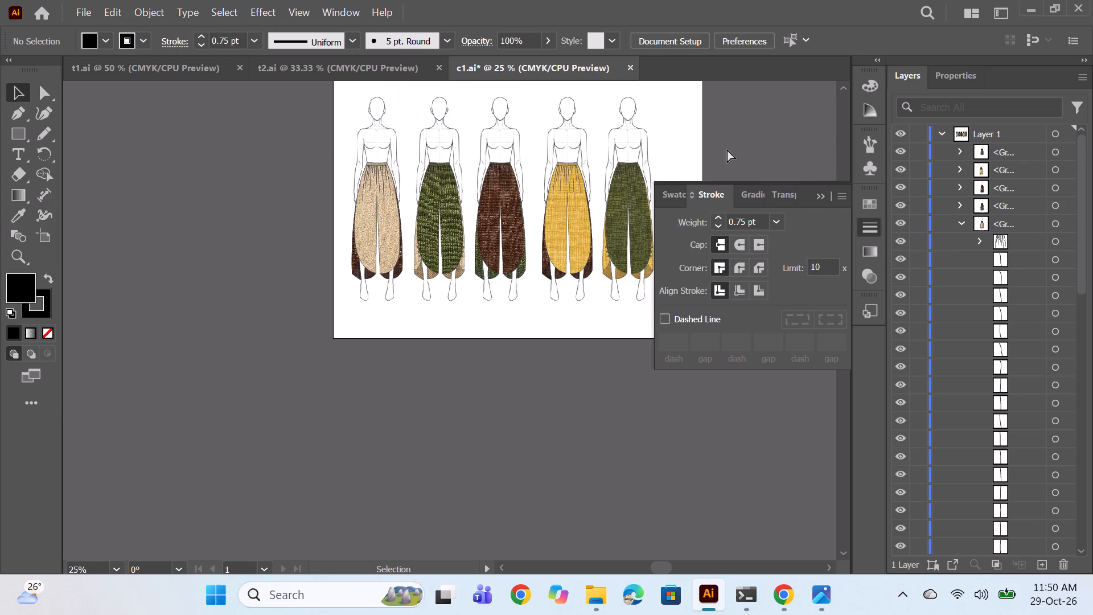
pyautogui.keyDown('alt'); pyautogui.scroll(2, 477, 200); pyautogui.keyUp('alt')
pyautogui.click(824, 199)
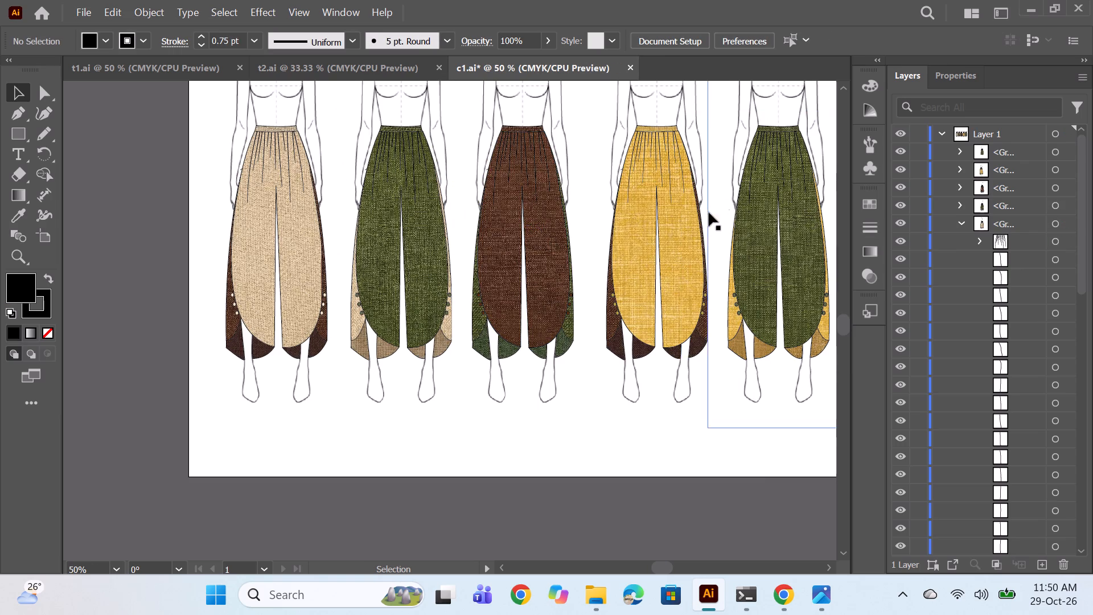
# Examine the outlines, gathers and fabric coverage of the trousers across all five figures.
pyautogui.press('space')
pyautogui.press('space')
pyautogui.press('space')
pyautogui.press('space')
pyautogui.press('space')
pyautogui.press('space')
pyautogui.press('space')
pyautogui.moveTo(654, 417); pyautogui.dragTo(594, 465)
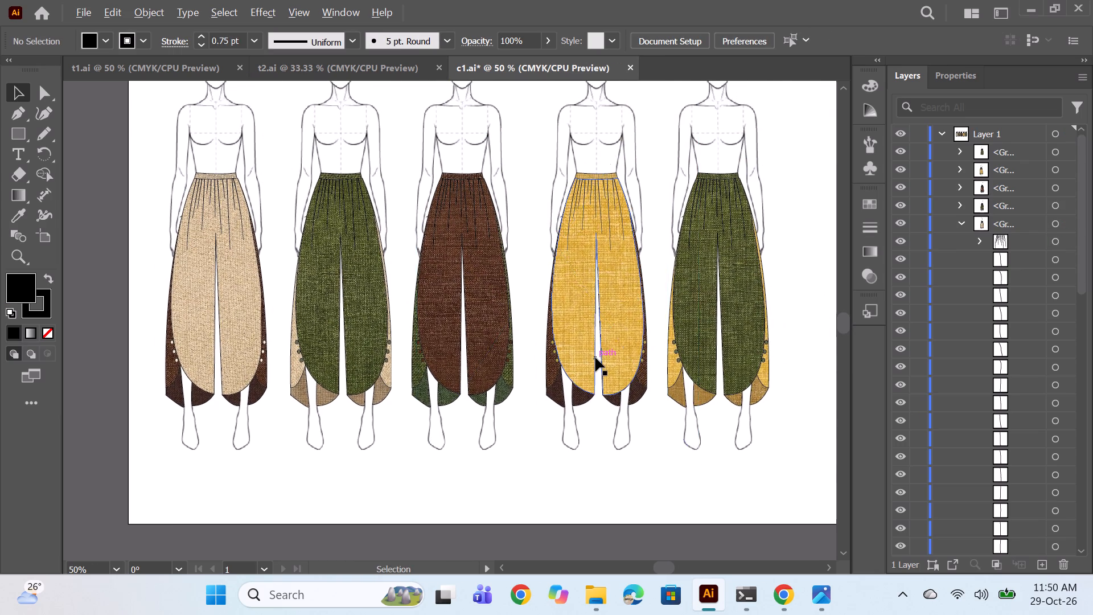
pyautogui.keyDown('alt'); pyautogui.scroll(1, 595, 358); pyautogui.keyUp('alt')
pyautogui.keyDown('alt'); pyautogui.scroll(-1, 595, 358); pyautogui.keyUp('alt')
pyautogui.press('space')
pyautogui.moveTo(498, 470); pyautogui.dragTo(524, 485)
pyautogui.keyDown('alt'); pyautogui.scroll(1, 553, 381); pyautogui.keyUp('alt')
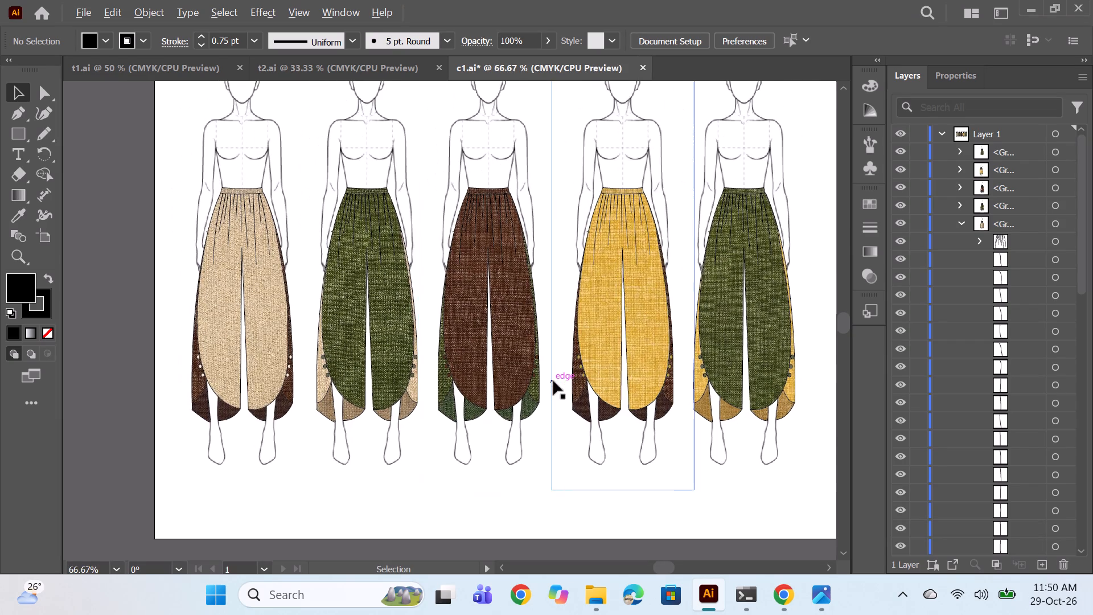
pyautogui.keyDown('alt'); pyautogui.scroll(-1, 624, 350); pyautogui.keyUp('alt')
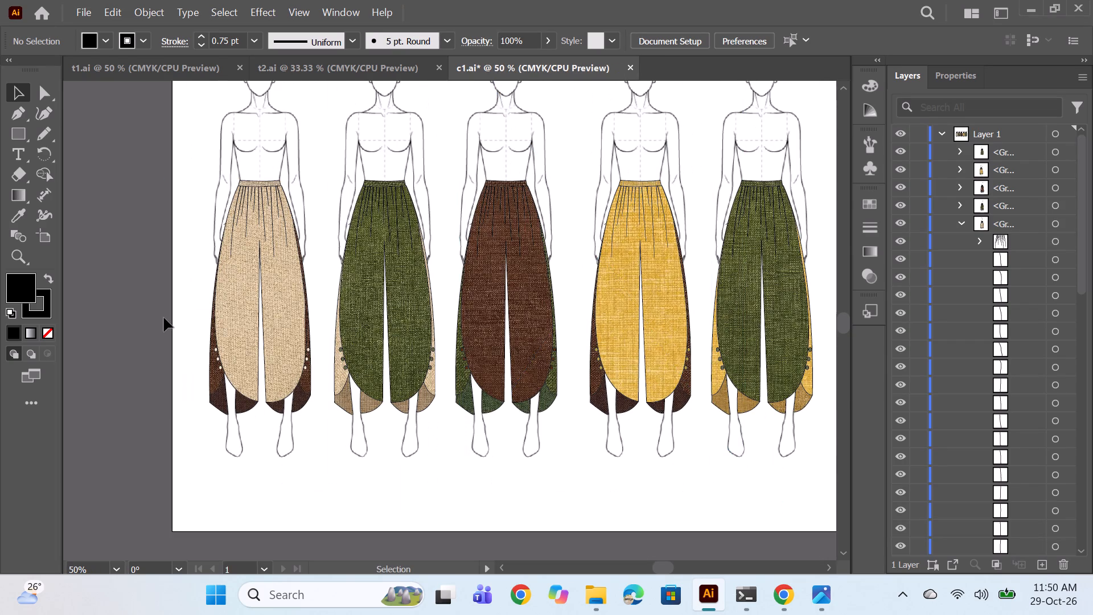
pyautogui.click(164, 318)
pyautogui.press('space')
pyautogui.press('space')
pyautogui.press('space')
pyautogui.press('space')
pyautogui.press('space')
pyautogui.press('space')
pyautogui.press('space')
pyautogui.press('space')
pyautogui.press('space')
pyautogui.press('space')
pyautogui.press('space')
pyautogui.press('space')
pyautogui.press('space')
pyautogui.press('space')
pyautogui.moveTo(441, 377); pyautogui.dragTo(390, 401)
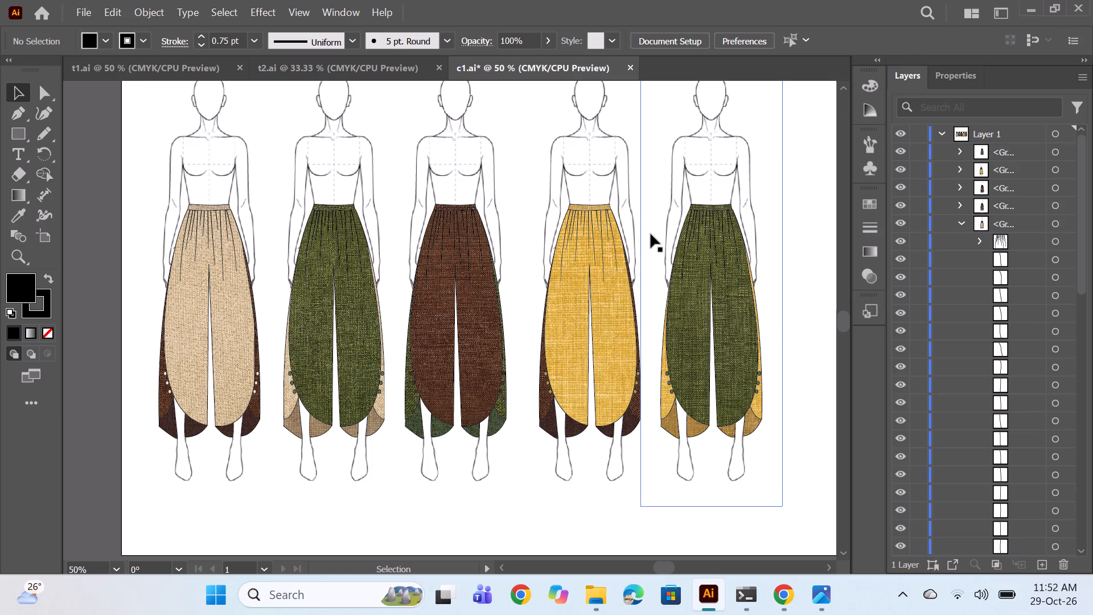
pyautogui.keyDown('ctrl'); pyautogui.scroll(10, 651, 234); pyautogui.keyUp('ctrl')
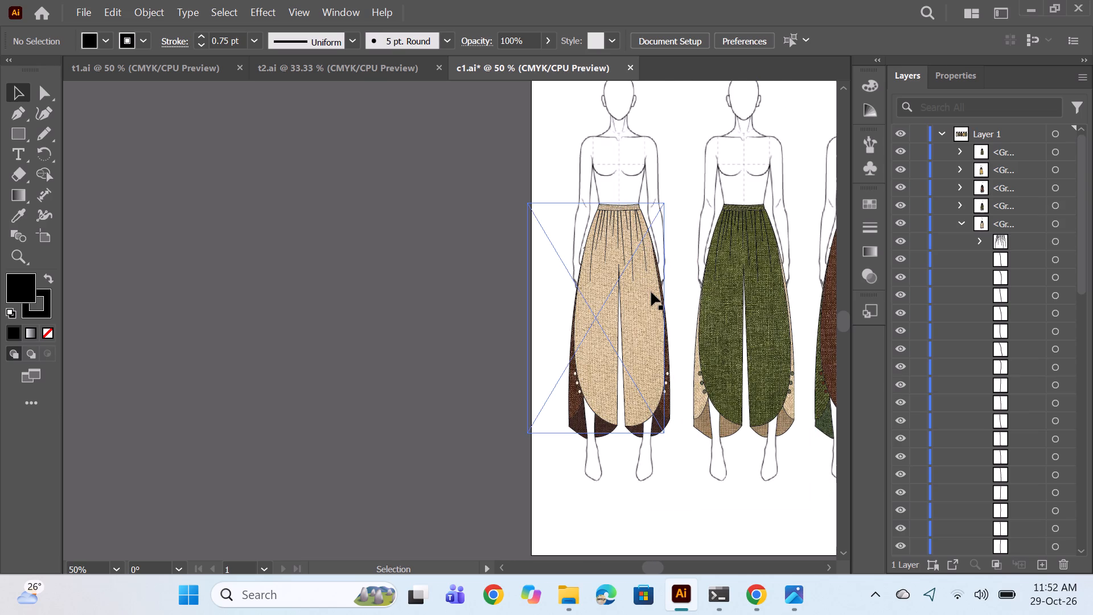
pyautogui.hscroll(-5, 651, 292)
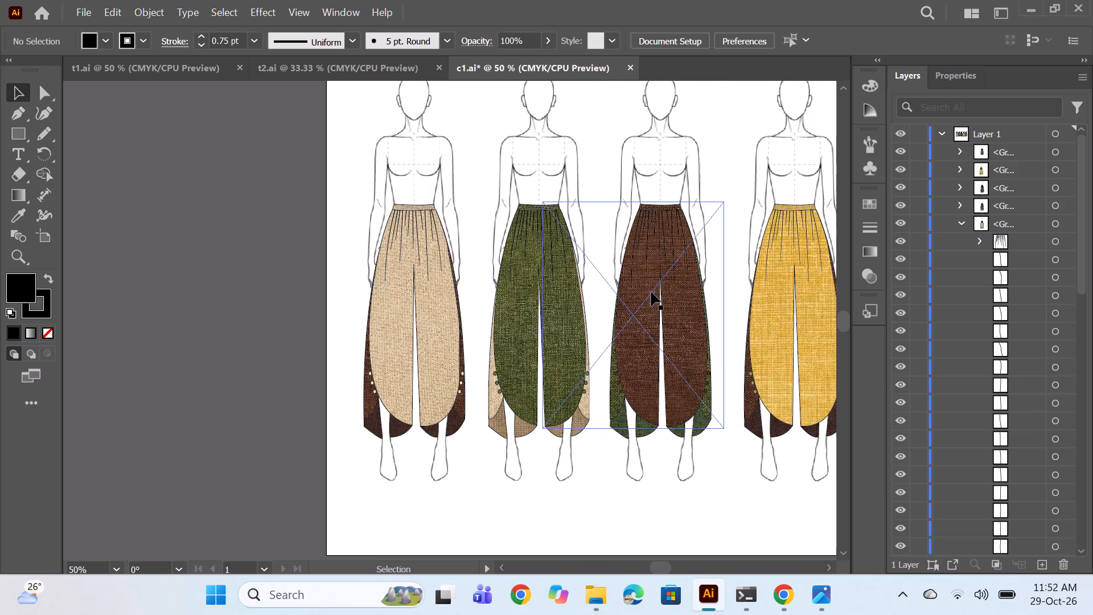
pyautogui.hscroll(-1, 651, 292)
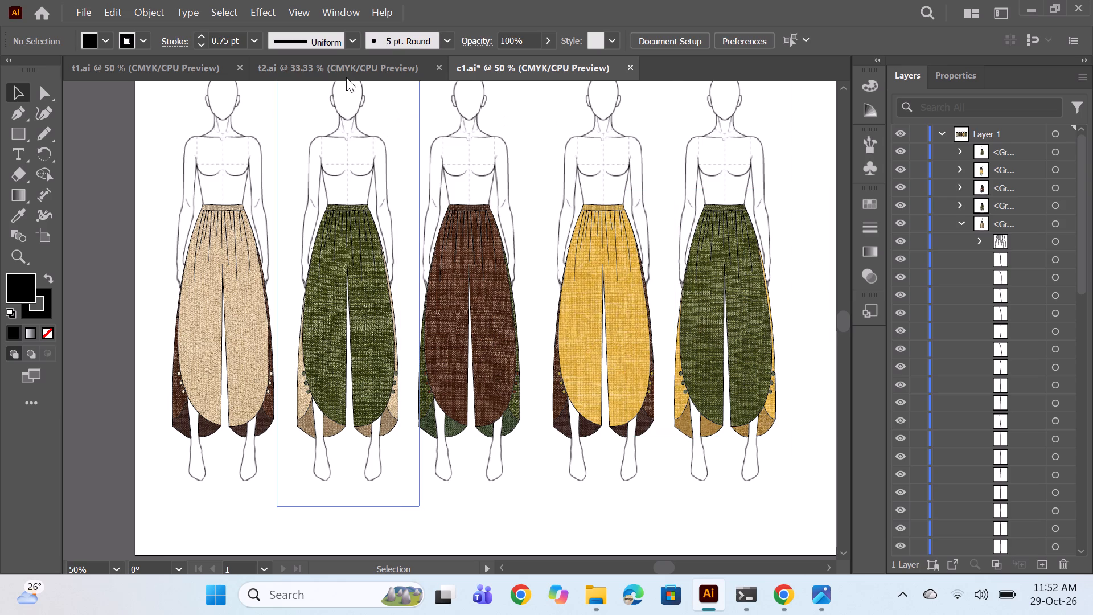
# Look over the garment drawings in t2.ai and t1.ai, and return to the trouser figures in c1.ai.
pyautogui.click(335, 61)
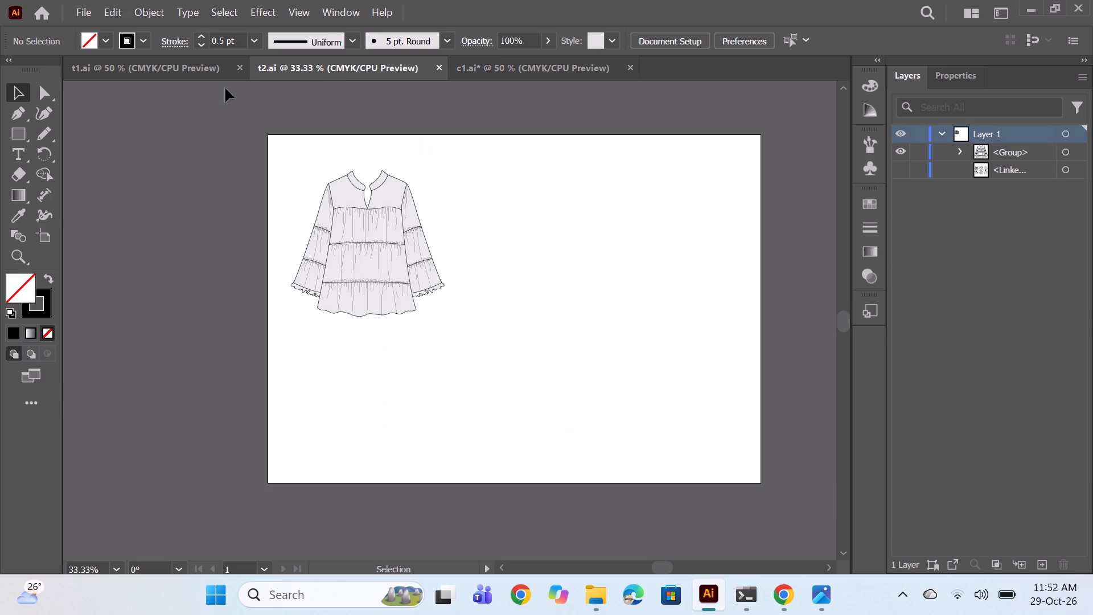
pyautogui.click(183, 68)
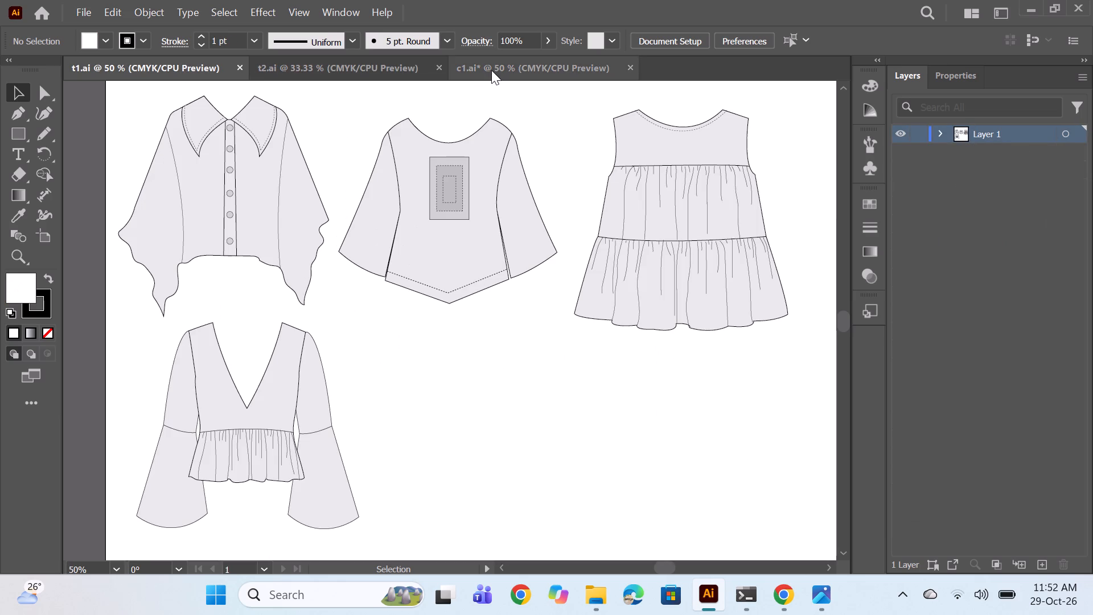
pyautogui.click(491, 70)
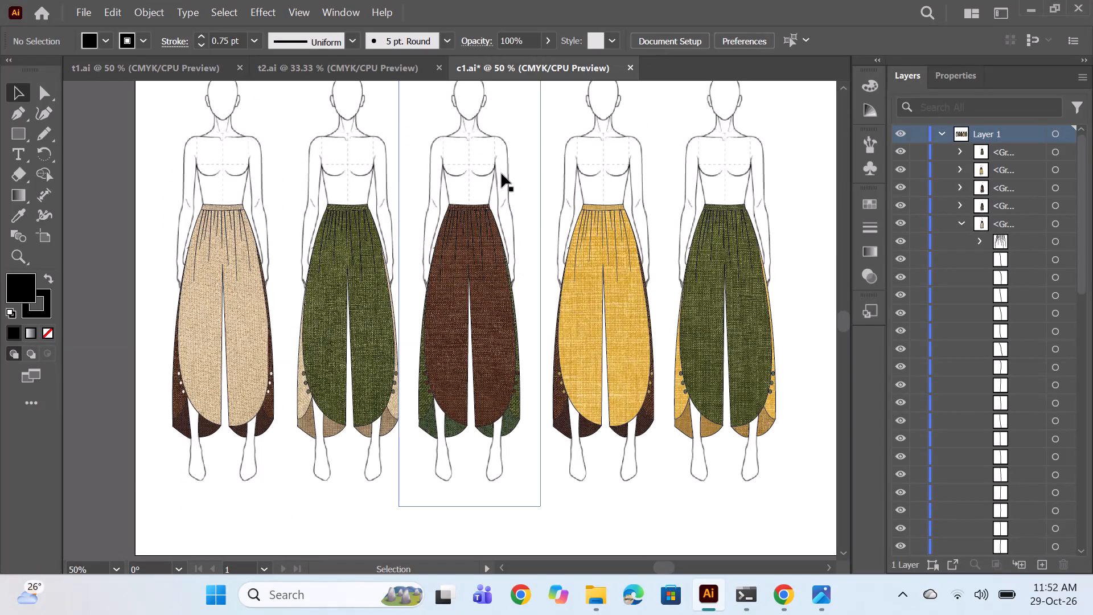
pyautogui.scroll(-1, 502, 174)
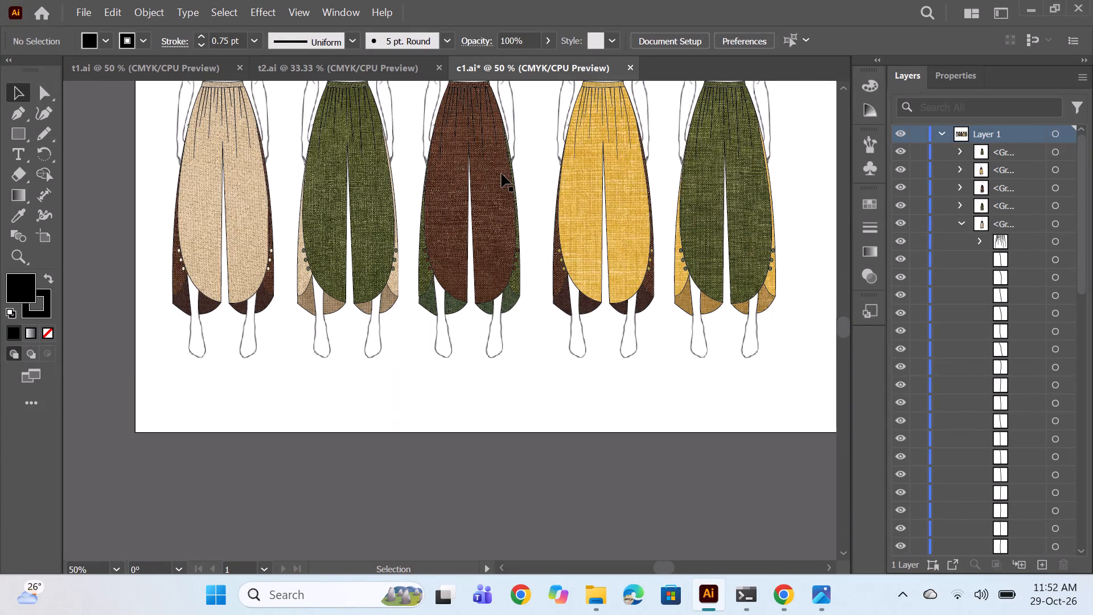
pyautogui.scroll(1, 502, 174)
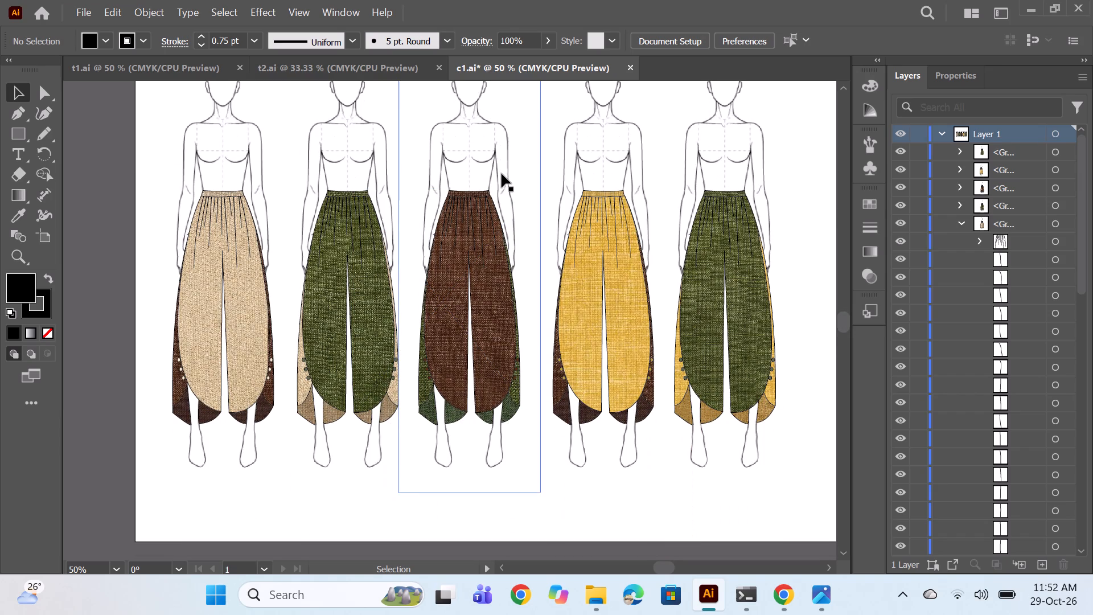
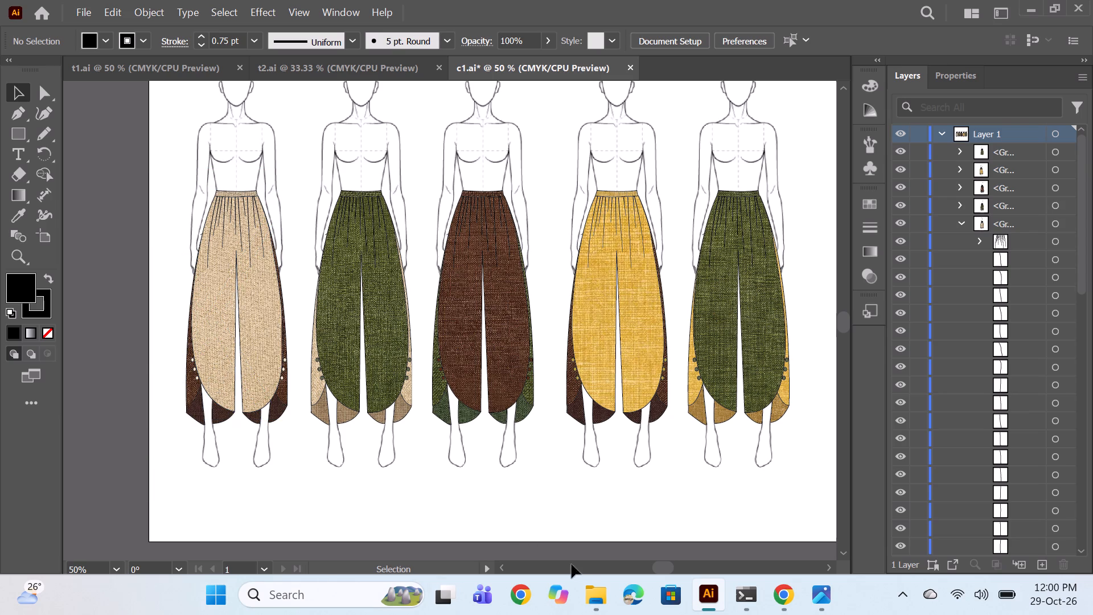
# Open c4.ai from the khadi,cotton trouser folder and look over its four flat-coloured trouser figures and colour swatches.
pyautogui.click(589, 603)
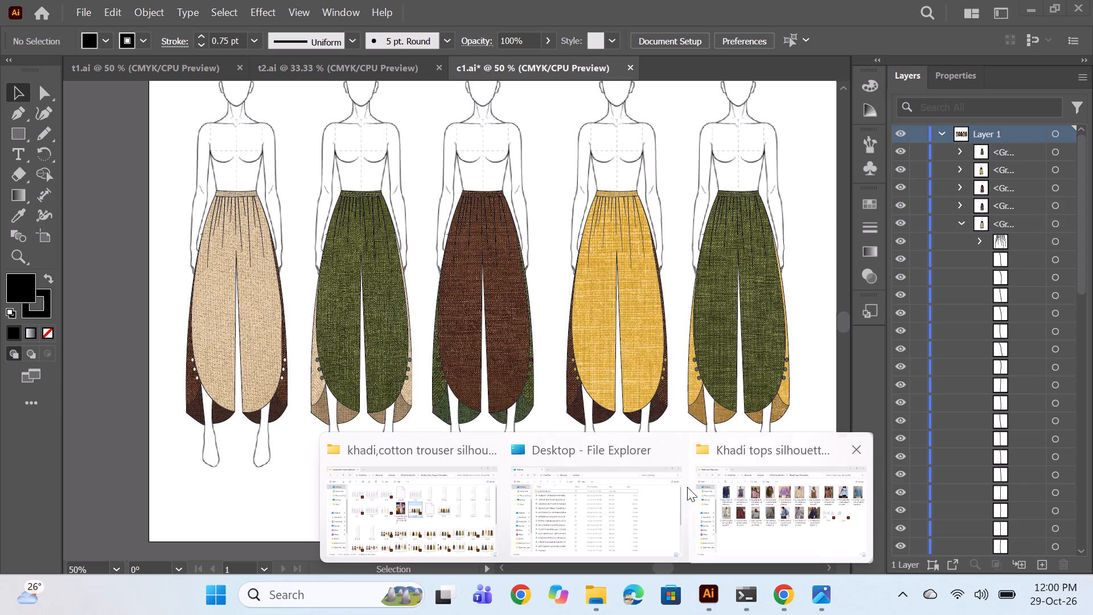
pyautogui.click(408, 497)
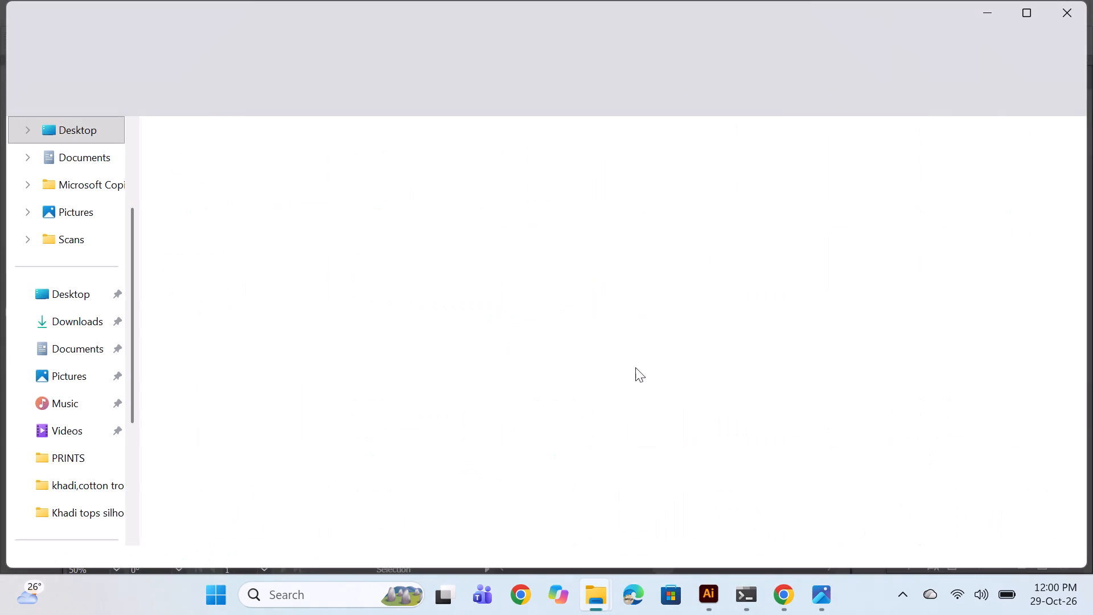
pyautogui.doubleClick(758, 417)
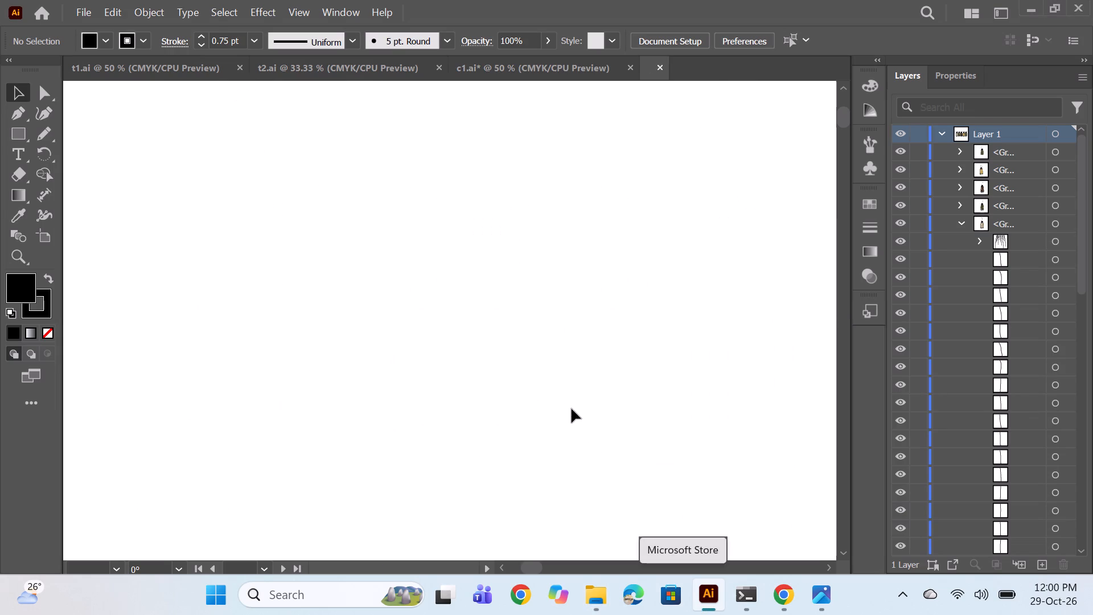
pyautogui.click(504, 315)
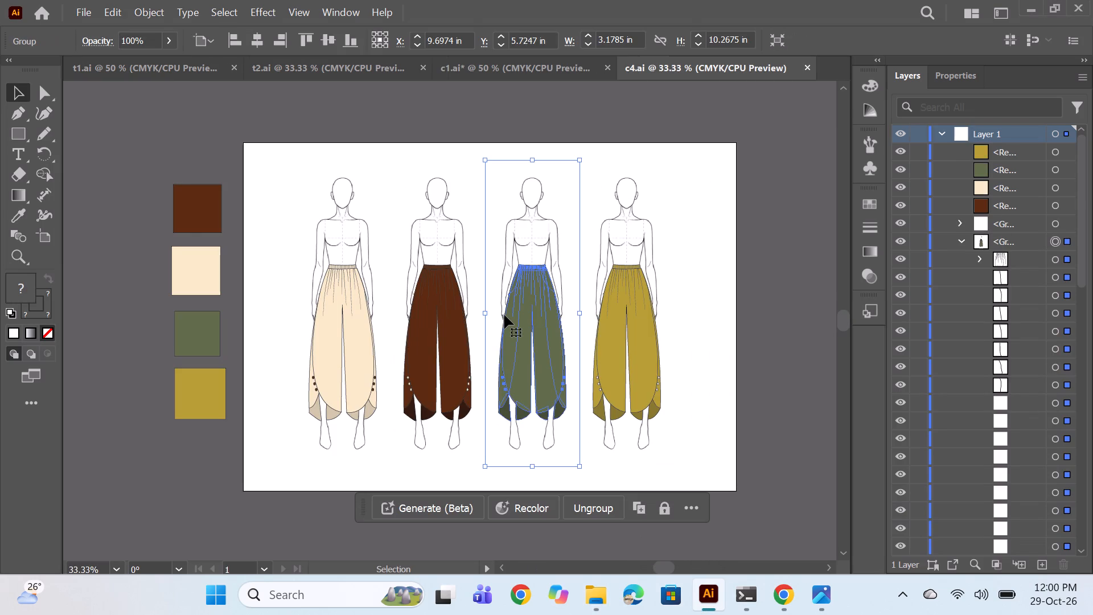
pyautogui.click(746, 333)
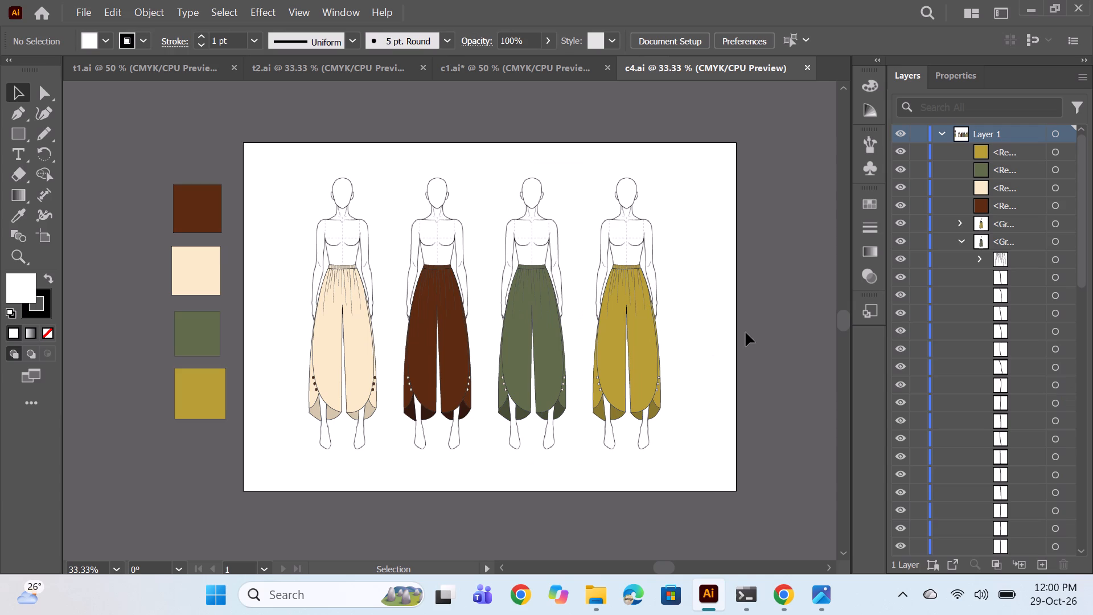
# Return to c1.ai and review the fabric-textured trousers with nothing selected.
pyautogui.click(511, 67)
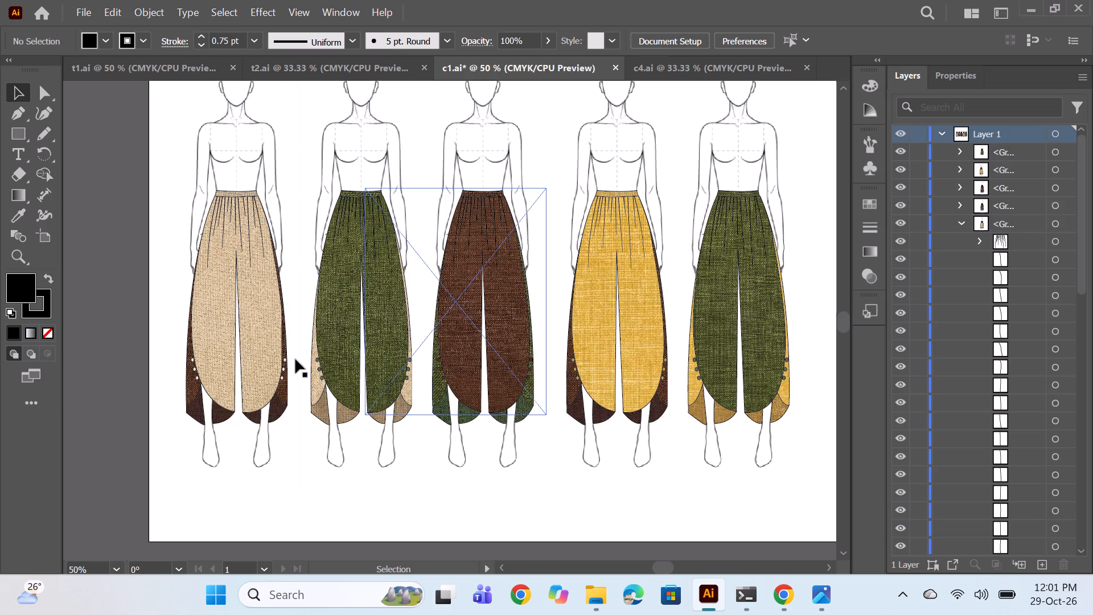
pyautogui.click(132, 363)
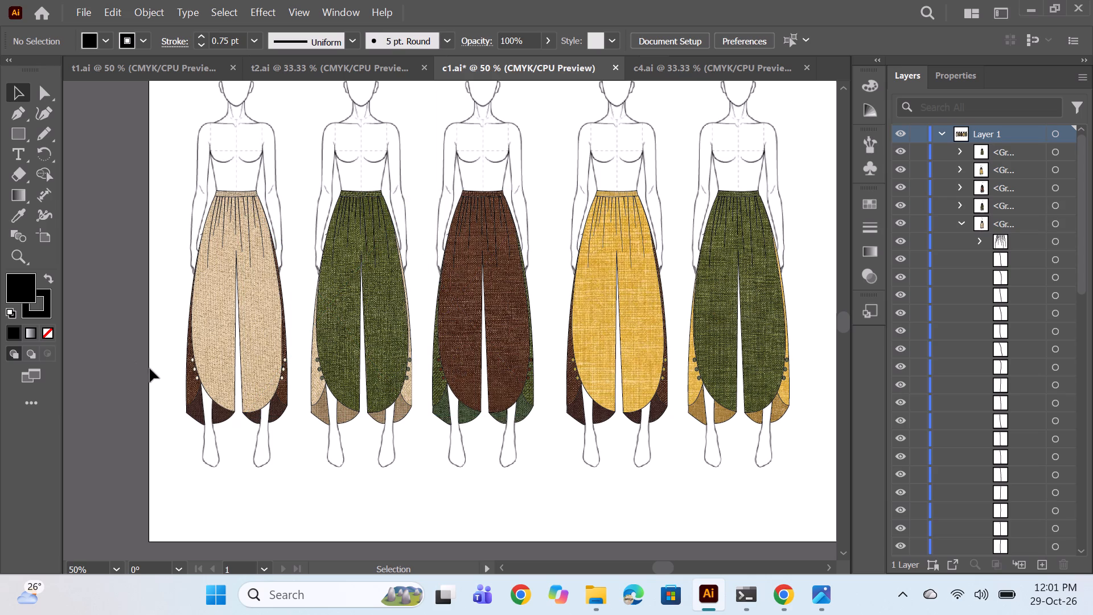
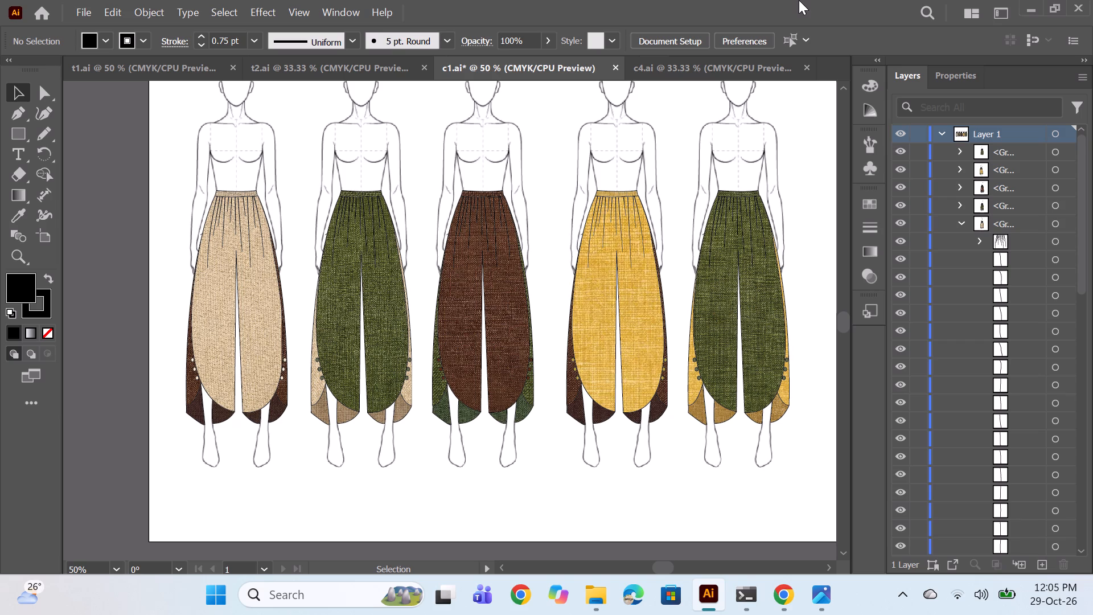
# Save the changes to c1.ai, close it, and continue in c4.ai with its four flat-coloured trouser figures.
pyautogui.click(647, 67)
pyautogui.keyDown('alt'); pyautogui.scroll(1, 483, 374); pyautogui.keyUp('alt')
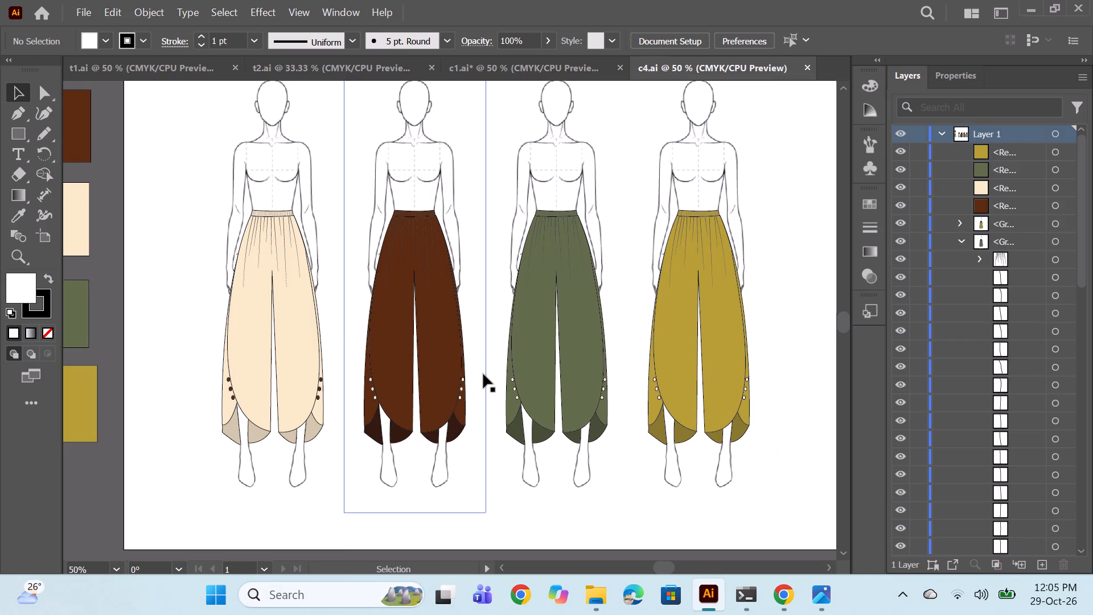
pyautogui.press('space')
pyautogui.moveTo(808, 512); pyautogui.dragTo(781, 491)
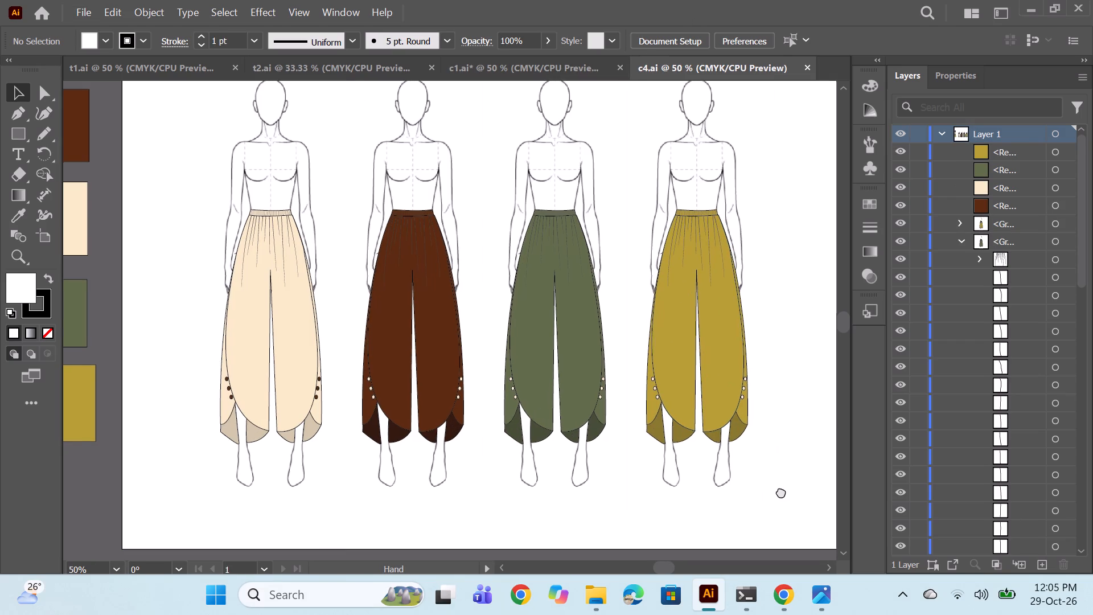
pyautogui.moveTo(781, 491); pyautogui.dragTo(766, 496)
pyautogui.click(554, 64)
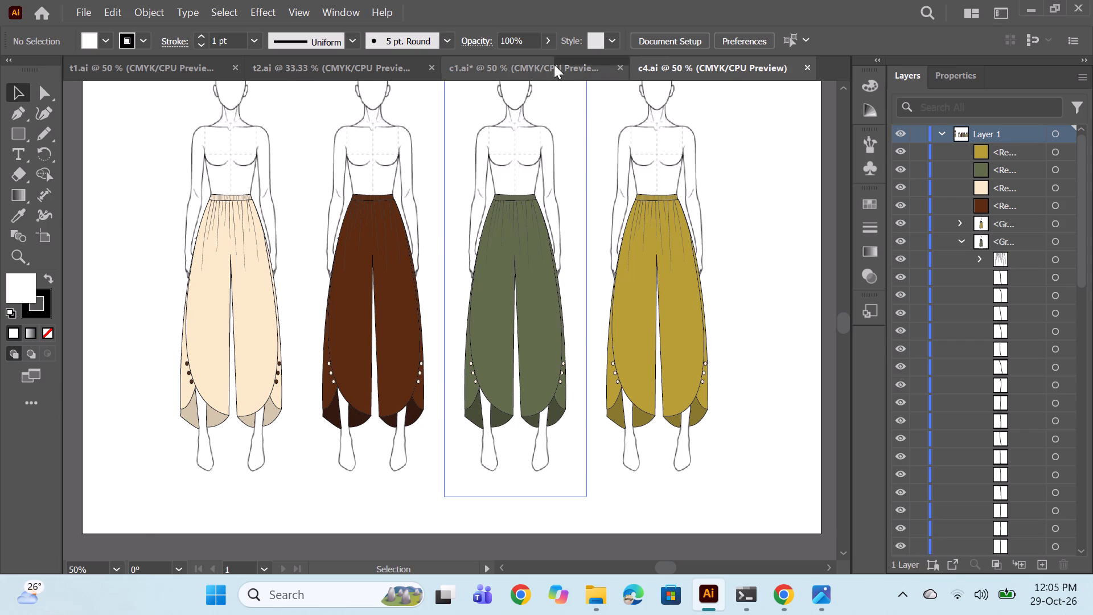
pyautogui.hotkey('ctrl', 'c')
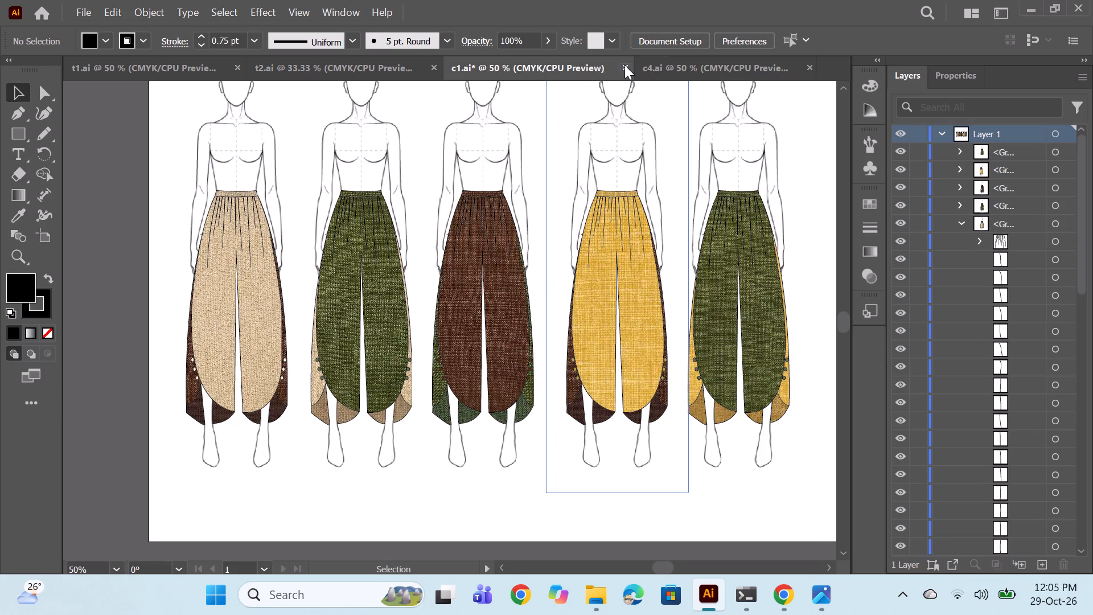
pyautogui.click(624, 65)
pyautogui.click(555, 319)
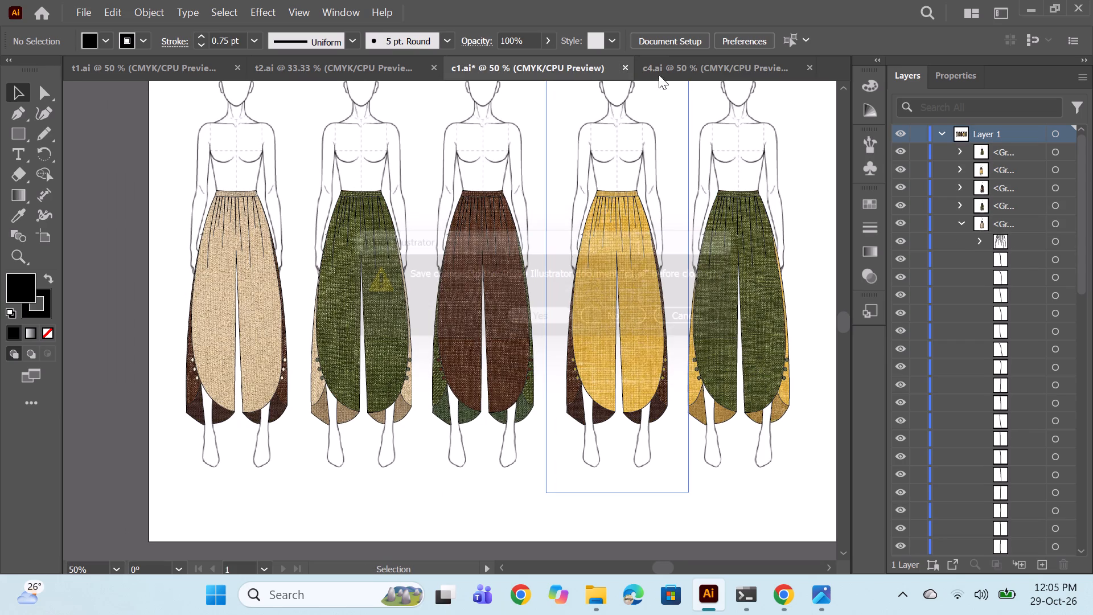
pyautogui.click(672, 65)
pyautogui.click(726, 58)
pyautogui.click(332, 73)
pyautogui.click(663, 68)
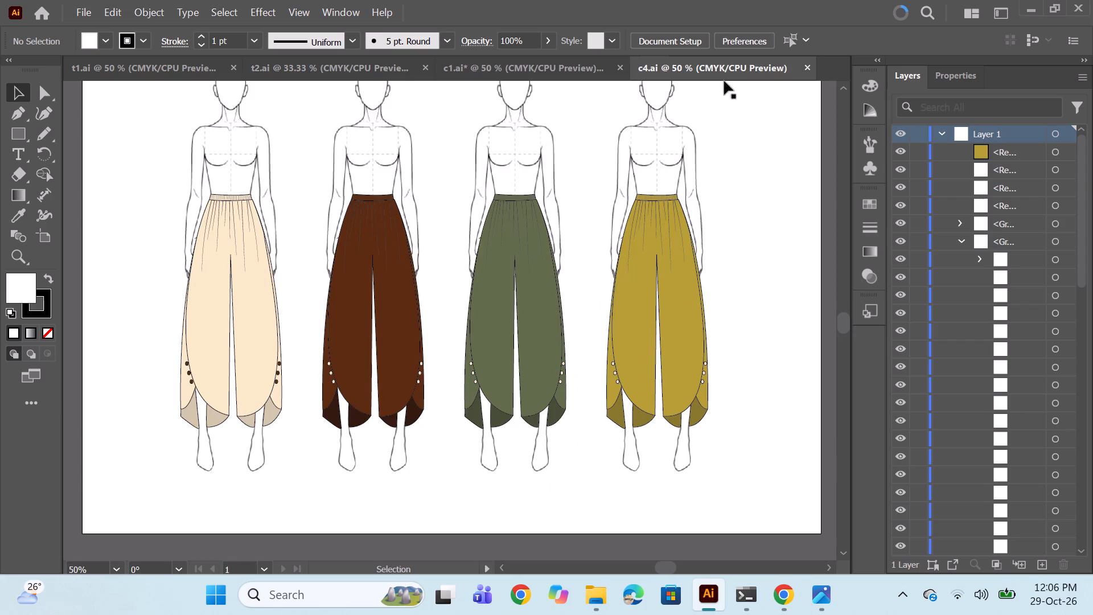
pyautogui.scroll(1, 573, 321)
pyautogui.scroll(-1, 577, 325)
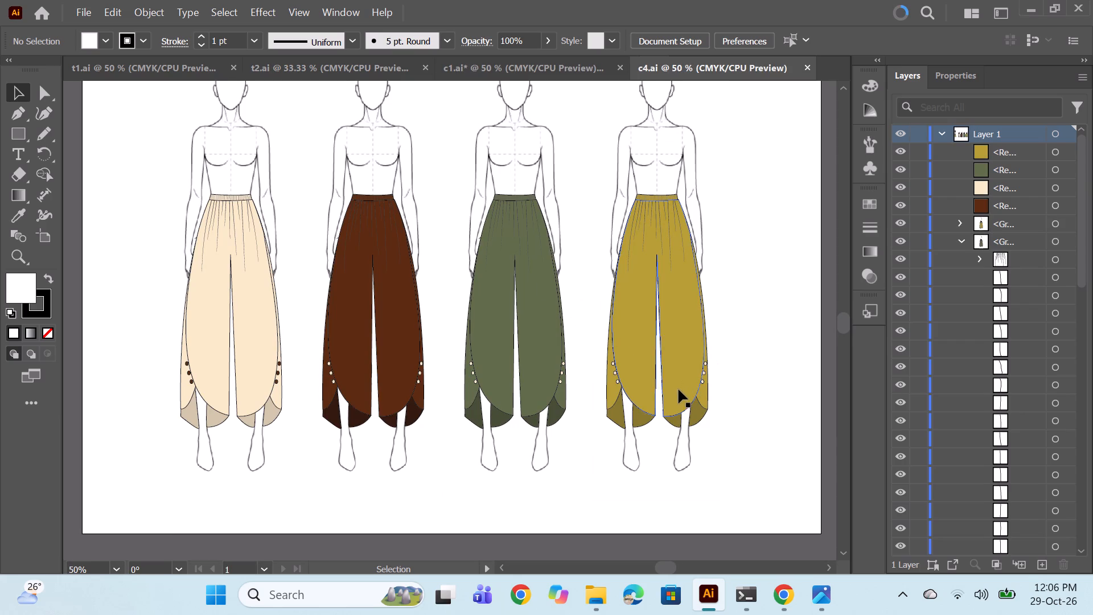
# Close the Terminal window that is running in the background.
pyautogui.rightClick(723, 598)
pyautogui.rightClick(749, 598)
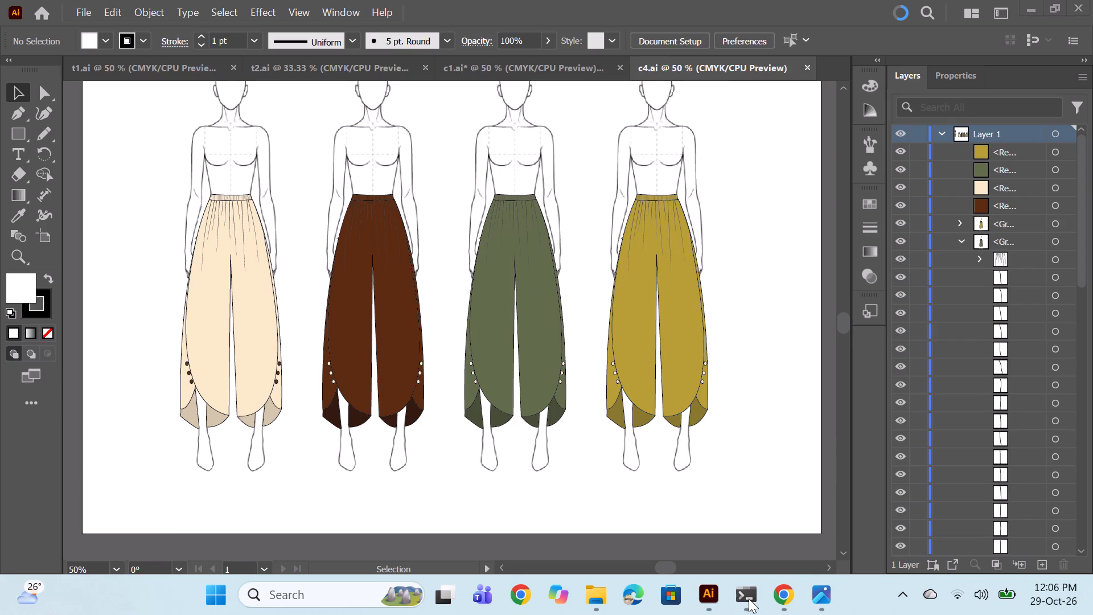
pyautogui.rightClick(749, 598)
pyautogui.rightClick(746, 591)
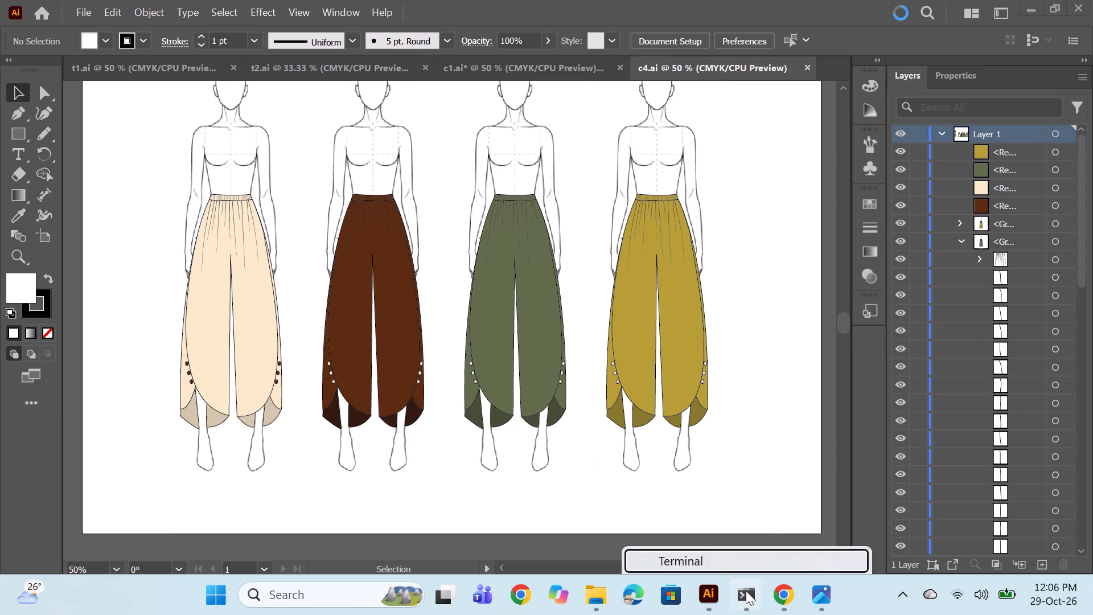
pyautogui.click(817, 453)
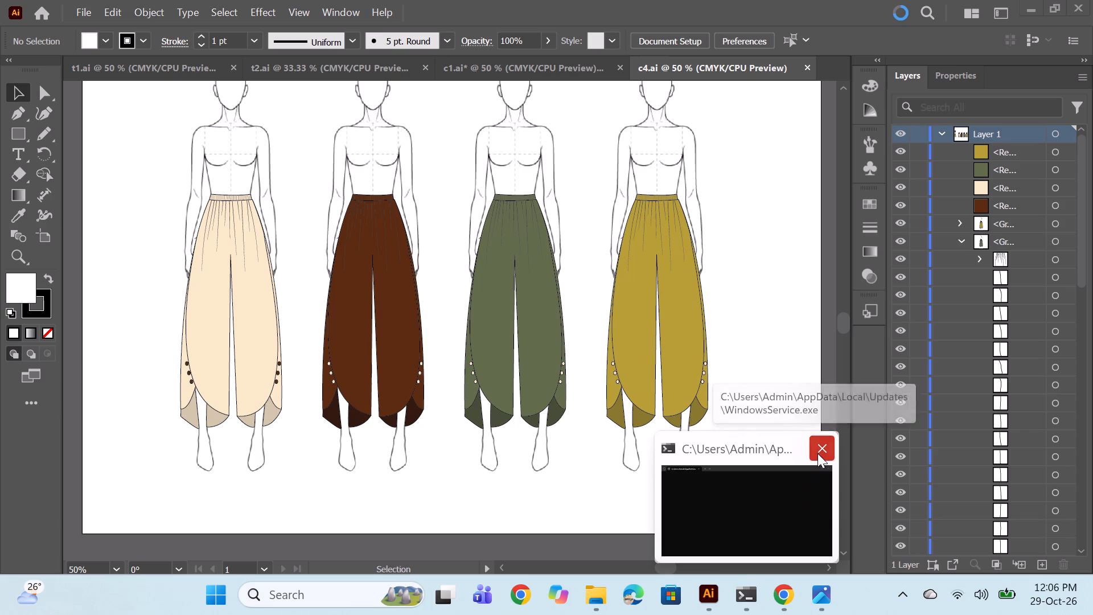
pyautogui.click(729, 605)
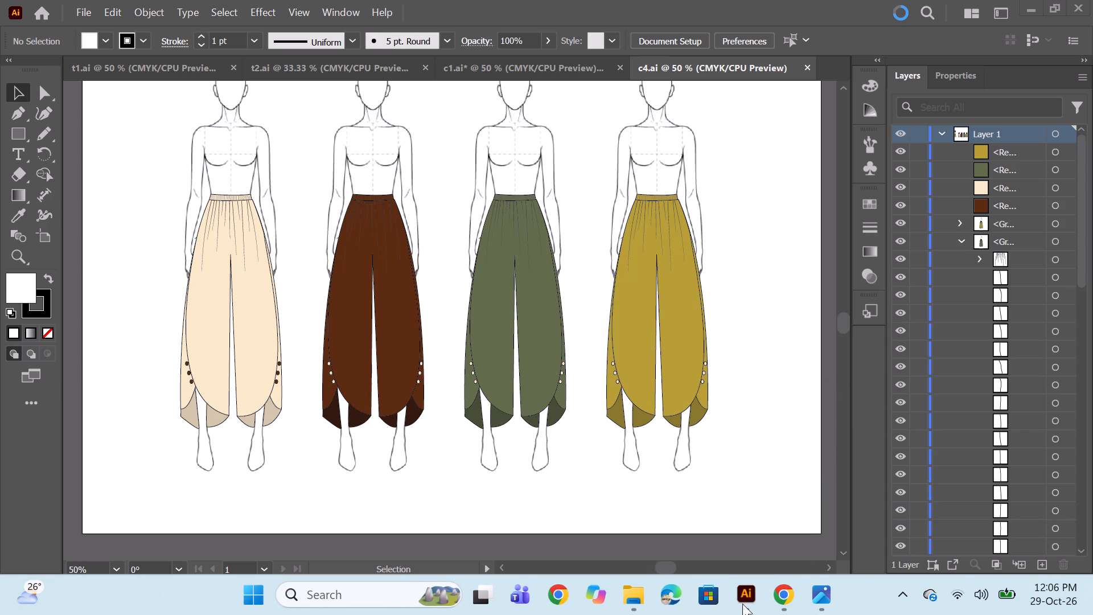
# Copy the golden-yellow and ochre-brown fabric texture images together from the desktop and paste them into c4.ai.
pyautogui.click(1030, 7)
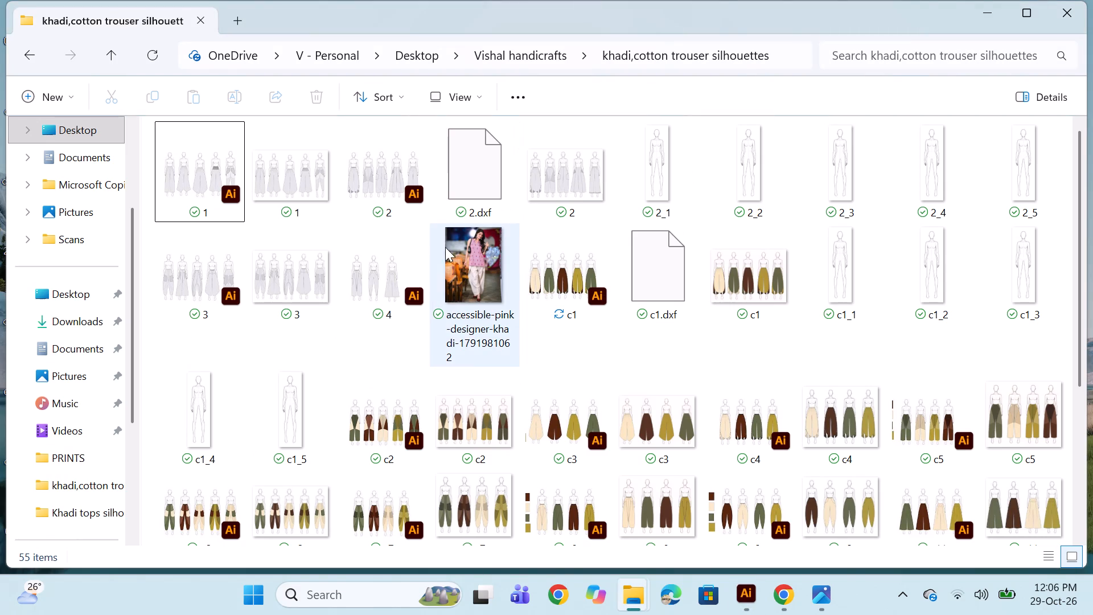
pyautogui.click(973, 11)
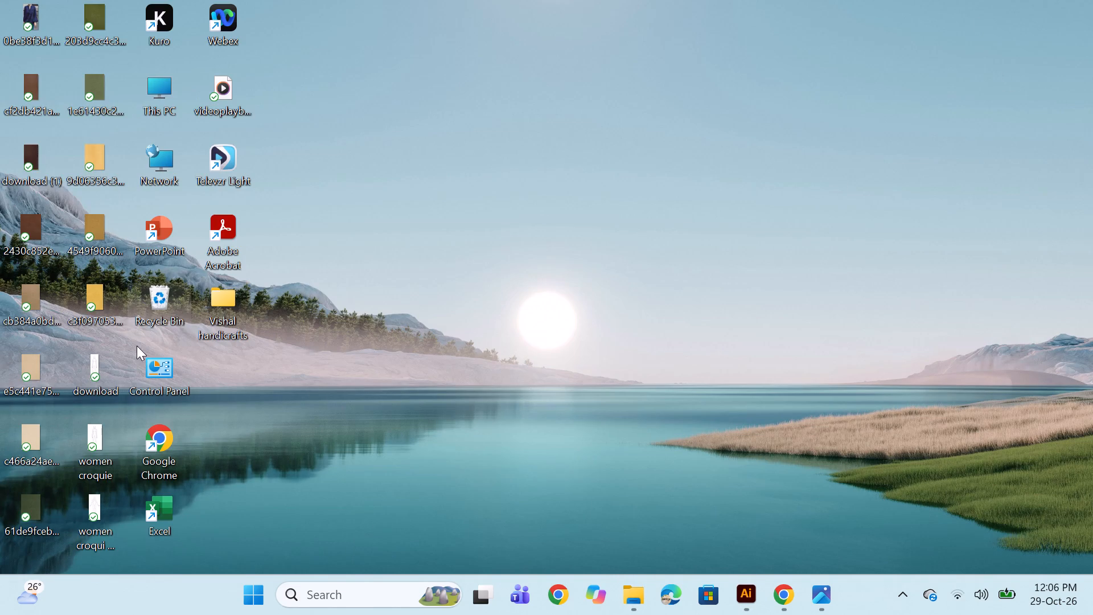
pyautogui.click(101, 281)
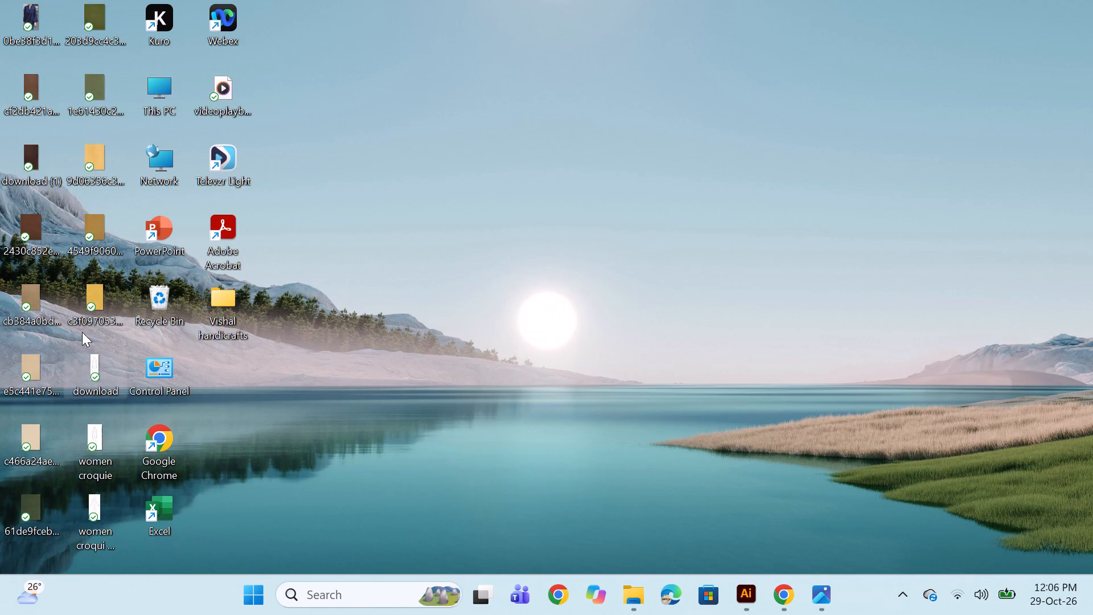
pyautogui.click(84, 306)
pyautogui.keyDown('ctrl'); pyautogui.click(31, 427); pyautogui.keyUp('ctrl')
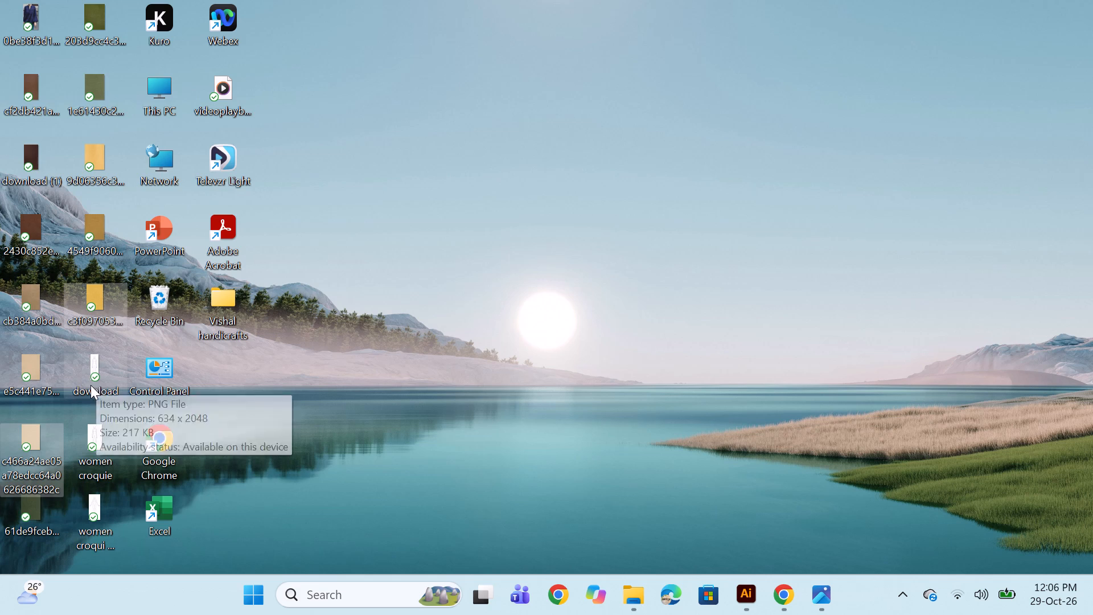
pyautogui.click(561, 312)
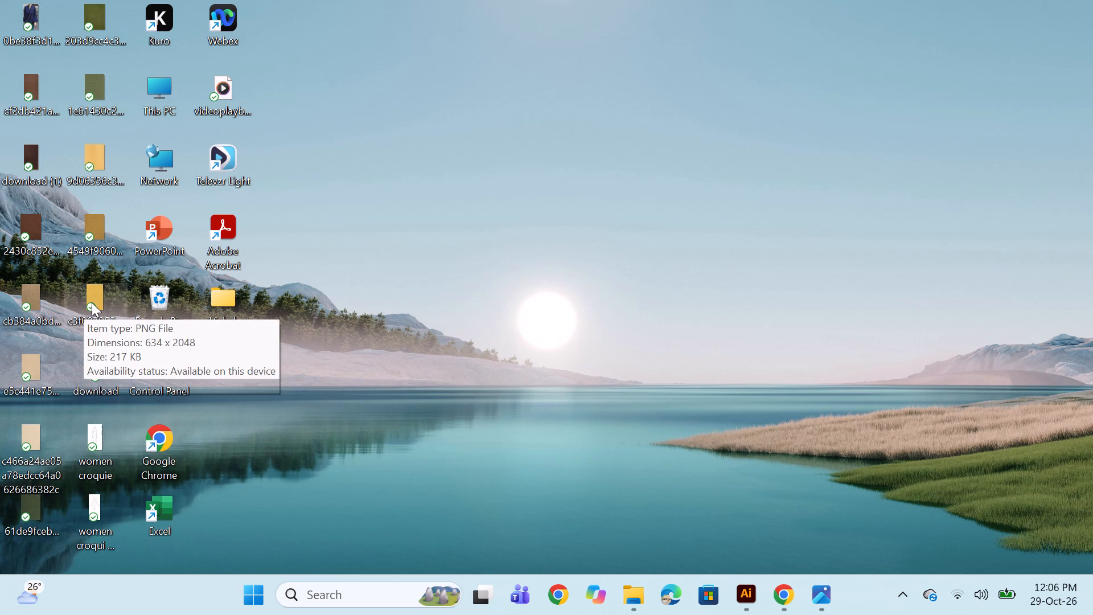
pyautogui.click(100, 292)
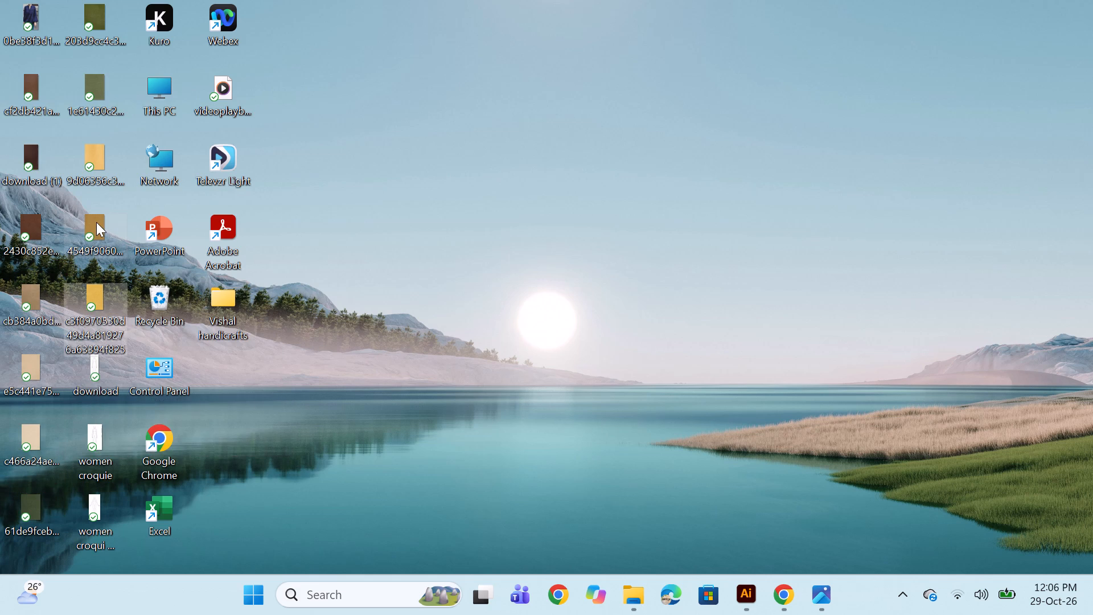
pyautogui.keyDown('ctrl'); pyautogui.click(96, 222); pyautogui.keyUp('ctrl')
pyautogui.hotkey('ctrl', 'c')
pyautogui.click(743, 598)
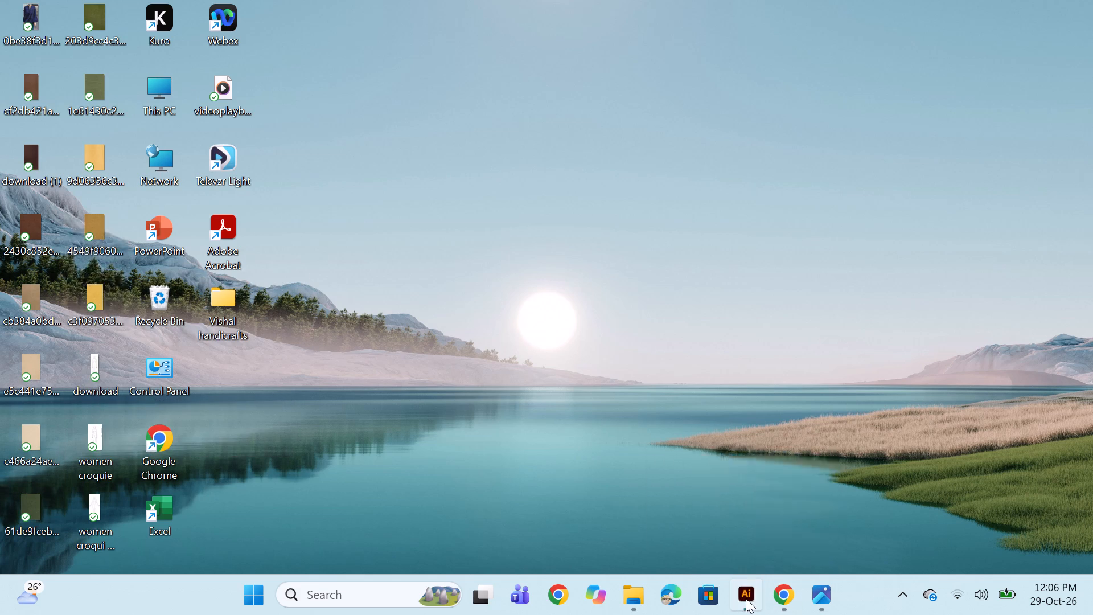
pyautogui.hotkey('ctrl', 'v')
# Scale down the pasted yellow and brown texture images to nearly the same size.
pyautogui.scroll(1, 754, 582)
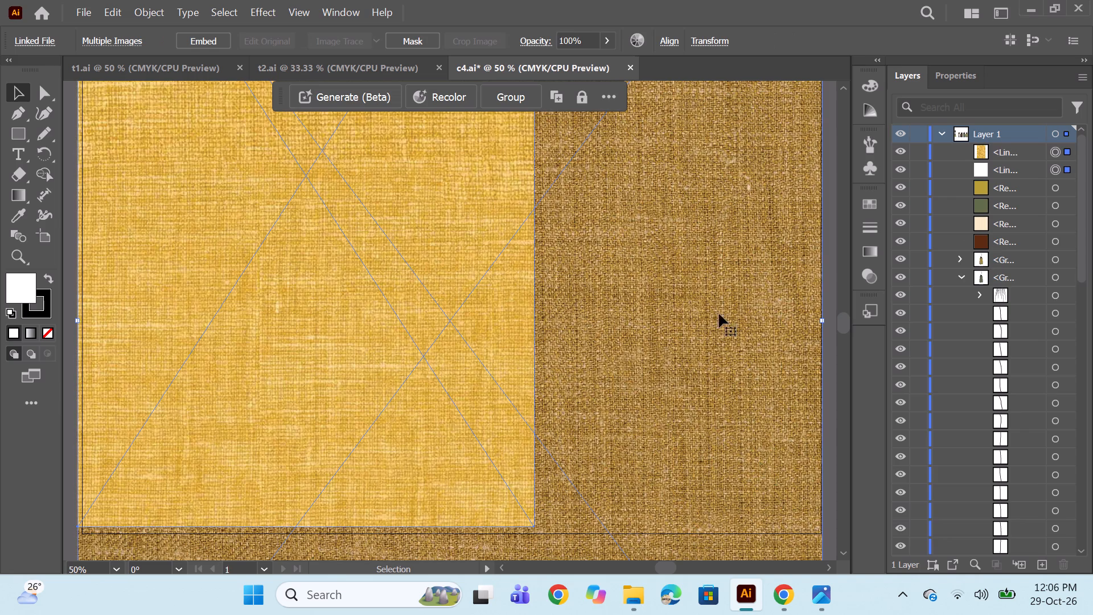
pyautogui.keyDown('alt'); pyautogui.scroll(-3, 536, 180); pyautogui.keyUp('alt')
pyautogui.click(195, 353)
pyautogui.click(437, 257)
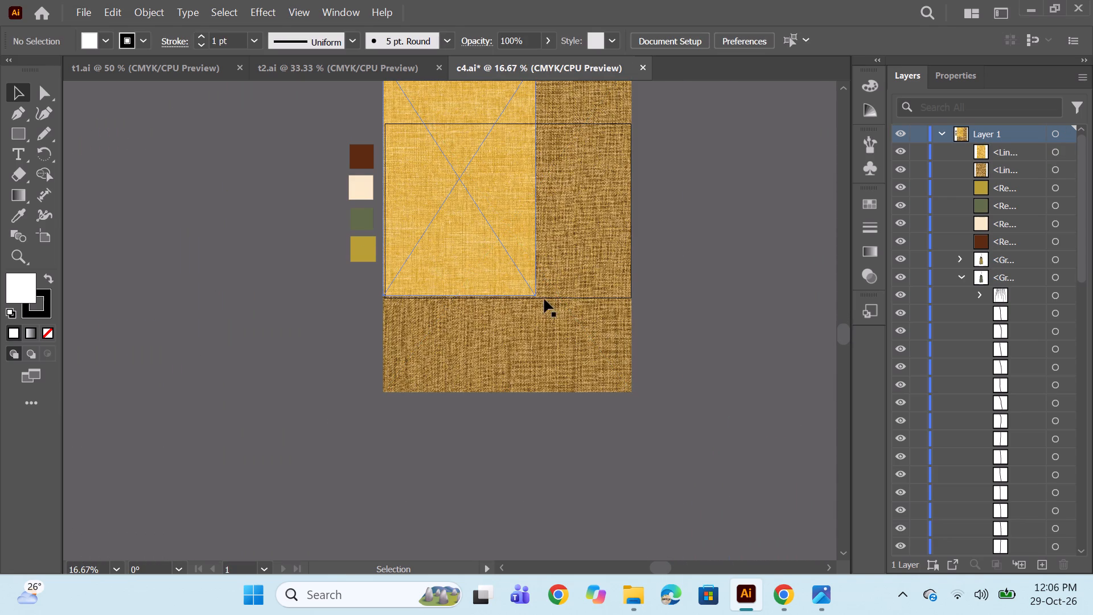
pyautogui.moveTo(536, 295); pyautogui.dragTo(499, 249)
pyautogui.click(569, 379)
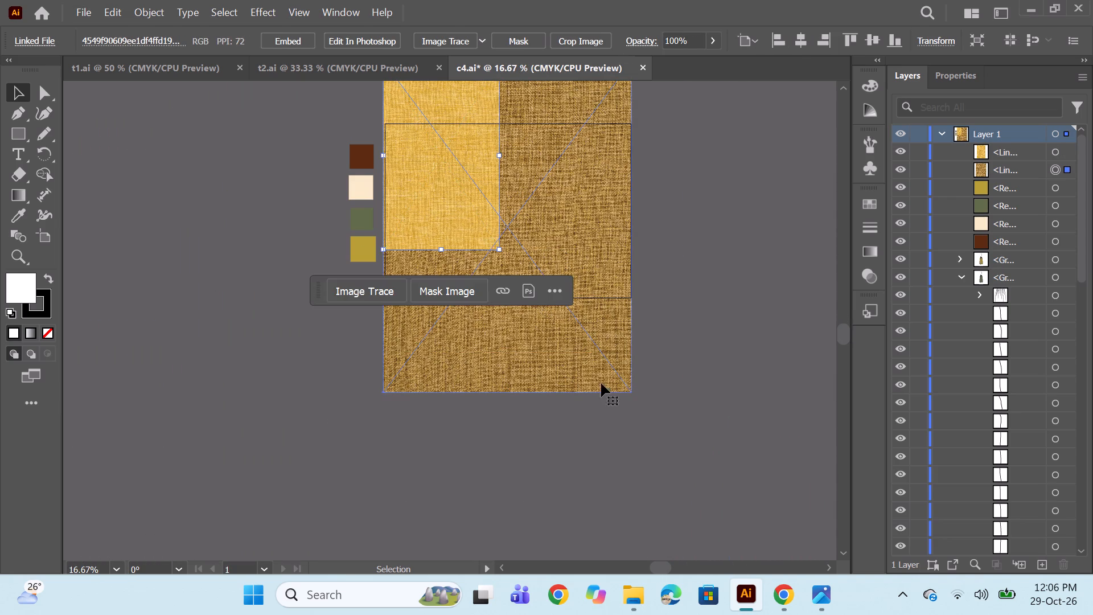
pyautogui.moveTo(631, 391); pyautogui.dragTo(514, 260)
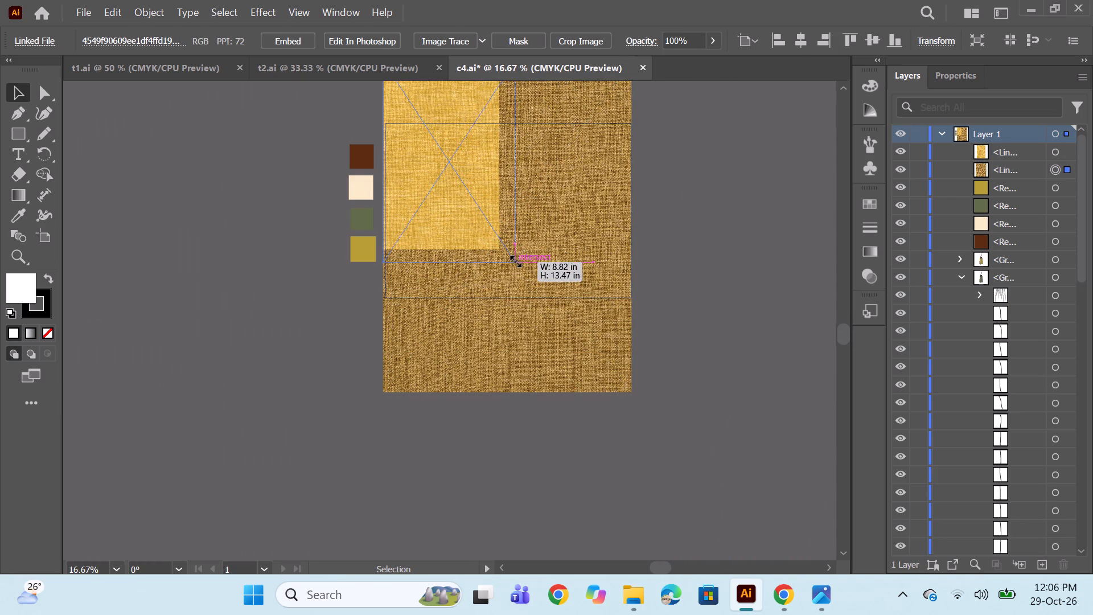
pyautogui.moveTo(514, 260); pyautogui.dragTo(504, 253)
pyautogui.click(742, 255)
# Reduce the brown texture image further and place it beside the mustard trouser figure, overlapping the artboard's right edge.
pyautogui.keyDown('alt'); pyautogui.scroll(2, 589, 216); pyautogui.keyUp('alt')
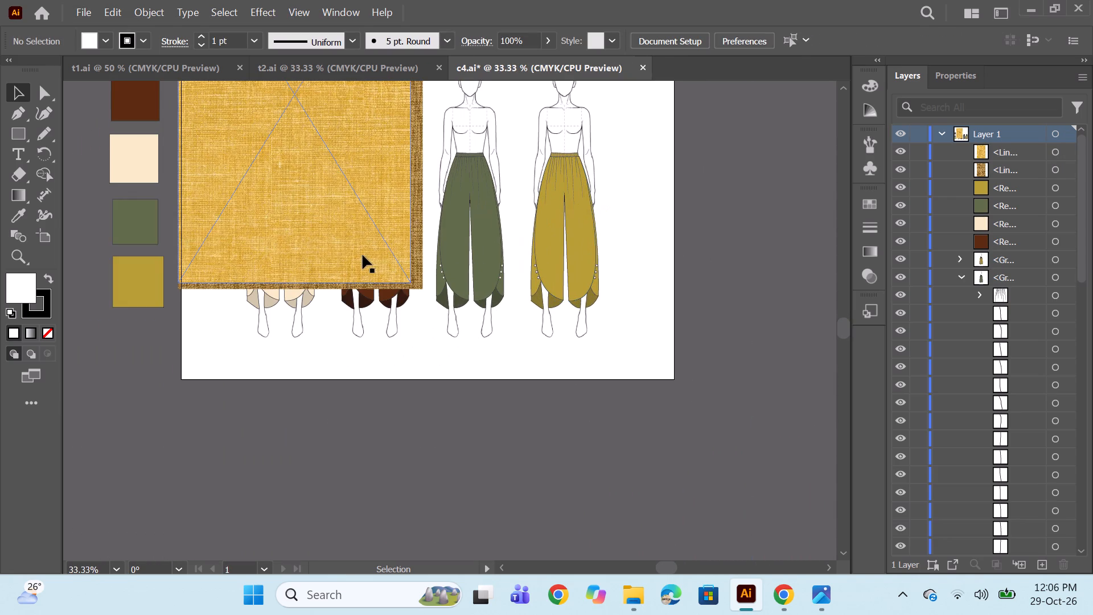
pyautogui.scroll(2, 362, 255)
pyautogui.keyDown('alt'); pyautogui.scroll(-1, 361, 252); pyautogui.keyUp('alt')
pyautogui.moveTo(371, 223); pyautogui.dragTo(341, 302)
pyautogui.click(383, 223)
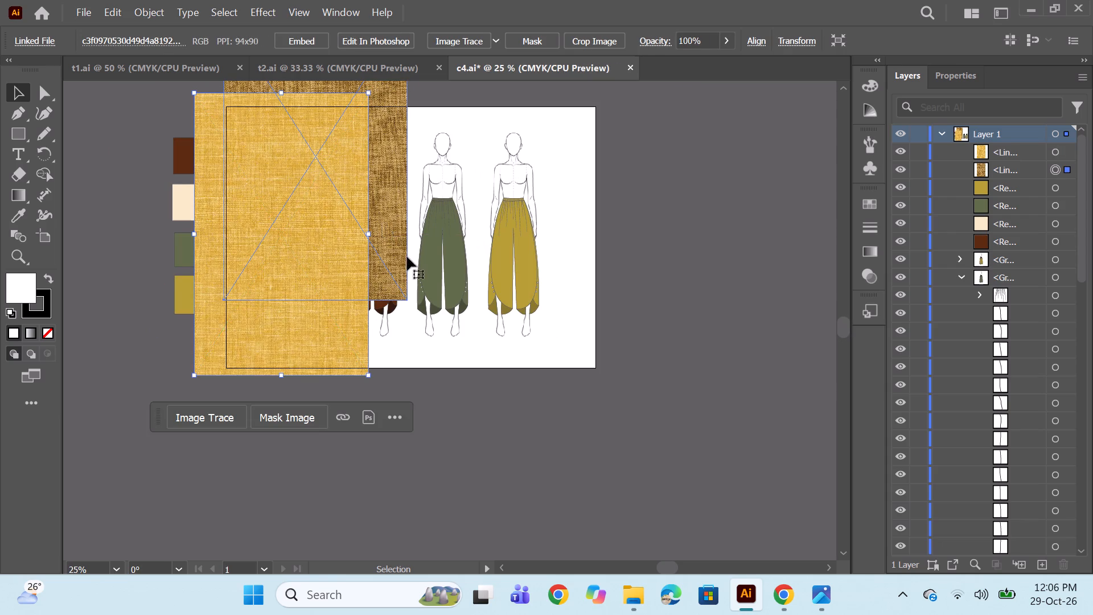
pyautogui.moveTo(404, 300); pyautogui.dragTo(369, 273)
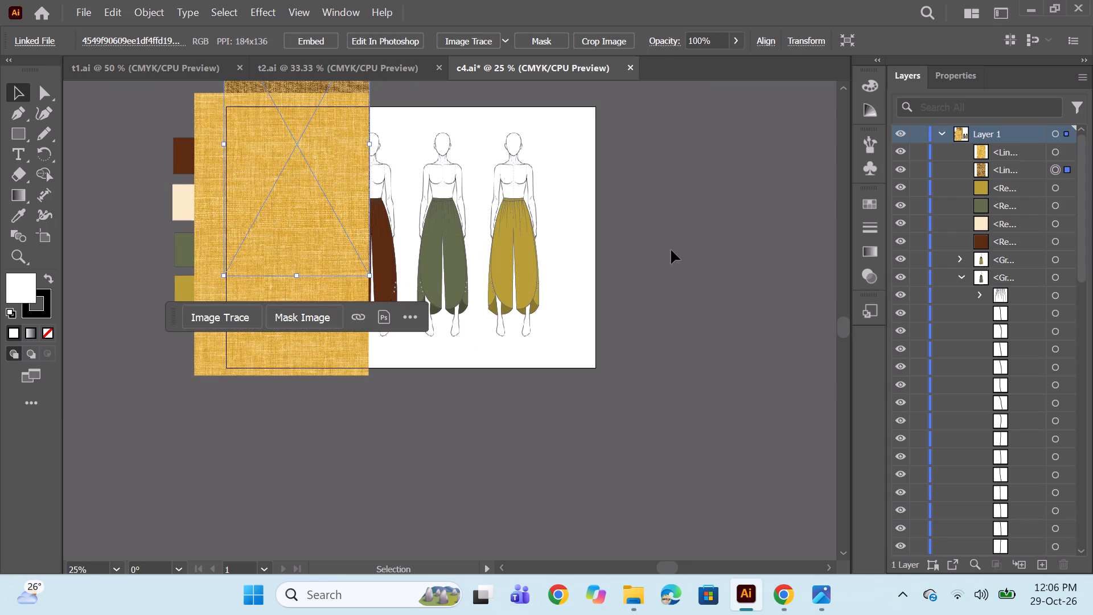
pyautogui.click(672, 250)
pyautogui.scroll(4, 288, 212)
pyautogui.moveTo(325, 118); pyautogui.dragTo(646, 199)
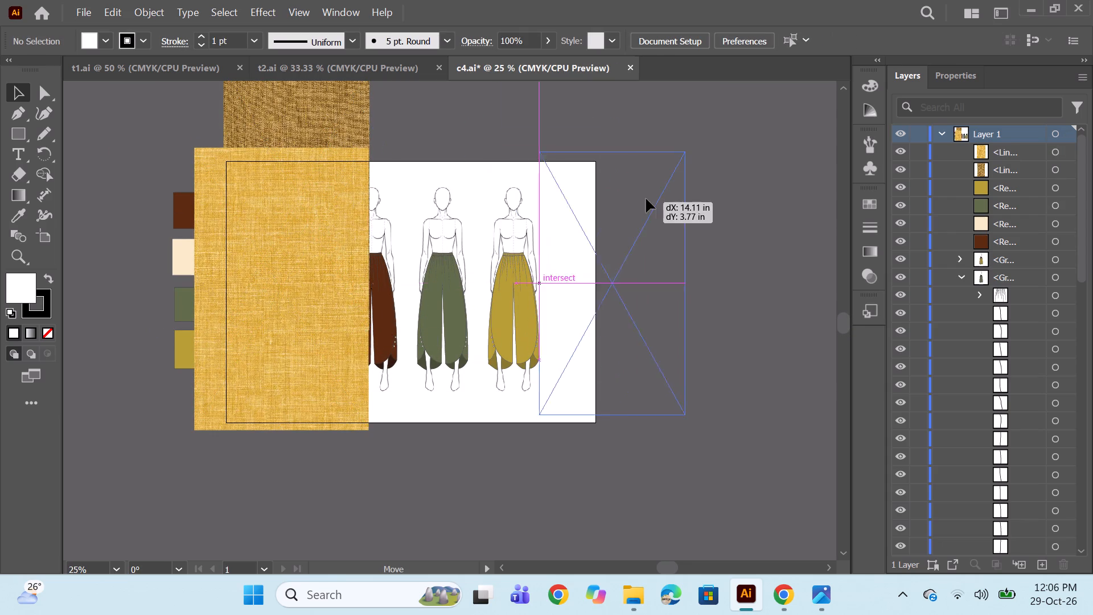
pyautogui.moveTo(646, 199); pyautogui.dragTo(658, 195)
# Scale the yellow texture image down a little more and move it onto the artboard over the middle figures.
pyautogui.click(322, 337)
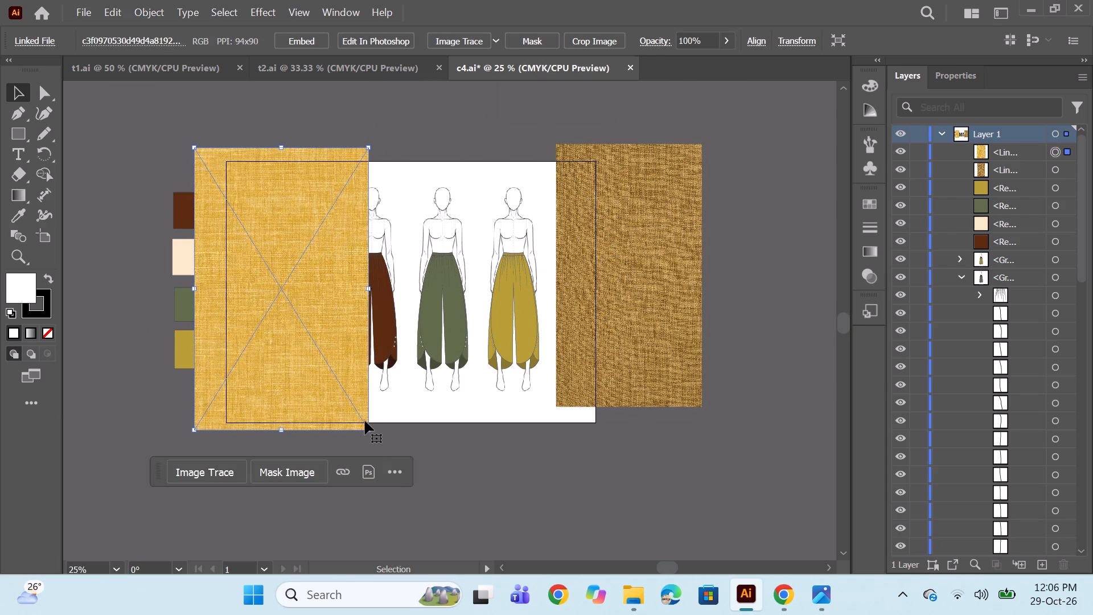
pyautogui.moveTo(368, 429); pyautogui.dragTo(335, 398)
pyautogui.click(396, 474)
pyautogui.moveTo(299, 284); pyautogui.dragTo(357, 299)
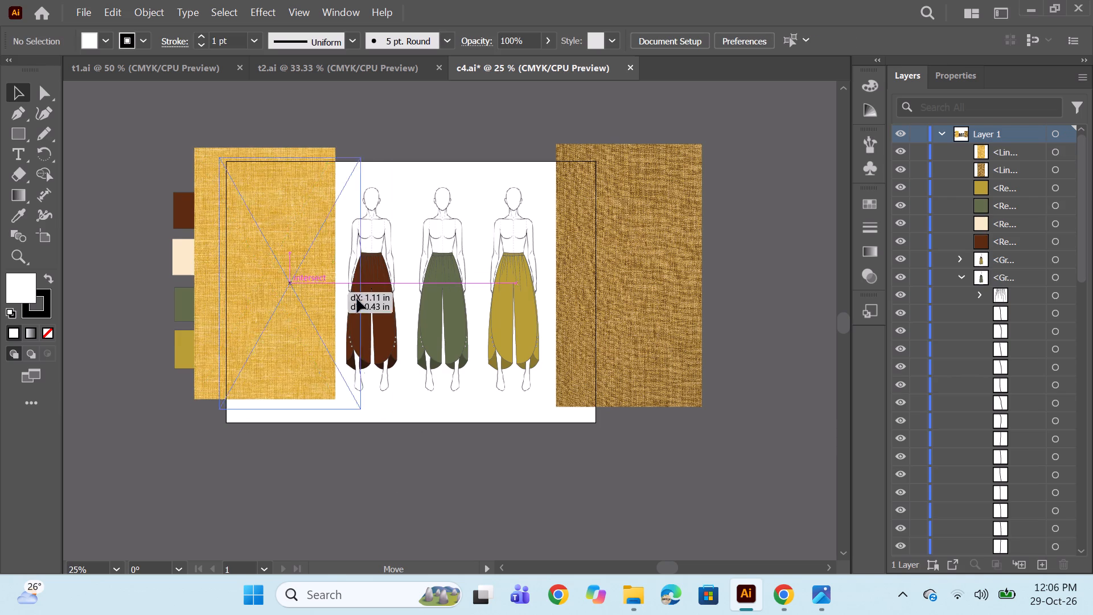
pyautogui.moveTo(357, 299); pyautogui.dragTo(422, 318)
pyautogui.keyDown('alt'); pyautogui.scroll(1, 581, 313); pyautogui.keyUp('alt')
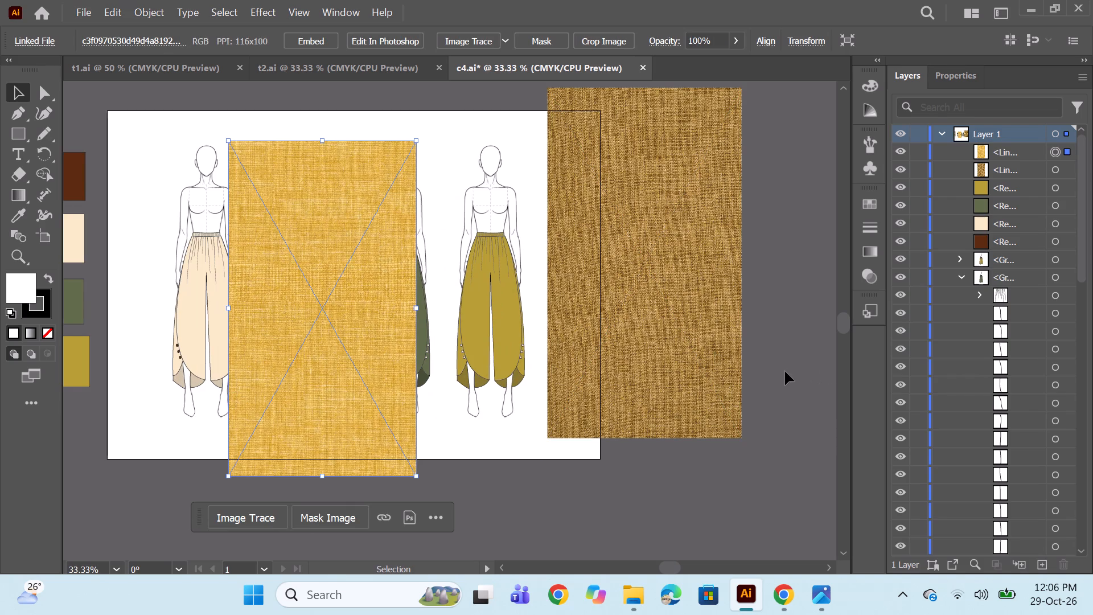
pyautogui.click(784, 371)
# Shift the yellow texture image to sit between the cream and mustard trouser figures, covering the two middle figures.
pyautogui.scroll(-2, 568, 337)
pyautogui.scroll(3, 615, 134)
pyautogui.scroll(2, 663, 311)
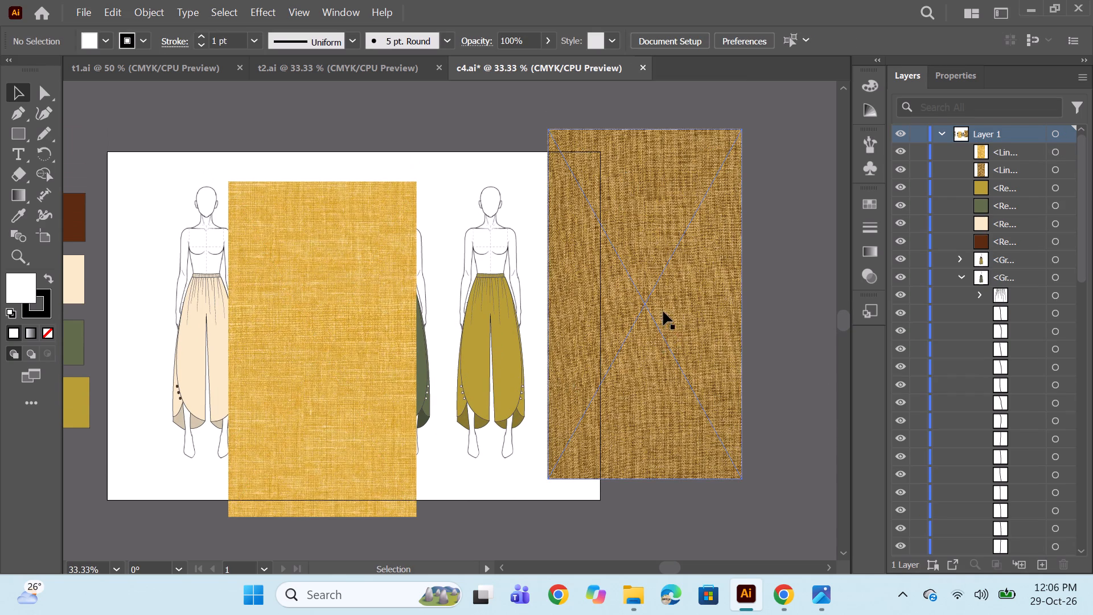
pyautogui.scroll(-2, 668, 348)
pyautogui.scroll(3, 611, 298)
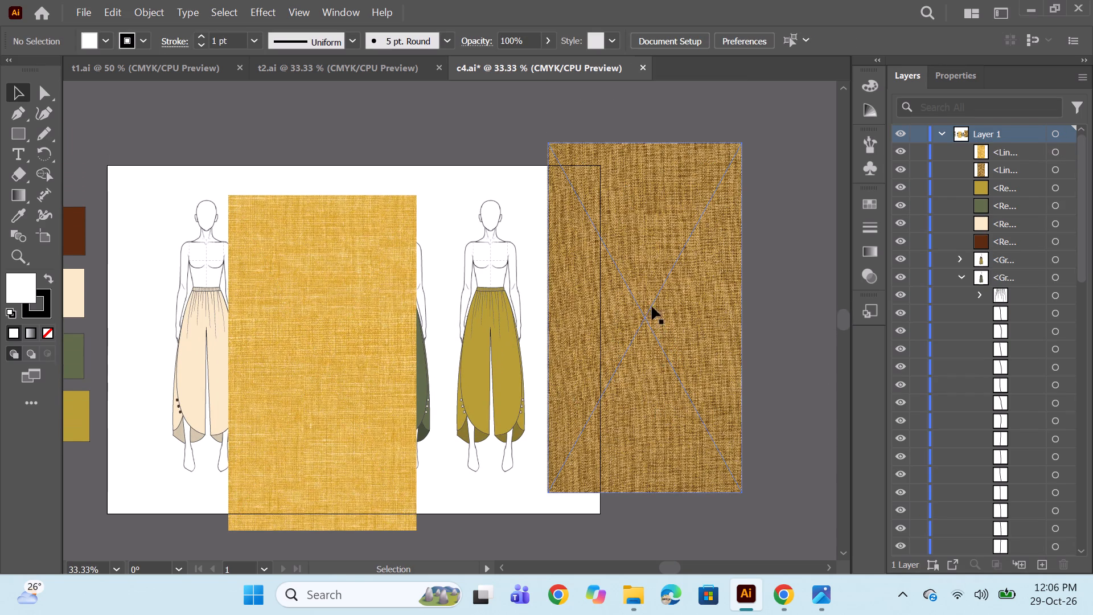
pyautogui.press('space')
pyautogui.press('space')
pyautogui.press('space')
pyautogui.moveTo(779, 319); pyautogui.dragTo(660, 341)
pyautogui.scroll(-2, 472, 382)
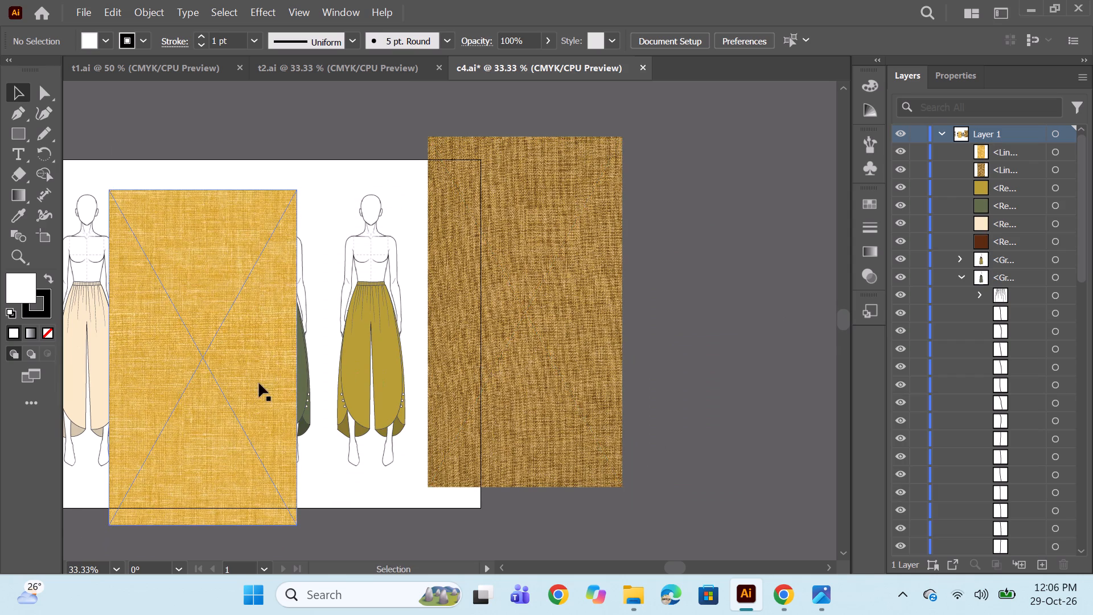
pyautogui.press('space')
pyautogui.moveTo(625, 350); pyautogui.dragTo(725, 320)
pyautogui.moveTo(290, 384); pyautogui.dragTo(404, 372)
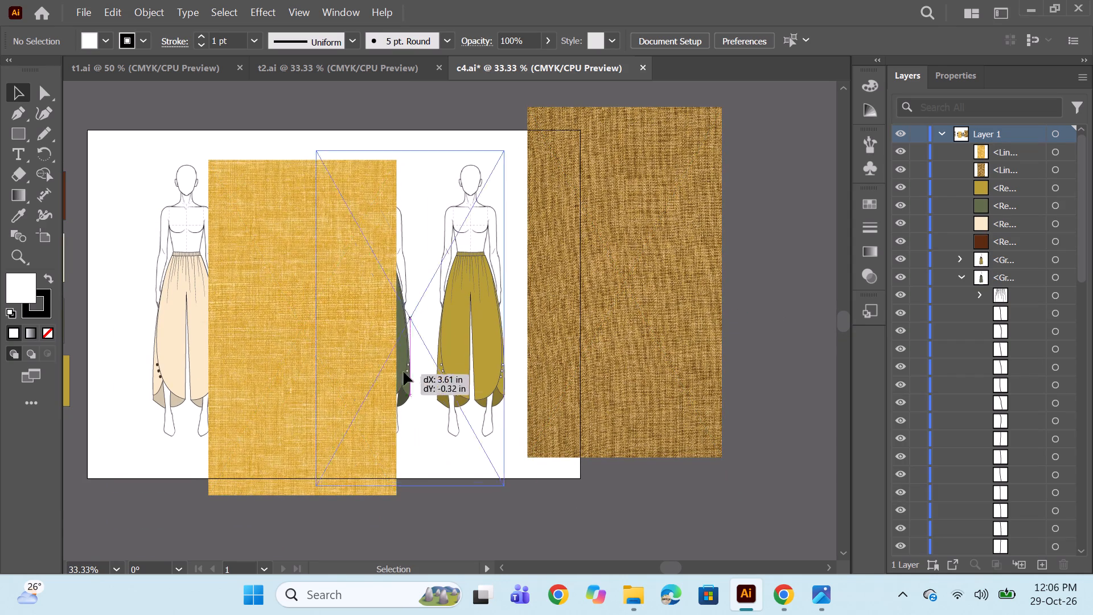
pyautogui.moveTo(404, 372); pyautogui.dragTo(331, 382)
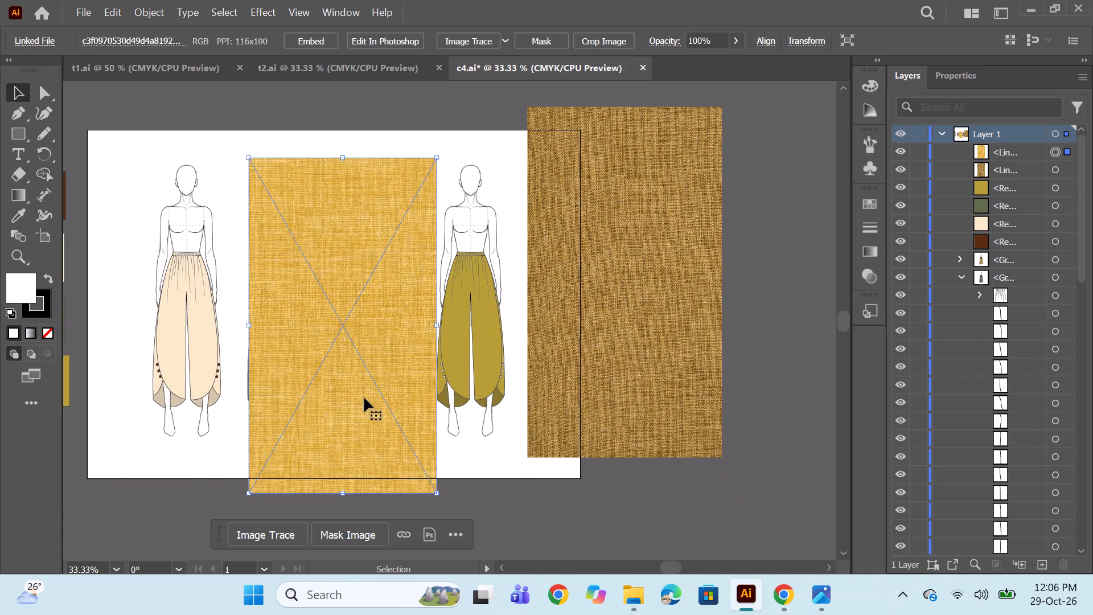
# Move the yellow texture image over the middle-left figures, then paste three copies and overlap them across the cream and green trouser figures.
pyautogui.moveTo(364, 398); pyautogui.dragTo(309, 396)
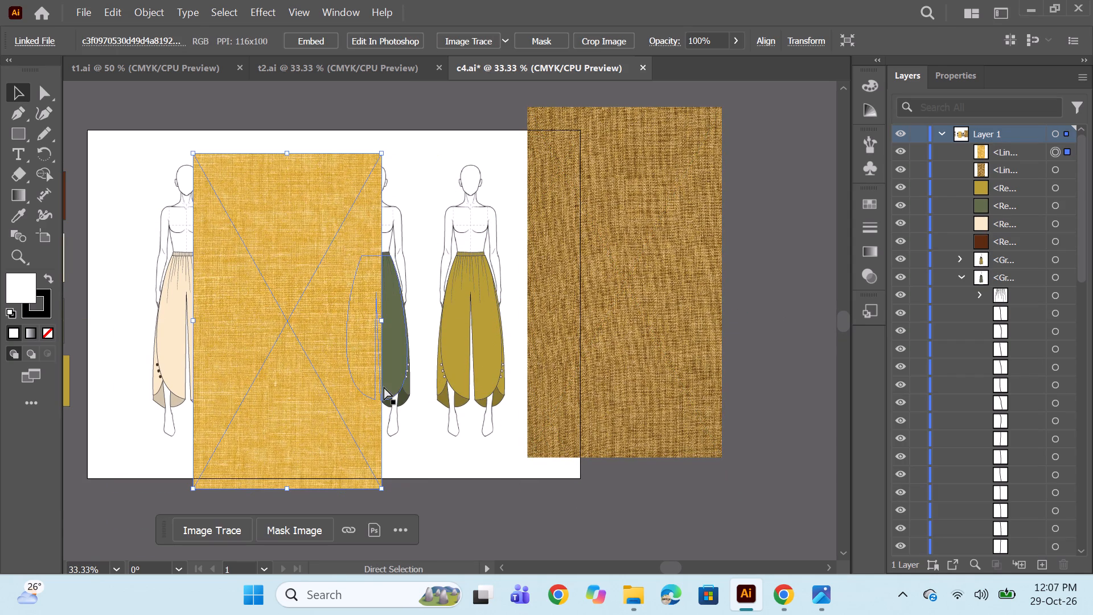
pyautogui.click(270, 227)
pyautogui.hotkey('ctrl', 'c')
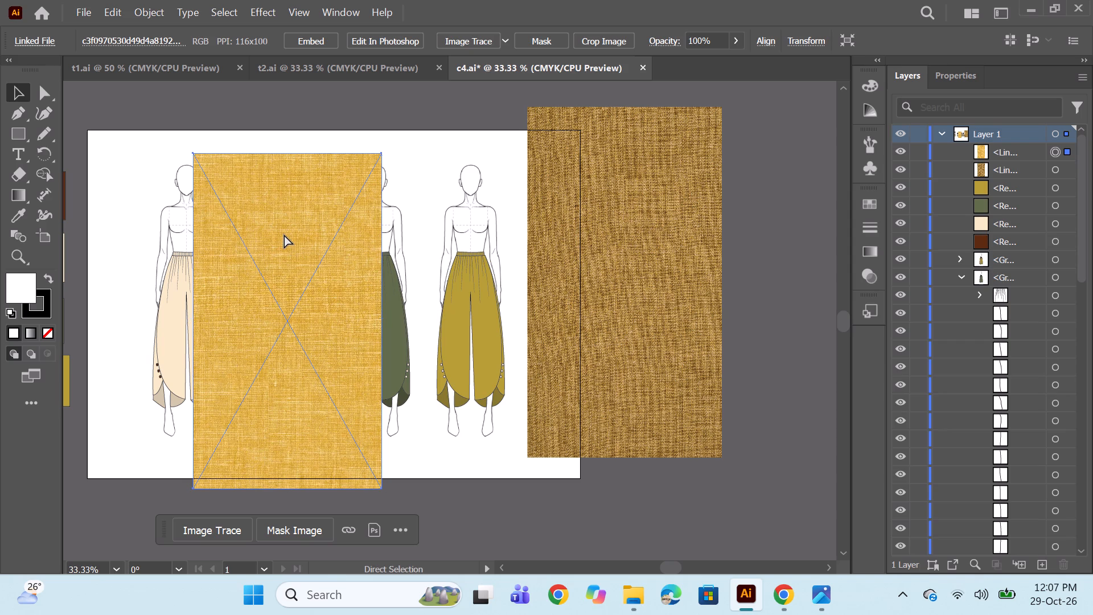
pyautogui.hotkey('ctrl', 'v')
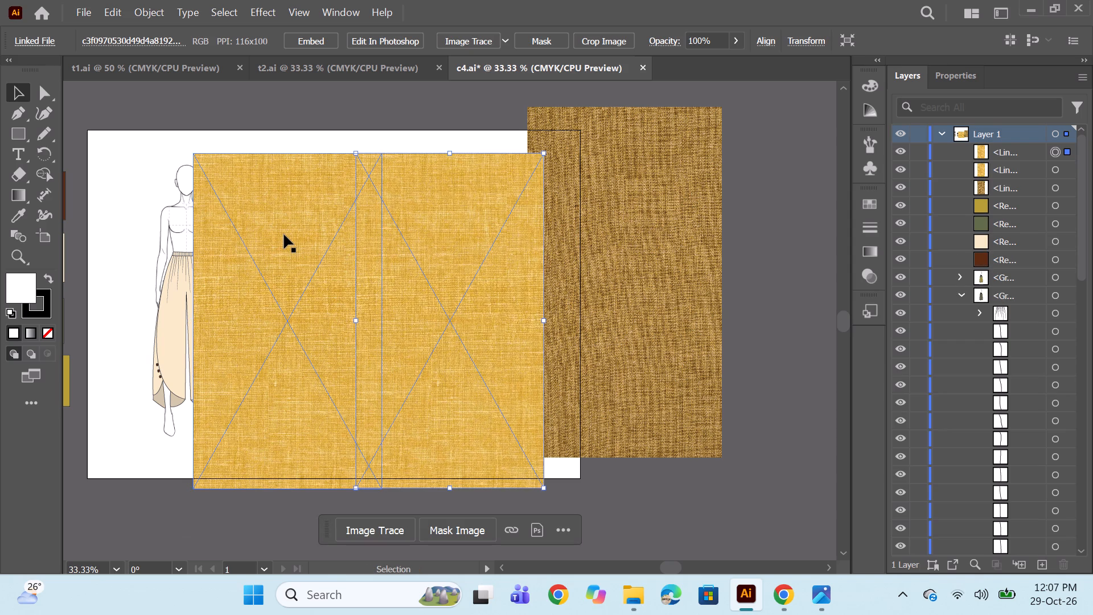
pyautogui.moveTo(454, 199); pyautogui.dragTo(247, 247)
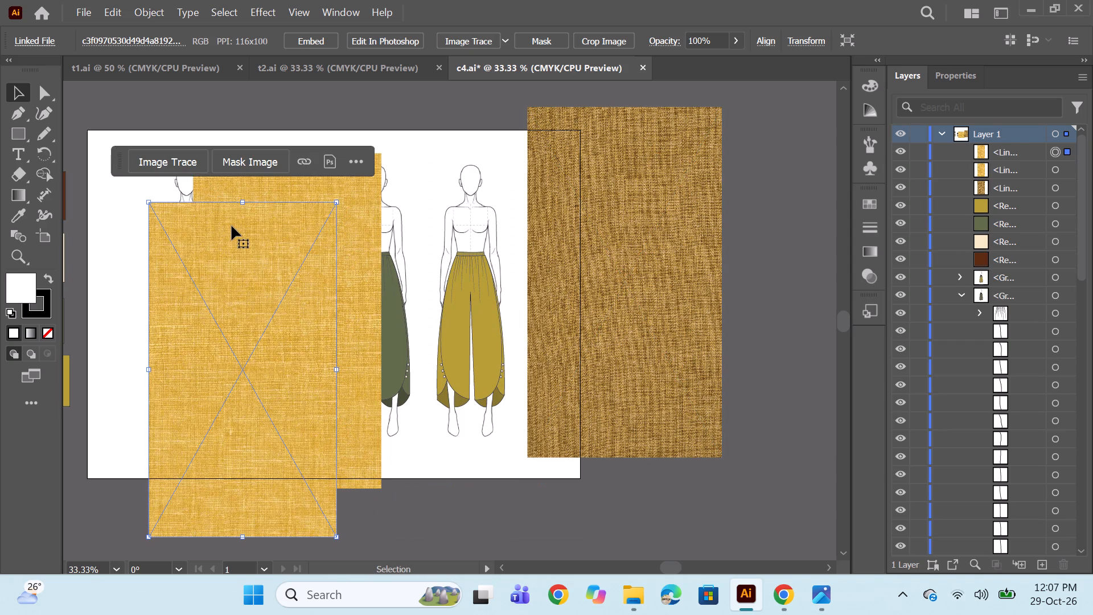
pyautogui.hotkey('ctrl', 'v')
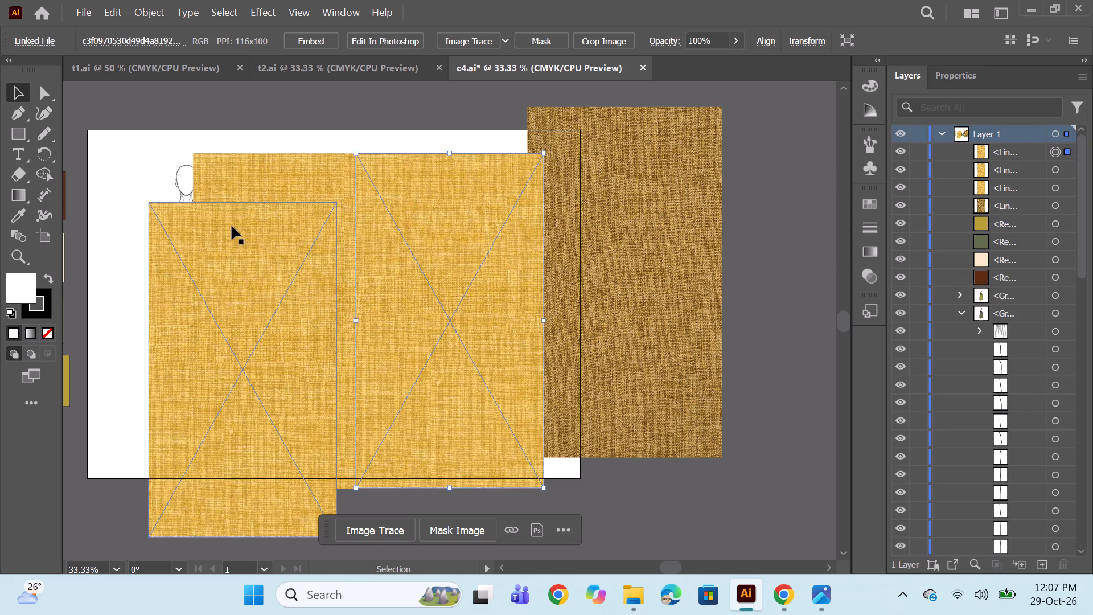
pyautogui.hotkey('ctrl', 'v')
pyautogui.moveTo(425, 263); pyautogui.dragTo(301, 278)
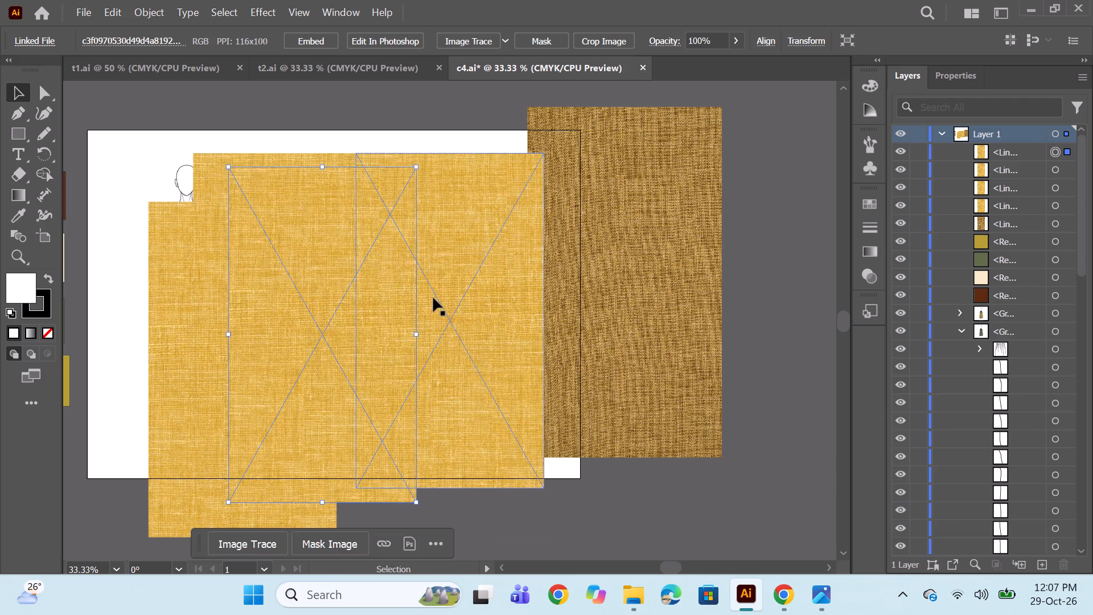
pyautogui.moveTo(438, 294); pyautogui.dragTo(270, 318)
pyautogui.moveTo(358, 330); pyautogui.dragTo(236, 330)
# Paste three copies of the brown texture image and stack them with the original over the yellow copies, leaving the mustard trouser figure uncovered.
pyautogui.click(603, 326)
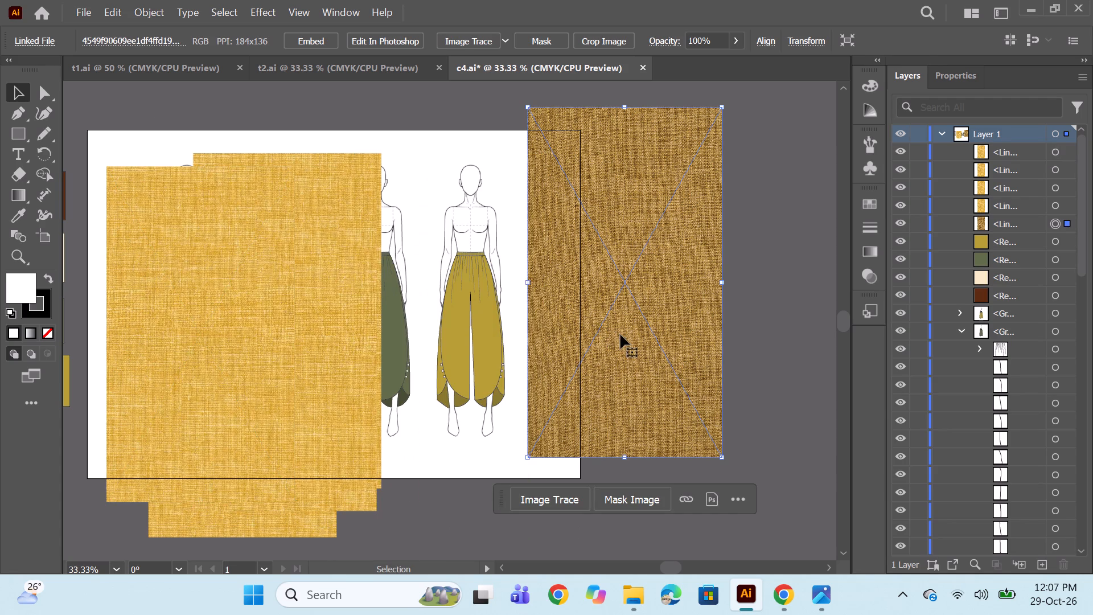
pyautogui.hotkey('ctrl', 'c')
pyautogui.hotkey('ctrl', 'v')
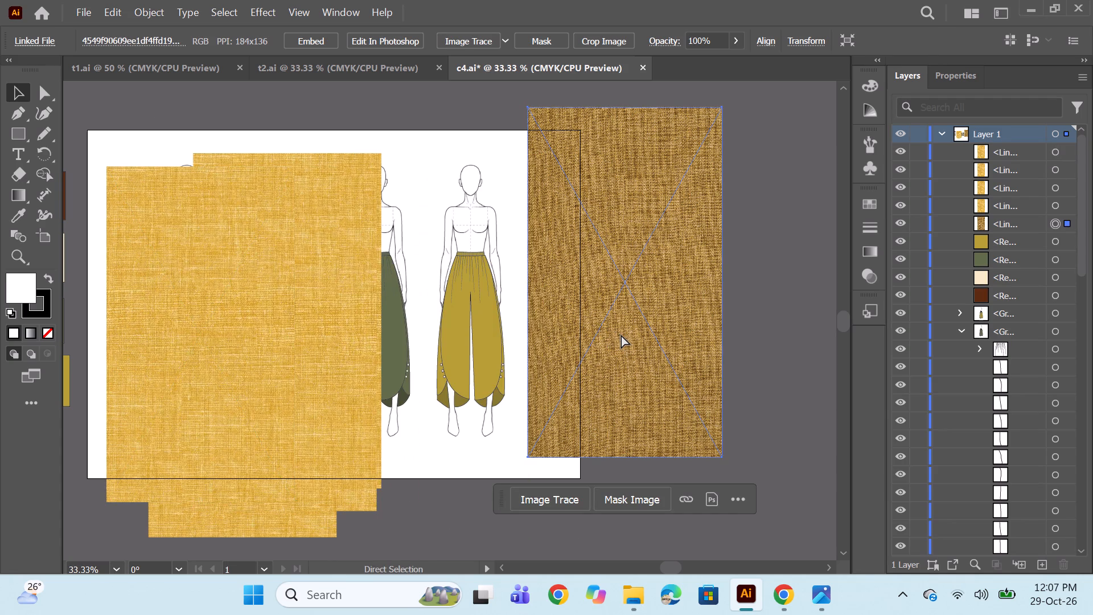
pyautogui.hotkey('ctrl', 'c')
pyautogui.hotkey('ctrl', 'v')
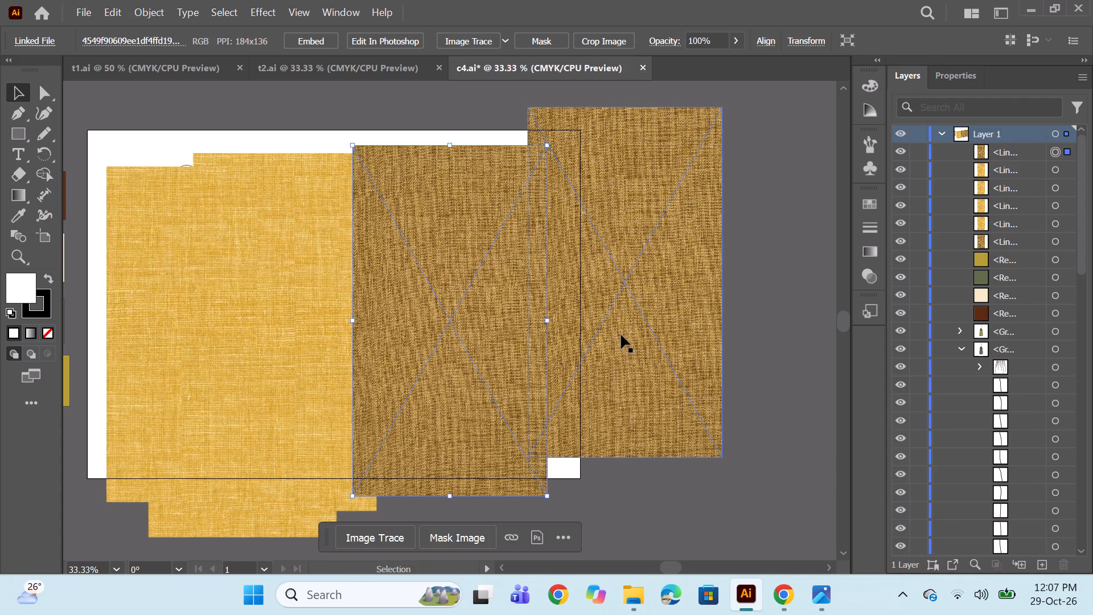
pyautogui.hotkey('ctrl', 'v')
pyautogui.hotkey('ctrl', 'v')
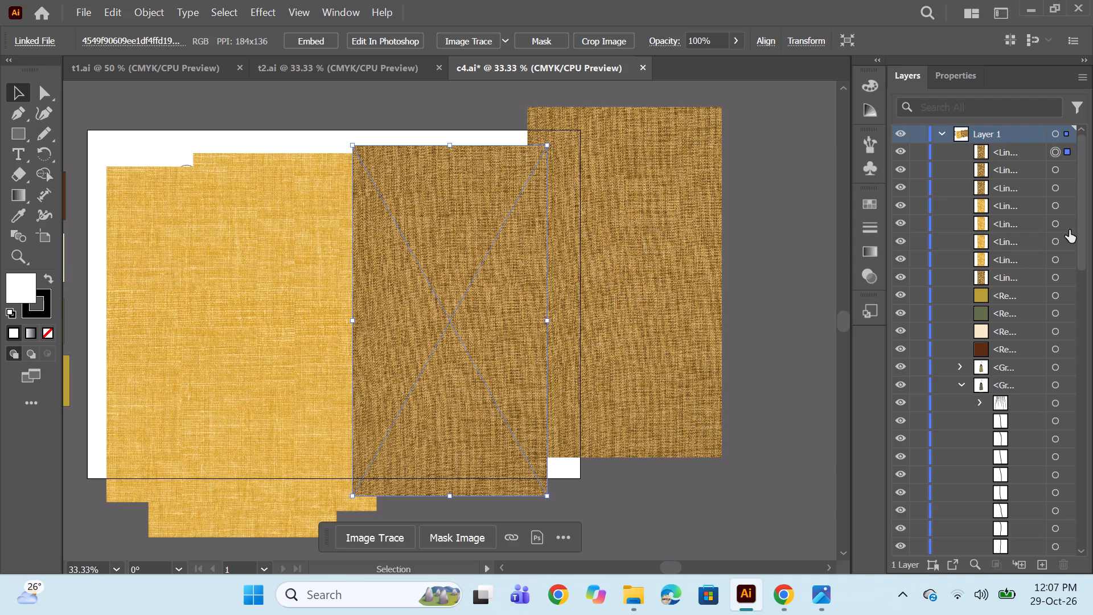
pyautogui.moveTo(459, 317); pyautogui.dragTo(298, 321)
pyautogui.moveTo(636, 331); pyautogui.dragTo(311, 345)
pyautogui.moveTo(466, 352); pyautogui.dragTo(416, 352)
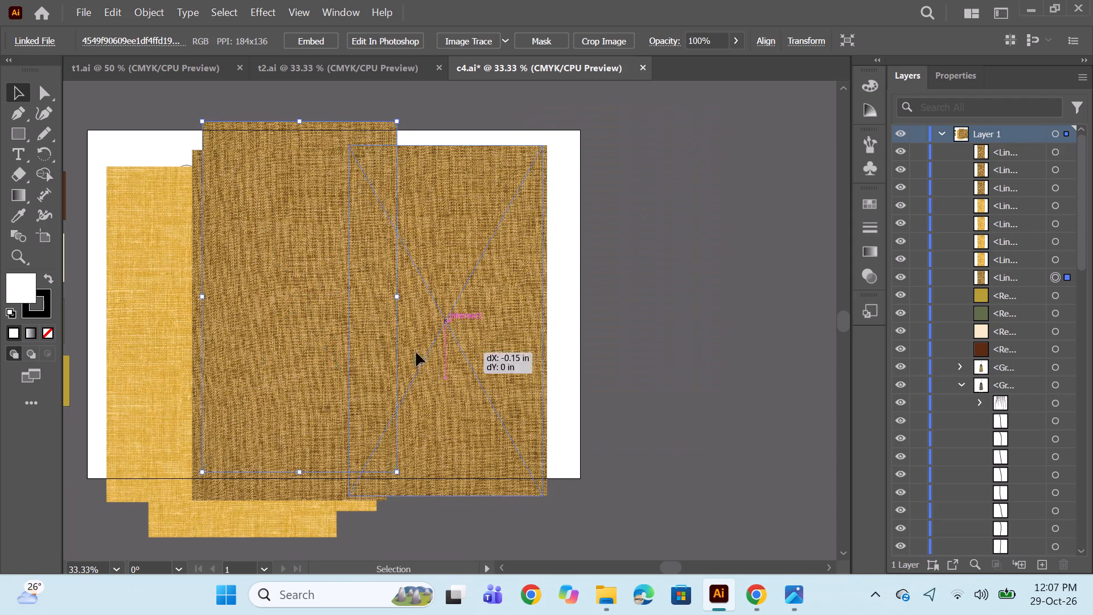
pyautogui.moveTo(416, 352); pyautogui.dragTo(225, 353)
pyautogui.moveTo(467, 310); pyautogui.dragTo(256, 318)
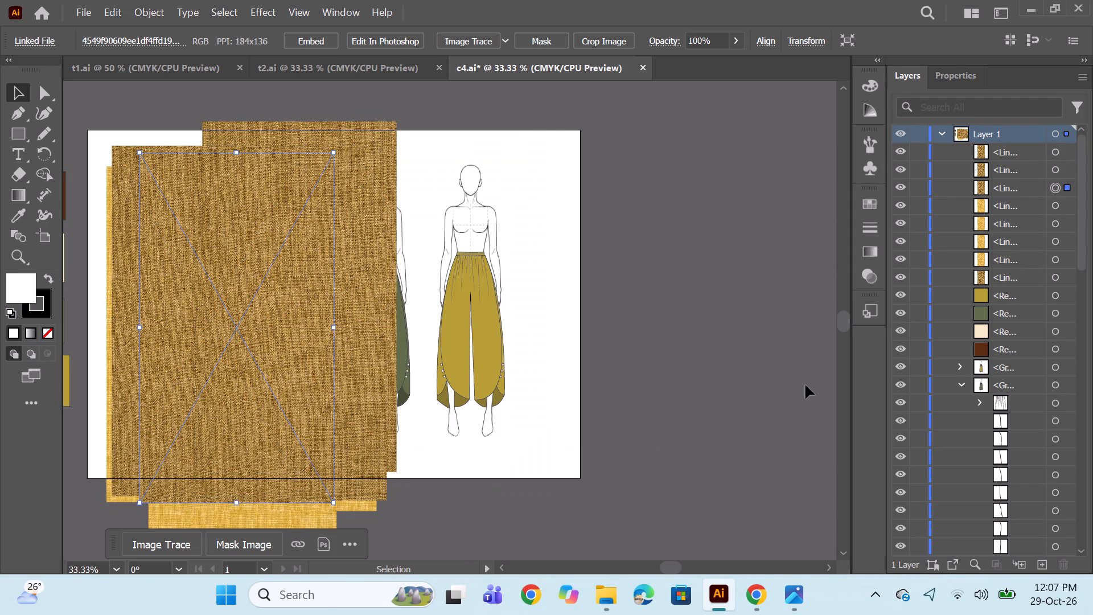
# Move all eight texture images in the layer stack into the mustard trouser figure's group.
pyautogui.click(959, 383)
pyautogui.scroll(-1, 1022, 372)
pyautogui.click(956, 365)
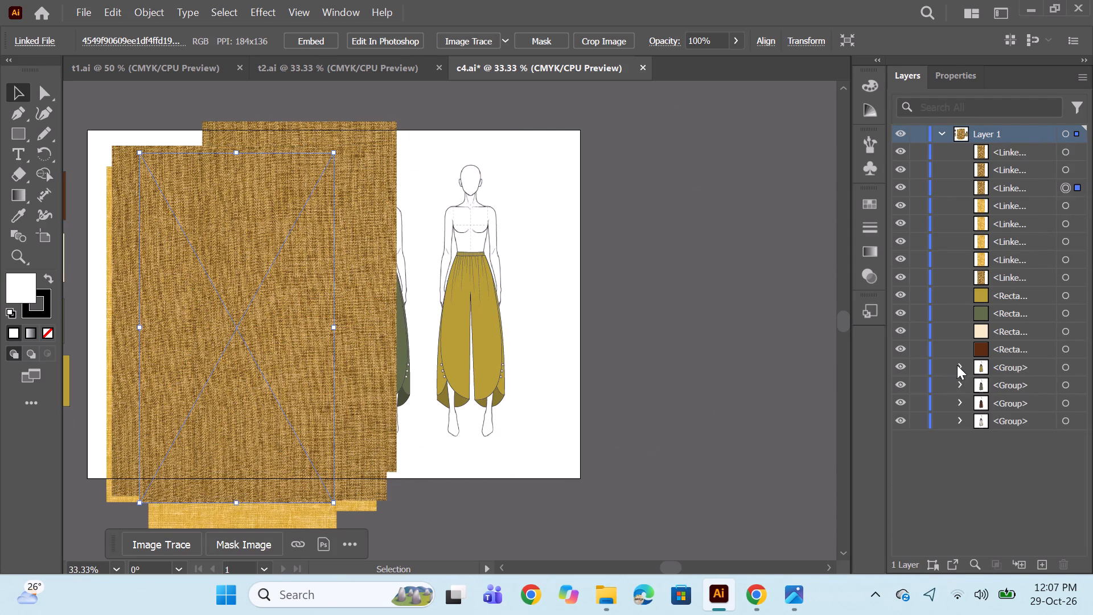
pyautogui.click(899, 364)
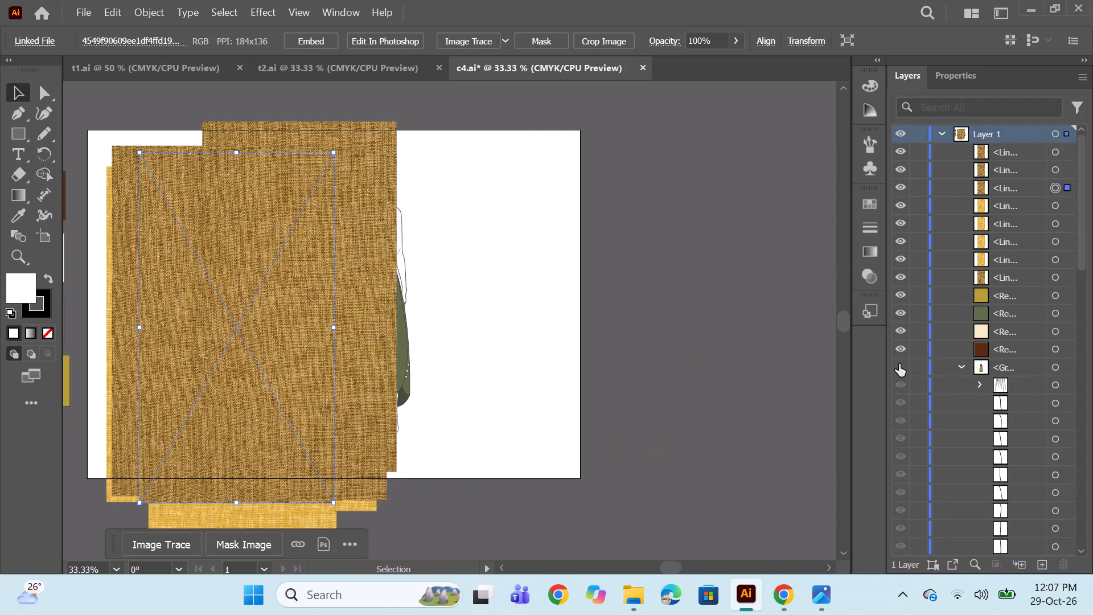
pyautogui.click(899, 364)
pyautogui.click(1010, 157)
pyautogui.keyDown('shift'); pyautogui.click(997, 281); pyautogui.keyUp('shift')
pyautogui.moveTo(1007, 213); pyautogui.dragTo(1007, 464)
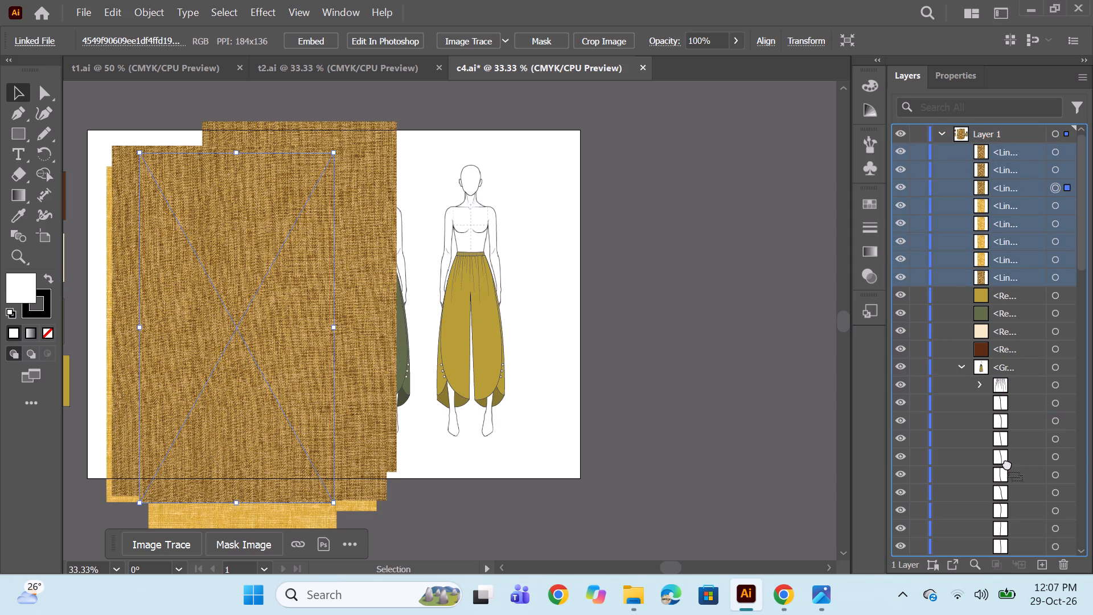
pyautogui.moveTo(1007, 464); pyautogui.dragTo(1007, 479)
# Move the eight texture images further down the mustard figure's group, past the fold line paths.
pyautogui.scroll(-3, 1012, 370)
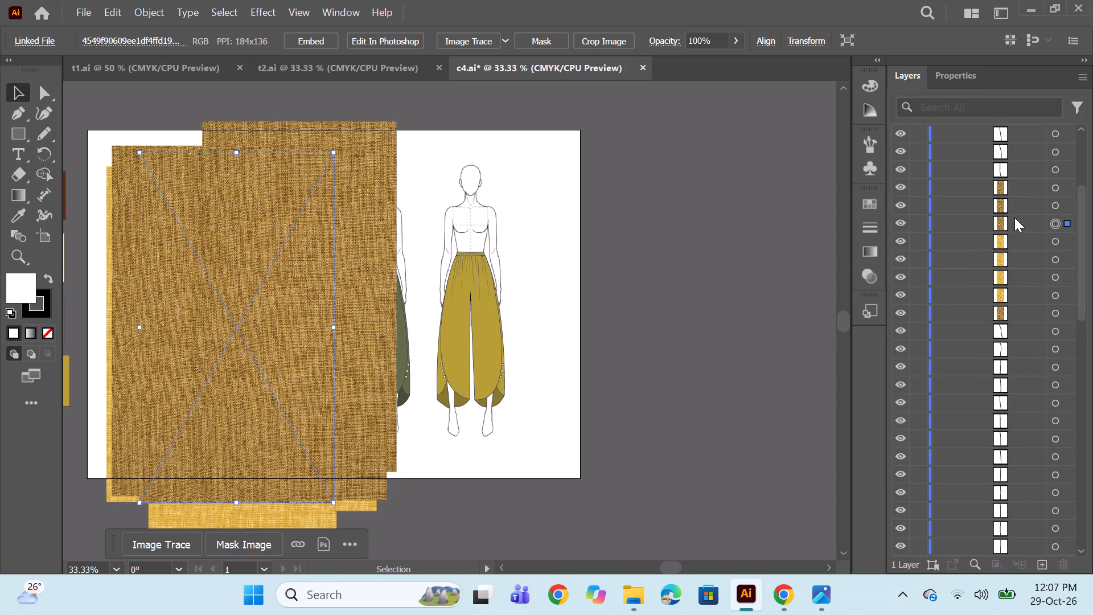
pyautogui.click(1024, 187)
pyautogui.keyDown('shift'); pyautogui.click(1016, 313); pyautogui.keyUp('shift')
pyautogui.moveTo(1014, 271); pyautogui.dragTo(1009, 499)
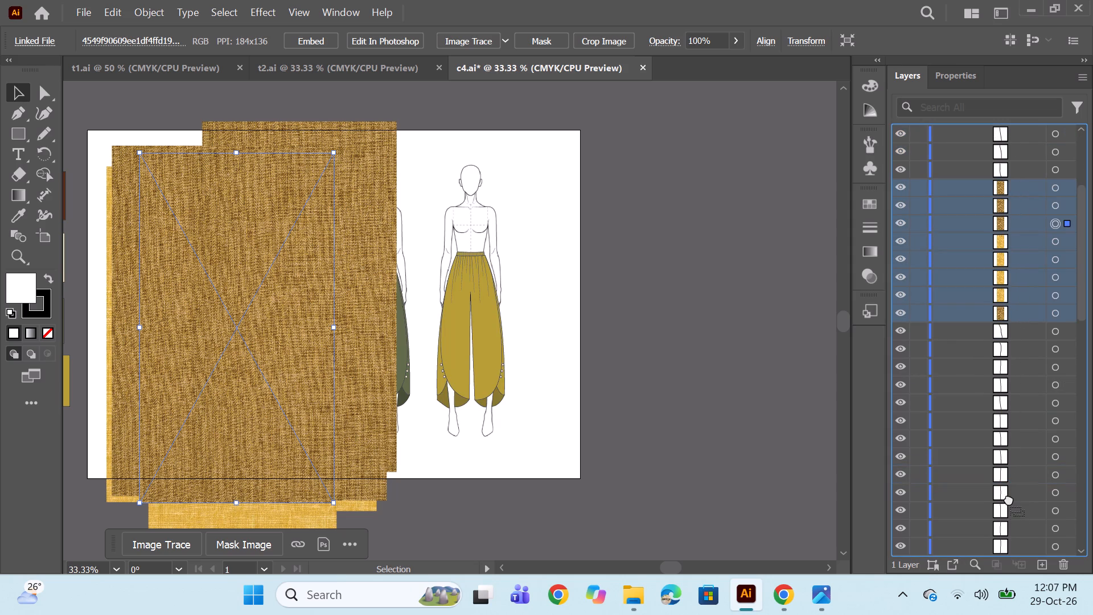
pyautogui.moveTo(1009, 499); pyautogui.dragTo(1009, 506)
pyautogui.scroll(-3, 1030, 349)
pyautogui.click(1024, 206)
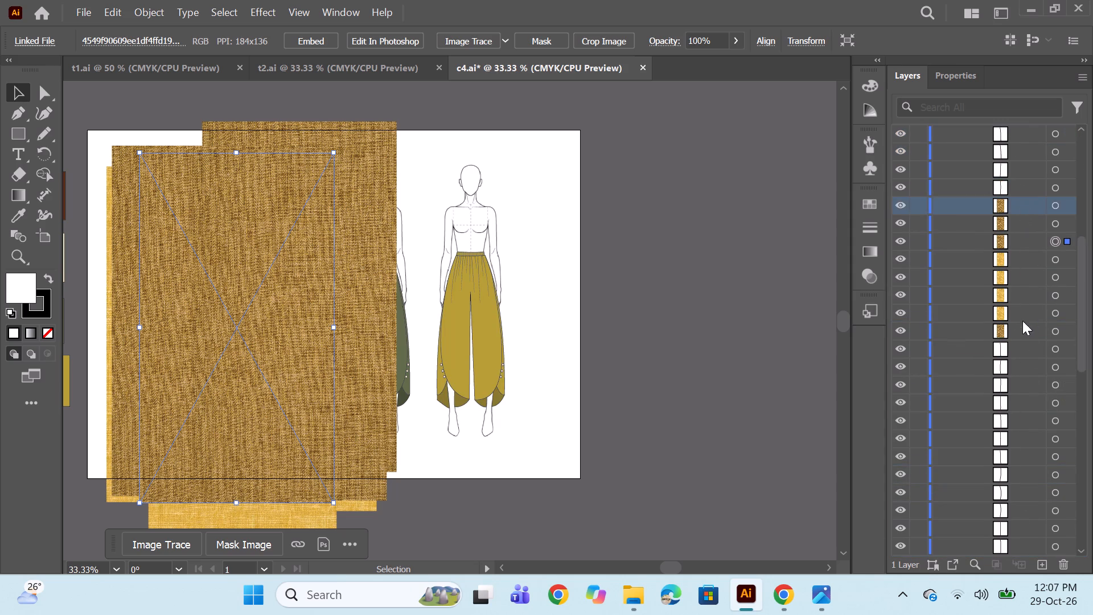
pyautogui.keyDown('shift'); pyautogui.click(1014, 330); pyautogui.keyUp('shift')
pyautogui.moveTo(1013, 273); pyautogui.dragTo(1000, 500)
pyautogui.scroll(-3, 1014, 414)
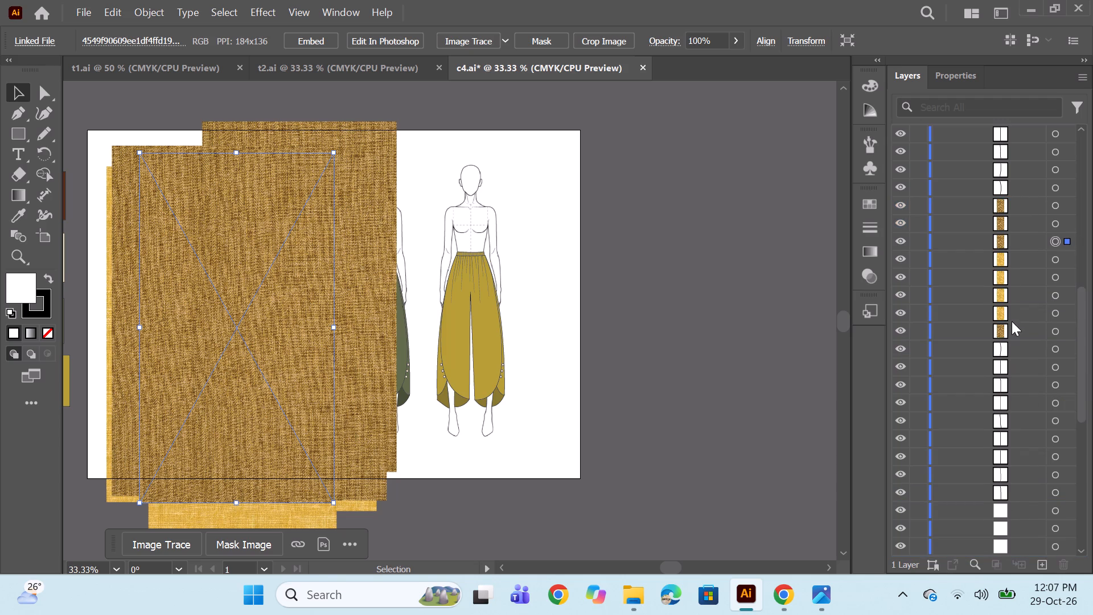
pyautogui.click(1021, 199)
pyautogui.keyDown('shift'); pyautogui.click(1032, 325); pyautogui.keyUp('shift')
pyautogui.moveTo(1025, 258); pyautogui.dragTo(1025, 485)
# Lower the eight texture images past the button circles to sit directly above the mustard trouser pieces in the group.
pyautogui.scroll(-3, 1014, 377)
pyautogui.click(1018, 187)
pyautogui.keyDown('shift'); pyautogui.click(1016, 311); pyautogui.keyUp('shift')
pyautogui.moveTo(1025, 248); pyautogui.dragTo(1023, 345)
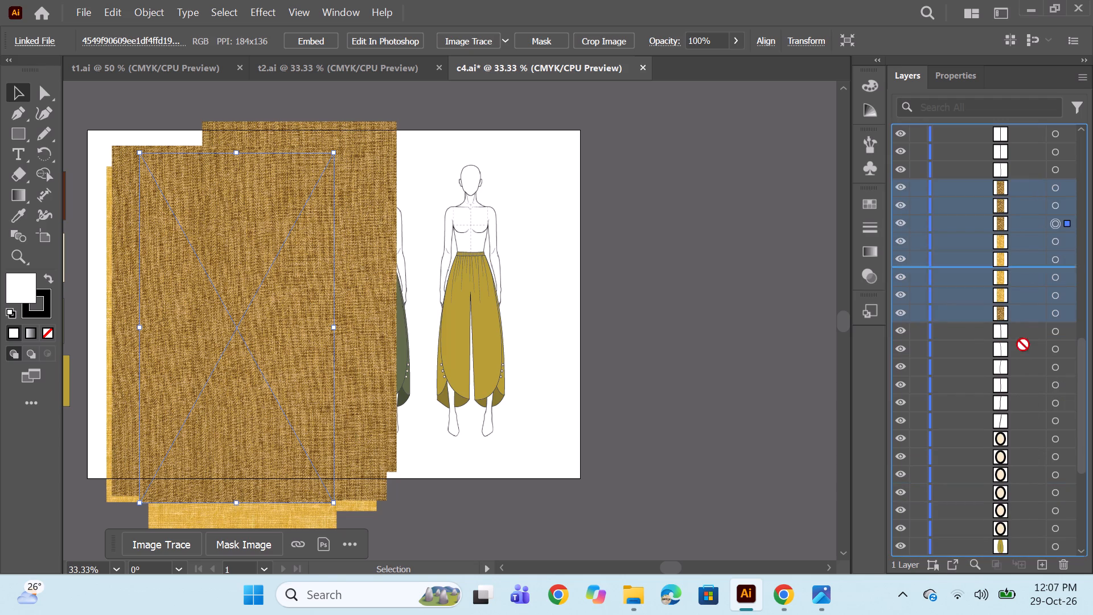
pyautogui.moveTo(1023, 345); pyautogui.dragTo(1023, 469)
pyautogui.scroll(-4, 1022, 376)
pyautogui.scroll(2, 1020, 182)
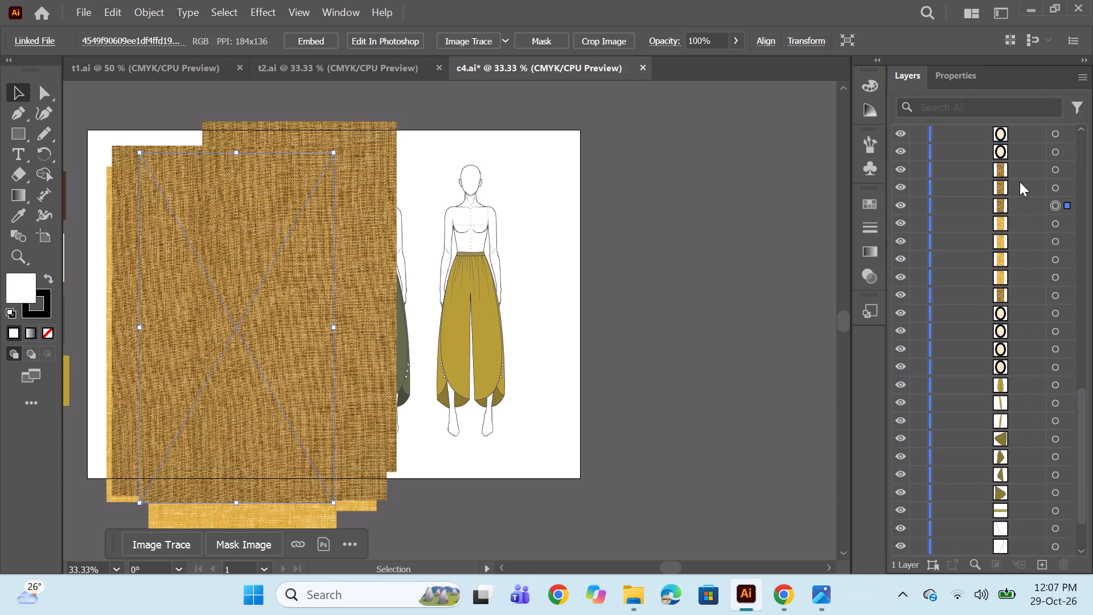
pyautogui.click(1014, 223)
pyautogui.keyDown('shift'); pyautogui.click(1018, 346); pyautogui.keyUp('shift')
pyautogui.moveTo(1014, 288); pyautogui.dragTo(1025, 427)
# Place one brown texture image directly beneath each of the mustard trousers' four hem pieces in the stacking order.
pyautogui.scroll(-2, 1026, 403)
pyautogui.moveTo(1025, 183); pyautogui.dragTo(1025, 338)
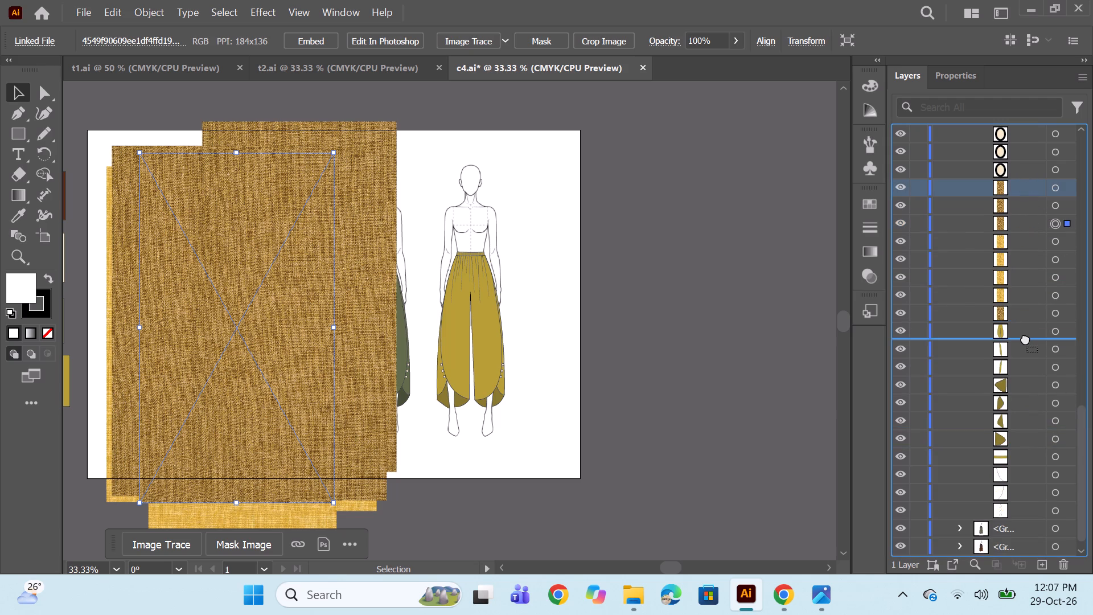
pyautogui.moveTo(1025, 338); pyautogui.dragTo(1010, 391)
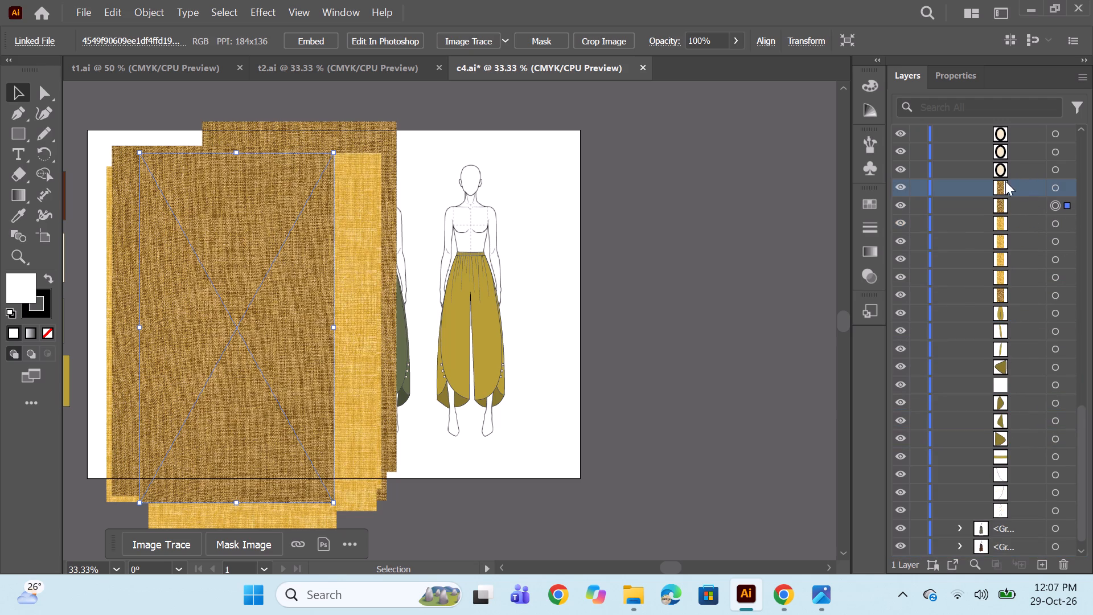
pyautogui.moveTo(1006, 181); pyautogui.dragTo(1025, 415)
pyautogui.moveTo(1026, 185); pyautogui.dragTo(1019, 360)
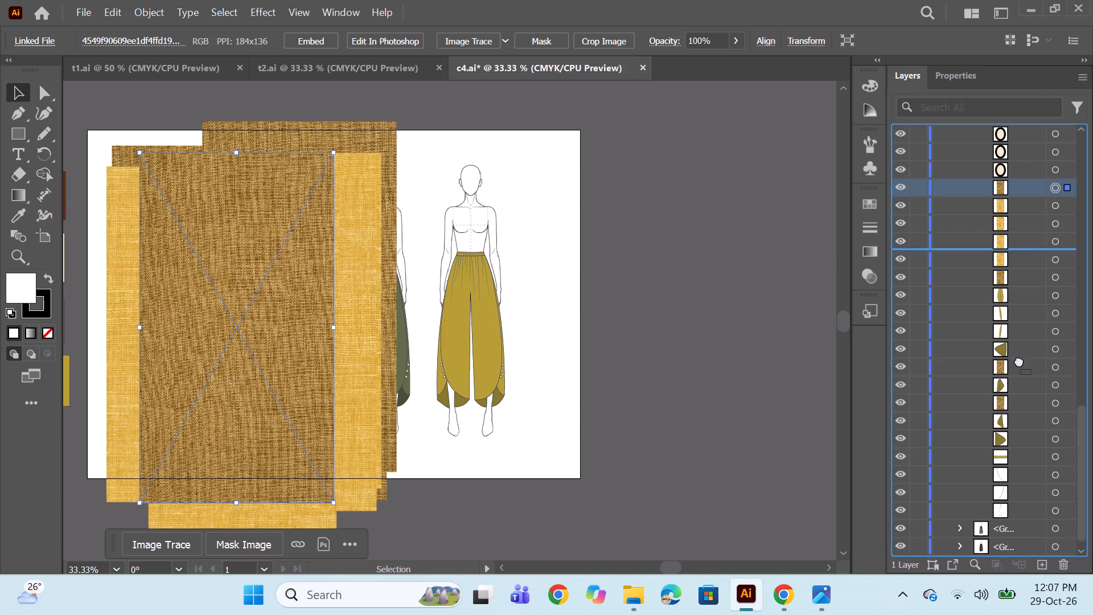
pyautogui.moveTo(1019, 360); pyautogui.dragTo(1029, 432)
pyautogui.moveTo(1015, 259); pyautogui.dragTo(1025, 426)
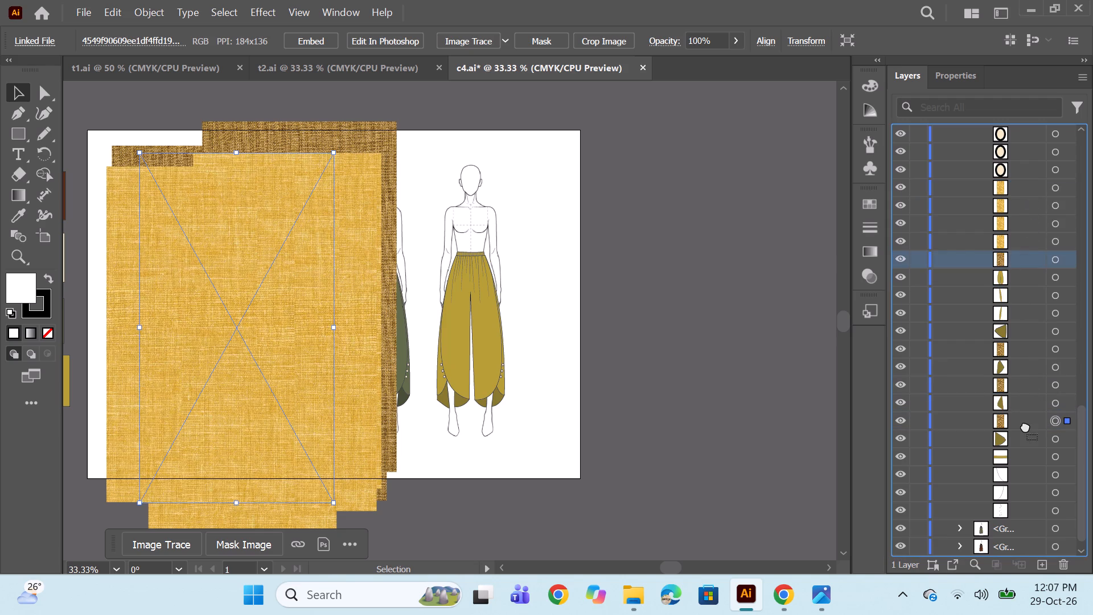
pyautogui.moveTo(1025, 426); pyautogui.dragTo(1028, 445)
# Place one yellow texture image directly beneath each of the three leg pieces and the waistband of the mustard trousers, and clear the selection.
pyautogui.moveTo(1016, 187); pyautogui.dragTo(1024, 257)
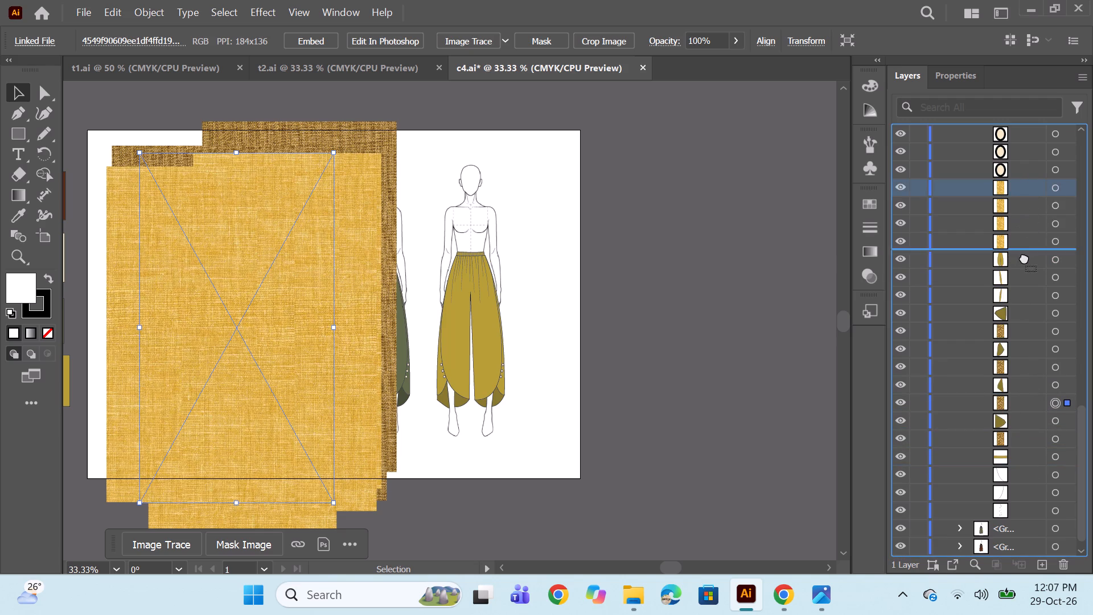
pyautogui.moveTo(1024, 257); pyautogui.dragTo(1025, 265)
pyautogui.moveTo(1021, 180); pyautogui.dragTo(1017, 250)
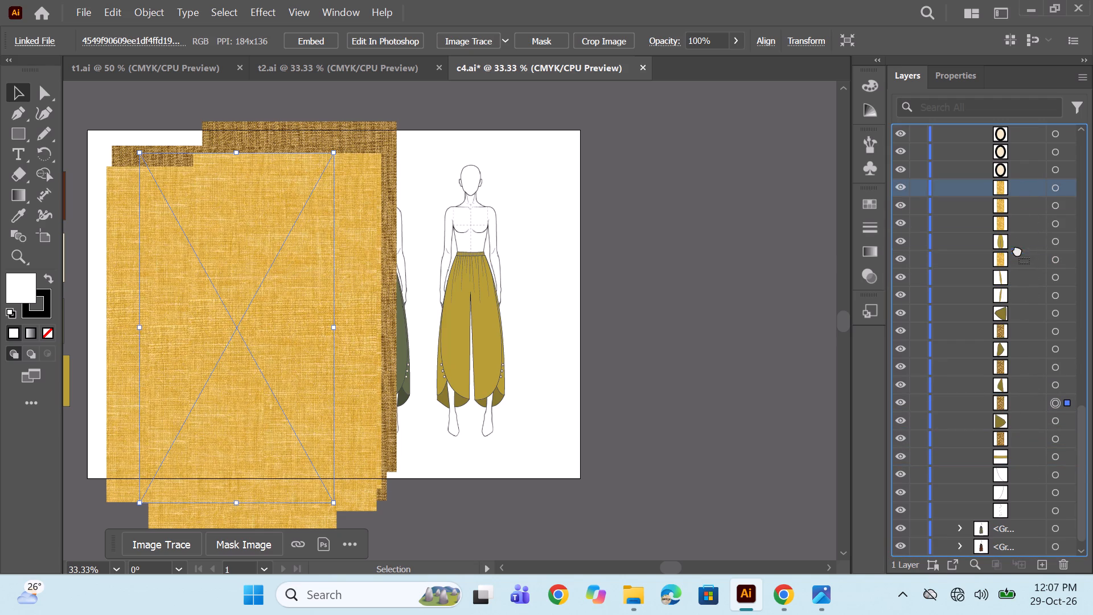
pyautogui.moveTo(1017, 250); pyautogui.dragTo(1017, 284)
pyautogui.moveTo(1024, 184); pyautogui.dragTo(1024, 304)
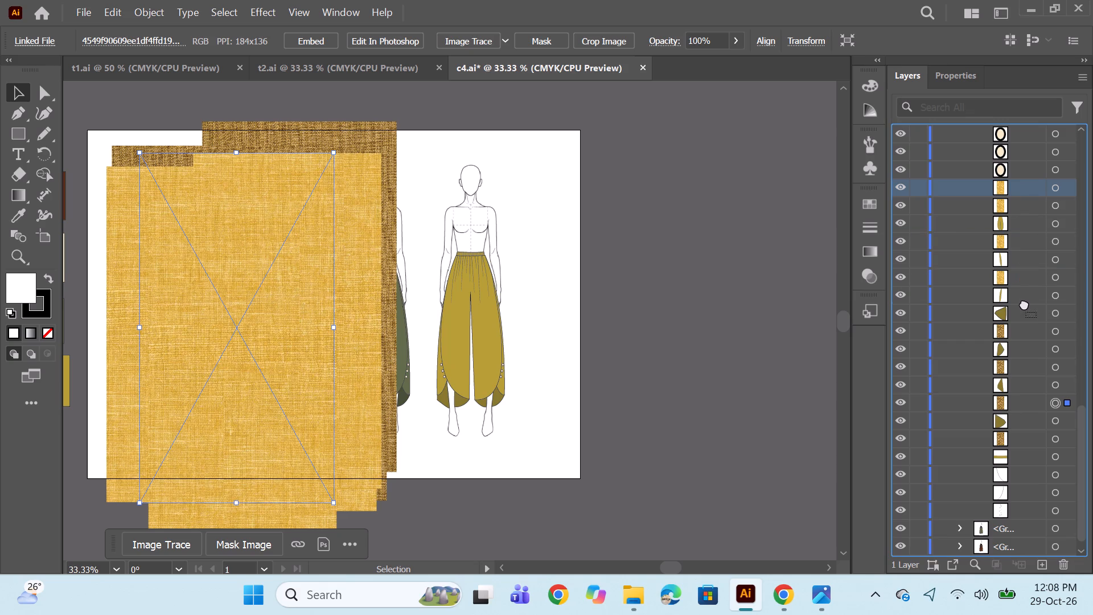
pyautogui.moveTo(1024, 304); pyautogui.dragTo(1025, 305)
pyautogui.moveTo(1024, 184); pyautogui.dragTo(1030, 430)
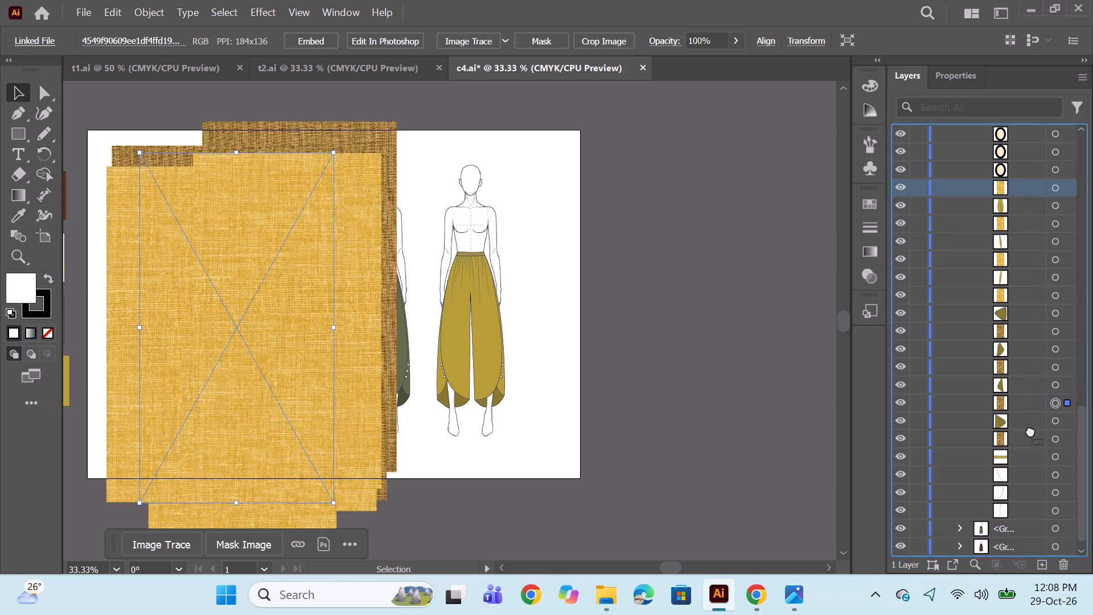
pyautogui.moveTo(1030, 430); pyautogui.dragTo(1026, 464)
pyautogui.click(626, 268)
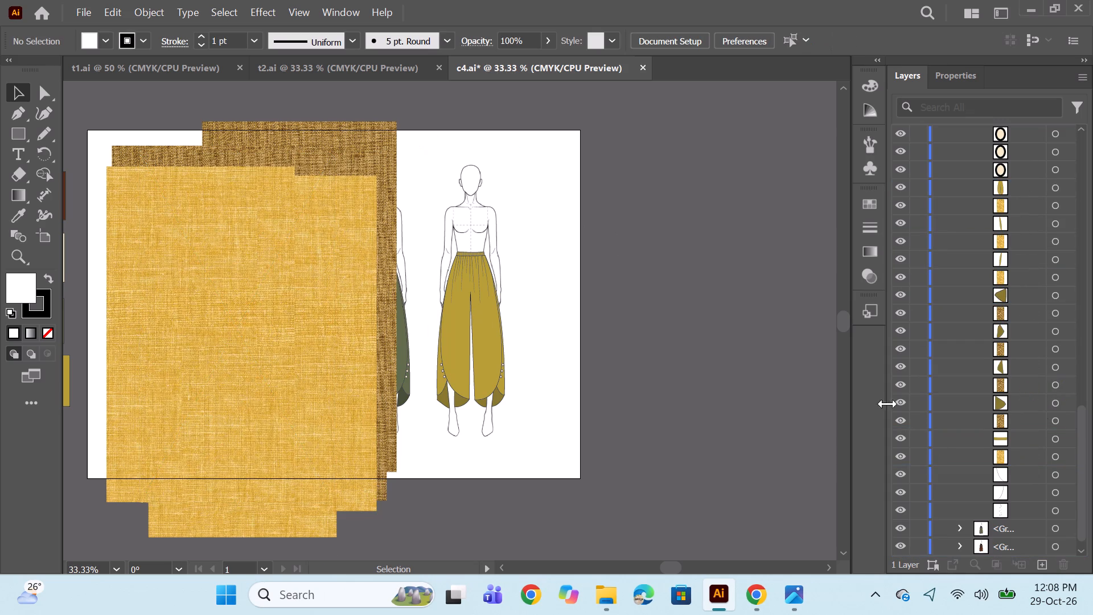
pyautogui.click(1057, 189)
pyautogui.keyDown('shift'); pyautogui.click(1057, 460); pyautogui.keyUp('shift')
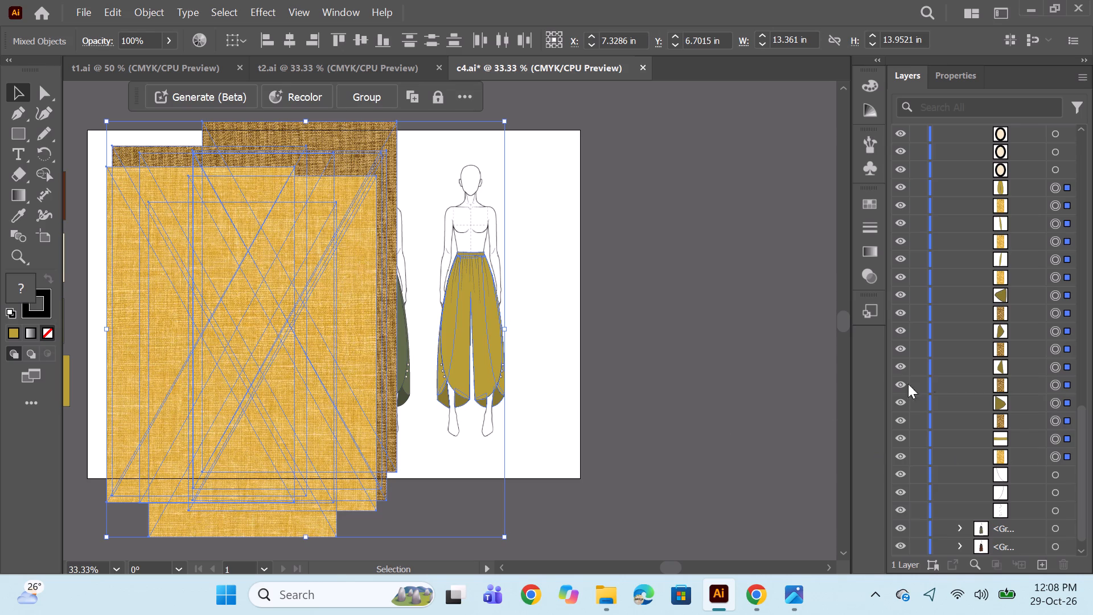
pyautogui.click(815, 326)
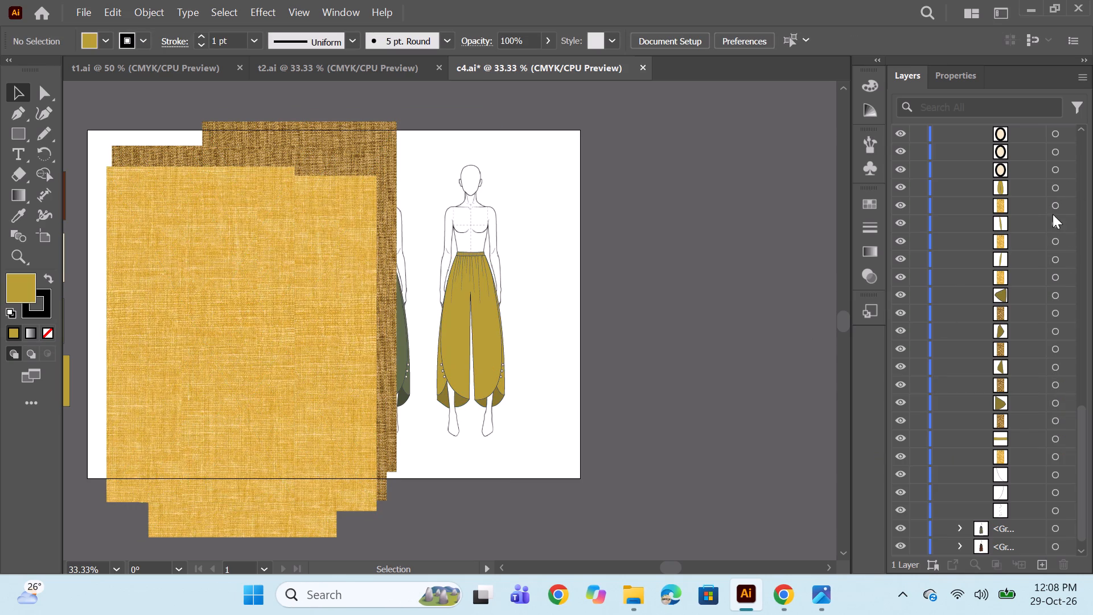
# Select all eight texture images in the mustard figure's group and move them together so they cover the mustard trousers.
pyautogui.click(1056, 210)
pyautogui.keyDown('ctrl'); pyautogui.click(1057, 241); pyautogui.keyUp('ctrl')
pyautogui.keyDown('ctrl'); pyautogui.click(1057, 271); pyautogui.keyUp('ctrl')
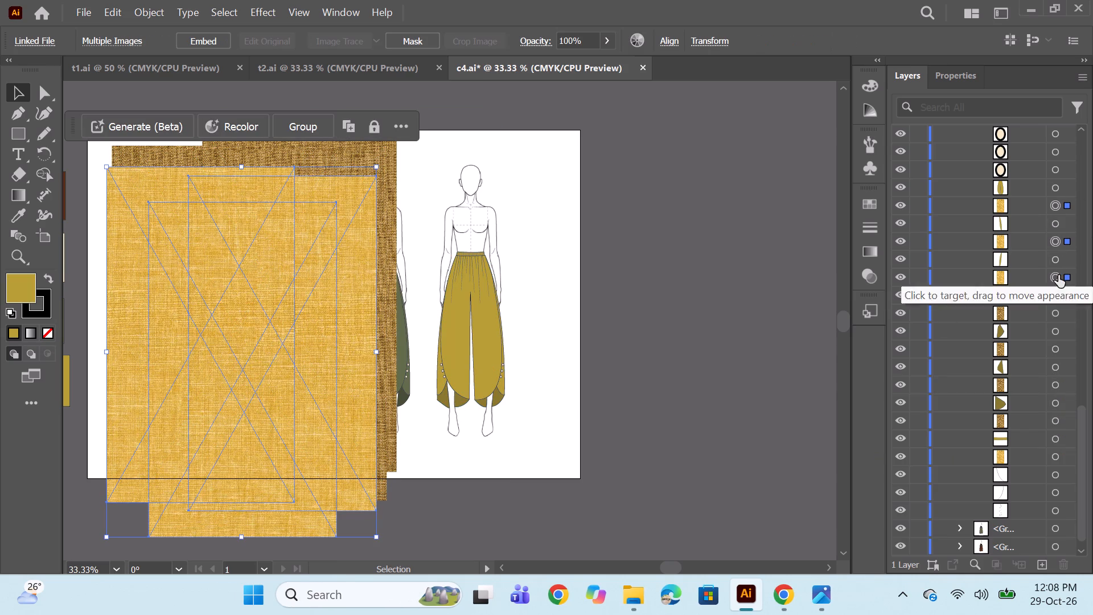
pyautogui.keyDown('ctrl'); pyautogui.click(1055, 319); pyautogui.keyUp('ctrl')
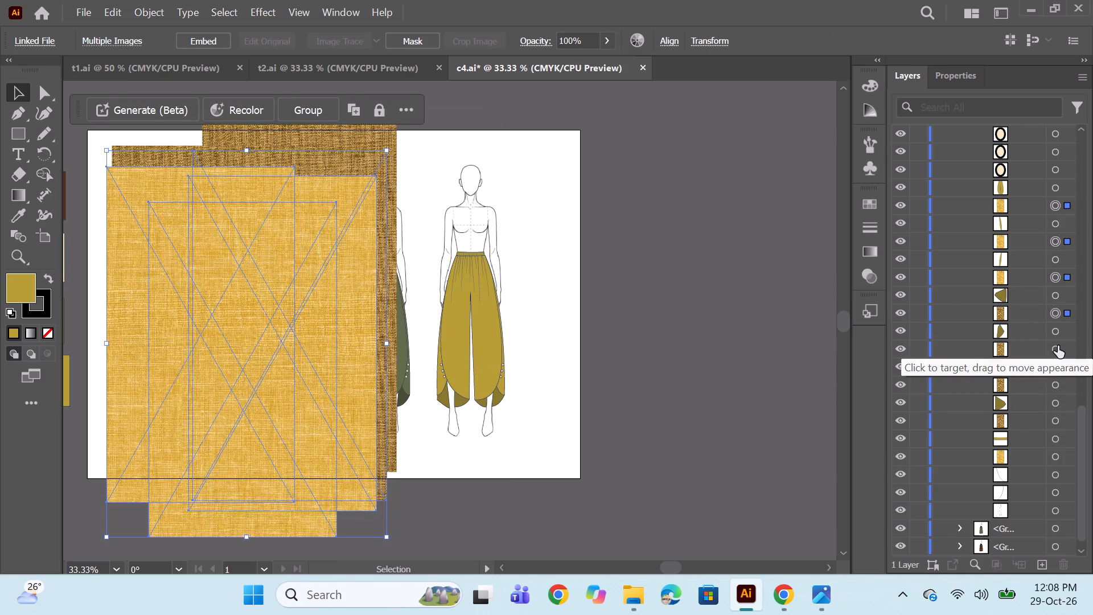
pyautogui.keyDown('ctrl'); pyautogui.click(1058, 346); pyautogui.keyUp('ctrl')
pyautogui.keyDown('ctrl'); pyautogui.click(1053, 385); pyautogui.keyUp('ctrl')
pyautogui.keyDown('ctrl'); pyautogui.click(1058, 423); pyautogui.keyUp('ctrl')
pyautogui.keyDown('ctrl'); pyautogui.click(1059, 452); pyautogui.keyUp('ctrl')
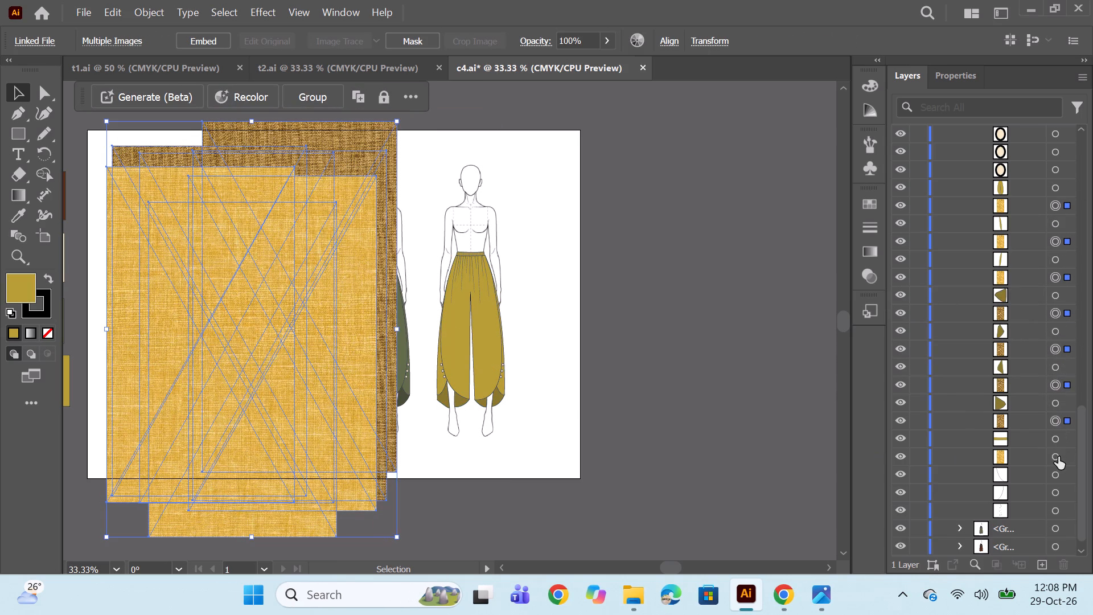
pyautogui.moveTo(272, 345); pyautogui.dragTo(473, 333)
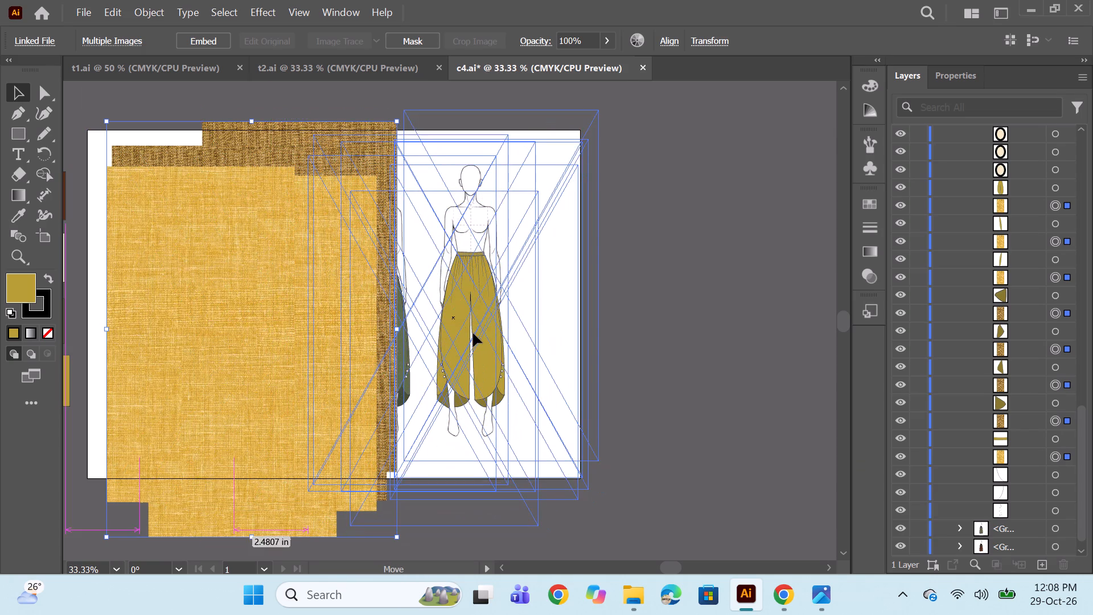
pyautogui.moveTo(473, 333); pyautogui.dragTo(472, 333)
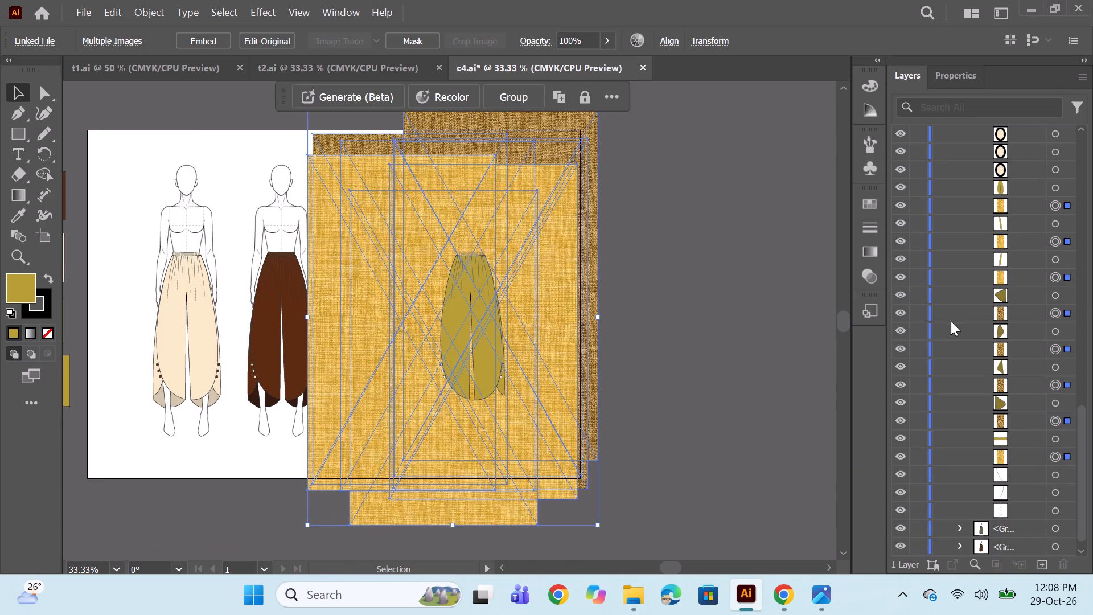
# Make clipping masks from the three mustard leg pieces, each with the yellow texture image directly beneath it.
pyautogui.moveTo(1071, 192); pyautogui.dragTo(1074, 212)
pyautogui.click(1054, 188)
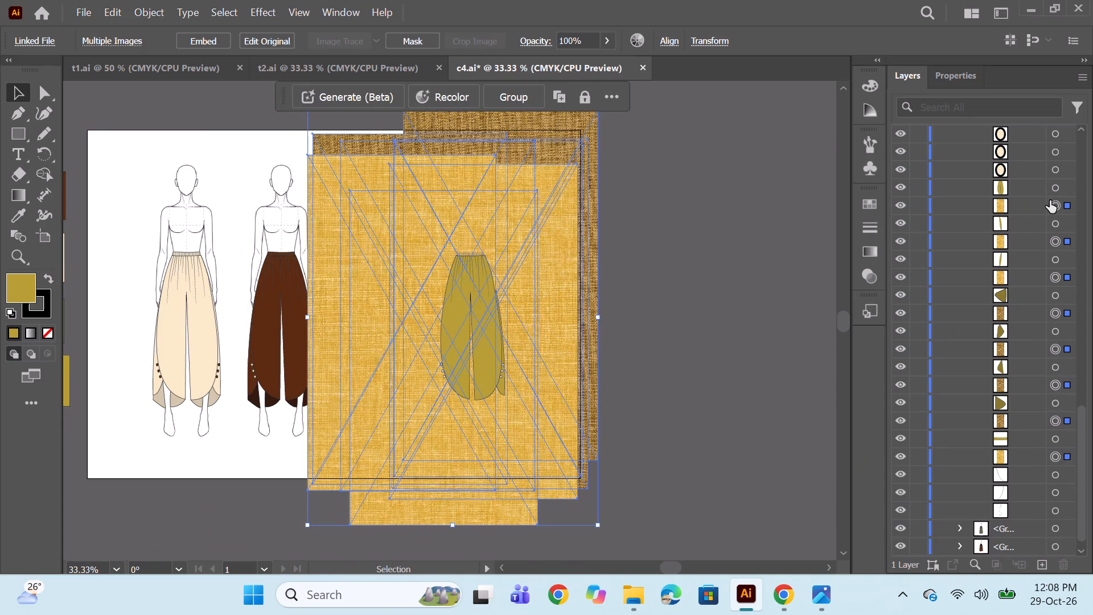
pyautogui.keyDown('ctrl'); pyautogui.click(1049, 202); pyautogui.keyUp('ctrl')
pyautogui.rightClick(505, 296)
pyautogui.click(573, 433)
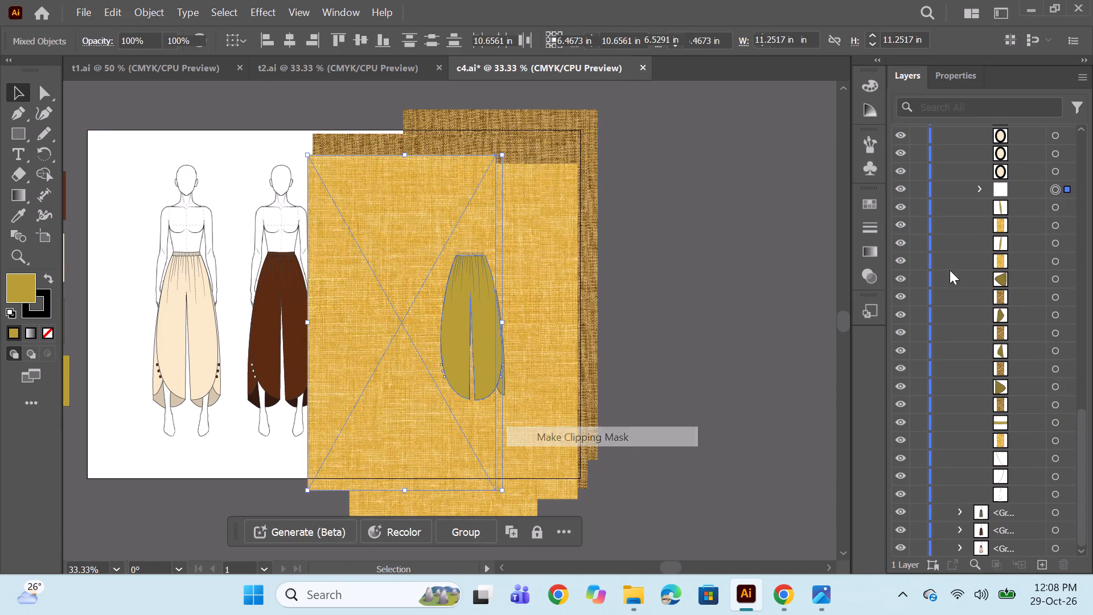
pyautogui.click(1057, 210)
pyautogui.keyDown('ctrl'); pyautogui.click(1057, 225); pyautogui.keyUp('ctrl')
pyautogui.rightClick(531, 286)
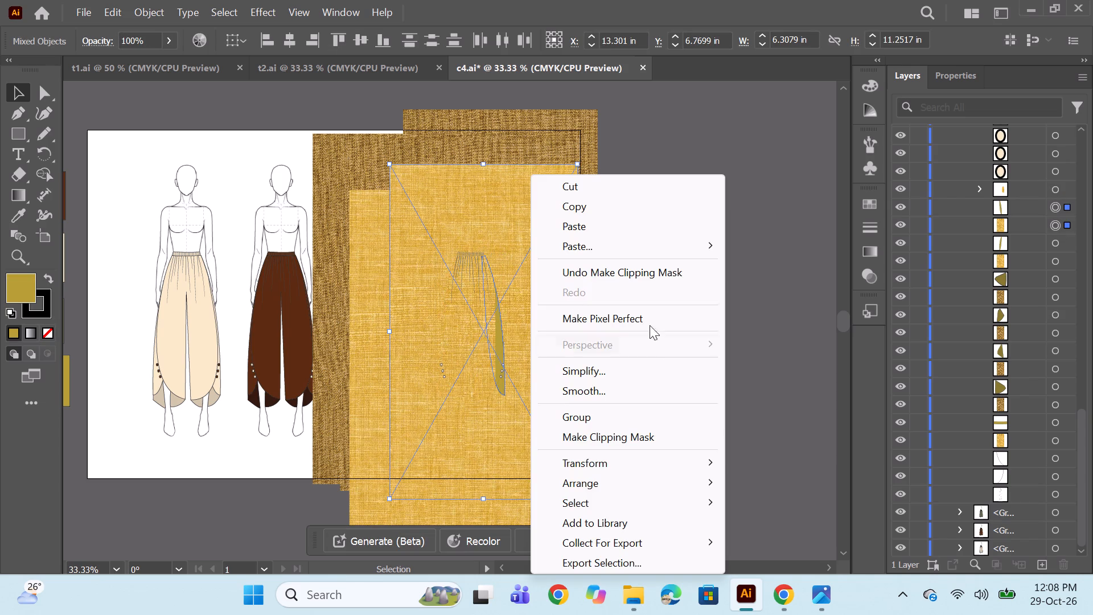
pyautogui.click(631, 439)
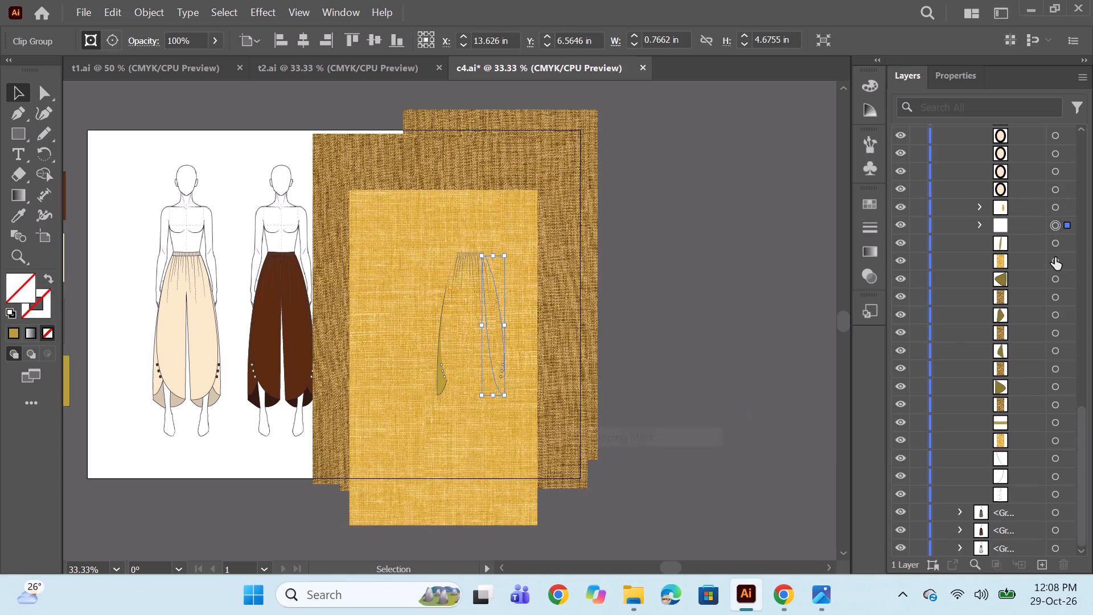
pyautogui.click(1055, 257)
pyautogui.keyDown('ctrl'); pyautogui.click(1055, 244); pyautogui.keyUp('ctrl')
pyautogui.rightClick(457, 322)
pyautogui.click(566, 434)
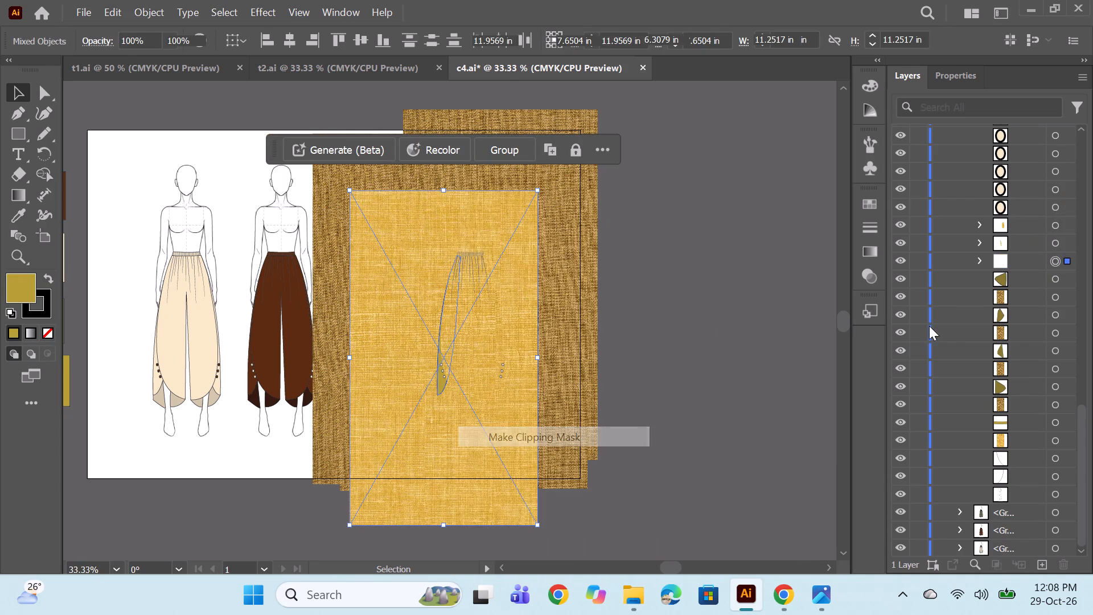
# Make clipping masks from the two hem pieces of the right-hand leg as drawn, each with the brown texture image beneath it.
pyautogui.click(1062, 273)
pyautogui.keyDown('ctrl'); pyautogui.click(1058, 294); pyautogui.keyUp('ctrl')
pyautogui.rightClick(474, 288)
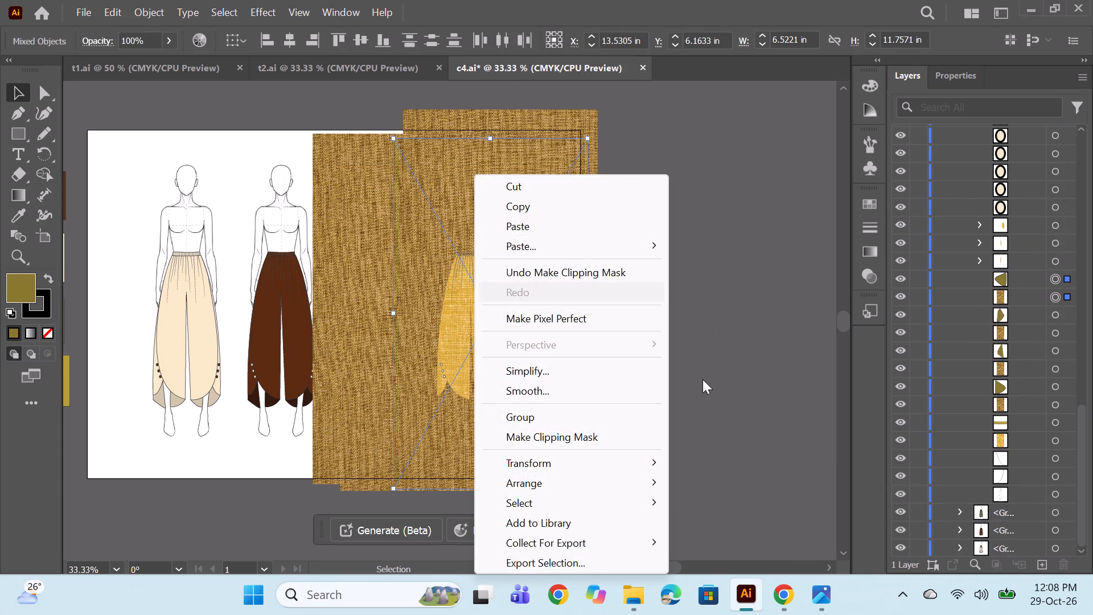
pyautogui.click(590, 437)
pyautogui.click(1049, 319)
pyautogui.keyDown('ctrl'); pyautogui.click(1062, 333); pyautogui.keyUp('ctrl')
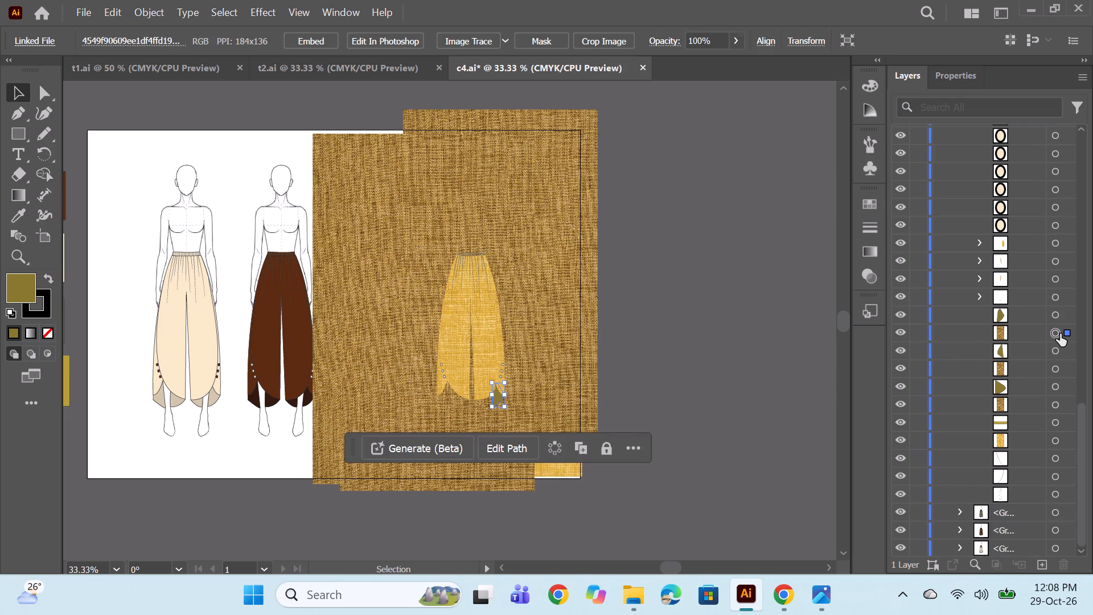
pyautogui.rightClick(549, 307)
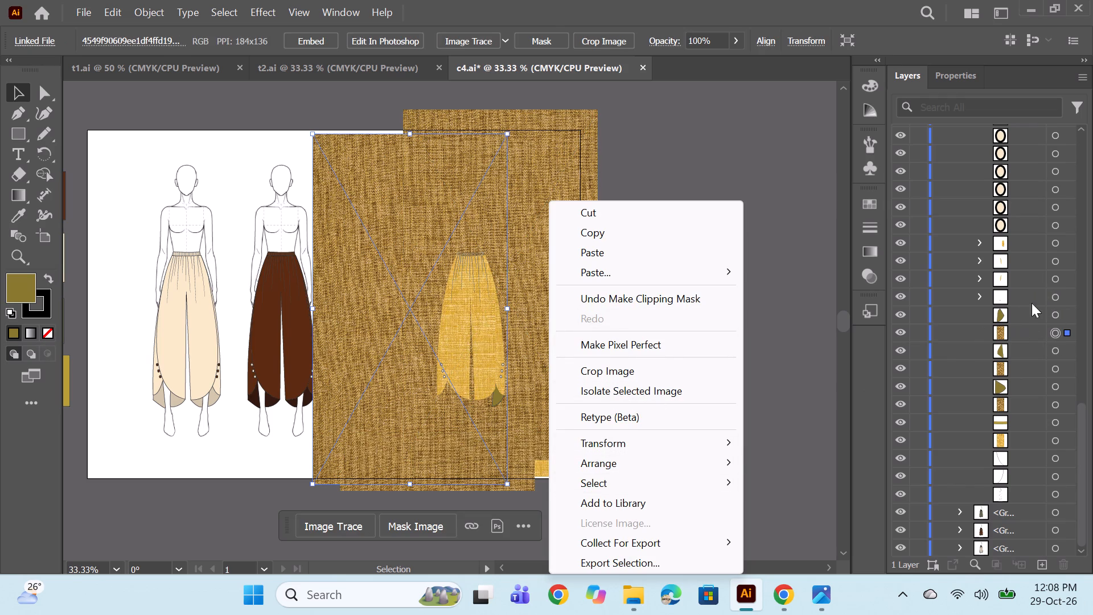
pyautogui.click(1061, 313)
pyautogui.keyDown('ctrl'); pyautogui.click(1054, 336); pyautogui.keyUp('ctrl')
pyautogui.rightClick(507, 301)
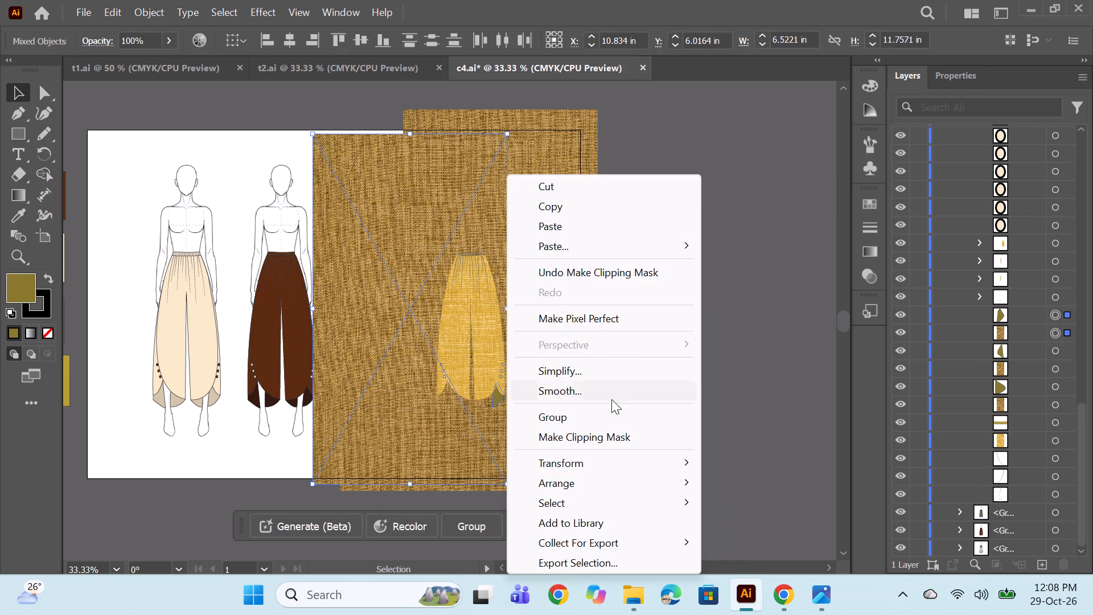
pyautogui.click(599, 437)
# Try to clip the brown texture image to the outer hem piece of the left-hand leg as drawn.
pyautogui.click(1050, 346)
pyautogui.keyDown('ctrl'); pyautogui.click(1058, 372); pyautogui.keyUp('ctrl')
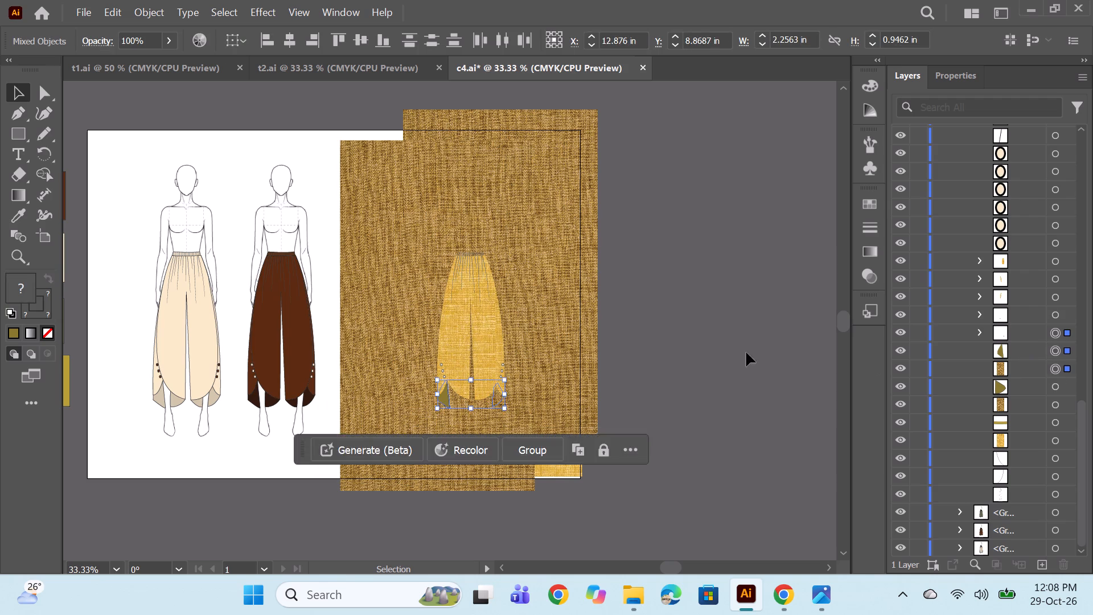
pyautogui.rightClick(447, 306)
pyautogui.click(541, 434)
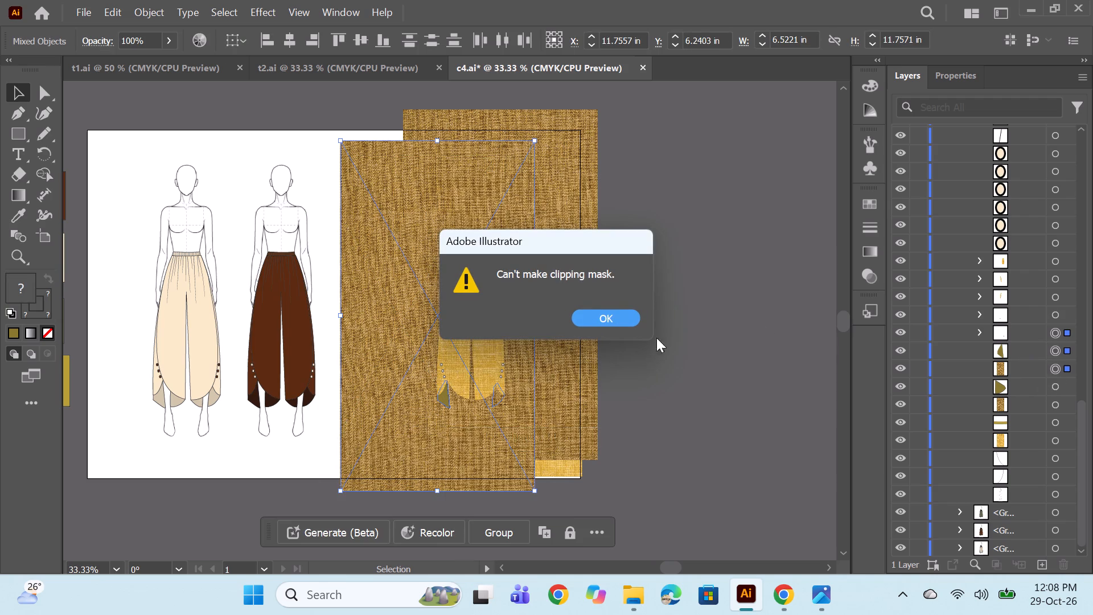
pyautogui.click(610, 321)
# Make clipping masks from the outer and inner hem pieces of the left-hand leg, each with the brown texture image beneath it.
pyautogui.click(1054, 350)
pyautogui.keyDown('ctrl'); pyautogui.click(1054, 367); pyautogui.keyUp('ctrl')
pyautogui.rightClick(583, 285)
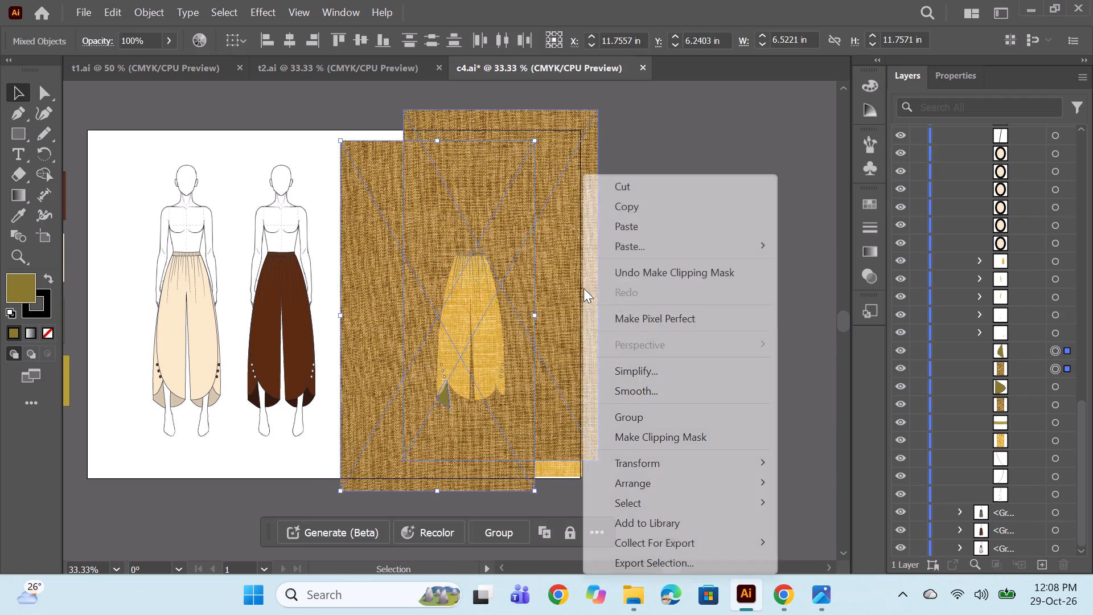
pyautogui.click(669, 434)
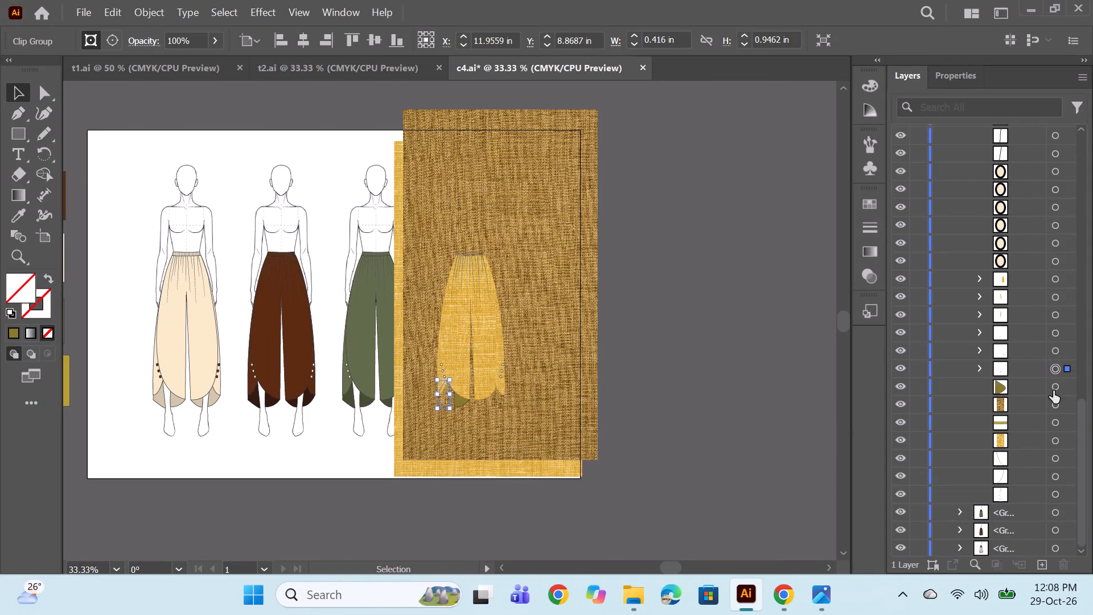
pyautogui.click(1053, 391)
pyautogui.keyDown('ctrl'); pyautogui.click(1053, 407); pyautogui.keyUp('ctrl')
pyautogui.rightClick(435, 301)
pyautogui.click(530, 432)
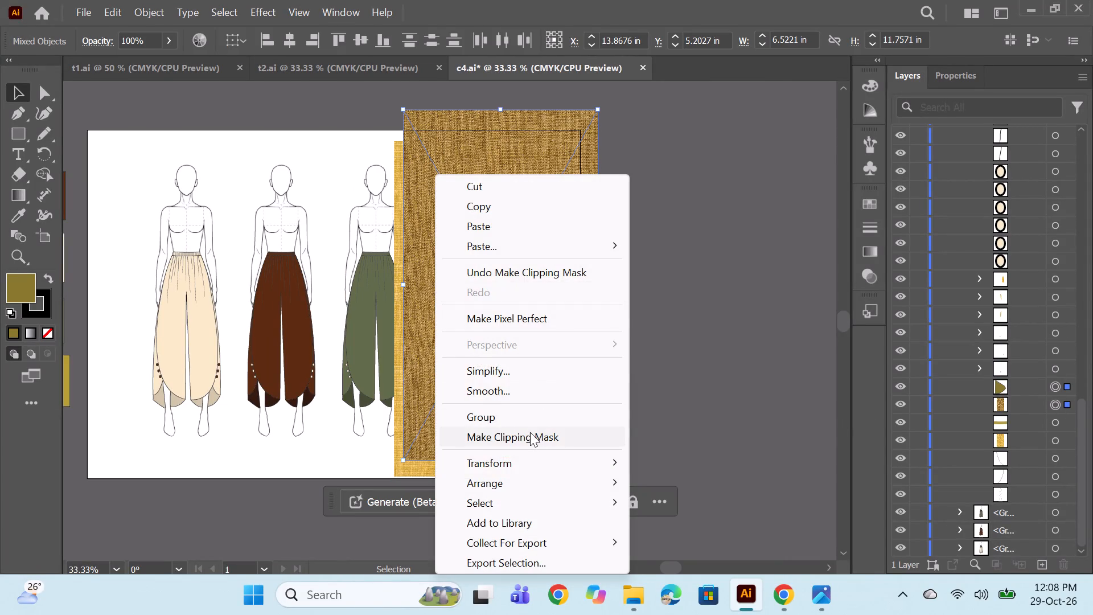
# Make a clipping mask from the waistband and the yellow texture image directly beneath it.
pyautogui.moveTo(1059, 425); pyautogui.dragTo(1054, 421)
pyautogui.keyDown('ctrl'); pyautogui.click(1056, 444); pyautogui.keyUp('ctrl')
pyautogui.rightClick(518, 389)
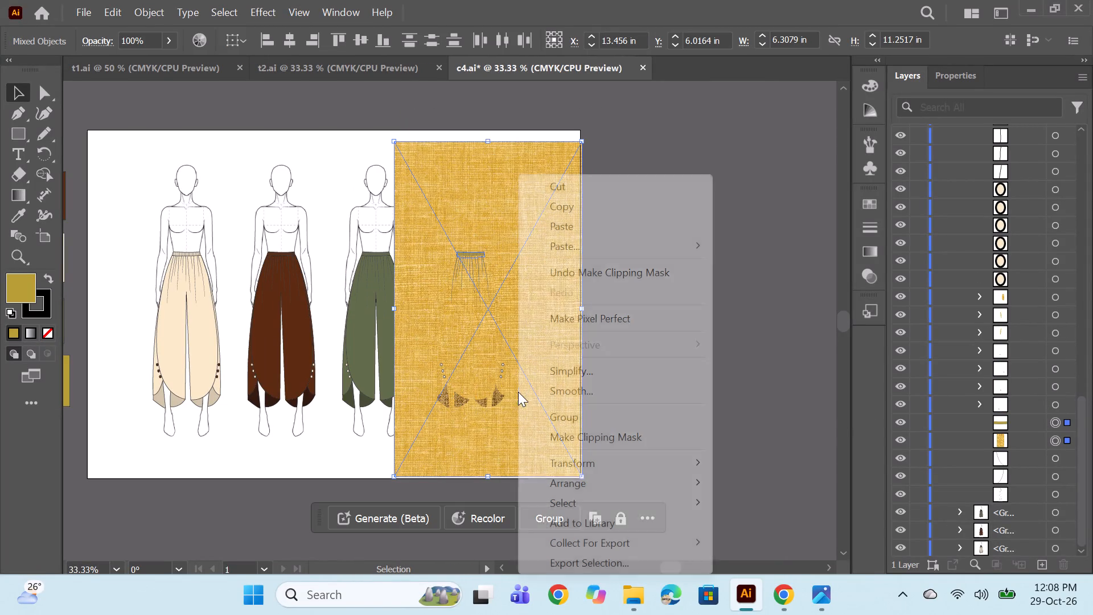
pyautogui.click(611, 437)
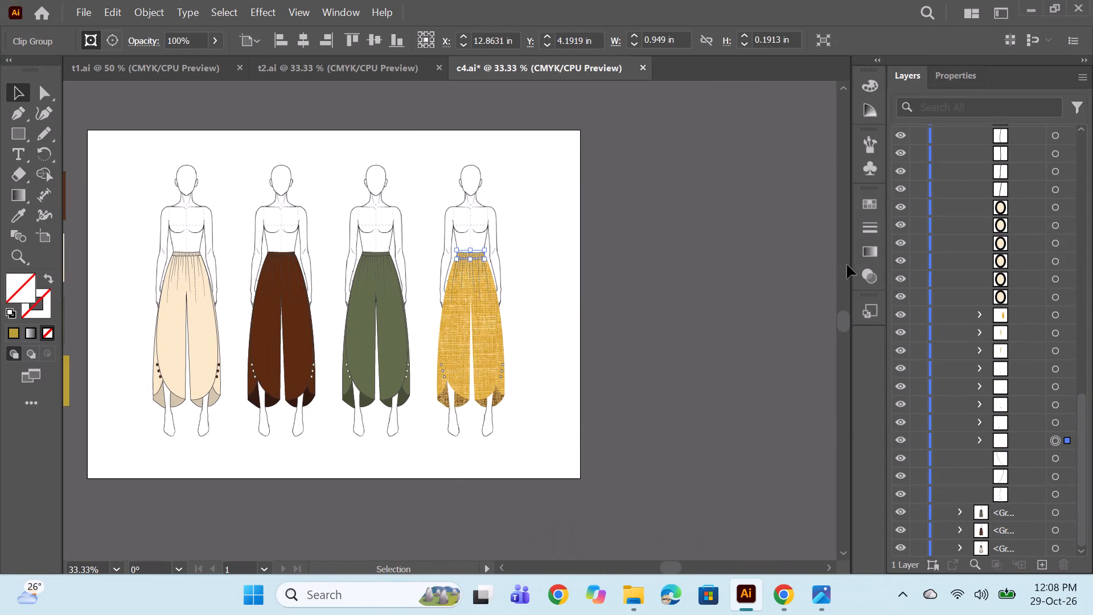
# Give all eight clipped texture groups of the yellow trousers a 1 pt stroke.
pyautogui.click(1061, 315)
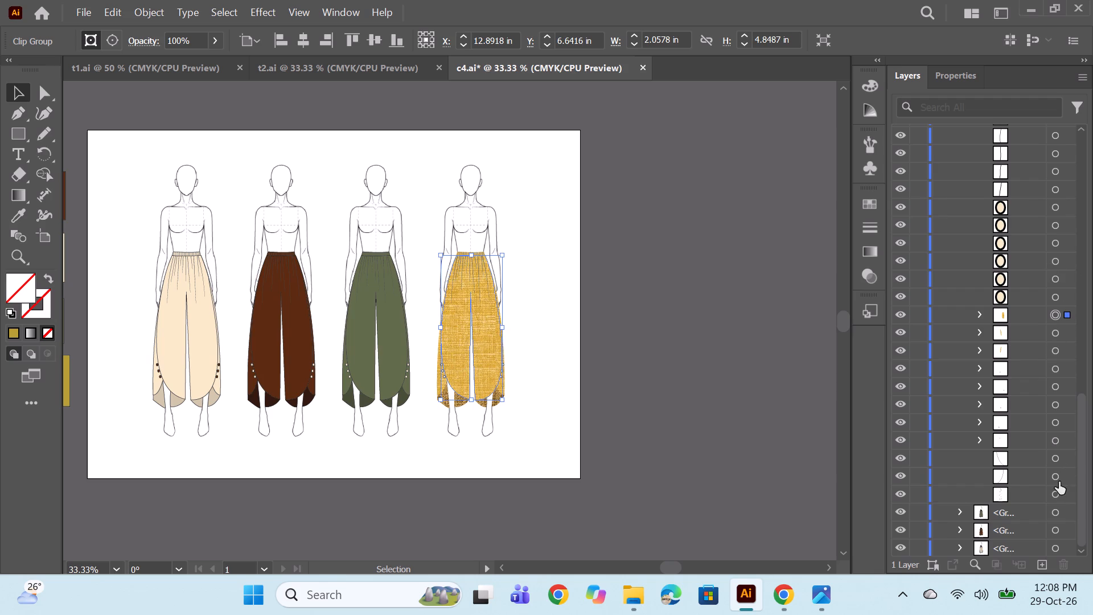
pyautogui.keyDown('shift'); pyautogui.click(1053, 440); pyautogui.keyUp('shift')
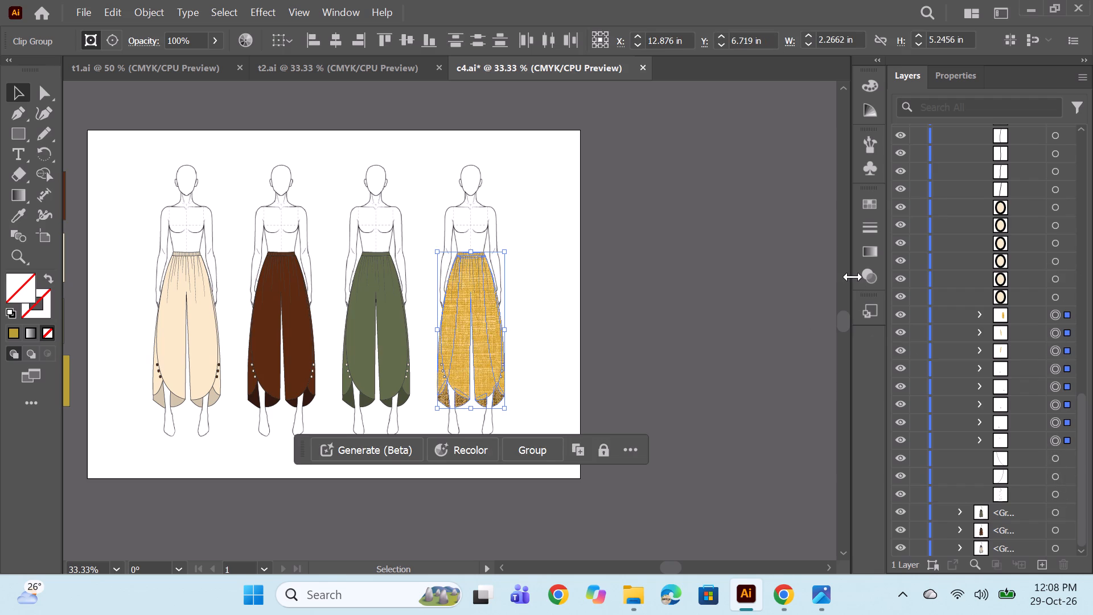
pyautogui.click(877, 231)
pyautogui.tripleClick(720, 217)
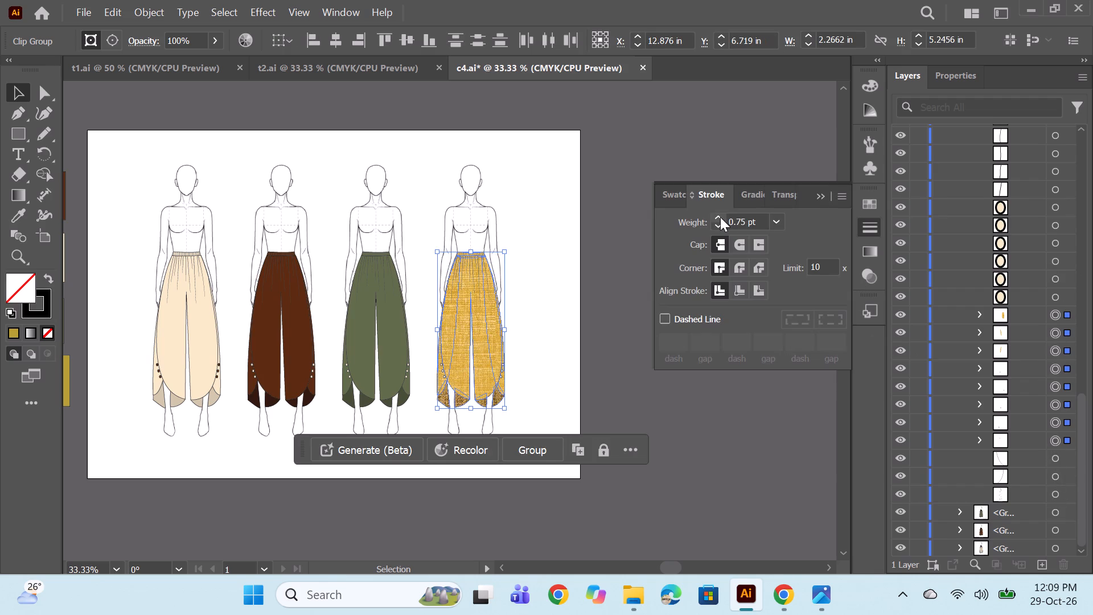
pyautogui.click(720, 217)
# Set the stroke weight of the gather line group below the yellow trousers' waistband to 0.5 pt and clear the selection.
pyautogui.scroll(14, 1027, 265)
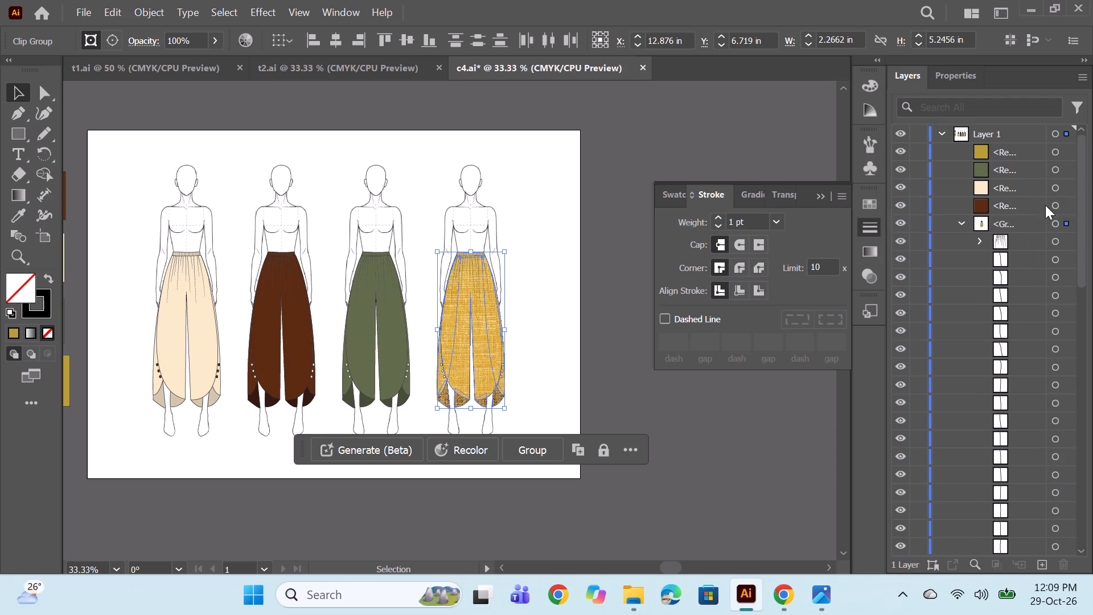
pyautogui.click(1057, 240)
pyautogui.tripleClick(725, 218)
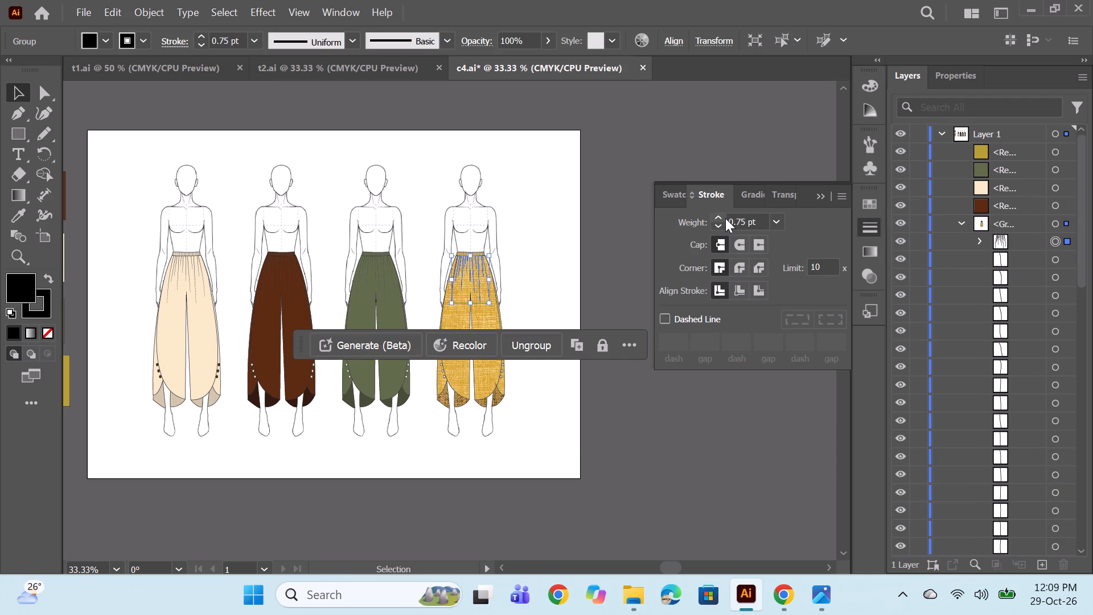
pyautogui.click(725, 218)
pyautogui.doubleClick(718, 227)
pyautogui.keyDown('ctrl'); pyautogui.click(611, 222); pyautogui.keyUp('ctrl')
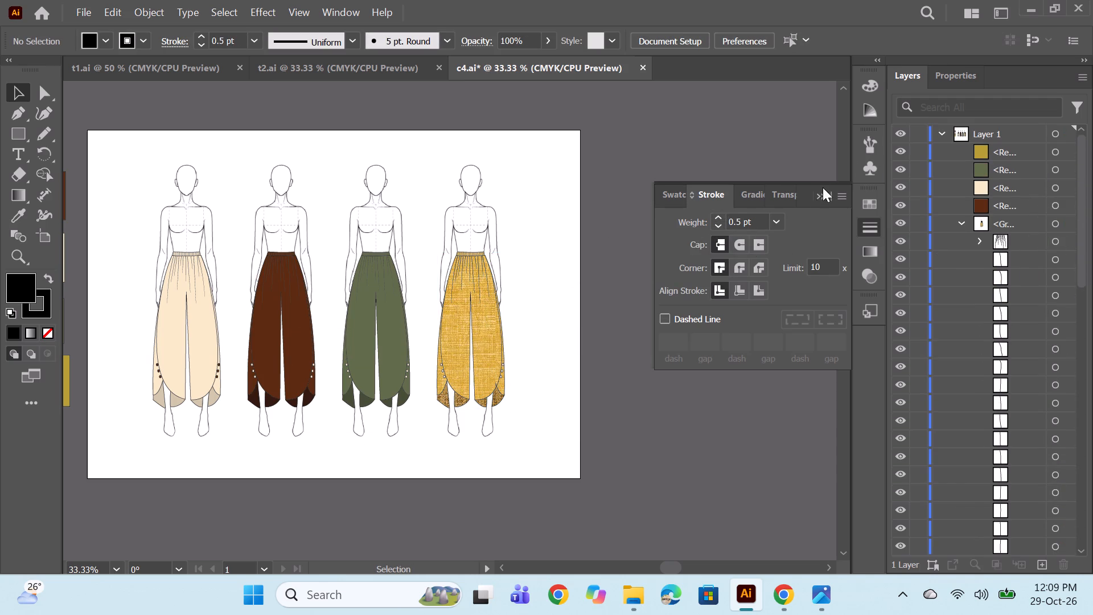
# Examine the textured yellow trousers up close and alongside the three flat-coloured figures.
pyautogui.keyDown('alt'); pyautogui.scroll(3, 491, 248); pyautogui.keyUp('alt')
pyautogui.keyDown('alt'); pyautogui.scroll(-3, 498, 254); pyautogui.keyUp('alt')
pyautogui.click(817, 191)
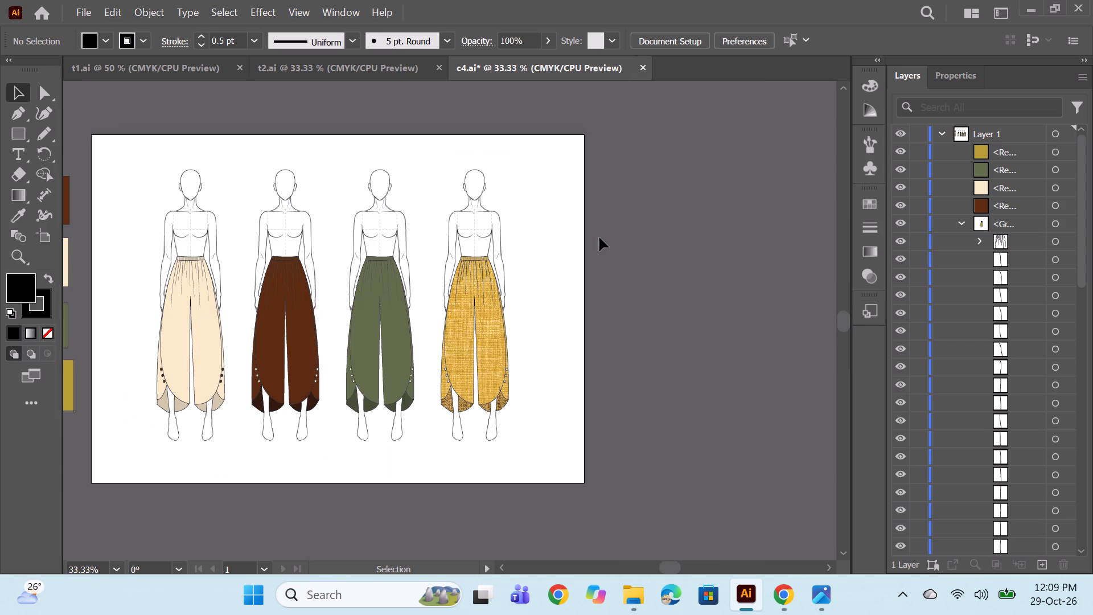
pyautogui.press('space')
pyautogui.press('space')
pyautogui.moveTo(586, 237); pyautogui.dragTo(712, 241)
pyautogui.keyDown('alt'); pyautogui.scroll(1, 535, 285); pyautogui.keyUp('alt')
pyautogui.scroll(-1, 699, 294)
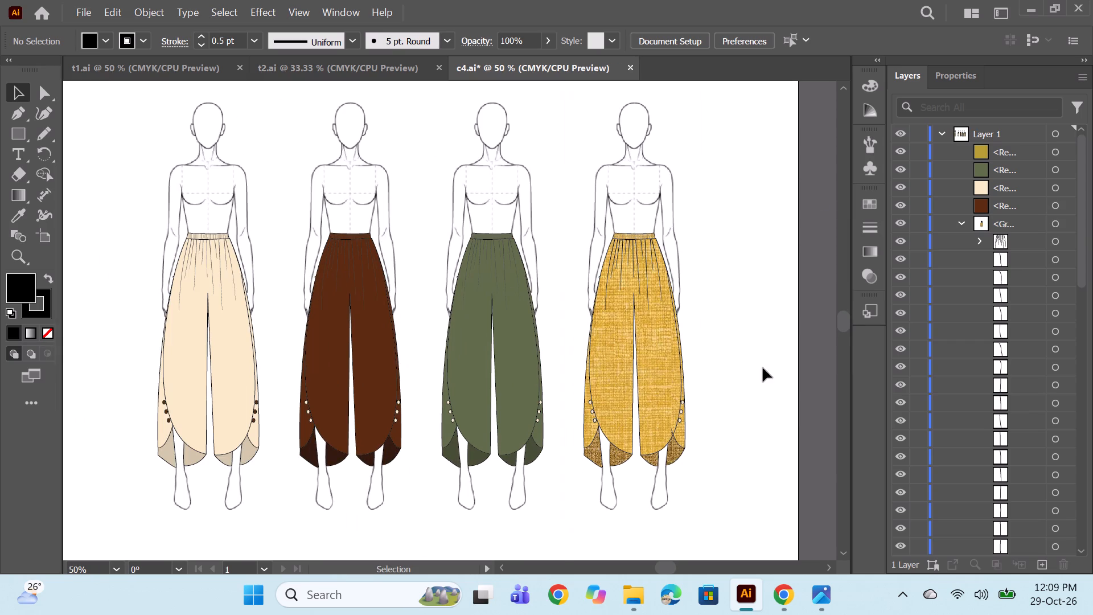
pyautogui.keyDown('alt'); pyautogui.scroll(-1, 701, 338); pyautogui.keyUp('alt')
pyautogui.scroll(1, 705, 310)
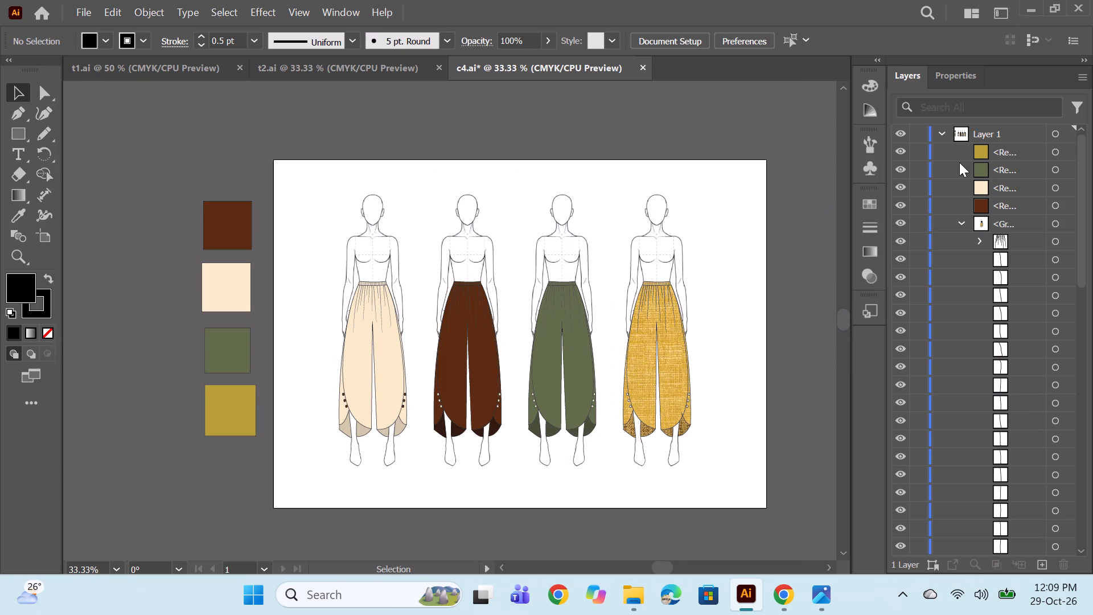
# Hide the four colour swatch rectangles beside the artboard and clear the selection.
pyautogui.click(1052, 151)
pyautogui.moveTo(905, 155); pyautogui.dragTo(901, 204)
pyautogui.keyDown('ctrl'); pyautogui.click(790, 195); pyautogui.keyUp('ctrl')
# Copy the two green fabric images, 203d9cc4c3… and 61de9fceb8…, from the desktop and paste them into c4.ai.
pyautogui.click(1040, 11)
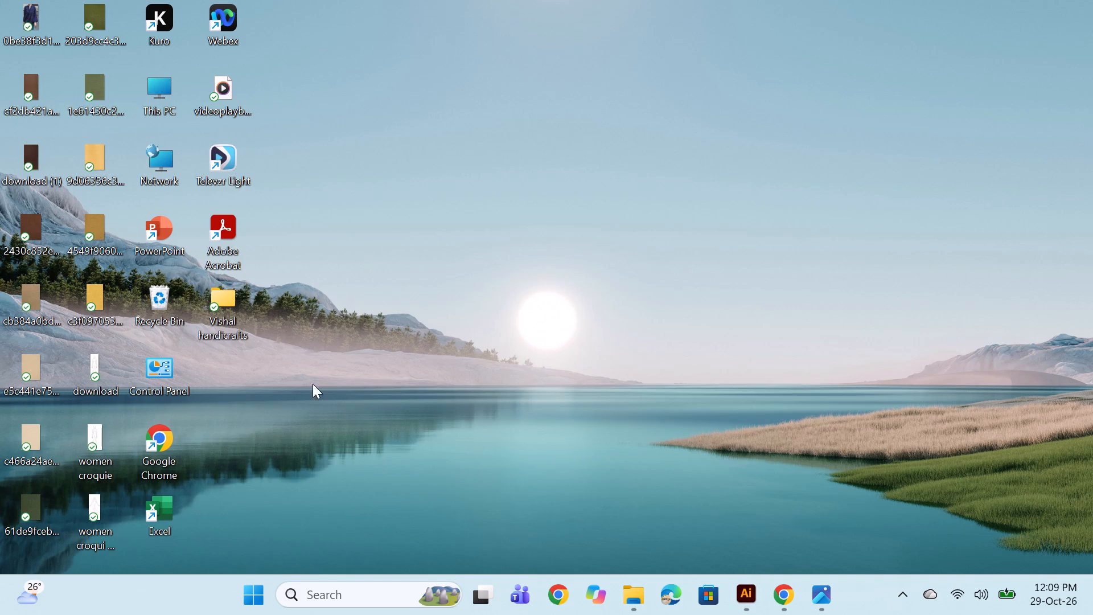
pyautogui.click(91, 13)
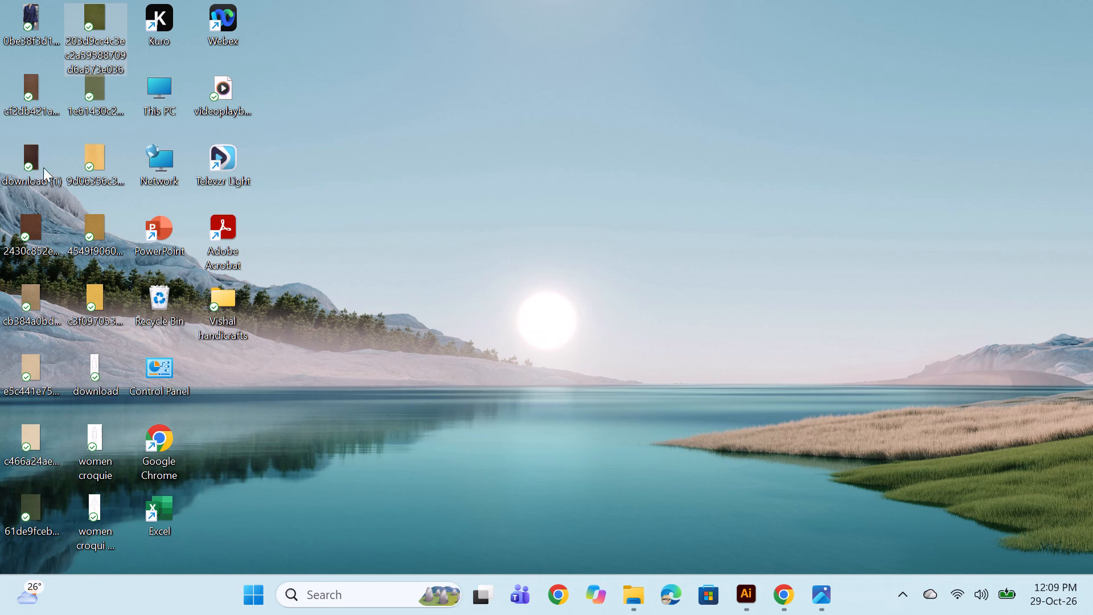
pyautogui.keyDown('ctrl'); pyautogui.click(36, 501); pyautogui.keyUp('ctrl')
pyautogui.rightClick(32, 526)
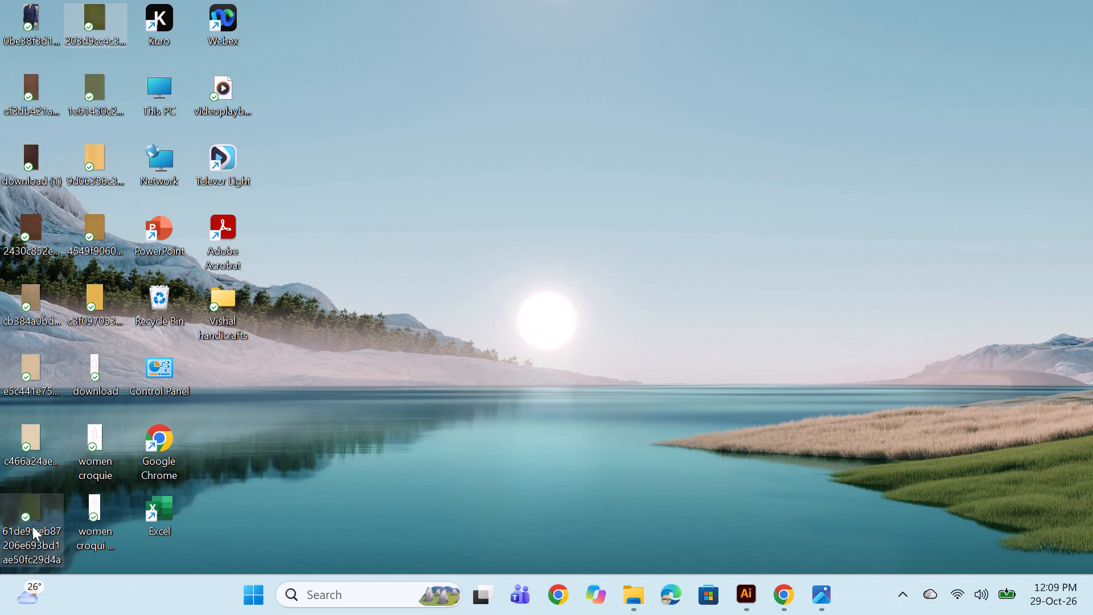
pyautogui.click(128, 28)
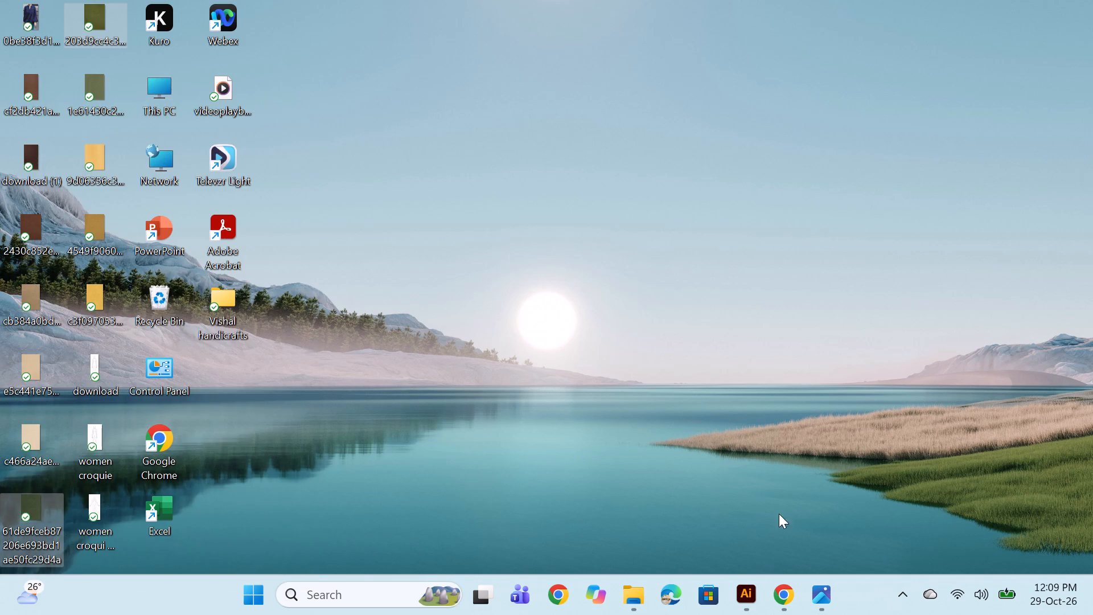
pyautogui.click(743, 597)
pyautogui.hotkey('ctrl', 'v')
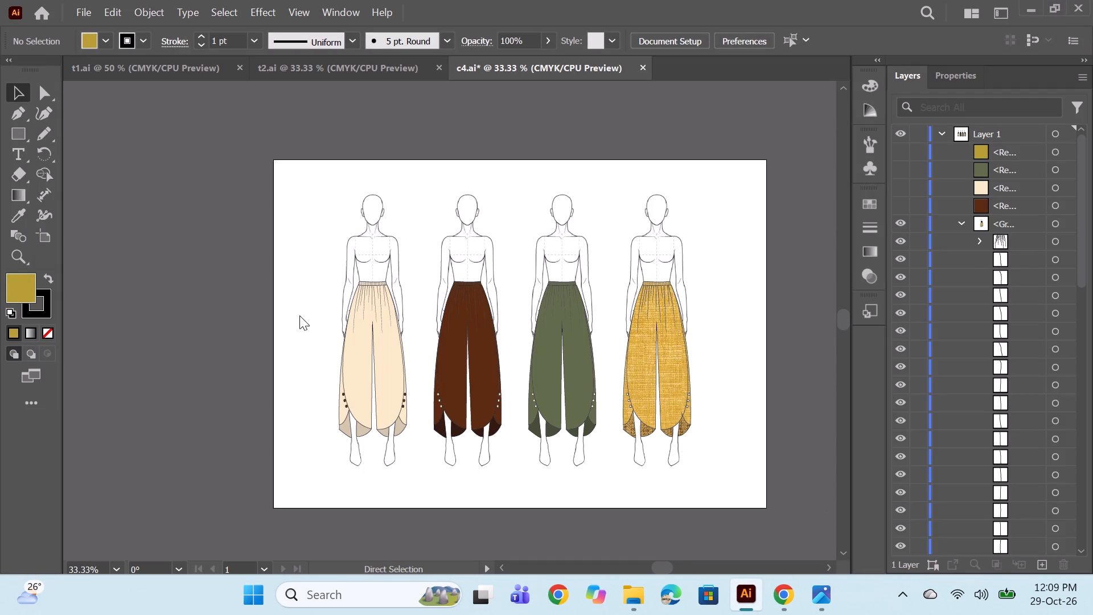
# Scale both pasted green fabric images together to about a third of their size and clear the selection.
pyautogui.keyDown('alt'); pyautogui.scroll(-2, 524, 345); pyautogui.keyUp('alt')
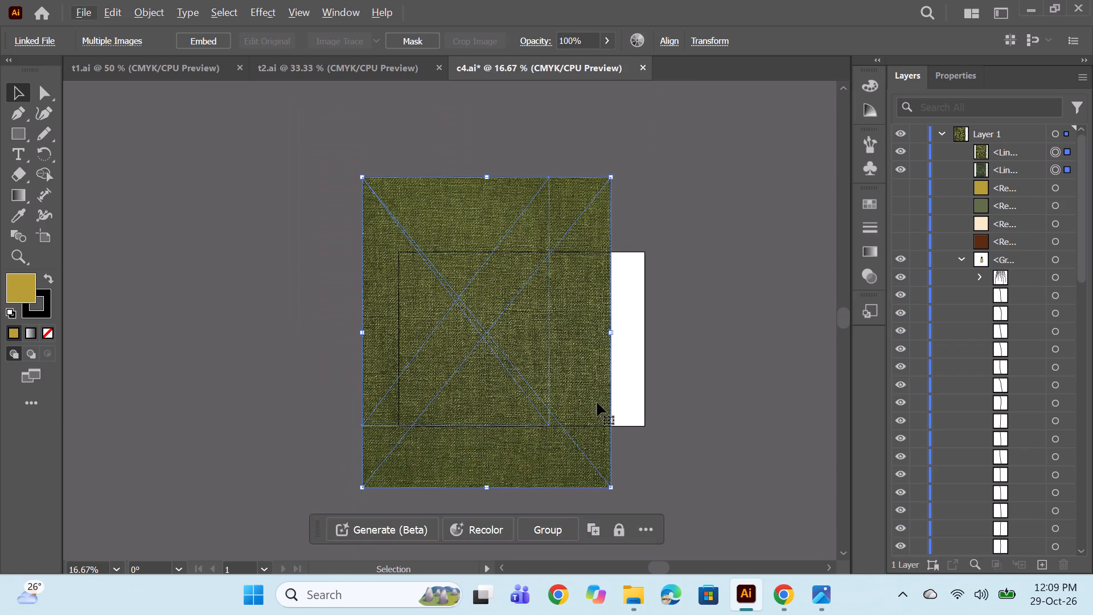
pyautogui.keyDown('alt'); pyautogui.keyDown('shift'); pyautogui.moveTo(610, 487); pyautogui.dragTo(528, 410); pyautogui.keyUp('shift'); pyautogui.keyUp('alt')
pyautogui.click(687, 263)
pyautogui.click(726, 239)
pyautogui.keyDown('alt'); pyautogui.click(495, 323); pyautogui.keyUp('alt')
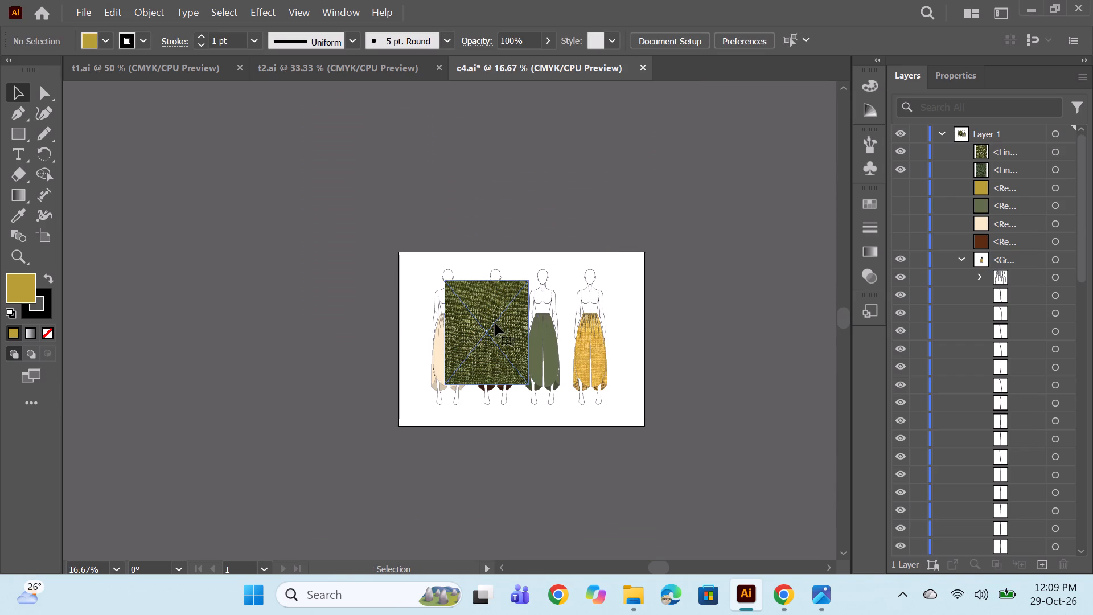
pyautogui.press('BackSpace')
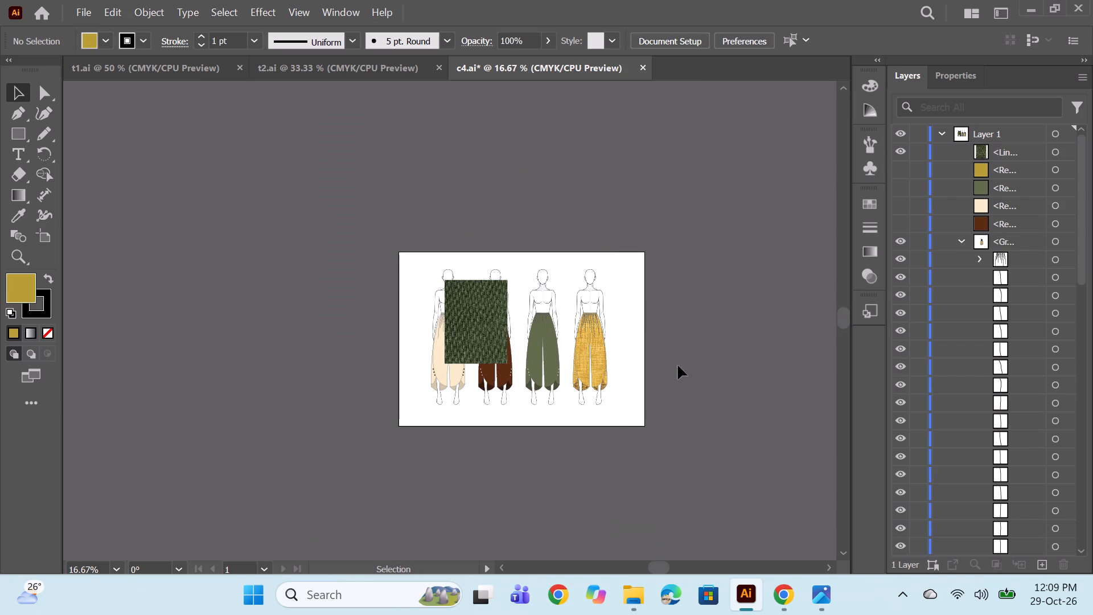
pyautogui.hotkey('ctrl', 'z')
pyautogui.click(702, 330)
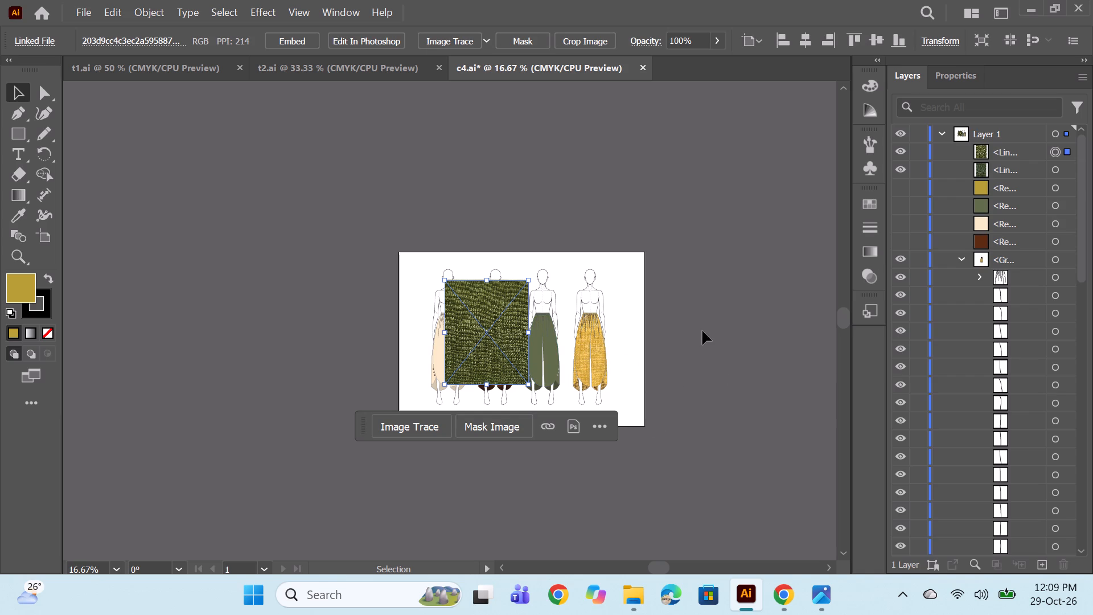
# Separate the two green textures beside the beige figure and make the olive one taller and slightly narrower.
pyautogui.moveTo(487, 333); pyautogui.dragTo(352, 325)
pyautogui.moveTo(490, 331); pyautogui.dragTo(420, 297)
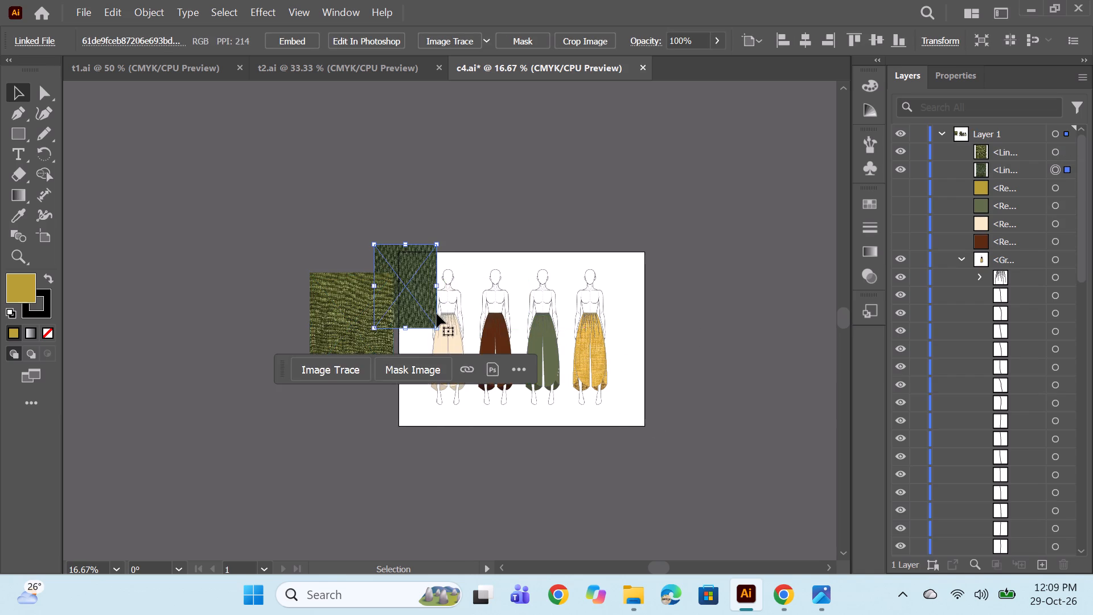
pyautogui.keyDown('alt'); pyautogui.scroll(2, 427, 297); pyautogui.keyUp('alt')
pyautogui.click(263, 354)
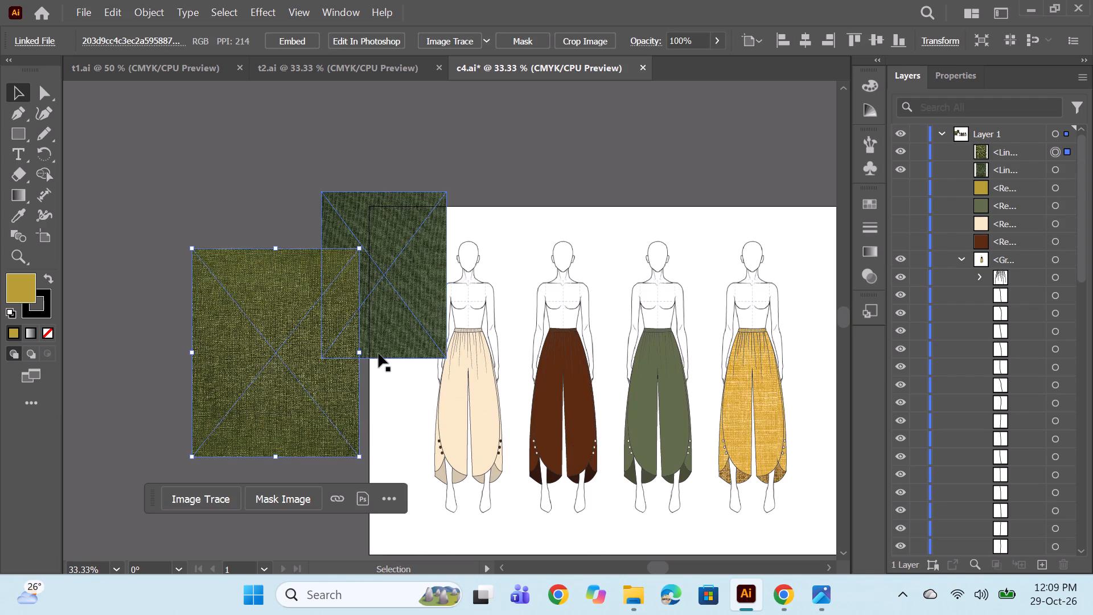
pyautogui.moveTo(275, 457); pyautogui.dragTo(277, 493)
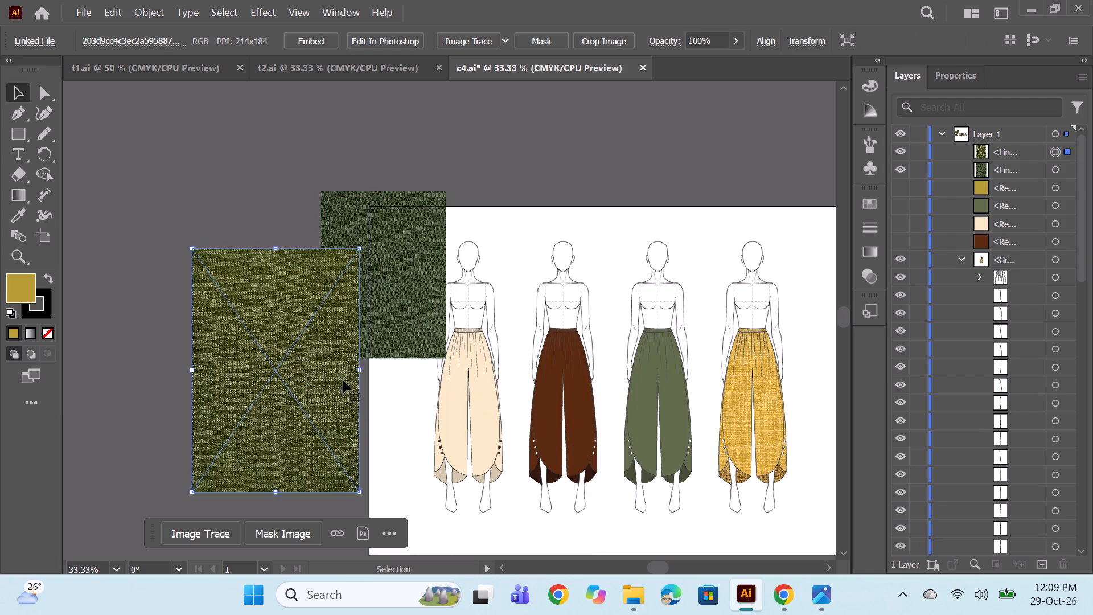
pyautogui.moveTo(359, 370); pyautogui.dragTo(348, 370)
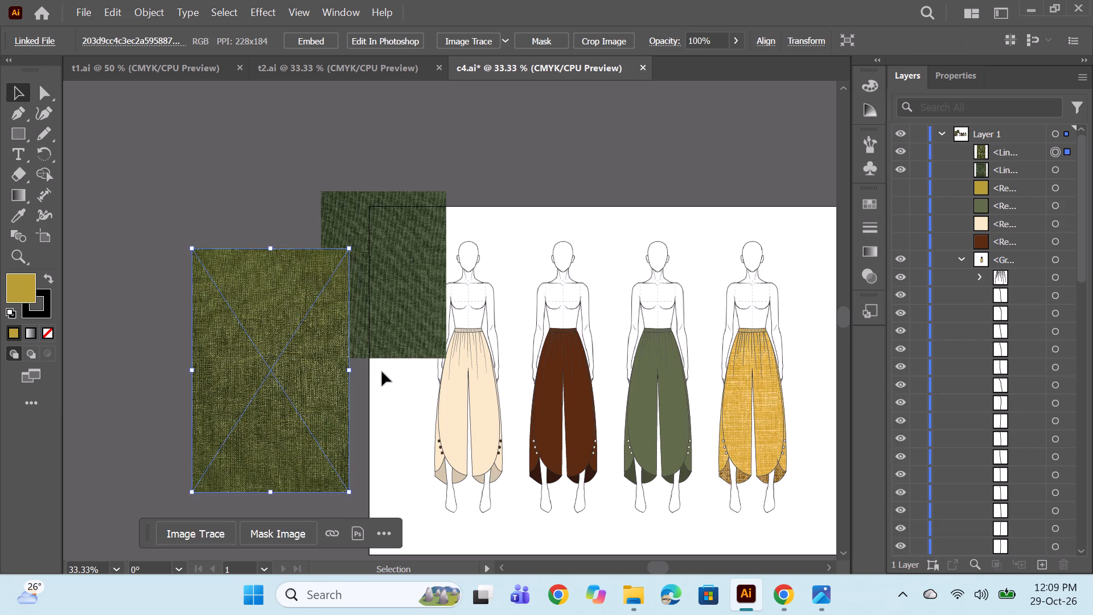
# Make three copies of the resized olive texture and place them overlapping the original beside the artboard.
pyautogui.hotkey('ctrl', 'c')
pyautogui.hotkey('ctrl', 'v')
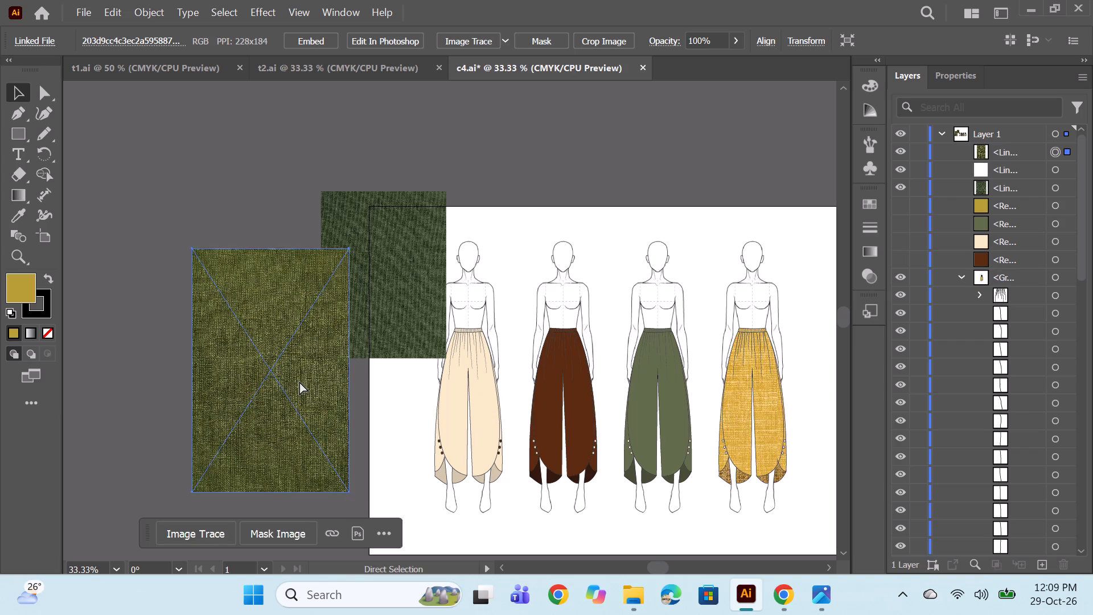
pyautogui.hotkey('ctrl', 'v')
pyautogui.hotkey('ctrl', 'v')
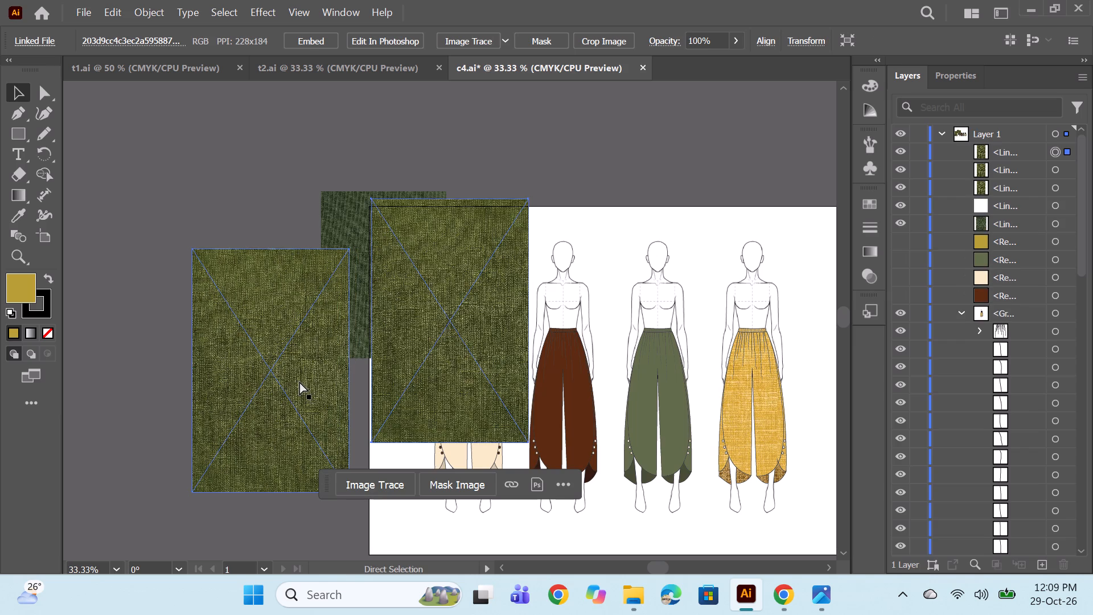
pyautogui.moveTo(433, 311); pyautogui.dragTo(232, 334)
pyautogui.moveTo(444, 338); pyautogui.dragTo(309, 335)
pyautogui.moveTo(471, 329); pyautogui.dragTo(203, 341)
# Make three copies of the dark green texture and place them over the olive textures.
pyautogui.click(421, 219)
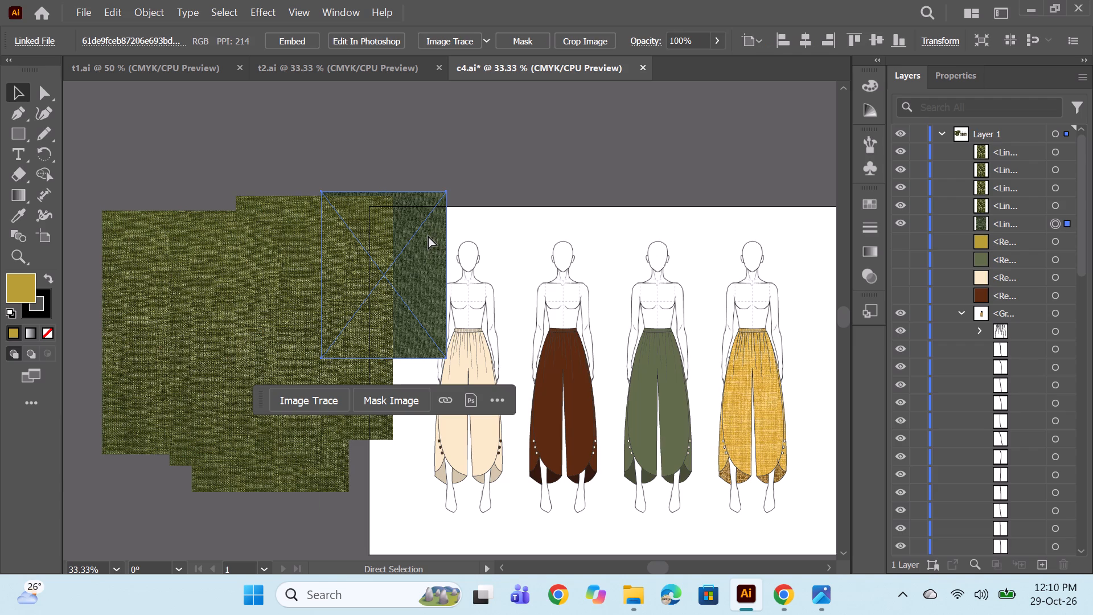
pyautogui.hotkey('ctrl', 'c')
pyautogui.hotkey('ctrl', 'v')
pyautogui.hotkey('ctrl', 'c')
pyautogui.hotkey('ctrl', 'v')
pyautogui.hotkey('ctrl', 'v')
pyautogui.hotkey('ctrl', 'v')
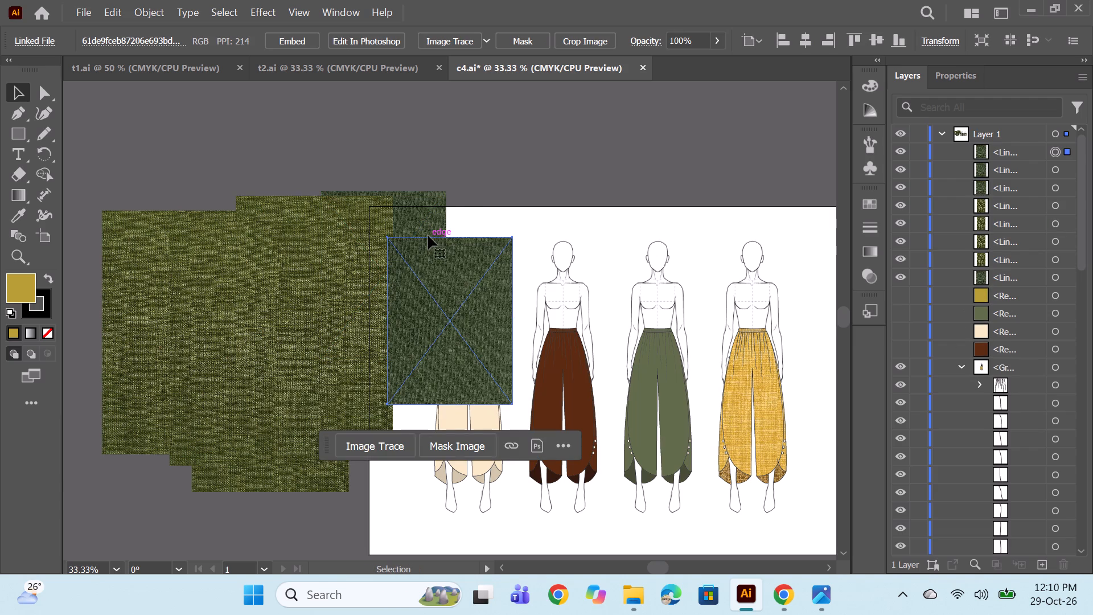
pyautogui.moveTo(480, 319); pyautogui.dragTo(329, 299)
pyautogui.moveTo(425, 331); pyautogui.dragTo(245, 331)
pyautogui.moveTo(414, 334); pyautogui.dragTo(303, 325)
# Gather the scattered olive and dark green textures into one compact stack with the dark ones inside the olive area.
pyautogui.moveTo(134, 309); pyautogui.dragTo(237, 309)
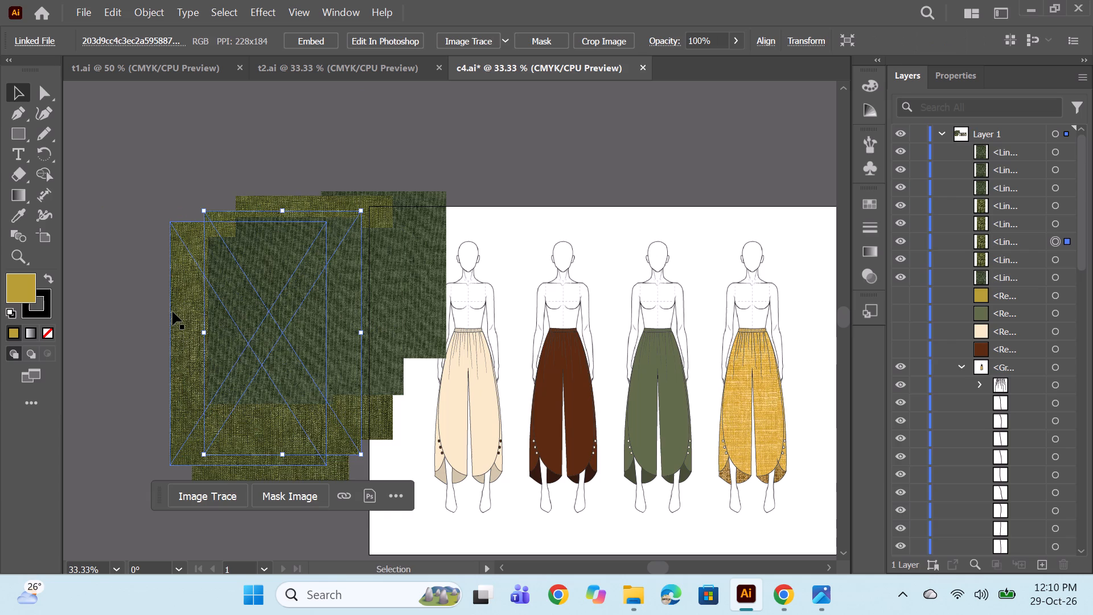
pyautogui.moveTo(172, 311); pyautogui.dragTo(241, 315)
pyautogui.moveTo(413, 247); pyautogui.dragTo(309, 280)
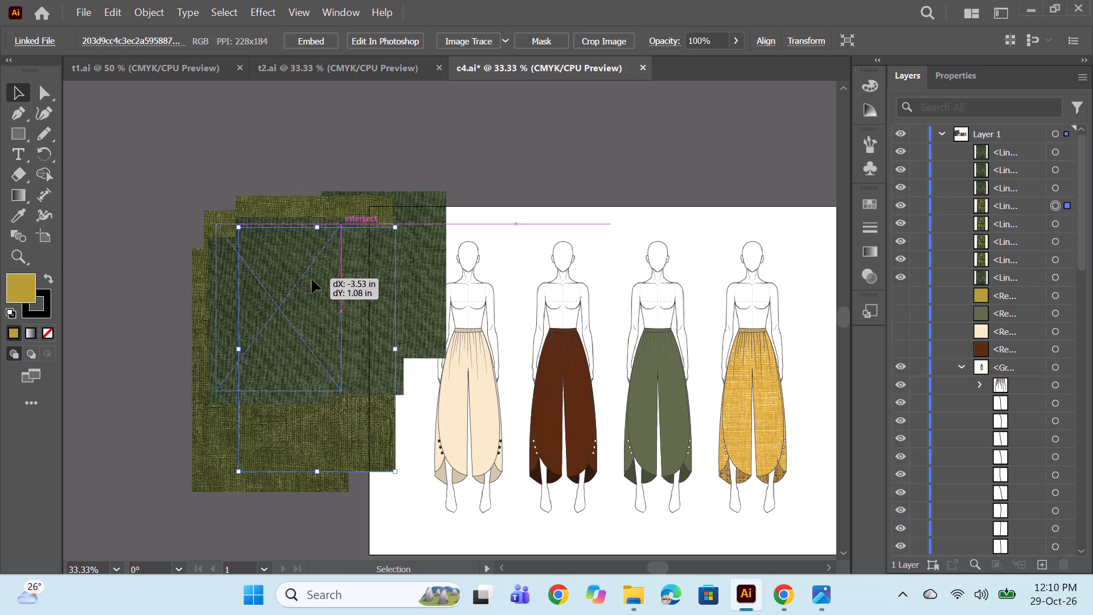
pyautogui.moveTo(289, 320); pyautogui.dragTo(283, 354)
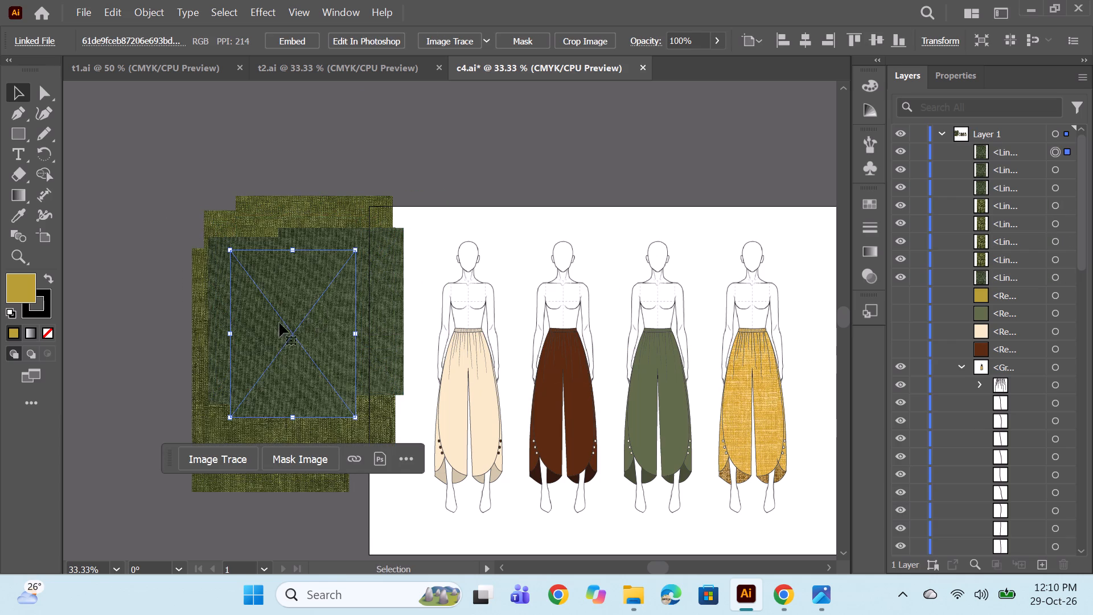
pyautogui.moveTo(368, 292); pyautogui.dragTo(334, 317)
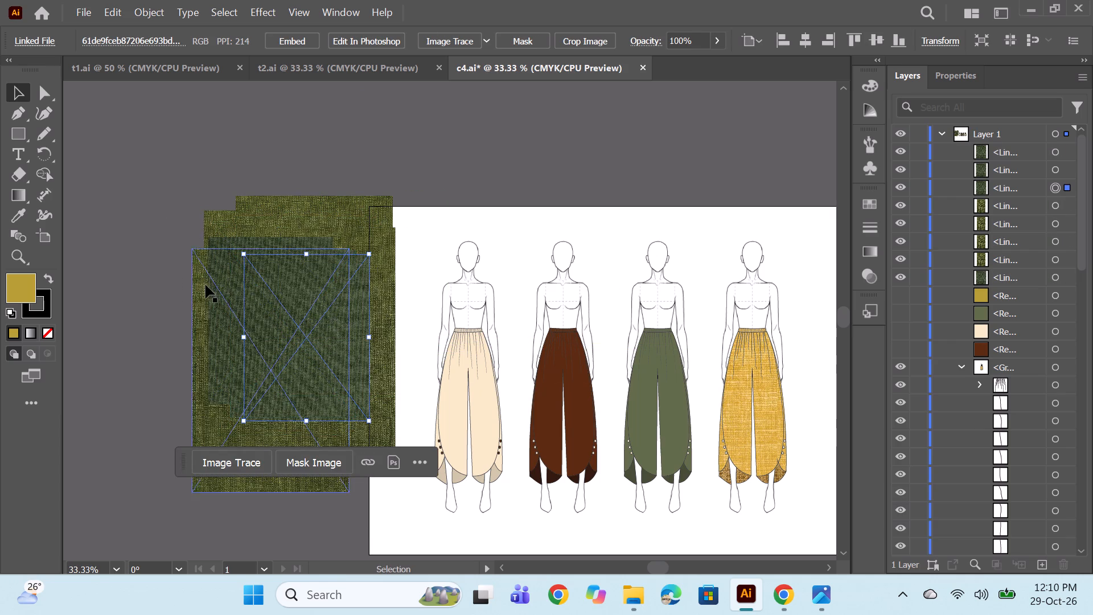
pyautogui.moveTo(217, 288); pyautogui.dragTo(240, 312)
pyautogui.moveTo(355, 224); pyautogui.dragTo(322, 245)
# Select all eight green textures and move them together over the green figure's trousers.
pyautogui.click(1051, 152)
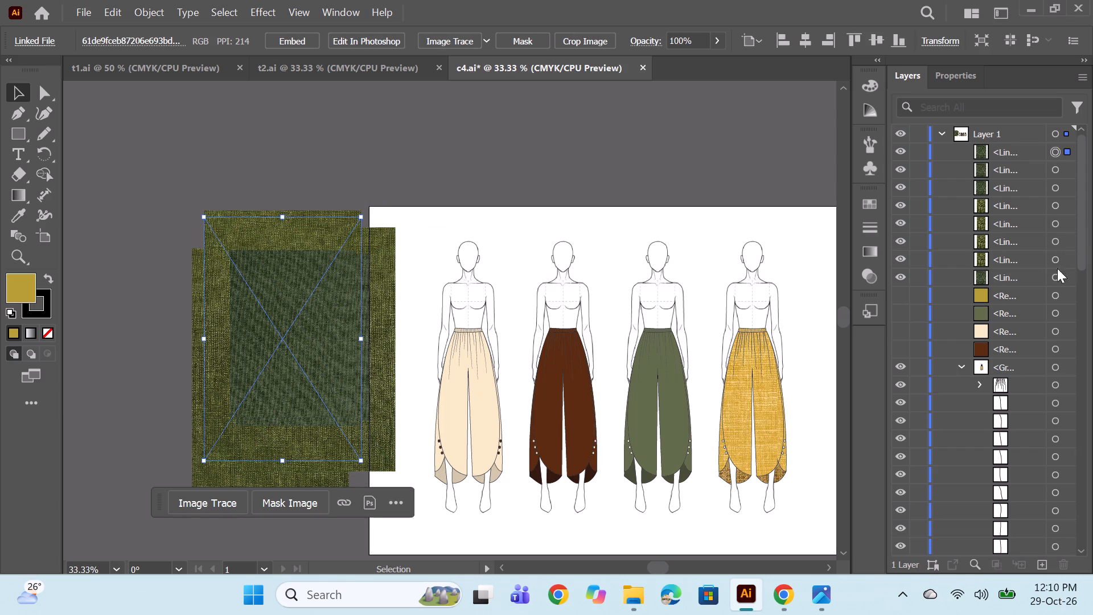
pyautogui.keyDown('shift'); pyautogui.click(1055, 276); pyautogui.keyUp('shift')
pyautogui.moveTo(302, 357); pyautogui.dragTo(696, 416)
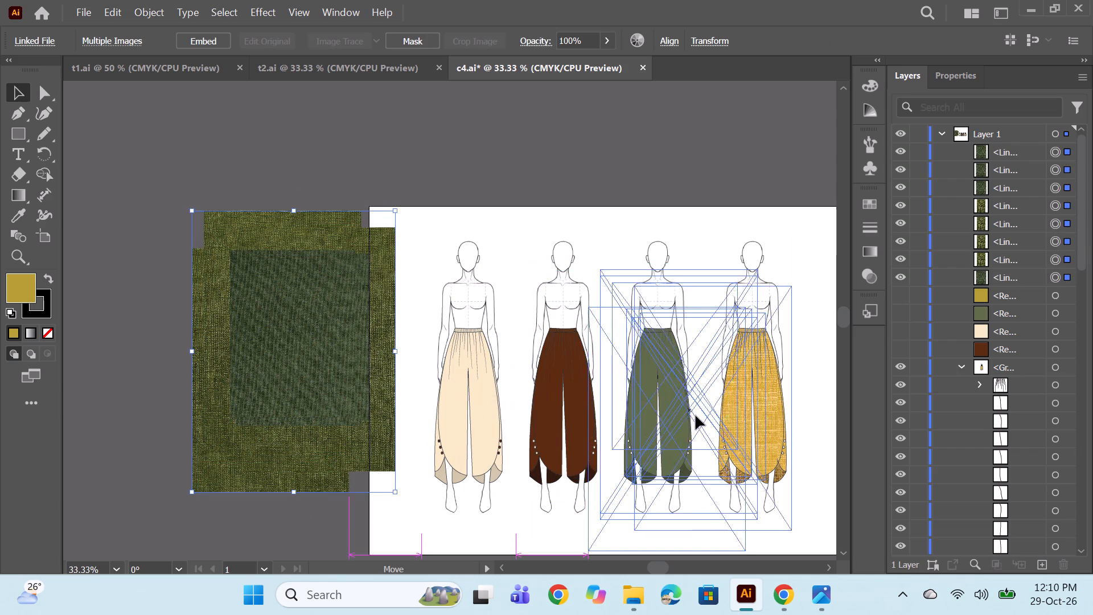
pyautogui.moveTo(696, 416); pyautogui.dragTo(665, 428)
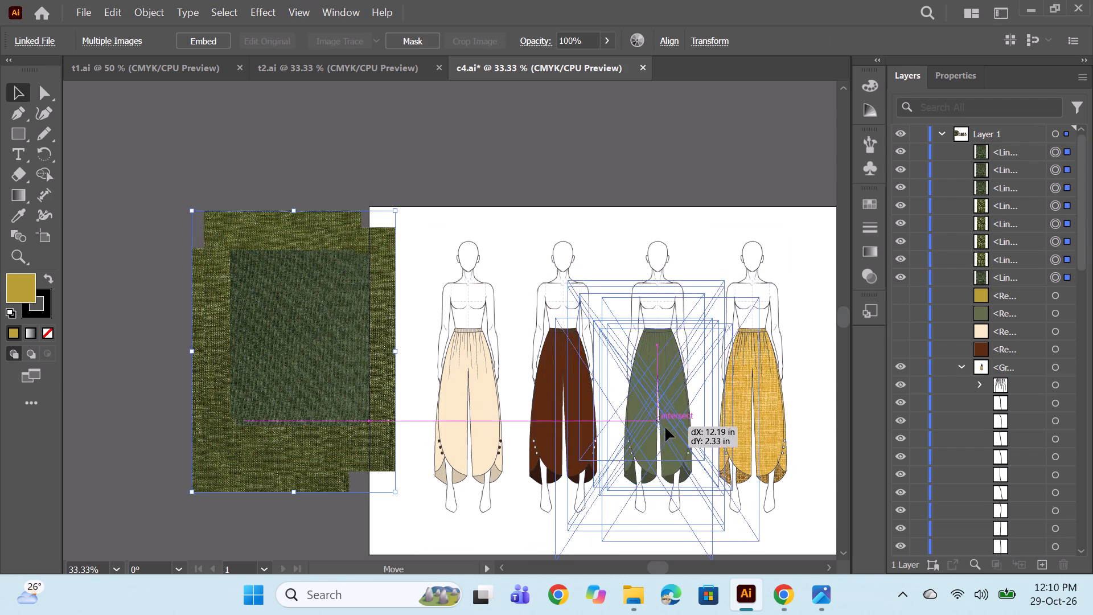
pyautogui.moveTo(665, 428); pyautogui.dragTo(665, 458)
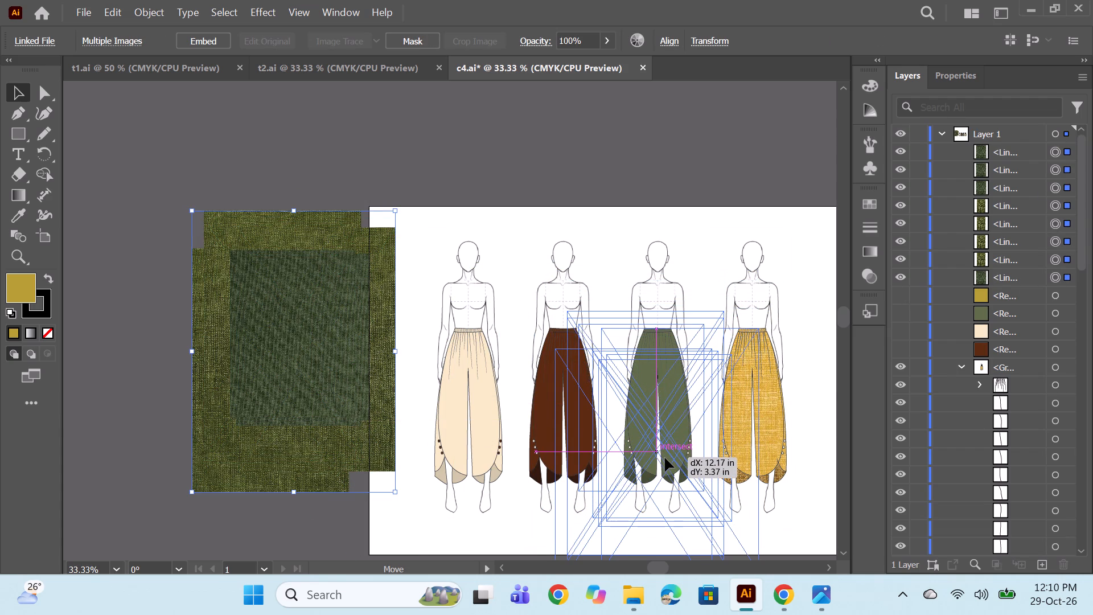
pyautogui.moveTo(665, 458); pyautogui.dragTo(667, 464)
pyautogui.scroll(-3, 696, 351)
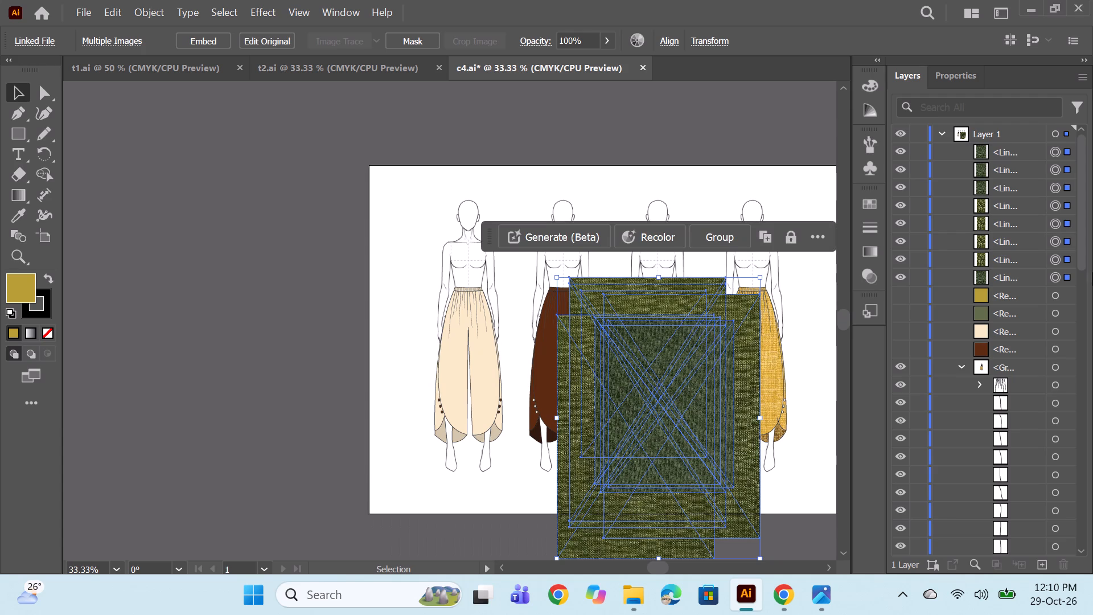
# Move the eight green textures into the green figure's group in the layer stack.
pyautogui.click(1025, 153)
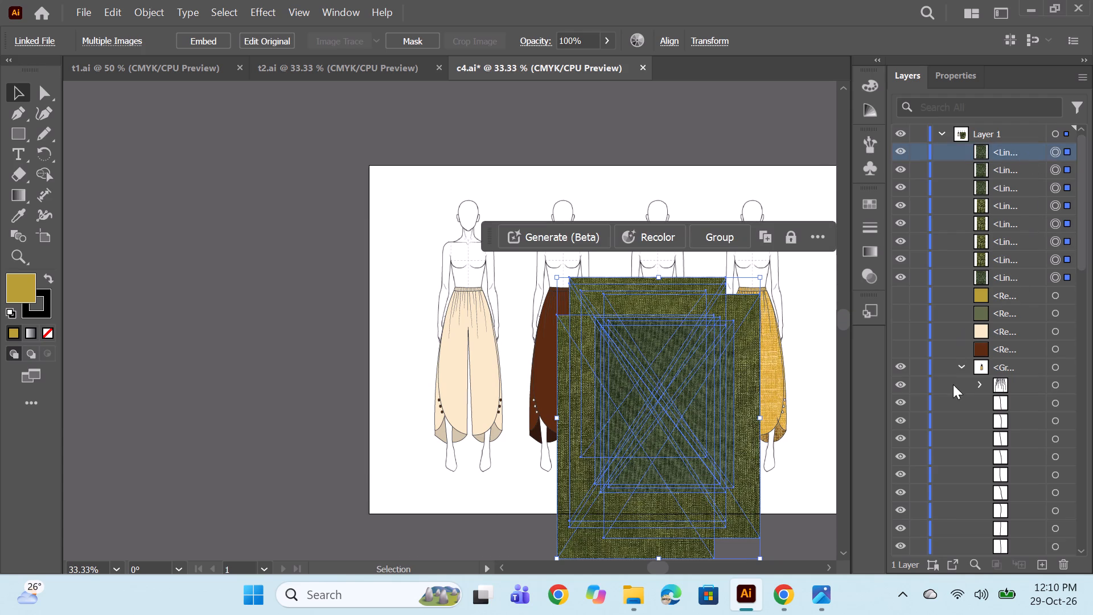
pyautogui.click(961, 366)
pyautogui.click(963, 386)
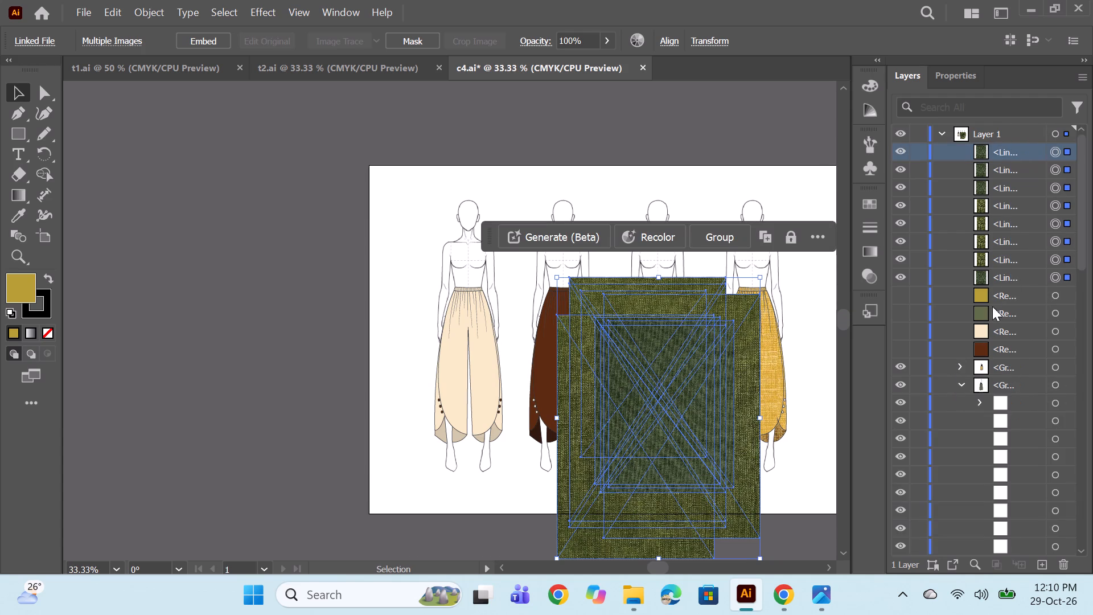
pyautogui.keyDown('shift'); pyautogui.click(1000, 271); pyautogui.keyUp('shift')
pyautogui.moveTo(1011, 217); pyautogui.dragTo(1009, 486)
pyautogui.scroll(-5, 1010, 294)
pyautogui.scroll(3, 1020, 215)
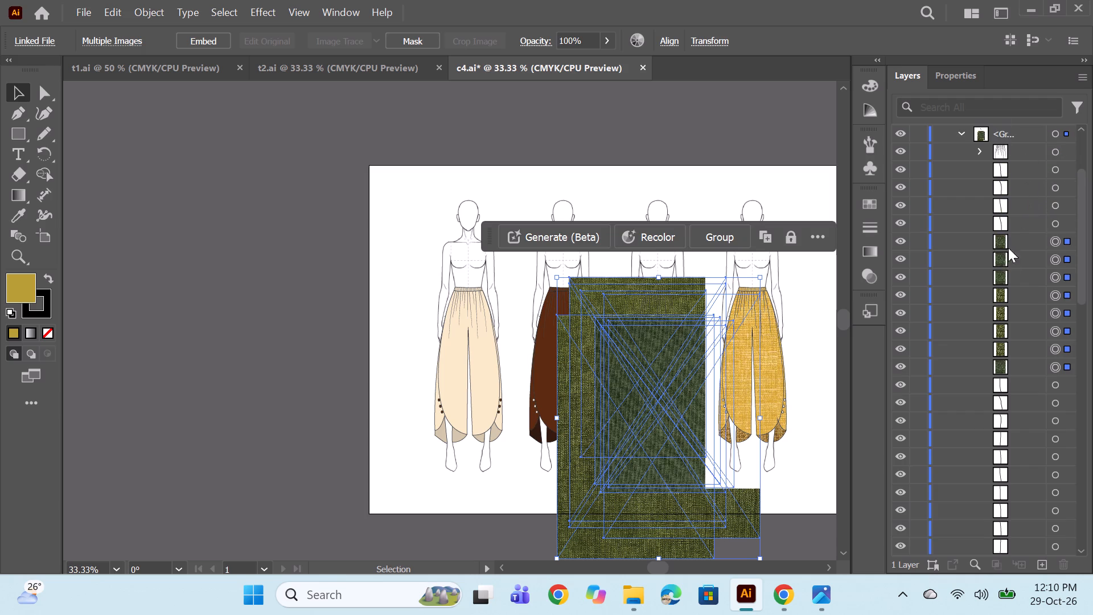
# Move the eight green textures down the green figure's group to just above its trouser shapes, beneath the button ovals.
pyautogui.click(1024, 235)
pyautogui.keyDown('shift'); pyautogui.click(1014, 368); pyautogui.keyUp('shift')
pyautogui.moveTo(1014, 309); pyautogui.dragTo(1012, 513)
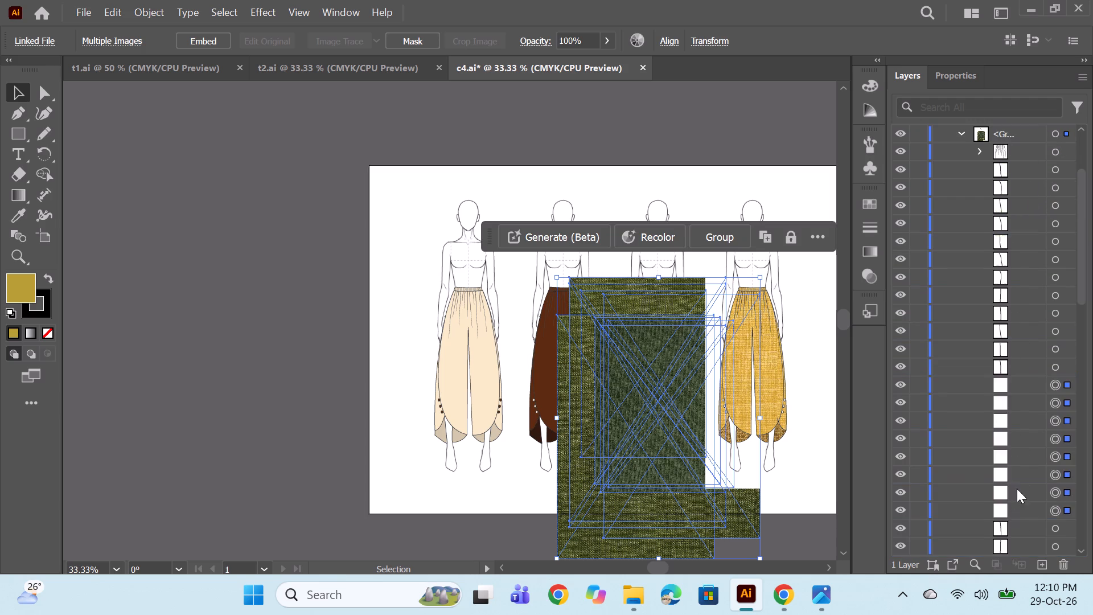
pyautogui.scroll(-3, 1016, 346)
pyautogui.click(1025, 221)
pyautogui.keyDown('shift'); pyautogui.click(1020, 345); pyautogui.keyUp('shift')
pyautogui.moveTo(1008, 309); pyautogui.dragTo(1004, 415)
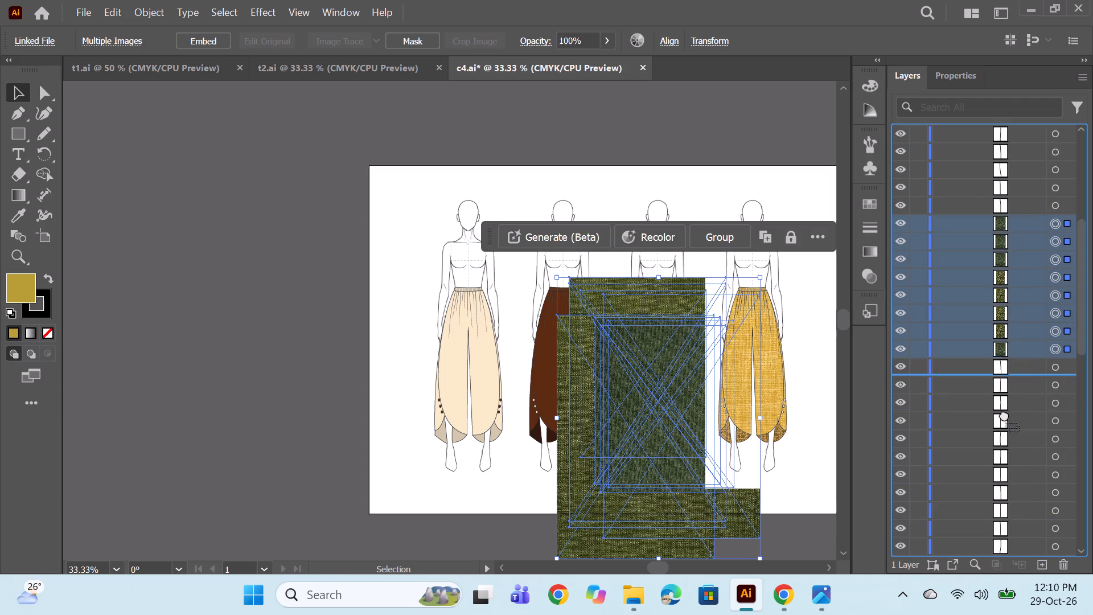
pyautogui.moveTo(1004, 415); pyautogui.dragTo(1006, 551)
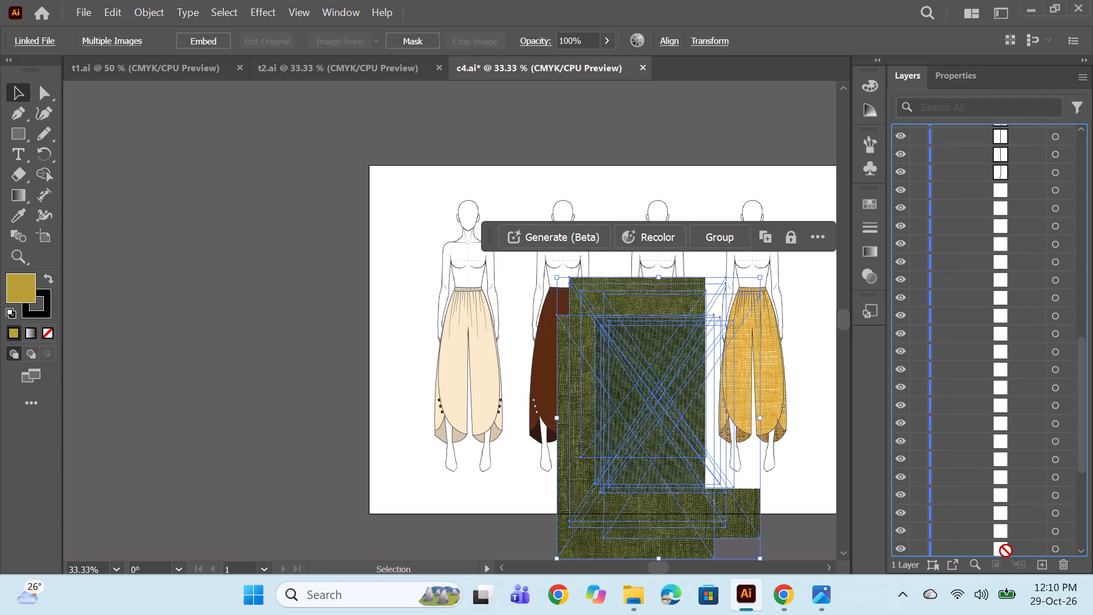
pyautogui.moveTo(1006, 551); pyautogui.dragTo(1006, 352)
pyautogui.scroll(-1, 1000, 319)
pyautogui.scroll(11, 1001, 318)
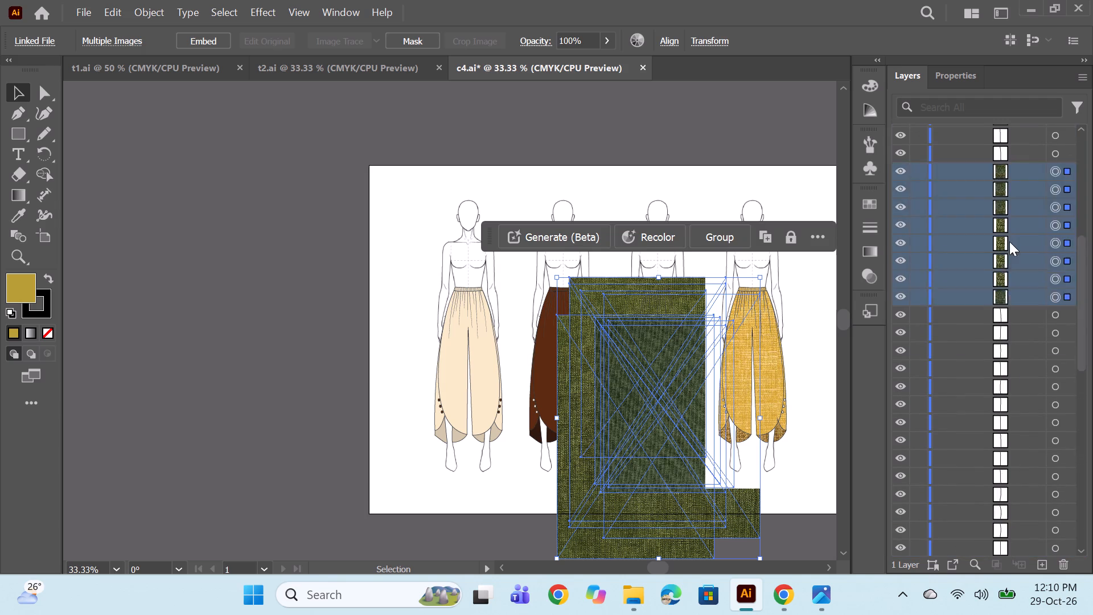
pyautogui.scroll(2, 1009, 241)
pyautogui.scroll(-1, 1010, 241)
pyautogui.scroll(3, 1010, 241)
pyautogui.scroll(-2, 1008, 454)
pyautogui.moveTo(1012, 369); pyautogui.dragTo(1011, 553)
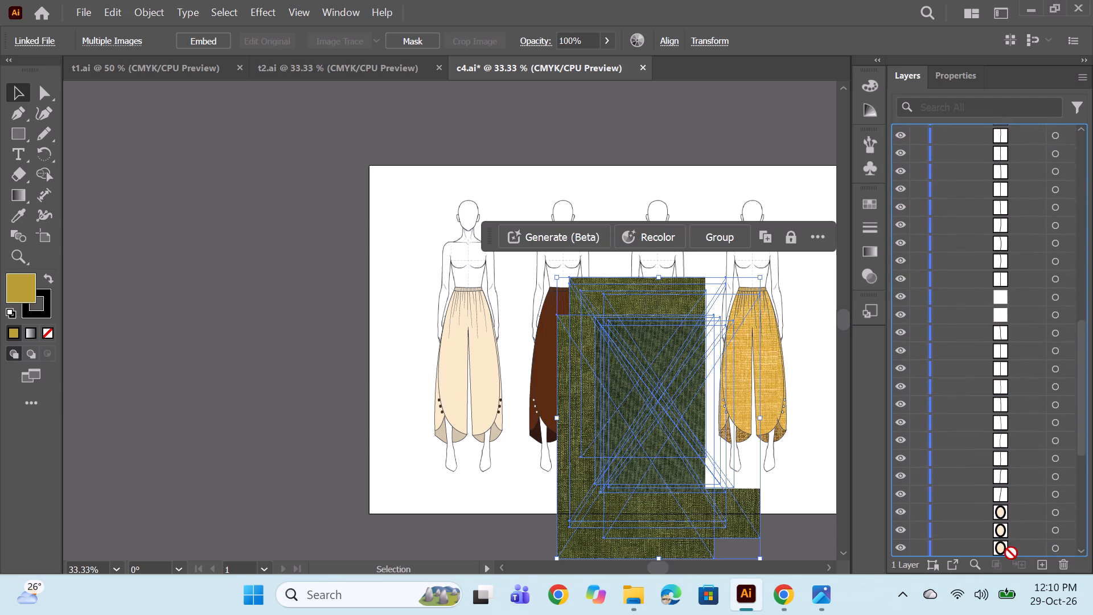
pyautogui.moveTo(1011, 553); pyautogui.dragTo(1014, 448)
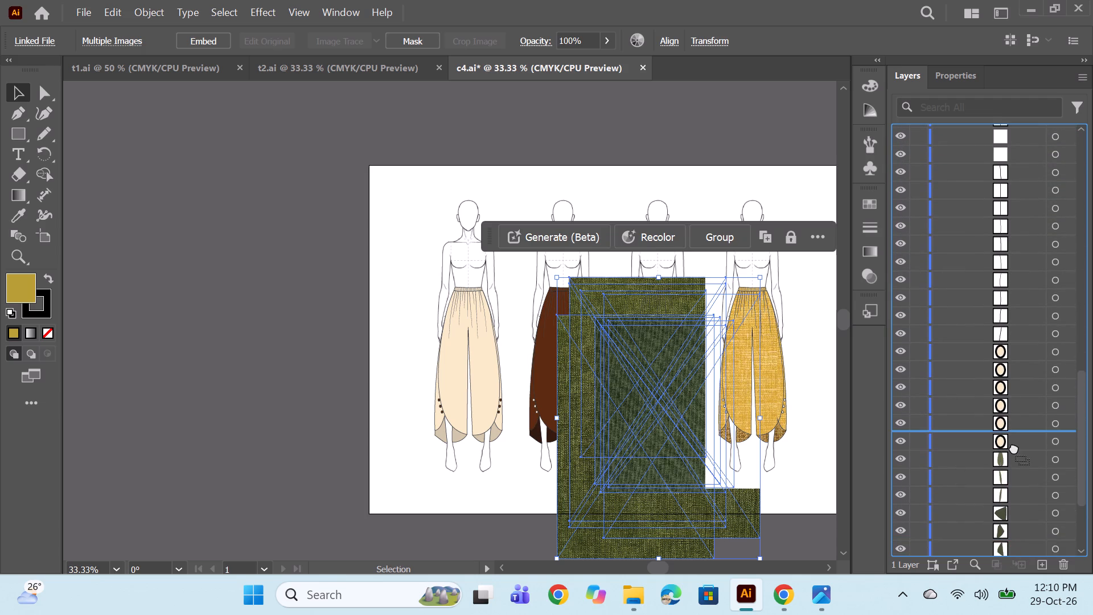
pyautogui.moveTo(1014, 448); pyautogui.dragTo(1014, 450)
# Reorder the green textures so each sits directly beneath its own shape: olive under leg panels and waistband, dark green under the four hem pieces.
pyautogui.scroll(-1, 1025, 305)
pyautogui.moveTo(1015, 264); pyautogui.dragTo(1014, 467)
pyautogui.moveTo(1026, 261); pyautogui.dragTo(1019, 473)
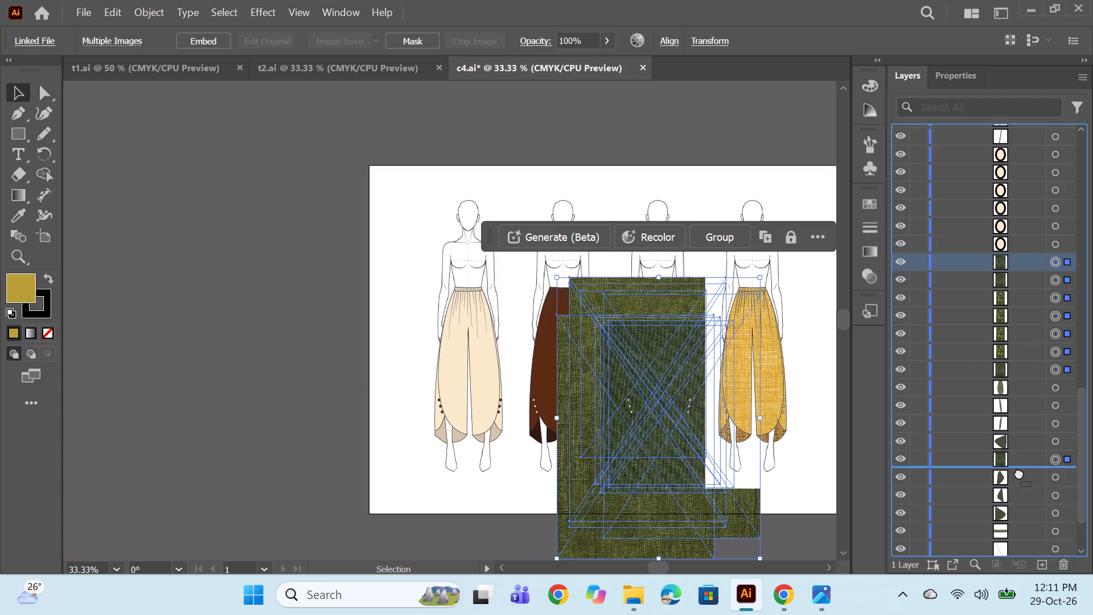
pyautogui.moveTo(1019, 473); pyautogui.dragTo(1017, 482)
pyautogui.moveTo(1020, 264); pyautogui.dragTo(1022, 504)
pyautogui.moveTo(1024, 254); pyautogui.dragTo(1018, 364)
pyautogui.moveTo(1021, 265); pyautogui.dragTo(1010, 373)
pyautogui.moveTo(1022, 264); pyautogui.dragTo(1020, 408)
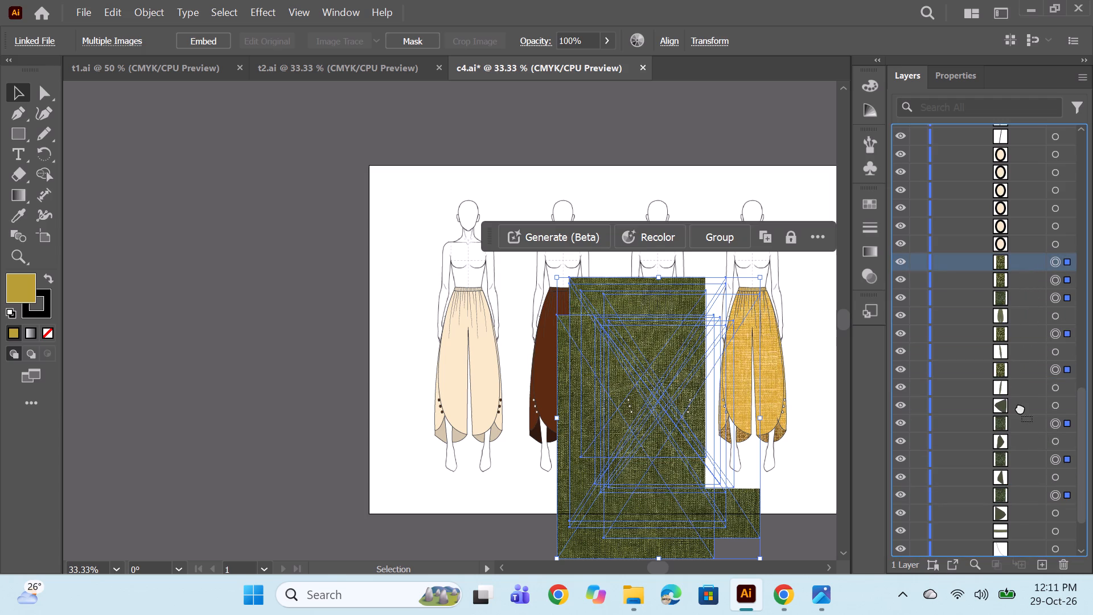
pyautogui.moveTo(1020, 408); pyautogui.dragTo(1021, 395)
pyautogui.moveTo(1022, 263); pyautogui.dragTo(1036, 462)
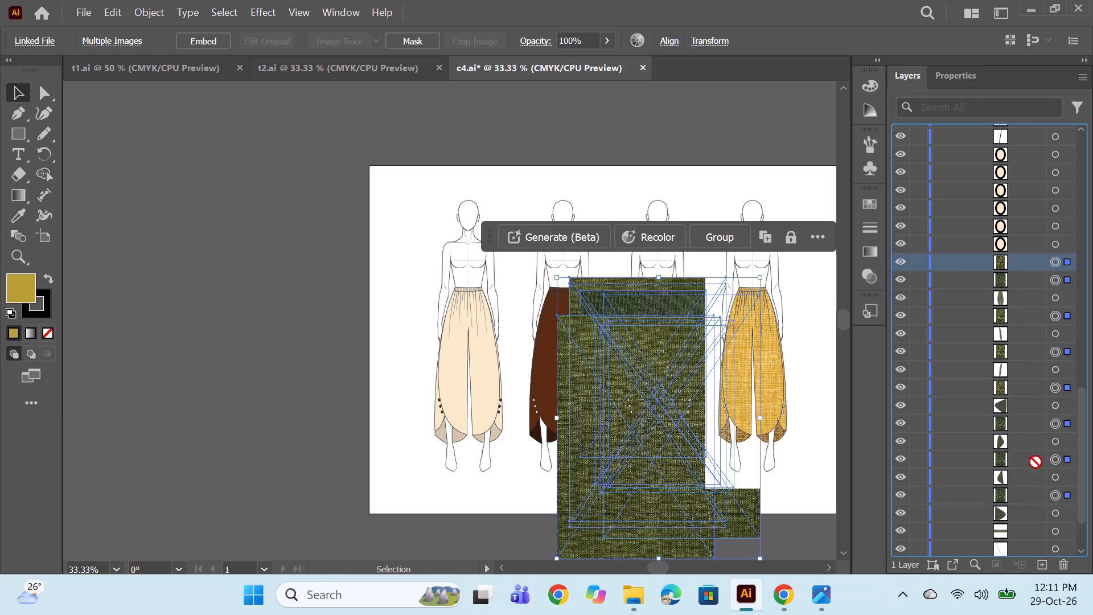
pyautogui.moveTo(1036, 462); pyautogui.dragTo(1030, 516)
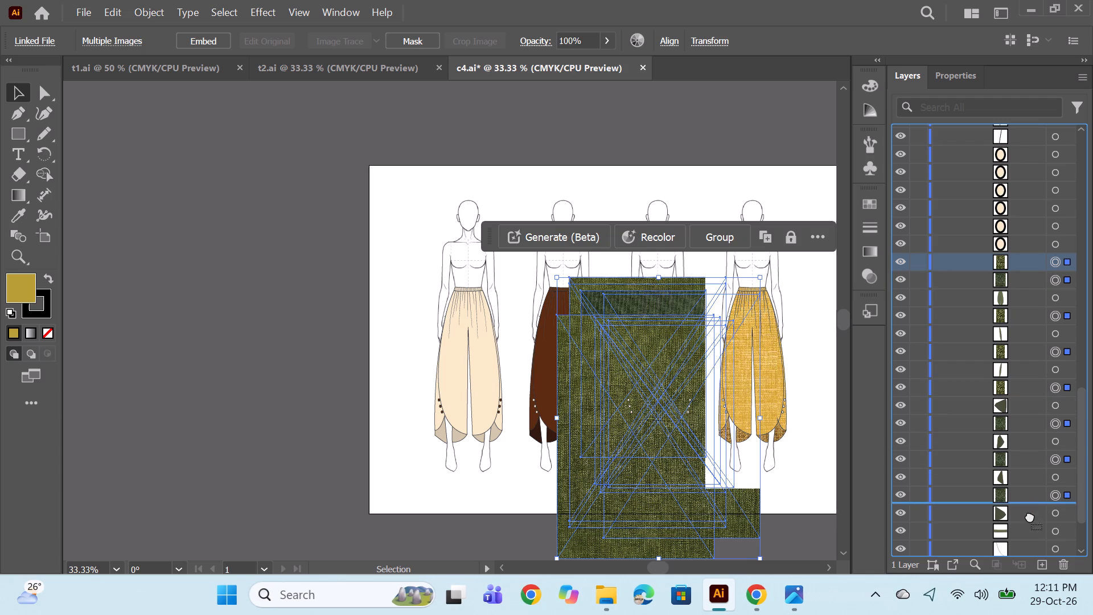
pyautogui.moveTo(1030, 516); pyautogui.dragTo(1020, 542)
pyautogui.moveTo(1004, 263); pyautogui.dragTo(1008, 446)
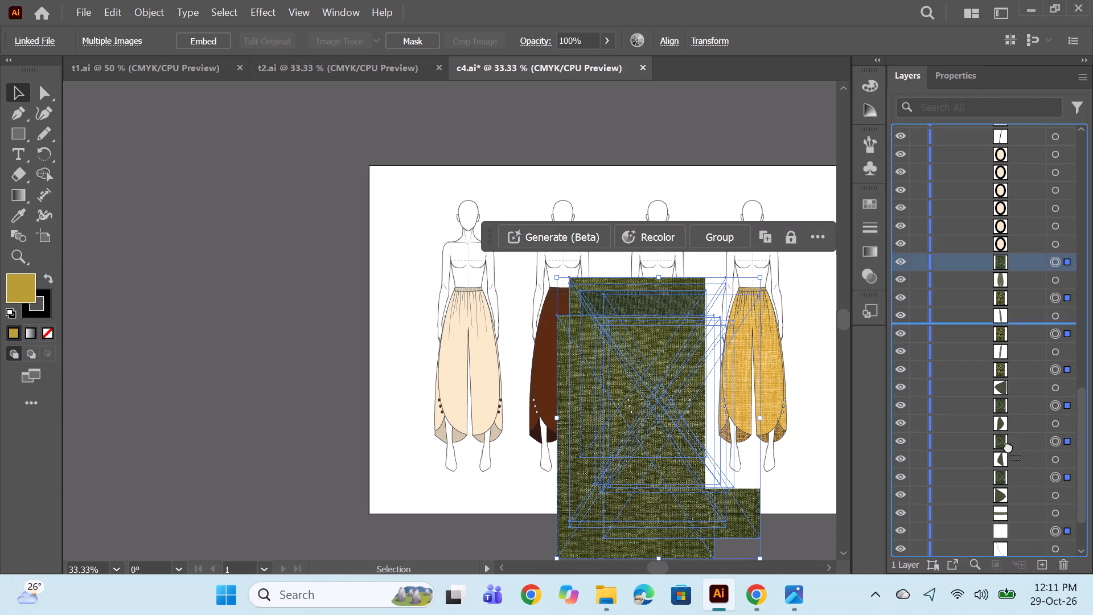
pyautogui.moveTo(1008, 446); pyautogui.dragTo(1005, 507)
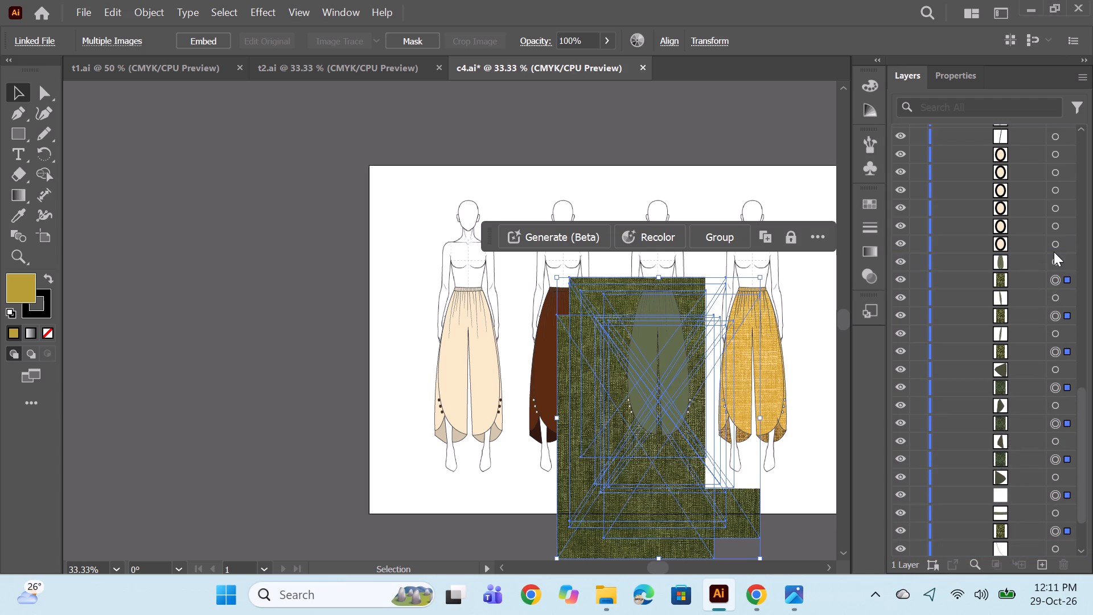
# Clip the olive texture beneath the green figure's main trouser shape to that shape with a clipping mask.
pyautogui.click(1048, 261)
pyautogui.keyDown('ctrl'); pyautogui.click(1058, 282); pyautogui.keyUp('ctrl')
pyautogui.keyDown('ctrl'); pyautogui.click(1057, 260); pyautogui.keyUp('ctrl')
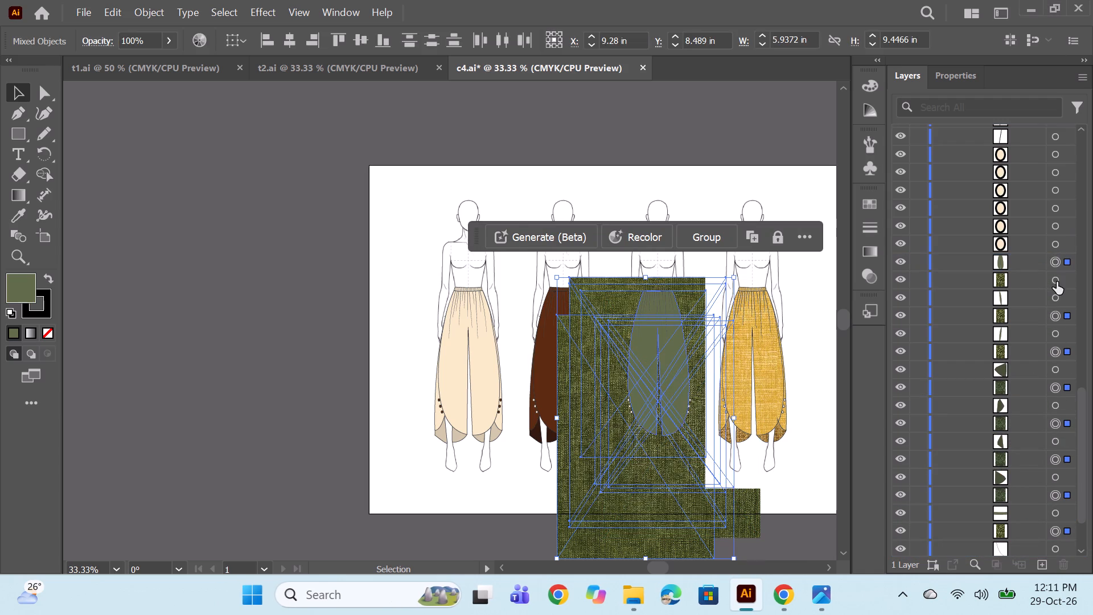
pyautogui.keyDown('ctrl'); pyautogui.click(1057, 282); pyautogui.keyUp('ctrl')
pyautogui.keyDown('ctrl'); pyautogui.click(1051, 263); pyautogui.keyUp('ctrl')
pyautogui.rightClick(567, 351)
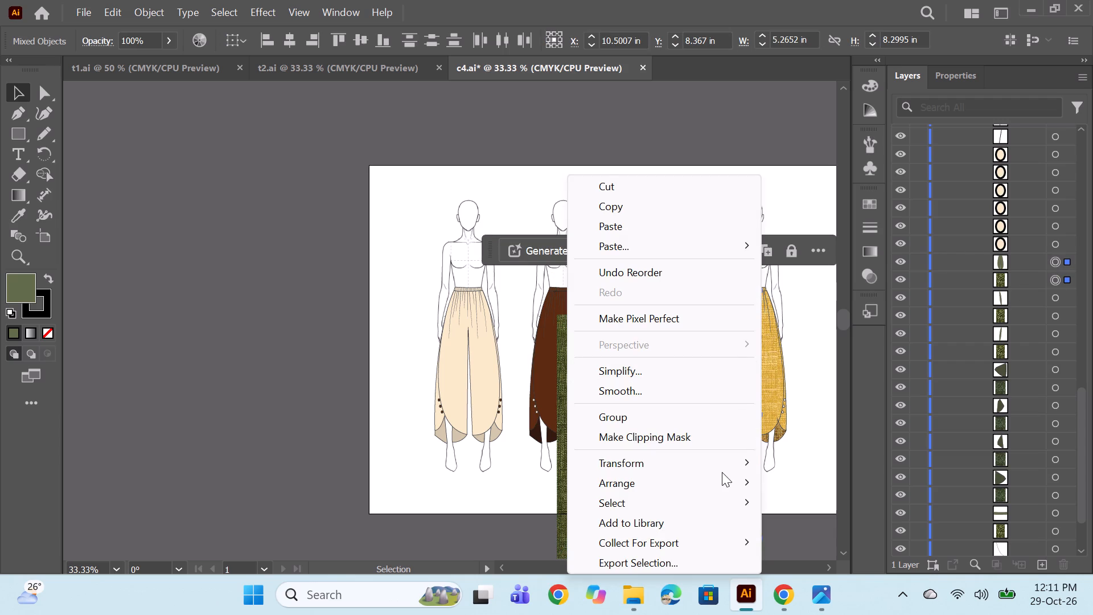
pyautogui.click(705, 440)
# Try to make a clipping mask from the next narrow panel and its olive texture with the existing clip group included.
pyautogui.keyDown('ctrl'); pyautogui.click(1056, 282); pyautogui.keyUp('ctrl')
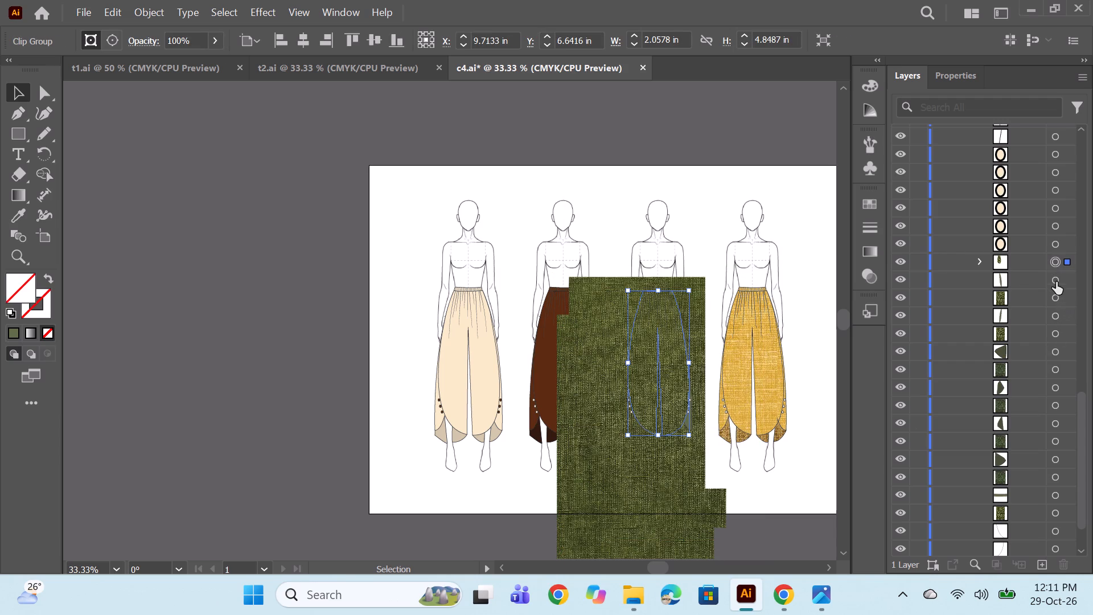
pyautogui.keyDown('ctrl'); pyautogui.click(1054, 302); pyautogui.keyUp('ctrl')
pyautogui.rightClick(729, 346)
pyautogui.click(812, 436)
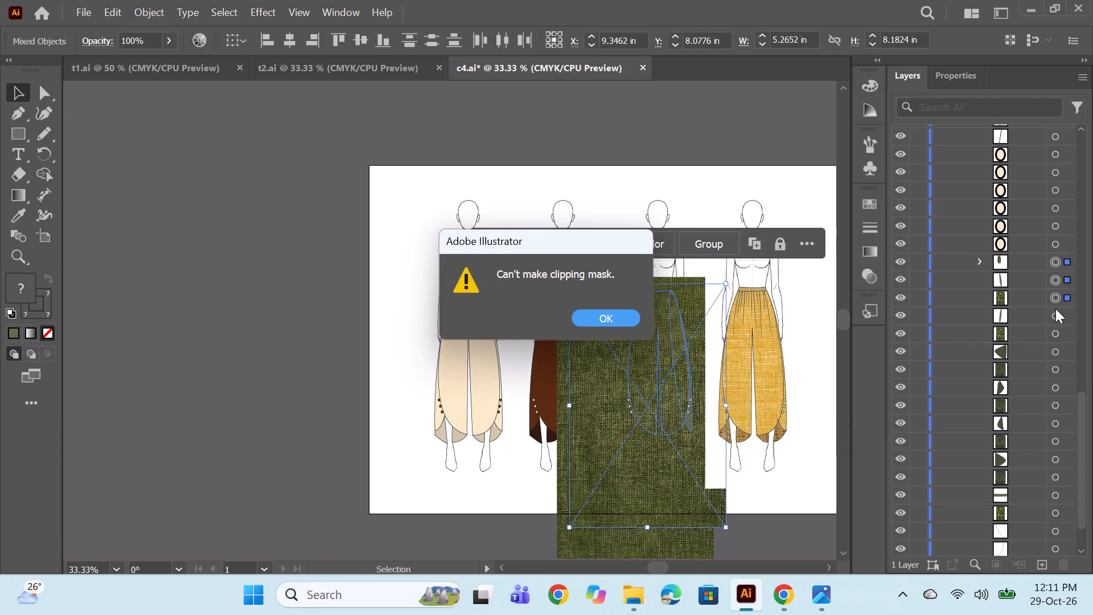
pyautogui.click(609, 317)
# Clip the olive texture to the narrow panel on the right-hand leg, selecting only that panel and its texture.
pyautogui.moveTo(1054, 282); pyautogui.dragTo(1059, 284)
pyautogui.keyDown('ctrl'); pyautogui.click(1057, 297); pyautogui.keyUp('ctrl')
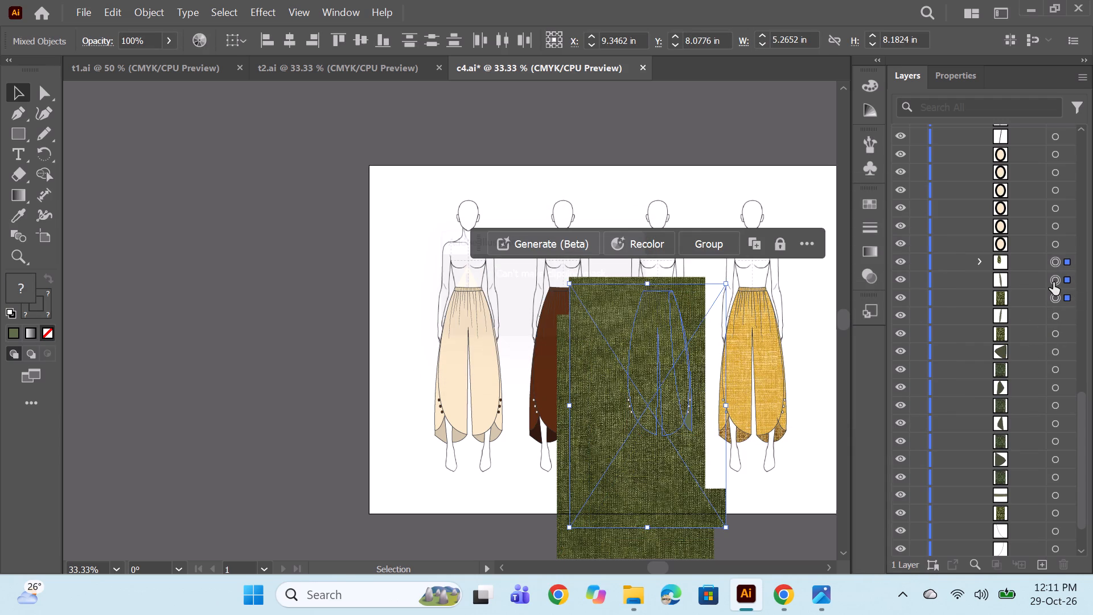
pyautogui.click(1060, 284)
pyautogui.click(1057, 280)
pyautogui.keyDown('ctrl'); pyautogui.click(1057, 297); pyautogui.keyUp('ctrl')
pyautogui.rightClick(729, 335)
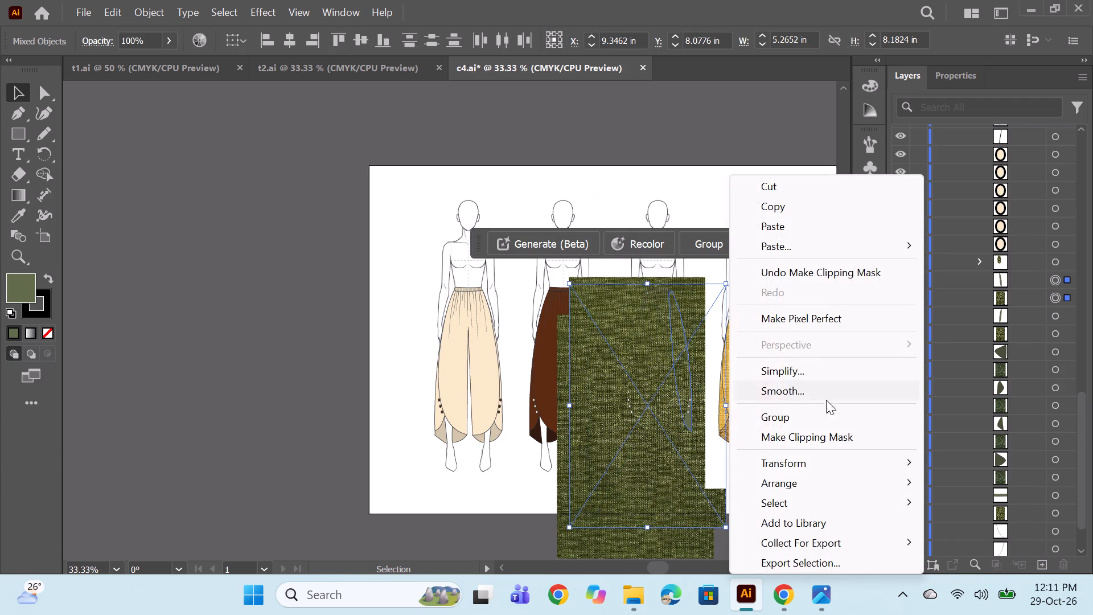
pyautogui.click(803, 429)
# Clip the next olive texture to the narrow panel on the left-hand leg of the green trousers.
pyautogui.click(1059, 296)
pyautogui.keyDown('ctrl'); pyautogui.click(1059, 313); pyautogui.keyUp('ctrl')
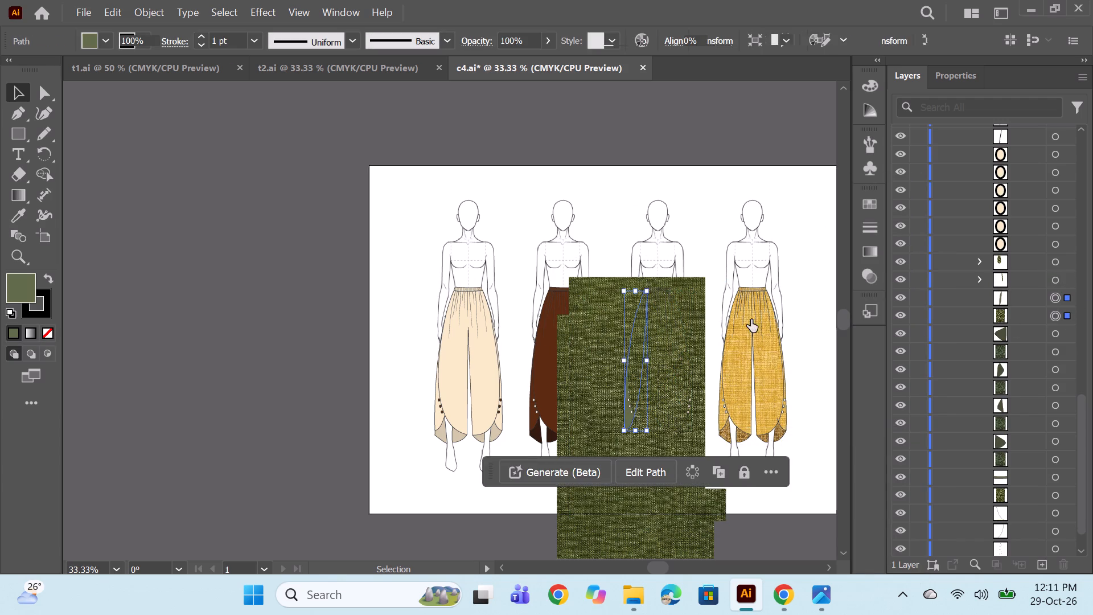
pyautogui.rightClick(751, 319)
pyautogui.click(802, 438)
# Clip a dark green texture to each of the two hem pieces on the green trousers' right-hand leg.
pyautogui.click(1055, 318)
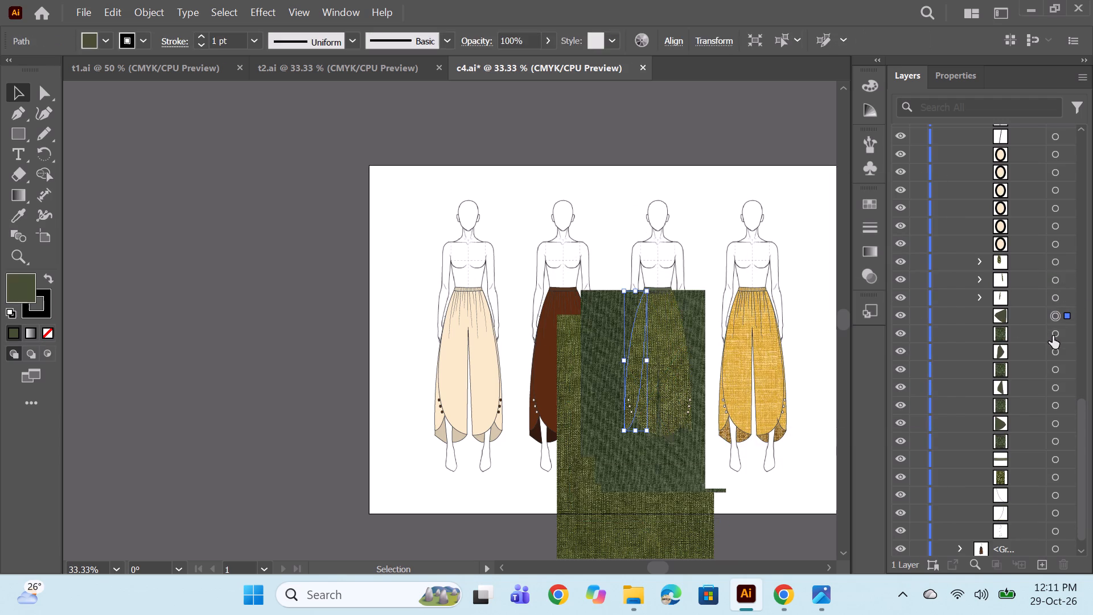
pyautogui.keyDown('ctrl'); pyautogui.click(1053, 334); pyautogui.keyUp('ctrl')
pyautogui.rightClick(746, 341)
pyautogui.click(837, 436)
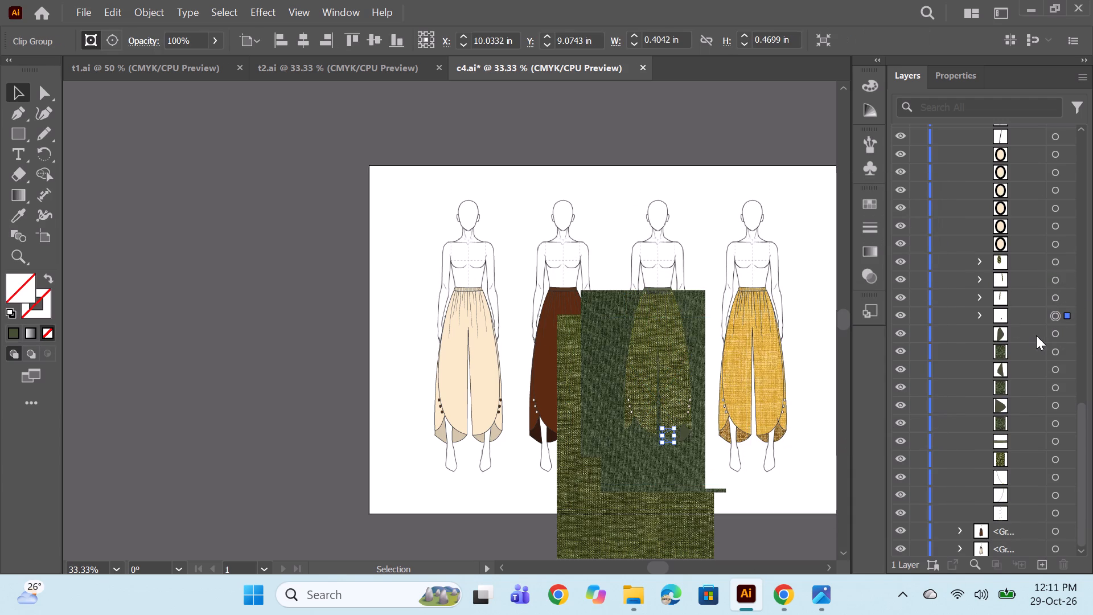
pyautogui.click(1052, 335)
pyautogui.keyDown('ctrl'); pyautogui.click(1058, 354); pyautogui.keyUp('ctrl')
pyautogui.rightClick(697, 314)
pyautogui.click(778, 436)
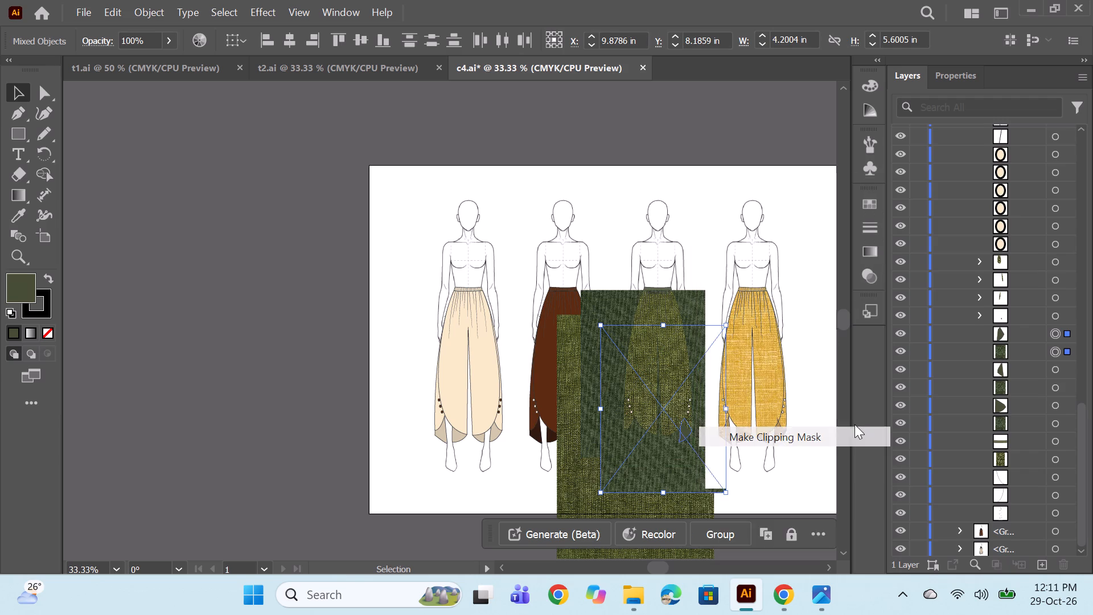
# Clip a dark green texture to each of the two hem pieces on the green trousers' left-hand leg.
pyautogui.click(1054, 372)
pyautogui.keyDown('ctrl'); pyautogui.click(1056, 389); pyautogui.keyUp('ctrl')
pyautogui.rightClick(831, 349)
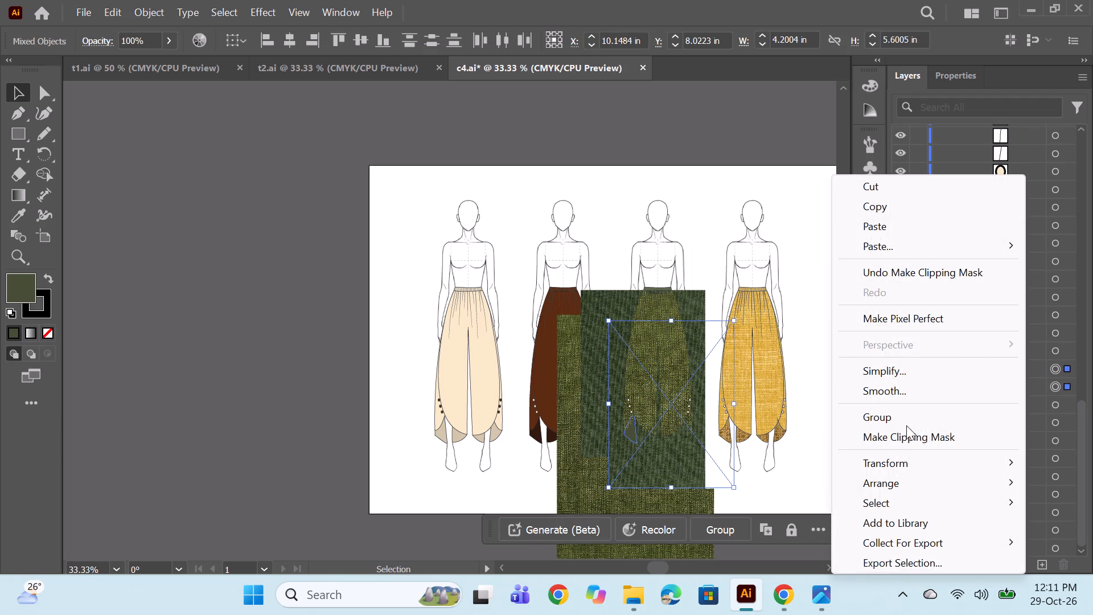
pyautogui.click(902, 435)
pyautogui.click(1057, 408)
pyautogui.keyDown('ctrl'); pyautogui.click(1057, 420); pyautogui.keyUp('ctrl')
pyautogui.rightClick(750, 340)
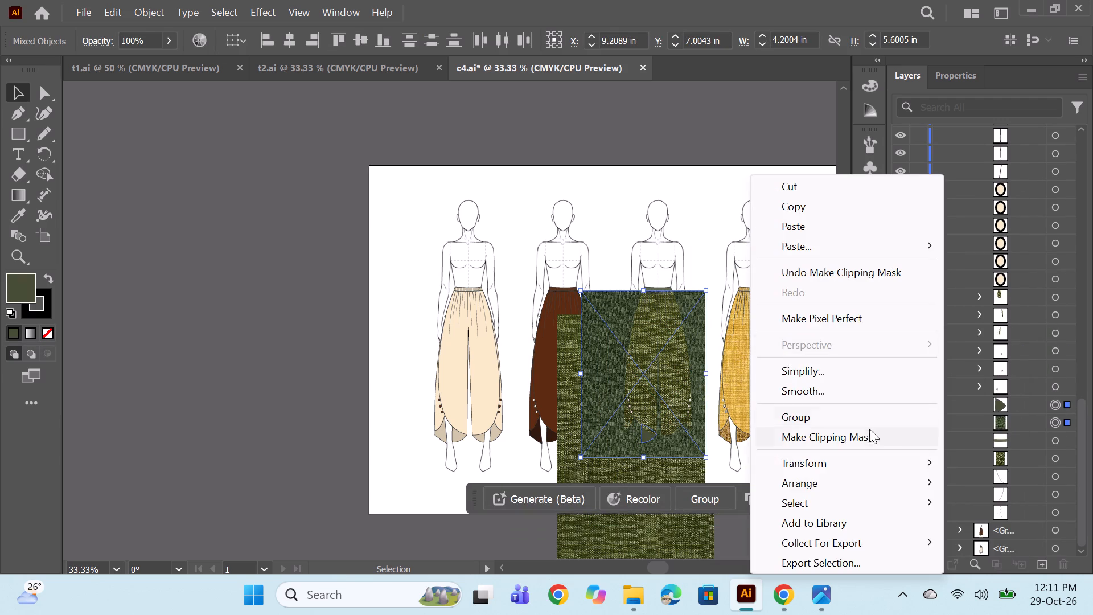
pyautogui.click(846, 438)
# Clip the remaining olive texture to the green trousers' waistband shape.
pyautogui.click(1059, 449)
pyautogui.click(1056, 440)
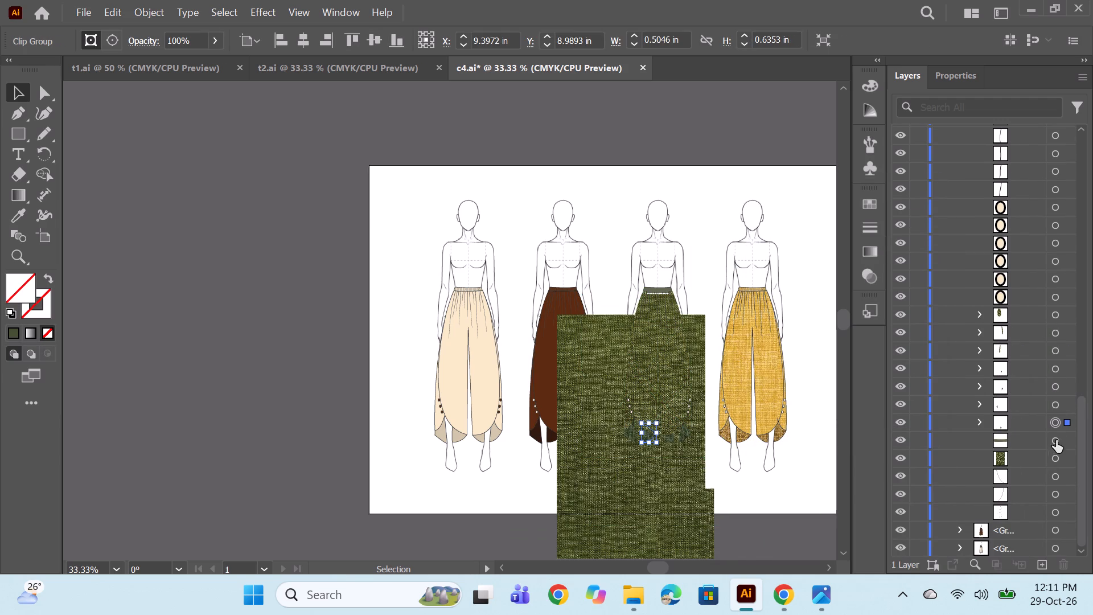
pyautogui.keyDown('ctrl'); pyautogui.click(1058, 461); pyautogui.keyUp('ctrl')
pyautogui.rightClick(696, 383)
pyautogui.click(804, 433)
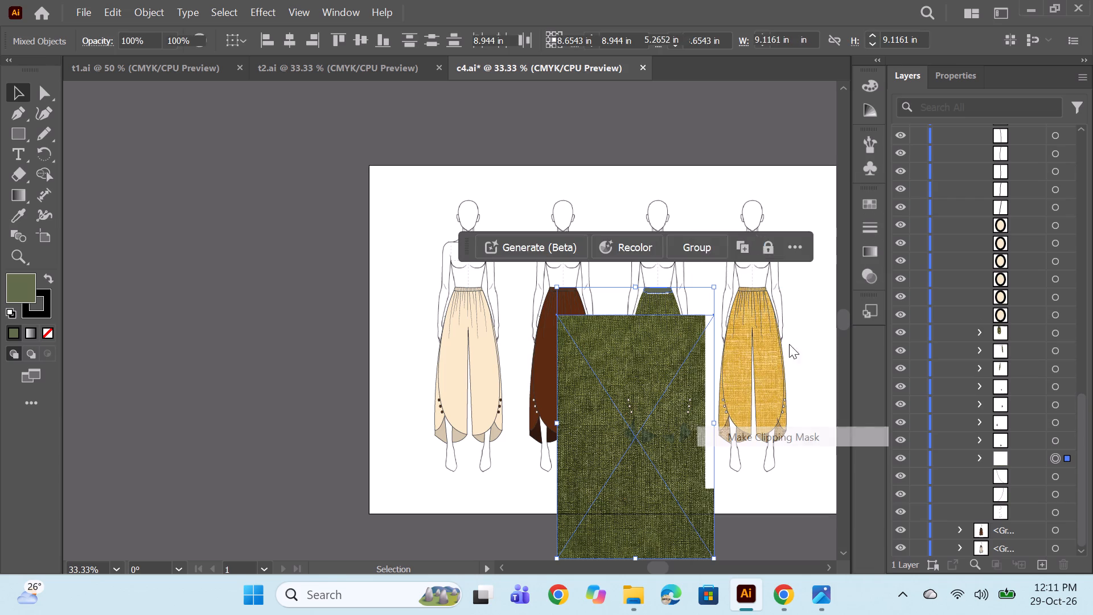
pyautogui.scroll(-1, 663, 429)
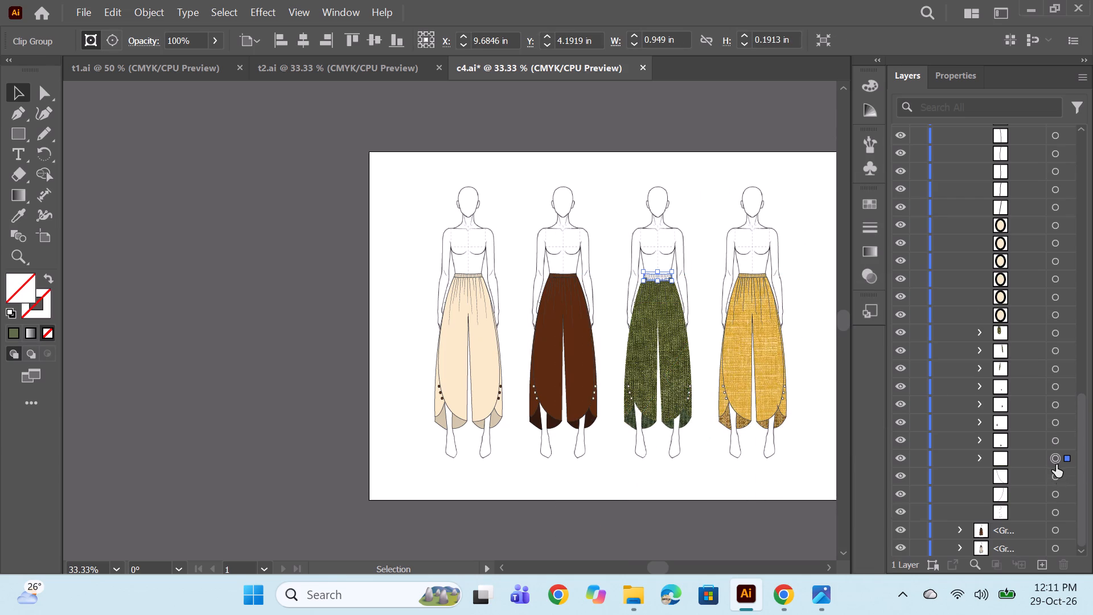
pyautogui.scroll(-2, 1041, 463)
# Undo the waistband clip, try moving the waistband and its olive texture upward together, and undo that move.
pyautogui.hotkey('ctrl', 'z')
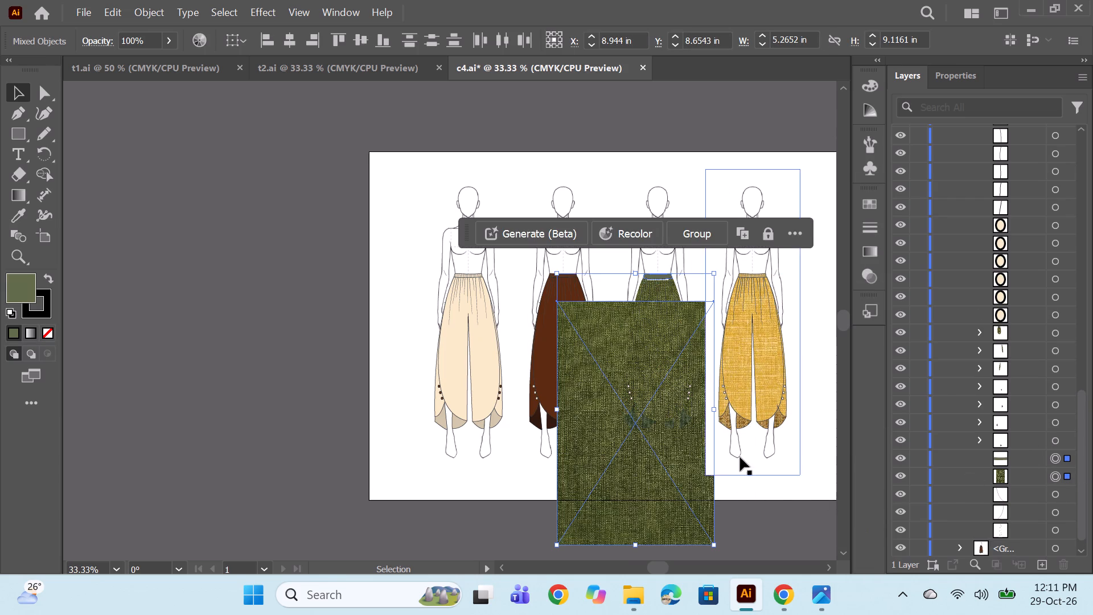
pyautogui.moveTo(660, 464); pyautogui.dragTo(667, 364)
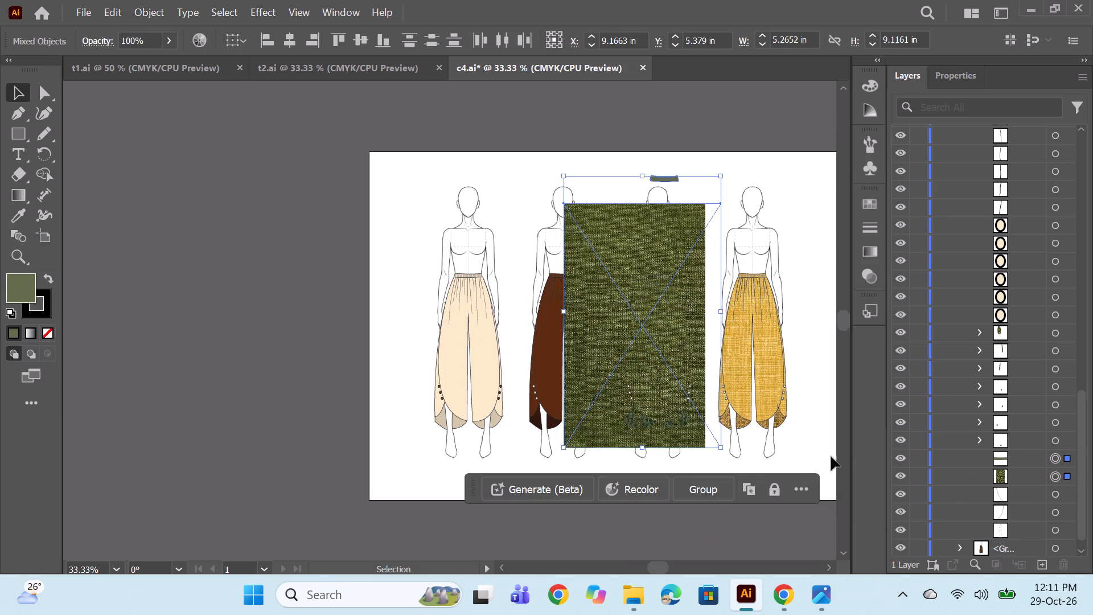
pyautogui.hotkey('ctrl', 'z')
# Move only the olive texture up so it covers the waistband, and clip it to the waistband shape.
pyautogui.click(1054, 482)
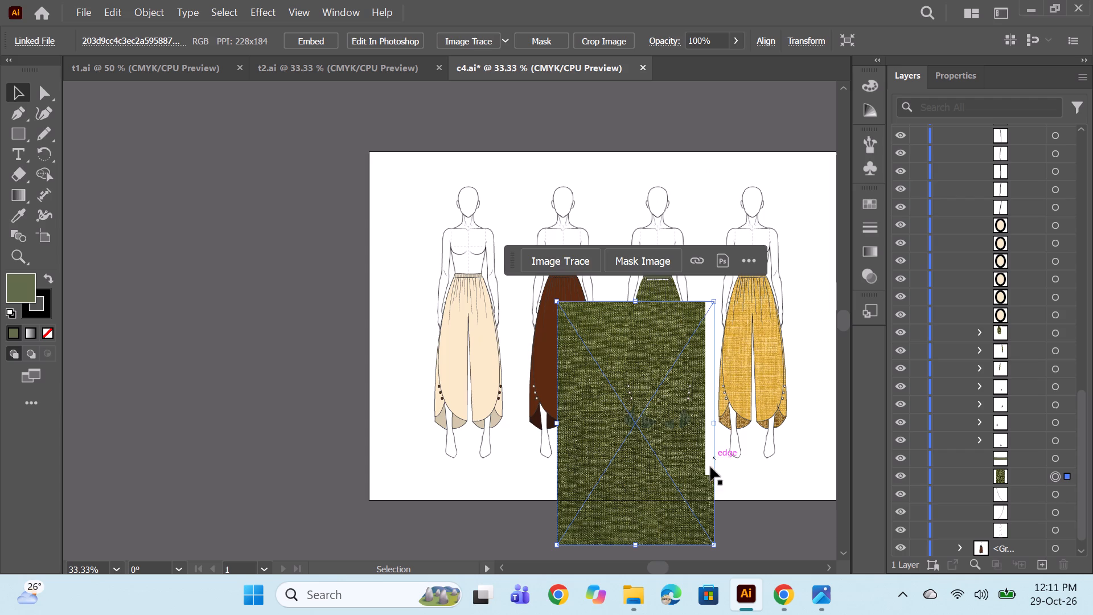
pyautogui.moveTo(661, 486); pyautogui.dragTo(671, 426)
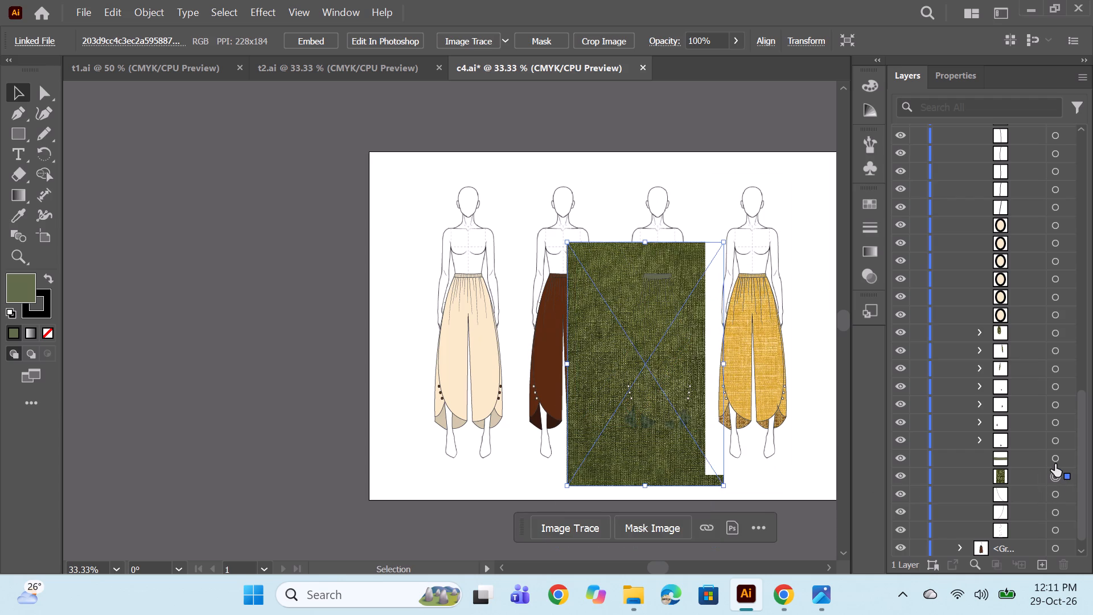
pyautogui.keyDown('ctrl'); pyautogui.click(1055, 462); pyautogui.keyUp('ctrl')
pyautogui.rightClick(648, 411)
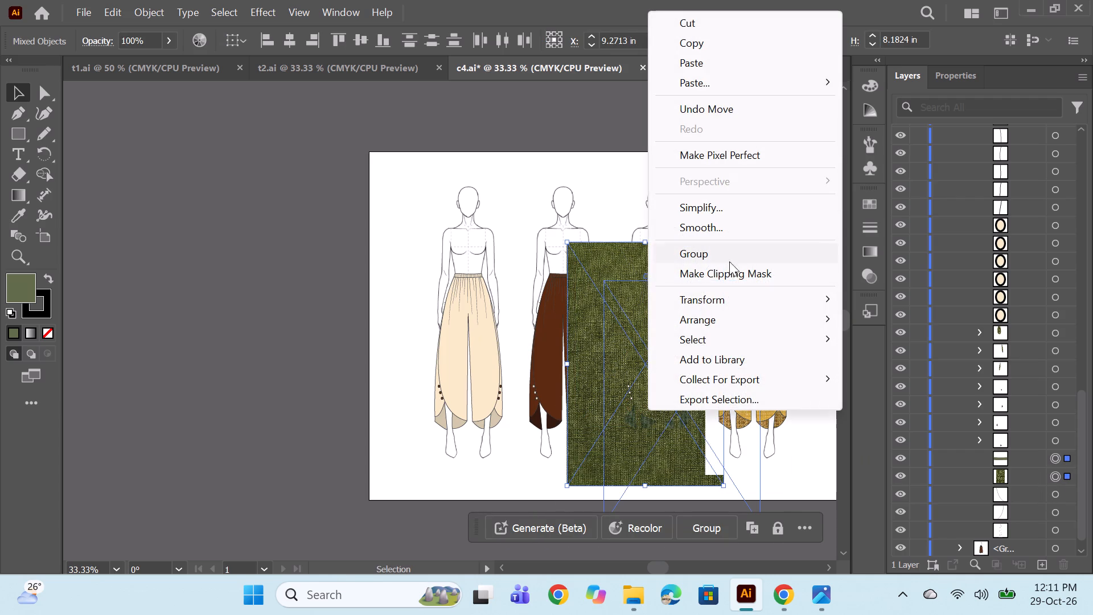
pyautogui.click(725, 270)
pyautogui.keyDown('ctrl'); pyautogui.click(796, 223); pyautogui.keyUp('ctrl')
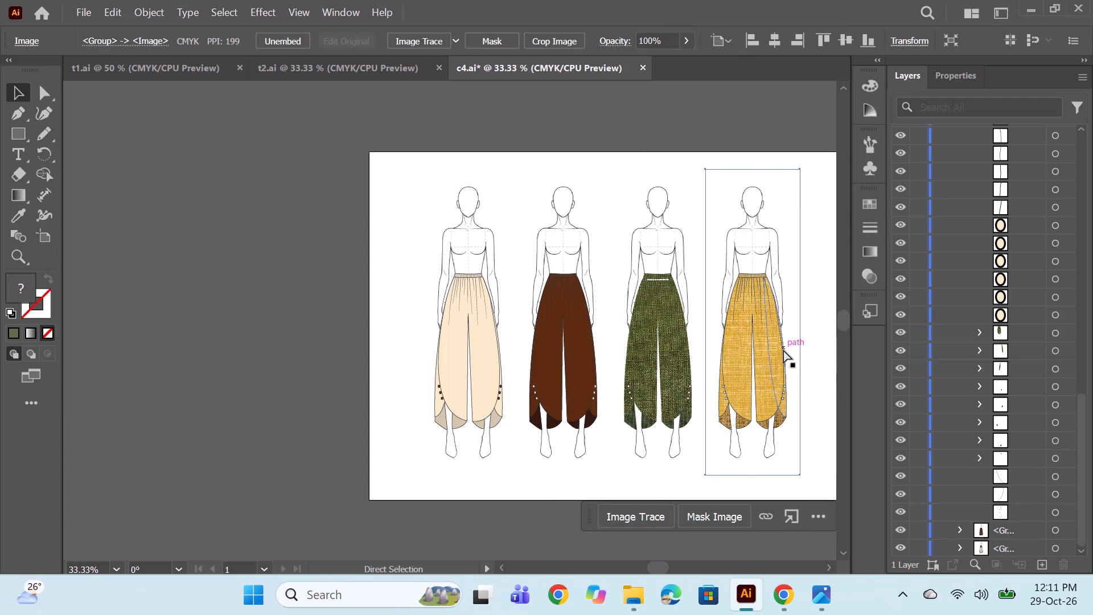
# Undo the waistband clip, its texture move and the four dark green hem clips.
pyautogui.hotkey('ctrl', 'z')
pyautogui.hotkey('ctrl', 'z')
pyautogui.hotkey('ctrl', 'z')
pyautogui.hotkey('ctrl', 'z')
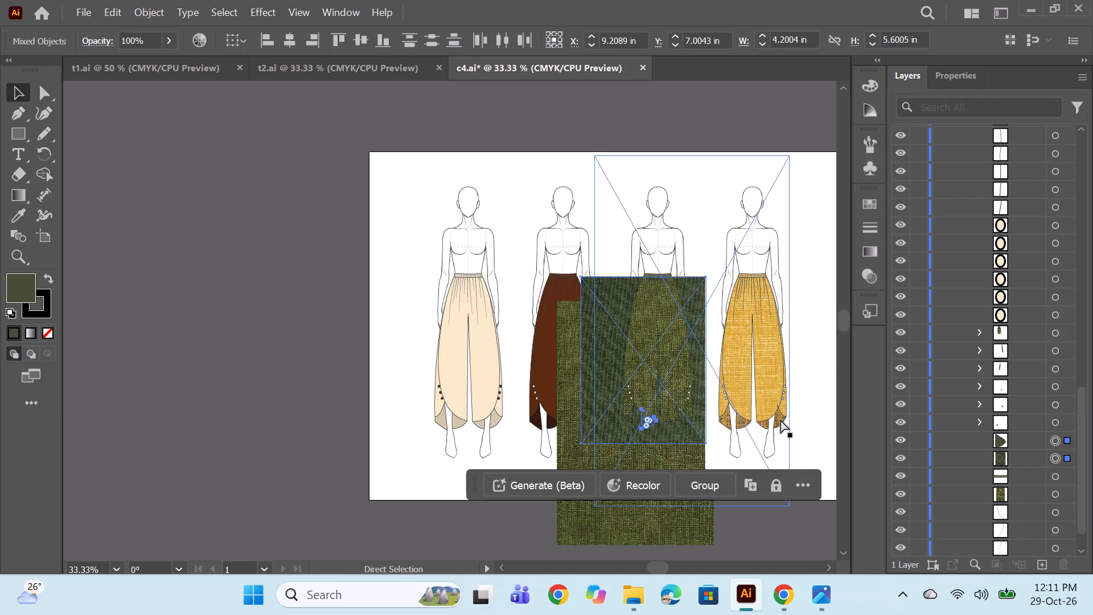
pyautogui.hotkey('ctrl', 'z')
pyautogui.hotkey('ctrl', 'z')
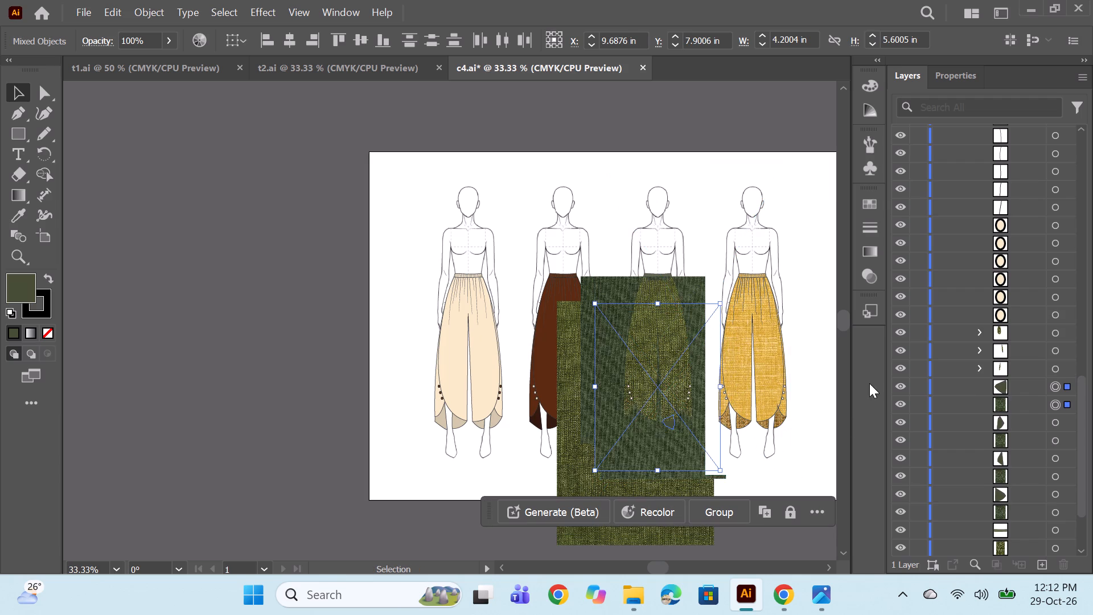
# Clip the four dark green textures to the green trousers' four hem pieces, one texture per piece.
pyautogui.rightClick(640, 356)
pyautogui.click(739, 433)
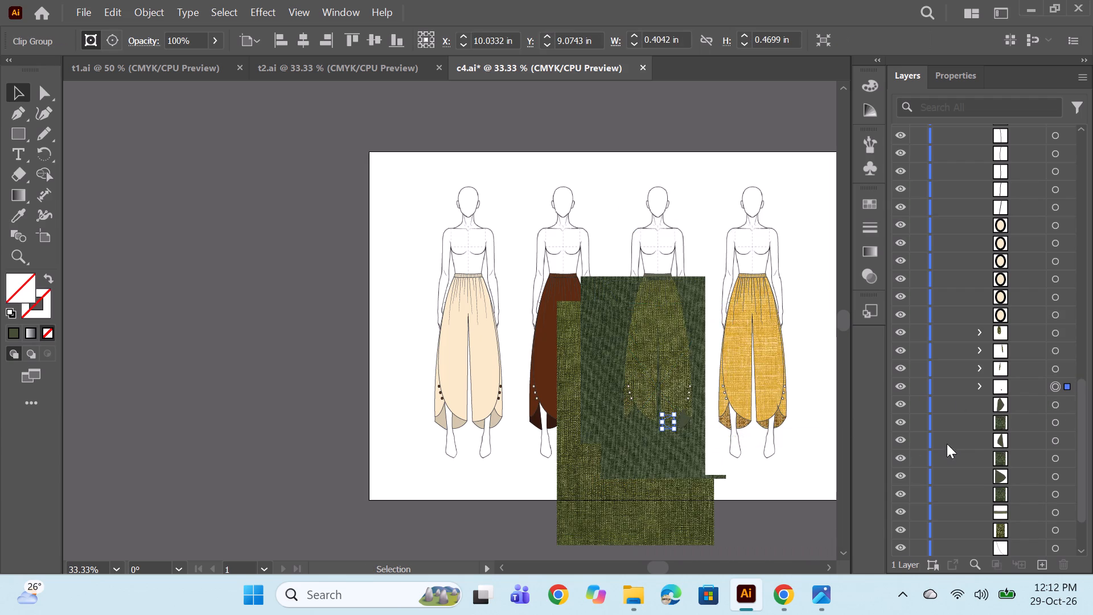
pyautogui.keyDown('ctrl'); pyautogui.click(1053, 411); pyautogui.keyUp('ctrl')
pyautogui.click(1054, 420)
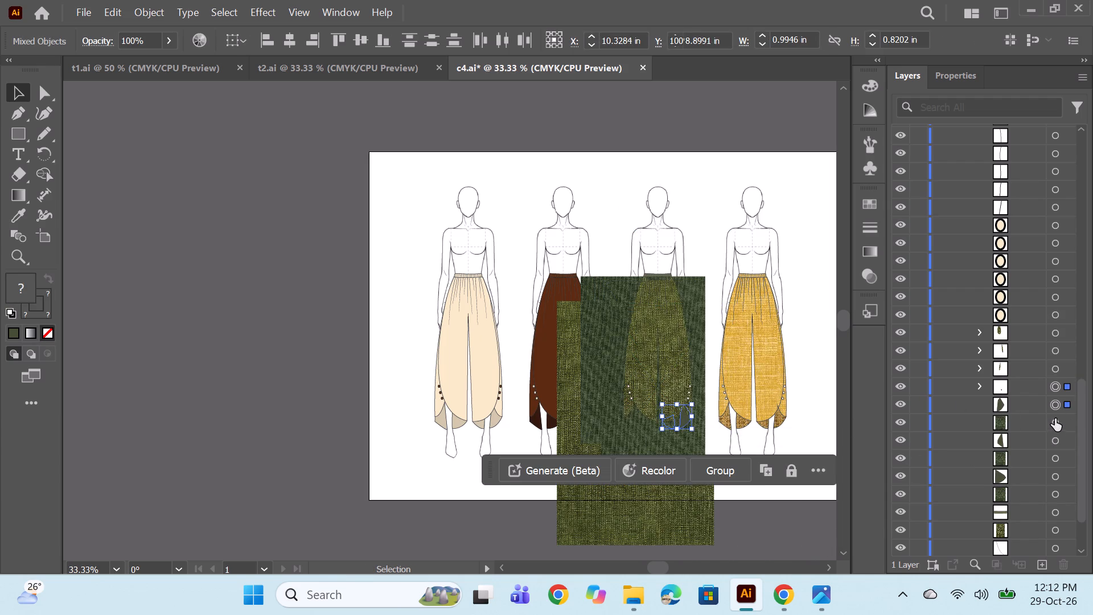
pyautogui.click(1057, 404)
pyautogui.rightClick(568, 365)
pyautogui.click(648, 432)
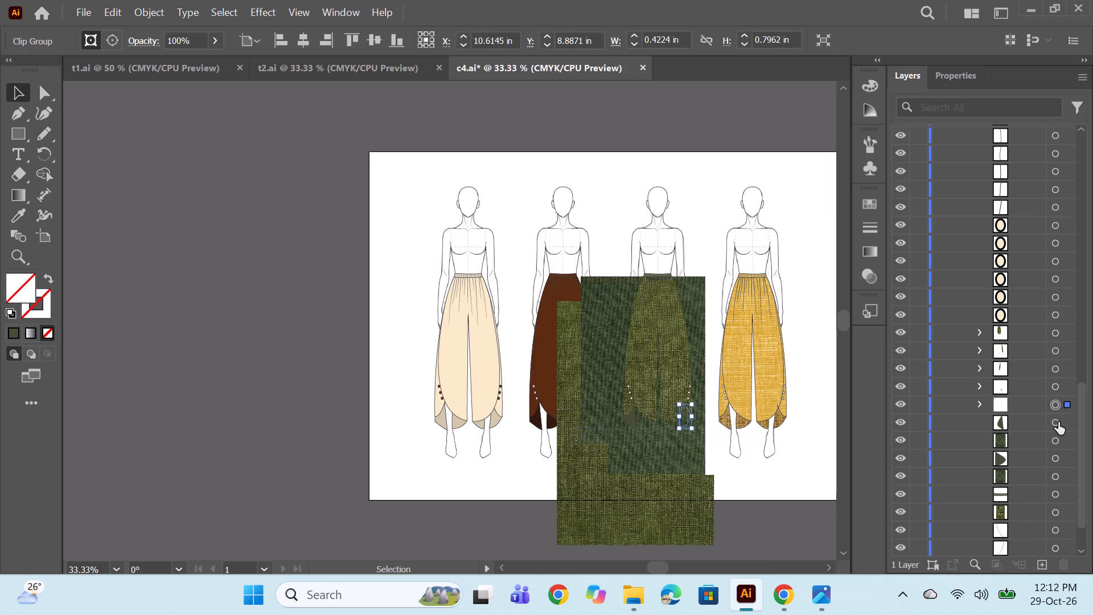
pyautogui.click(1058, 422)
pyautogui.keyDown('ctrl'); pyautogui.click(1056, 434); pyautogui.keyUp('ctrl')
pyautogui.rightClick(703, 408)
pyautogui.click(782, 265)
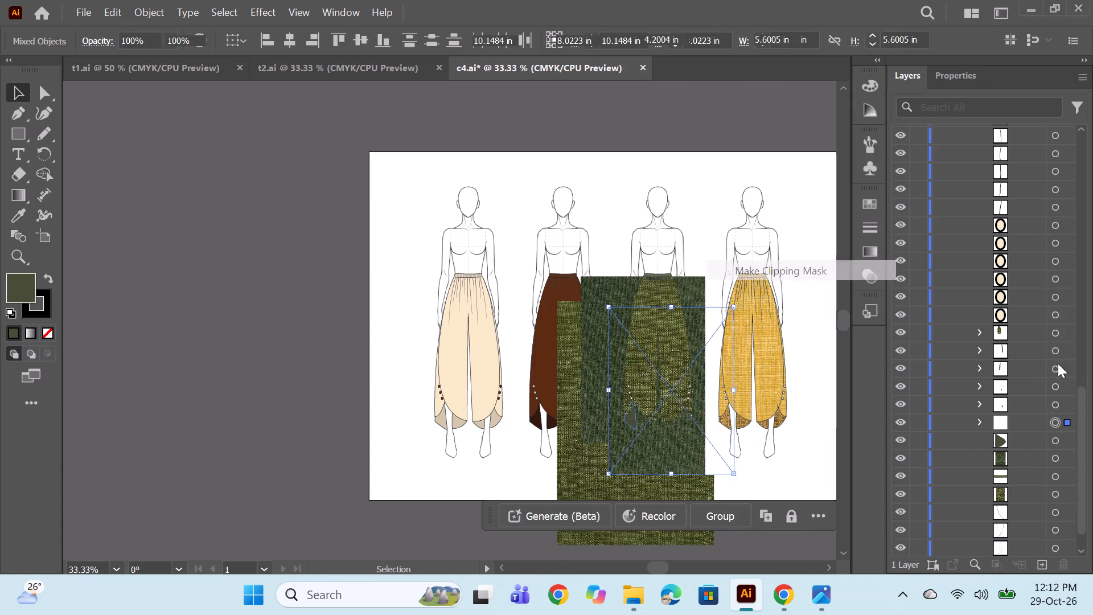
pyautogui.click(1053, 444)
pyautogui.keyDown('ctrl'); pyautogui.click(1061, 464); pyautogui.keyUp('ctrl')
pyautogui.rightClick(728, 465)
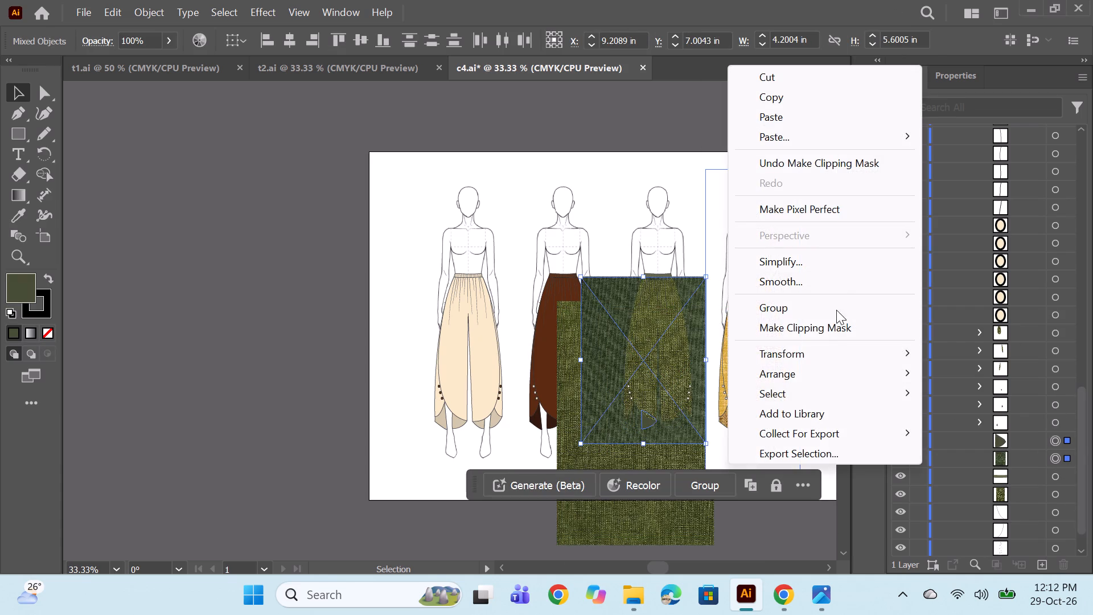
pyautogui.click(828, 329)
# Move the remaining olive texture up over the green trousers' waistband and clip it to the waistband shape.
pyautogui.click(1053, 459)
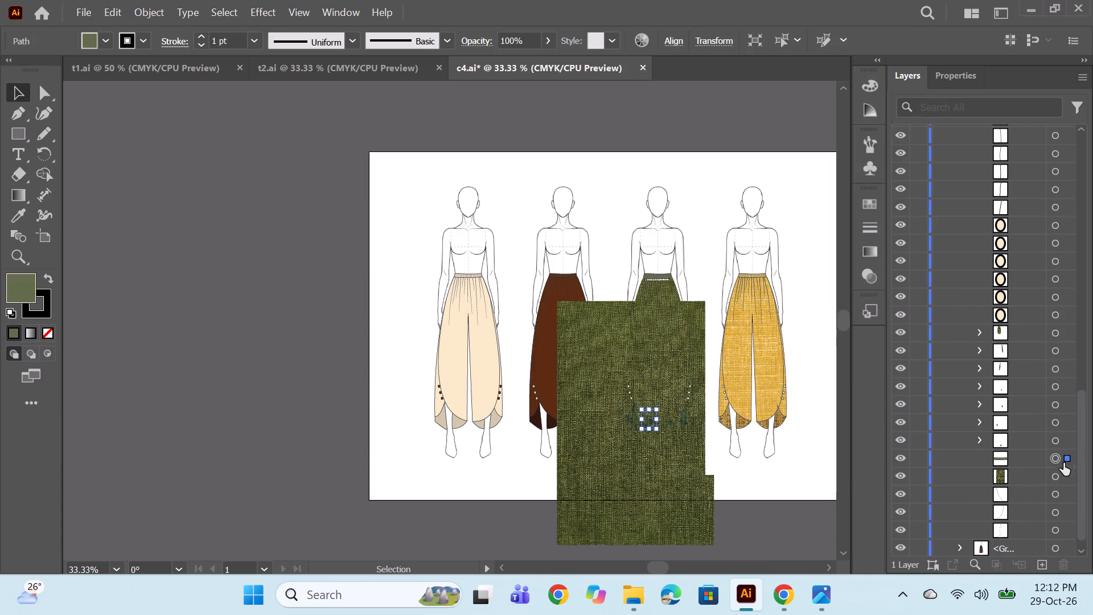
pyautogui.click(1057, 476)
pyautogui.moveTo(617, 508); pyautogui.dragTo(624, 474)
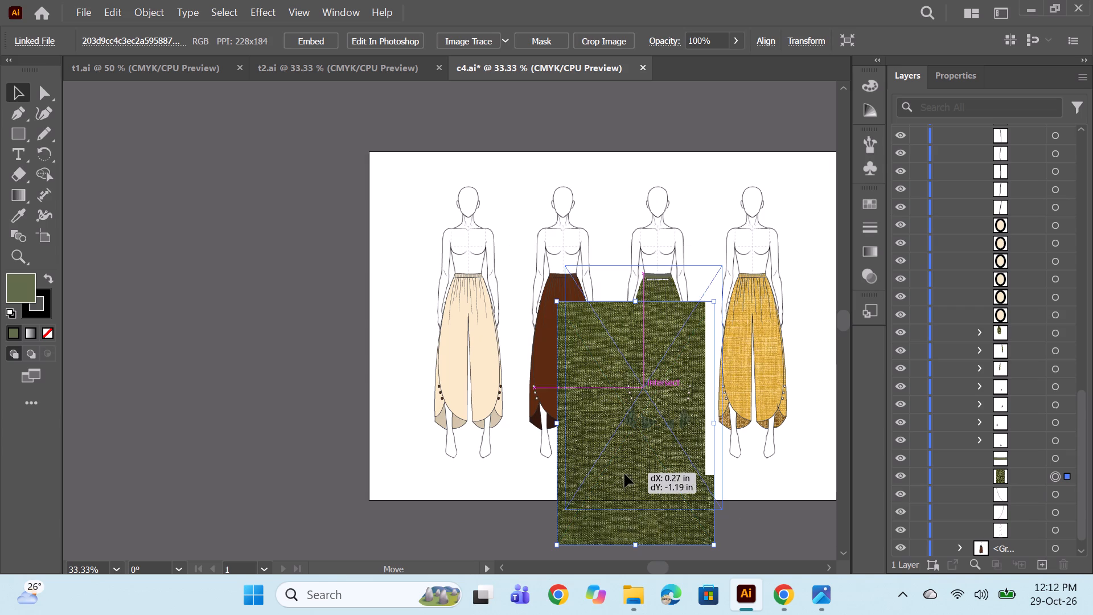
pyautogui.moveTo(624, 474); pyautogui.dragTo(626, 459)
pyautogui.keyDown('ctrl'); pyautogui.click(1050, 466); pyautogui.keyUp('ctrl')
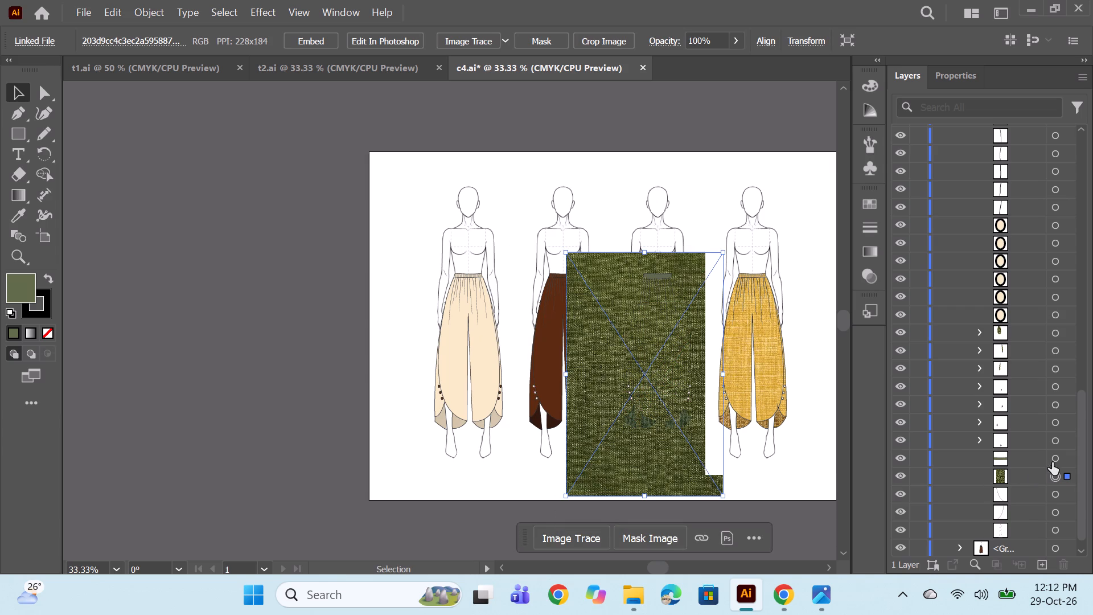
pyautogui.keyDown('ctrl'); pyautogui.click(1055, 457); pyautogui.keyUp('ctrl')
pyautogui.rightClick(702, 379)
pyautogui.click(779, 432)
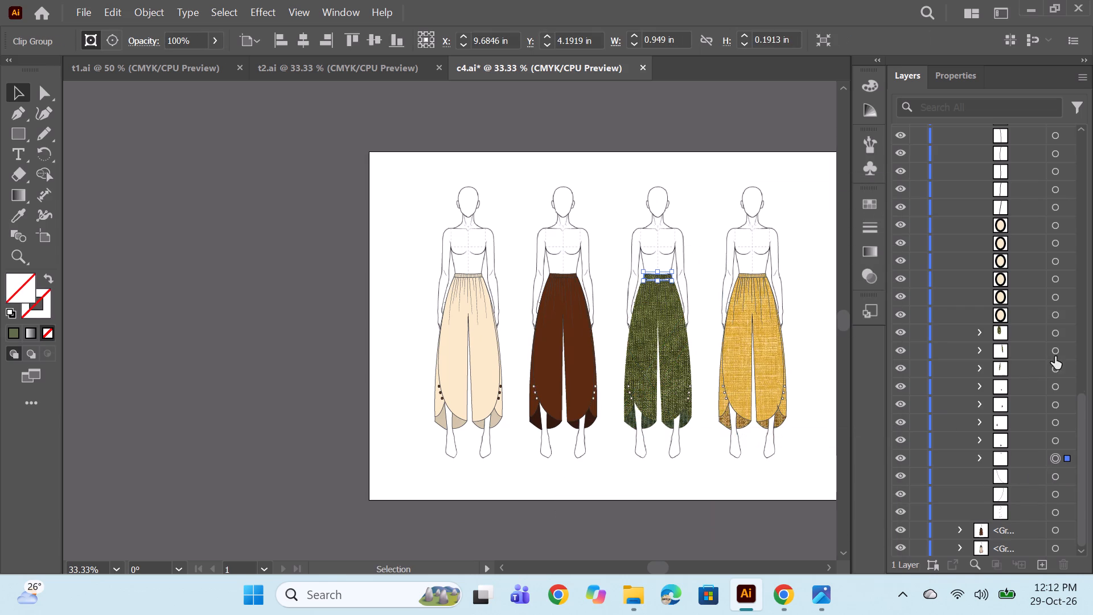
# Nudge the olive texture inside the green trousers' main leg clip group up to meet the waistband.
pyautogui.click(1054, 331)
pyautogui.click(984, 334)
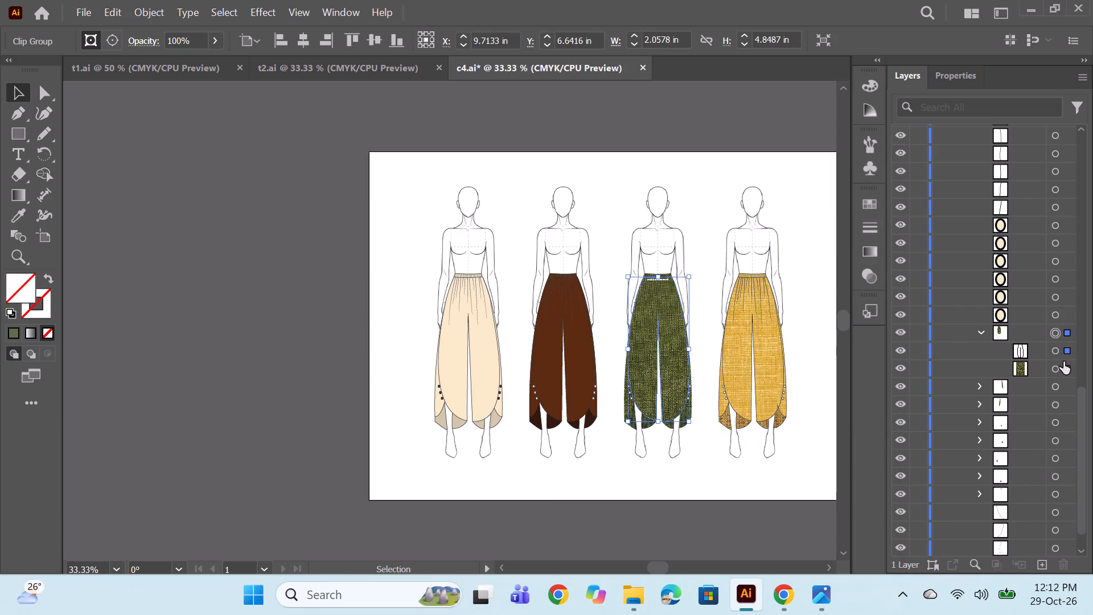
pyautogui.click(1057, 370)
pyautogui.press('Up')
pyautogui.press('Up')
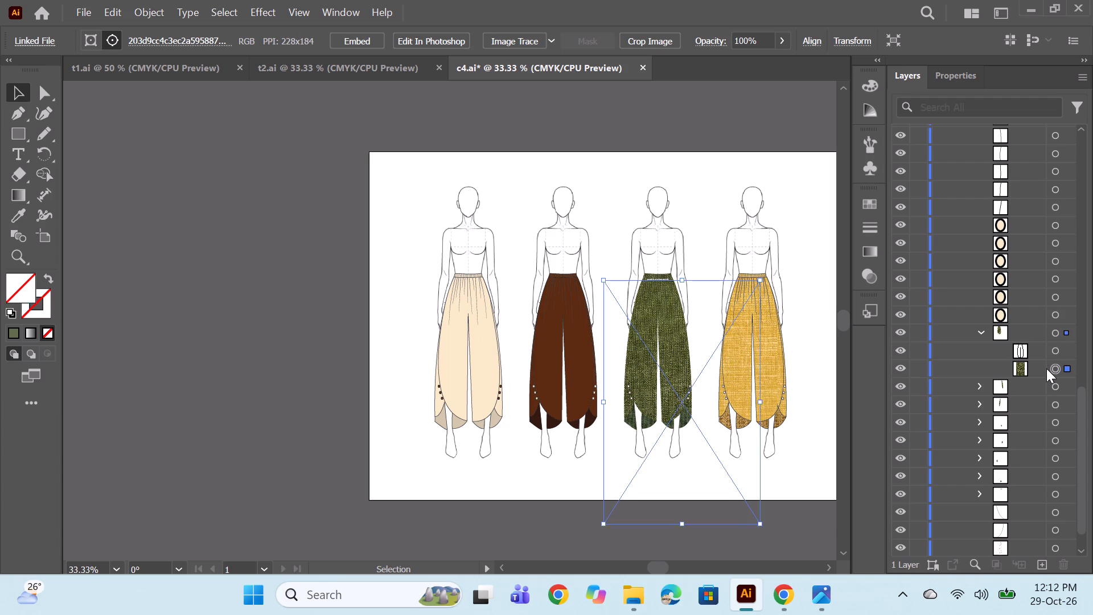
pyautogui.press('Up')
pyautogui.press('Up')
pyautogui.press('Up')
pyautogui.press('Up')
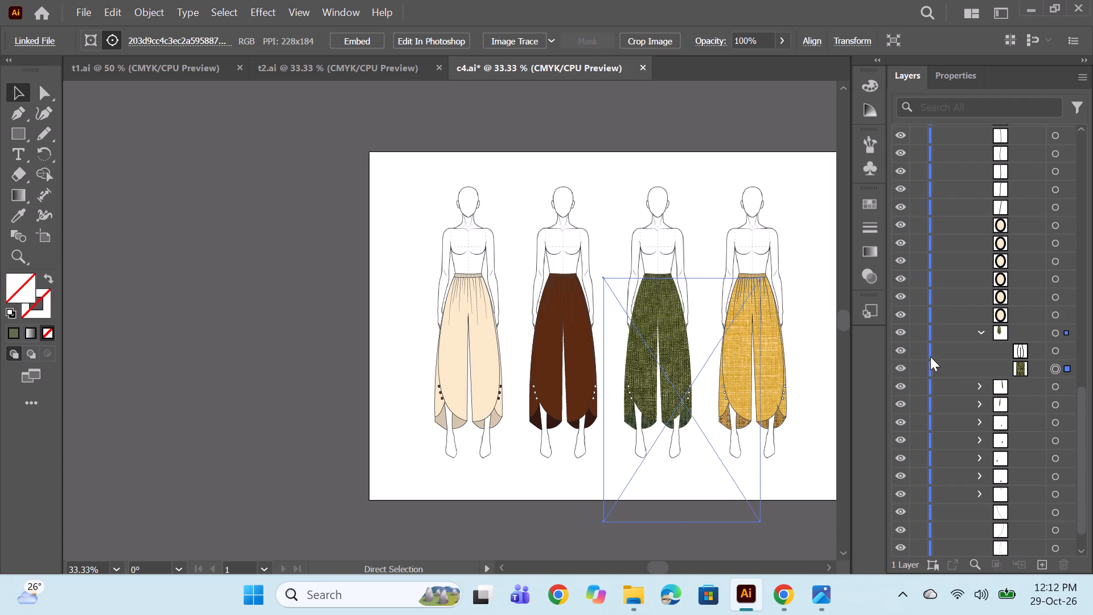
pyautogui.click(982, 335)
# Give all the green trousers' clipped panels, hem pieces and waistband a 1 pt stroke.
pyautogui.click(1060, 337)
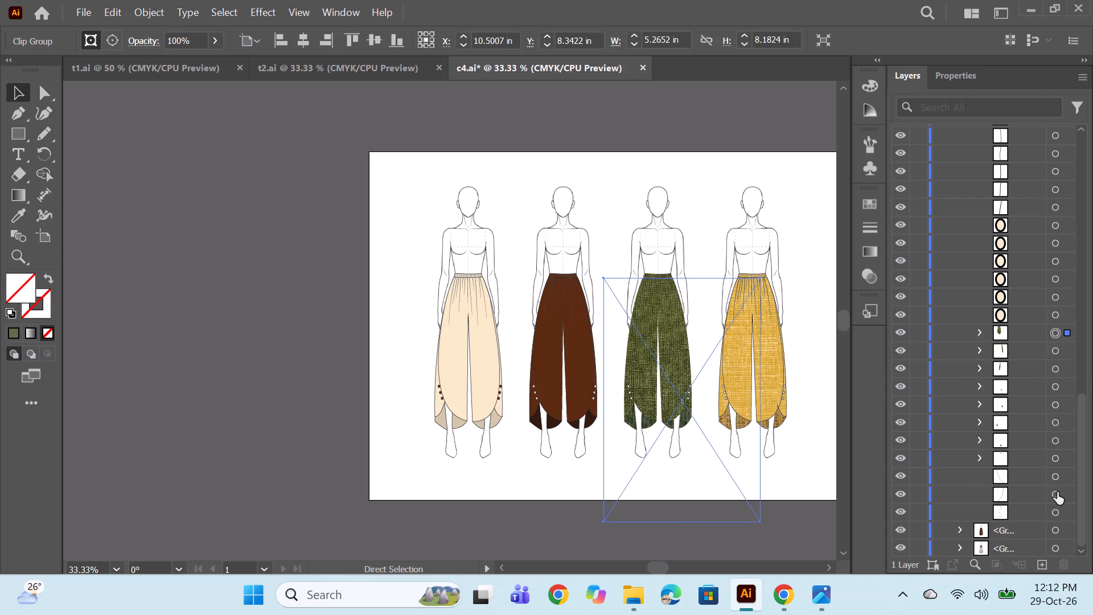
pyautogui.keyDown('shift'); pyautogui.click(1055, 462); pyautogui.keyUp('shift')
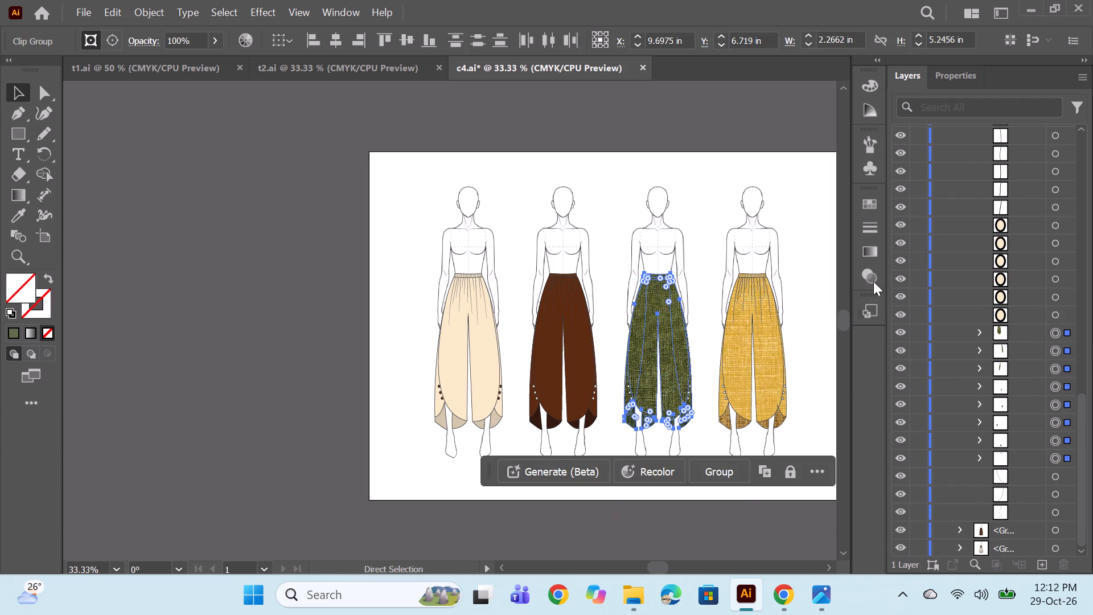
pyautogui.click(873, 231)
pyautogui.tripleClick(718, 220)
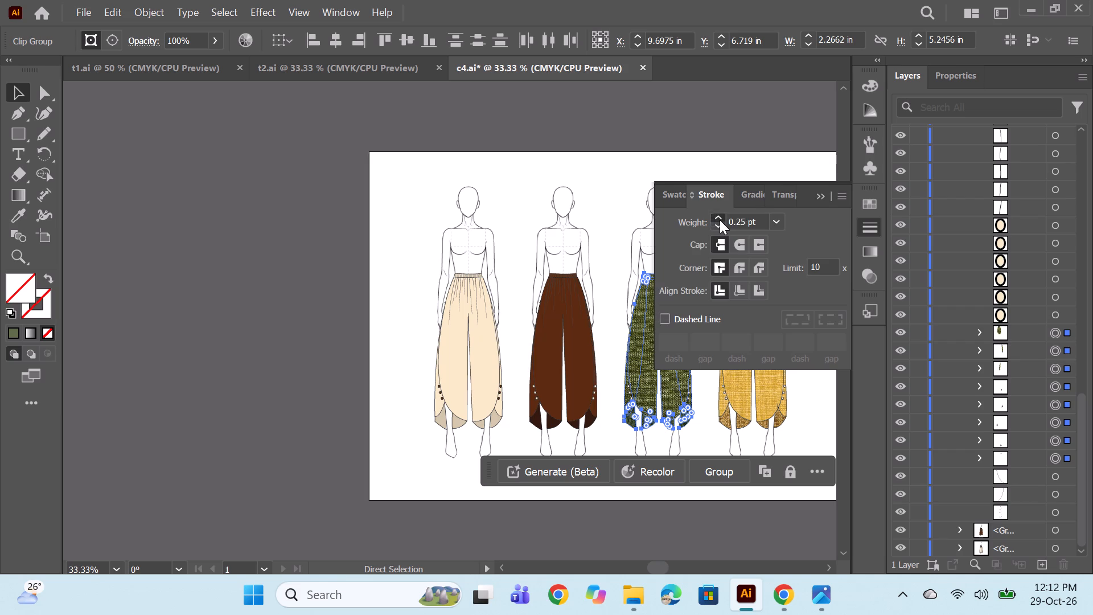
pyautogui.click(721, 219)
# Add a stroke to the group of gather lines below the green trousers' waistband and increase its weight.
pyautogui.scroll(12, 1055, 292)
pyautogui.scroll(1, 1058, 190)
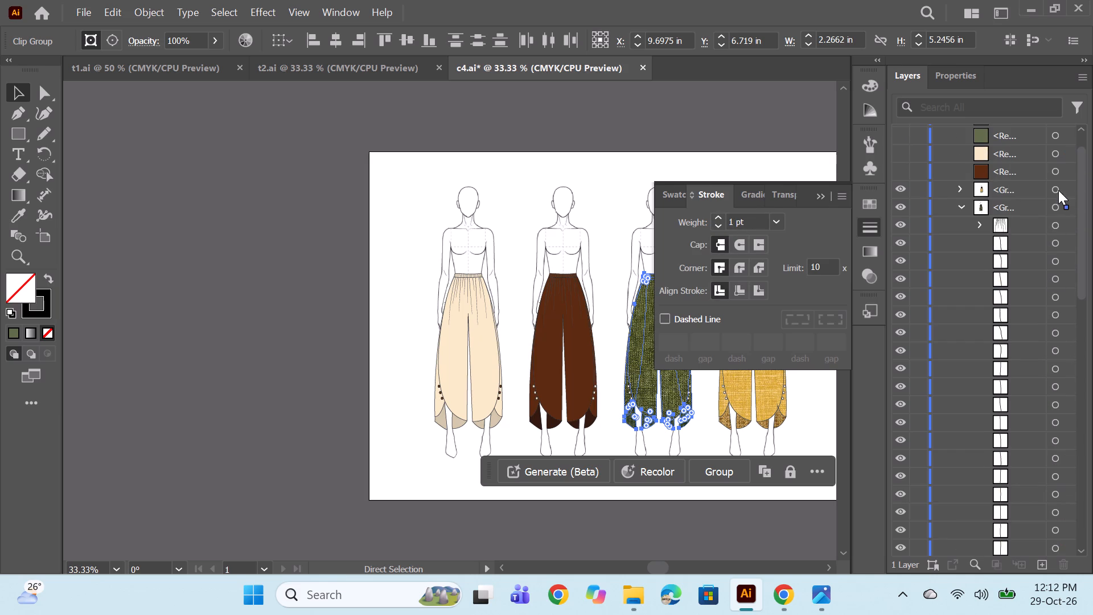
pyautogui.click(1053, 175)
pyautogui.click(1054, 220)
pyautogui.click(705, 214)
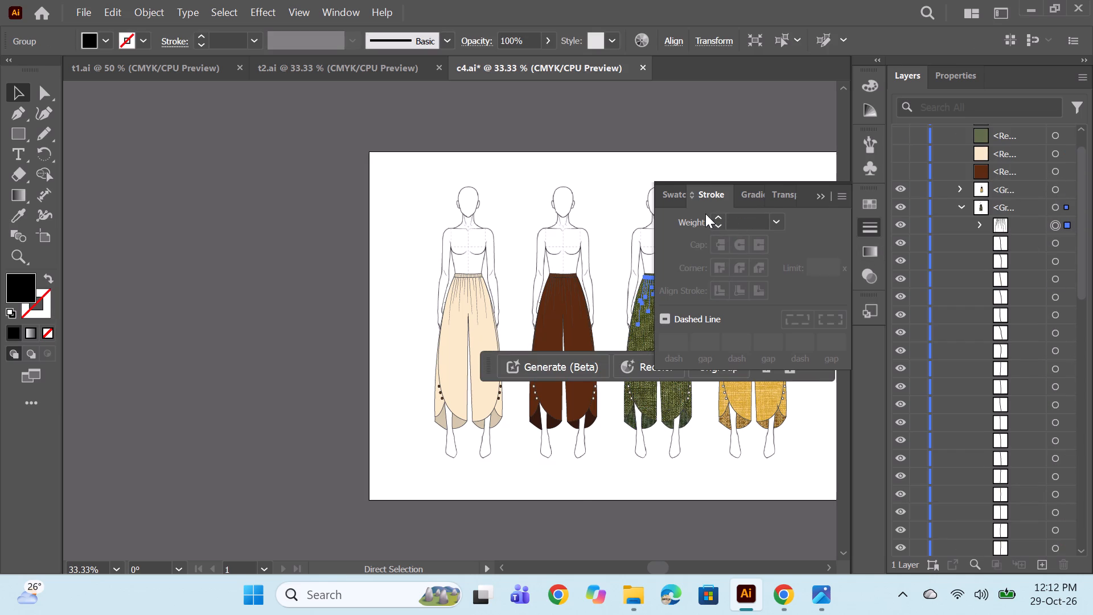
pyautogui.doubleClick(712, 220)
pyautogui.click(716, 219)
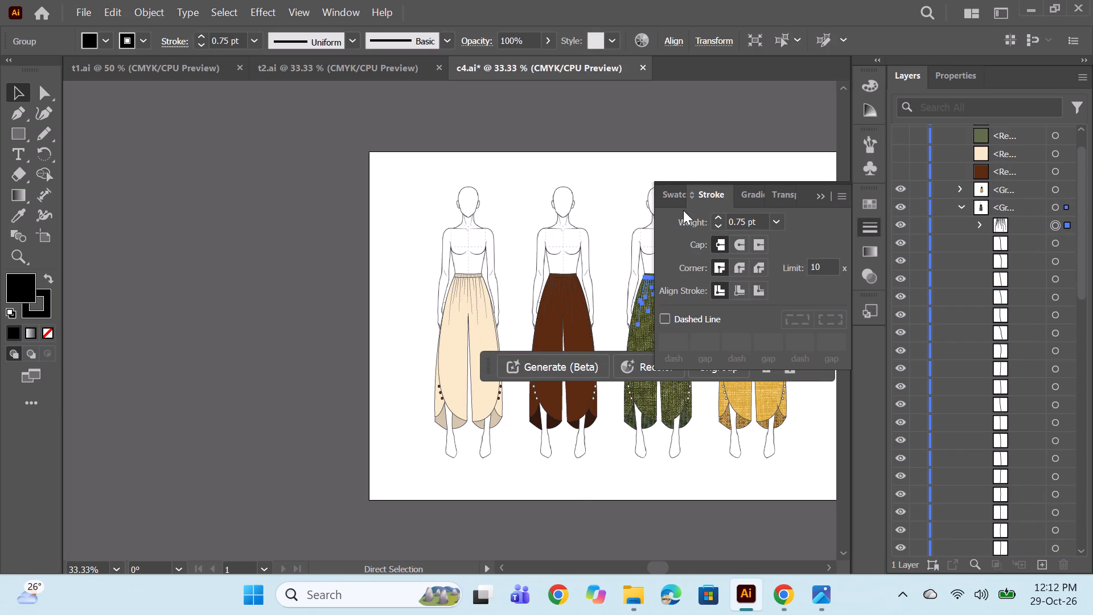
pyautogui.click(720, 216)
pyautogui.keyDown('ctrl'); pyautogui.click(630, 192); pyautogui.keyUp('ctrl')
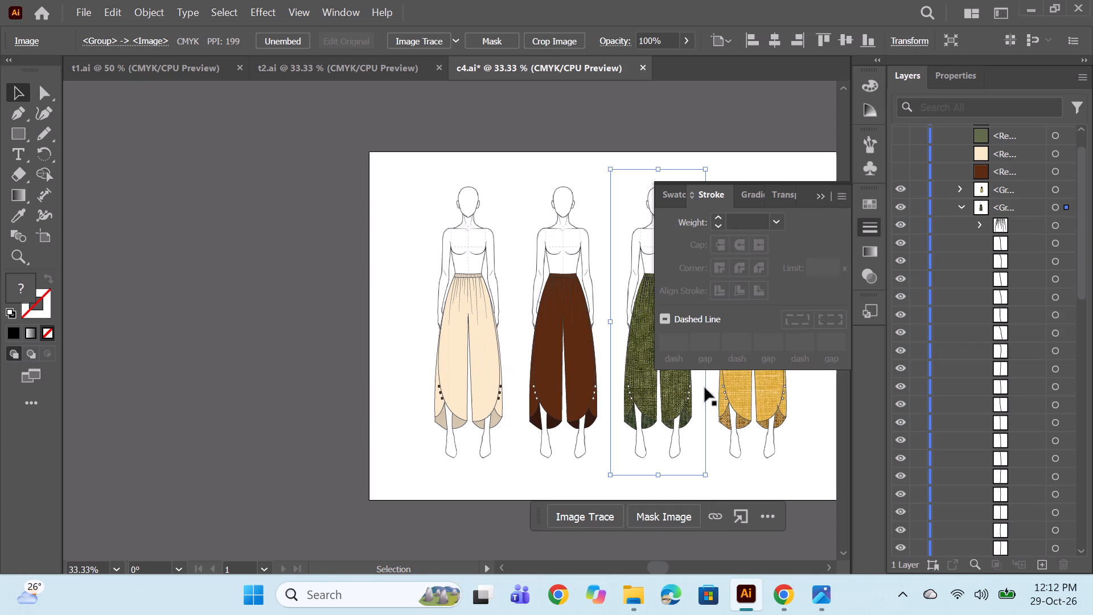
pyautogui.click(823, 194)
# Scale down the olive texture inside the green trousers' main leg clip group, and extend its top edge above the waist.
pyautogui.press('space')
pyautogui.moveTo(742, 487); pyautogui.dragTo(669, 487)
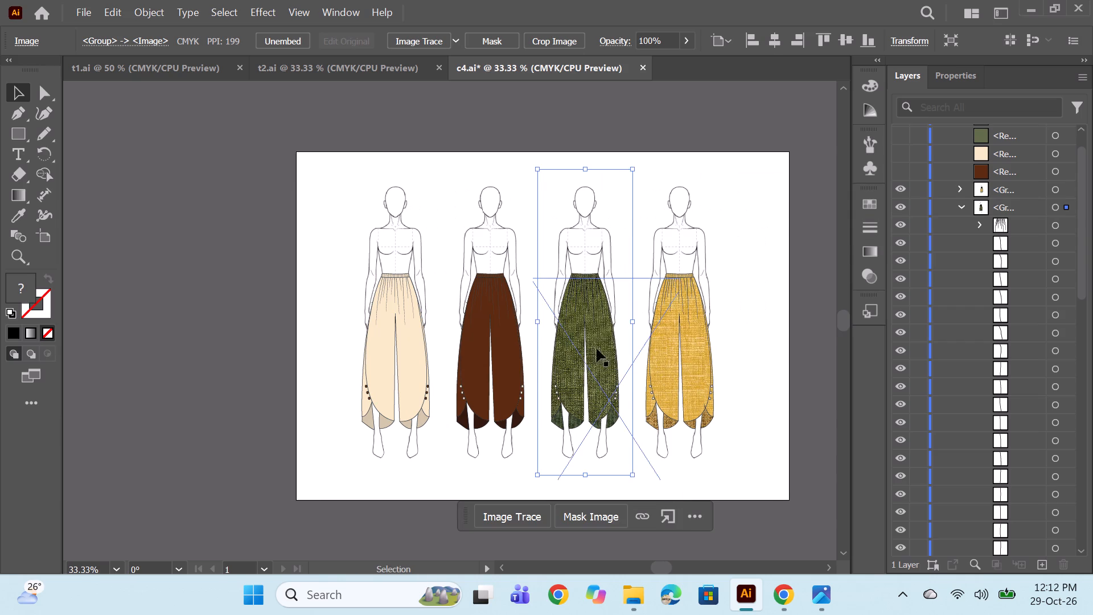
pyautogui.keyDown('alt'); pyautogui.scroll(2, 592, 335); pyautogui.keyUp('alt')
pyautogui.keyDown('alt'); pyautogui.scroll(-2, 665, 354); pyautogui.keyUp('alt')
pyautogui.keyDown('alt'); pyautogui.scroll(3, 701, 381); pyautogui.keyUp('alt')
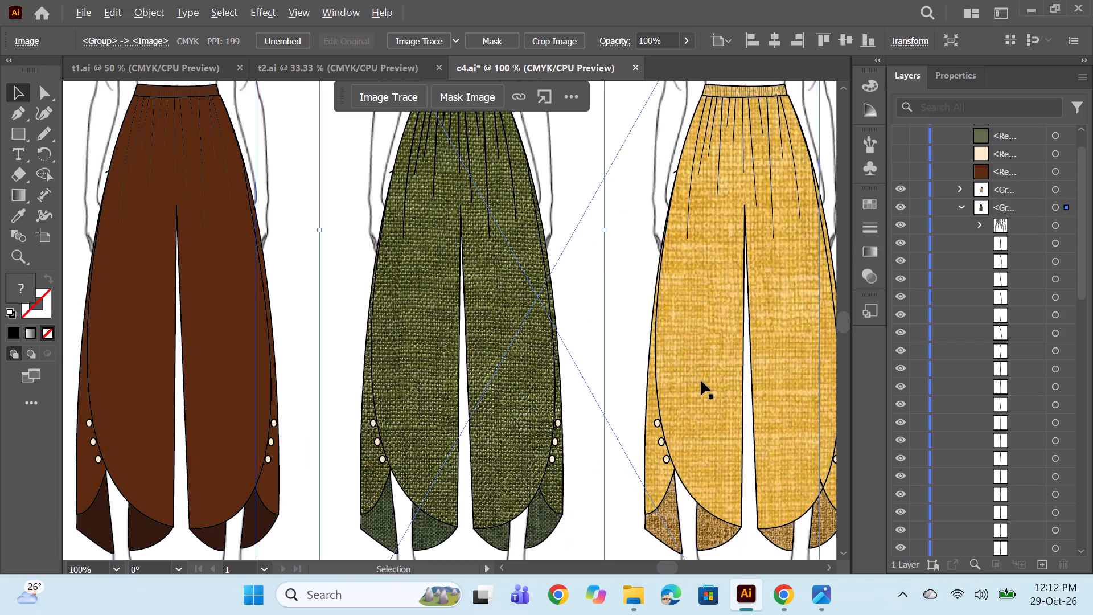
pyautogui.click(521, 422)
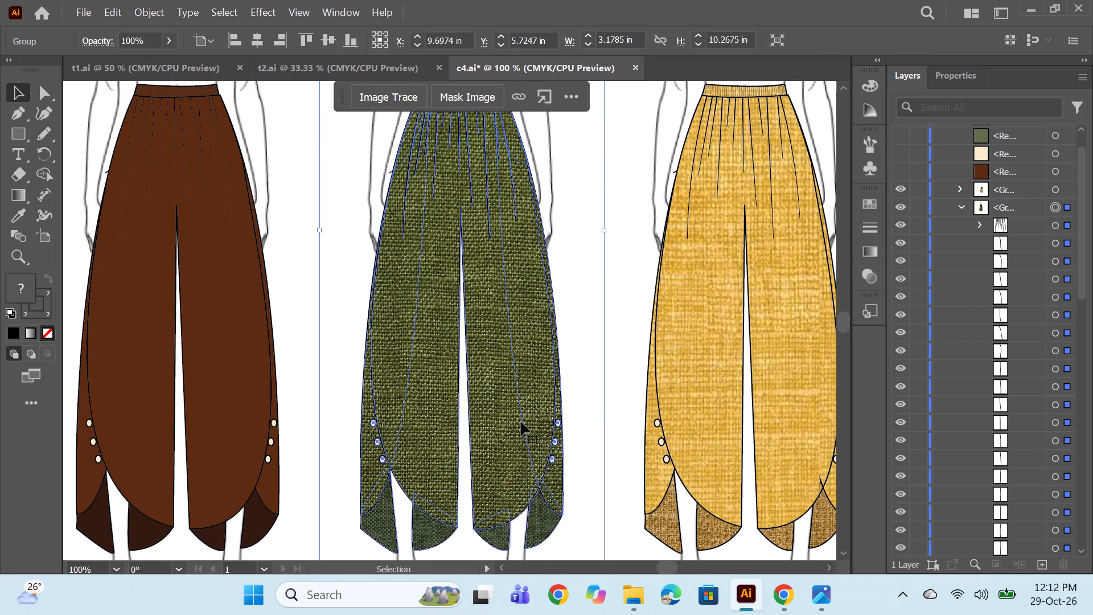
pyautogui.scroll(-8, 1030, 400)
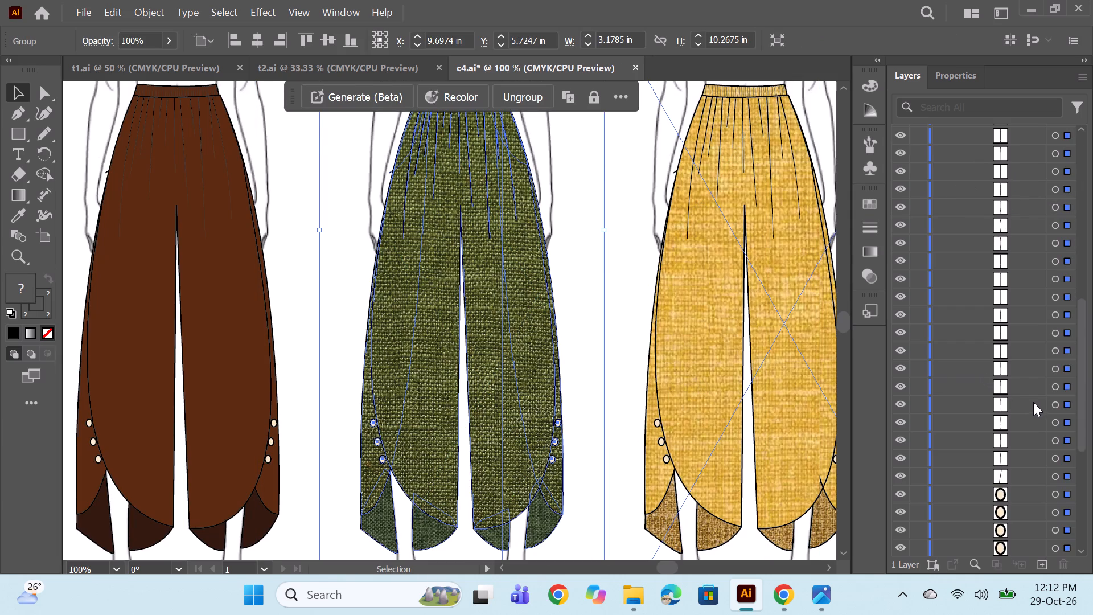
pyautogui.scroll(-7, 1037, 404)
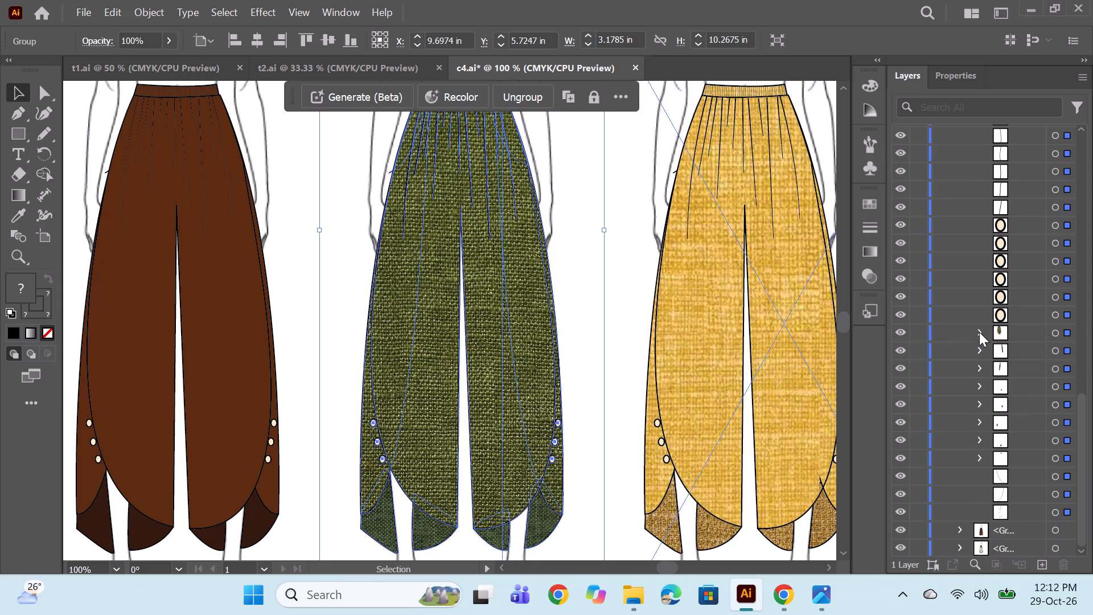
pyautogui.click(979, 332)
pyautogui.click(1056, 369)
pyautogui.keyDown('alt'); pyautogui.scroll(-2, 506, 284); pyautogui.keyUp('alt')
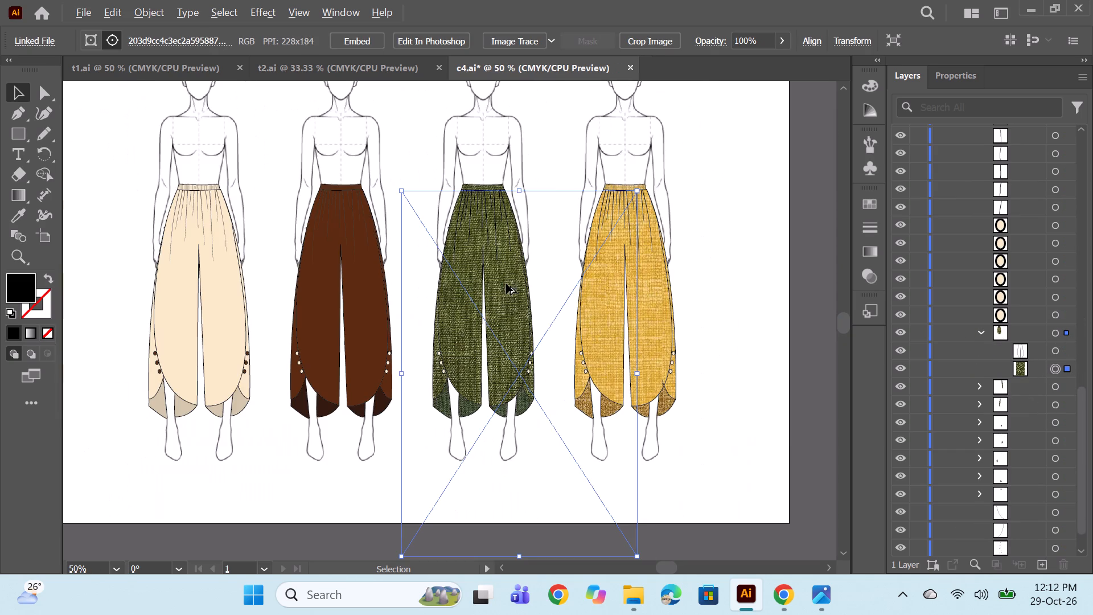
pyautogui.keyDown('alt'); pyautogui.keyDown('shift'); pyautogui.moveTo(638, 556); pyautogui.dragTo(581, 516); pyautogui.keyUp('shift'); pyautogui.keyUp('alt')
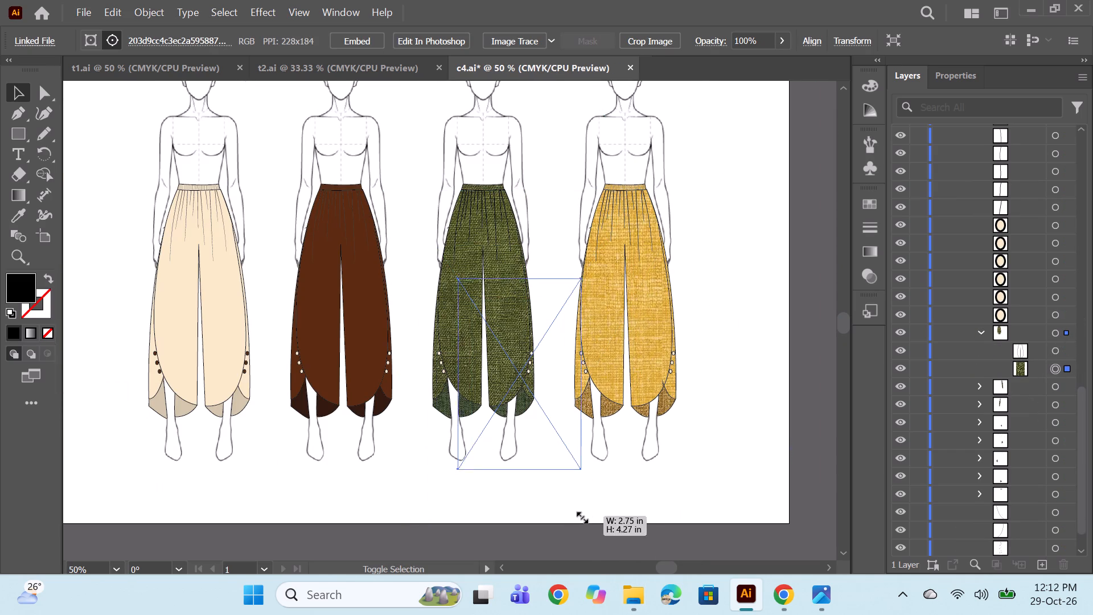
pyautogui.keyDown('alt'); pyautogui.keyDown('shift'); pyautogui.moveTo(581, 516); pyautogui.dragTo(589, 527); pyautogui.keyUp('shift'); pyautogui.keyUp('alt')
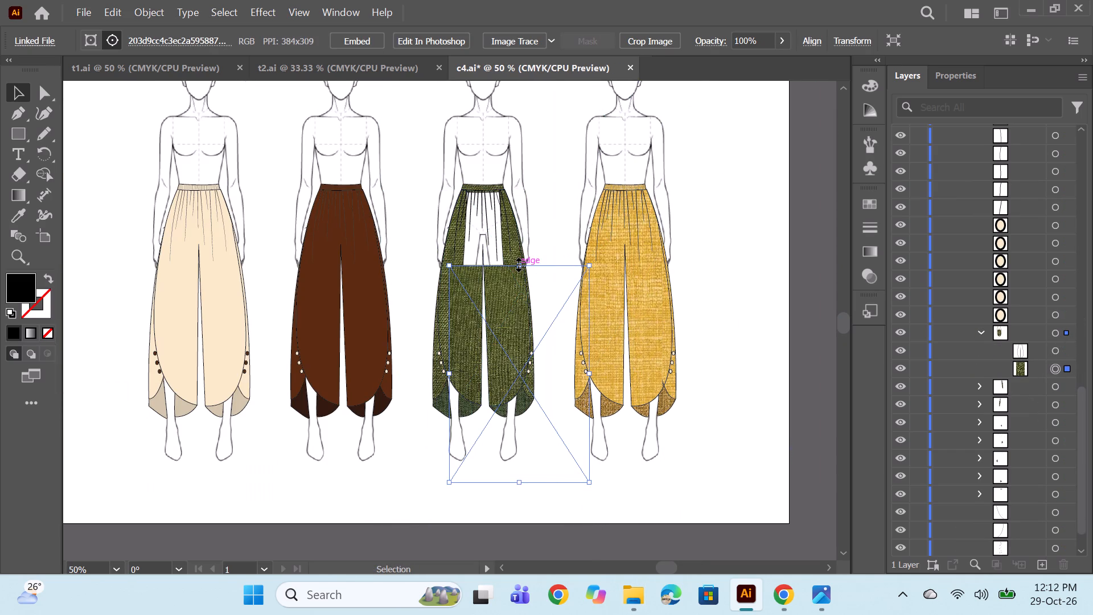
pyautogui.moveTo(517, 263); pyautogui.dragTo(521, 179)
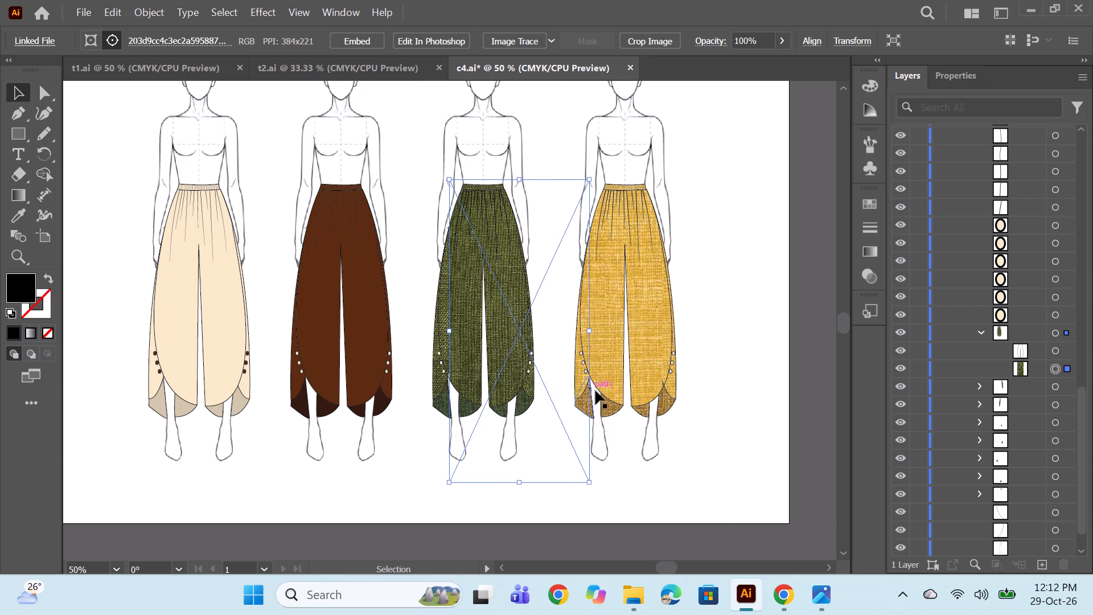
# Shift the scaled olive texture sideways inside its clip until it spans the full width of the green trousers.
pyautogui.press('Left')
pyautogui.press('Left')
pyautogui.press('Left')
pyautogui.press('Left')
pyautogui.press('Left')
pyautogui.press('Left')
pyautogui.press('Left')
pyautogui.hotkey('shift', 'Left')
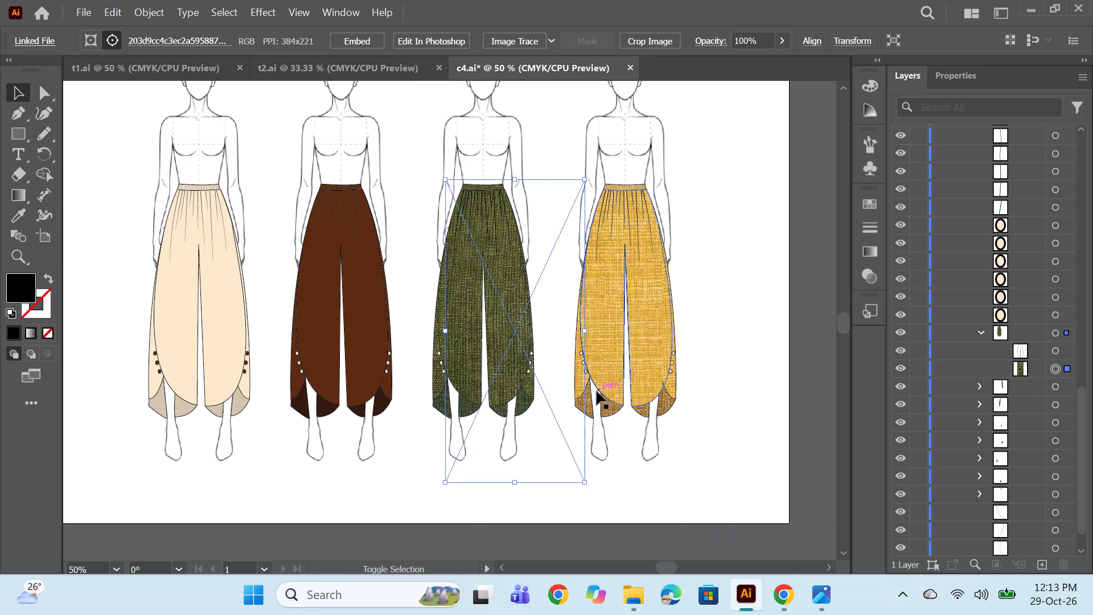
pyautogui.hotkey('shift', 'Left')
pyautogui.hotkey('shift', 'Left')
pyautogui.hotkey('shift', 'Left')
pyautogui.keyDown('ctrl'); pyautogui.click(737, 313); pyautogui.keyUp('ctrl')
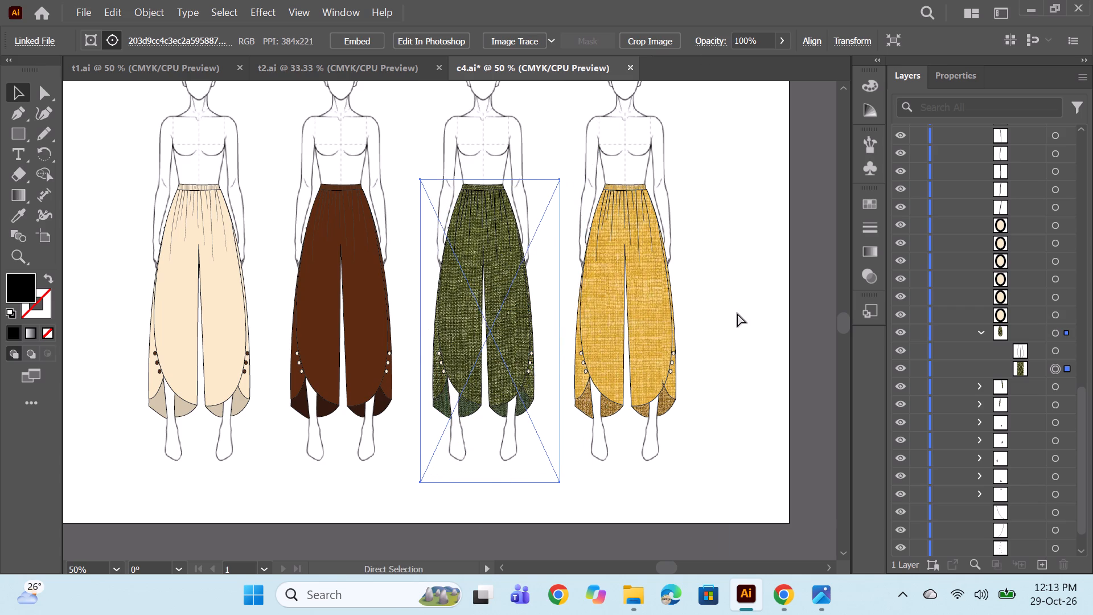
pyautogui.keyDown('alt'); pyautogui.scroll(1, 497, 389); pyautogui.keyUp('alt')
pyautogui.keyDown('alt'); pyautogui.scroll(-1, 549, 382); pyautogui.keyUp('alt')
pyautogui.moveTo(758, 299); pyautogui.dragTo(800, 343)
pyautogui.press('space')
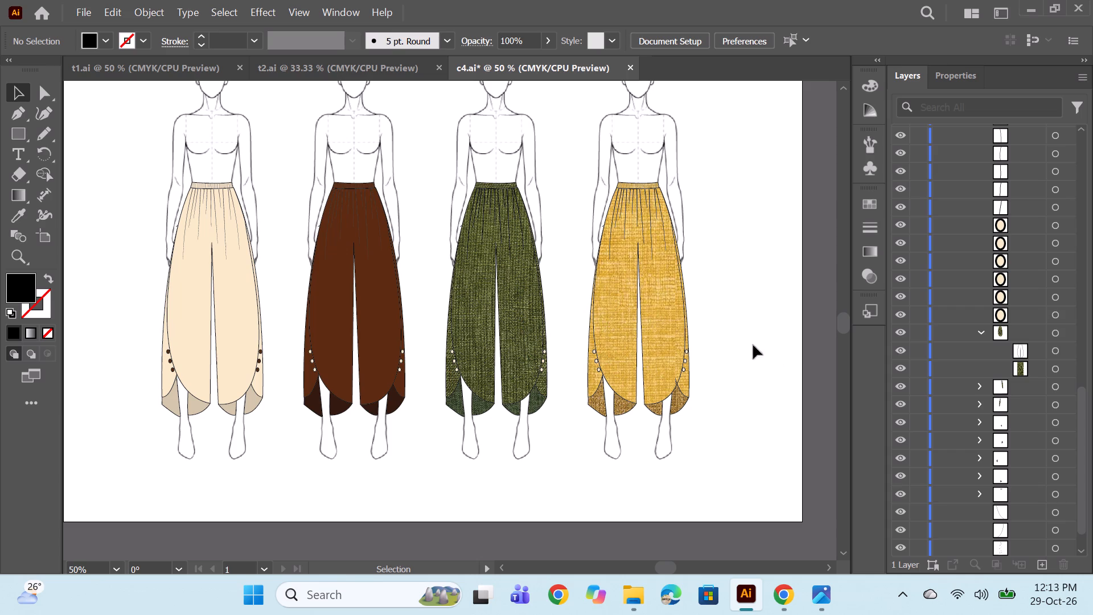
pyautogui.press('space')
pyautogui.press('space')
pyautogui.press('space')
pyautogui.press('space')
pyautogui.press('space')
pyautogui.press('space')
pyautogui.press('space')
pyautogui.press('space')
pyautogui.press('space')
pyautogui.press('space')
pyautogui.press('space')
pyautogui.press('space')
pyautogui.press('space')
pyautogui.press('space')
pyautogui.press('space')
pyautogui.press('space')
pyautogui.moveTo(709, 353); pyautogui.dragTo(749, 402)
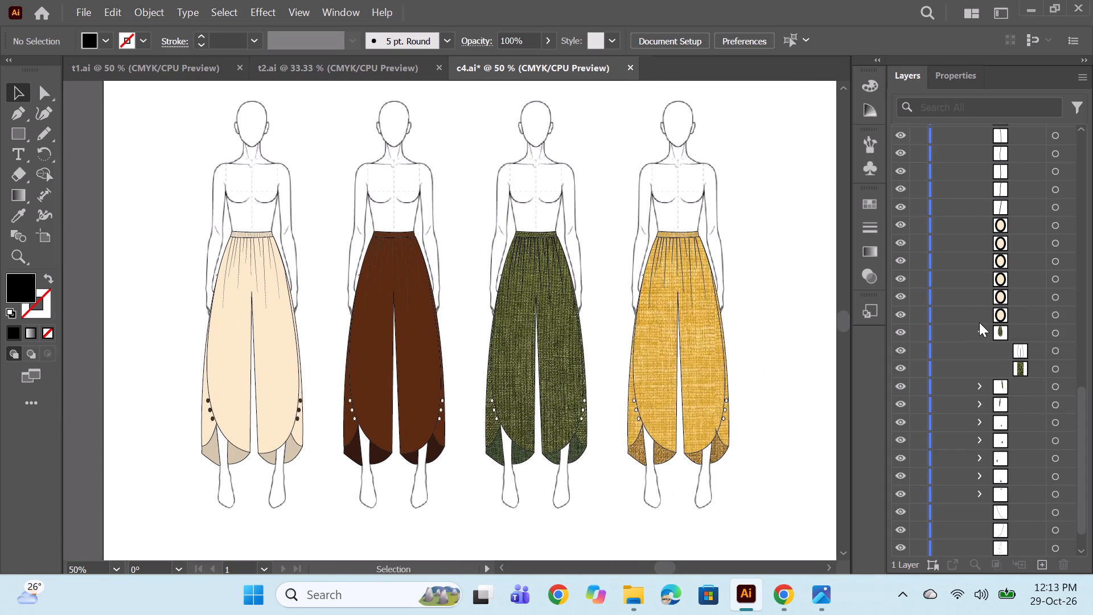
# Collapse the green figure's object group and expand the figure group above it in Layer 1.
pyautogui.scroll(15, 980, 285)
pyautogui.click(959, 235)
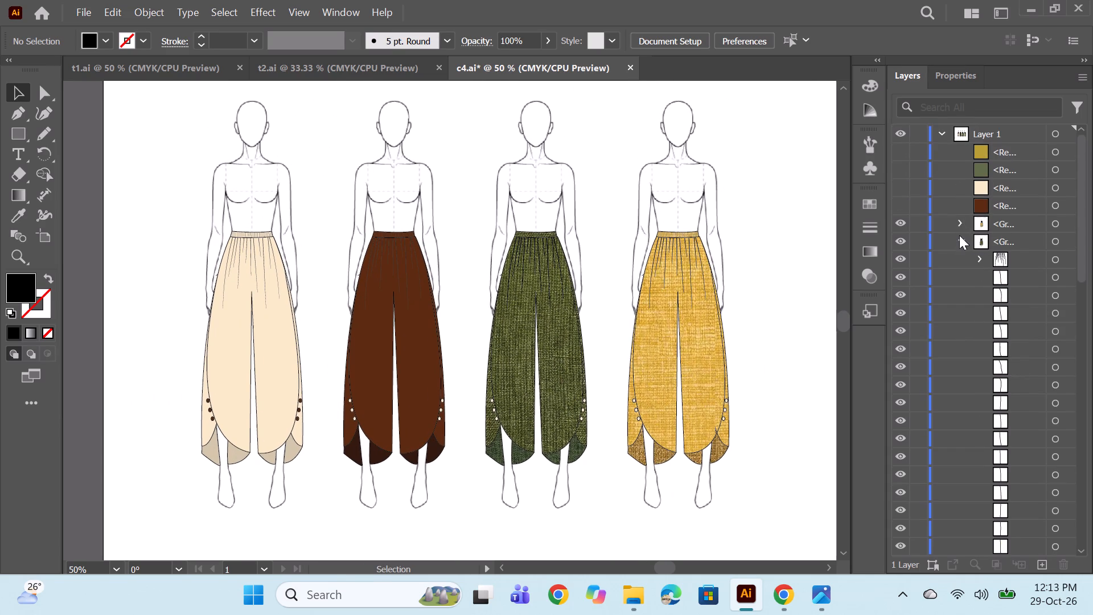
pyautogui.click(958, 222)
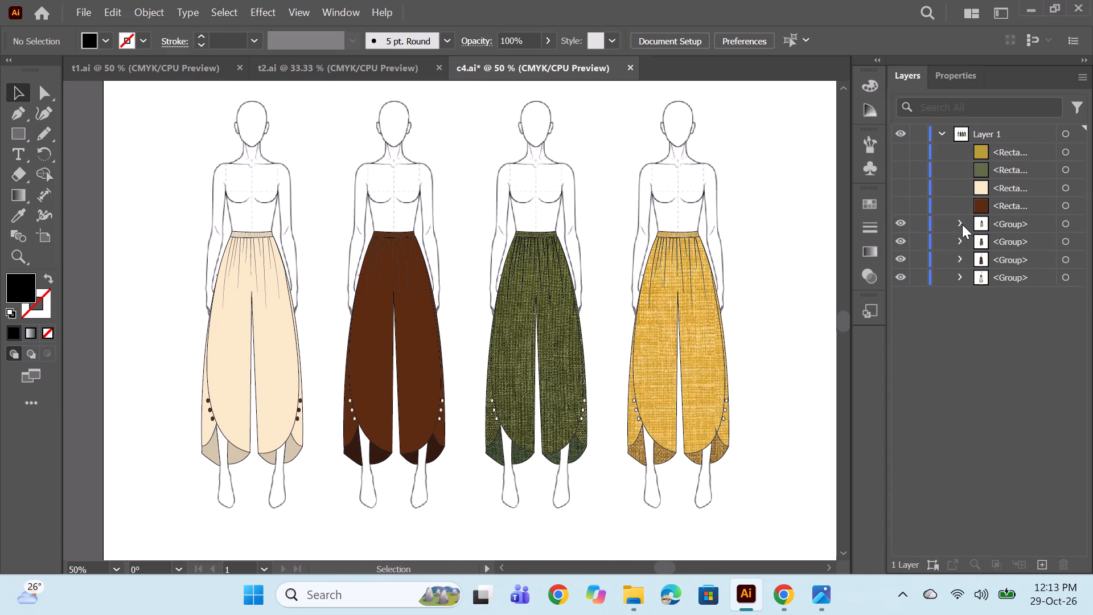
# Switch to the desktop and copy the two cream and beige fabric images, e5c441e75… and c466a24ae….
pyautogui.click(1033, 1)
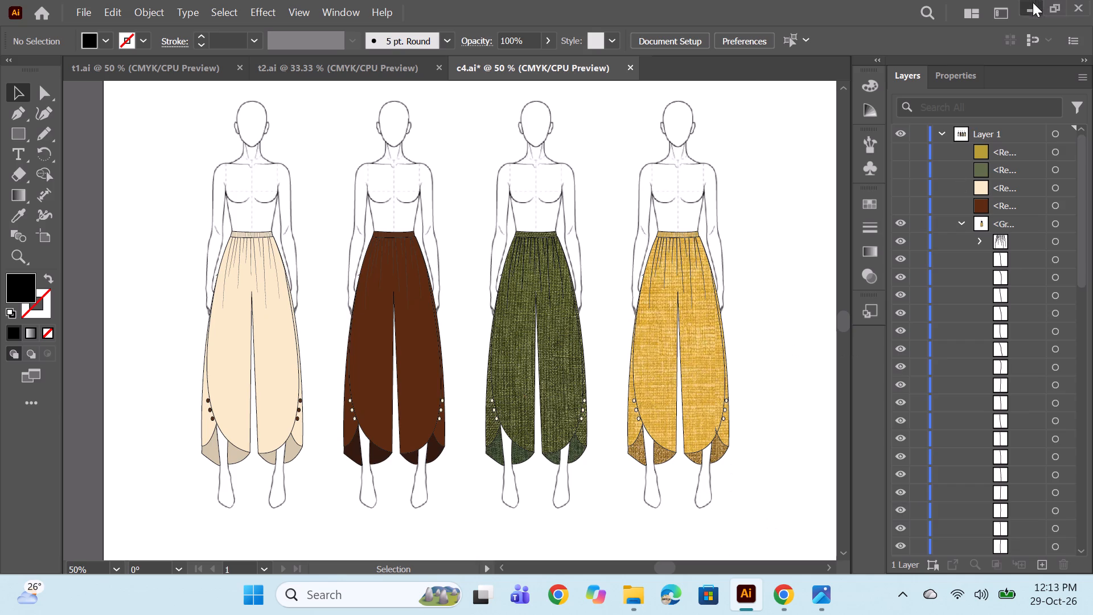
pyautogui.click(34, 364)
pyautogui.keyDown('ctrl'); pyautogui.click(31, 286); pyautogui.keyUp('ctrl')
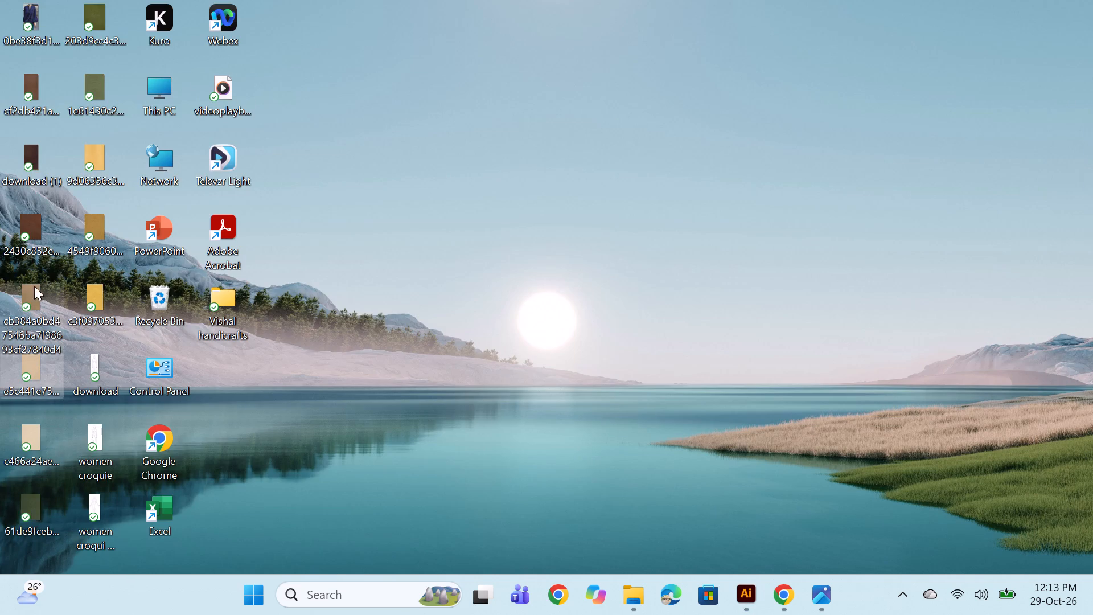
pyautogui.click(24, 431)
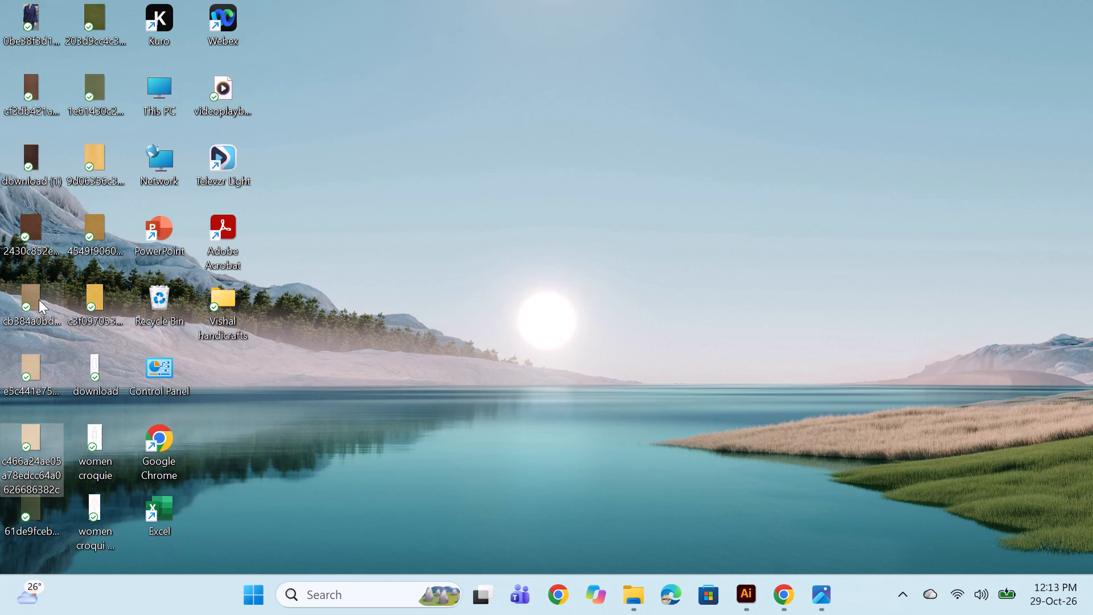
pyautogui.keyDown('ctrl'); pyautogui.click(39, 300); pyautogui.keyUp('ctrl')
pyautogui.click(491, 422)
pyautogui.click(38, 434)
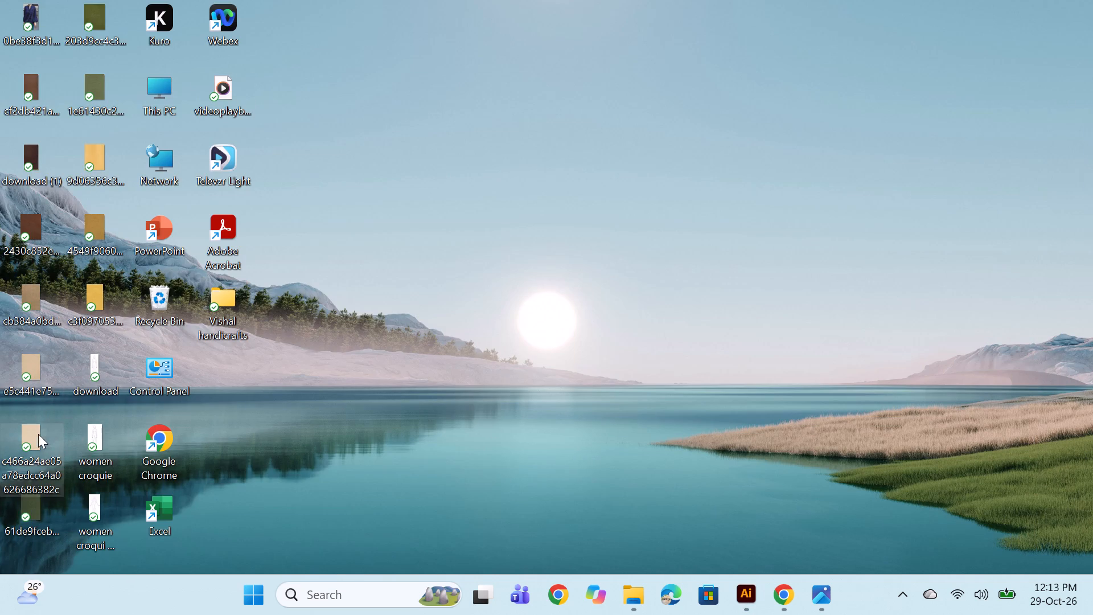
pyautogui.click(508, 362)
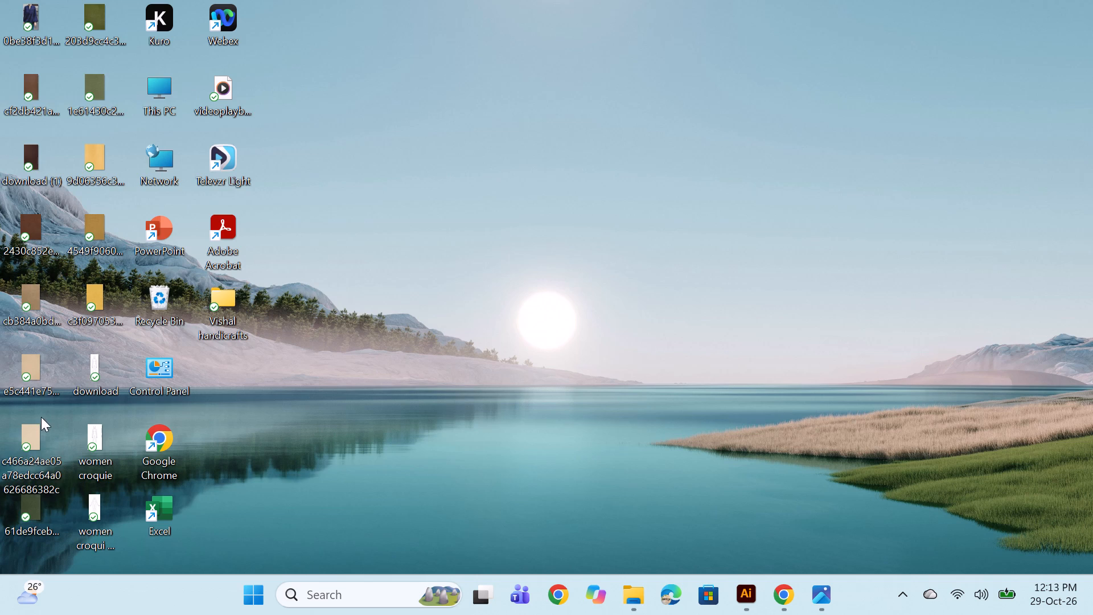
pyautogui.click(41, 426)
pyautogui.keyDown('ctrl'); pyautogui.click(38, 319); pyautogui.keyUp('ctrl')
pyautogui.rightClick(35, 438)
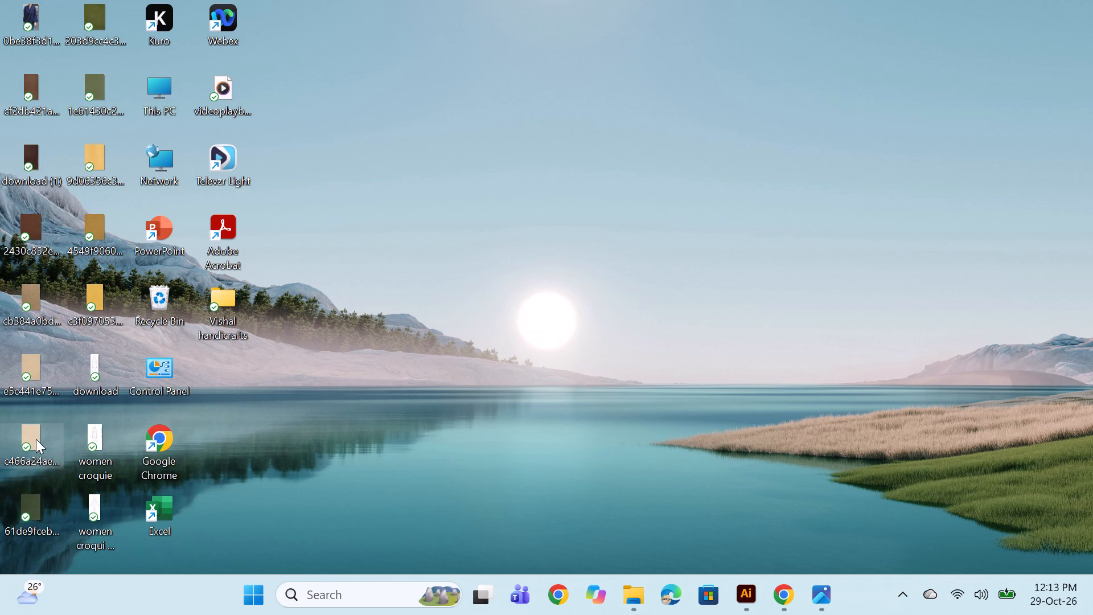
pyautogui.click(726, 280)
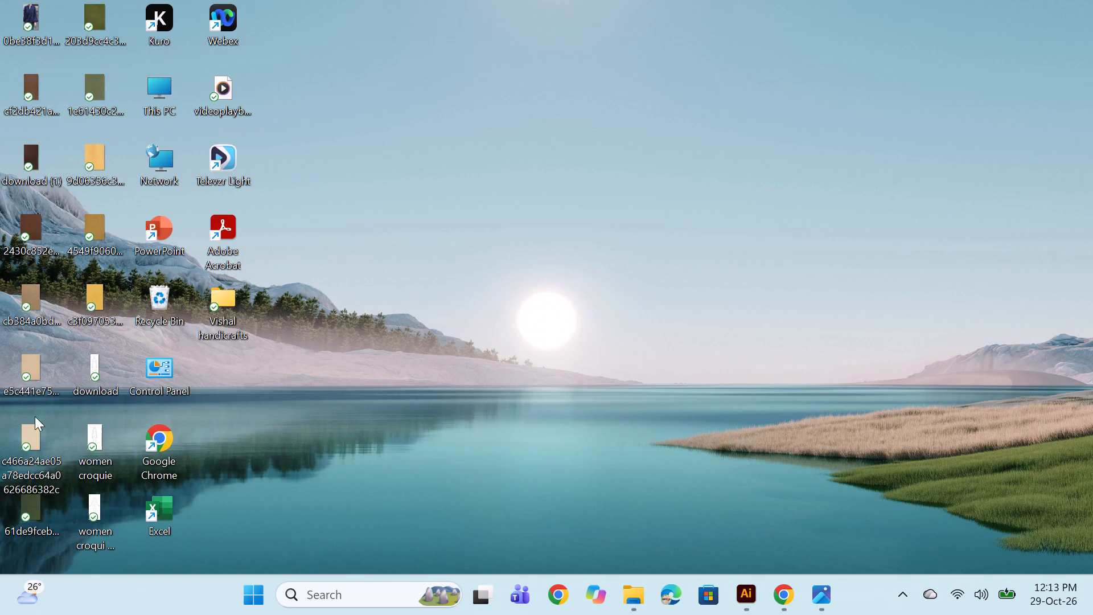
pyautogui.click(33, 429)
pyautogui.keyDown('ctrl'); pyautogui.click(50, 385); pyautogui.keyUp('ctrl')
pyautogui.rightClick(52, 386)
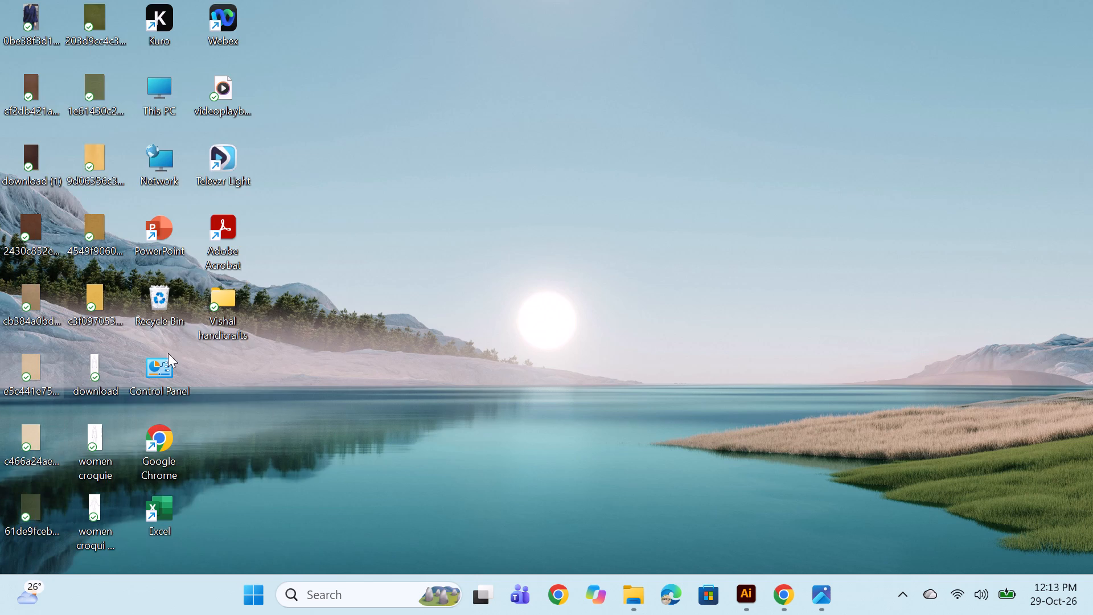
pyautogui.click(161, 28)
pyautogui.click(121, 36)
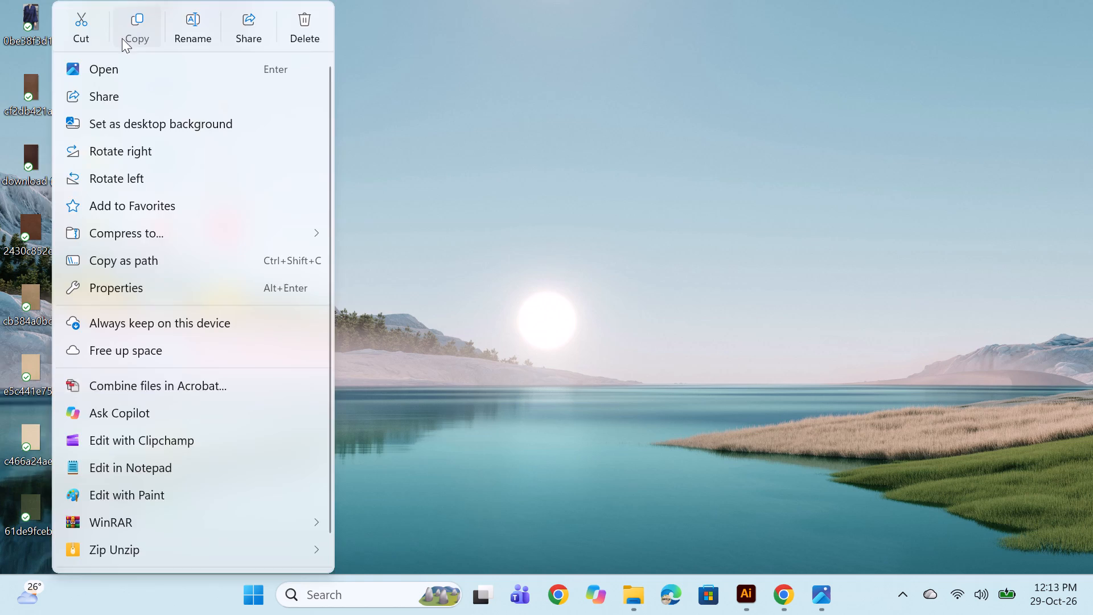
# Paste both fabric images into c4.ai, then scale and stretch them together to fit over the cream trousers.
pyautogui.click(747, 606)
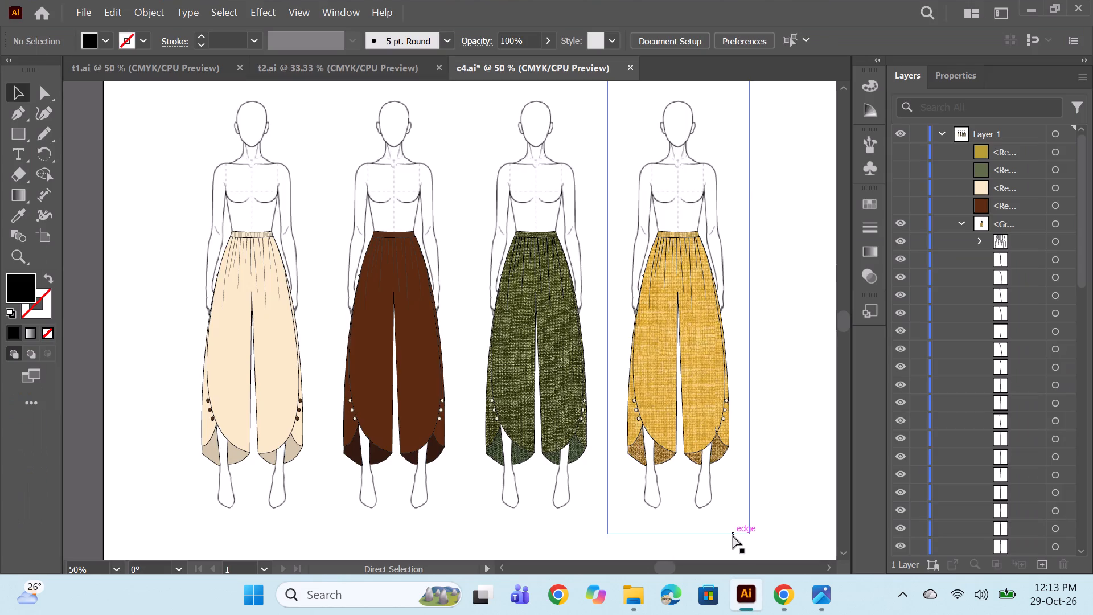
pyautogui.hotkey('ctrl', 'v')
pyautogui.keyDown('alt'); pyautogui.scroll(-1, 515, 372); pyautogui.keyUp('alt')
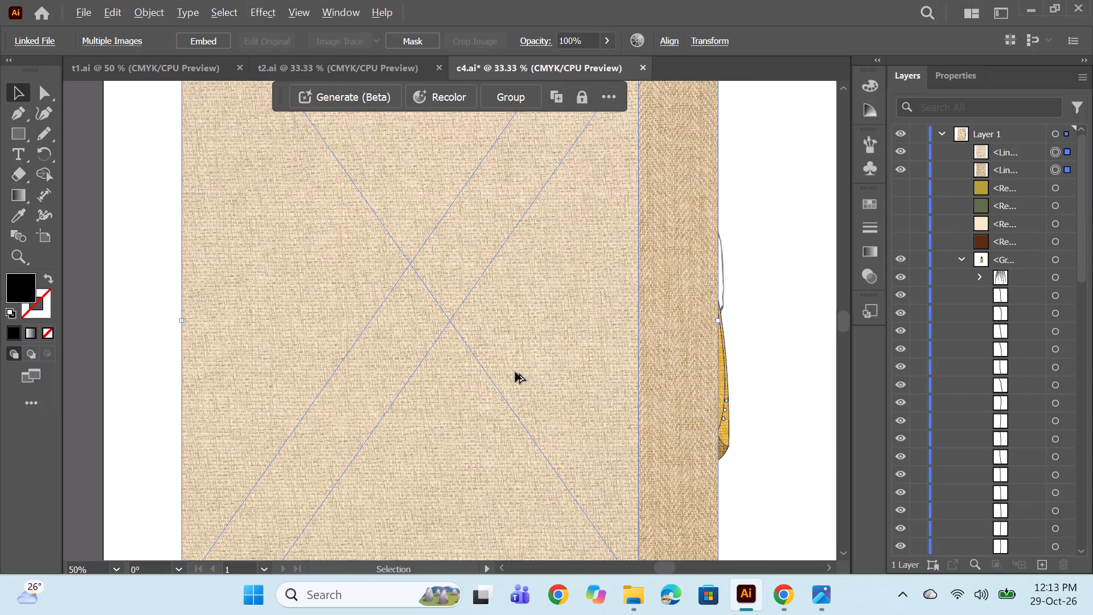
pyautogui.keyDown('alt'); pyautogui.scroll(-1, 515, 372); pyautogui.keyUp('alt')
pyautogui.keyDown('alt'); pyautogui.keyDown('shift'); pyautogui.moveTo(614, 538); pyautogui.dragTo(544, 450); pyautogui.keyUp('shift'); pyautogui.keyUp('alt')
pyautogui.moveTo(487, 357); pyautogui.dragTo(402, 370)
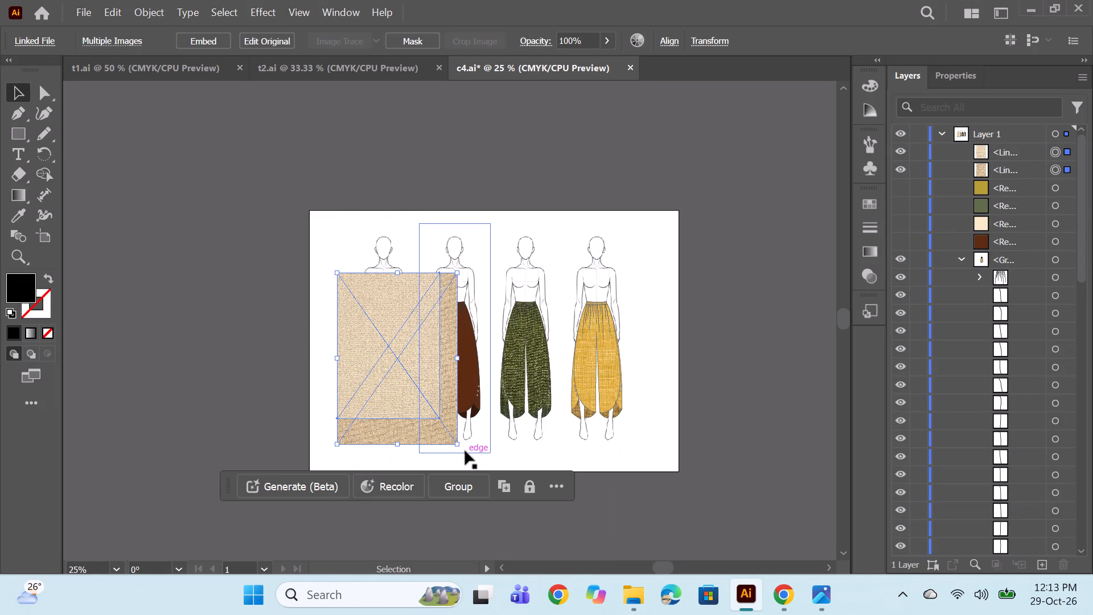
pyautogui.keyDown('alt'); pyautogui.keyDown('shift'); pyautogui.moveTo(456, 445); pyautogui.dragTo(434, 425); pyautogui.keyUp('shift'); pyautogui.keyUp('alt')
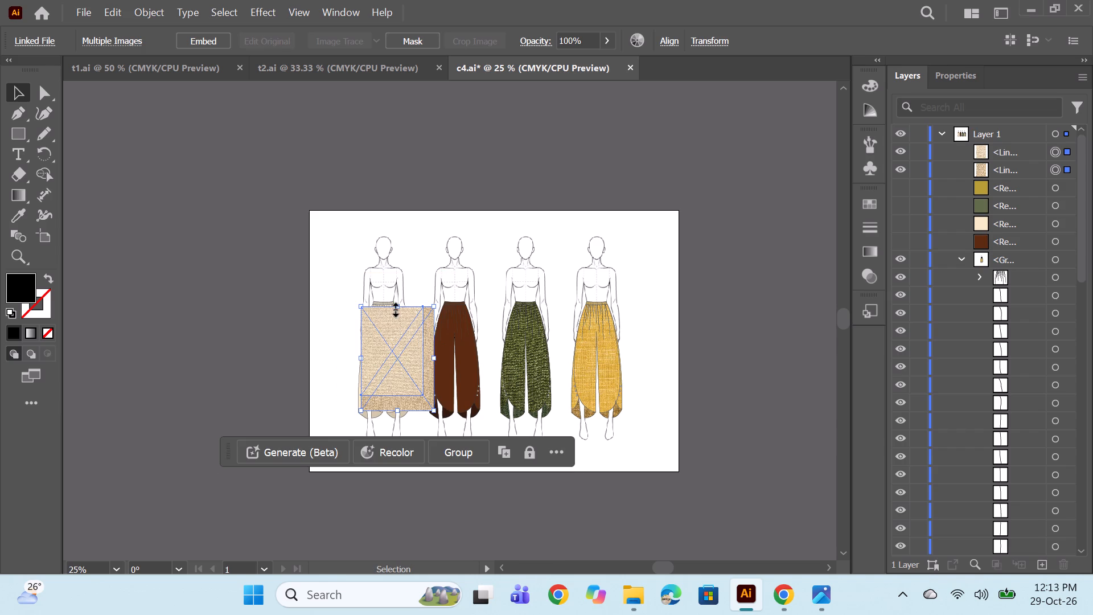
pyautogui.moveTo(394, 308); pyautogui.dragTo(397, 290)
pyautogui.moveTo(405, 366); pyautogui.dragTo(393, 380)
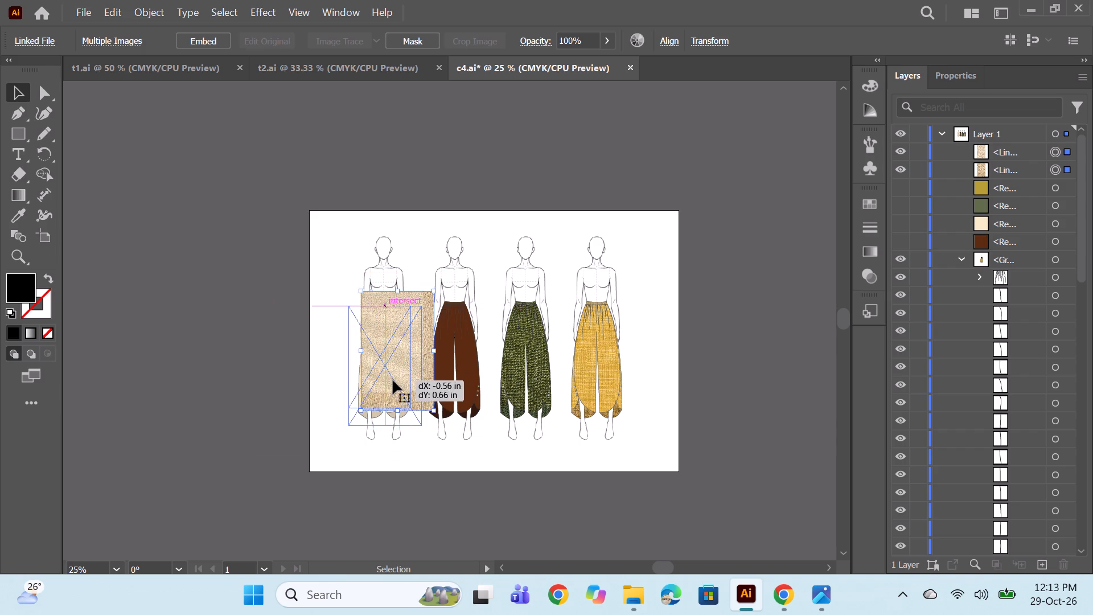
pyautogui.keyDown('alt'); pyautogui.scroll(2, 404, 371); pyautogui.keyUp('alt')
pyautogui.moveTo(400, 368); pyautogui.dragTo(404, 346)
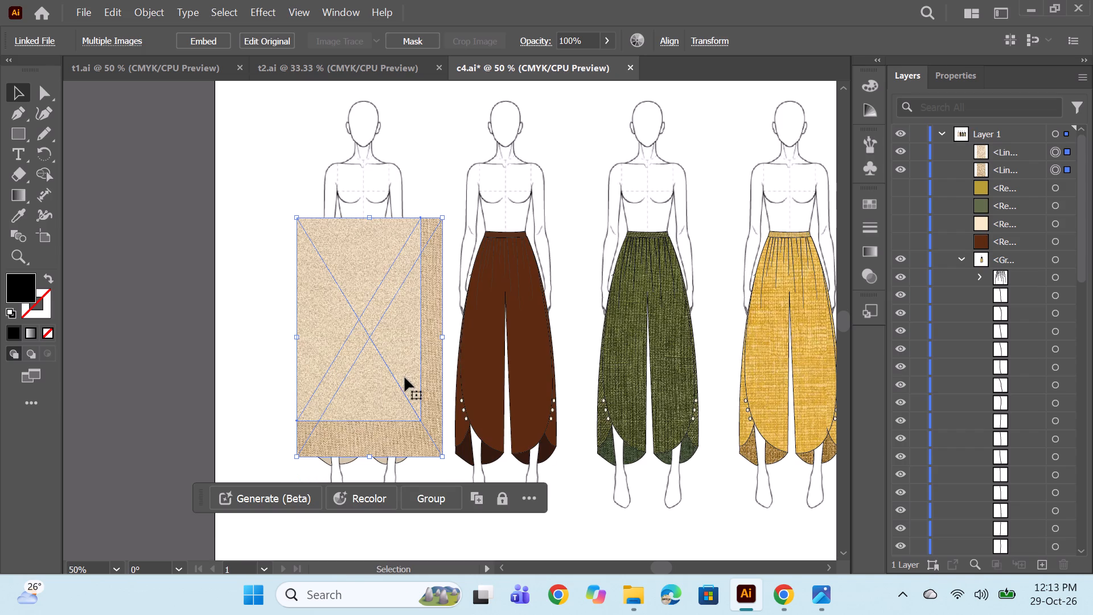
# Move the darker beige texture down on its own so it covers the hems of the cream trousers.
pyautogui.click(400, 448)
pyautogui.click(167, 405)
pyautogui.click(371, 441)
pyautogui.moveTo(371, 441); pyautogui.dragTo(372, 452)
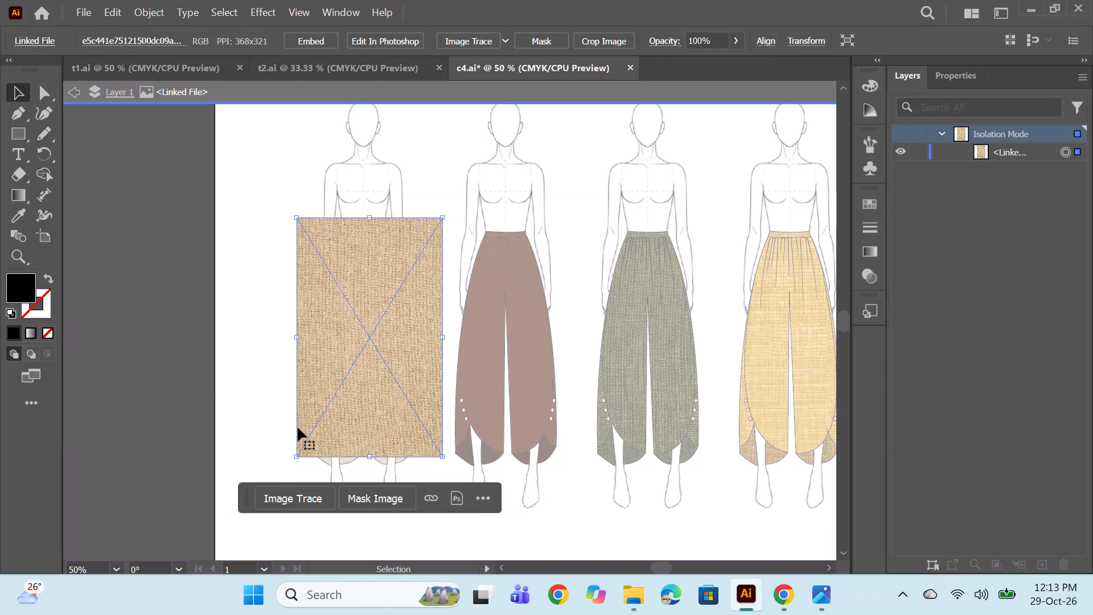
pyautogui.click(208, 382)
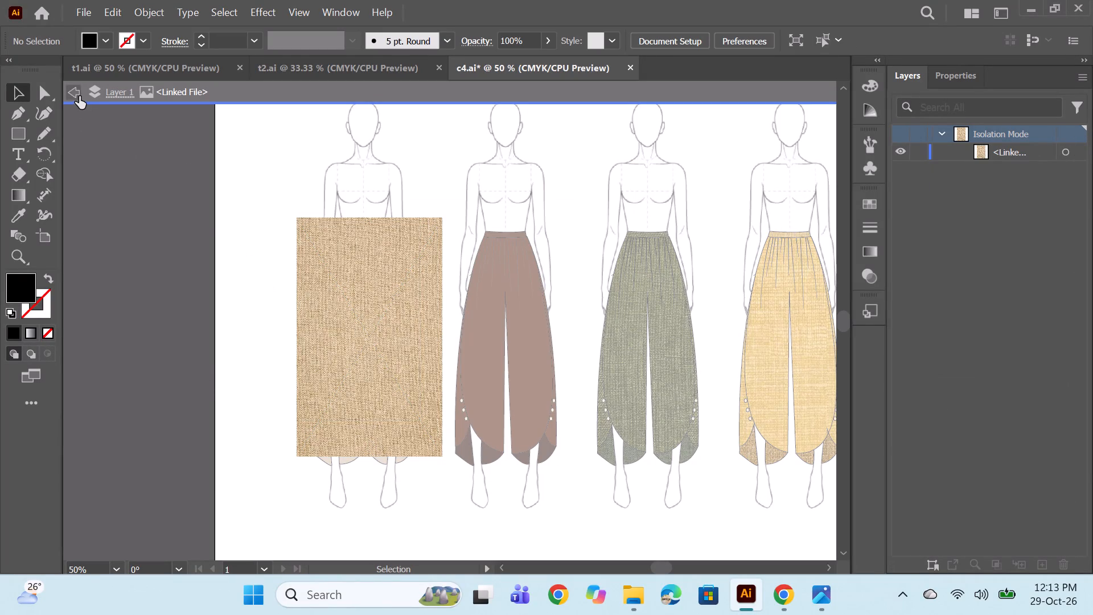
pyautogui.click(79, 96)
pyautogui.click(368, 450)
pyautogui.moveTo(364, 449); pyautogui.dragTo(361, 466)
# Lengthen the lighter beige texture and reposition it to cover the cream trousers from above the waist, and leave isolation mode.
pyautogui.moveTo(398, 371); pyautogui.dragTo(405, 380)
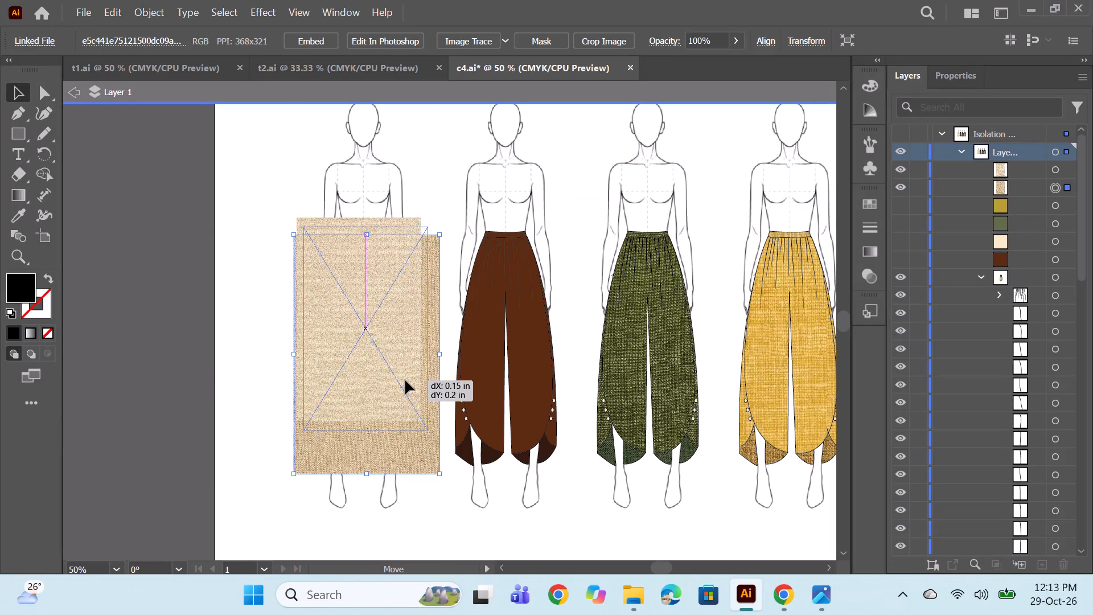
pyautogui.moveTo(405, 380); pyautogui.dragTo(405, 389)
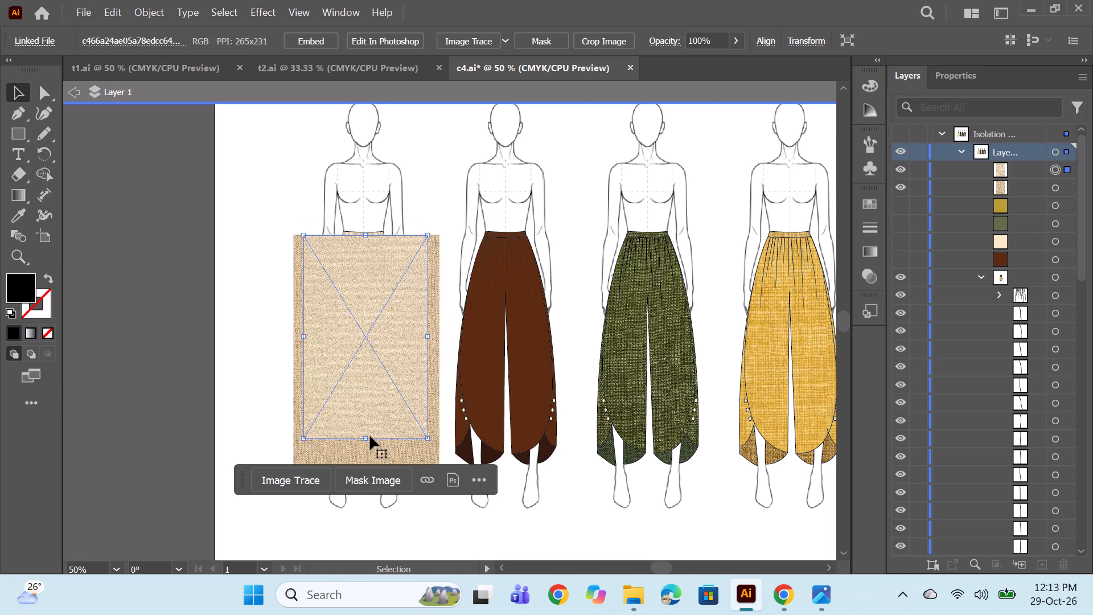
pyautogui.moveTo(369, 436); pyautogui.dragTo(369, 461)
pyautogui.moveTo(392, 391); pyautogui.dragTo(392, 374)
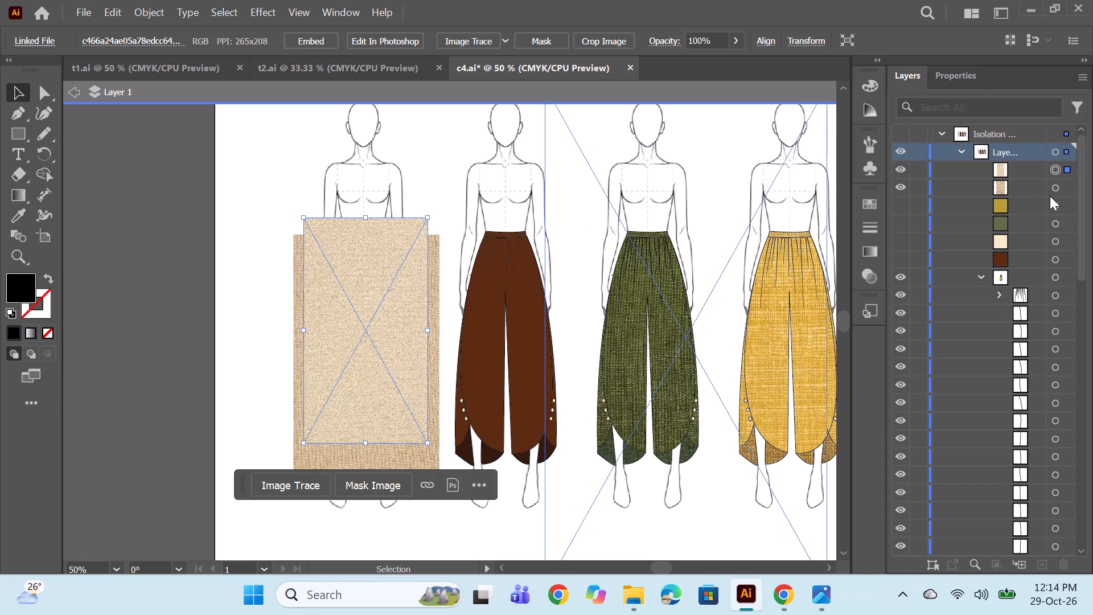
pyautogui.click(80, 88)
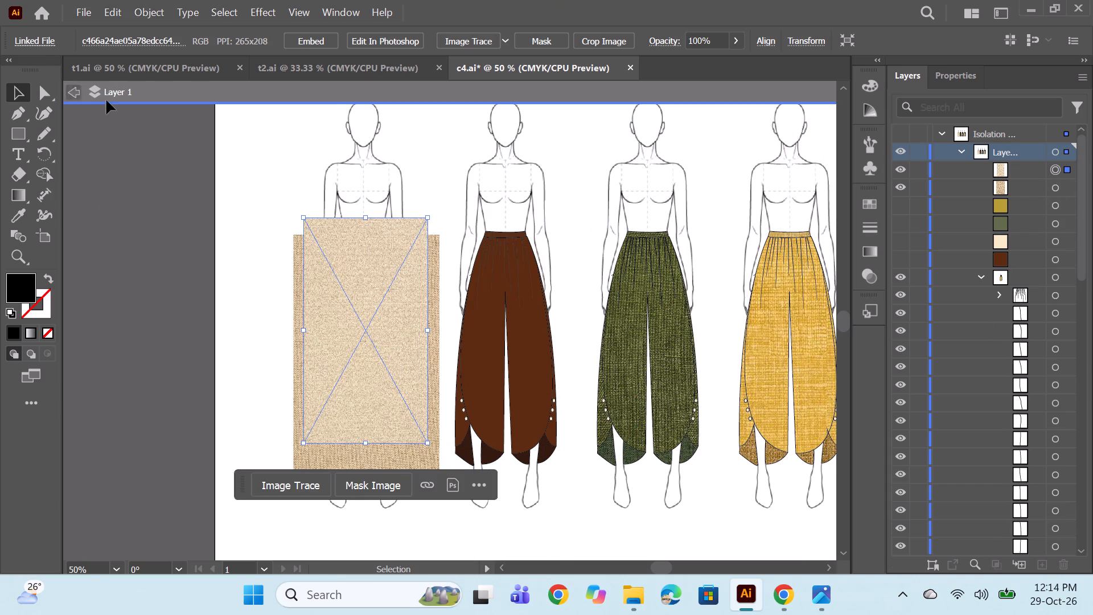
# Duplicate the lighter beige texture three times and stack the copies over the cream trousers.
pyautogui.scroll(2, 1066, 177)
pyautogui.click(1055, 153)
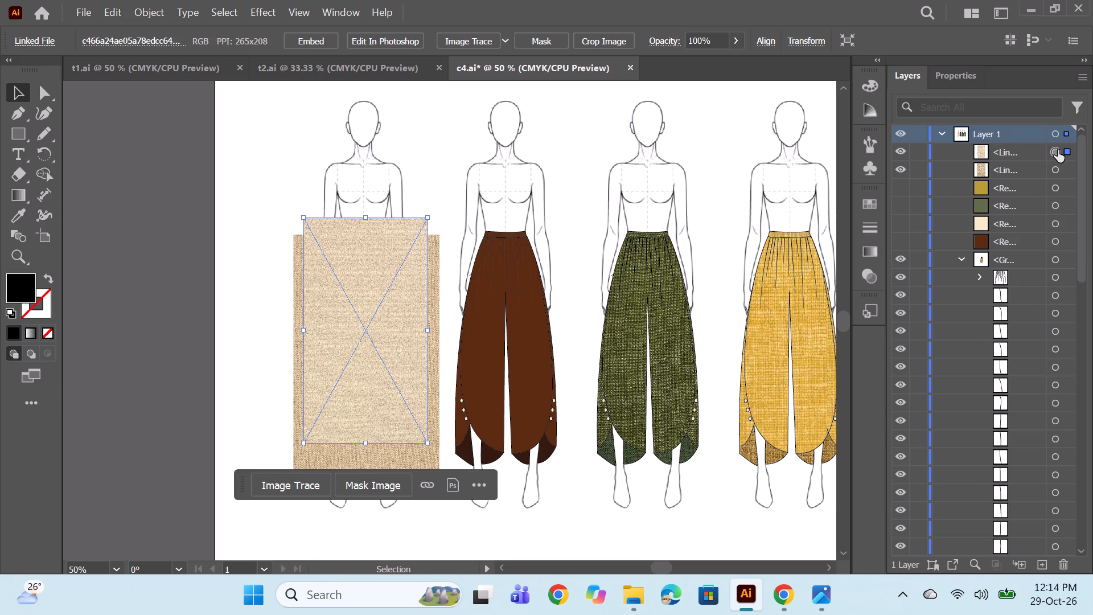
pyautogui.hotkey('ctrl', 'c')
pyautogui.hotkey('ctrl', 'v')
pyautogui.hotkey('ctrl', 'v')
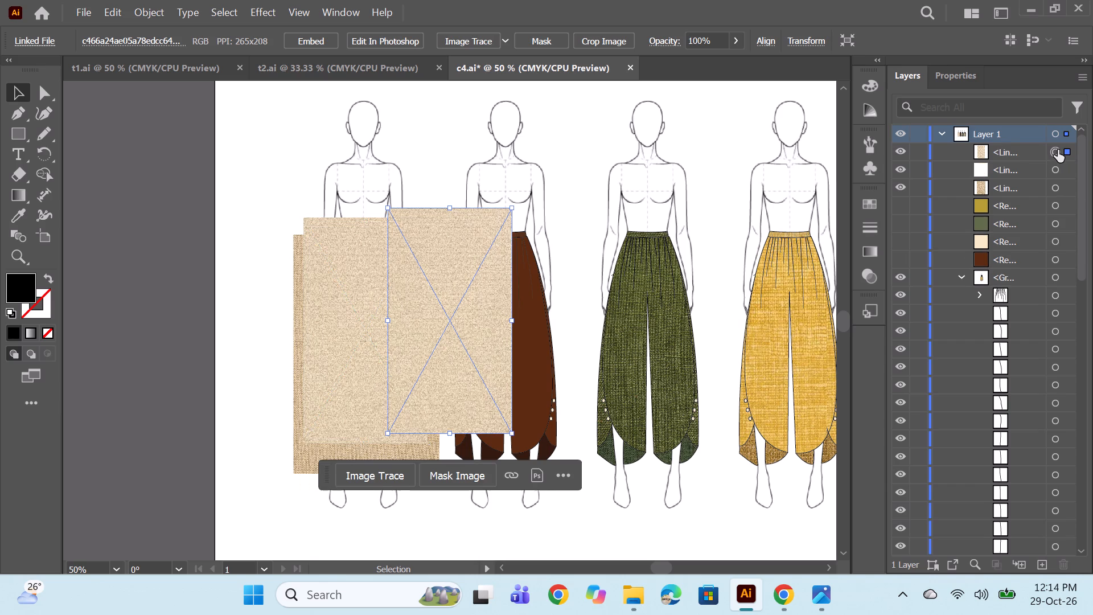
pyautogui.hotkey('ctrl', 'v')
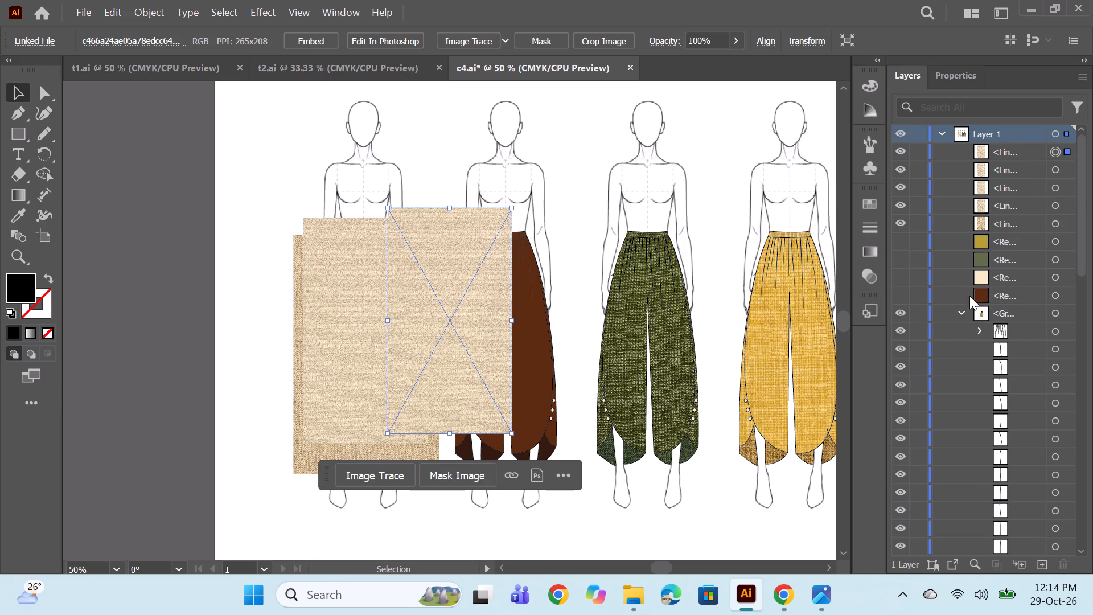
pyautogui.keyDown('shift'); pyautogui.click(1061, 188); pyautogui.keyUp('shift')
pyautogui.moveTo(475, 319); pyautogui.dragTo(392, 326)
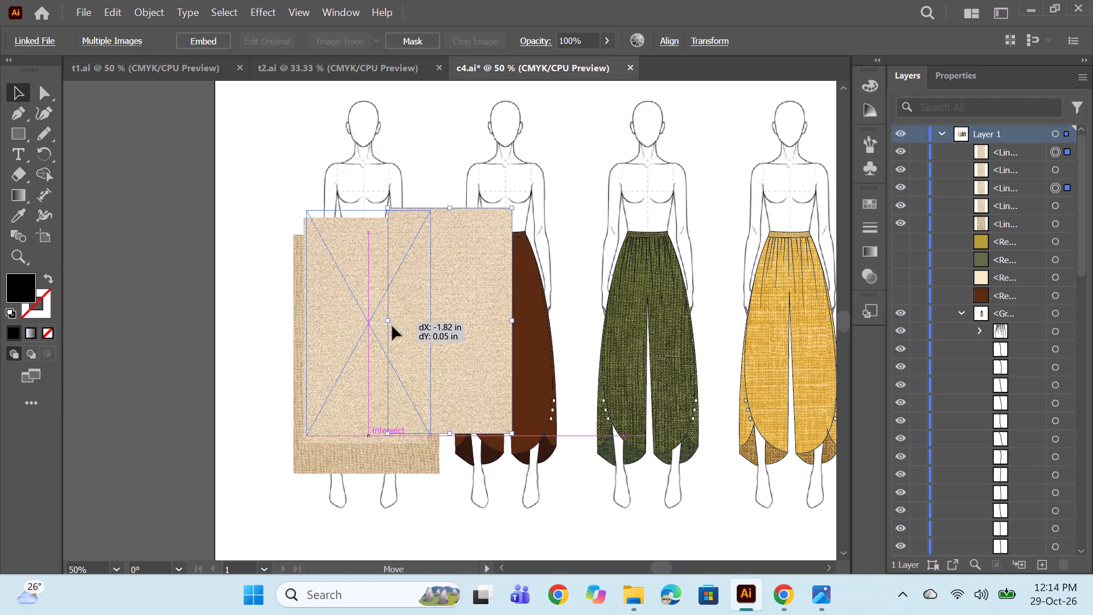
pyautogui.moveTo(392, 326); pyautogui.dragTo(388, 334)
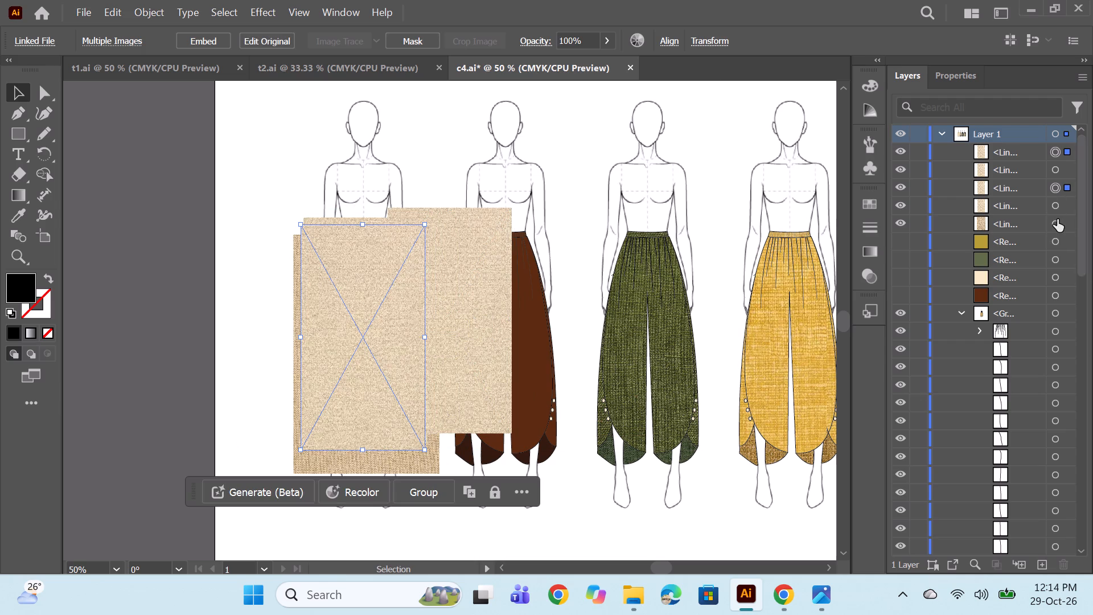
pyautogui.click(1057, 220)
pyautogui.hotkey('ctrl', 'c')
pyautogui.hotkey('ctrl', 'v')
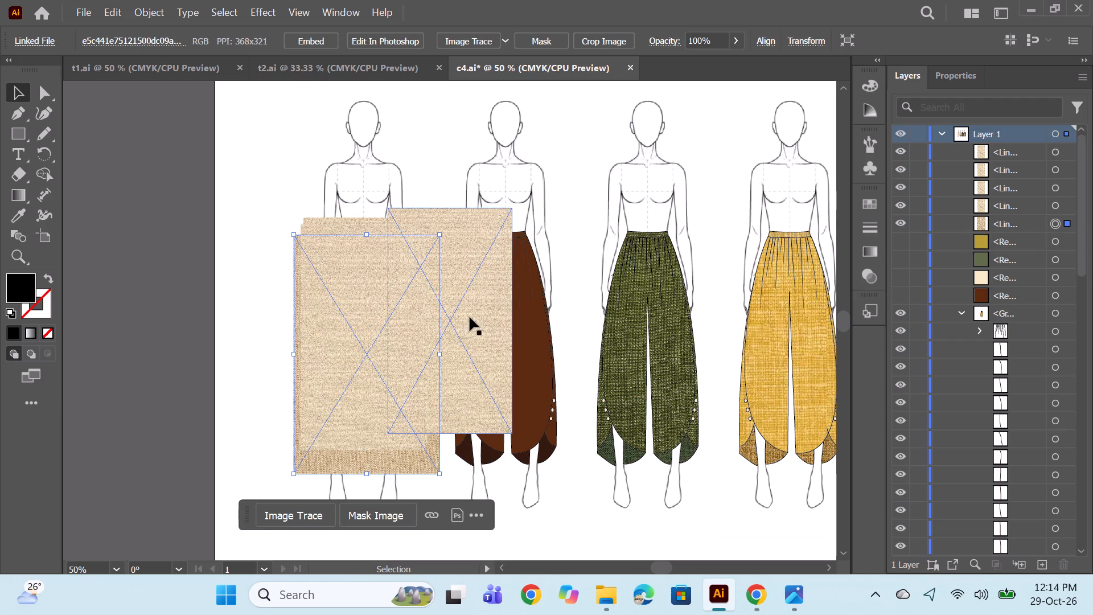
pyautogui.moveTo(474, 318); pyautogui.dragTo(385, 343)
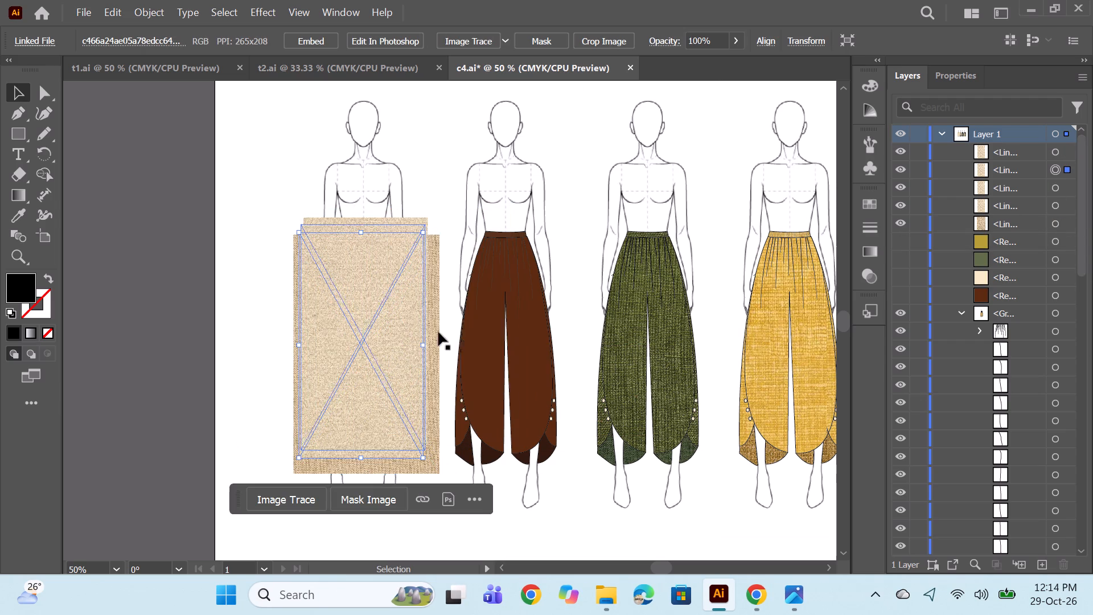
# Duplicate the darker beige texture three times and stack the copies together over the original on the cream trousers.
pyautogui.click(1055, 228)
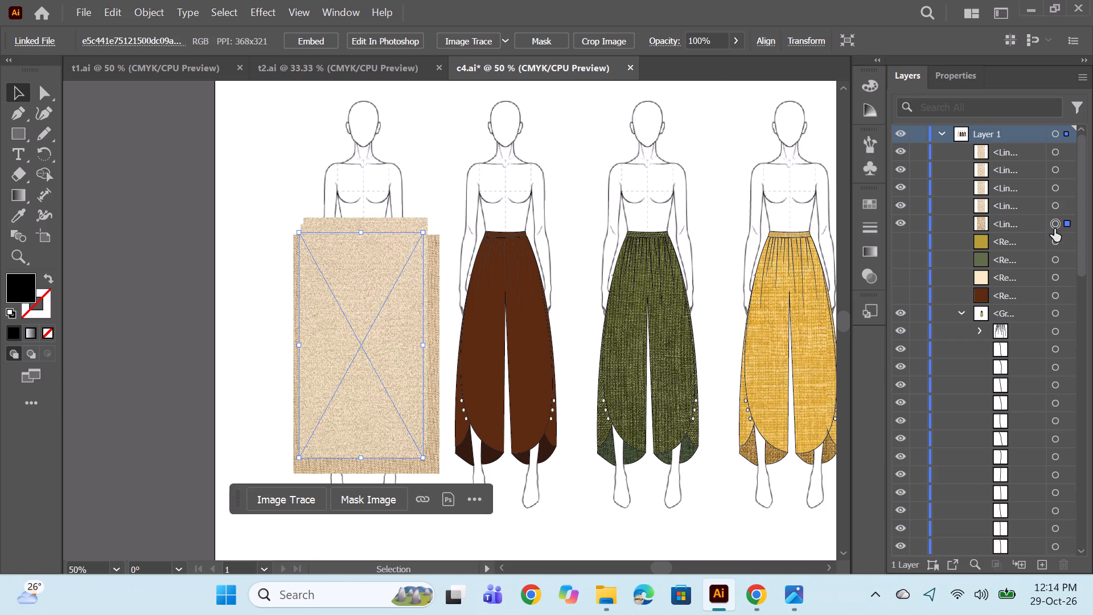
pyautogui.hotkey('ctrl', 'c')
pyautogui.hotkey('ctrl', 'v')
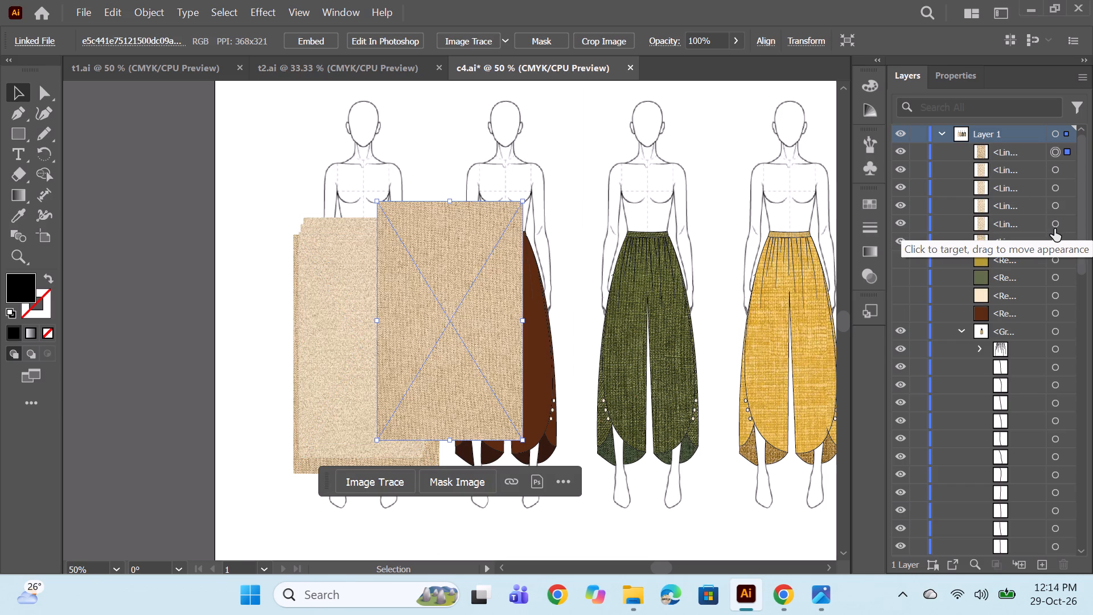
pyautogui.hotkey('ctrl', 'v')
pyautogui.hotkey('ctrl', 'v')
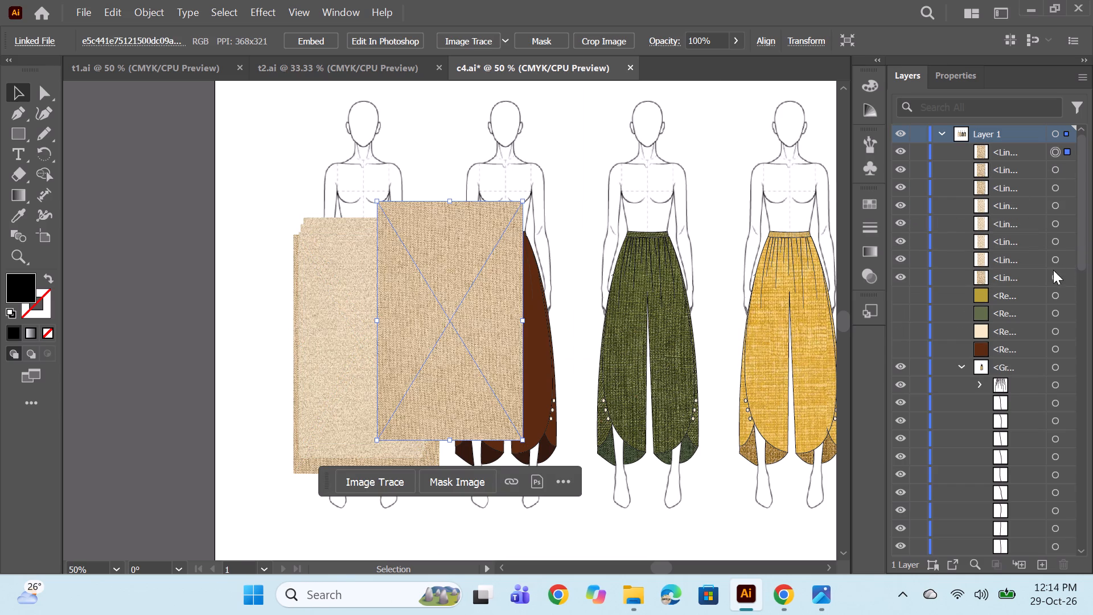
pyautogui.keyDown('ctrl'); pyautogui.click(1054, 194); pyautogui.keyUp('ctrl')
pyautogui.keyDown('ctrl'); pyautogui.click(1049, 173); pyautogui.keyUp('ctrl')
pyautogui.moveTo(496, 309); pyautogui.dragTo(414, 346)
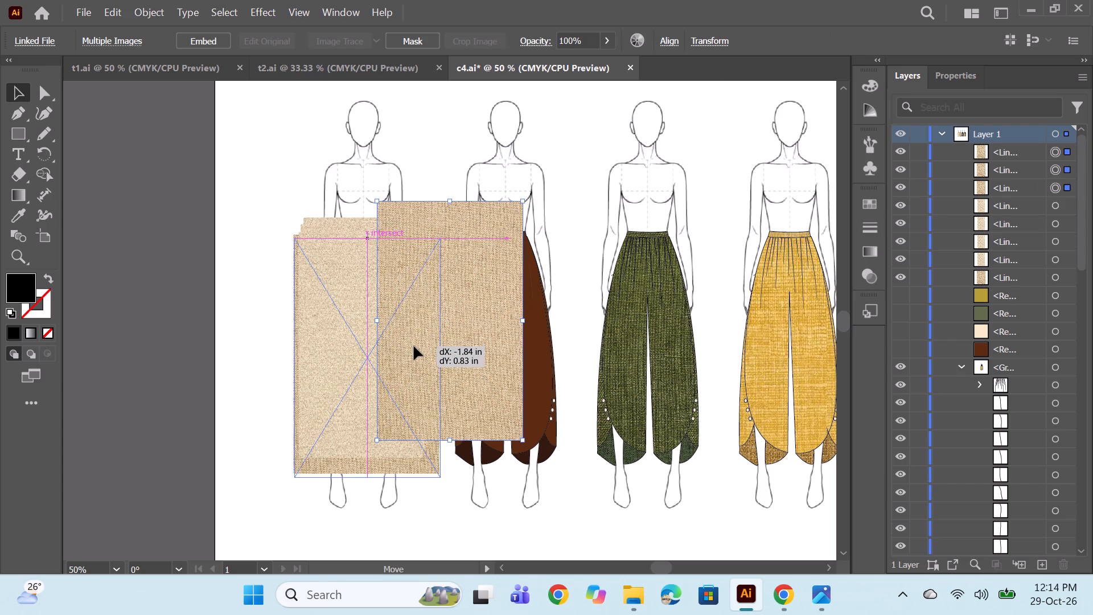
pyautogui.moveTo(414, 346); pyautogui.dragTo(413, 344)
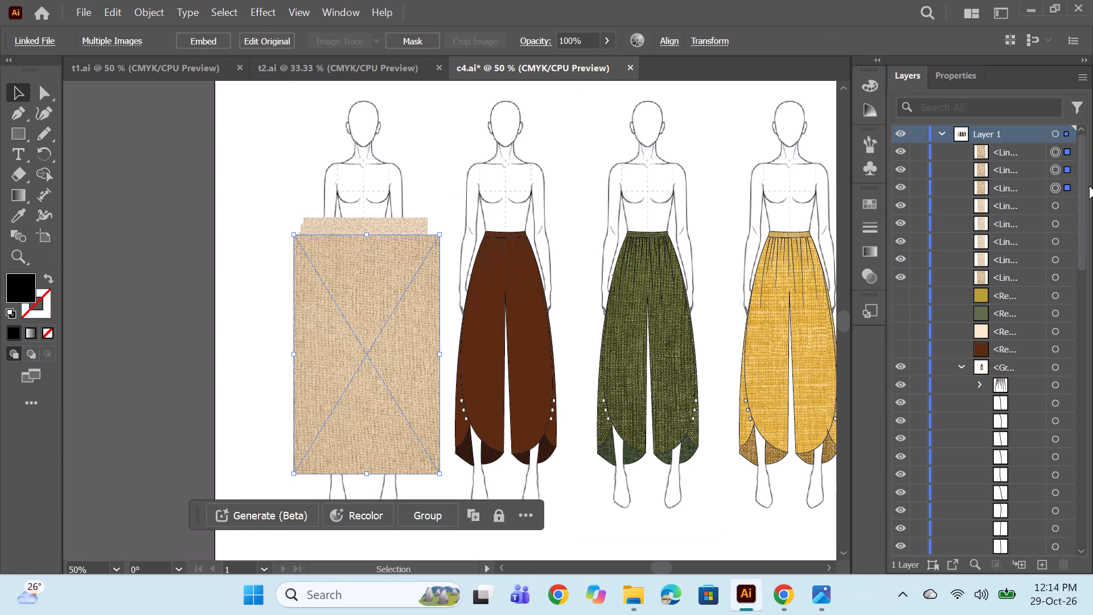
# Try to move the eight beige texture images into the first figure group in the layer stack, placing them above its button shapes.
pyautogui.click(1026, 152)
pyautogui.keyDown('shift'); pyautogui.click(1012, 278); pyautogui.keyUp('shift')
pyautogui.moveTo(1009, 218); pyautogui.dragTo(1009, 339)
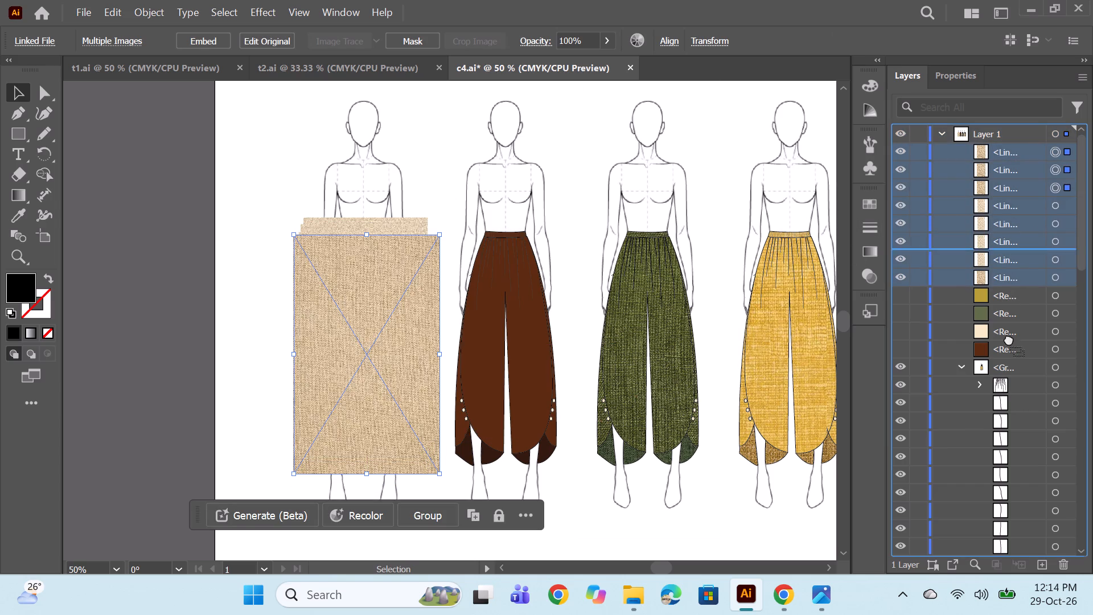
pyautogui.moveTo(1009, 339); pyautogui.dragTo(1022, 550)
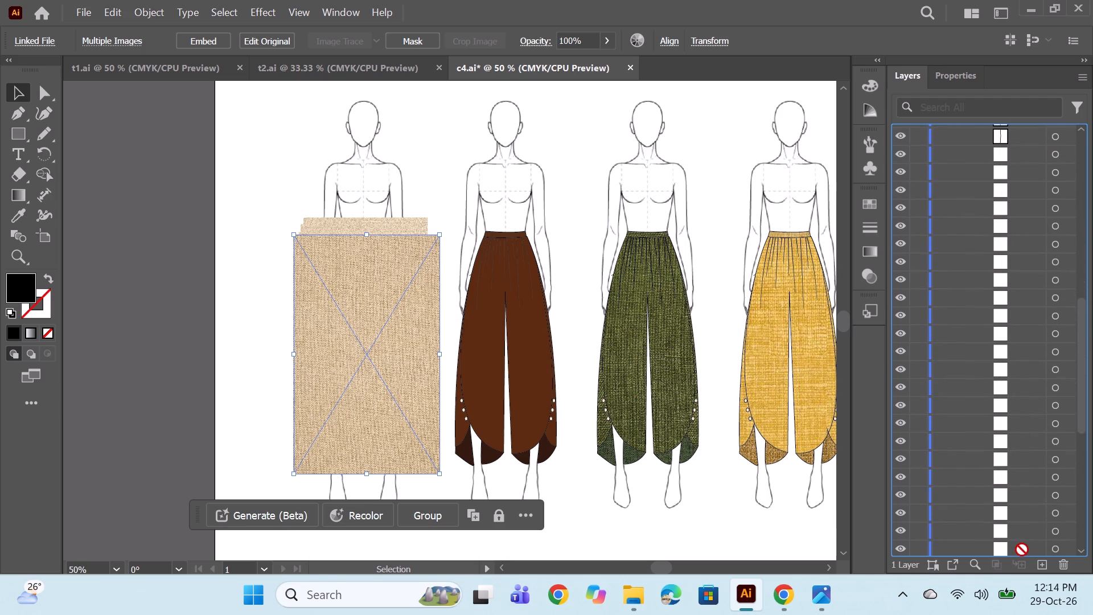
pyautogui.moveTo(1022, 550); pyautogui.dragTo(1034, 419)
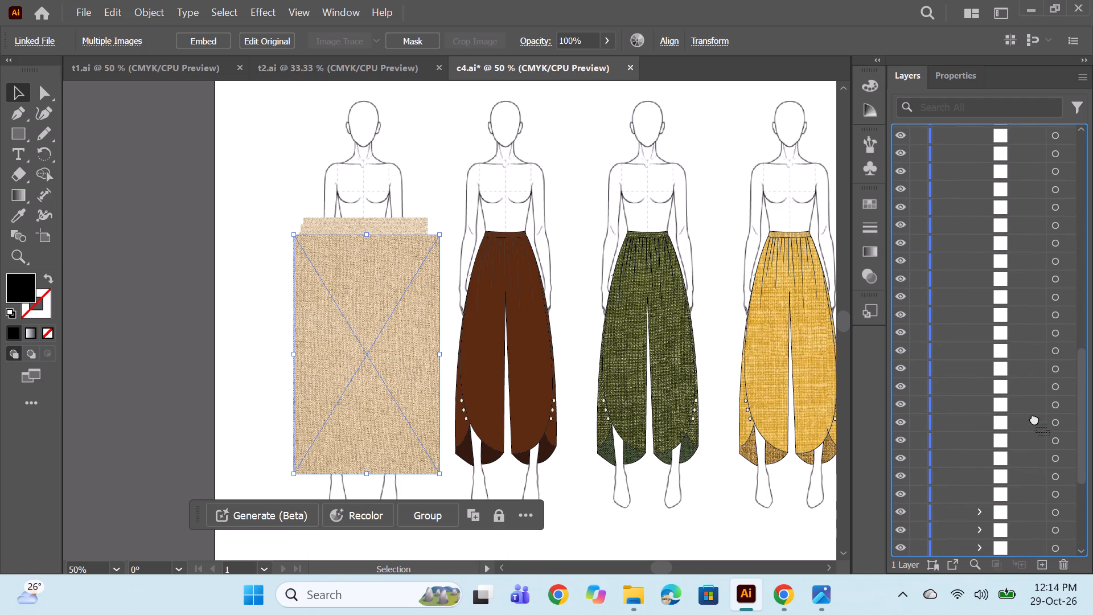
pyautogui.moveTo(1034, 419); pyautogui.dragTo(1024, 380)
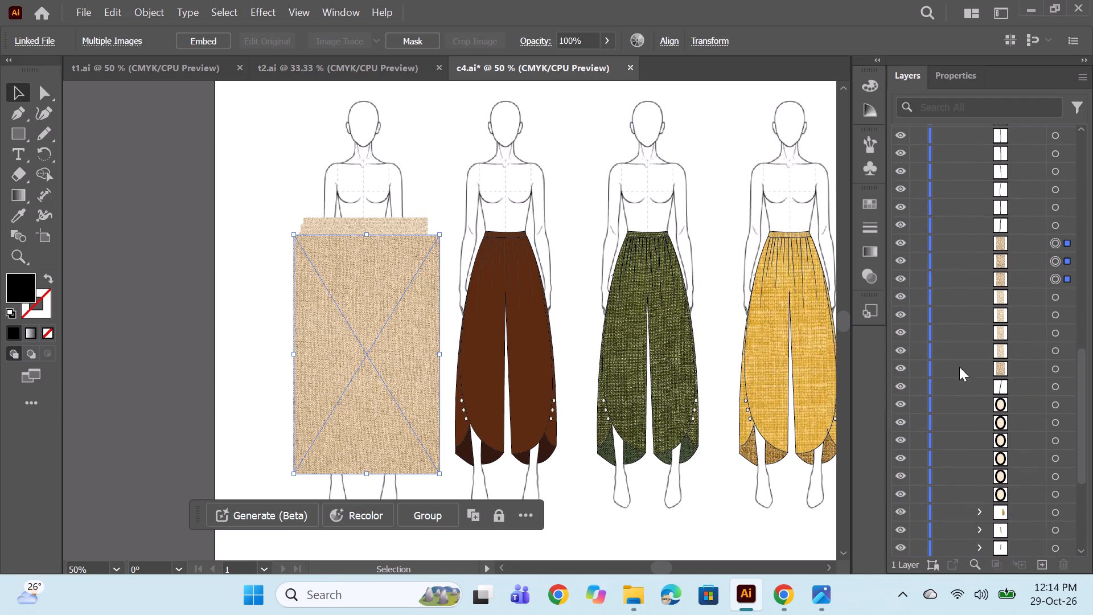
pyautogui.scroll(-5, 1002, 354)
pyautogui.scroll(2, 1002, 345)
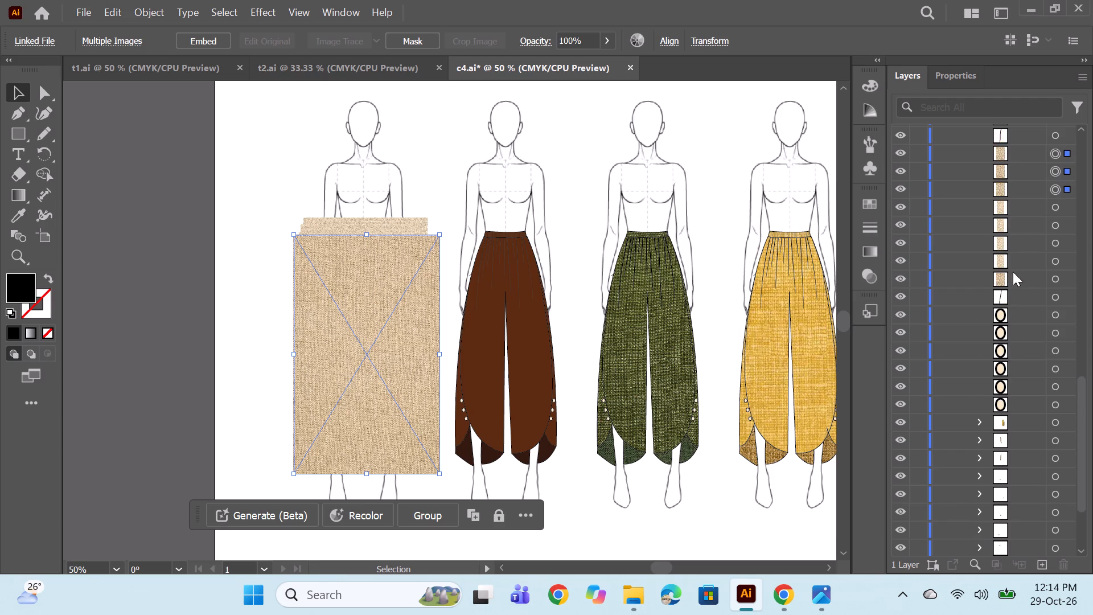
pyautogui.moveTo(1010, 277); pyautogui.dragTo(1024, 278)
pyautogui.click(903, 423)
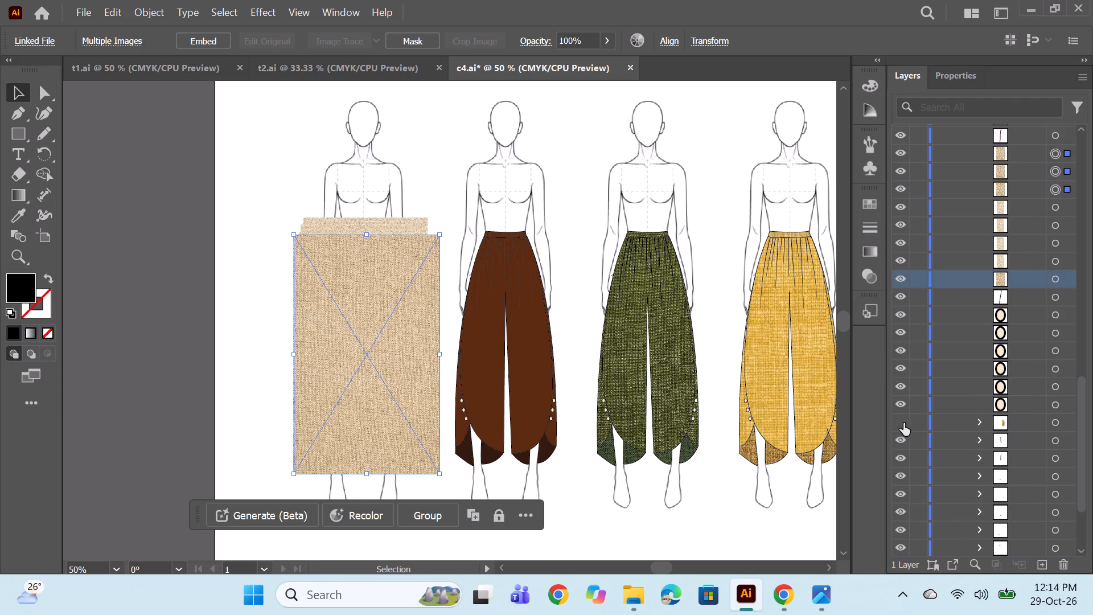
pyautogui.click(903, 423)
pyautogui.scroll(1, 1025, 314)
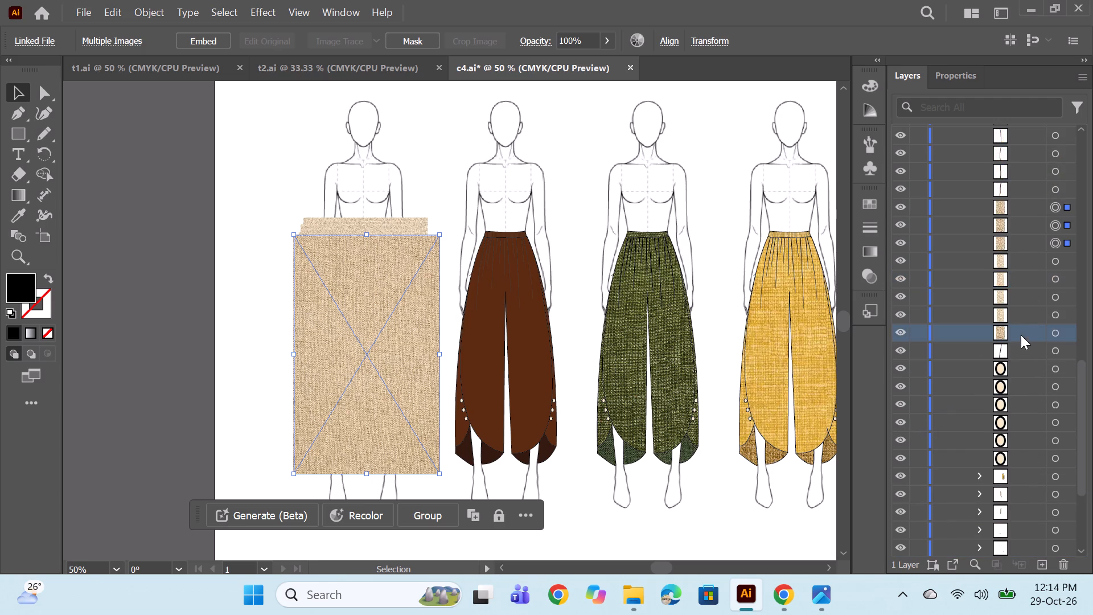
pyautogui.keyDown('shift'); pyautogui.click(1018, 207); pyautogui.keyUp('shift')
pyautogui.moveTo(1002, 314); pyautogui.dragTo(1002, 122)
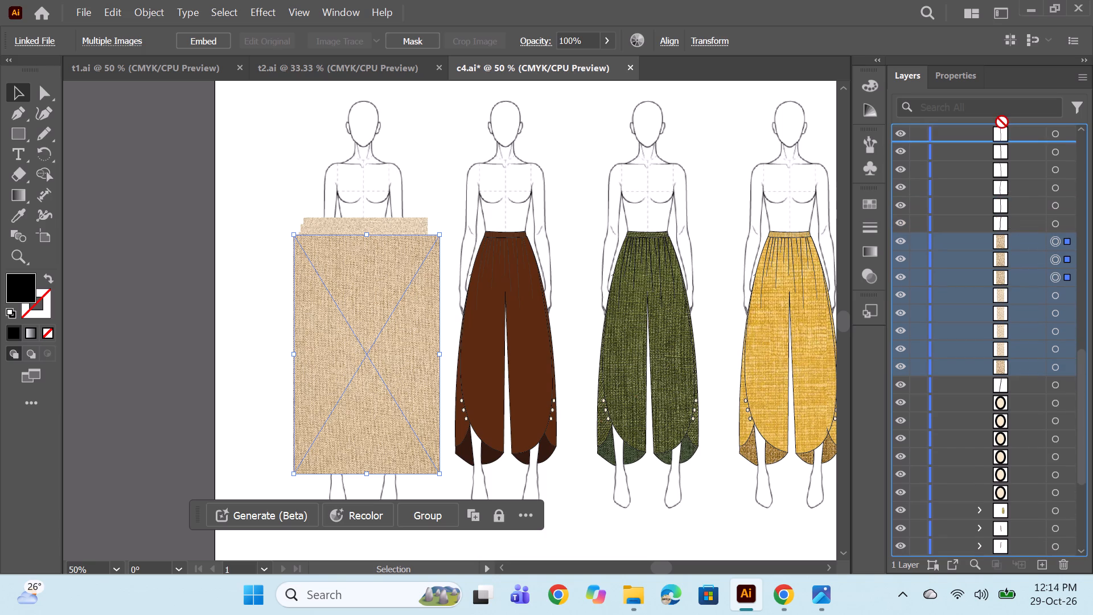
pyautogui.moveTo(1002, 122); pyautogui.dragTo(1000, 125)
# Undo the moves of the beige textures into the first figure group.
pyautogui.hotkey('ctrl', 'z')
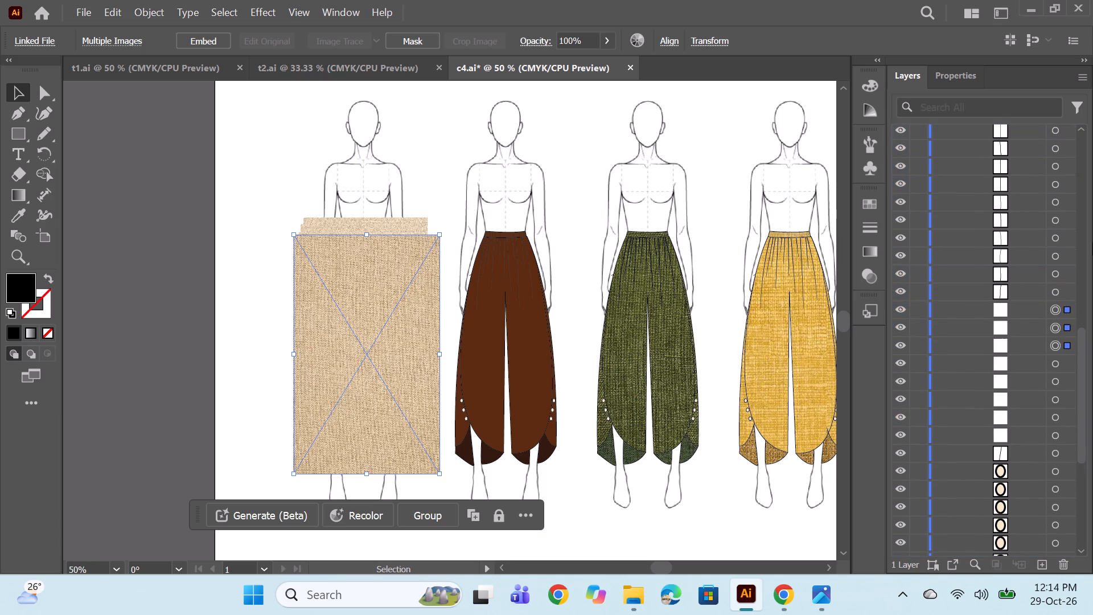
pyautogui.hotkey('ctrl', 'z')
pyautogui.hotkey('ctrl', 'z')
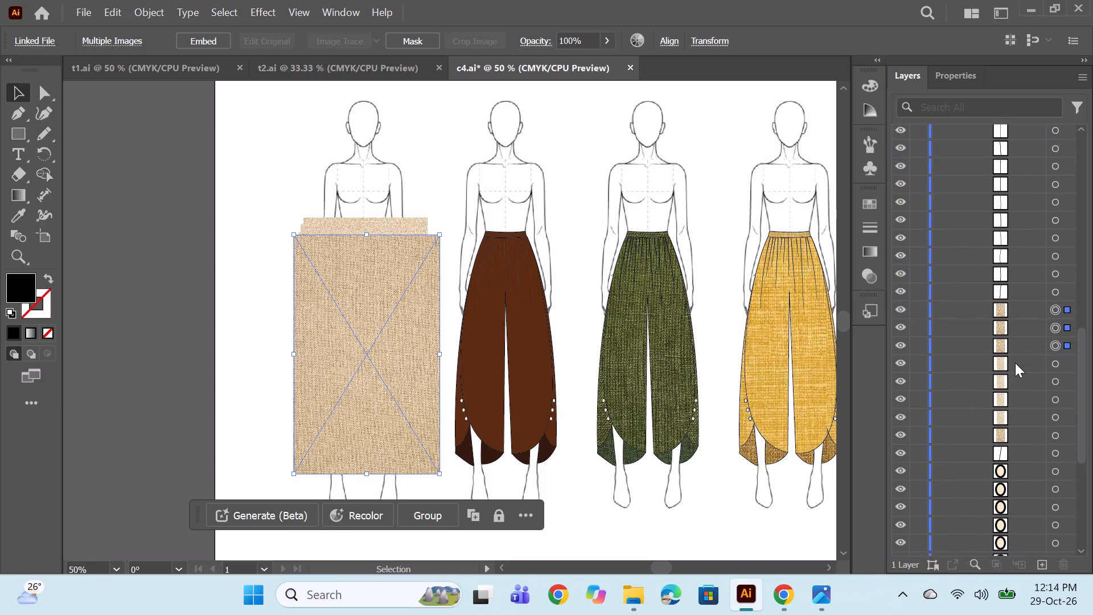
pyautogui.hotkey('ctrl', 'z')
# Collapse the first figure group, expand the bottom figure group for the cream trousers, and move all eight beige textures into it.
pyautogui.scroll(14, 1022, 356)
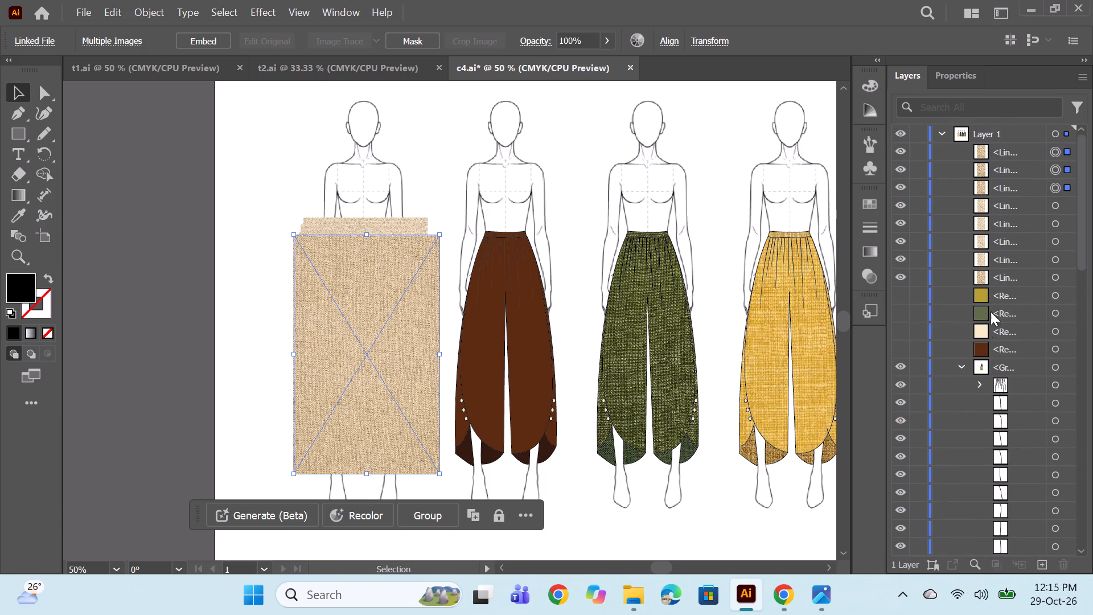
pyautogui.click(960, 366)
pyautogui.click(956, 421)
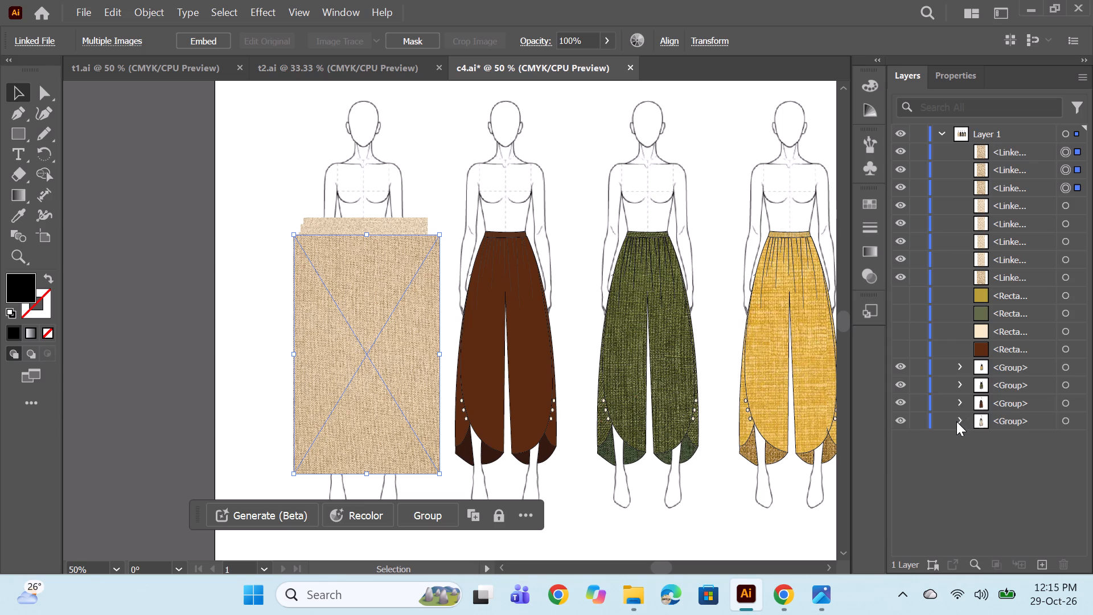
pyautogui.click(1010, 148)
pyautogui.keyDown('shift'); pyautogui.click(1006, 277); pyautogui.keyUp('shift')
pyautogui.moveTo(996, 220); pyautogui.dragTo(1001, 448)
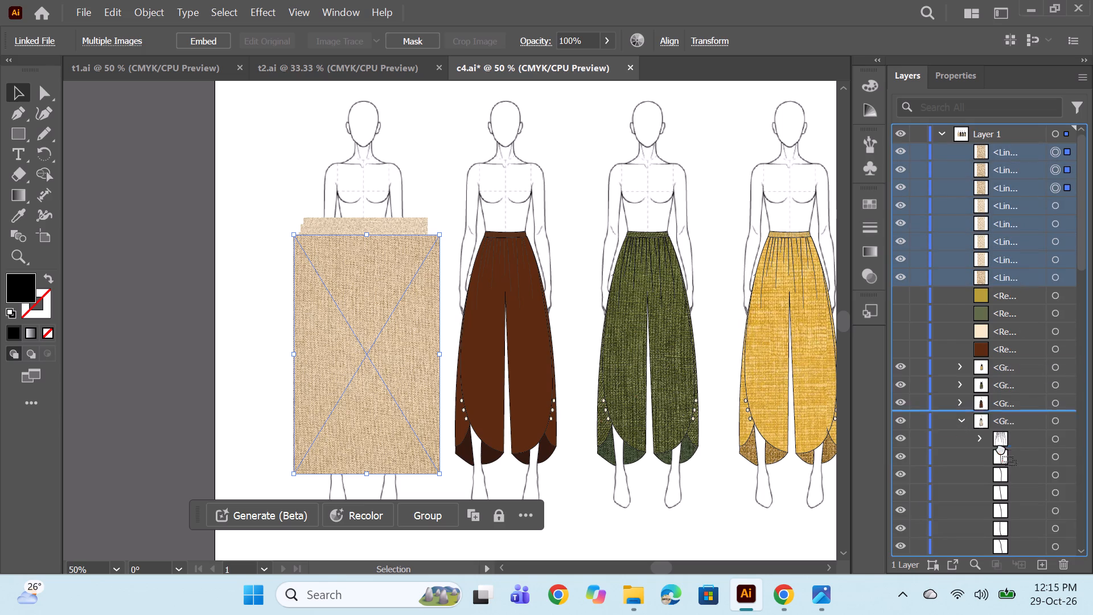
pyautogui.moveTo(1001, 448); pyautogui.dragTo(984, 555)
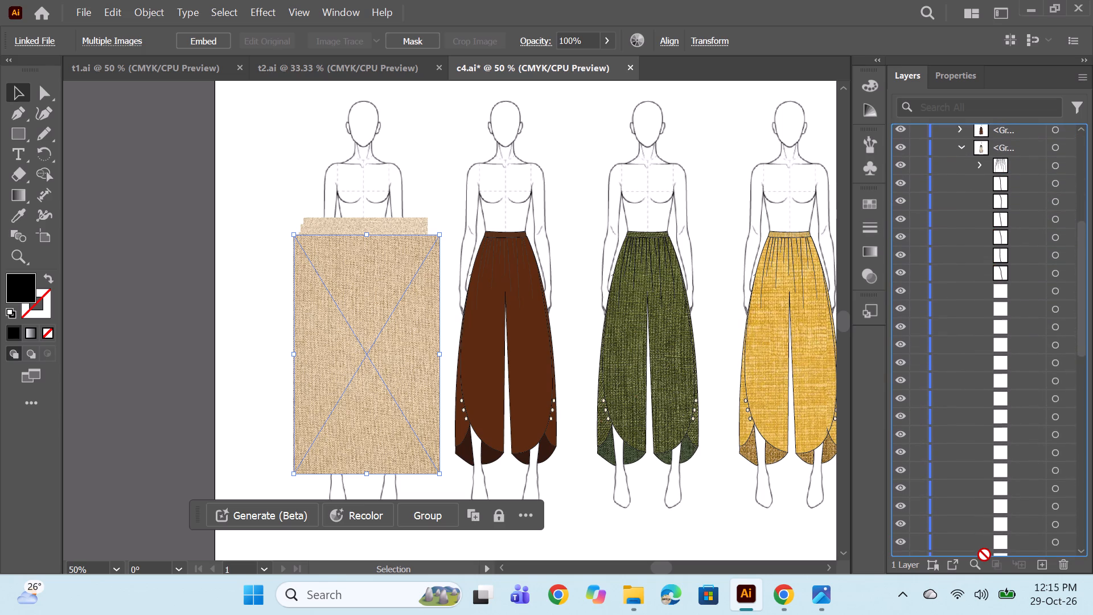
pyautogui.moveTo(984, 555); pyautogui.dragTo(1003, 518)
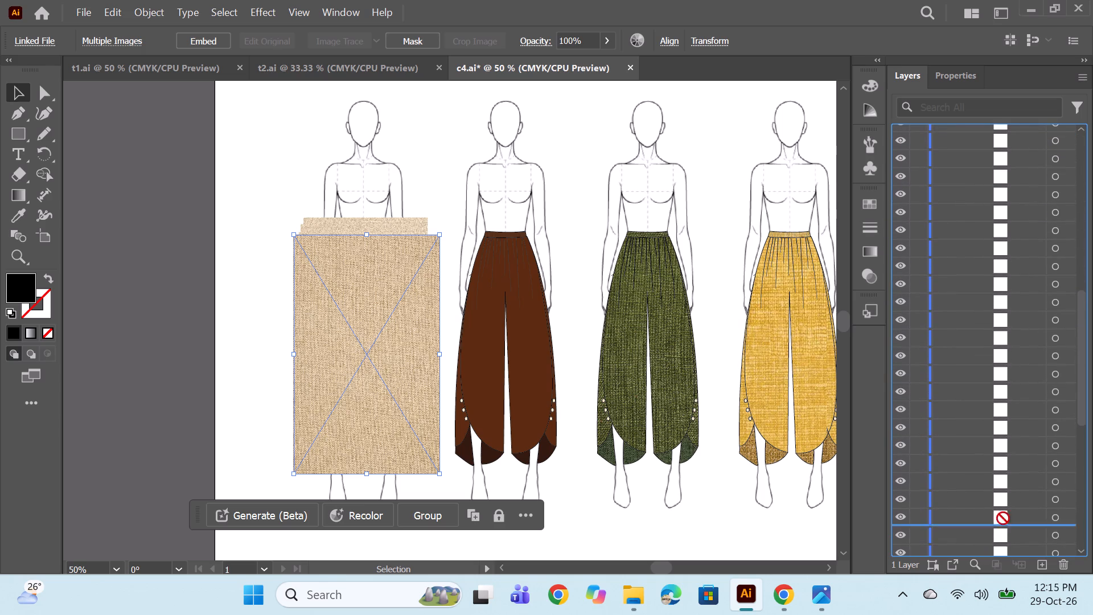
pyautogui.moveTo(1003, 518); pyautogui.dragTo(1005, 512)
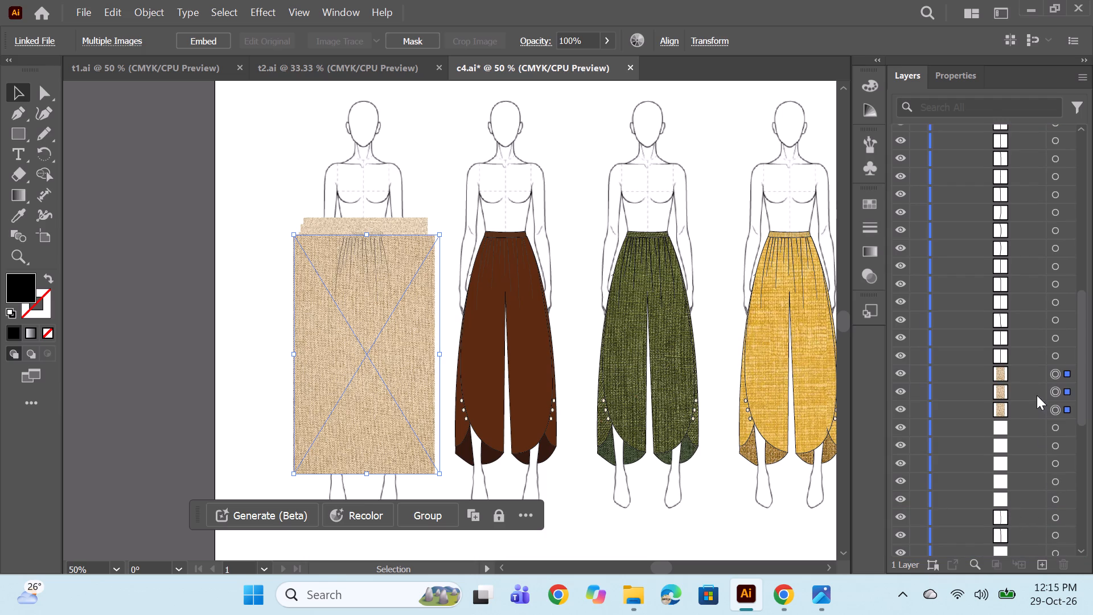
# Move the eight beige textures further down the cream figure's group, beneath the button shapes and the main trouser shape.
pyautogui.click(1029, 379)
pyautogui.keyDown('shift'); pyautogui.click(1019, 504); pyautogui.keyUp('shift')
pyautogui.moveTo(1018, 466); pyautogui.dragTo(1002, 413)
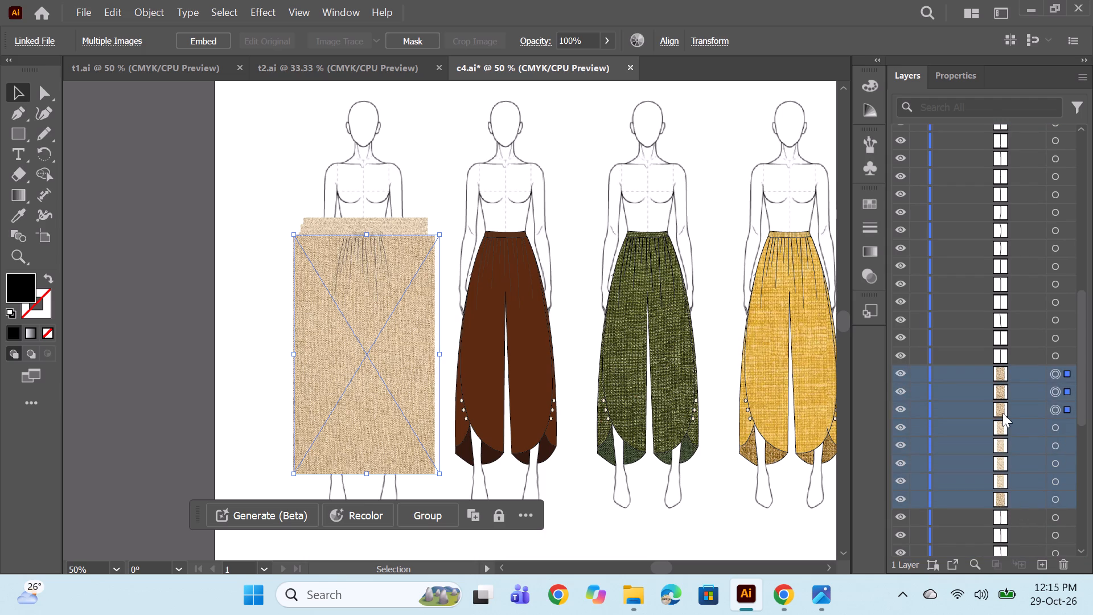
pyautogui.moveTo(1002, 413); pyautogui.dragTo(1019, 543)
pyautogui.moveTo(1017, 453); pyautogui.dragTo(1012, 525)
pyautogui.moveTo(1000, 429); pyautogui.dragTo(1002, 413)
pyautogui.moveTo(1002, 413); pyautogui.dragTo(997, 511)
pyautogui.moveTo(970, 417); pyautogui.dragTo(995, 516)
pyautogui.click(1011, 373)
pyautogui.keyDown('shift'); pyautogui.click(1007, 498); pyautogui.keyUp('shift')
pyautogui.moveTo(1005, 430); pyautogui.dragTo(980, 552)
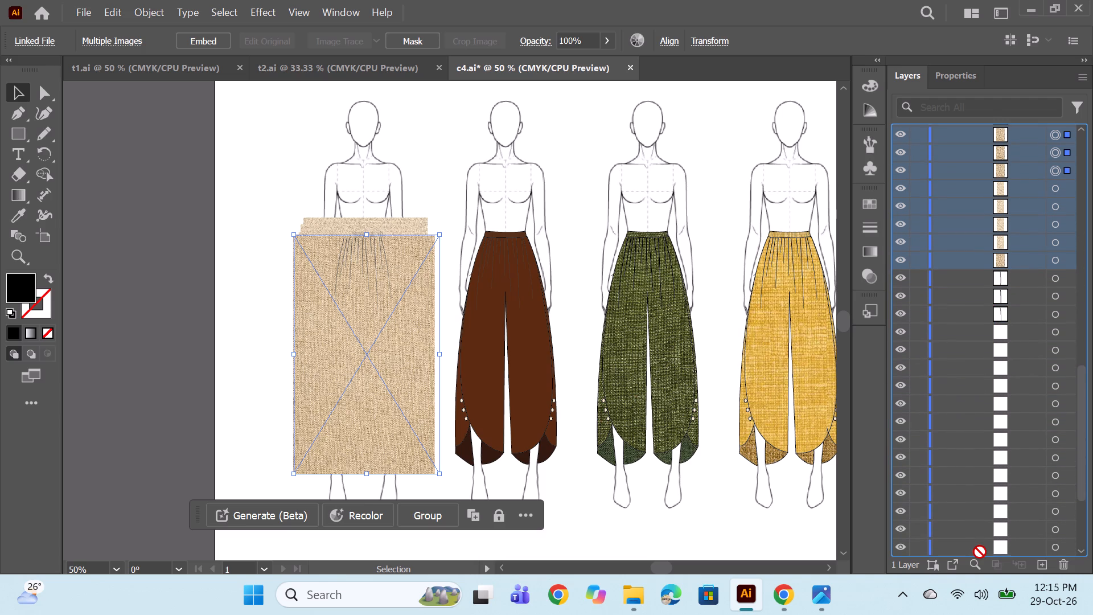
pyautogui.moveTo(980, 552); pyautogui.dragTo(1021, 450)
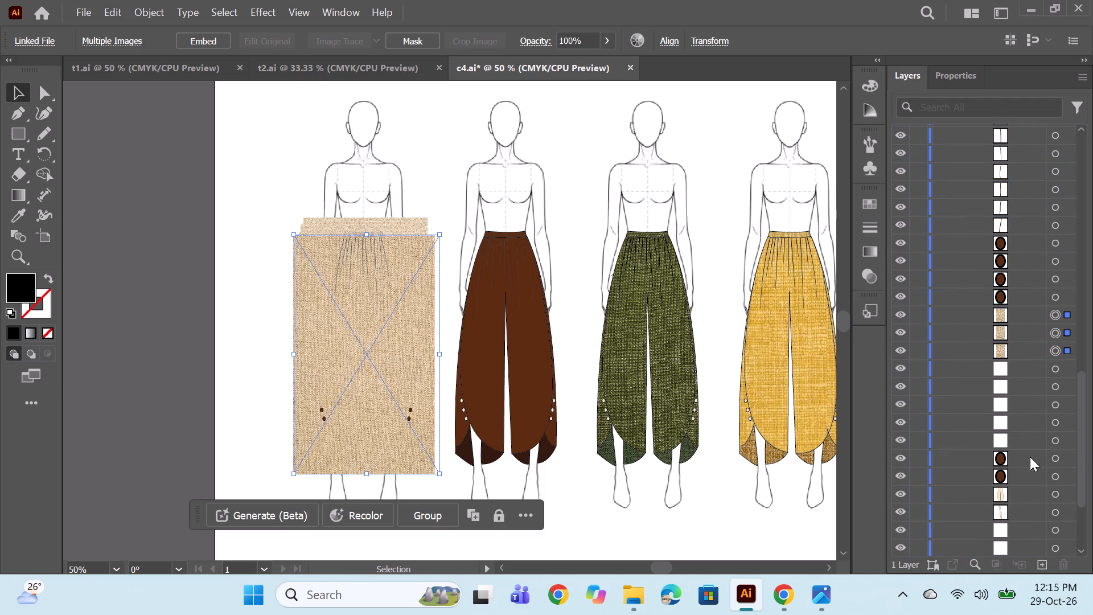
pyautogui.scroll(-1, 1037, 326)
pyautogui.click(1022, 260)
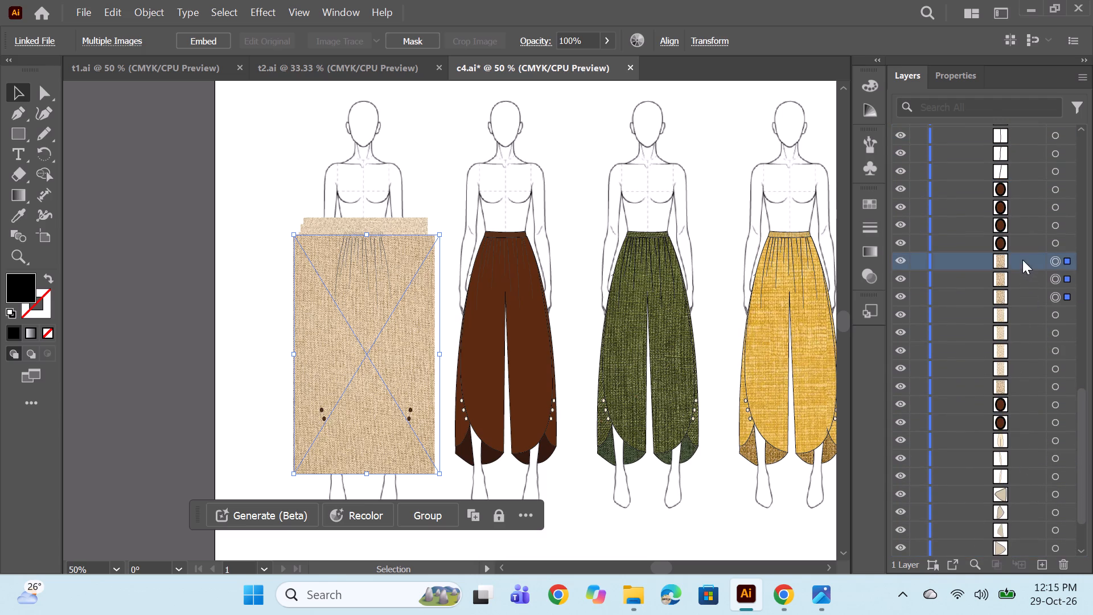
pyautogui.keyDown('shift'); pyautogui.click(1025, 389); pyautogui.keyUp('shift')
pyautogui.moveTo(1008, 340); pyautogui.dragTo(1021, 452)
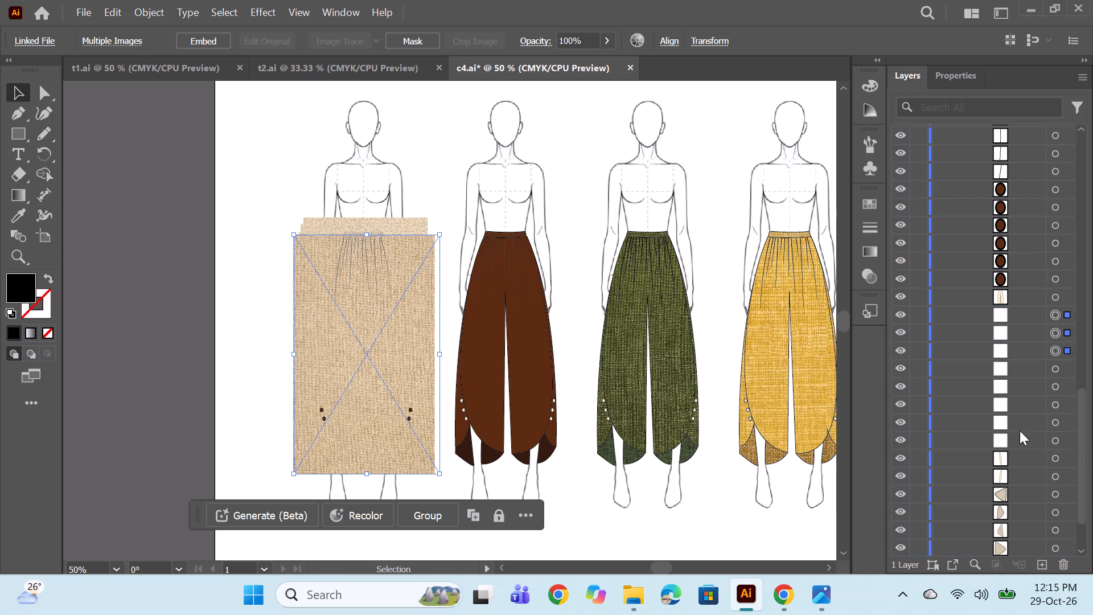
# Place one darker beige texture copy directly beneath each of the four hem pieces in the cream figure's group.
pyautogui.scroll(-1, 1020, 397)
pyautogui.moveTo(1018, 261); pyautogui.dragTo(1032, 393)
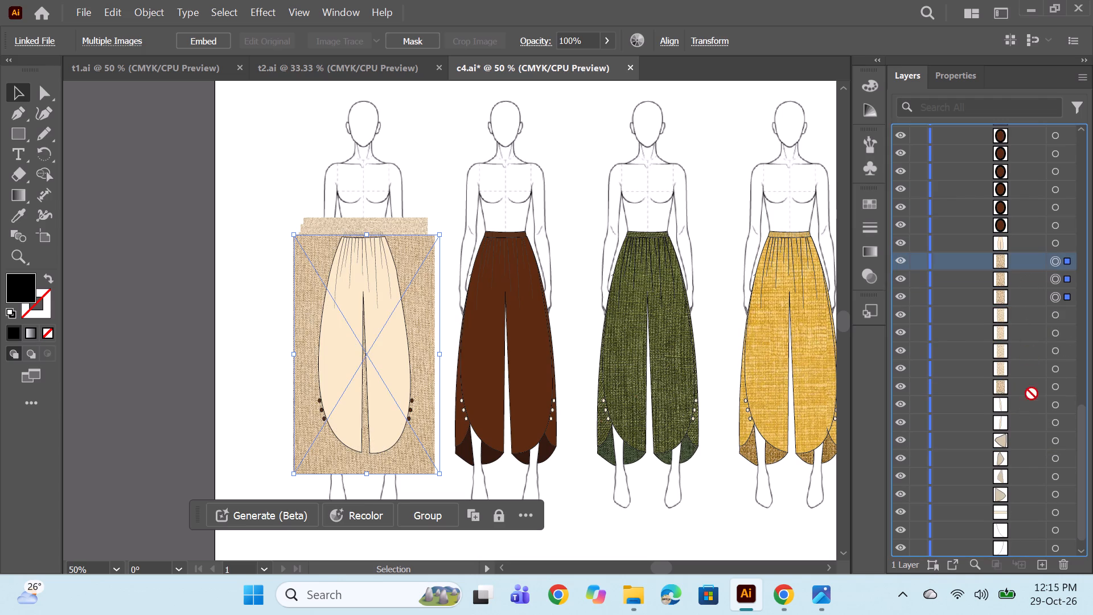
pyautogui.moveTo(1032, 393); pyautogui.dragTo(1012, 447)
pyautogui.moveTo(1026, 261); pyautogui.dragTo(1025, 412)
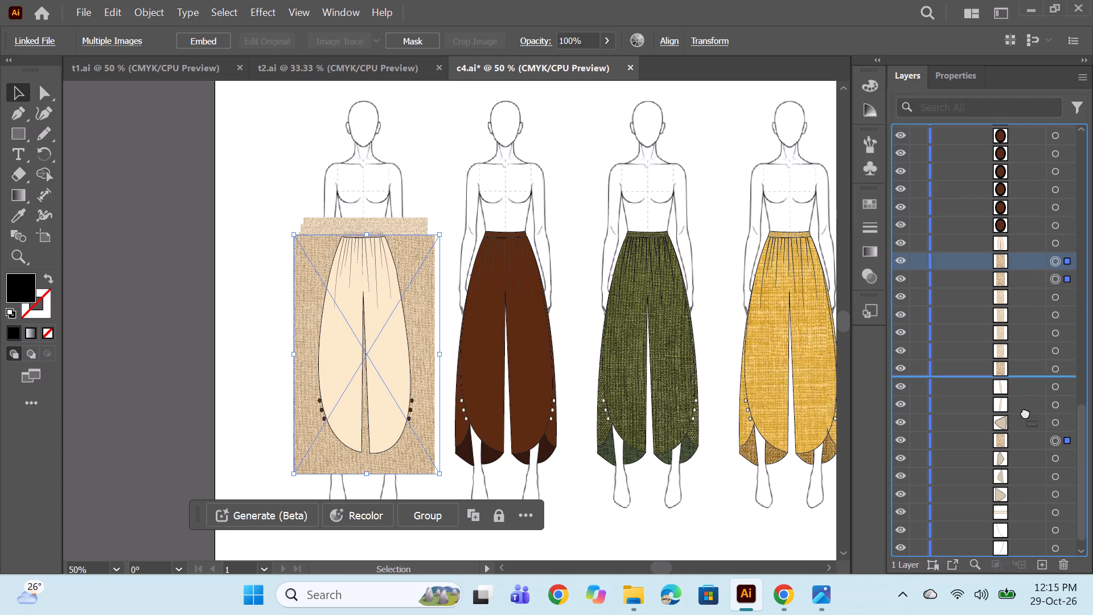
pyautogui.moveTo(1025, 412); pyautogui.dragTo(1016, 461)
pyautogui.moveTo(1016, 261); pyautogui.dragTo(1028, 390)
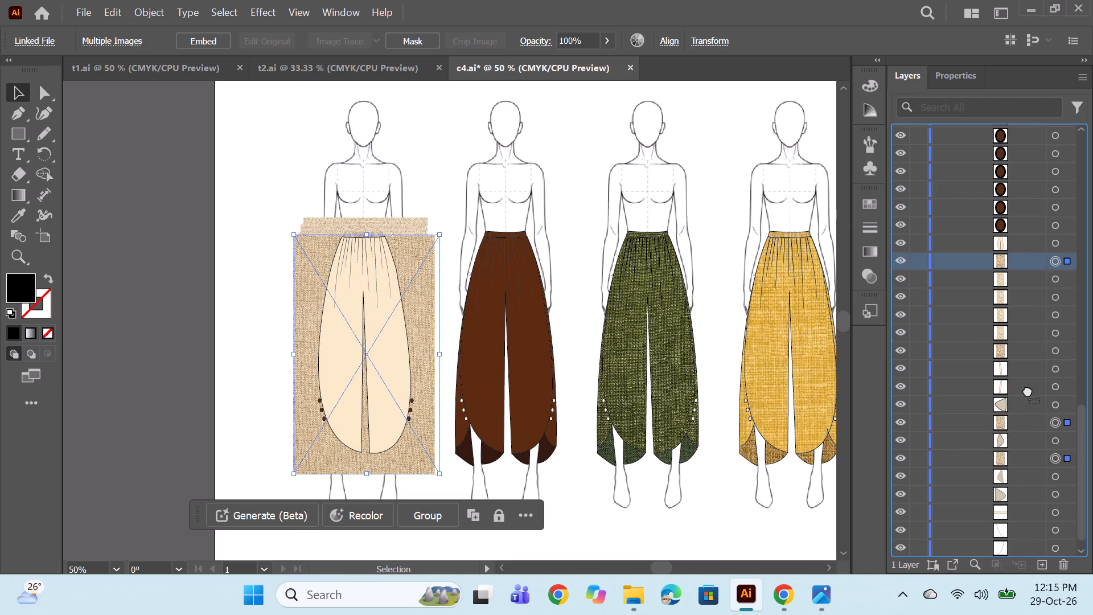
pyautogui.moveTo(1028, 390); pyautogui.dragTo(1023, 485)
pyautogui.moveTo(1022, 333); pyautogui.dragTo(1036, 493)
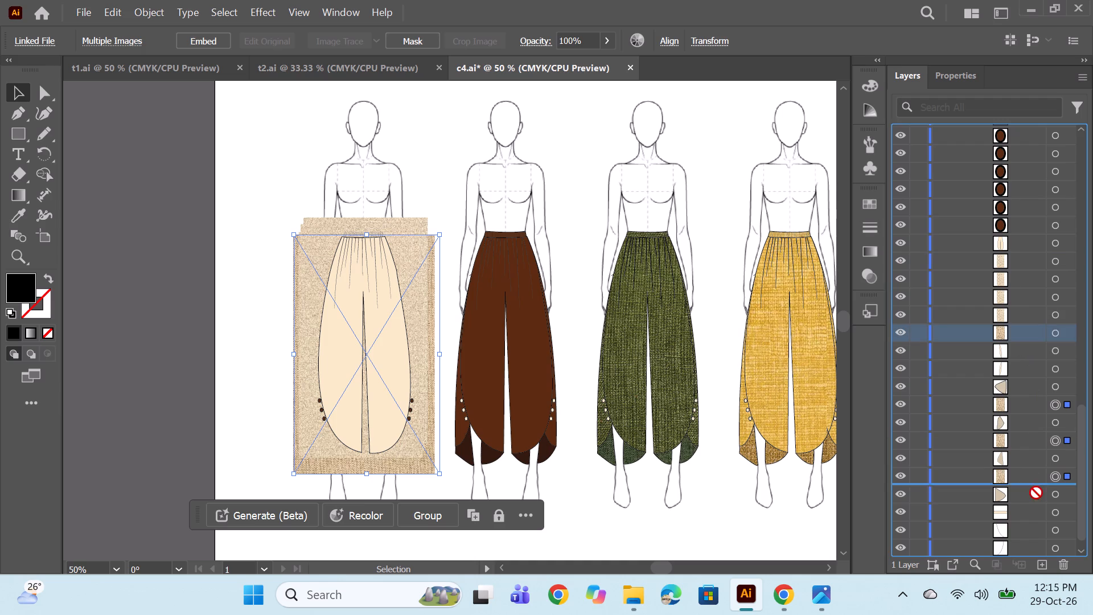
pyautogui.moveTo(1036, 493); pyautogui.dragTo(1033, 499)
# Place one lighter beige texture copy directly beneath each of the two side panels and the waistband, leaving one beneath the main trouser shape.
pyautogui.moveTo(1021, 273); pyautogui.dragTo(1024, 342)
pyautogui.moveTo(1015, 273); pyautogui.dragTo(1013, 358)
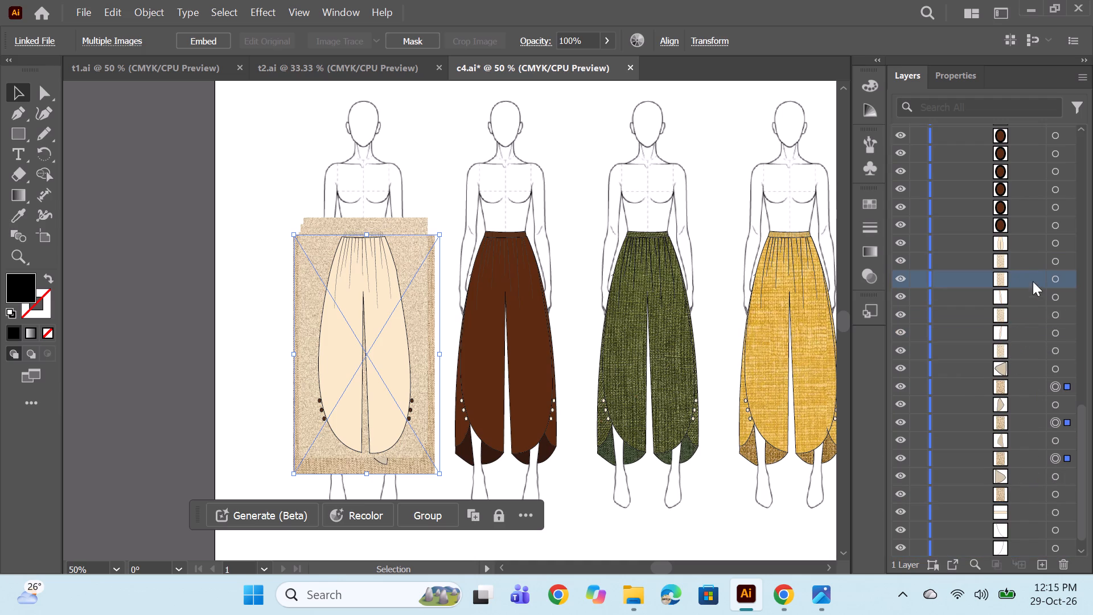
pyautogui.moveTo(1022, 274); pyautogui.dragTo(1024, 519)
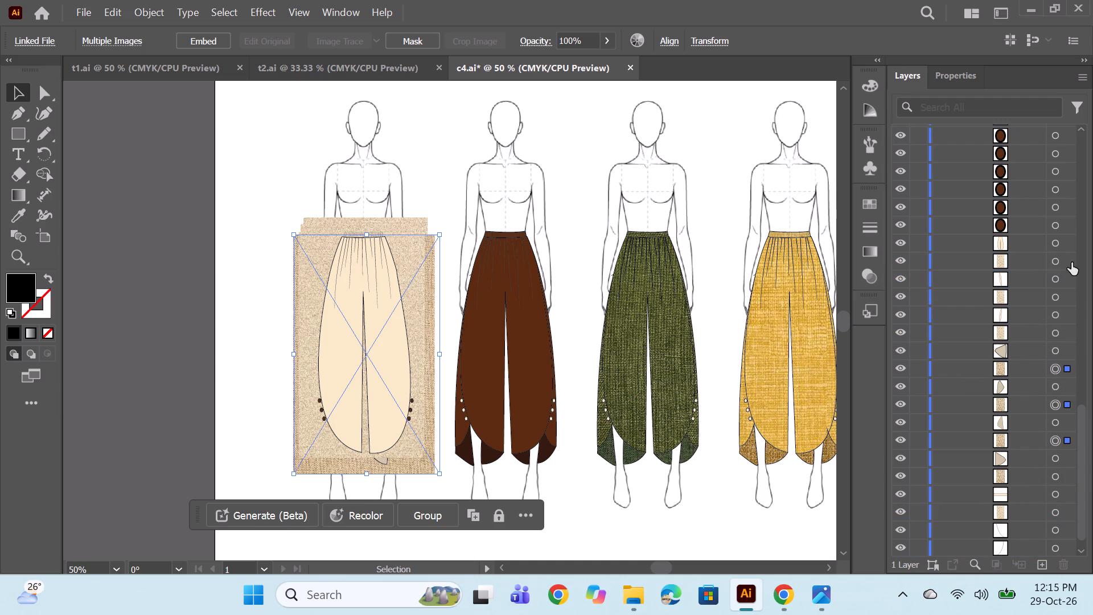
# Clip the lighter beige texture to the main shape of the cream trousers with a clipping mask.
pyautogui.keyDown('ctrl'); pyautogui.click(1061, 244); pyautogui.keyUp('ctrl')
pyautogui.keyDown('ctrl'); pyautogui.click(1059, 264); pyautogui.keyUp('ctrl')
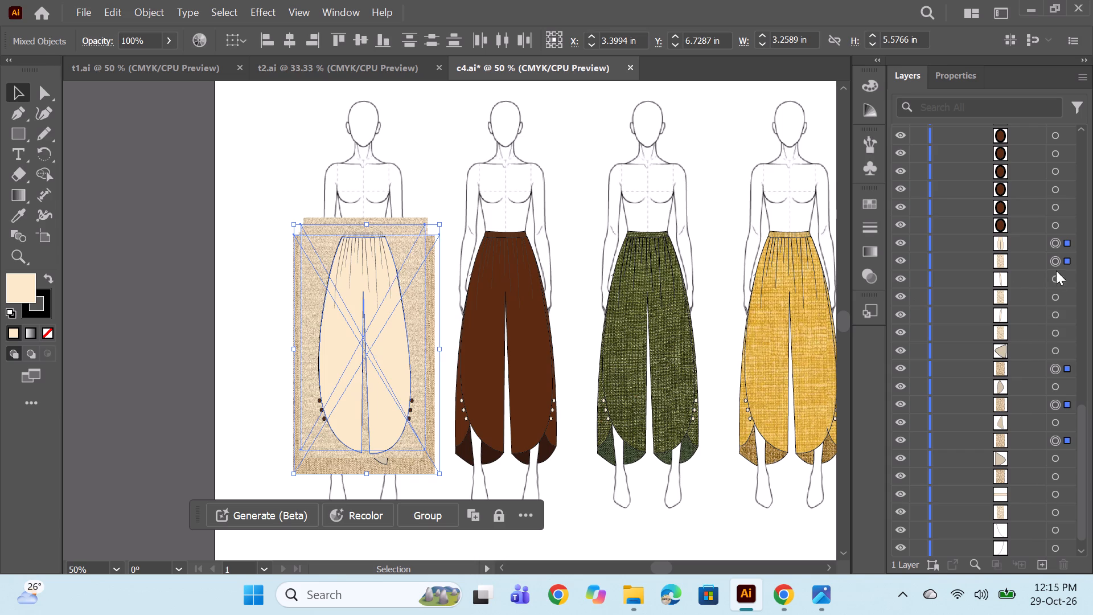
pyautogui.click(1054, 266)
pyautogui.keyDown('ctrl'); pyautogui.click(1057, 245); pyautogui.keyUp('ctrl')
pyautogui.rightClick(725, 294)
pyautogui.click(807, 441)
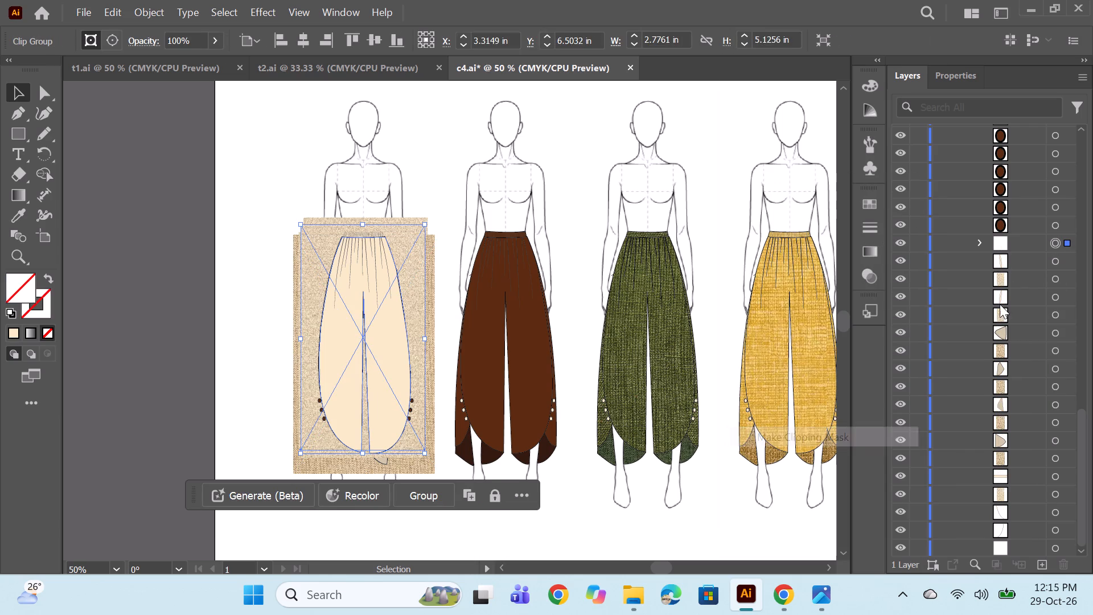
# Clip one lighter beige texture copy to each of the two side panels of the cream trousers with clipping masks.
pyautogui.click(1055, 264)
pyautogui.keyDown('ctrl'); pyautogui.click(1051, 281); pyautogui.keyUp('ctrl')
pyautogui.rightClick(720, 294)
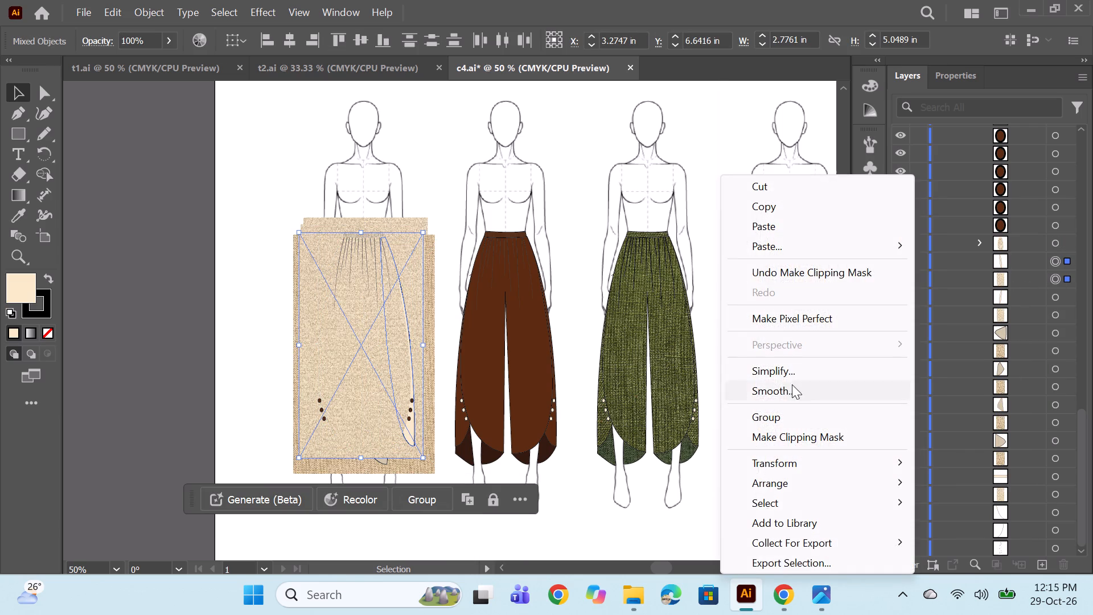
pyautogui.click(781, 429)
pyautogui.click(1053, 301)
pyautogui.keyDown('ctrl'); pyautogui.click(1052, 317); pyautogui.keyUp('ctrl')
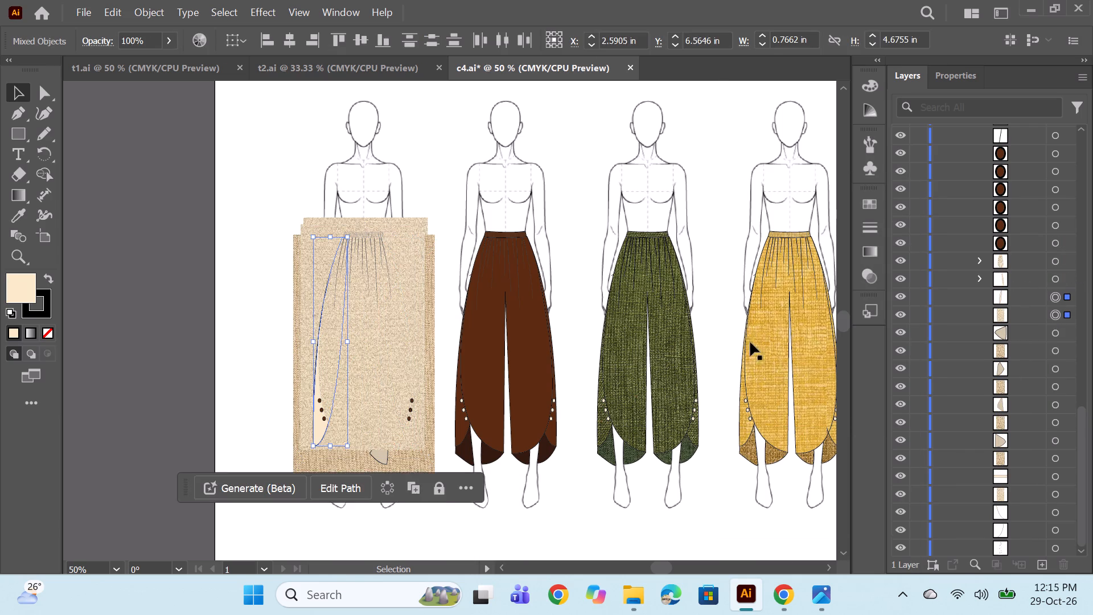
pyautogui.rightClick(724, 342)
pyautogui.click(787, 438)
# Clip one darker beige texture copy to each of the two hem pieces of the cream trousers' right-hand leg with clipping masks.
pyautogui.click(1057, 334)
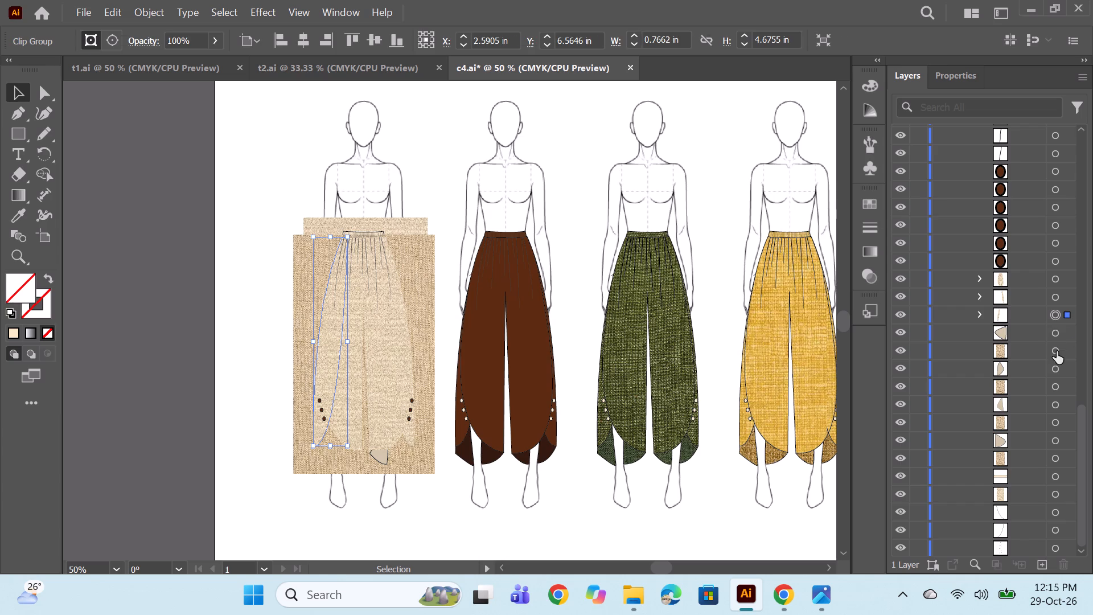
pyautogui.keyDown('ctrl'); pyautogui.click(1057, 352); pyautogui.keyUp('ctrl')
pyautogui.rightClick(729, 337)
pyautogui.click(791, 438)
pyautogui.click(1054, 366)
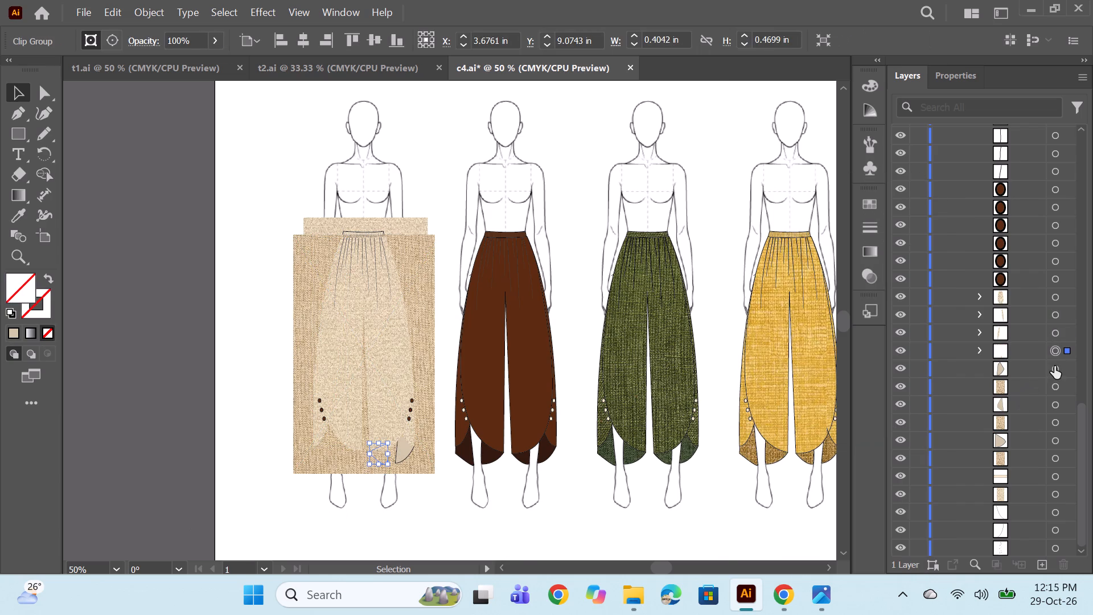
pyautogui.keyDown('ctrl'); pyautogui.click(1055, 388); pyautogui.keyUp('ctrl')
pyautogui.rightClick(672, 329)
pyautogui.click(742, 437)
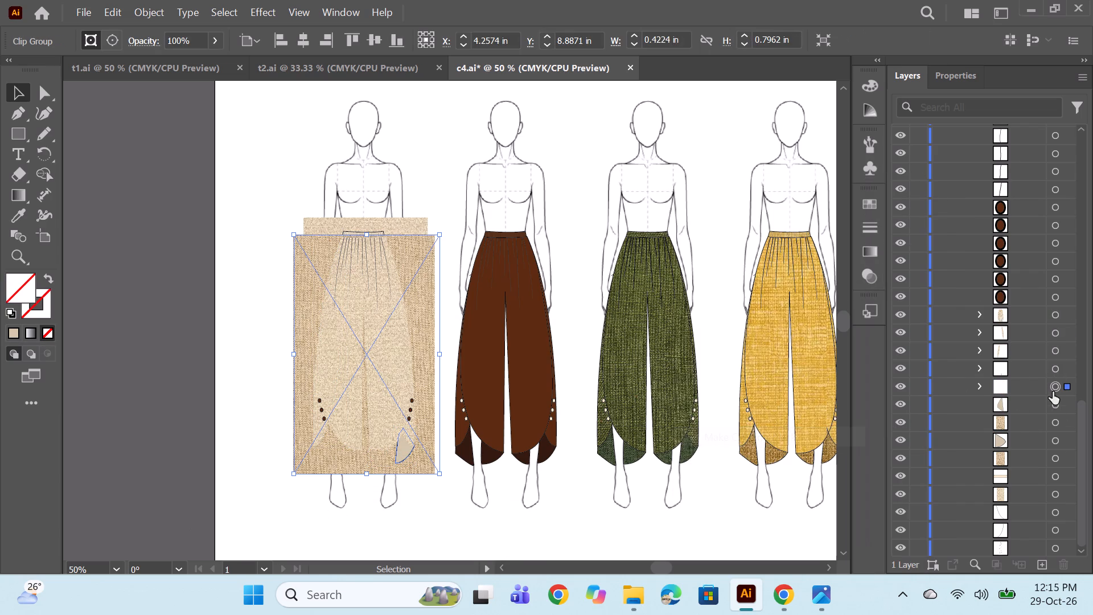
# Clip one darker beige texture copy to each of the two hem pieces of the cream trousers' left-hand leg with clipping masks.
pyautogui.click(1056, 403)
pyautogui.keyDown('ctrl'); pyautogui.click(1058, 430); pyautogui.keyUp('ctrl')
pyautogui.keyDown('ctrl'); pyautogui.click(1056, 424); pyautogui.keyUp('ctrl')
pyautogui.rightClick(758, 365)
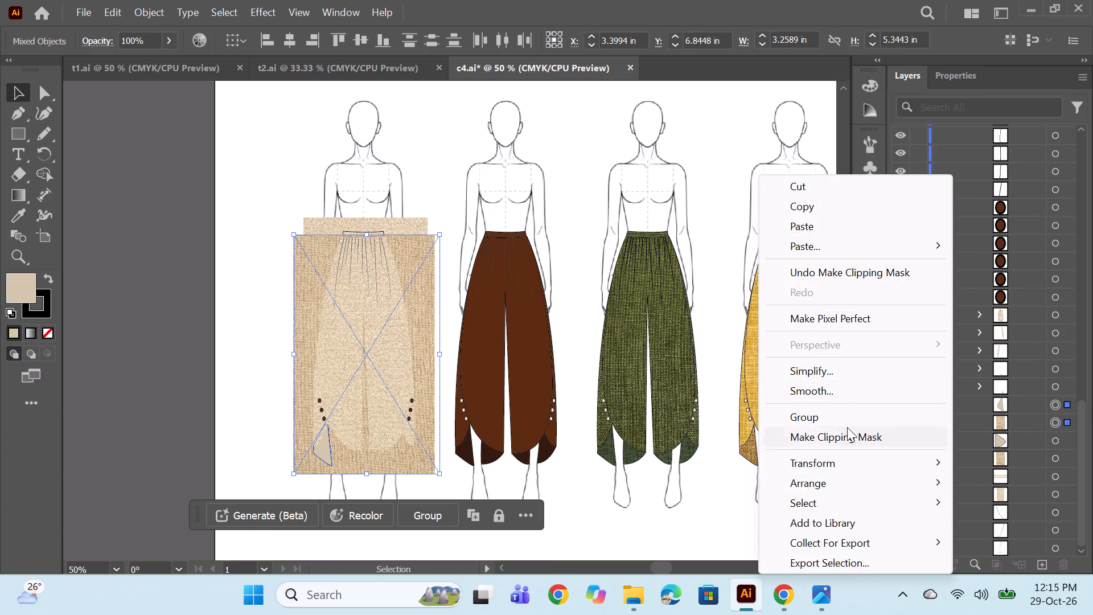
pyautogui.click(846, 432)
pyautogui.click(1056, 440)
pyautogui.keyDown('ctrl'); pyautogui.click(1053, 460); pyautogui.keyUp('ctrl')
pyautogui.rightClick(712, 350)
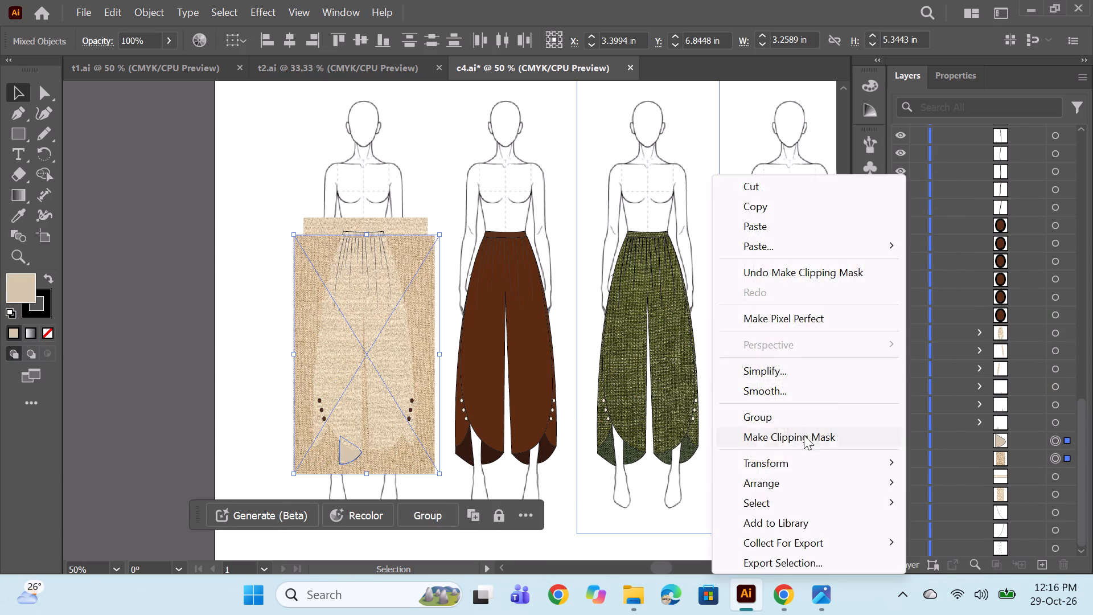
pyautogui.click(794, 443)
# Clip the remaining lighter beige texture copy to the waistband of the cream trousers with a clipping mask.
pyautogui.click(1058, 477)
pyautogui.keyDown('ctrl'); pyautogui.click(1055, 489); pyautogui.keyUp('ctrl')
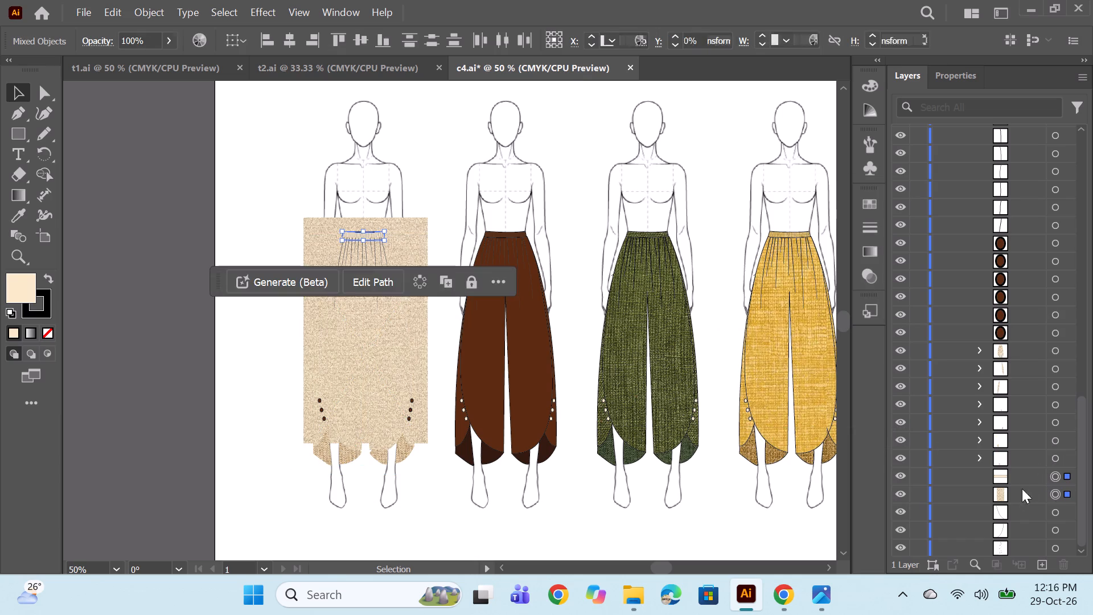
pyautogui.rightClick(715, 354)
pyautogui.click(765, 433)
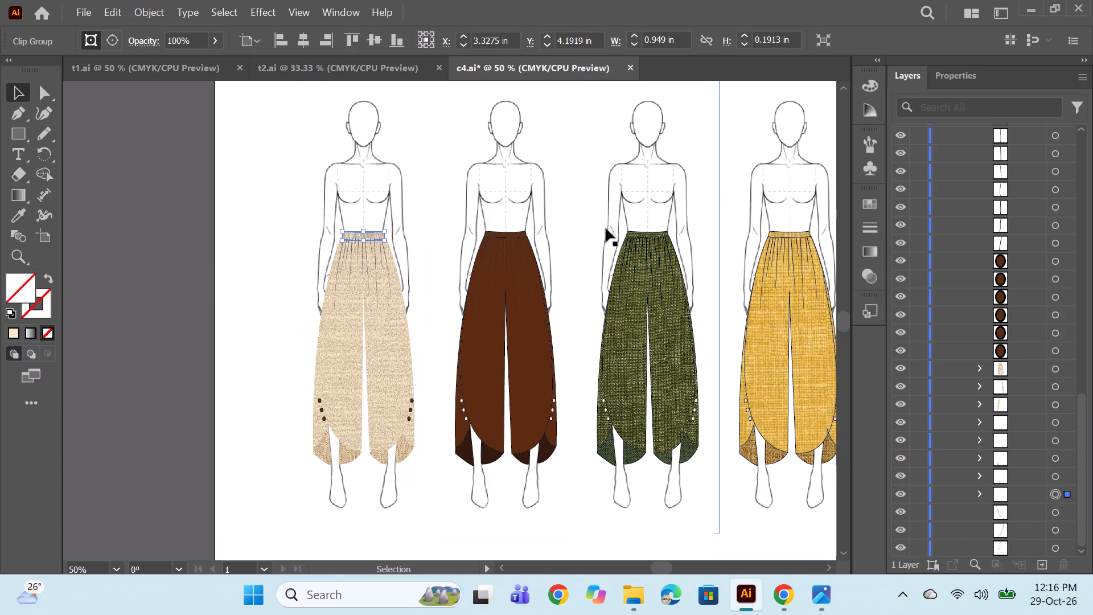
# Apply a 1 pt stroke to all eight texture clip groups of the cream trousers.
pyautogui.click(1055, 364)
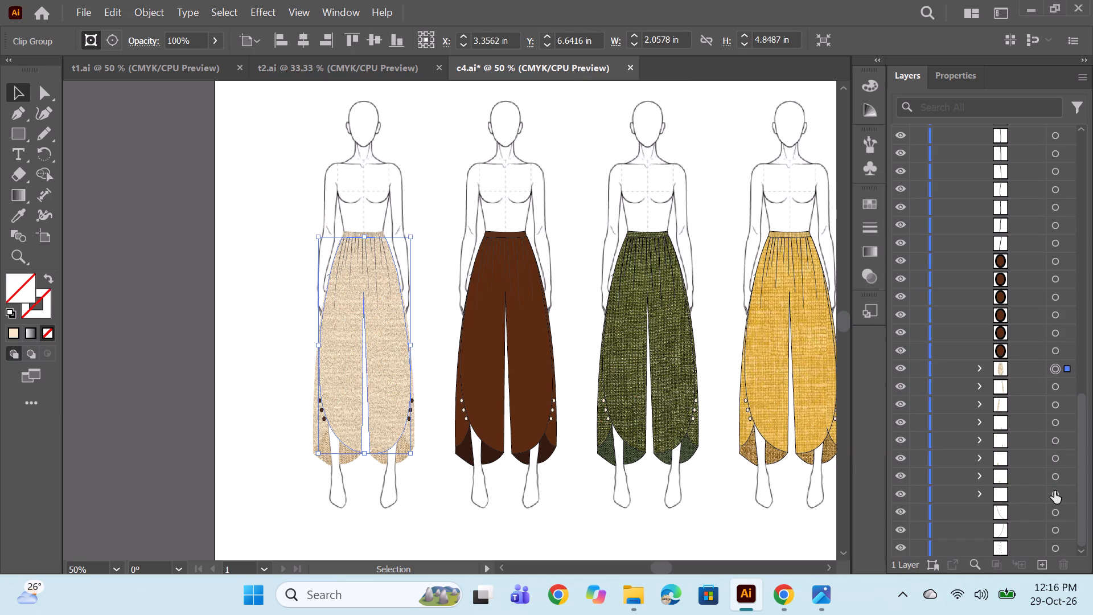
pyautogui.keyDown('shift'); pyautogui.click(1054, 491); pyautogui.keyUp('shift')
pyautogui.click(868, 227)
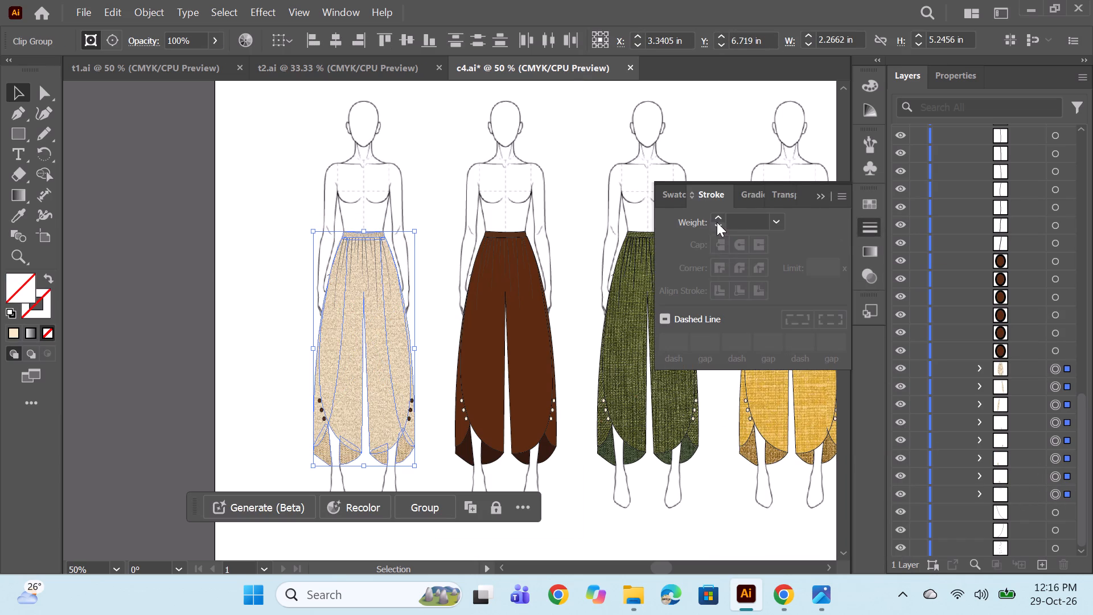
pyautogui.tripleClick(721, 216)
pyautogui.click(721, 216)
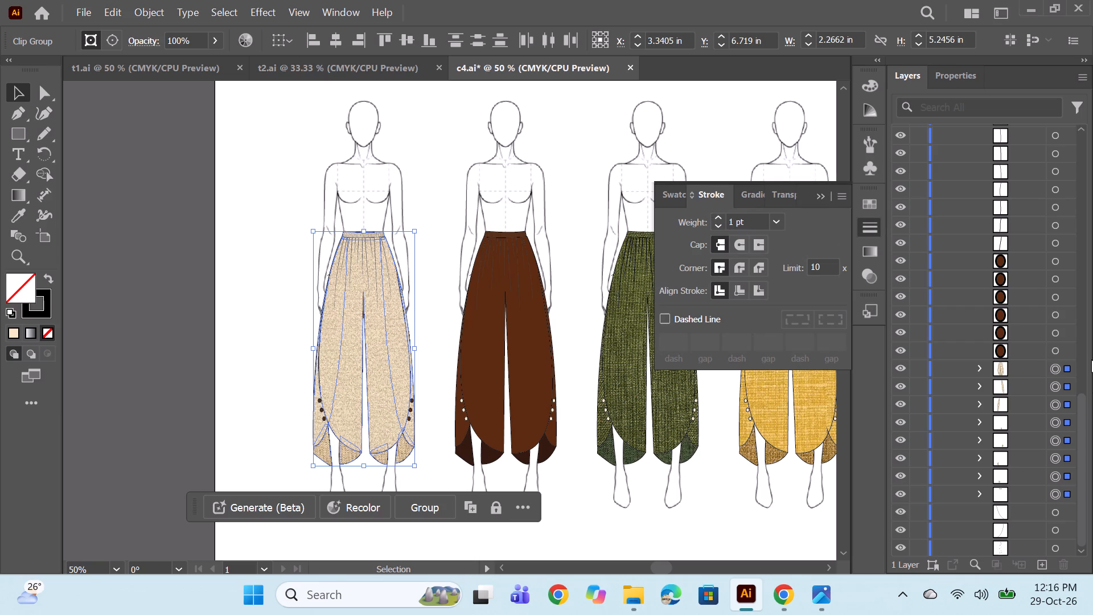
# Adjust the stroke weight of the gather lines below the cream trousers' waistband and deselect everything.
pyautogui.scroll(17, 1030, 356)
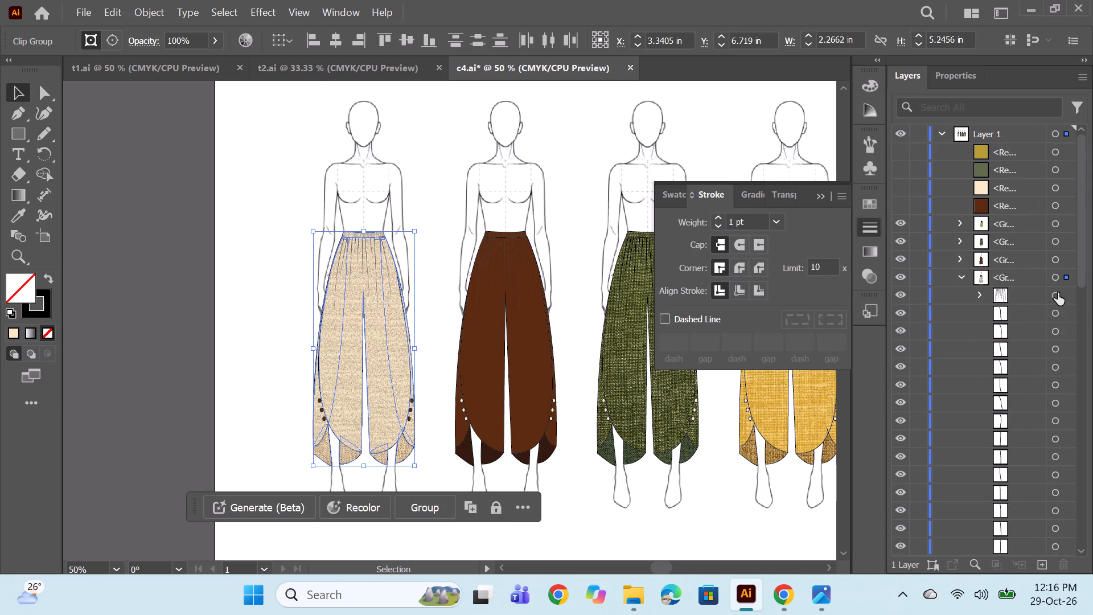
pyautogui.click(1058, 293)
pyautogui.tripleClick(722, 218)
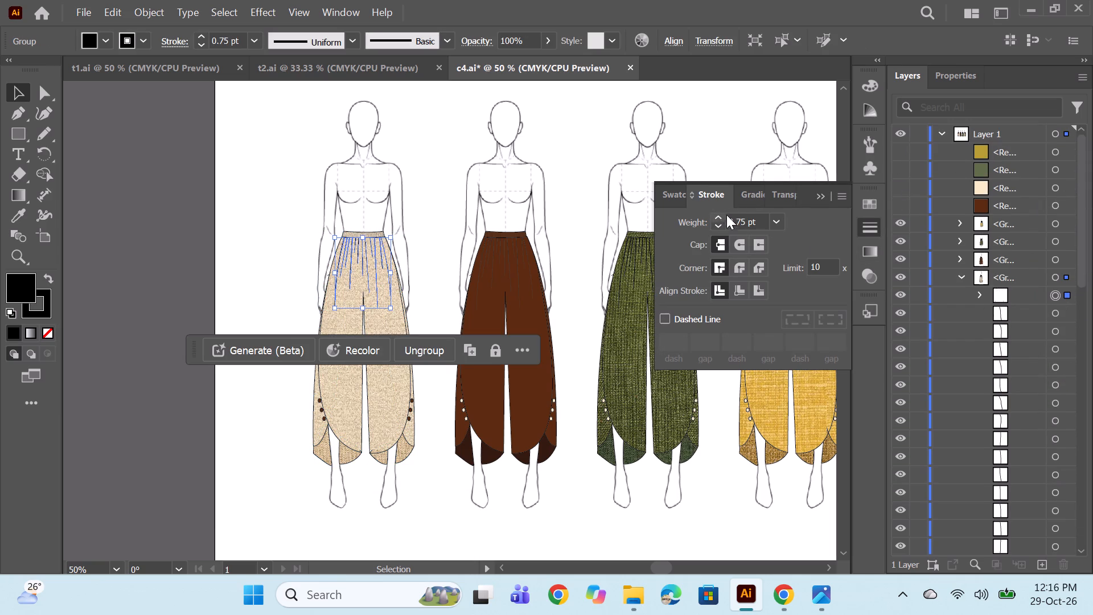
pyautogui.click(715, 227)
pyautogui.keyDown('ctrl'); pyautogui.click(733, 123); pyautogui.keyUp('ctrl')
pyautogui.keyDown('alt'); pyautogui.scroll(-1, 568, 194); pyautogui.keyUp('alt')
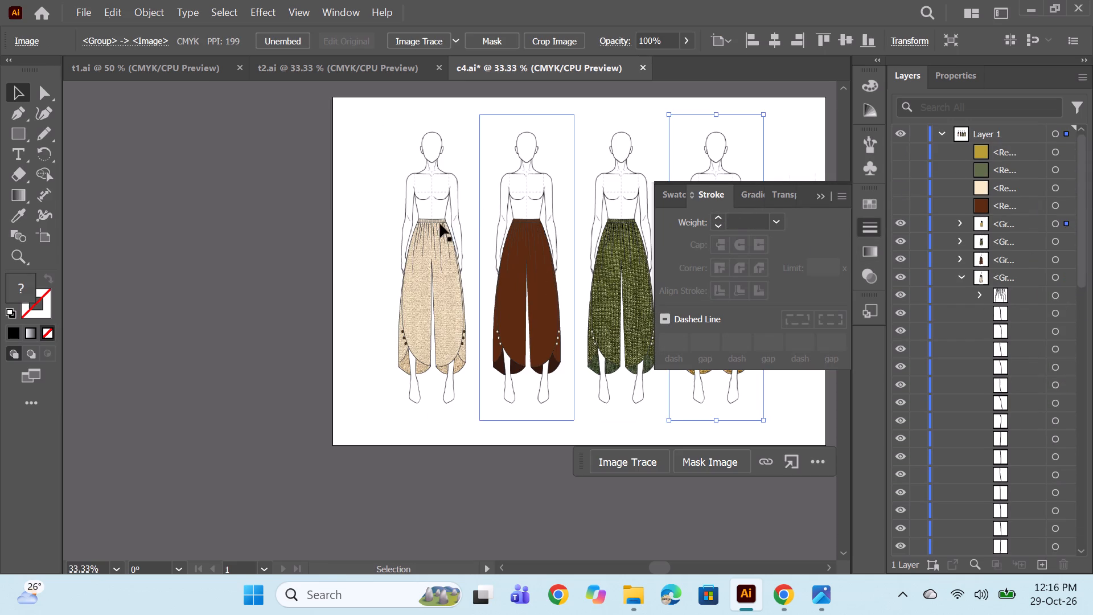
pyautogui.keyDown('ctrl'); pyautogui.click(311, 261); pyautogui.keyUp('ctrl')
# Examine the textured cream trousers alongside the other three figures at different magnifications.
pyautogui.press('space')
pyautogui.press('space')
pyautogui.press('space')
pyautogui.press('space')
pyautogui.press('space')
pyautogui.press('space')
pyautogui.press('space')
pyautogui.press('space')
pyautogui.press('space')
pyautogui.press('space')
pyautogui.moveTo(555, 431); pyautogui.dragTo(384, 434)
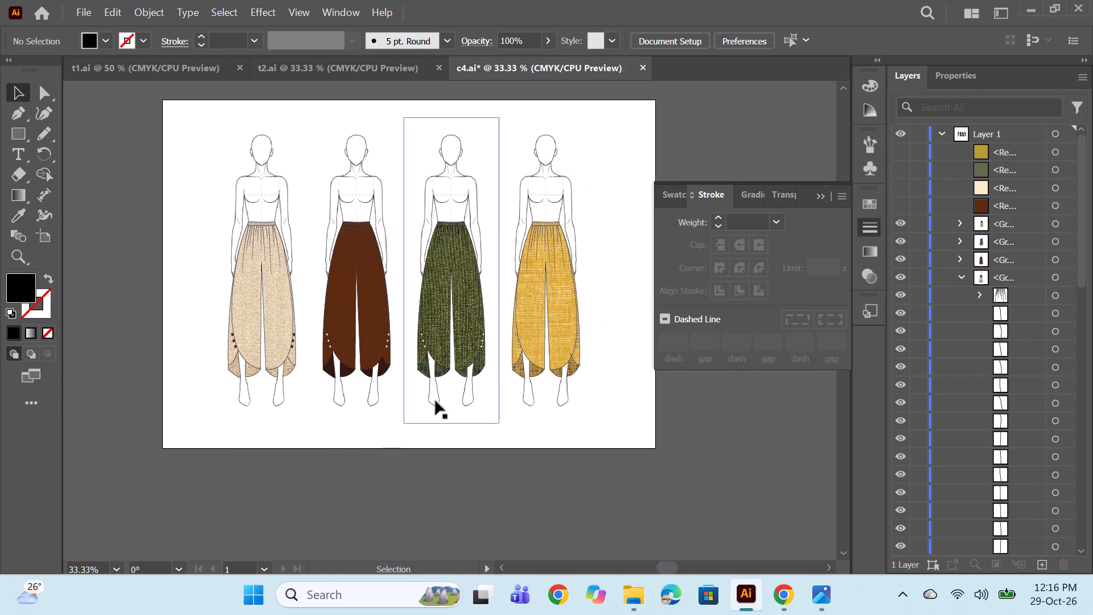
pyautogui.keyDown('alt'); pyautogui.scroll(1, 513, 334); pyautogui.keyUp('alt')
pyautogui.click(822, 204)
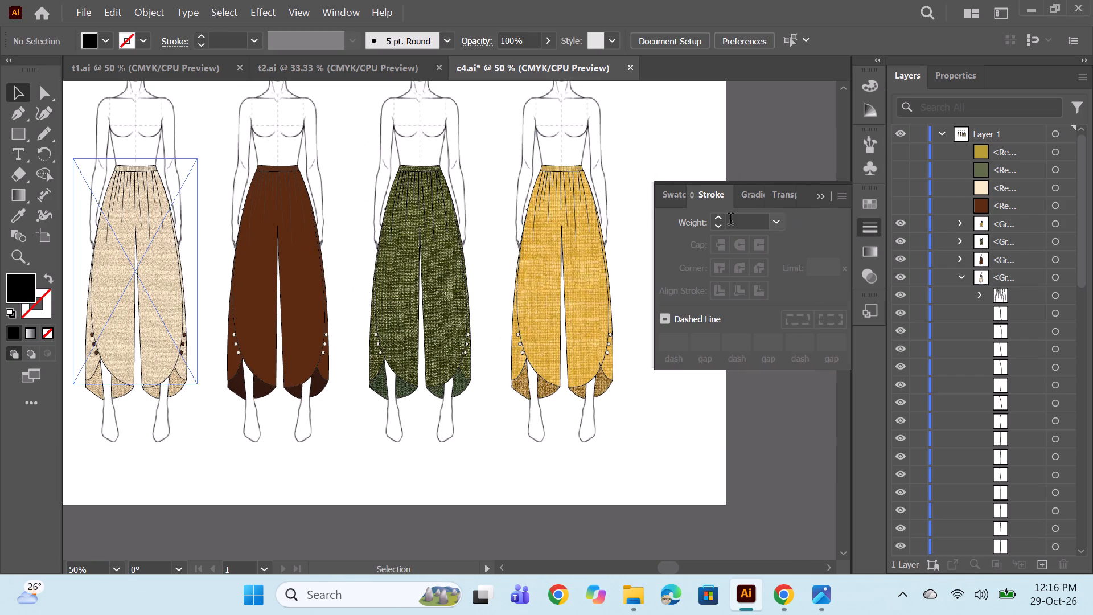
pyautogui.press('space')
pyautogui.click(821, 193)
pyautogui.press('space')
pyautogui.press('space')
pyautogui.press('space')
pyautogui.press('space')
pyautogui.press('space')
pyautogui.press('space')
pyautogui.press('space')
pyautogui.press('space')
pyautogui.press('space')
pyautogui.press('space')
pyautogui.press('space')
pyautogui.moveTo(665, 192); pyautogui.dragTo(788, 218)
pyautogui.keyDown('alt'); pyautogui.scroll(1, 668, 241); pyautogui.keyUp('alt')
pyautogui.keyDown('alt'); pyautogui.scroll(-1, 668, 241); pyautogui.keyUp('alt')
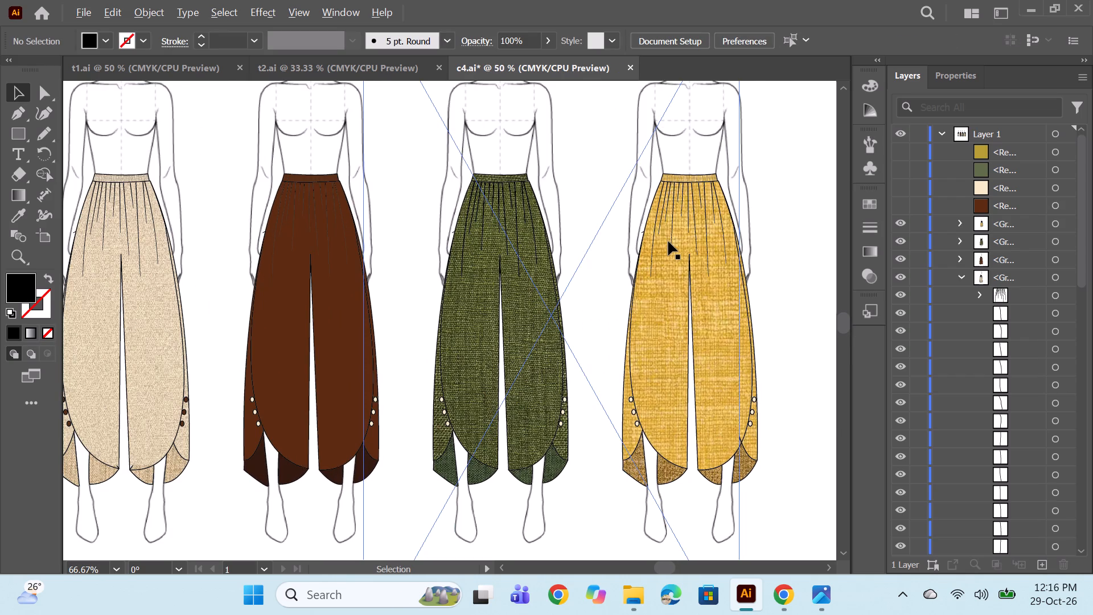
pyautogui.press('space')
pyautogui.press('space')
pyautogui.press('space')
pyautogui.moveTo(768, 236); pyautogui.dragTo(781, 251)
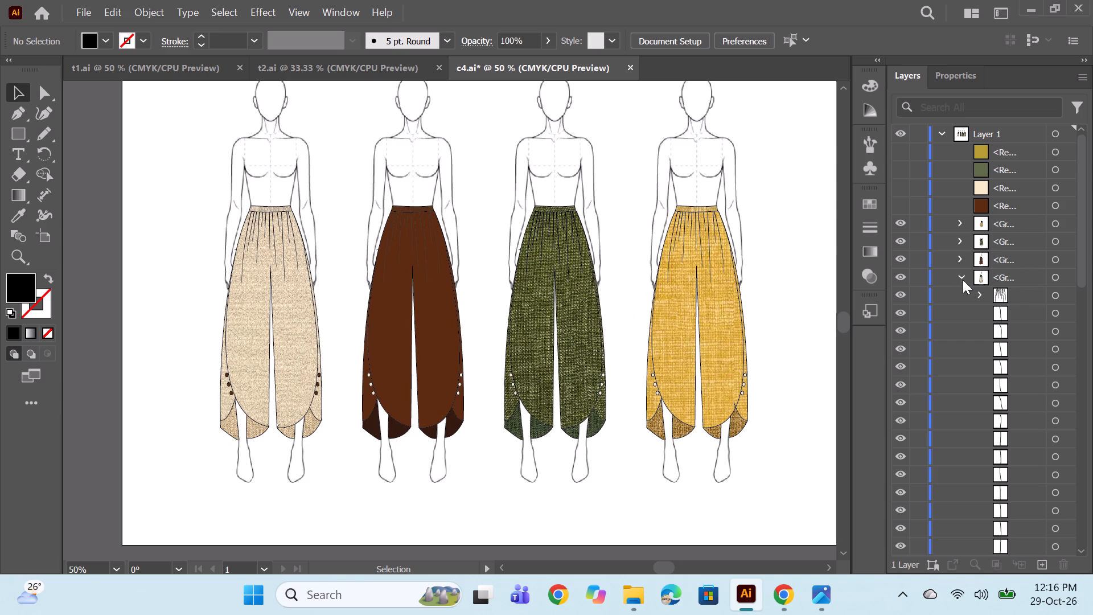
# Collapse the cream figure's group and expand the brown trouser figure's group, checking by its visibility that it is the right one.
pyautogui.click(964, 273)
pyautogui.click(956, 257)
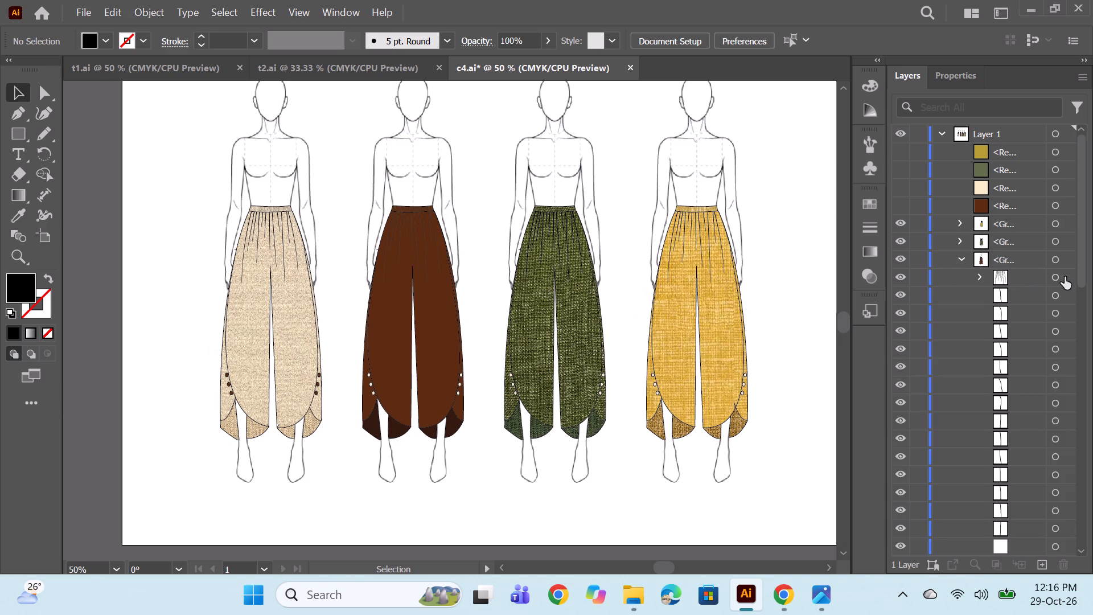
pyautogui.click(903, 259)
pyautogui.click(903, 259)
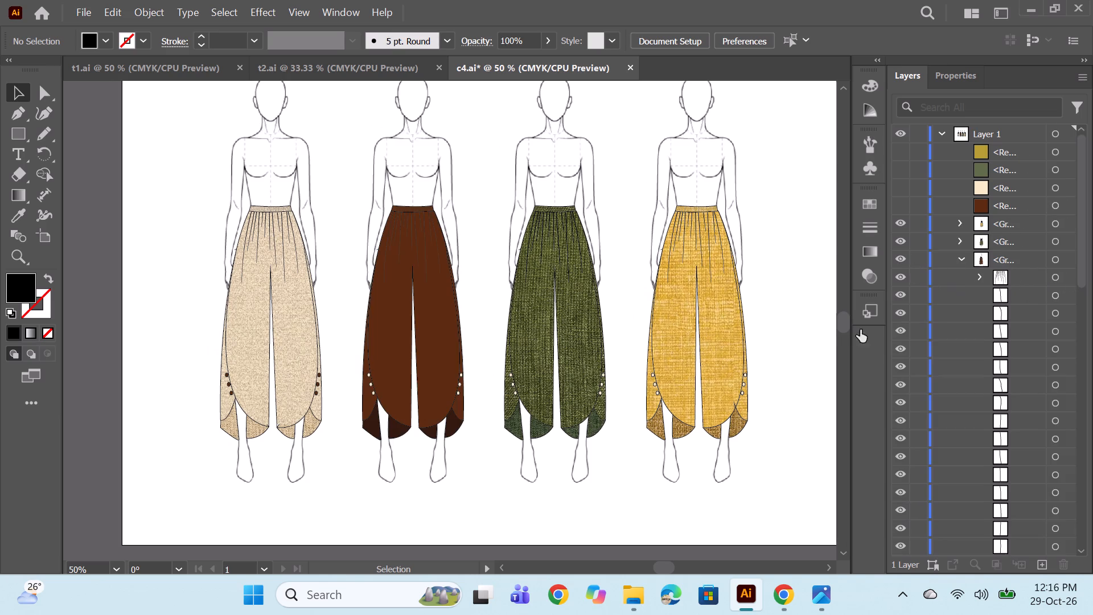
# Copy the two brown fabric images, download (1) and the one starting 2430c, from the desktop and paste them into c4.ai.
pyautogui.click(1034, 15)
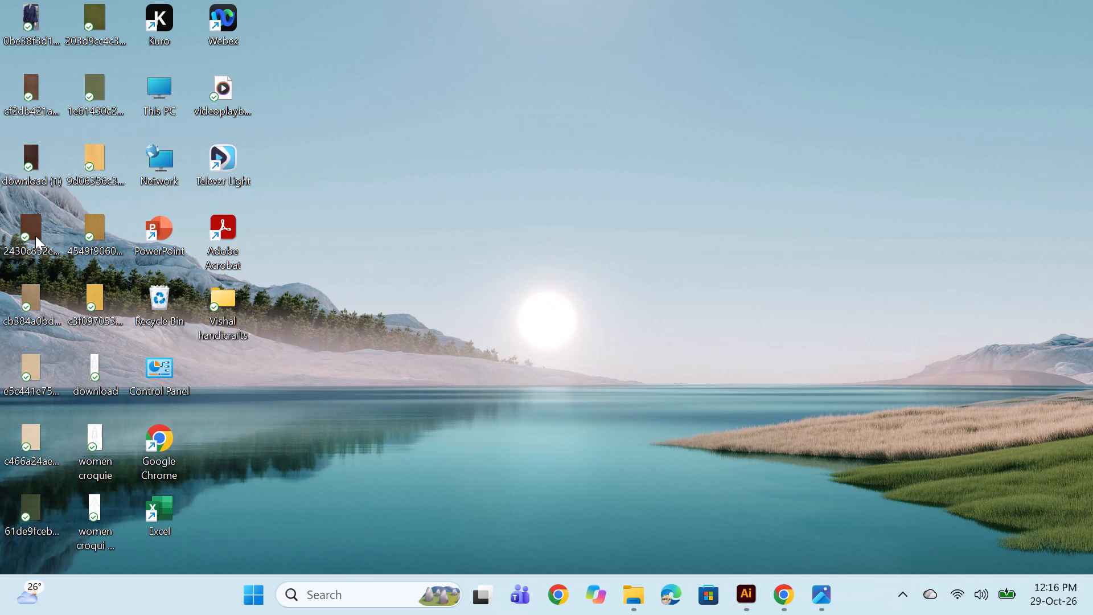
pyautogui.click(35, 236)
pyautogui.keyDown('ctrl'); pyautogui.click(39, 150); pyautogui.keyUp('ctrl')
pyautogui.rightClick(36, 166)
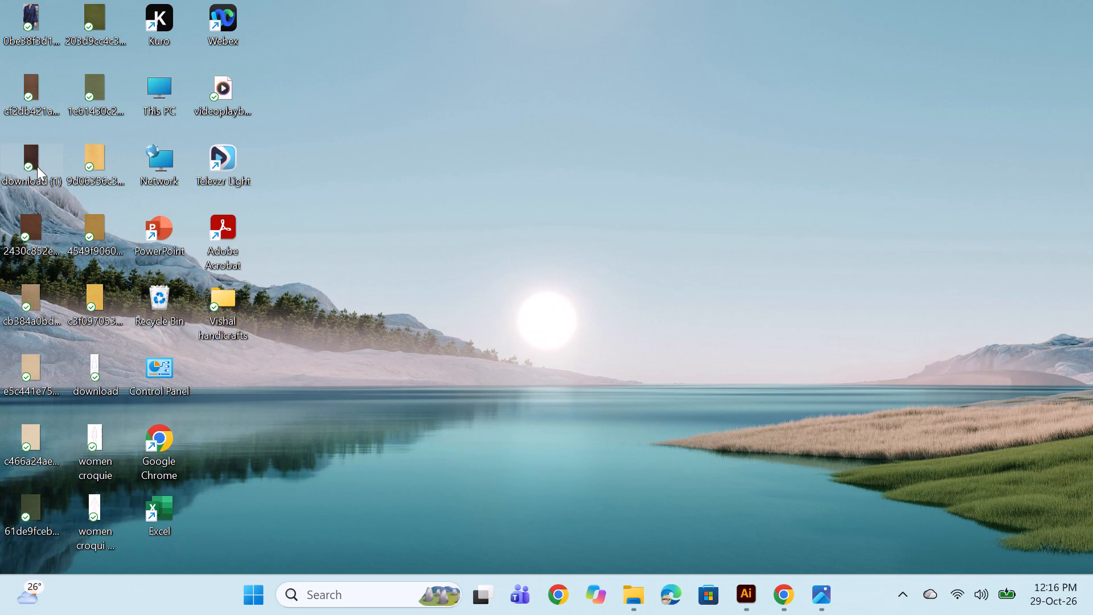
pyautogui.moveTo(119, 25); pyautogui.dragTo(126, 27)
pyautogui.click(732, 581)
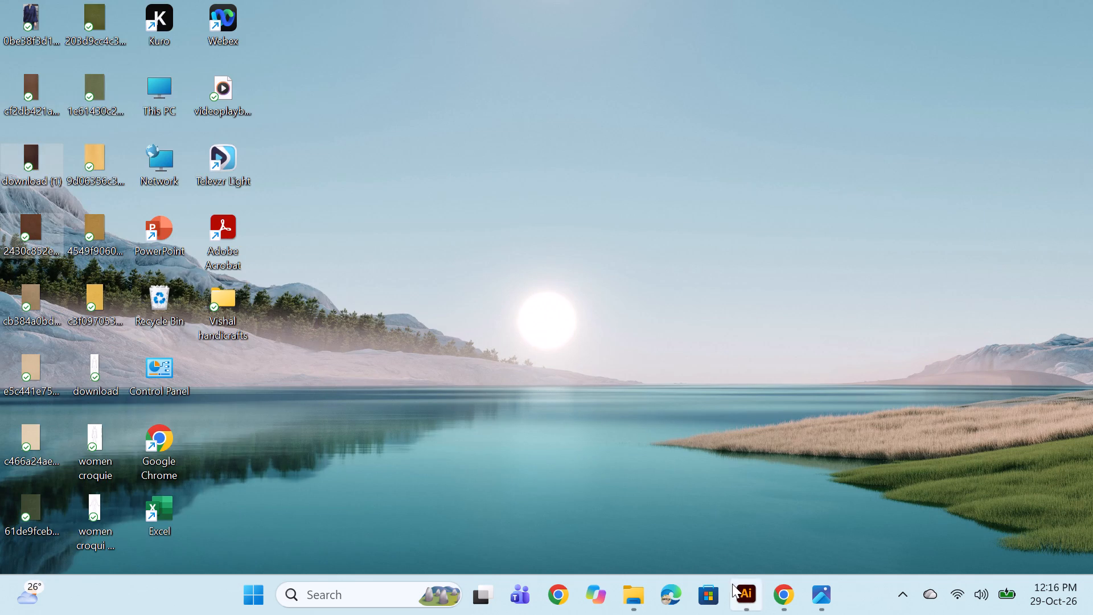
pyautogui.click(745, 606)
pyautogui.hotkey('ctrl', 'v')
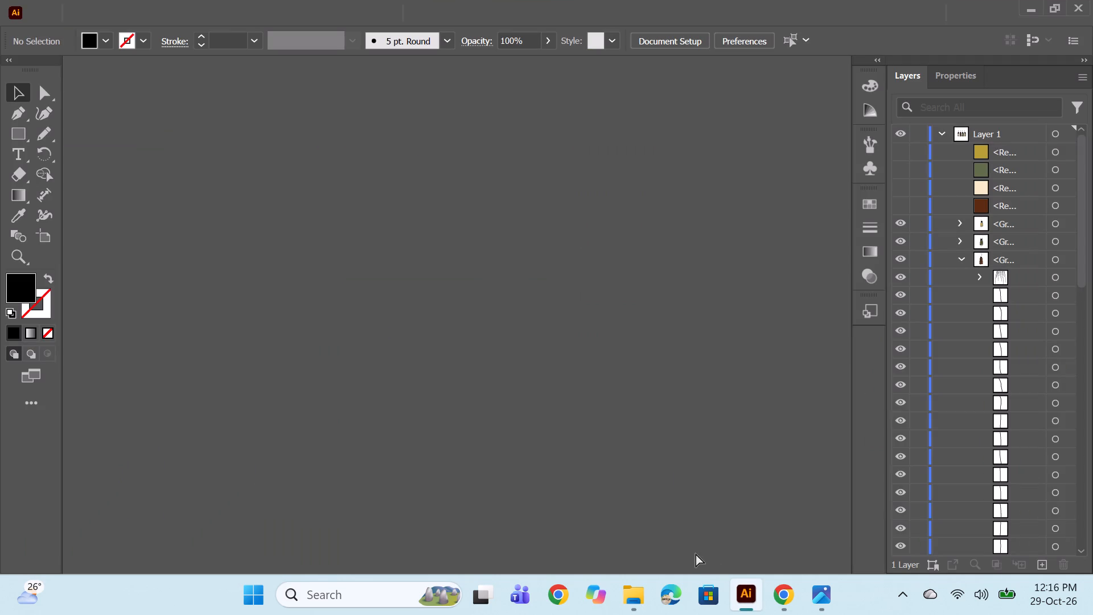
# Scale the two pasted brown textures down together and narrow their width over the brown figure.
pyautogui.keyDown('alt'); pyautogui.scroll(-2, 576, 270); pyautogui.keyUp('alt')
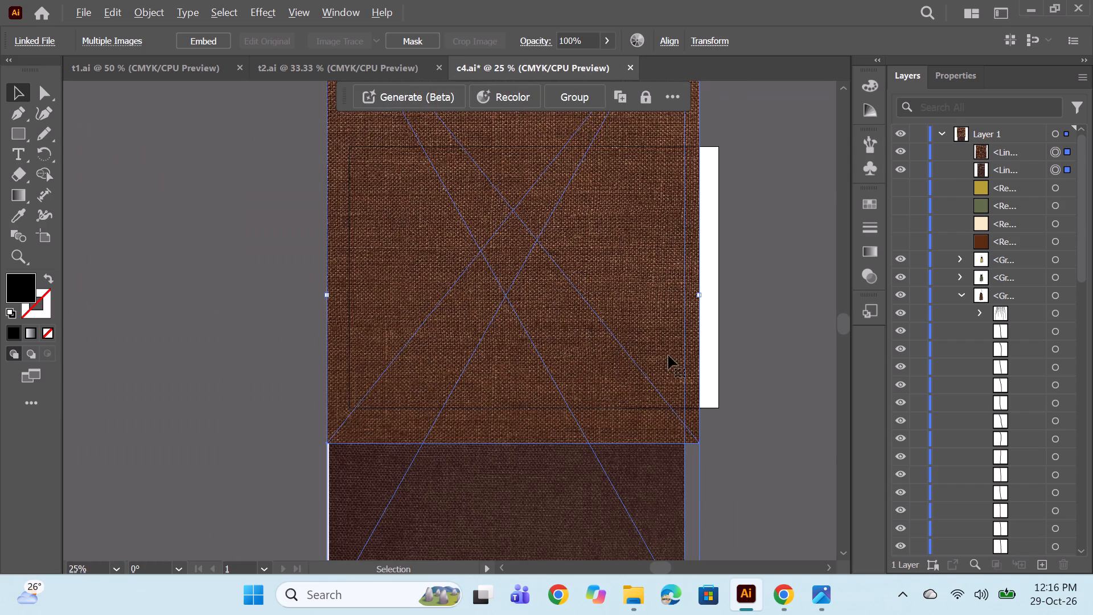
pyautogui.keyDown('alt'); pyautogui.scroll(-1, 650, 403); pyautogui.keyUp('alt')
pyautogui.keyDown('alt'); pyautogui.keyDown('shift'); pyautogui.moveTo(679, 541); pyautogui.dragTo(639, 412); pyautogui.keyUp('shift'); pyautogui.keyUp('alt')
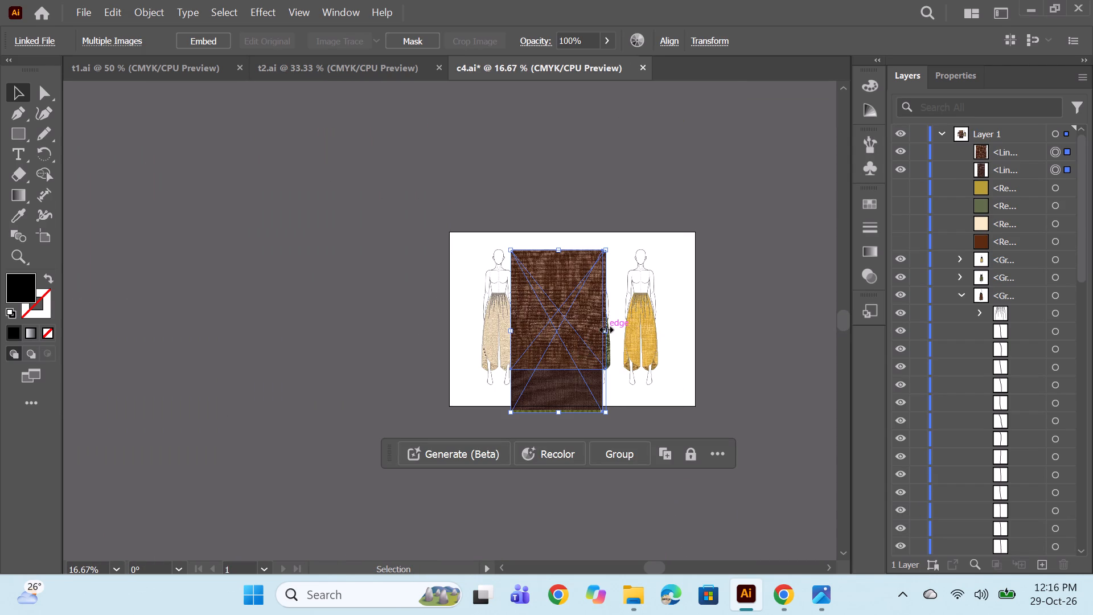
pyautogui.moveTo(605, 328); pyautogui.dragTo(582, 334)
pyautogui.click(735, 341)
# Move the reddish-brown and dark brown textures down from the brown figure's head to its trouser area.
pyautogui.keyDown('alt'); pyautogui.scroll(2, 581, 333); pyautogui.keyUp('alt')
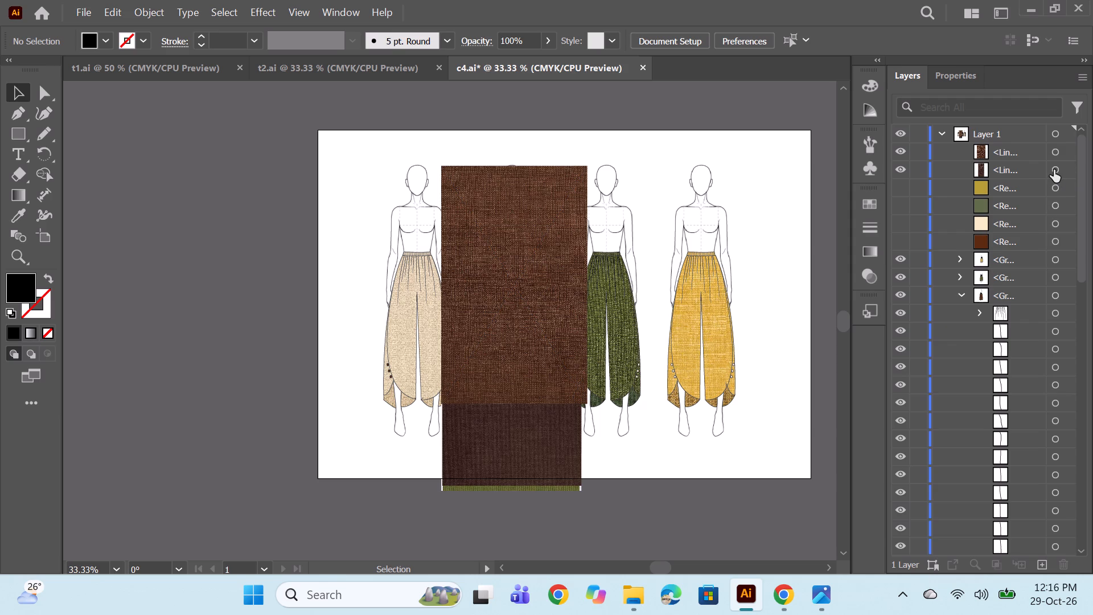
pyautogui.click(1055, 154)
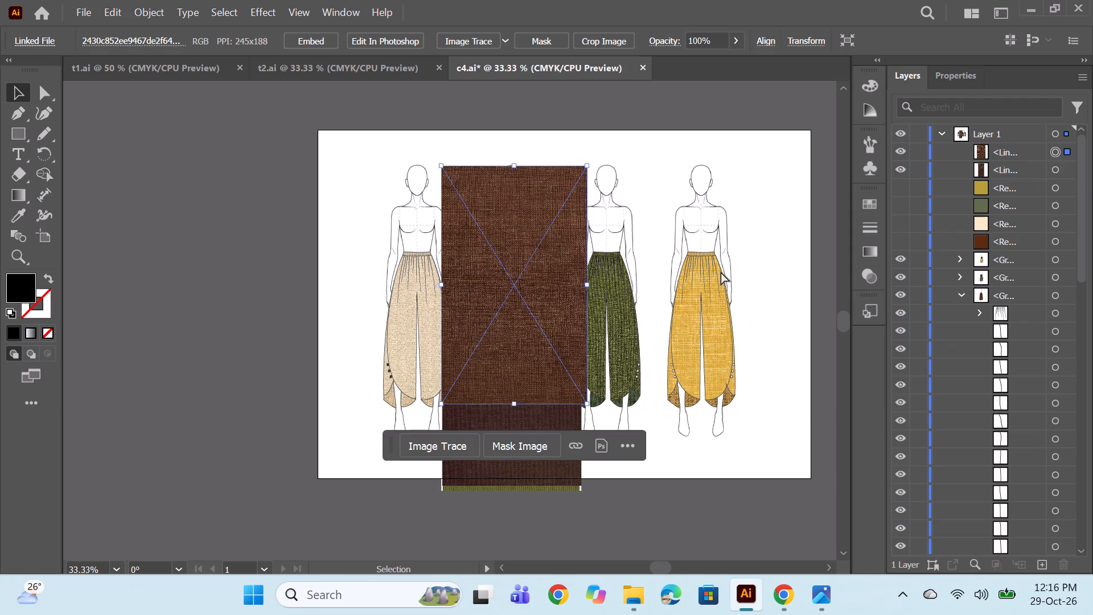
pyautogui.click(541, 309)
pyautogui.moveTo(531, 281); pyautogui.dragTo(534, 307)
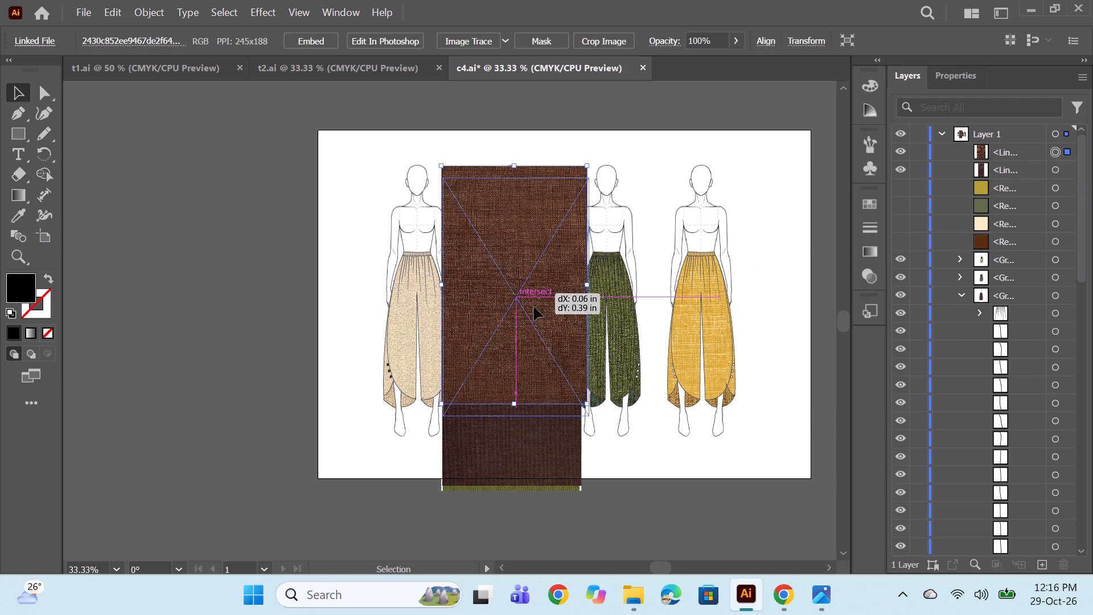
pyautogui.moveTo(534, 307); pyautogui.dragTo(531, 329)
pyautogui.moveTo(549, 199); pyautogui.dragTo(551, 240)
pyautogui.moveTo(554, 319); pyautogui.dragTo(556, 351)
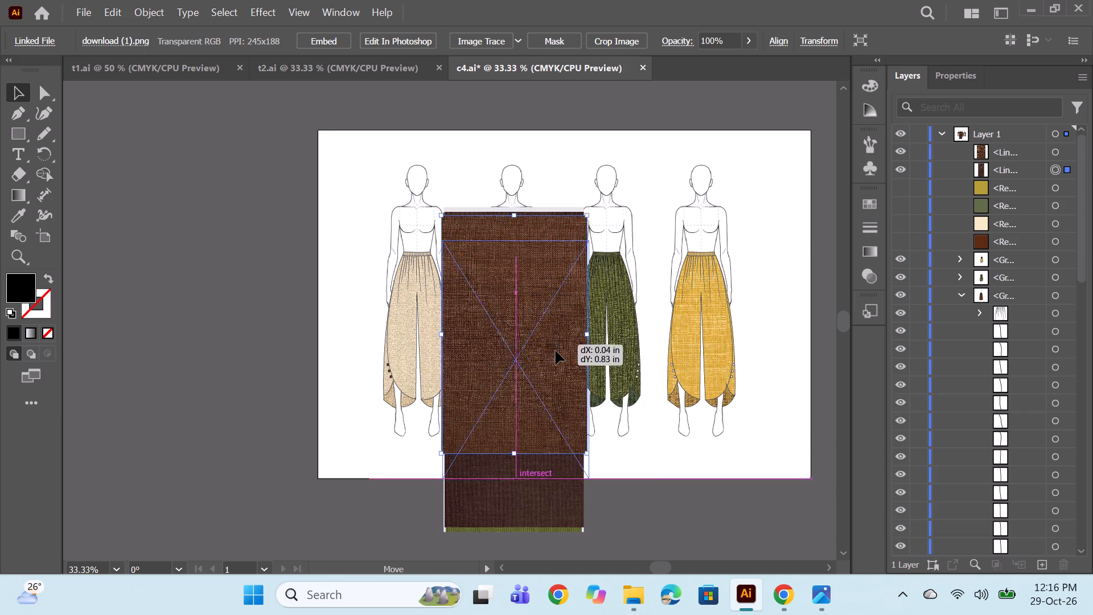
pyautogui.moveTo(556, 351); pyautogui.dragTo(556, 351)
pyautogui.moveTo(557, 231); pyautogui.dragTo(549, 288)
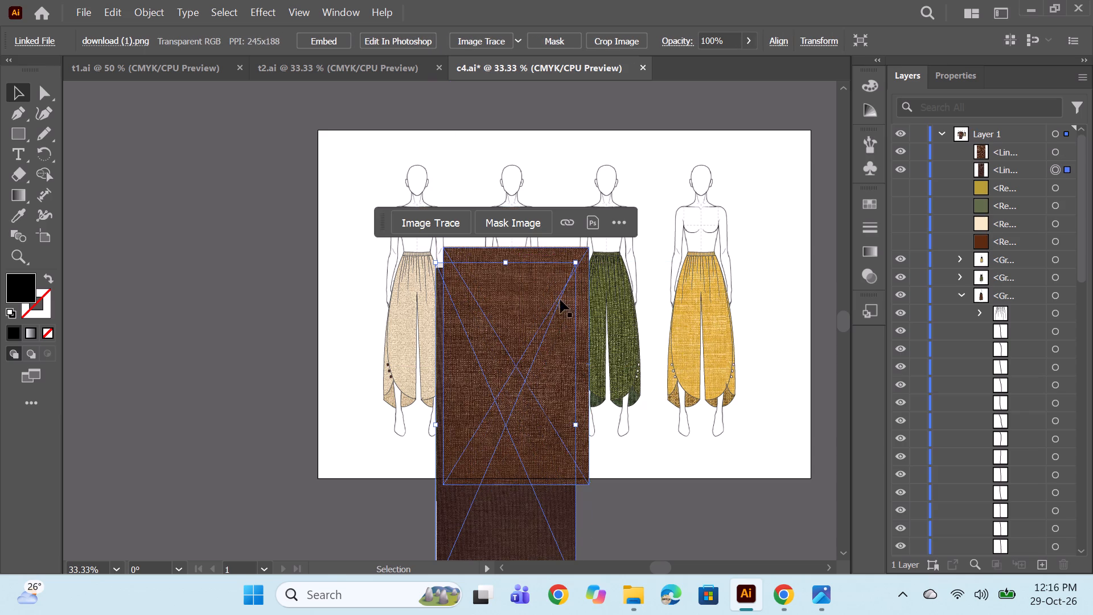
# Scale down the reddish-brown texture and the dark brown texture individually to nearer the size of the brown trousers.
pyautogui.click(566, 412)
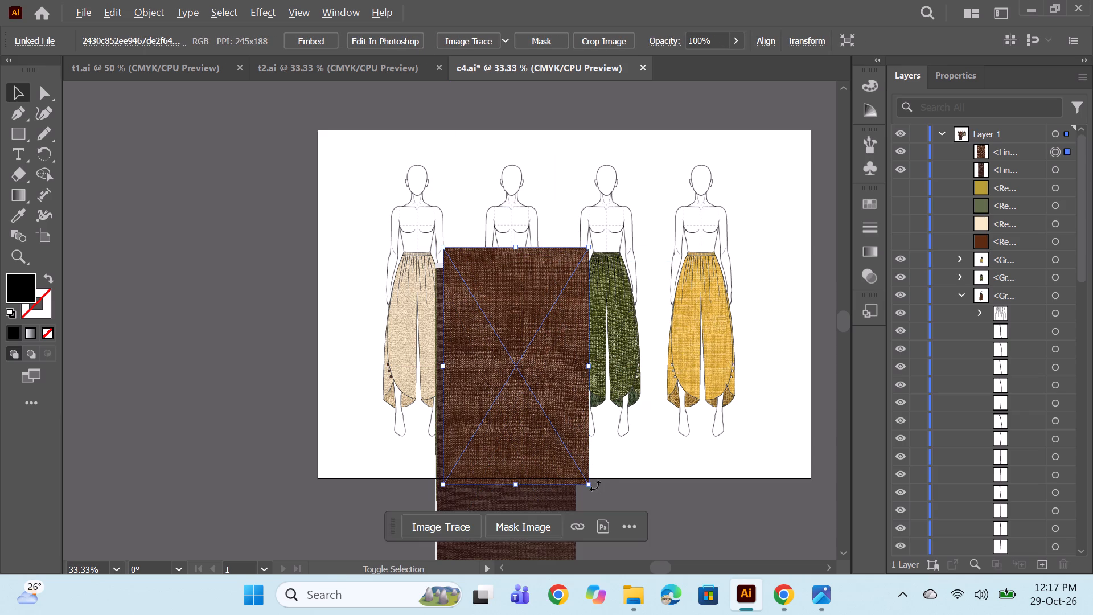
pyautogui.keyDown('alt'); pyautogui.keyDown('shift'); pyautogui.click(594, 486); pyautogui.keyUp('shift'); pyautogui.keyUp('alt')
pyautogui.keyDown('alt'); pyautogui.keyDown('shift'); pyautogui.moveTo(588, 486); pyautogui.dragTo(569, 457); pyautogui.keyUp('shift'); pyautogui.keyUp('alt')
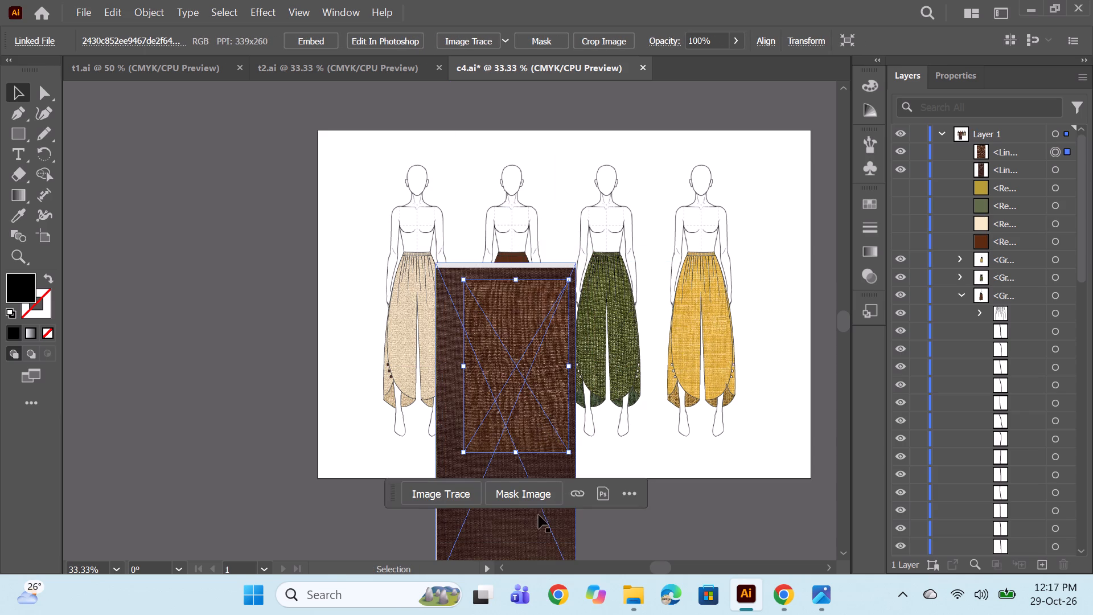
pyautogui.click(539, 515)
pyautogui.scroll(-4, 601, 377)
pyautogui.keyDown('alt'); pyautogui.keyDown('shift'); pyautogui.moveTo(577, 533); pyautogui.dragTo(552, 459); pyautogui.keyUp('shift'); pyautogui.keyUp('alt')
# Reposition both brown textures upwards so that they cover the brown trousers from waistband to hem.
pyautogui.moveTo(512, 425); pyautogui.dragTo(515, 381)
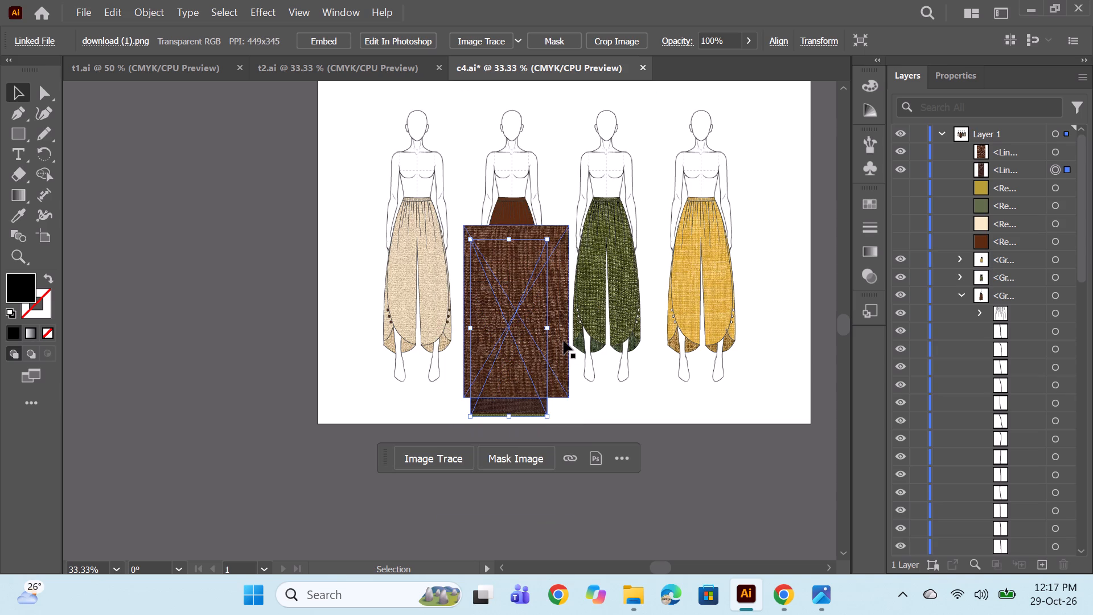
pyautogui.click(757, 257)
pyautogui.moveTo(537, 290); pyautogui.dragTo(525, 250)
pyautogui.moveTo(528, 376); pyautogui.dragTo(529, 337)
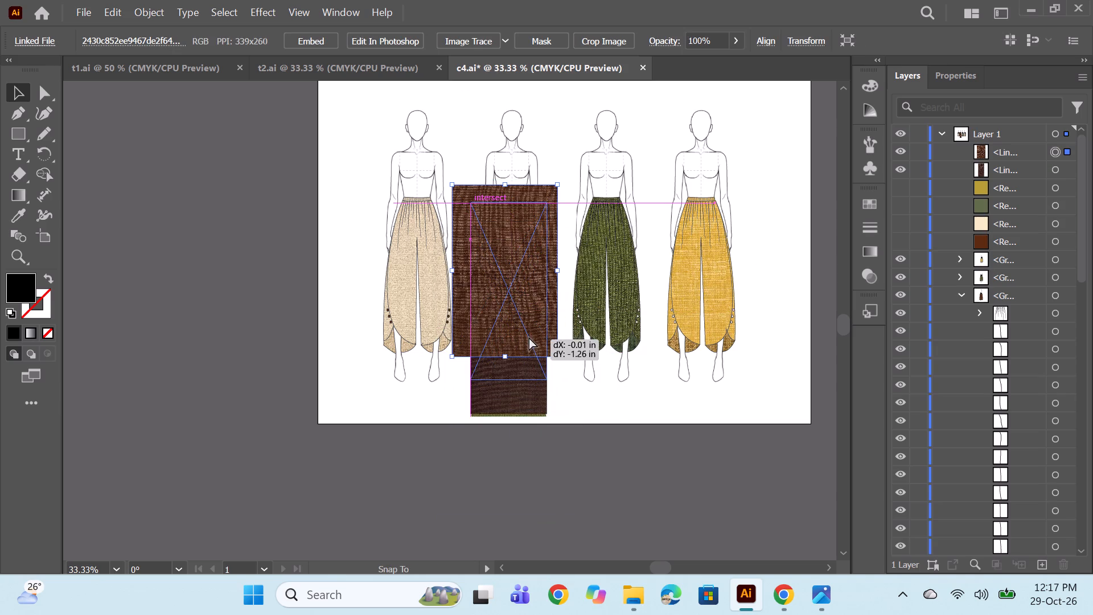
pyautogui.moveTo(529, 337); pyautogui.dragTo(529, 337)
pyautogui.keyDown('alt'); pyautogui.scroll(1, 656, 296); pyautogui.keyUp('alt')
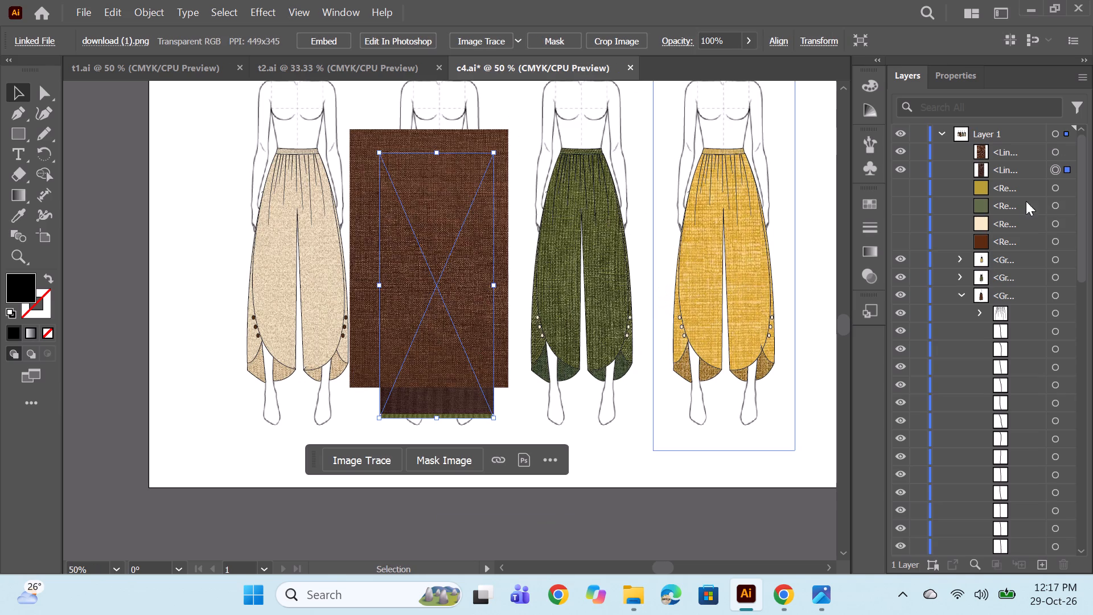
# Copy the reddish-brown and dark brown textures together and paste three more pairs over the brown figure.
pyautogui.click(1010, 174)
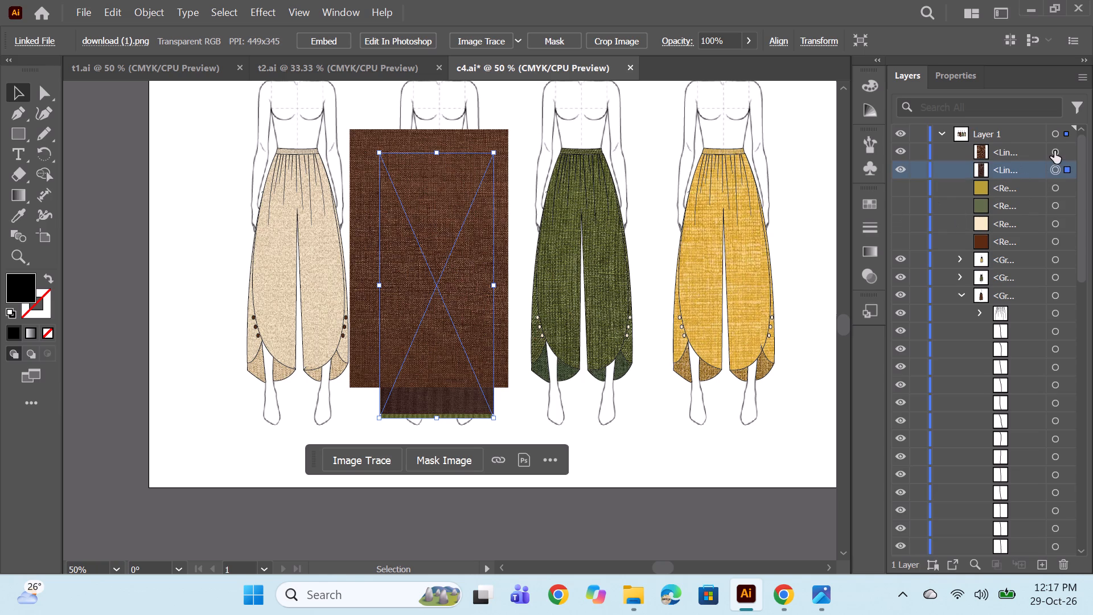
pyautogui.keyDown('ctrl'); pyautogui.click(1054, 151); pyautogui.keyUp('ctrl')
pyautogui.hotkey('ctrl', 'c')
pyautogui.hotkey('ctrl', 'v')
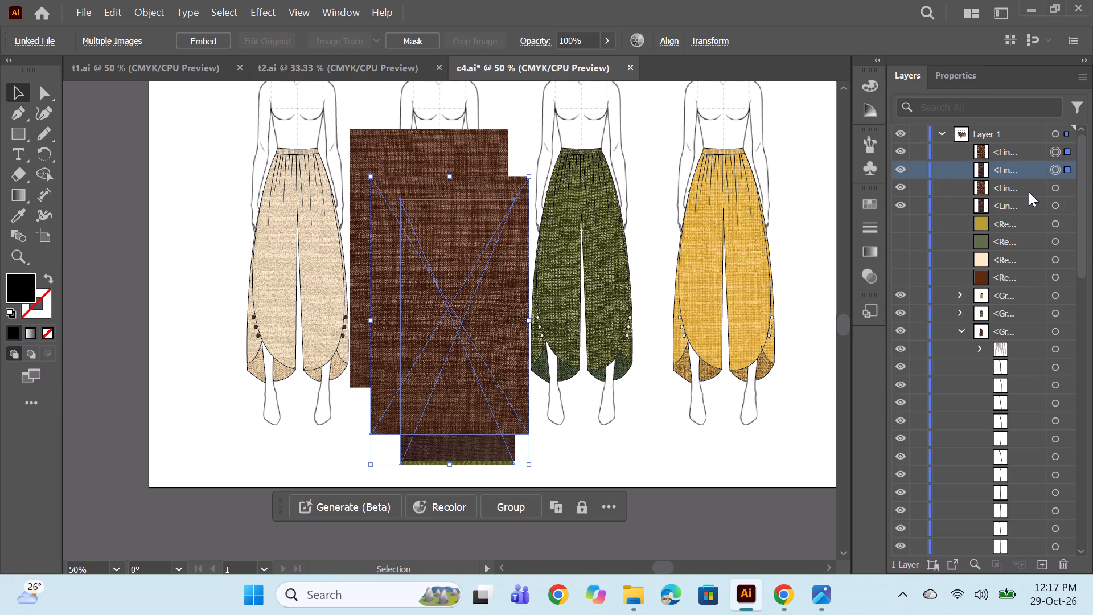
pyautogui.hotkey('ctrl', 'v')
pyautogui.hotkey('ctrl', 'v')
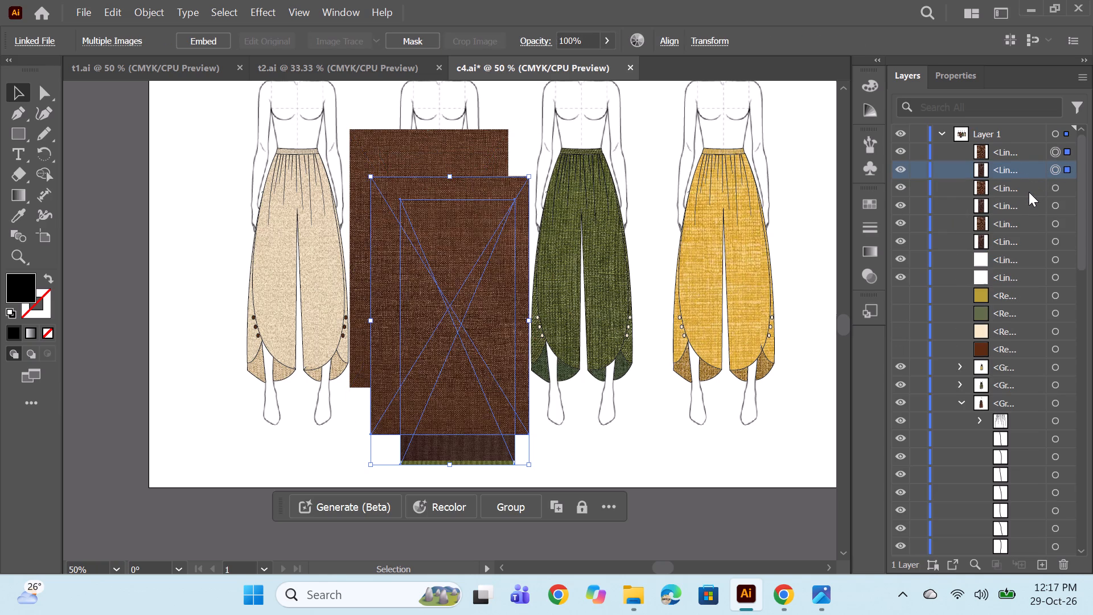
# Move all eight brown texture images into the brown trousers' group, directly beneath the main trouser shape in the stacking order.
pyautogui.click(1013, 157)
pyautogui.keyDown('shift'); pyautogui.click(1017, 280); pyautogui.keyUp('shift')
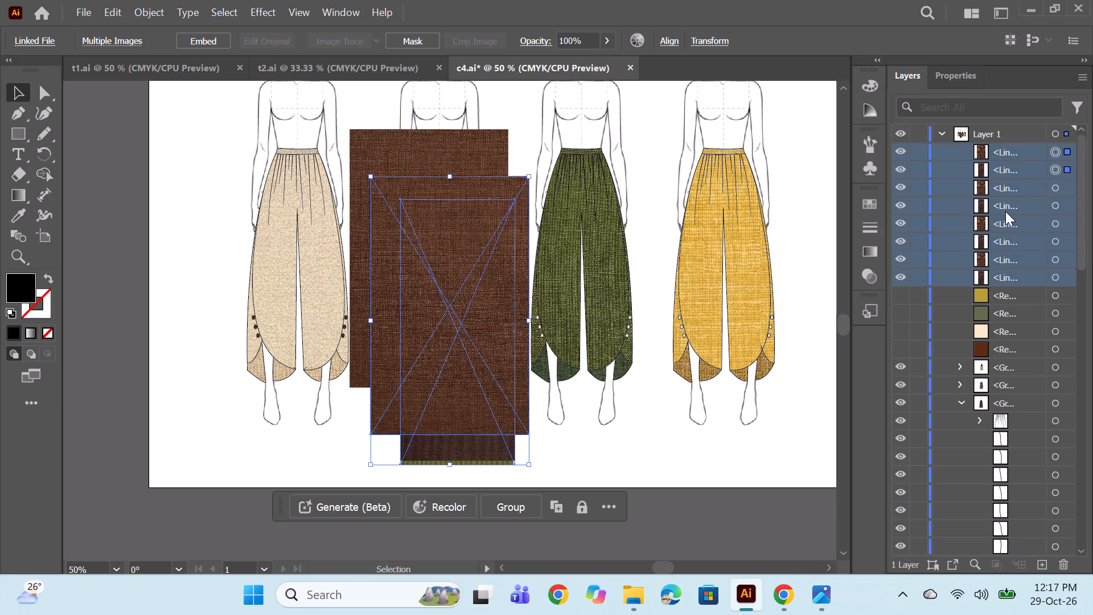
pyautogui.moveTo(1005, 209); pyautogui.dragTo(1008, 554)
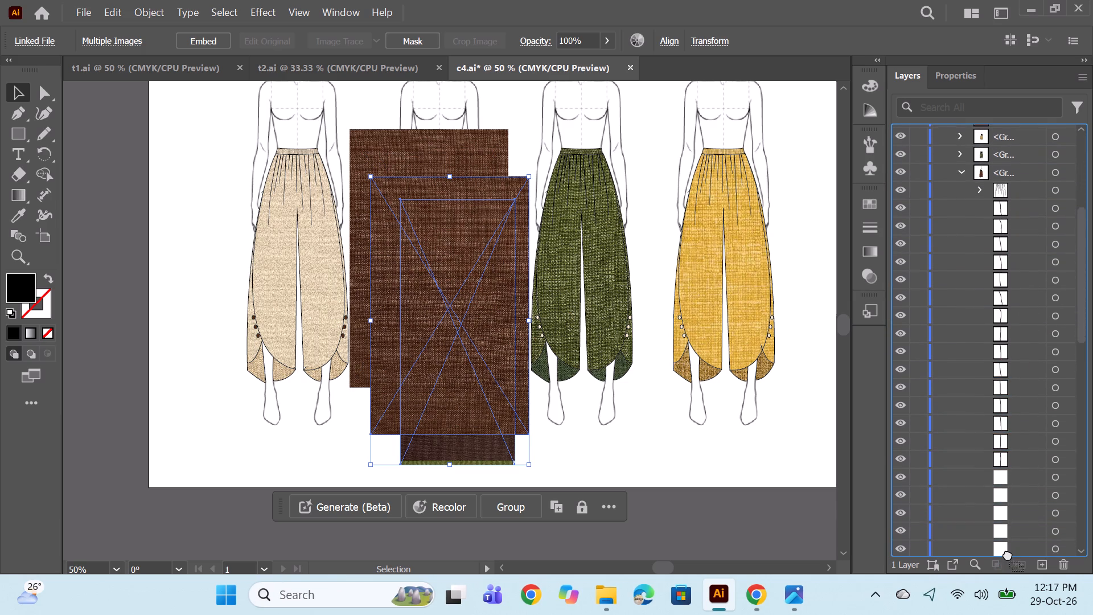
pyautogui.moveTo(1008, 554); pyautogui.dragTo(1013, 530)
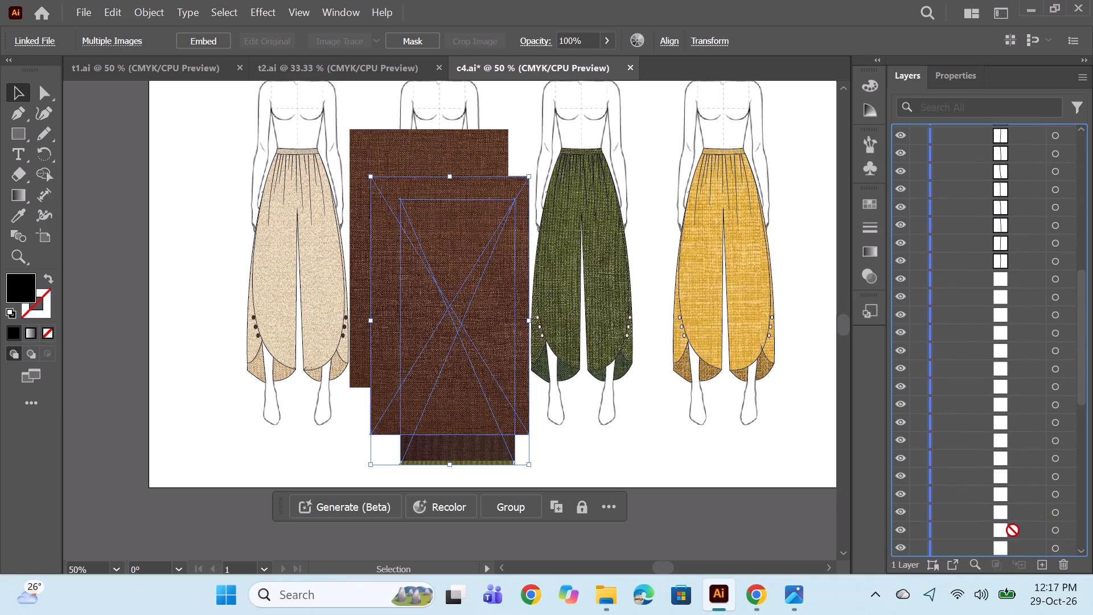
pyautogui.moveTo(1013, 530); pyautogui.dragTo(1013, 553)
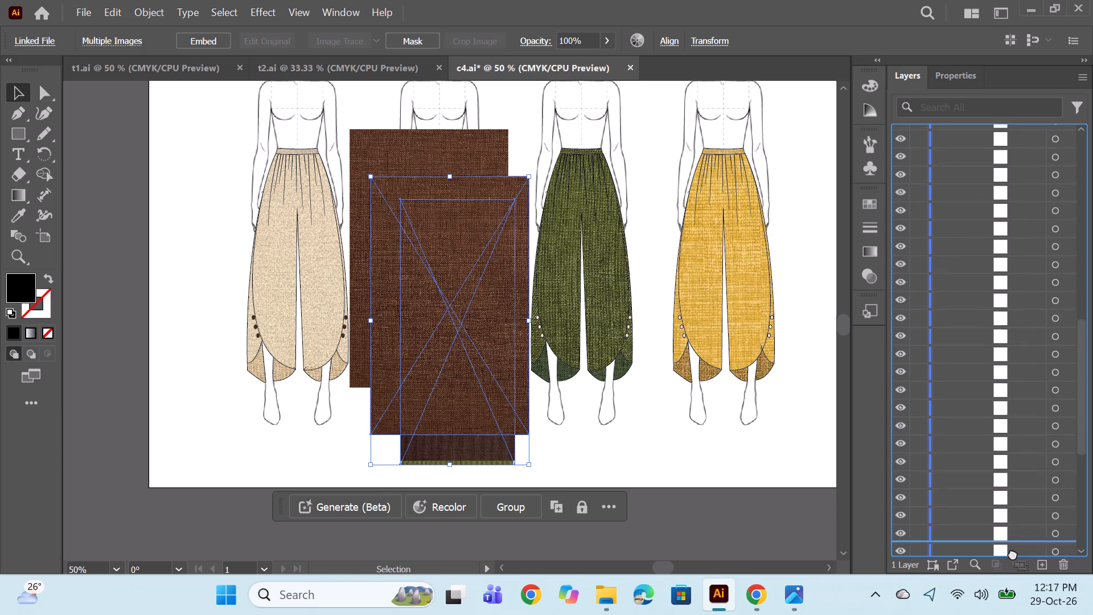
pyautogui.moveTo(1013, 553); pyautogui.dragTo(1012, 554)
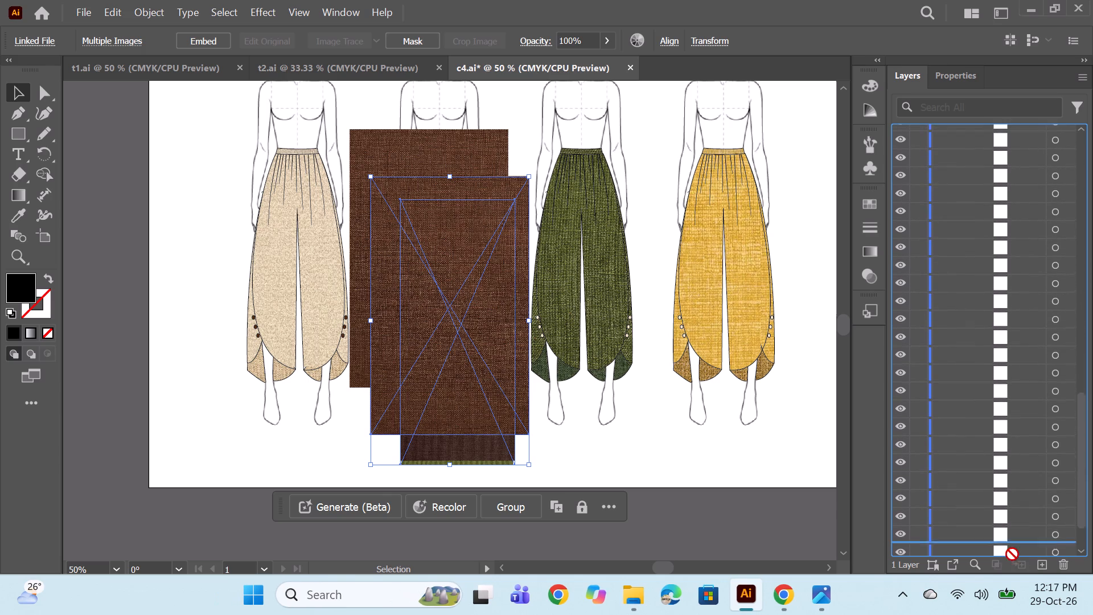
pyautogui.moveTo(1012, 554); pyautogui.dragTo(1013, 397)
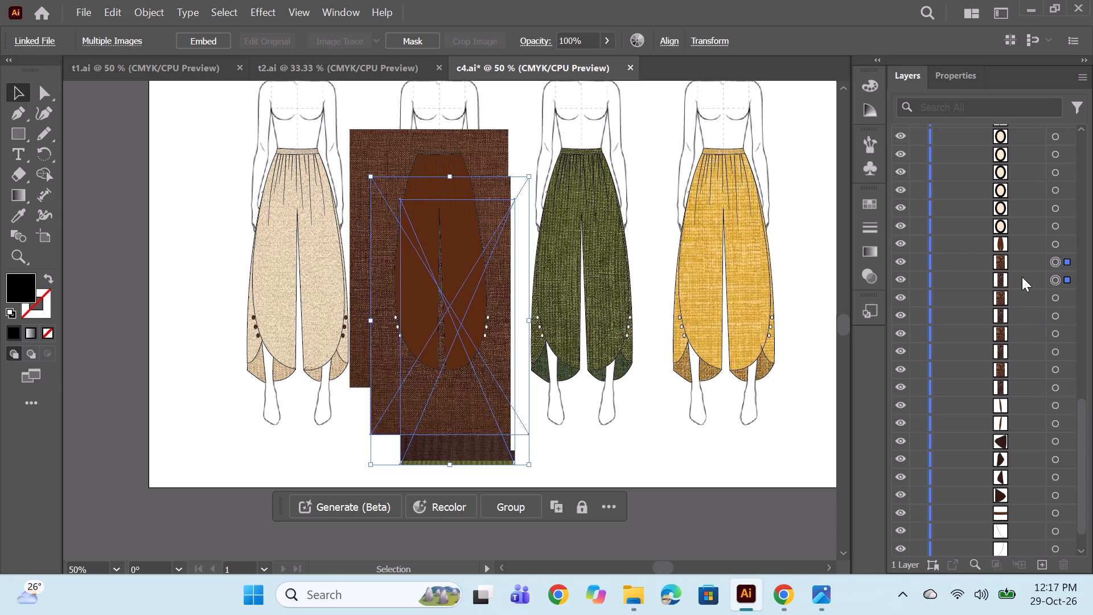
# Distribute the texture copies beneath their shapes: dark brown under each of four hem pieces, reddish-brown under the side panels and waistband.
pyautogui.moveTo(1021, 280); pyautogui.dragTo(1031, 445)
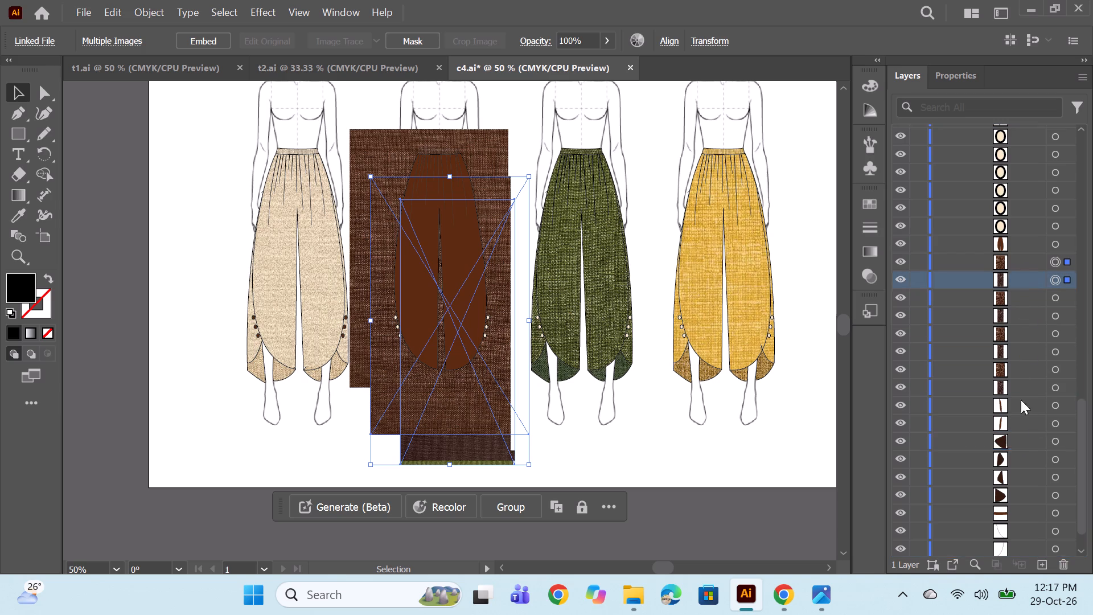
pyautogui.moveTo(1018, 279); pyautogui.dragTo(1012, 394)
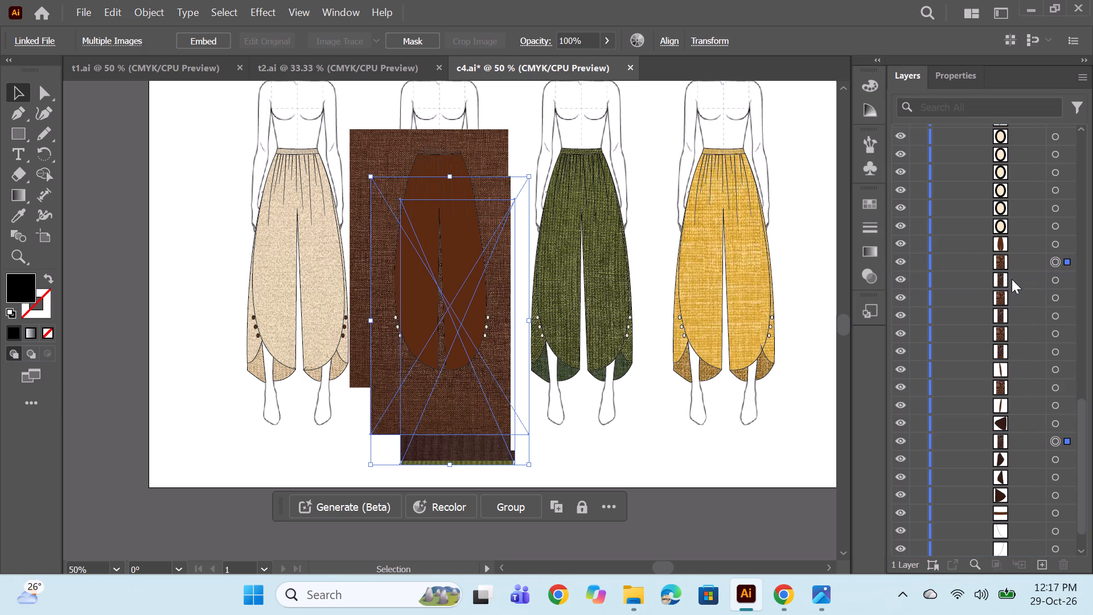
pyautogui.moveTo(1014, 275); pyautogui.dragTo(1012, 464)
pyautogui.moveTo(1026, 277); pyautogui.dragTo(1026, 319)
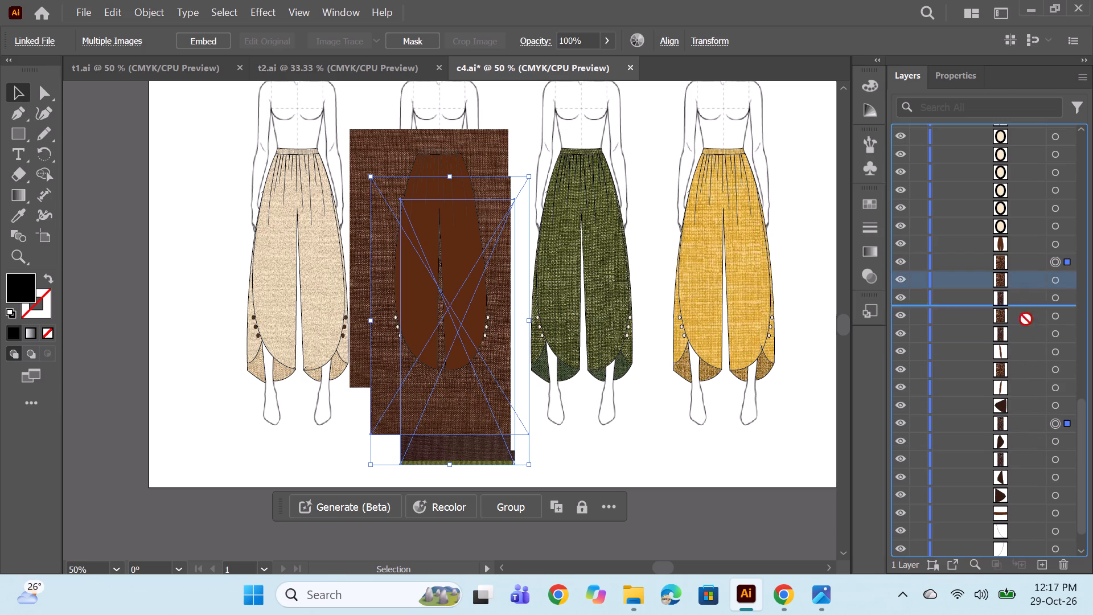
pyautogui.moveTo(1026, 319); pyautogui.dragTo(1010, 393)
pyautogui.moveTo(1025, 277); pyautogui.dragTo(1014, 485)
pyautogui.moveTo(1020, 281); pyautogui.dragTo(1016, 522)
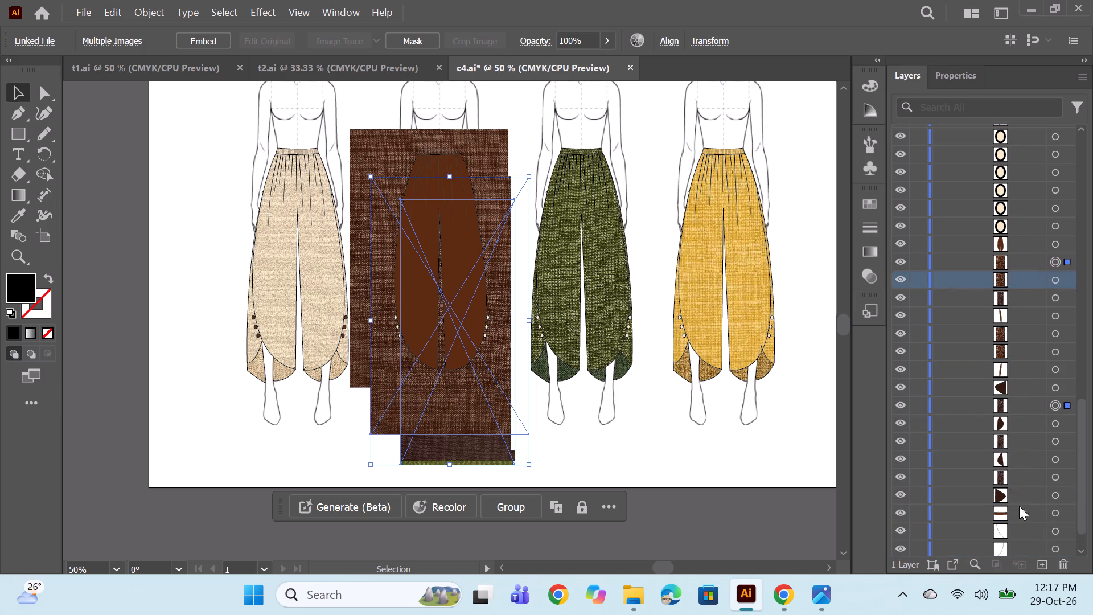
pyautogui.moveTo(1024, 279); pyautogui.dragTo(1017, 484)
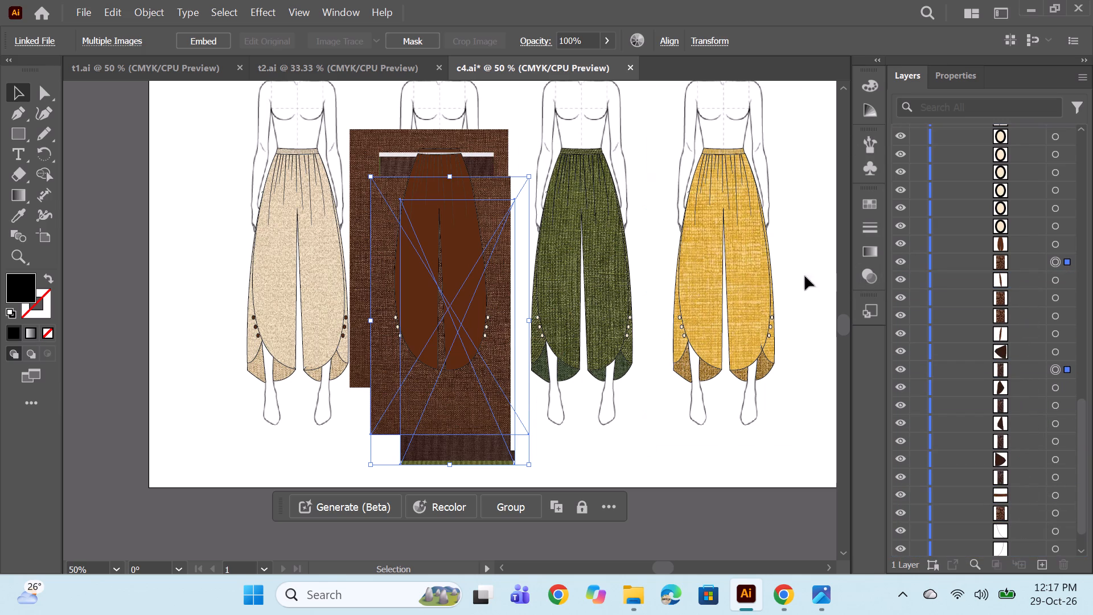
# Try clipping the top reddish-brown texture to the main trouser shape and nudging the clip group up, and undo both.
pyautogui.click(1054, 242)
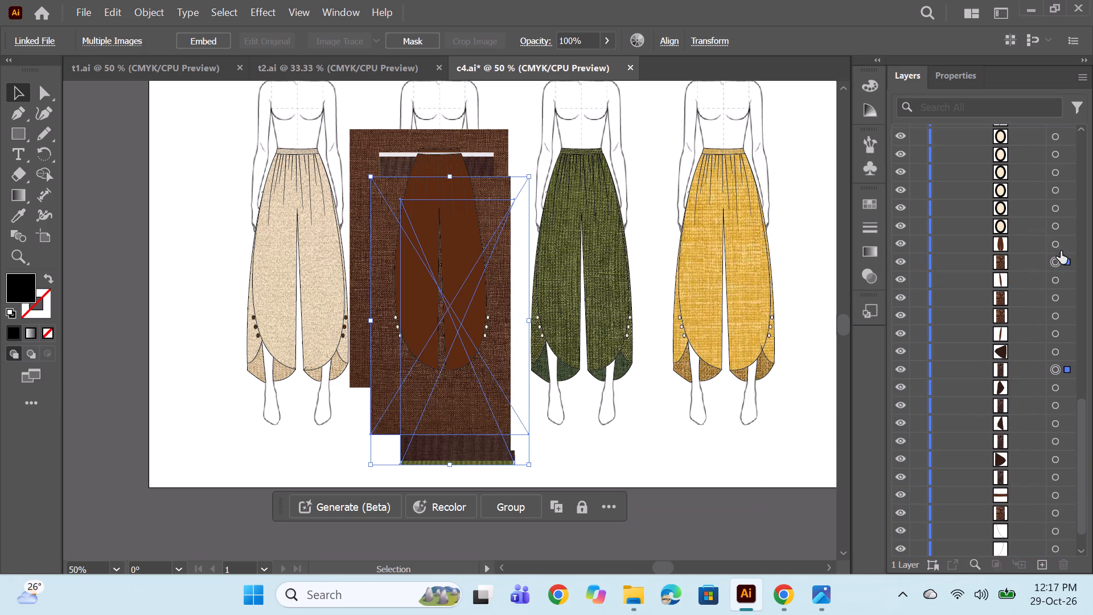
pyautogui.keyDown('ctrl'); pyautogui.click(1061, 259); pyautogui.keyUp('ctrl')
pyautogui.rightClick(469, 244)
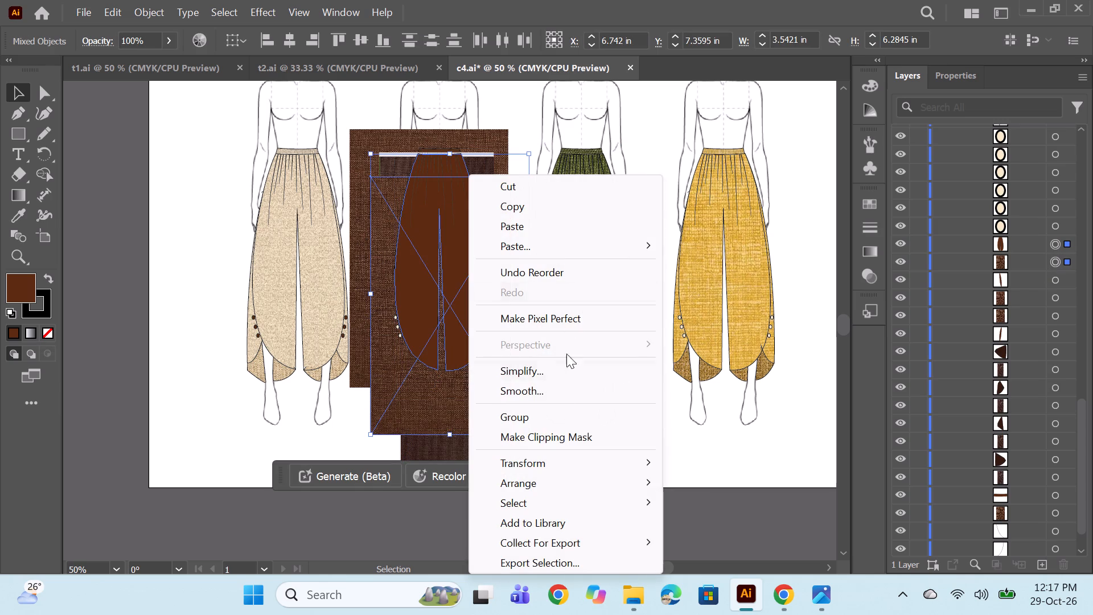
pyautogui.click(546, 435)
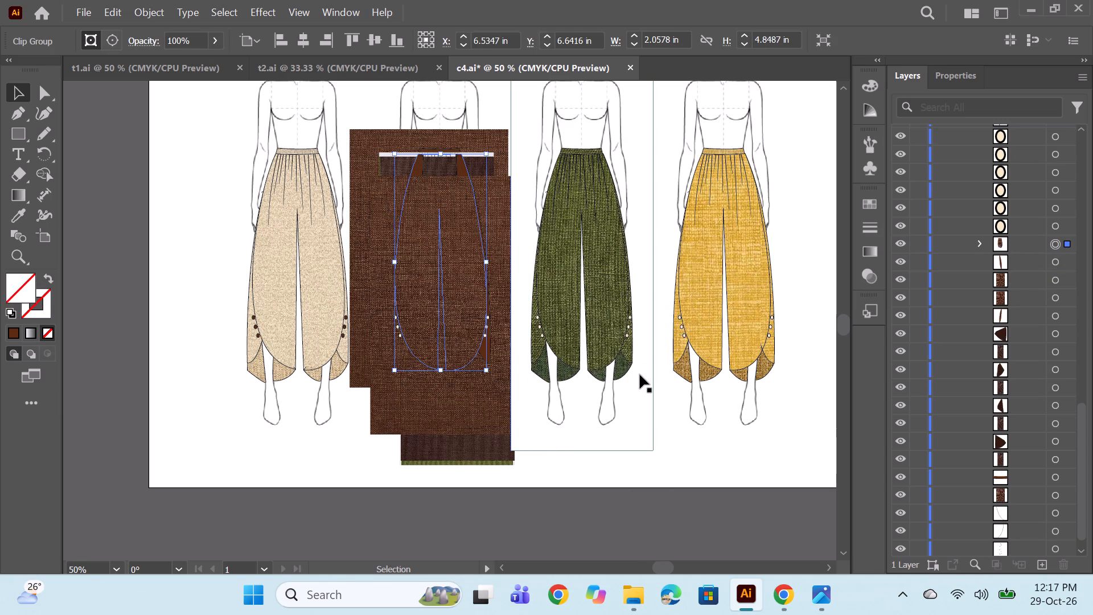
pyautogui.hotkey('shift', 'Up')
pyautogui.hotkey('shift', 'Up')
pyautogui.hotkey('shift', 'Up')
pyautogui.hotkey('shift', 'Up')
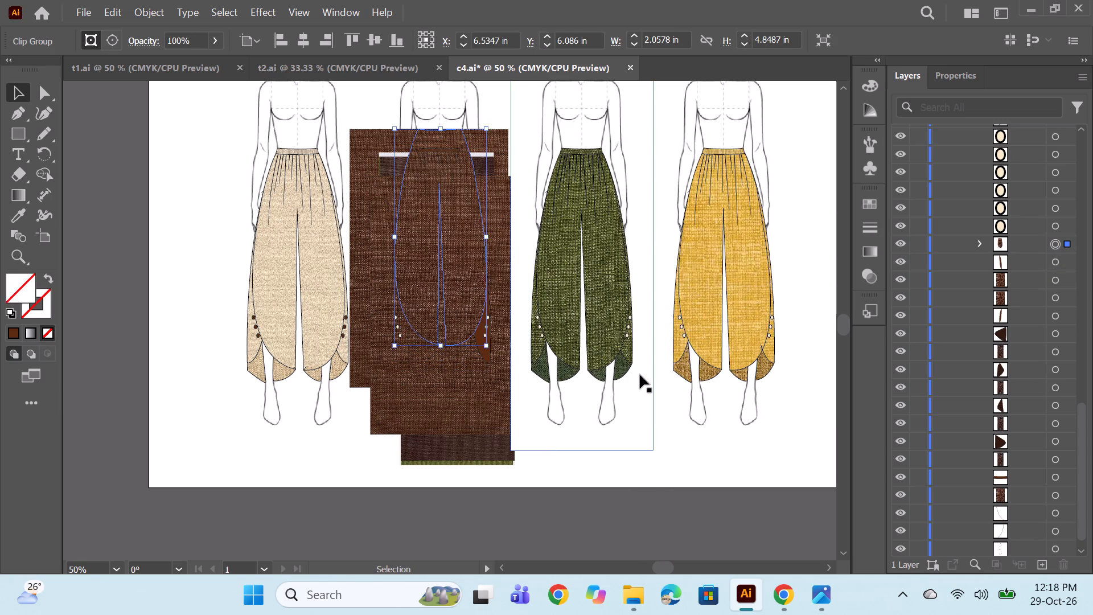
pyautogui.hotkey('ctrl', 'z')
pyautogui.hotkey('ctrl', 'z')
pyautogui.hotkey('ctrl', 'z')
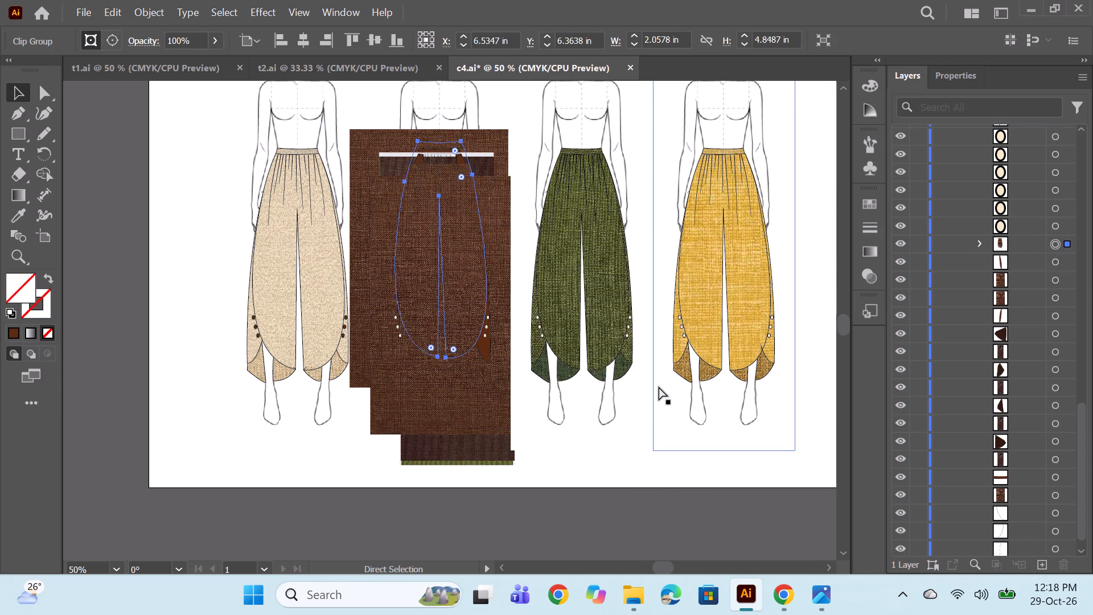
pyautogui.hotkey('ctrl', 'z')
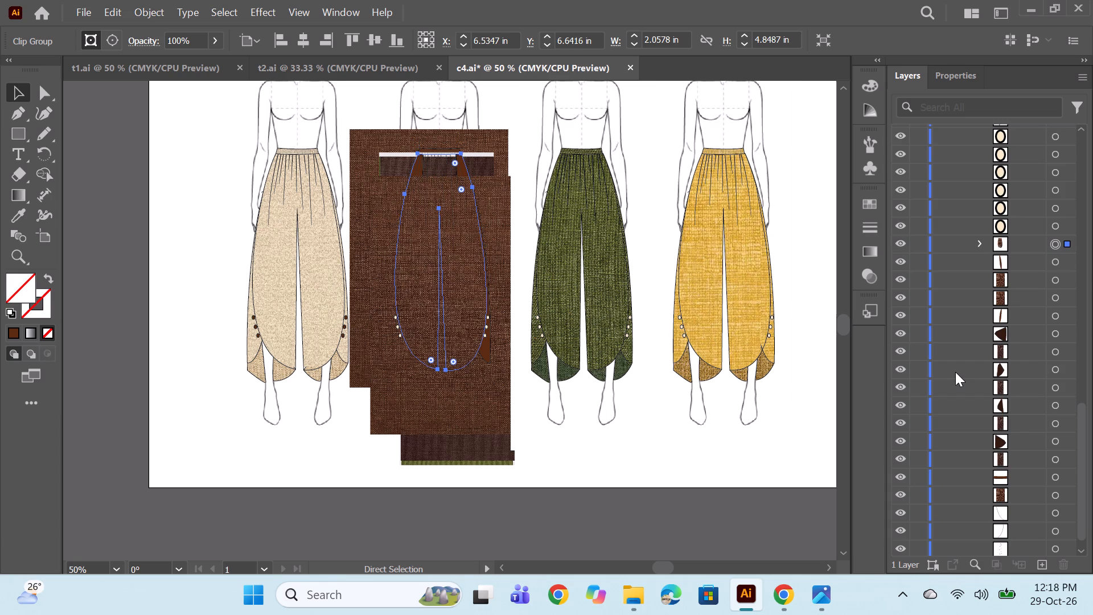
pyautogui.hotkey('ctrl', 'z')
# Clip the top reddish-brown texture to the main brown trouser shape with a clipping mask.
pyautogui.rightClick(545, 297)
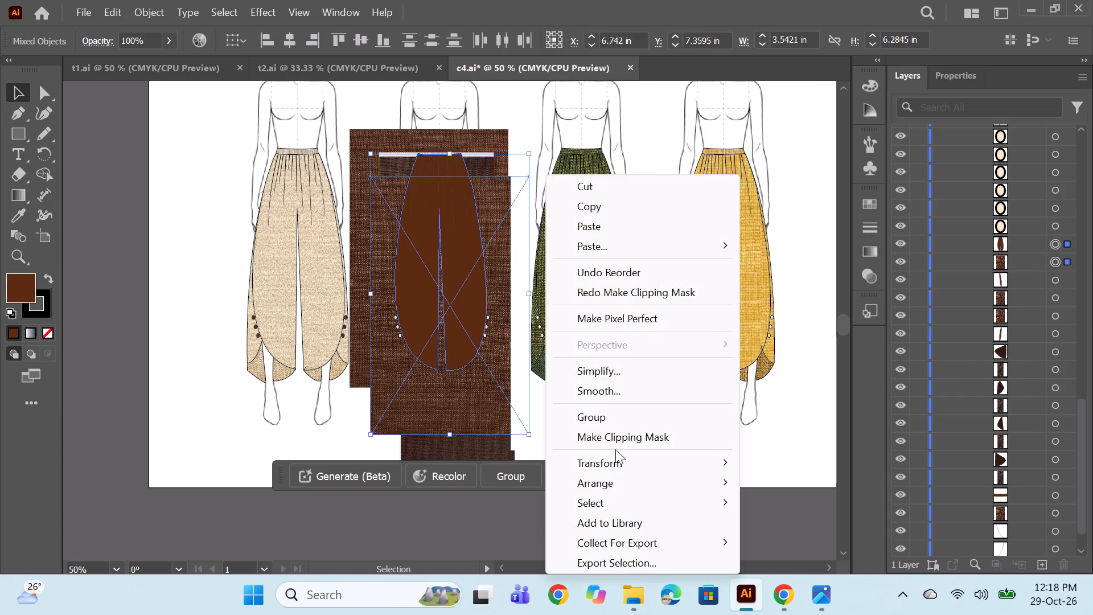
pyautogui.click(619, 441)
# Move only the texture image inside the main trouser clip group up until it fills the shape to the waist.
pyautogui.click(980, 239)
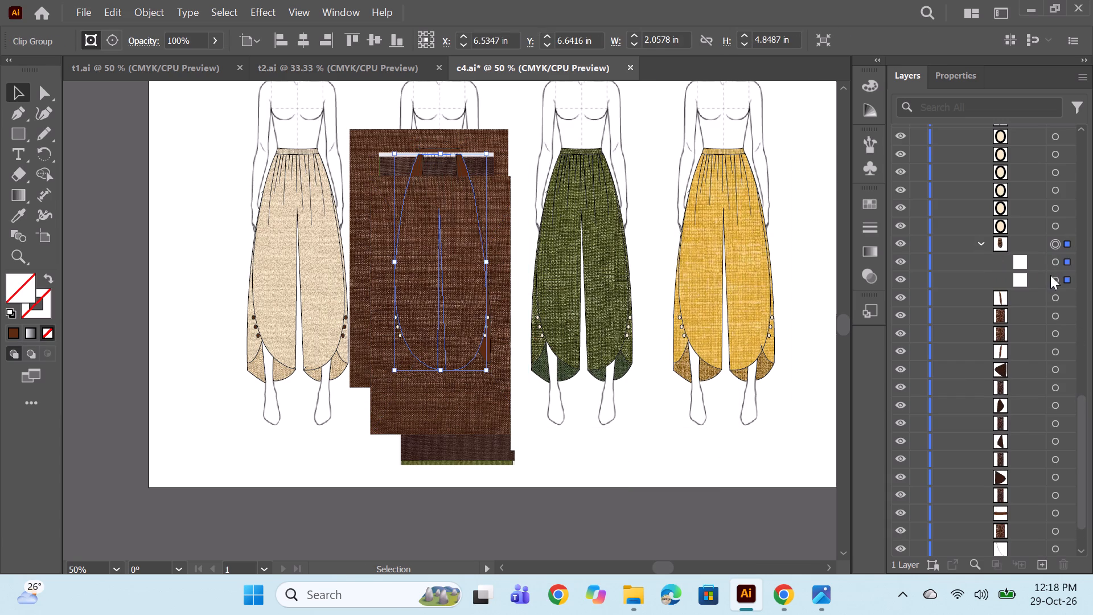
pyautogui.click(1057, 282)
pyautogui.press('Up')
pyautogui.press('Up')
pyautogui.press('Up')
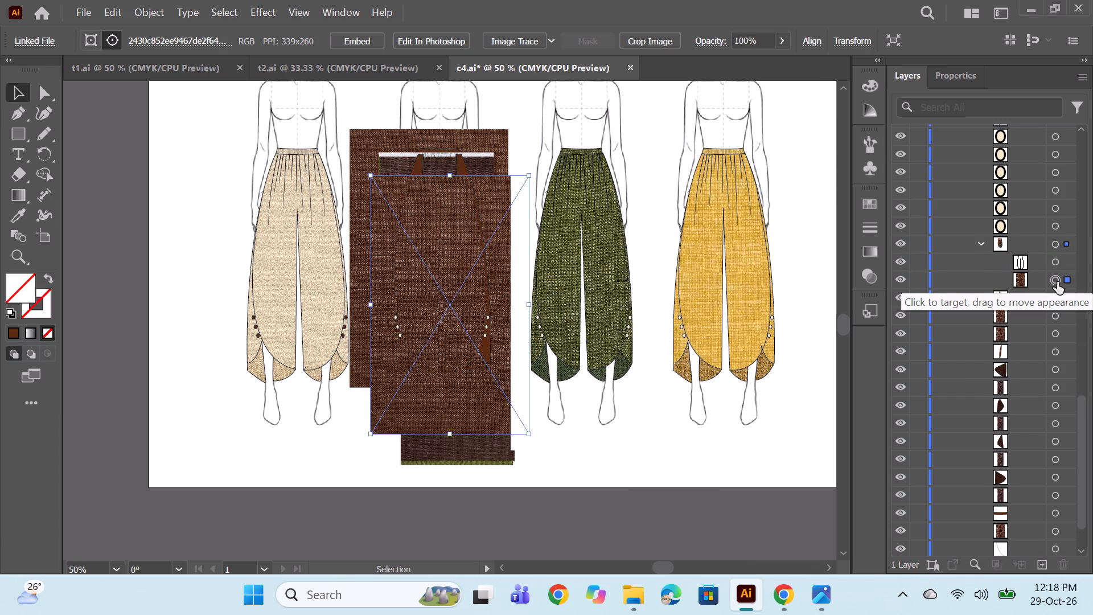
pyautogui.press('Up')
pyautogui.press('Up')
pyautogui.press('Up')
pyautogui.hotkey('shift', 'Up')
pyautogui.hotkey('shift', 'Up')
pyautogui.hotkey('shift', 'Up')
pyautogui.hotkey('shift', 'Up')
pyautogui.hotkey('shift', 'Up')
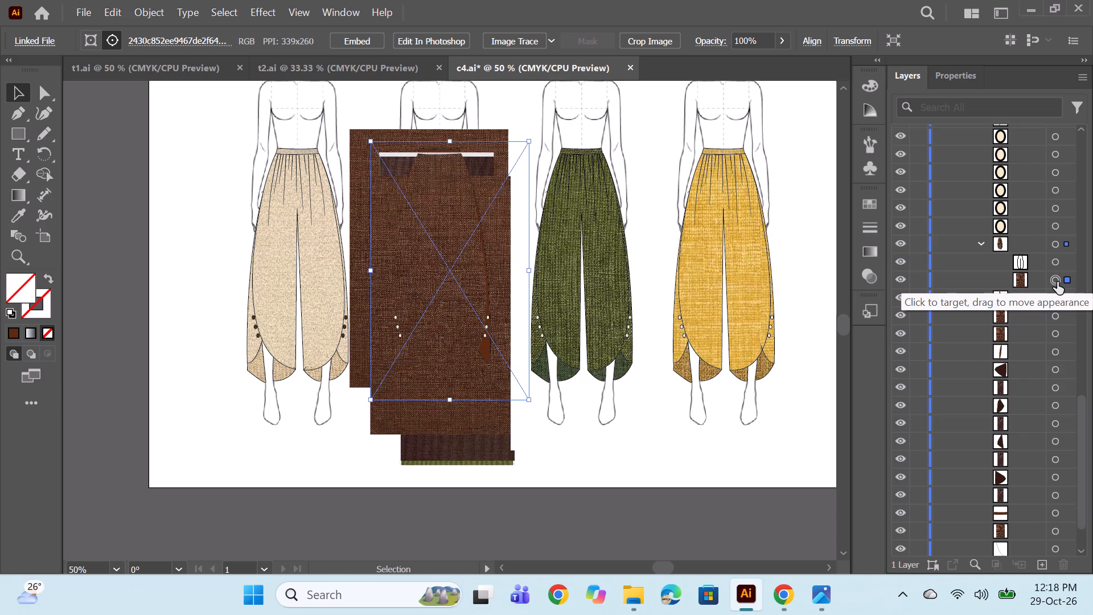
pyautogui.click(980, 240)
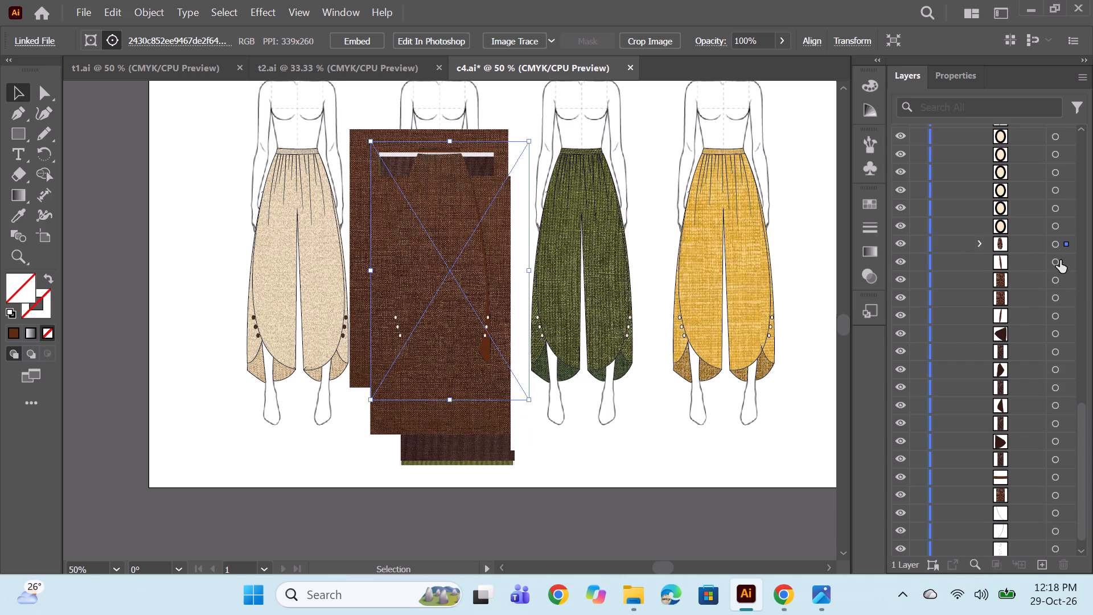
# Clip the next reddish-brown texture to the right side panel of the brown trousers with a clipping mask.
pyautogui.click(1060, 260)
pyautogui.keyDown('ctrl'); pyautogui.click(1059, 281); pyautogui.keyUp('ctrl')
pyautogui.rightClick(511, 295)
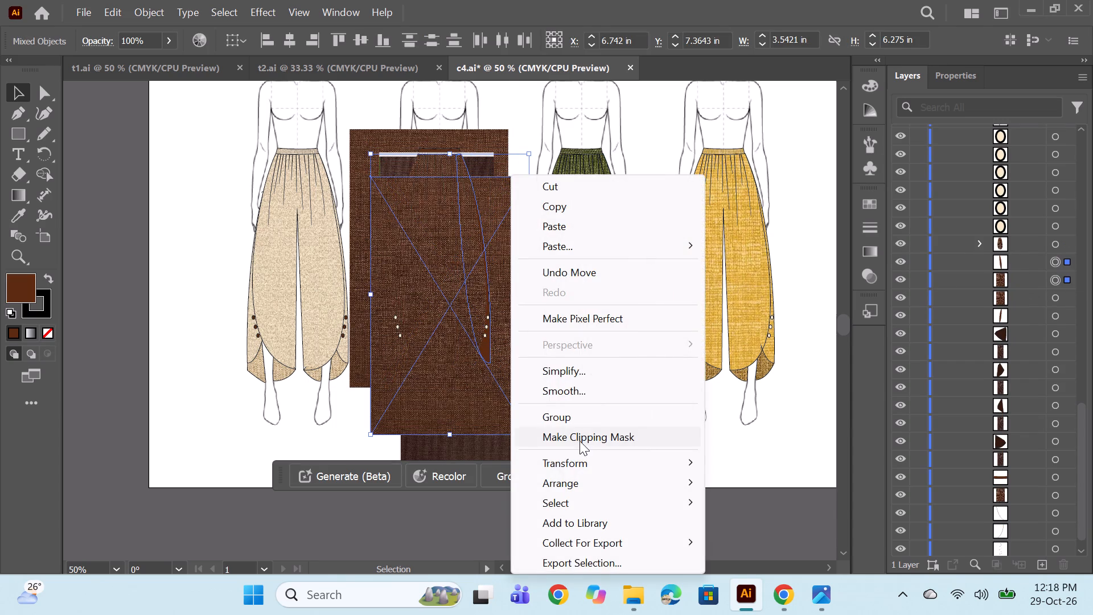
pyautogui.click(580, 441)
# Stack the brown trousers' left side panel above the remaining reddish-brown texture beside it and clip that texture to the panel.
pyautogui.click(1057, 281)
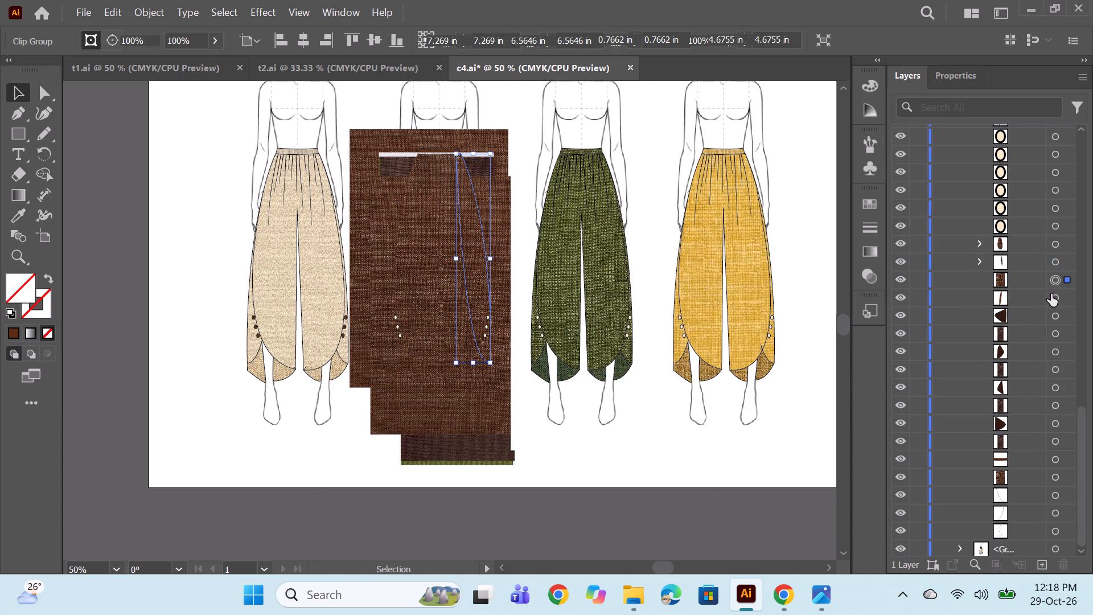
pyautogui.keyDown('ctrl'); pyautogui.click(1051, 294); pyautogui.keyUp('ctrl')
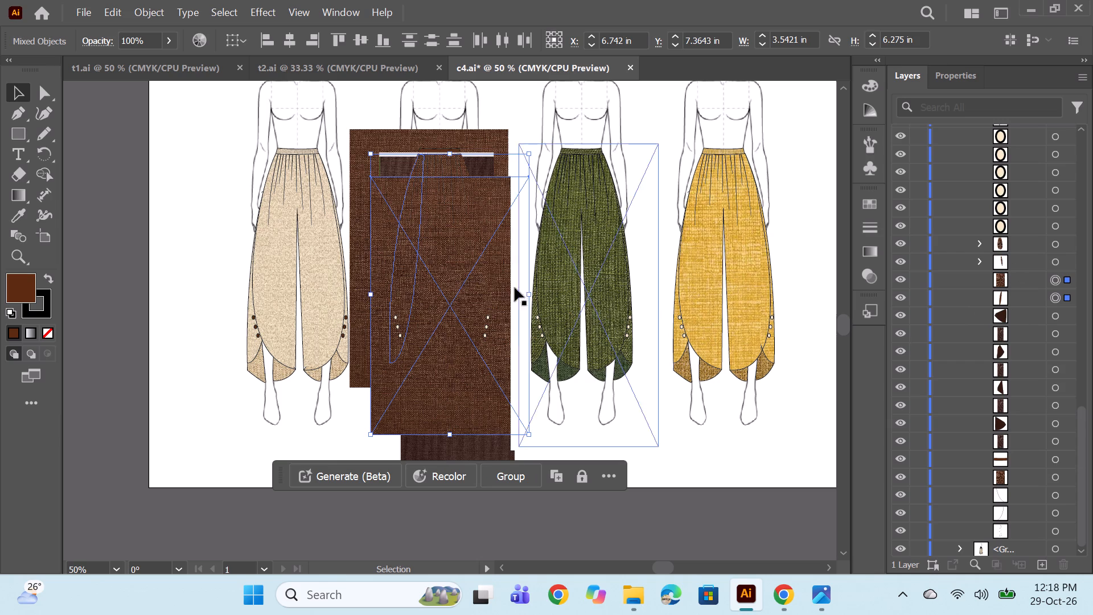
pyautogui.rightClick(494, 287)
pyautogui.click(576, 437)
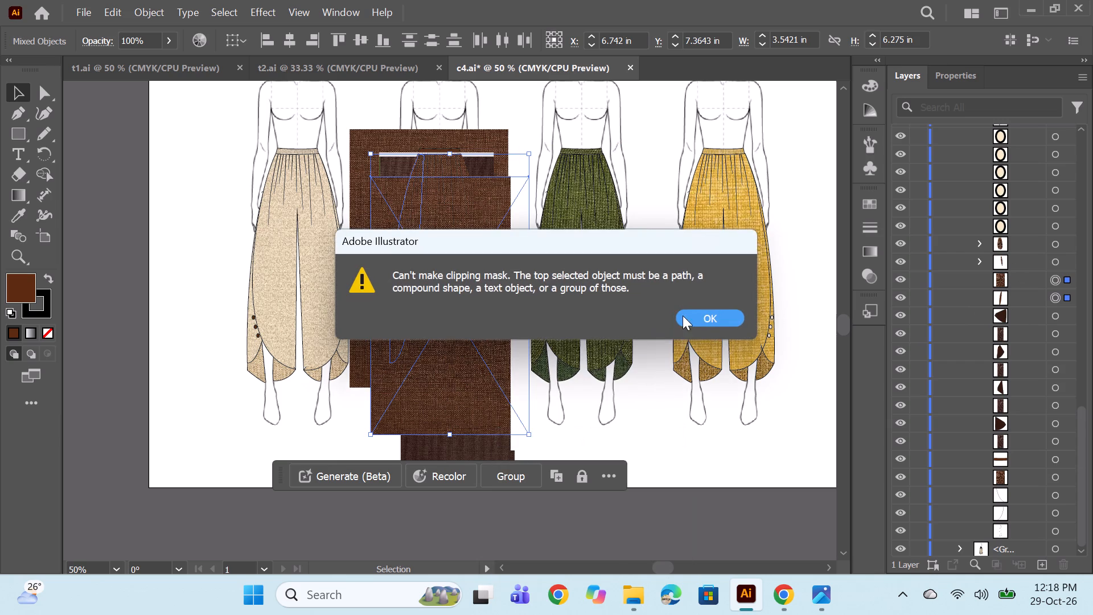
pyautogui.click(690, 313)
pyautogui.moveTo(1023, 290); pyautogui.dragTo(1024, 268)
pyautogui.rightClick(553, 270)
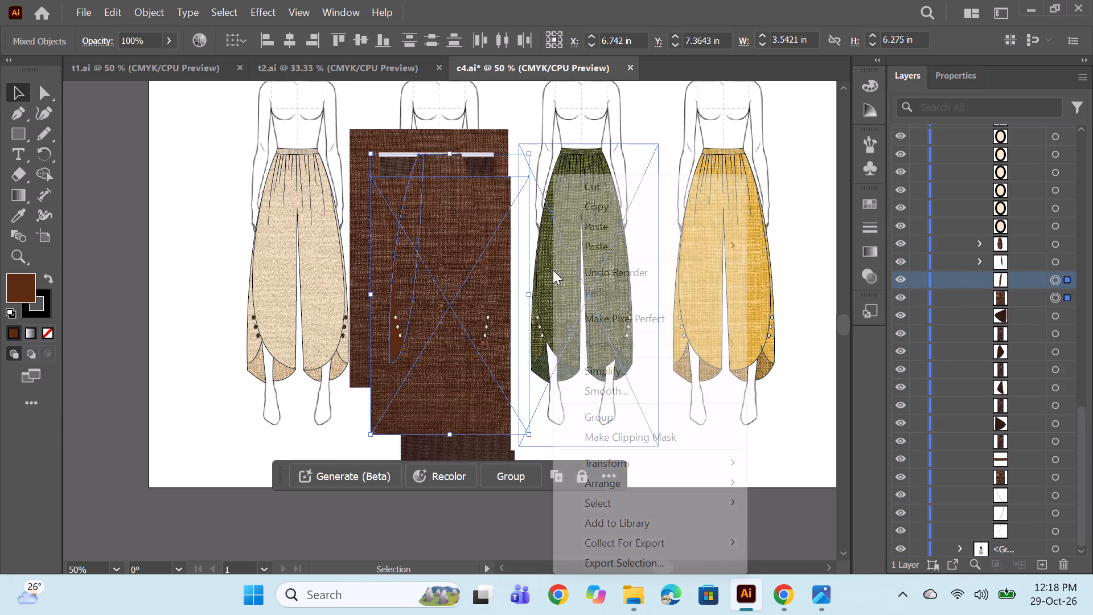
pyautogui.click(615, 439)
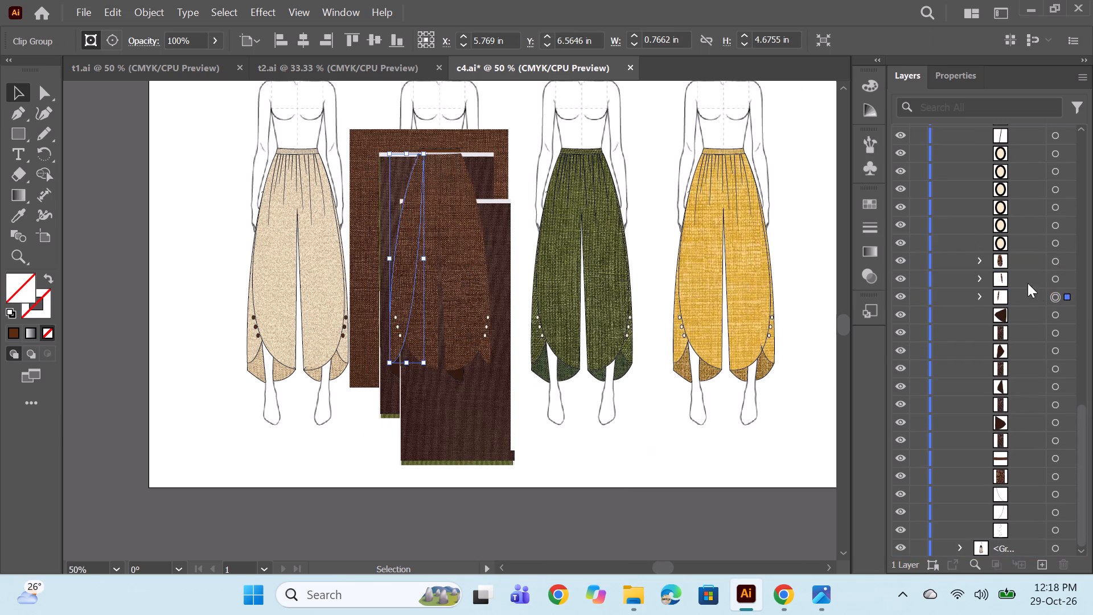
# Clip the first dark brown texture to the inner hem piece of the brown trousers' right leg.
pyautogui.click(1062, 313)
pyautogui.keyDown('ctrl'); pyautogui.click(1053, 333); pyautogui.keyUp('ctrl')
pyautogui.rightClick(540, 307)
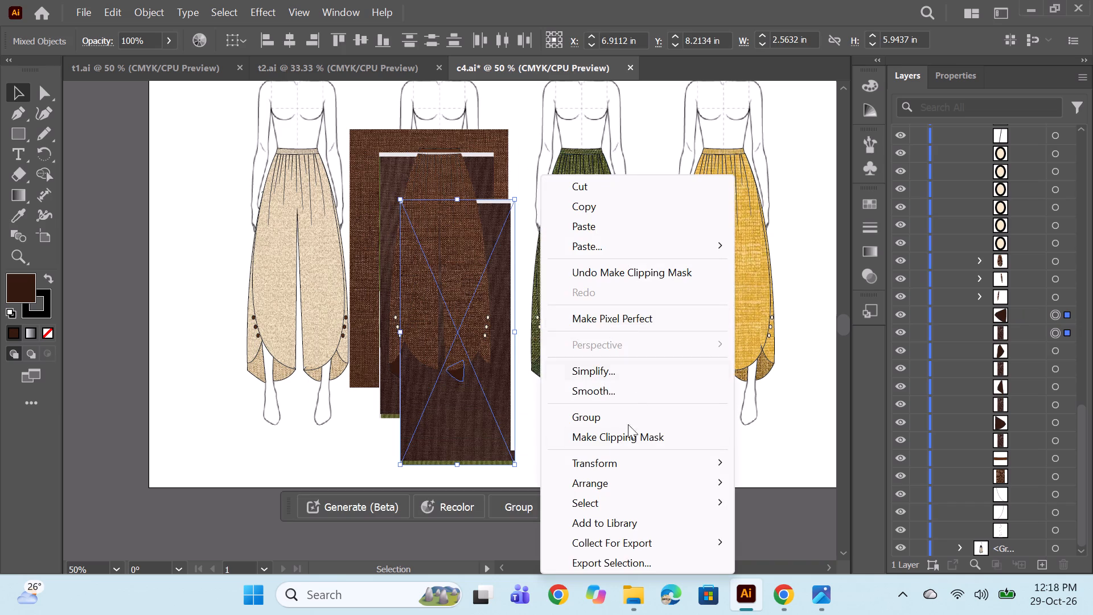
pyautogui.click(618, 439)
# Clip the next dark brown texture to the outer hem piece of the brown trousers' right leg.
pyautogui.click(1048, 352)
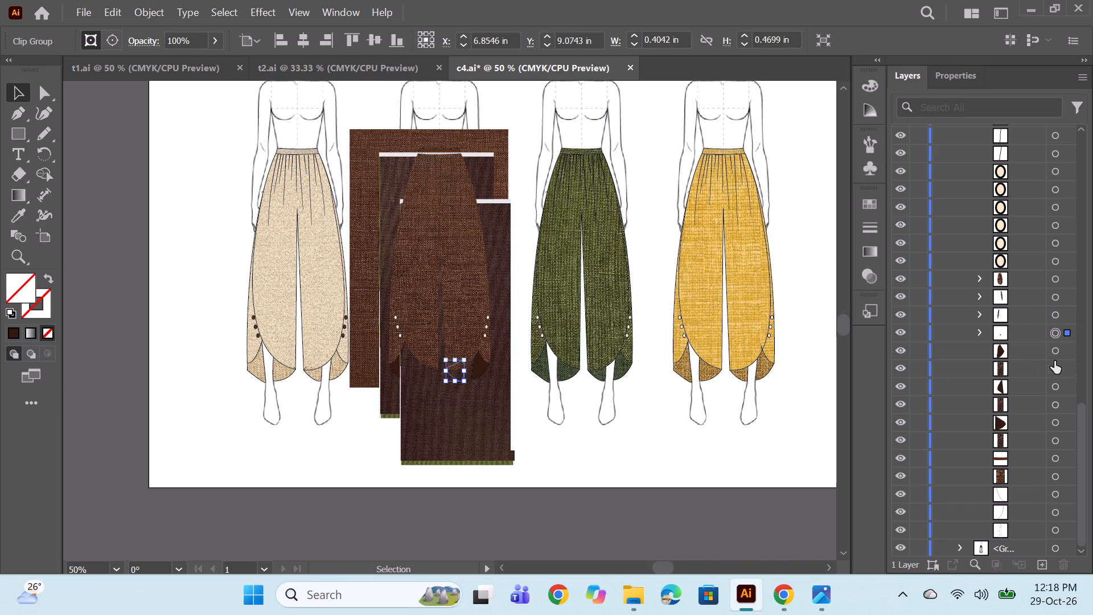
pyautogui.keyDown('ctrl'); pyautogui.click(1055, 353); pyautogui.keyUp('ctrl')
pyautogui.keyDown('ctrl'); pyautogui.click(1056, 366); pyautogui.keyUp('ctrl')
pyautogui.rightClick(691, 322)
pyautogui.click(1054, 349)
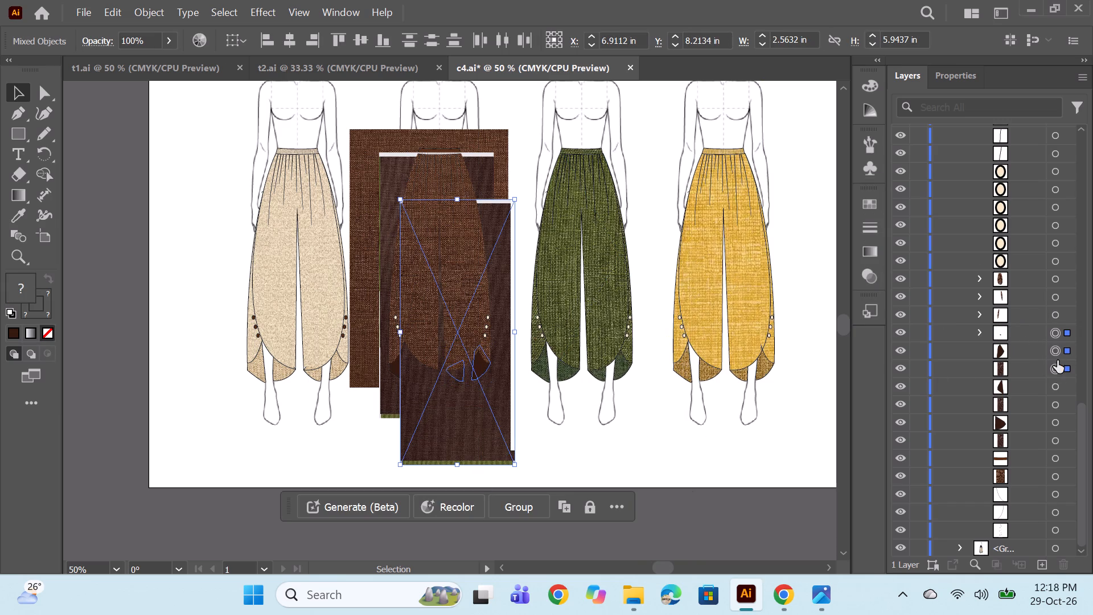
pyautogui.keyDown('ctrl'); pyautogui.click(1058, 370); pyautogui.keyUp('ctrl')
pyautogui.rightClick(676, 326)
pyautogui.click(762, 441)
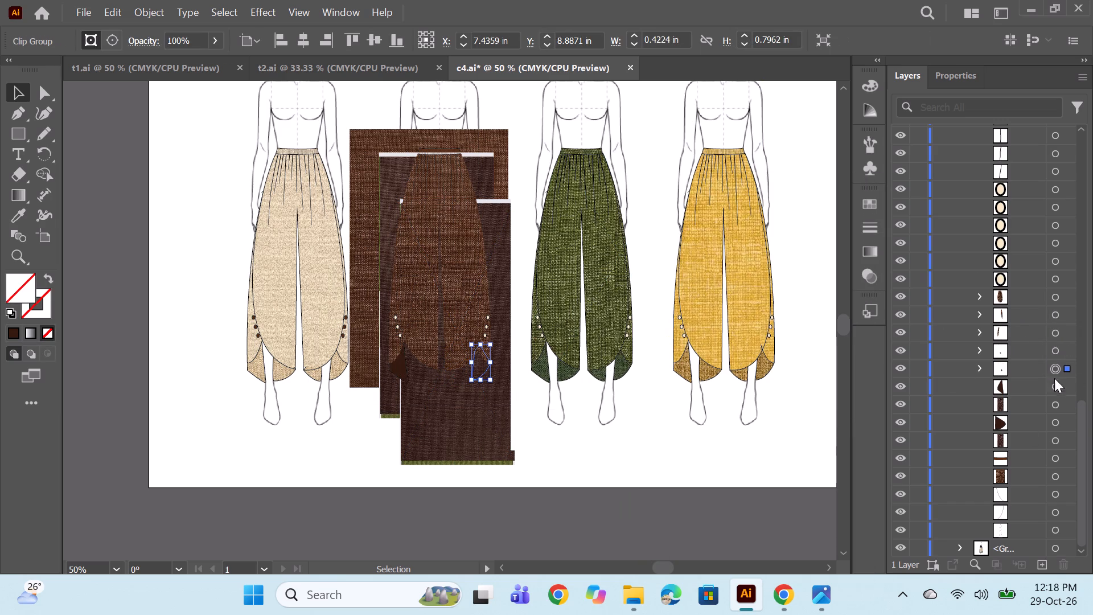
# Clip the next dark brown texture to the outer hem piece of the brown trousers' left leg.
pyautogui.click(1056, 384)
pyautogui.keyDown('ctrl'); pyautogui.click(1055, 399); pyautogui.keyUp('ctrl')
pyautogui.rightClick(643, 334)
pyautogui.click(729, 438)
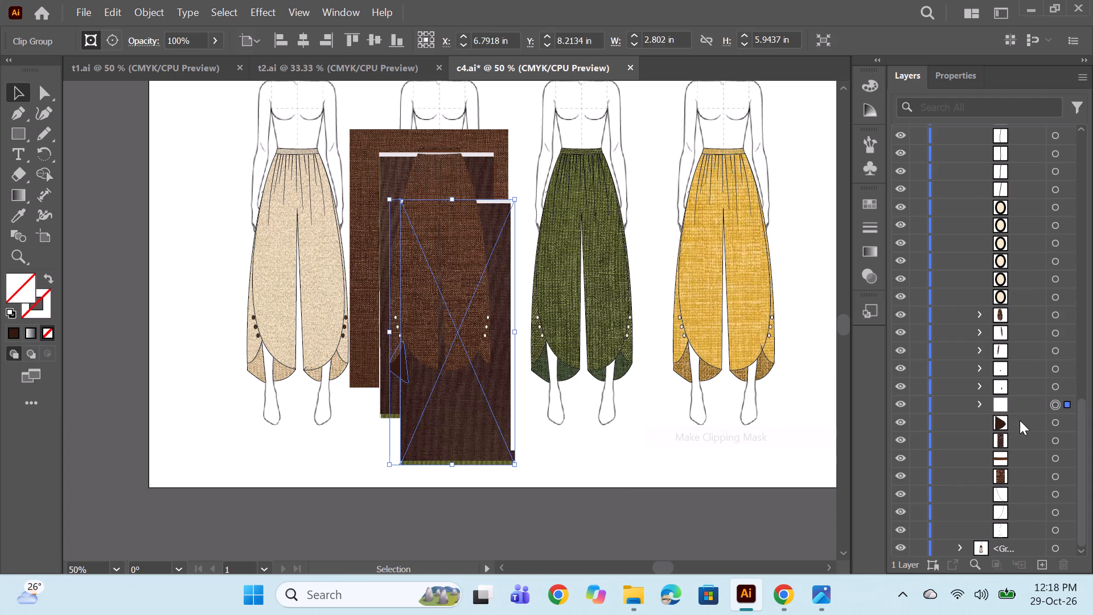
# Clip the last dark brown texture to the inner hem piece of the brown trousers' left leg.
pyautogui.click(1058, 425)
pyautogui.keyDown('ctrl'); pyautogui.click(1059, 441); pyautogui.keyUp('ctrl')
pyautogui.rightClick(522, 266)
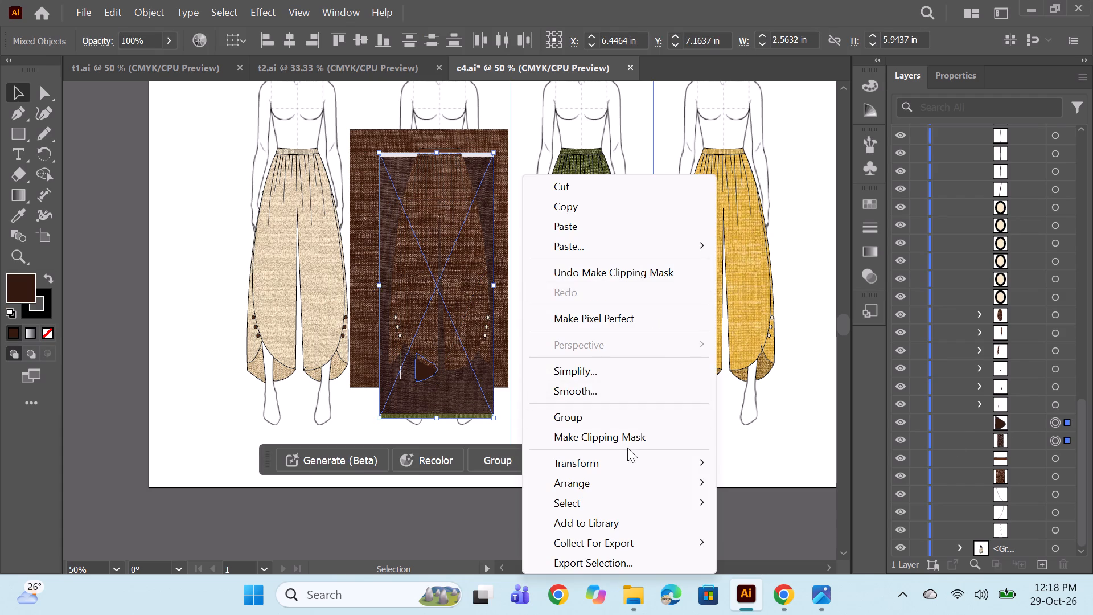
pyautogui.click(627, 448)
pyautogui.click(631, 436)
# Clip the remaining reddish-brown texture to the waistband of the brown trousers with a clipping mask.
pyautogui.click(1052, 457)
pyautogui.keyDown('ctrl'); pyautogui.click(1058, 477); pyautogui.keyUp('ctrl')
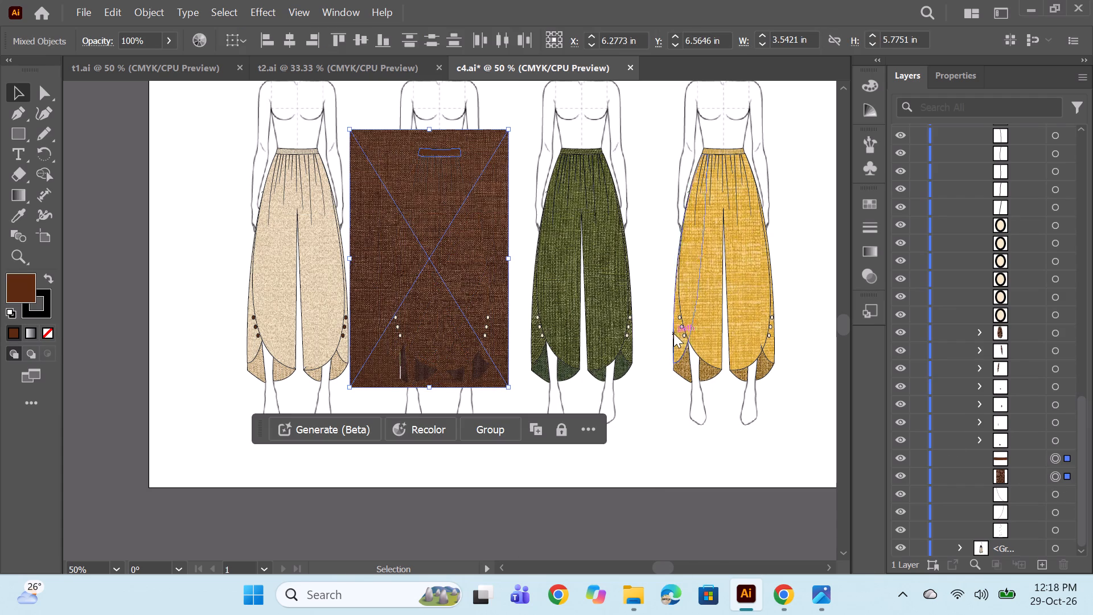
pyautogui.rightClick(673, 333)
pyautogui.click(755, 444)
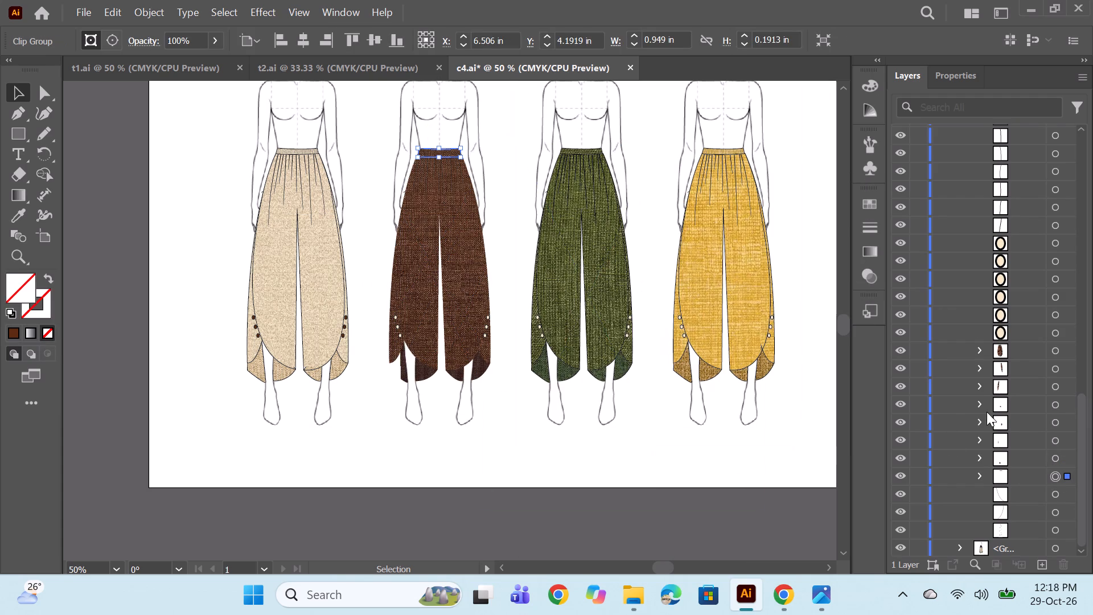
# Shift the dark brown texture inside the left leg's outer hem clip group leftwards until it covers the whole piece.
pyautogui.click(1057, 424)
pyautogui.click(1059, 436)
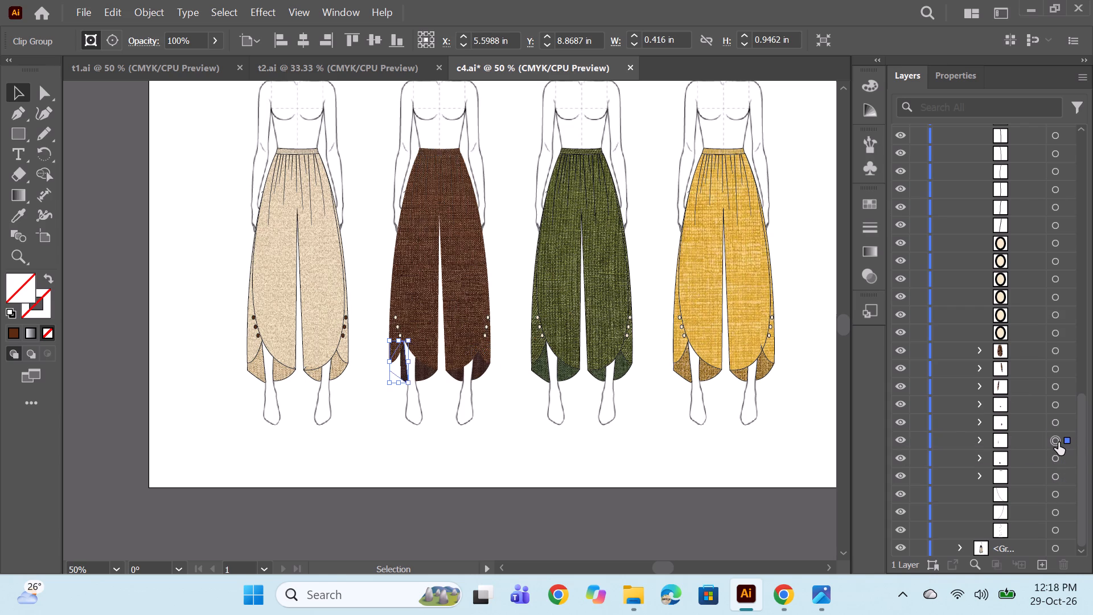
pyautogui.click(979, 436)
pyautogui.click(1062, 478)
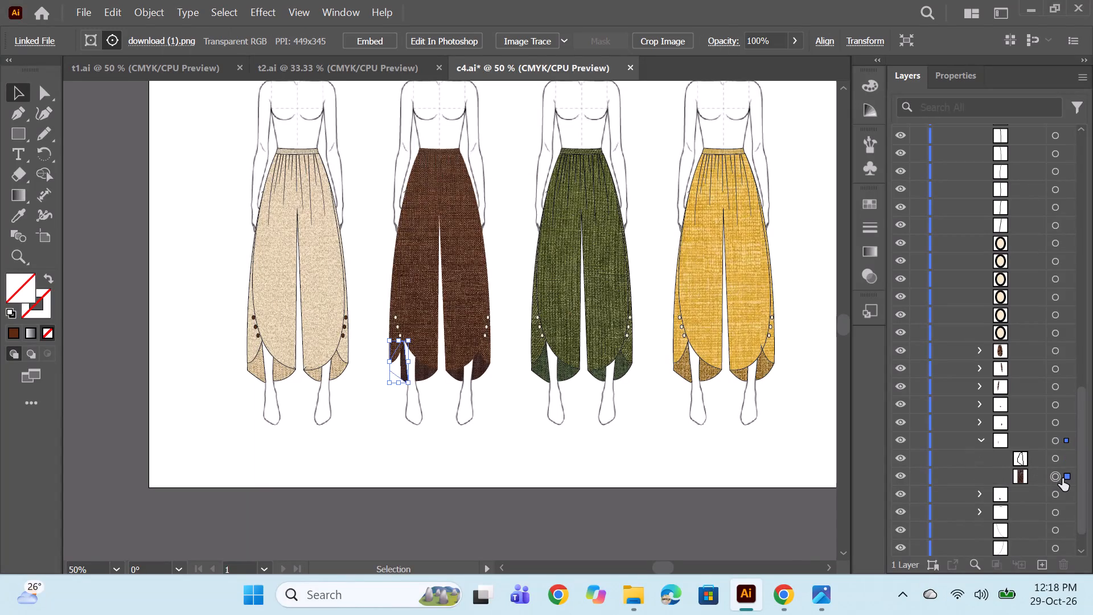
pyautogui.hotkey('shift', 'Left')
pyautogui.hotkey('shift', 'Left')
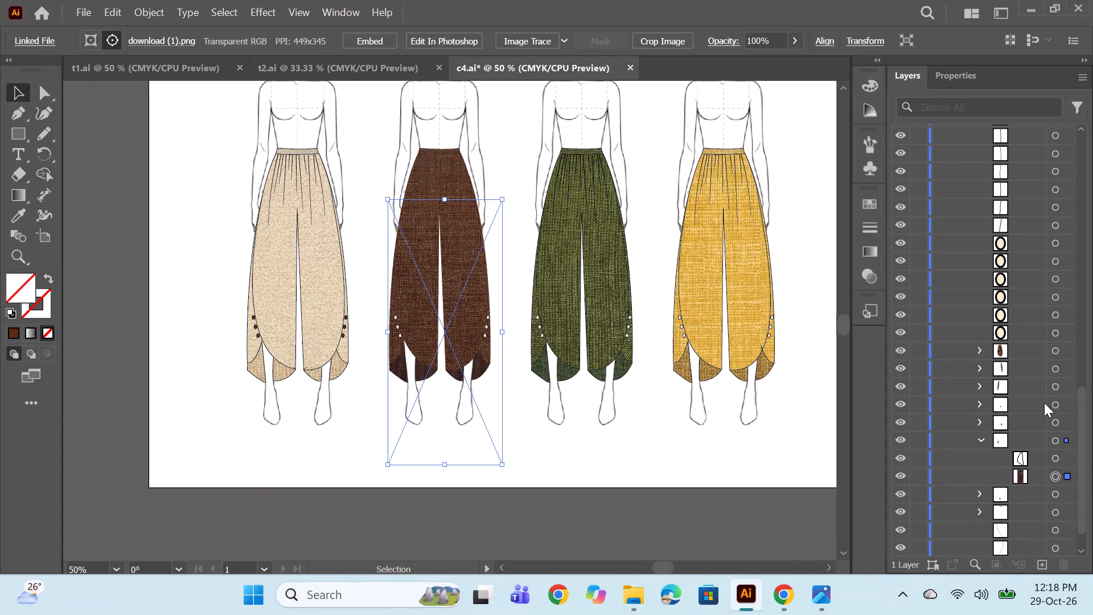
pyautogui.hotkey('shift', 'Left')
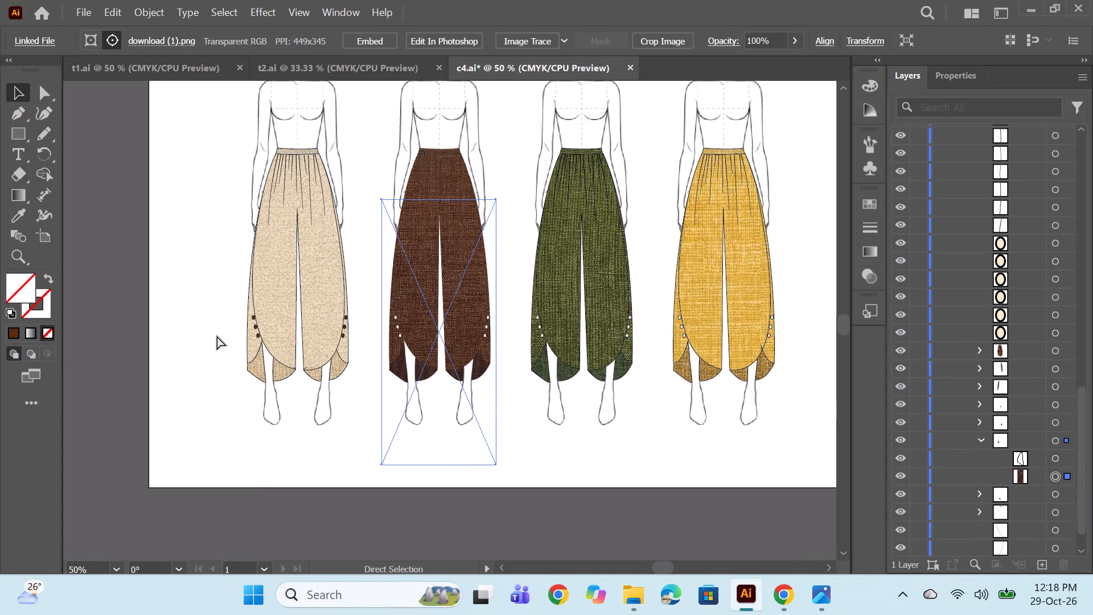
pyautogui.keyDown('ctrl'); pyautogui.click(209, 335); pyautogui.keyUp('ctrl')
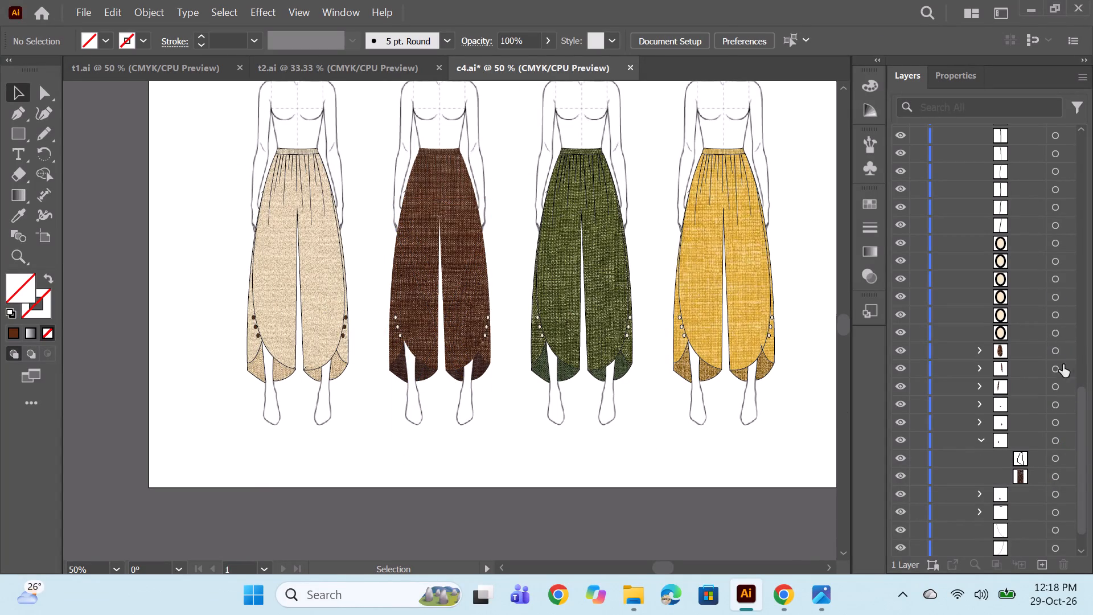
# Give all the clipped pieces of the brown trousers, from the main legs to the waistband, a 1 pt outline.
pyautogui.click(1055, 355)
pyautogui.keyDown('shift'); pyautogui.scroll(-2, 1062, 455); pyautogui.keyUp('shift')
pyautogui.scroll(-3, 1046, 464)
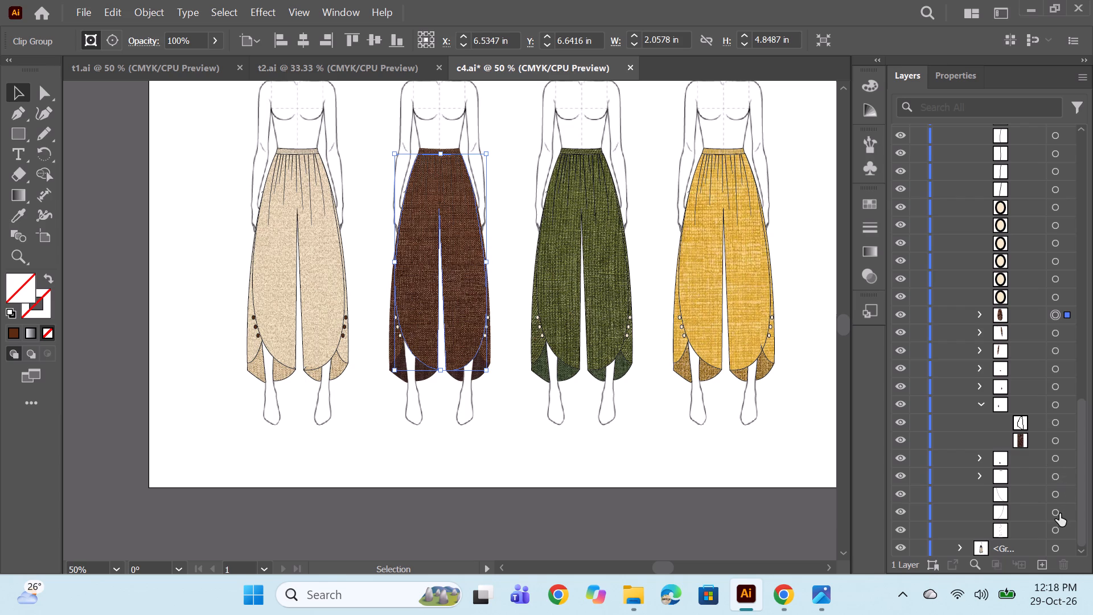
pyautogui.keyDown('shift'); pyautogui.click(1058, 477); pyautogui.keyUp('shift')
pyautogui.click(874, 233)
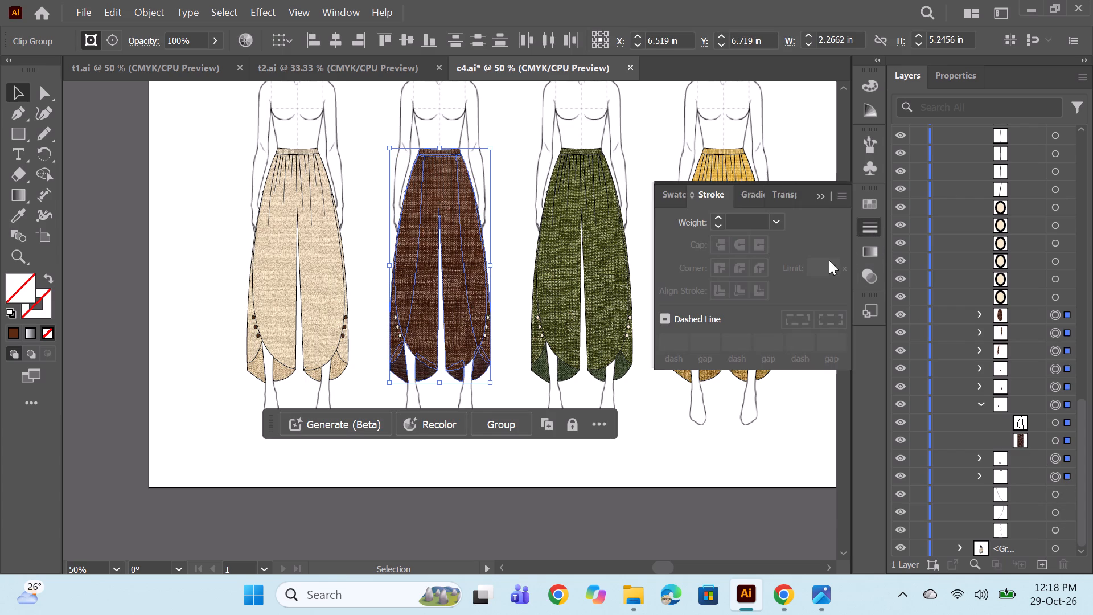
pyautogui.tripleClick(720, 219)
pyautogui.click(720, 219)
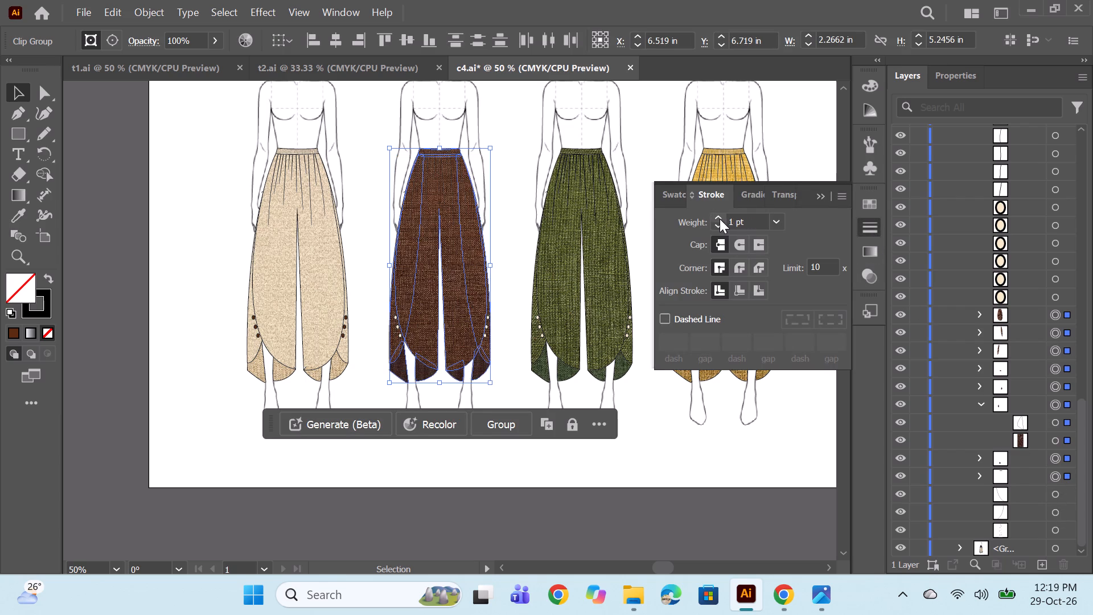
# Set the stroke weight of the brown trousers' gather-lines group to 1 pt.
pyautogui.scroll(19, 1011, 338)
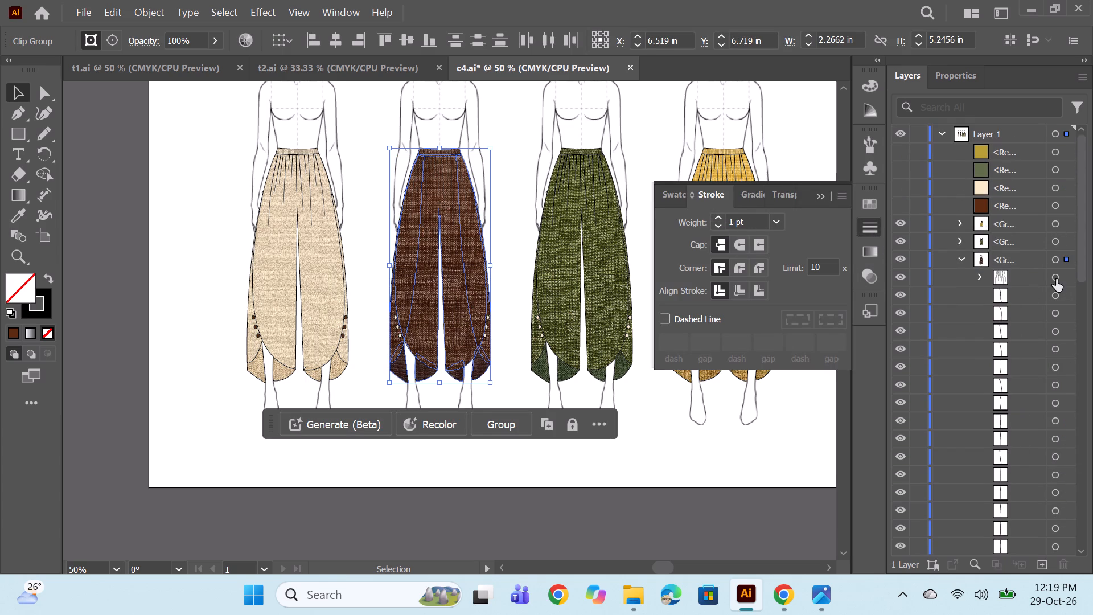
pyautogui.click(1056, 279)
pyautogui.doubleClick(716, 211)
pyautogui.tripleClick(721, 217)
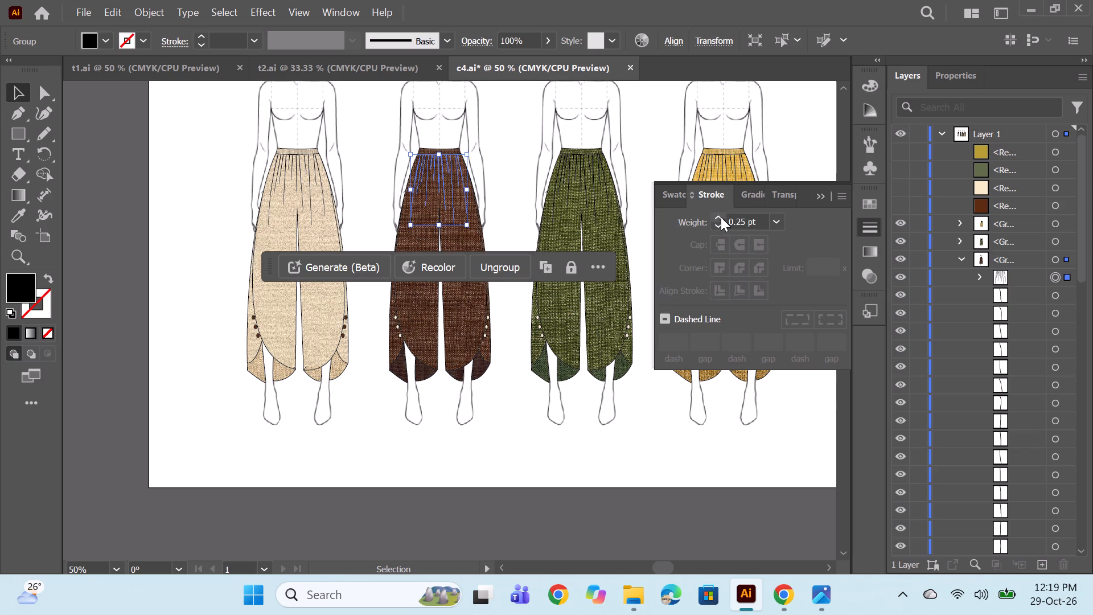
pyautogui.click(721, 217)
pyautogui.keyDown('ctrl'); pyautogui.click(827, 167); pyautogui.keyUp('ctrl')
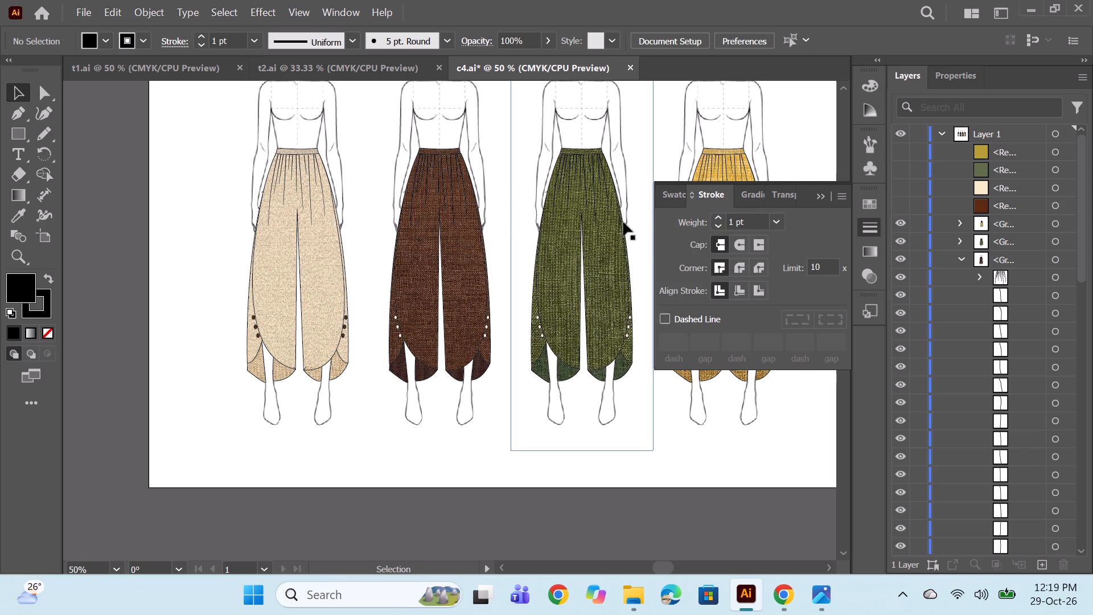
pyautogui.keyDown('alt'); pyautogui.scroll(-2, 623, 222); pyautogui.keyUp('alt')
pyautogui.click(814, 194)
# Save c4.ai with all four trouser figures textured.
pyautogui.keyDown('alt'); pyautogui.scroll(1, 663, 179); pyautogui.keyUp('alt')
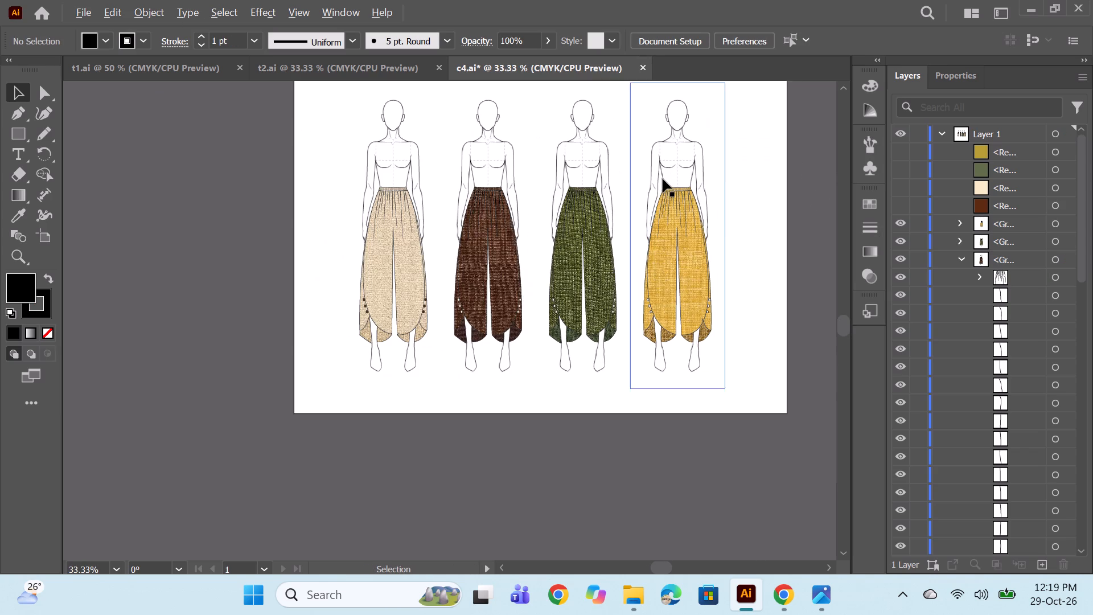
pyautogui.keyDown('alt'); pyautogui.scroll(2, 687, 264); pyautogui.keyUp('alt')
pyautogui.keyDown('alt'); pyautogui.scroll(-1, 737, 294); pyautogui.keyUp('alt')
pyautogui.press('space')
pyautogui.press('space')
pyautogui.press('space')
pyautogui.press('space')
pyautogui.press('space')
pyautogui.press('space')
pyautogui.press('space')
pyautogui.press('space')
pyautogui.press('space')
pyautogui.press('space')
pyautogui.press('space')
pyautogui.press('space')
pyautogui.press('space')
pyautogui.press('space')
pyautogui.press('space')
pyautogui.press('space')
pyautogui.press('space')
pyautogui.press('space')
pyautogui.press('space')
pyautogui.moveTo(787, 334); pyautogui.dragTo(788, 335)
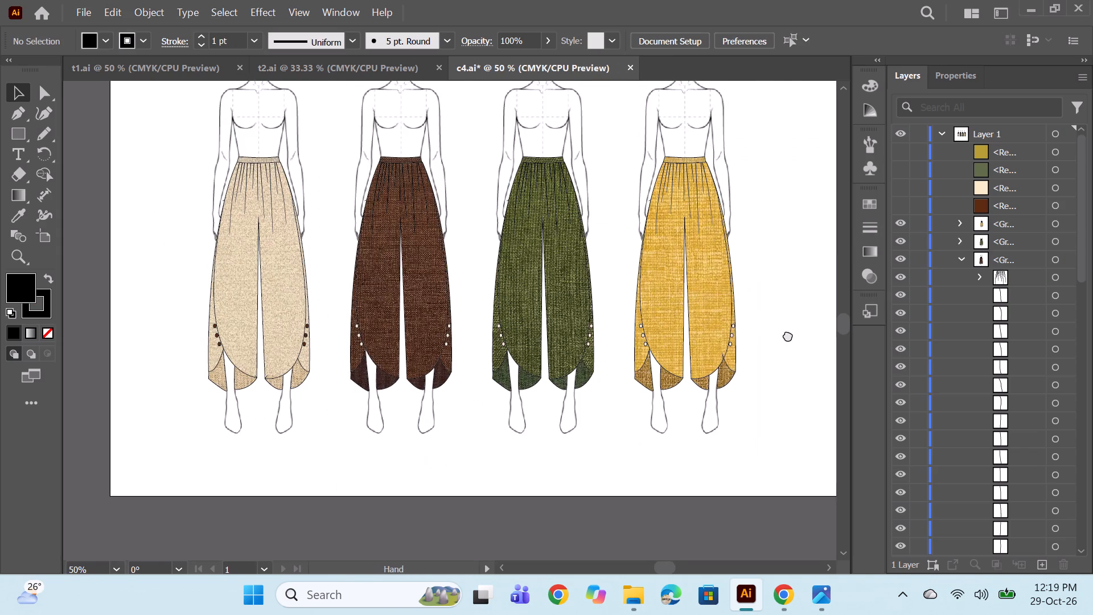
pyautogui.moveTo(788, 335); pyautogui.dragTo(725, 430)
pyautogui.hotkey('ctrl', 's')
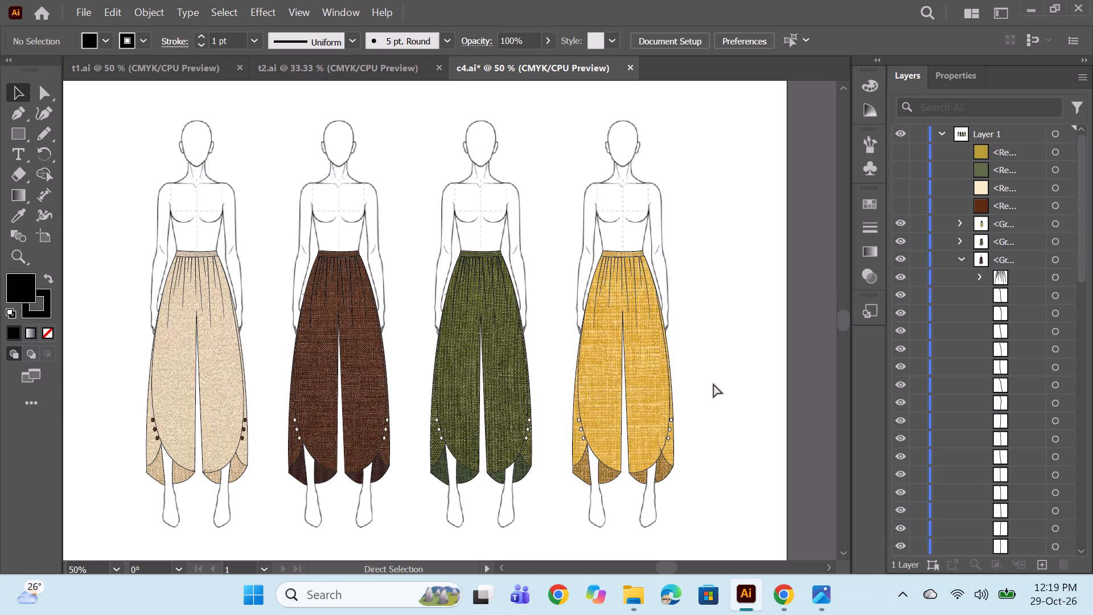
pyautogui.hotkey('ctrl', 's')
pyautogui.hotkey('ctrl', 's')
pyautogui.hotkey('ctrl', 's')
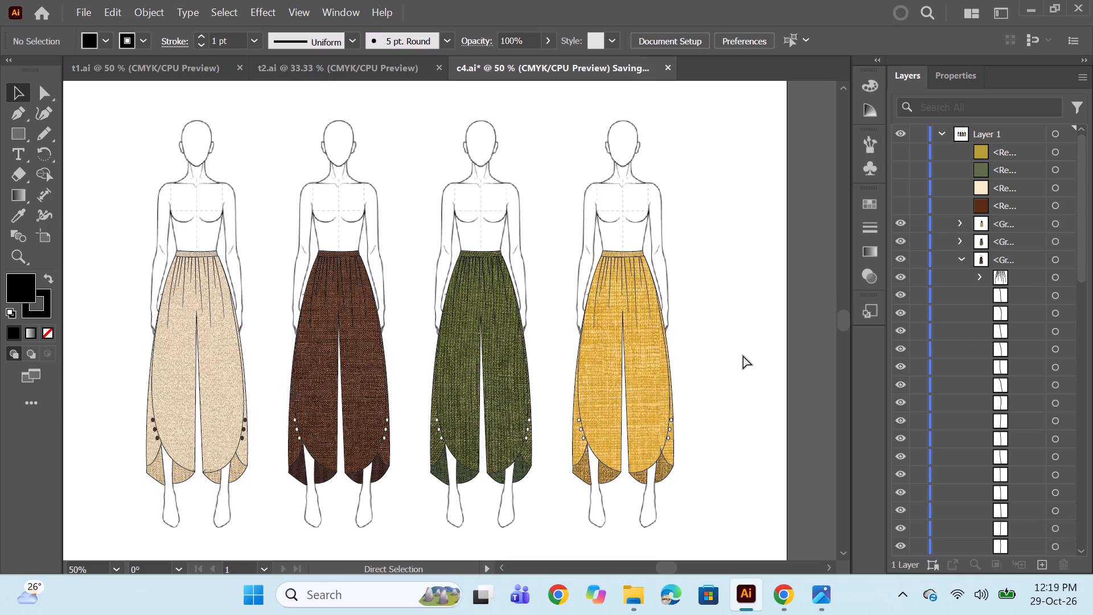
pyautogui.hotkey('ctrl', 's')
pyautogui.hotkey('ctrl', 's')
pyautogui.hotkey('ctrl', 's')
pyautogui.hotkey('ctrl', 's')
pyautogui.hotkey('ctrl', 's')
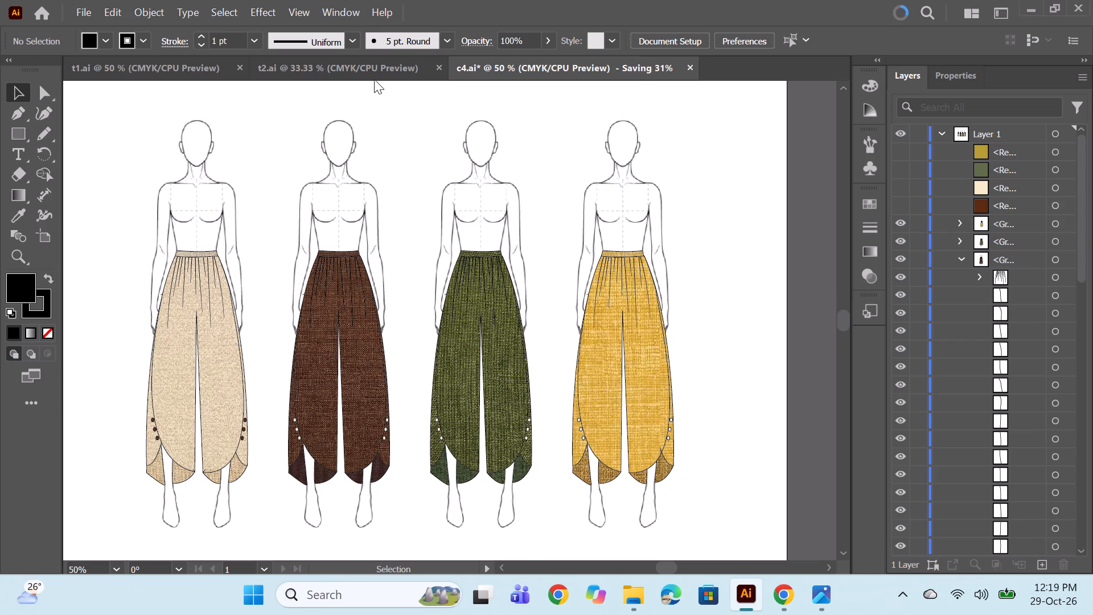
# Close the t2.ai and t1.ai documents, keeping c4.ai open.
pyautogui.click(374, 78)
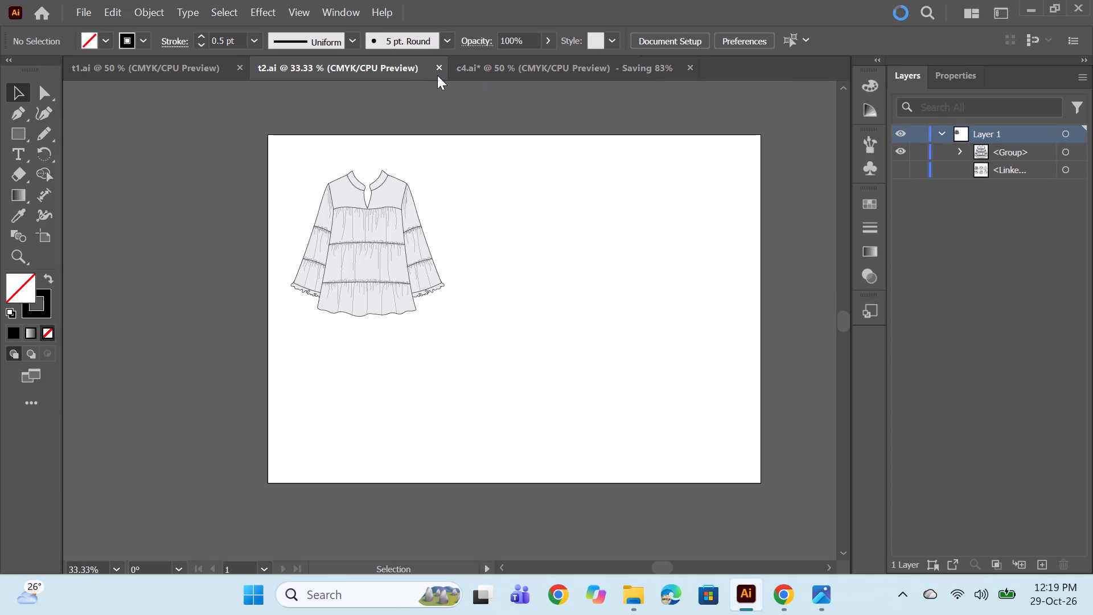
pyautogui.click(438, 68)
pyautogui.click(189, 60)
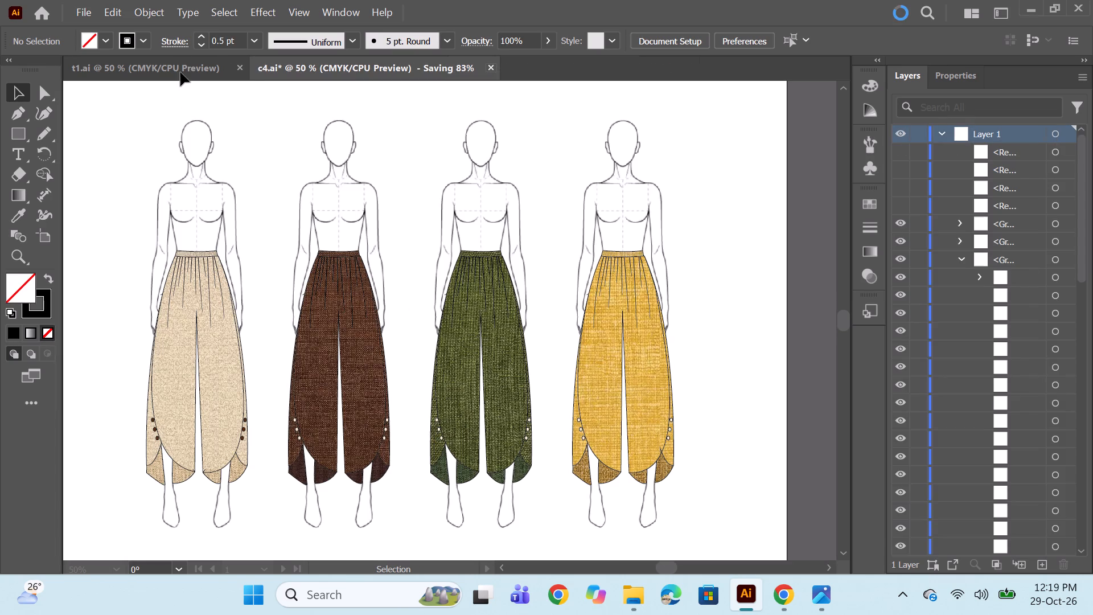
pyautogui.click(180, 72)
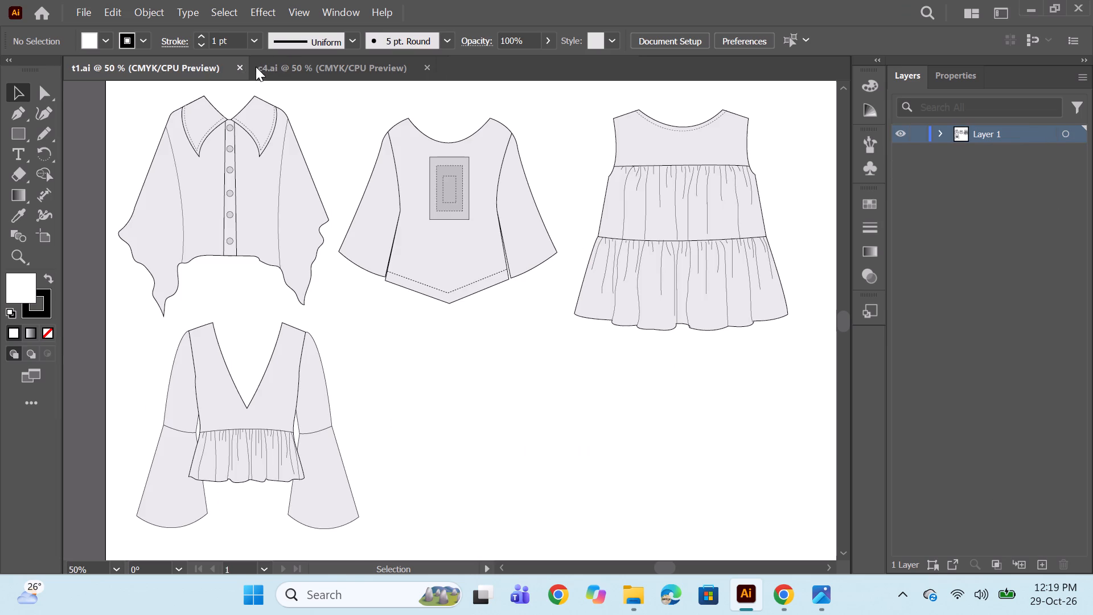
pyautogui.click(237, 65)
# Save c4.ai once more.
pyautogui.press('space')
pyautogui.moveTo(762, 329); pyautogui.dragTo(761, 328)
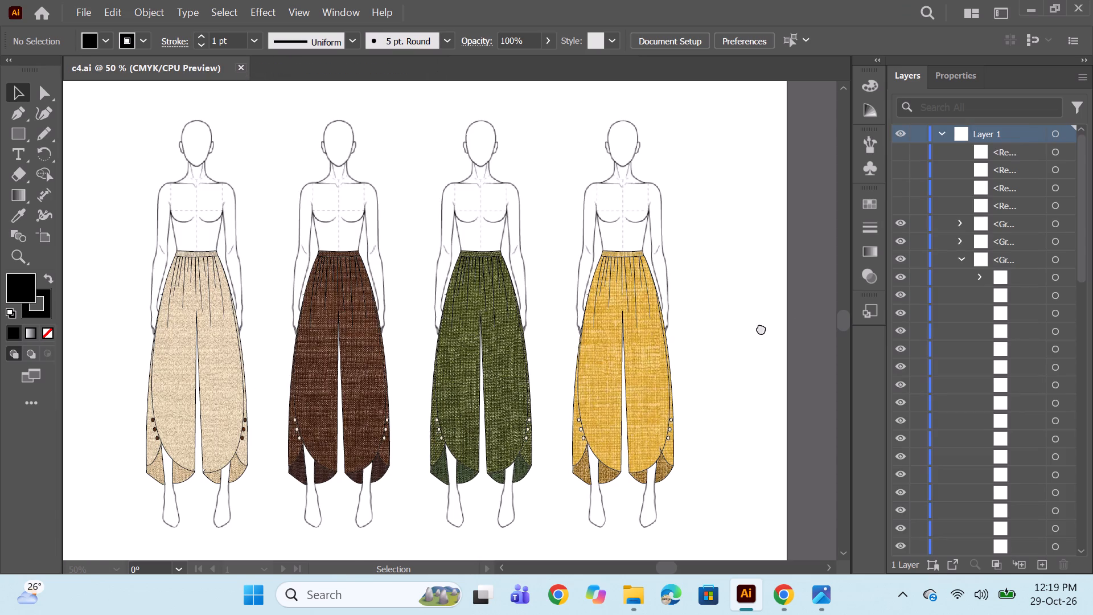
pyautogui.moveTo(761, 328); pyautogui.dragTo(807, 321)
pyautogui.hotkey('ctrl', 's')
# Preview the c3 image in the khadi,cotton trouser silhouettes folder and open the c3 Illustrator file.
pyautogui.doubleClick(632, 604)
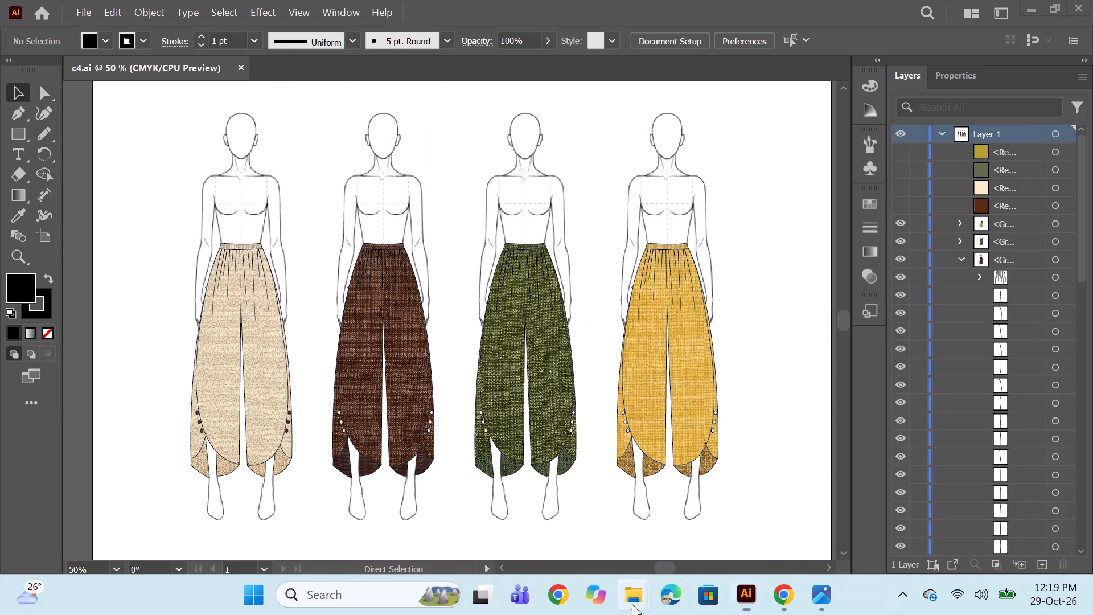
pyautogui.click(484, 524)
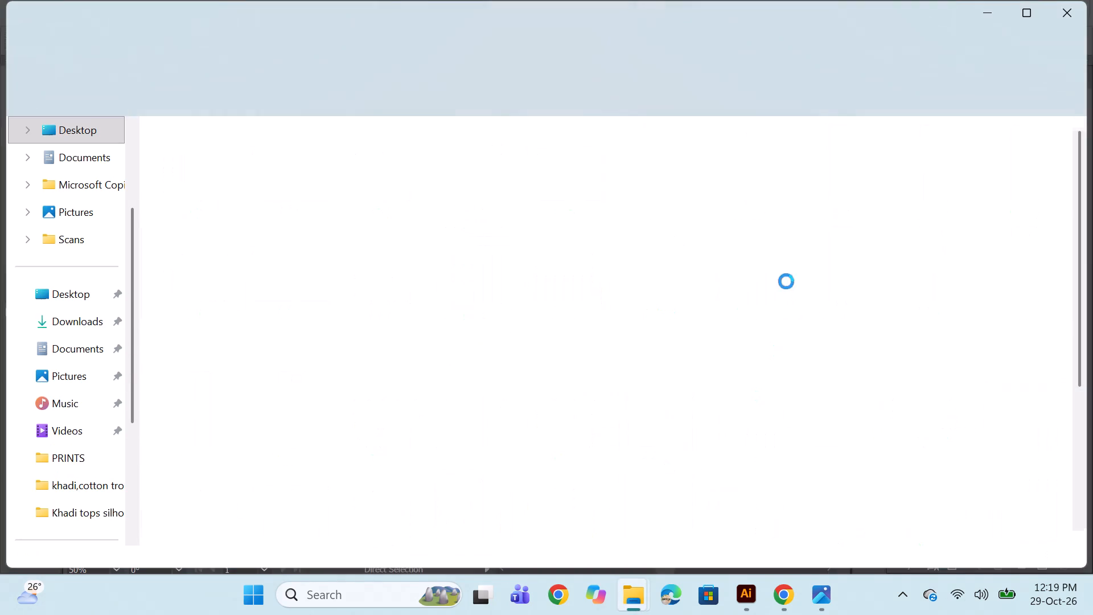
pyautogui.scroll(-1, 532, 396)
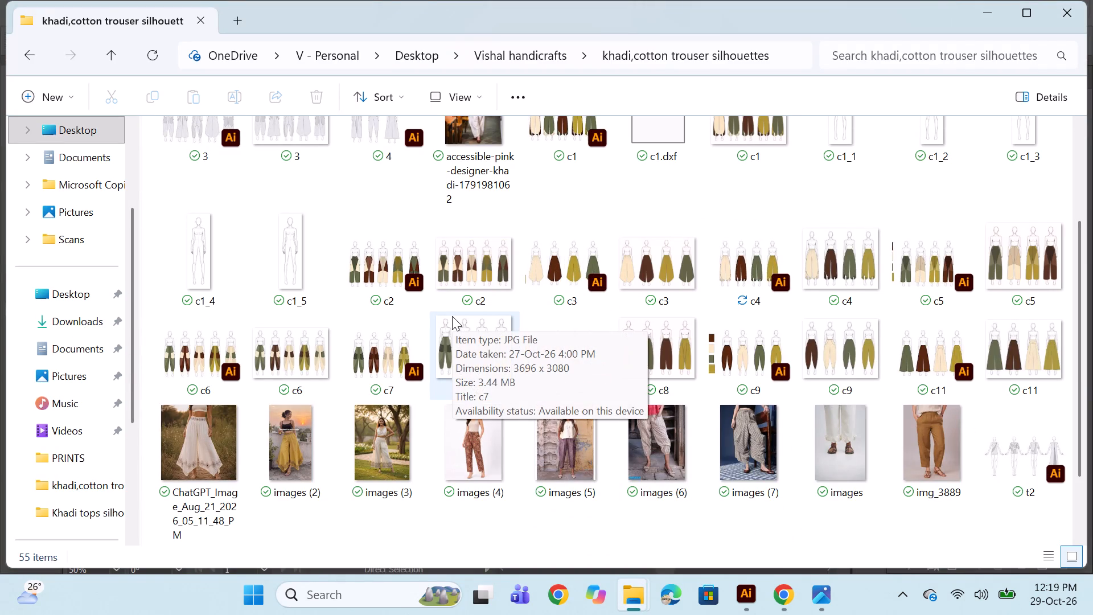
pyautogui.doubleClick(654, 260)
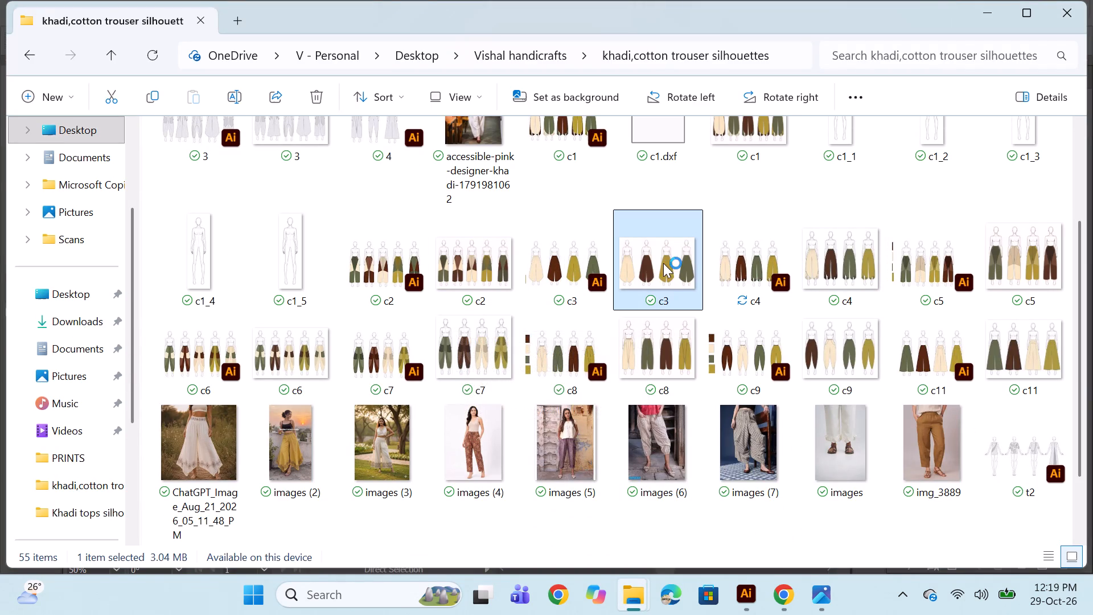
pyautogui.click(1078, 15)
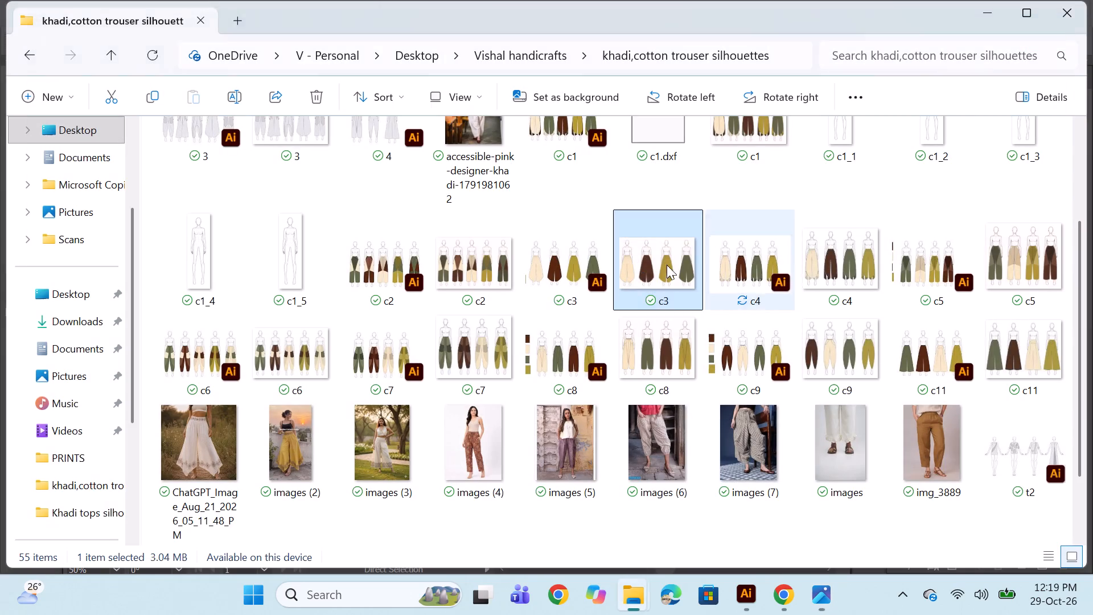
pyautogui.doubleClick(577, 273)
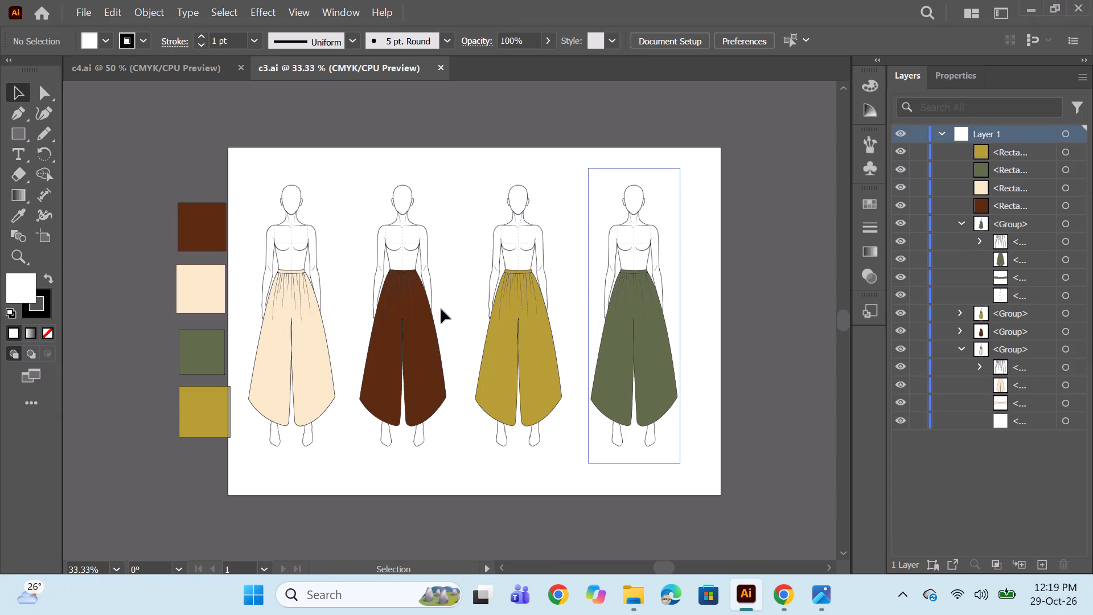
# Hide the four colour swatch rectangles in c3.ai.
pyautogui.moveTo(902, 147); pyautogui.dragTo(902, 207)
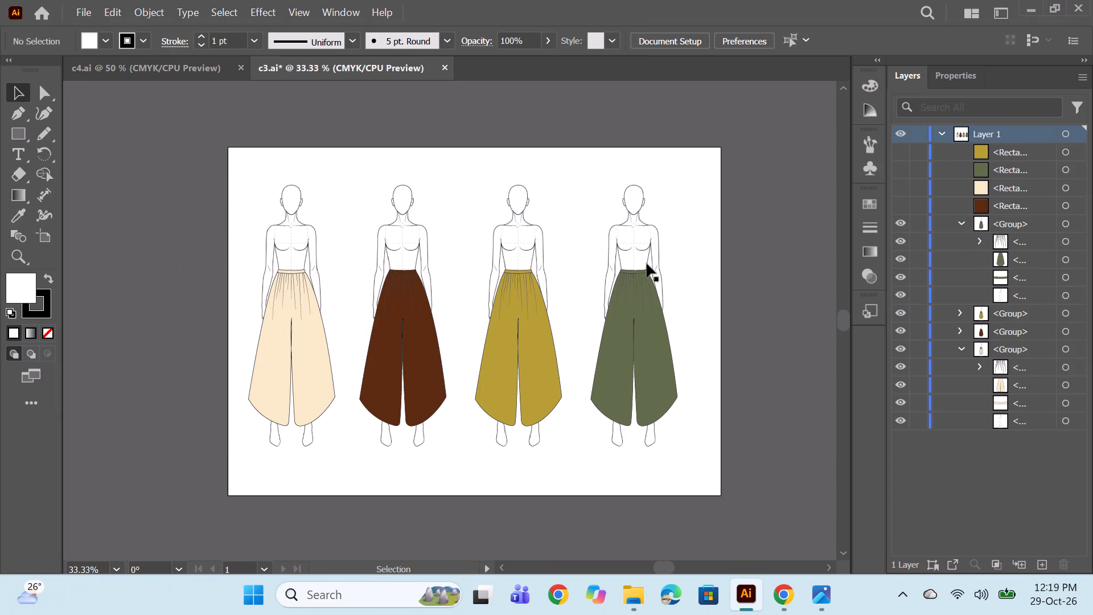
# Copy the dark brown, cream, golden and olive green fabric texture images from the desktop and paste them into c3.ai.
pyautogui.click(1026, 9)
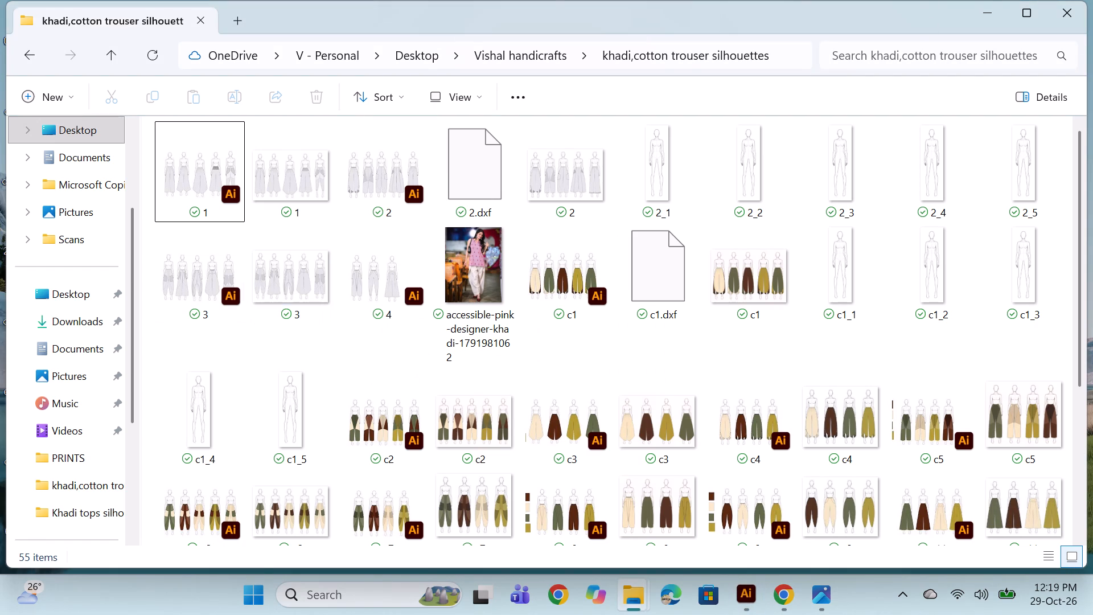
pyautogui.click(1006, 20)
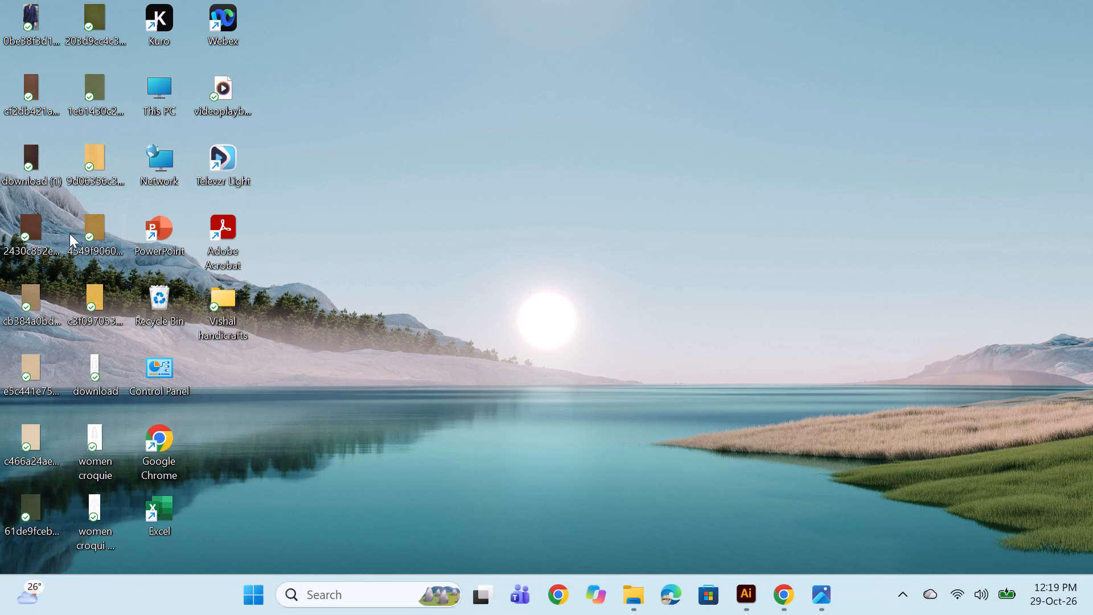
pyautogui.click(15, 235)
pyautogui.keyDown('ctrl'); pyautogui.click(39, 435); pyautogui.keyUp('ctrl')
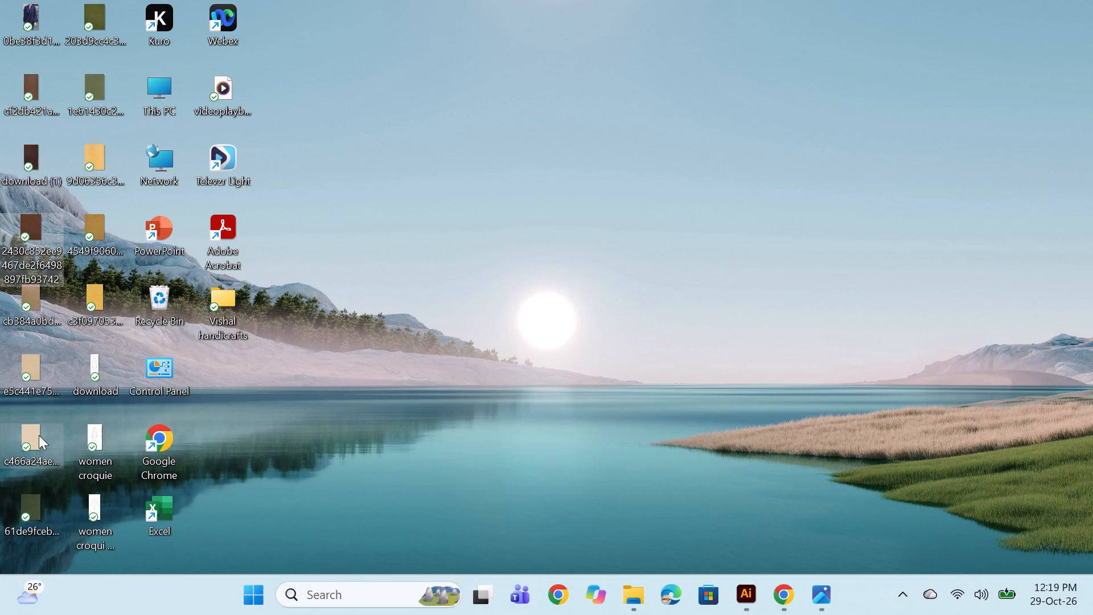
pyautogui.keyDown('ctrl'); pyautogui.click(110, 235); pyautogui.keyUp('ctrl')
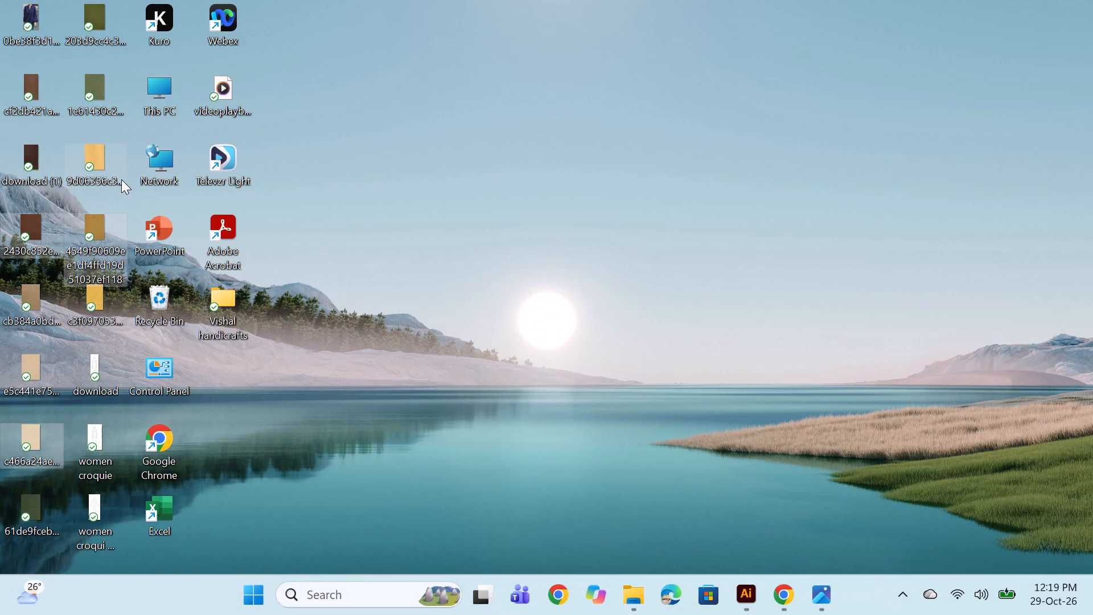
pyautogui.keyDown('ctrl'); pyautogui.click(90, 9); pyautogui.keyUp('ctrl')
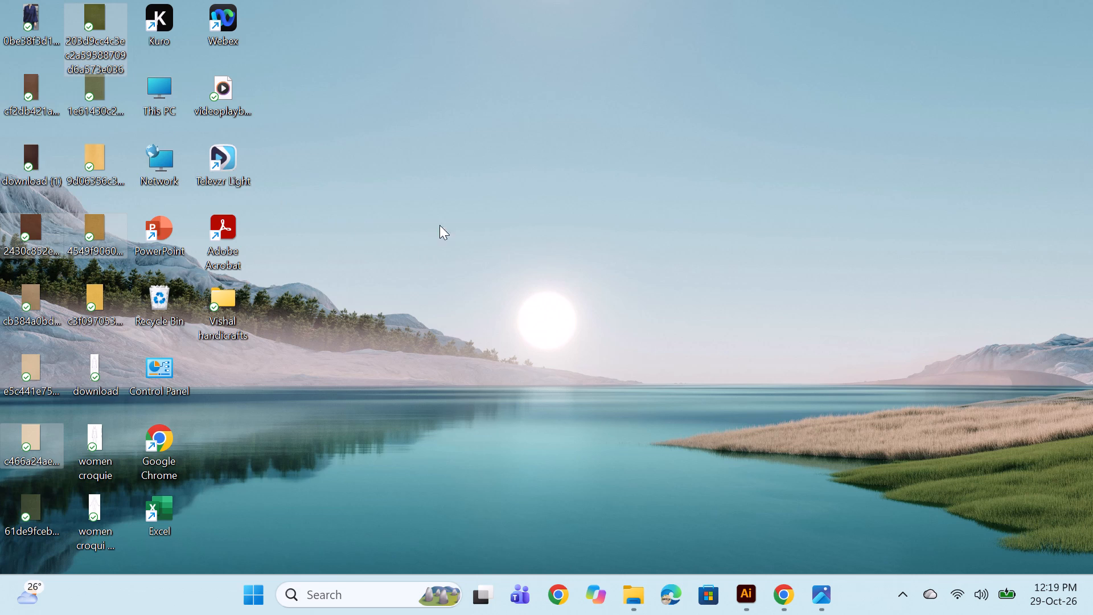
pyautogui.hotkey('ctrl', 'c')
pyautogui.click(751, 586)
pyautogui.hotkey('ctrl', 'v')
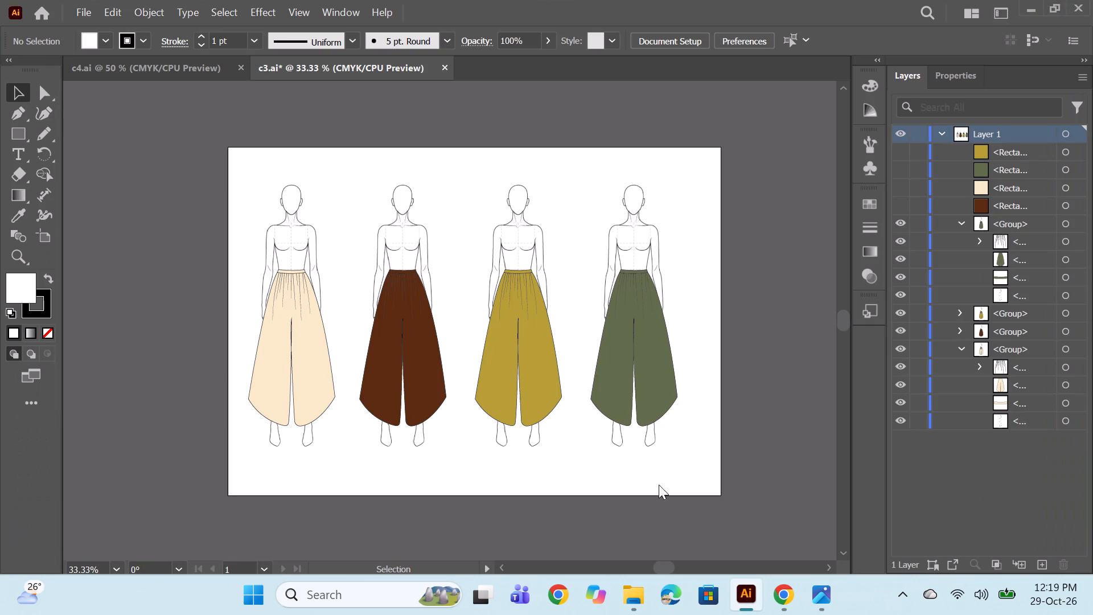
# Scale the four pasted textures down together and move them one by one off the figures to beside the artboard.
pyautogui.keyDown('alt'); pyautogui.scroll(-2, 659, 377); pyautogui.keyUp('alt')
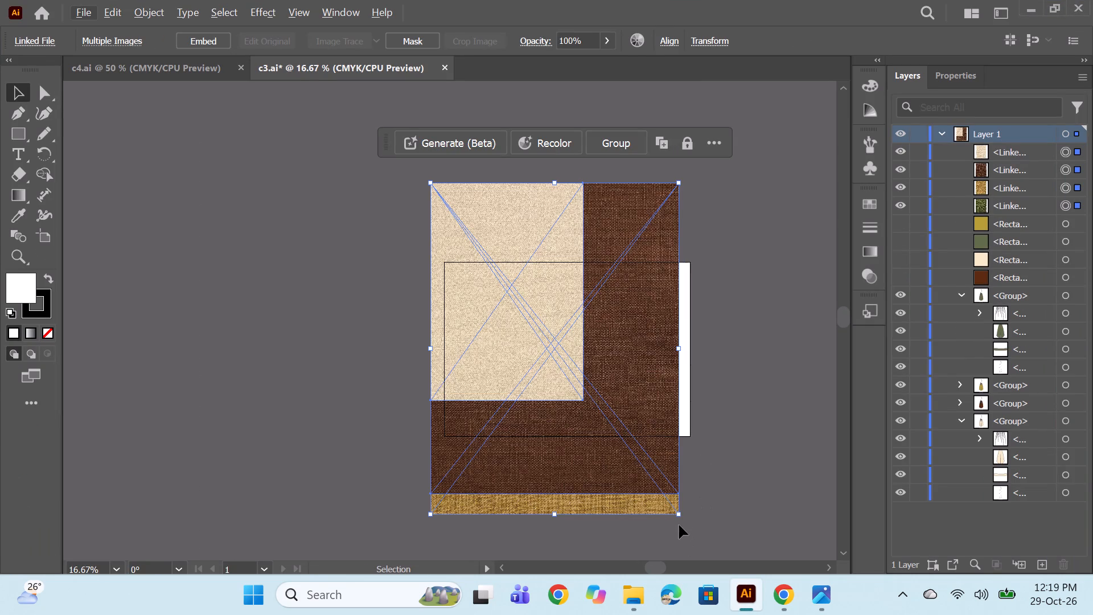
pyautogui.keyDown('alt'); pyautogui.keyDown('shift'); pyautogui.moveTo(678, 516); pyautogui.dragTo(603, 417); pyautogui.keyUp('shift'); pyautogui.keyUp('alt')
pyautogui.click(727, 411)
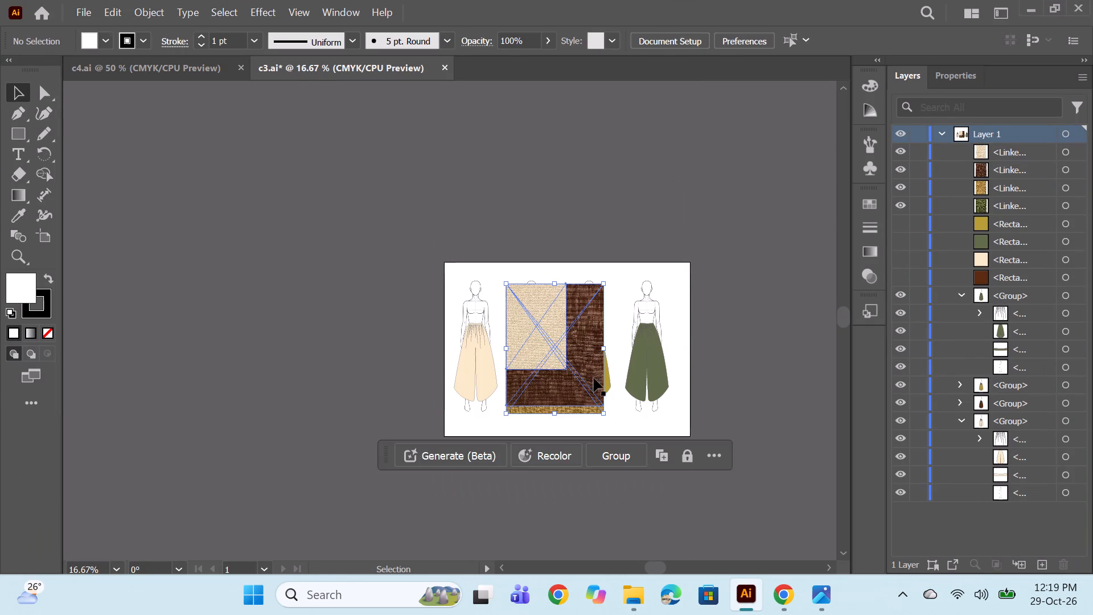
pyautogui.moveTo(552, 375); pyautogui.dragTo(374, 358)
pyautogui.keyDown('alt'); pyautogui.scroll(1, 419, 323); pyautogui.keyUp('alt')
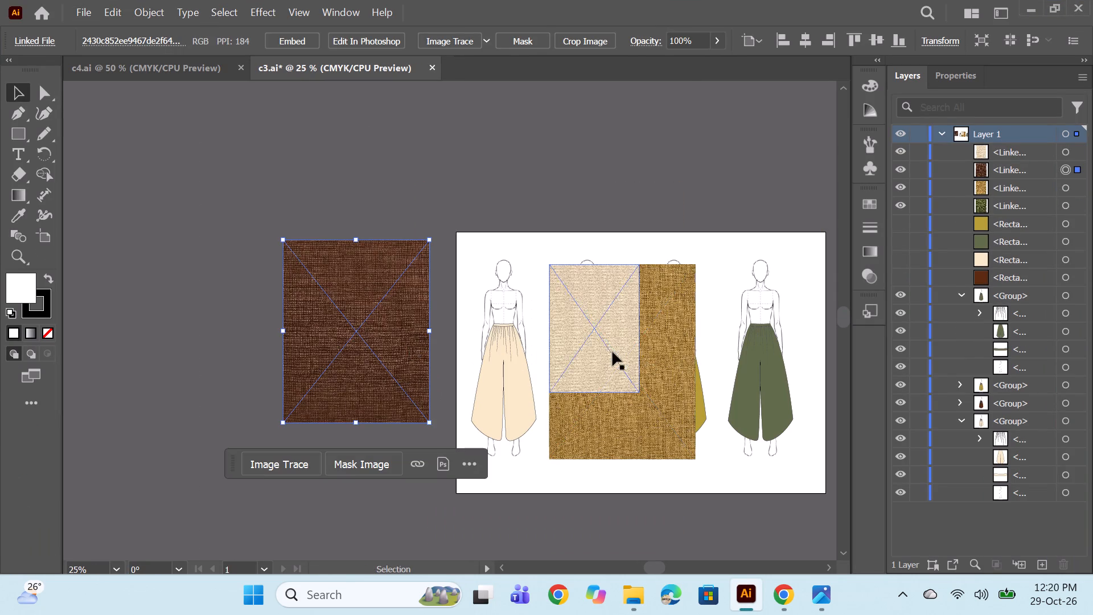
pyautogui.moveTo(608, 351); pyautogui.dragTo(406, 339)
pyautogui.moveTo(595, 363); pyautogui.dragTo(385, 355)
pyautogui.moveTo(623, 383); pyautogui.dragTo(305, 363)
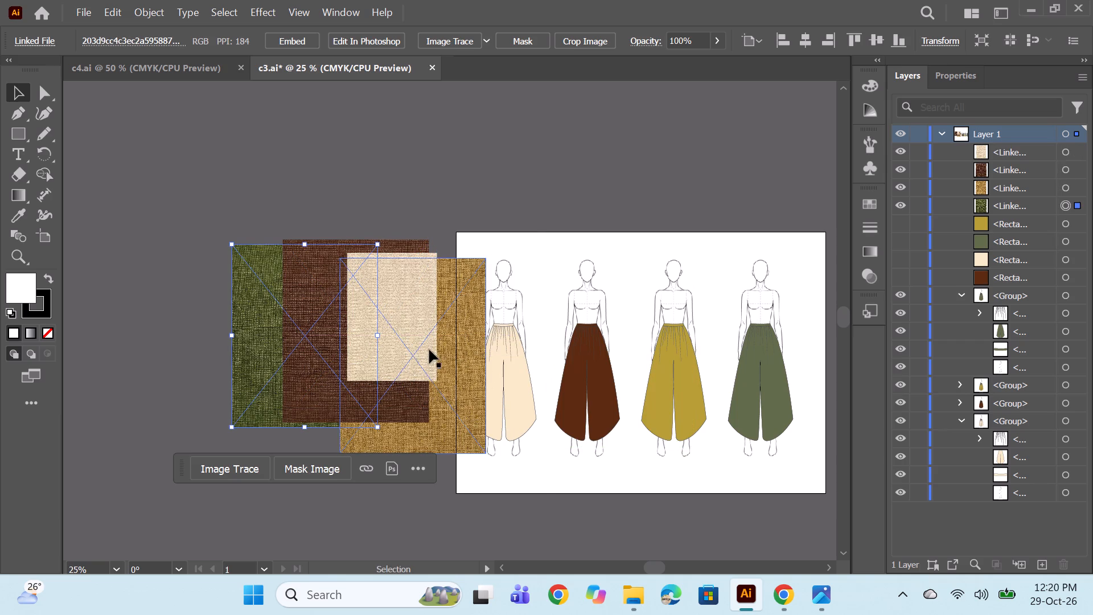
# Place the cream texture over the first figure's trousers and the brown texture, reduced in size, over the second figure's.
pyautogui.moveTo(416, 347); pyautogui.dragTo(521, 411)
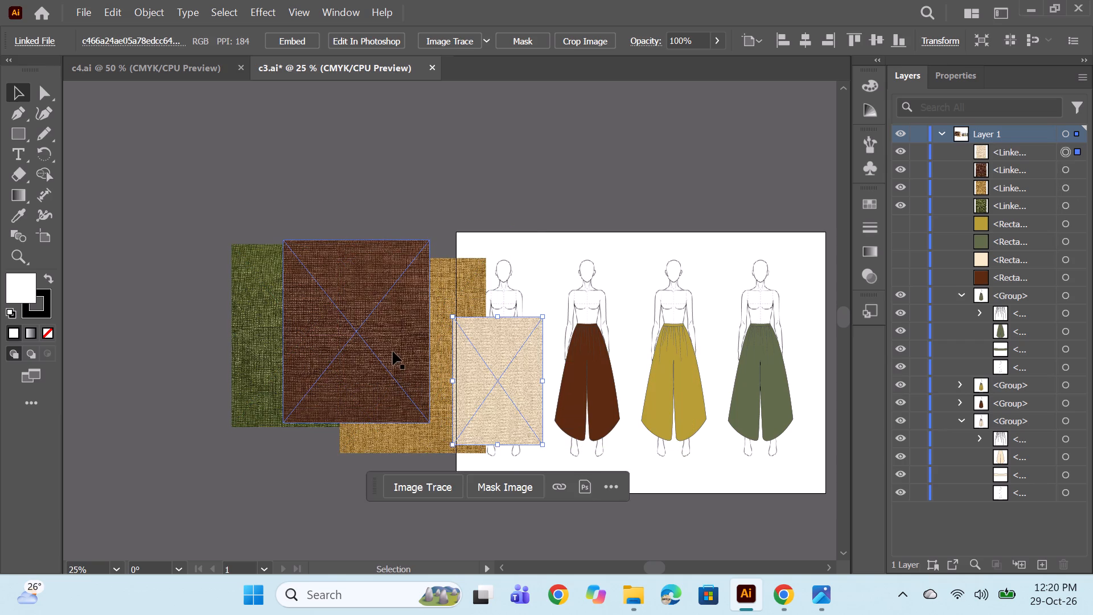
pyautogui.moveTo(384, 350); pyautogui.dragTo(614, 404)
pyautogui.moveTo(656, 473); pyautogui.dragTo(623, 454)
pyautogui.moveTo(596, 402); pyautogui.dragTo(613, 415)
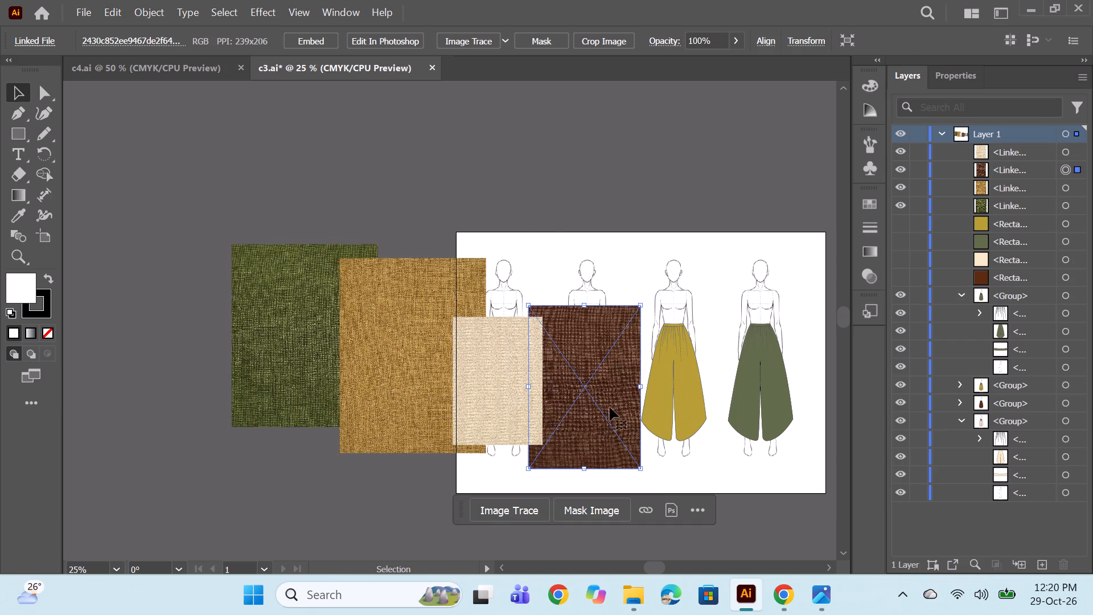
pyautogui.moveTo(638, 468); pyautogui.dragTo(618, 457)
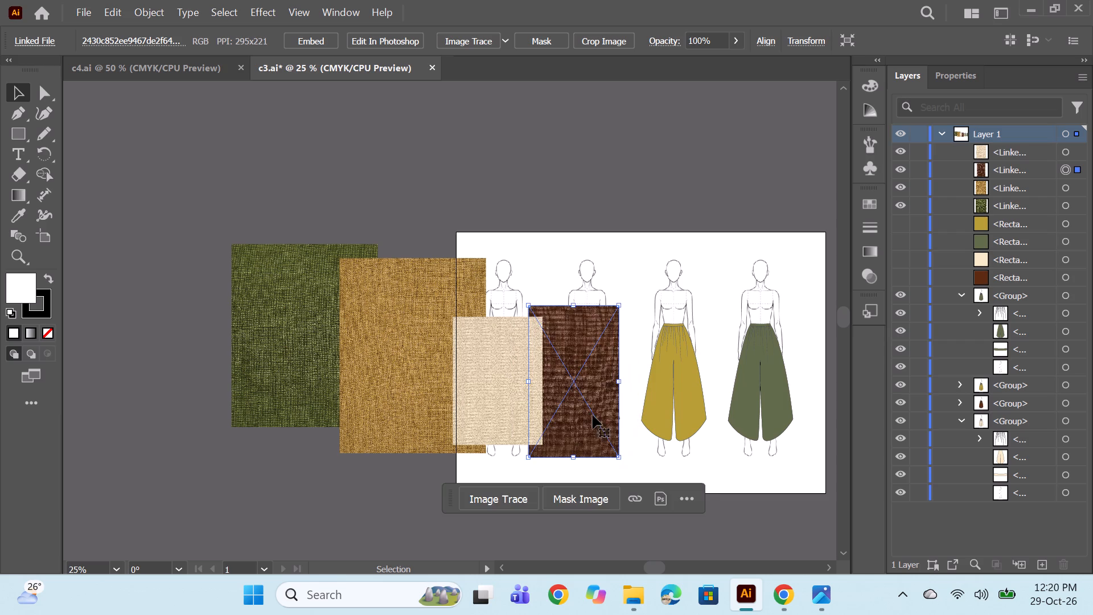
pyautogui.moveTo(593, 415); pyautogui.dragTo(599, 416)
# Place the golden texture over the third figure's trousers and reduce it in size.
pyautogui.press('space')
pyautogui.moveTo(671, 477); pyautogui.dragTo(553, 462)
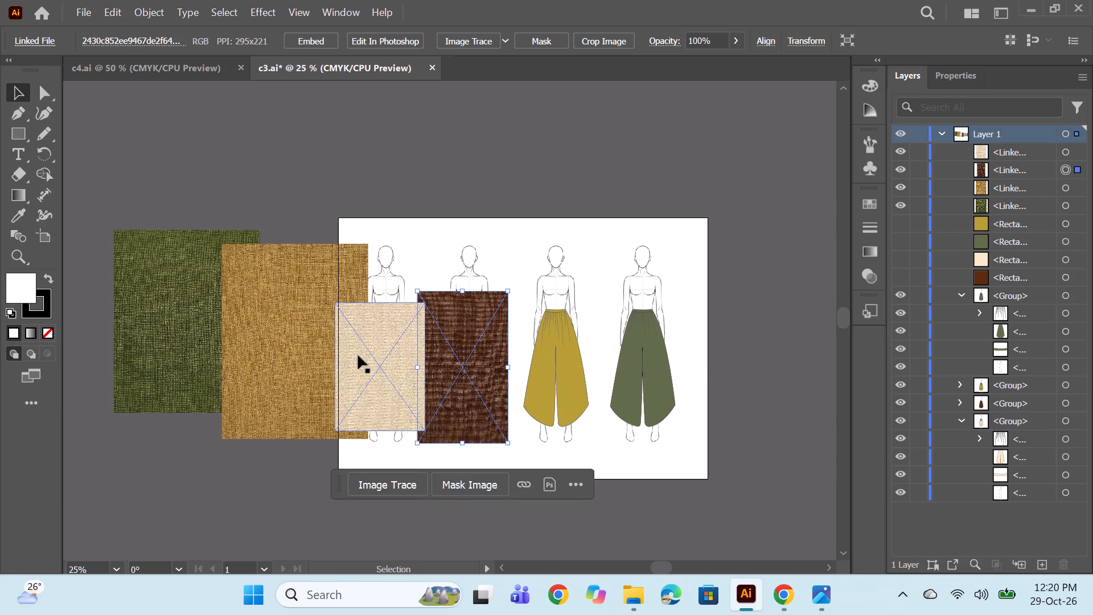
pyautogui.moveTo(277, 358); pyautogui.dragTo(540, 381)
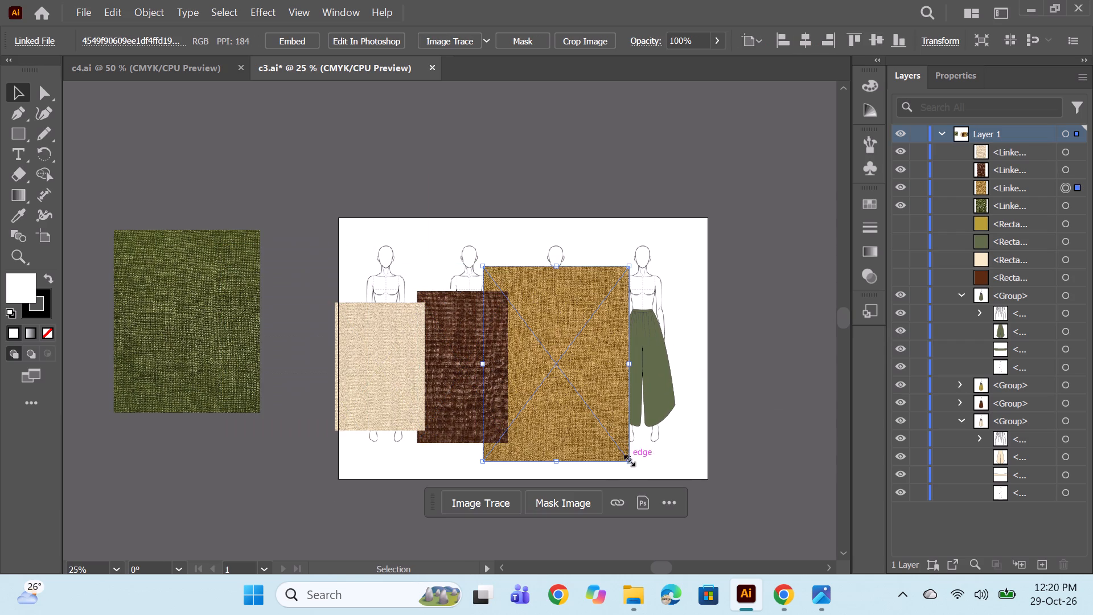
pyautogui.moveTo(628, 459); pyautogui.dragTo(586, 425)
pyautogui.moveTo(549, 368); pyautogui.dragTo(565, 387)
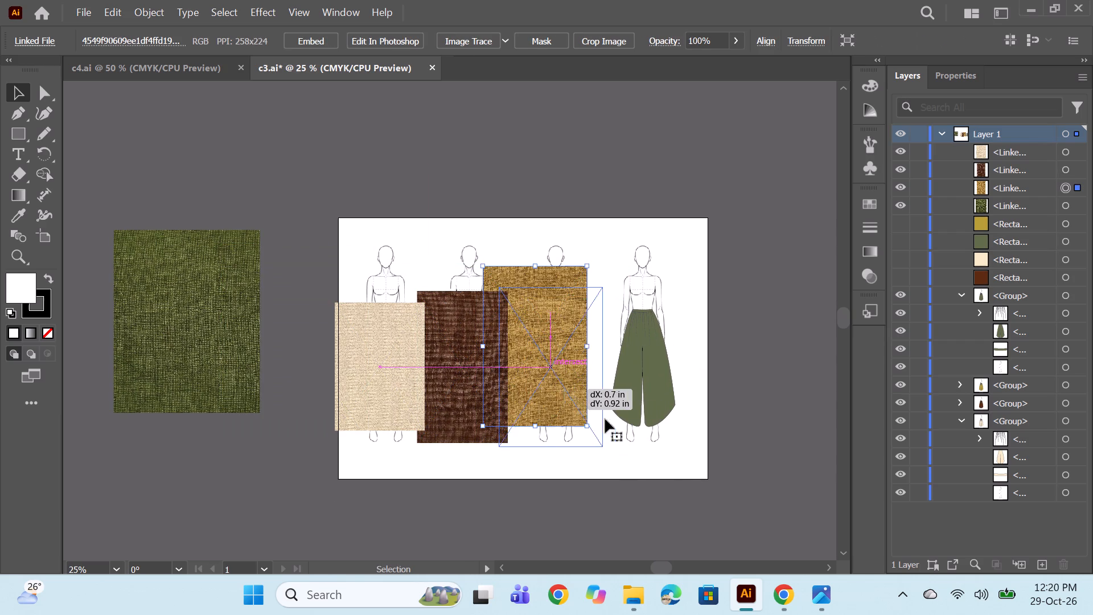
# Place the olive green texture over the fourth figure's trousers and narrow it to roughly the trouser width.
pyautogui.moveTo(211, 360); pyautogui.dragTo(668, 397)
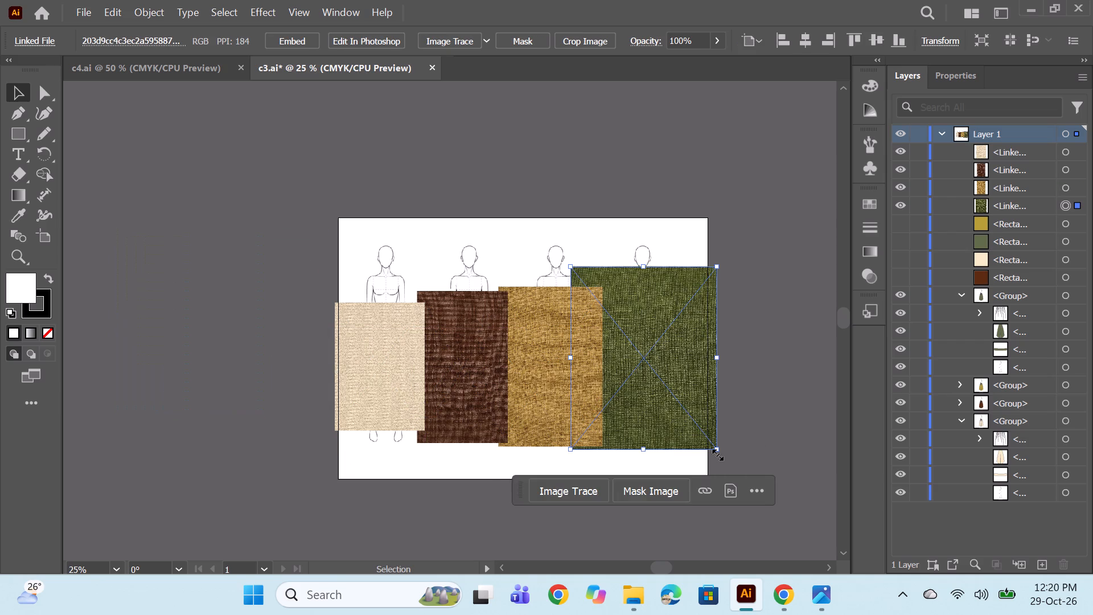
pyautogui.moveTo(715, 451); pyautogui.dragTo(676, 440)
pyautogui.moveTo(635, 381); pyautogui.dragTo(655, 397)
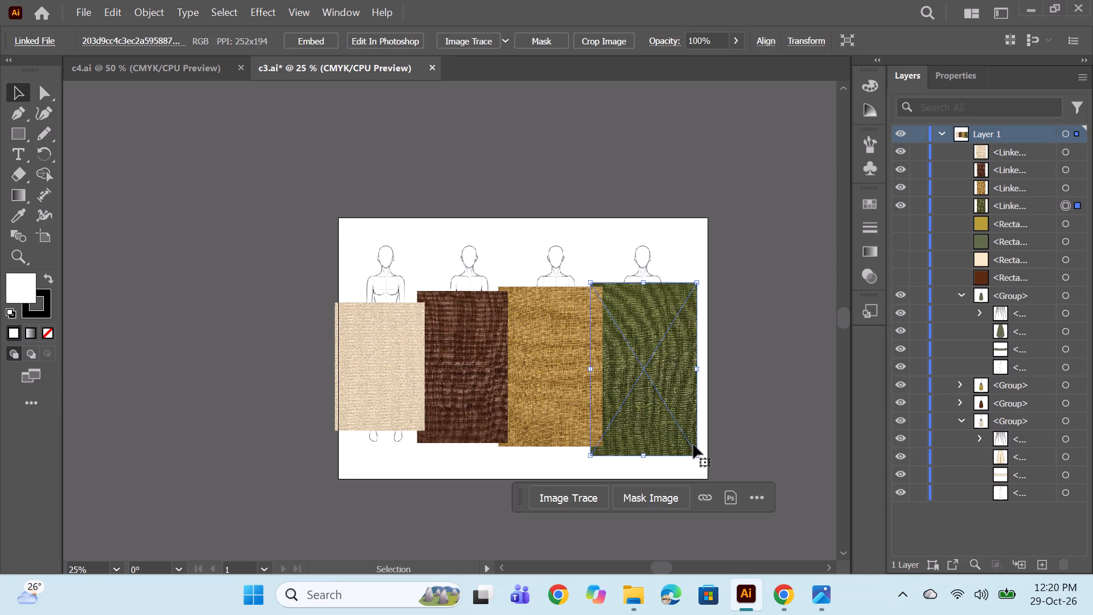
pyautogui.moveTo(695, 456); pyautogui.dragTo(667, 445)
pyautogui.moveTo(646, 393); pyautogui.dragTo(664, 403)
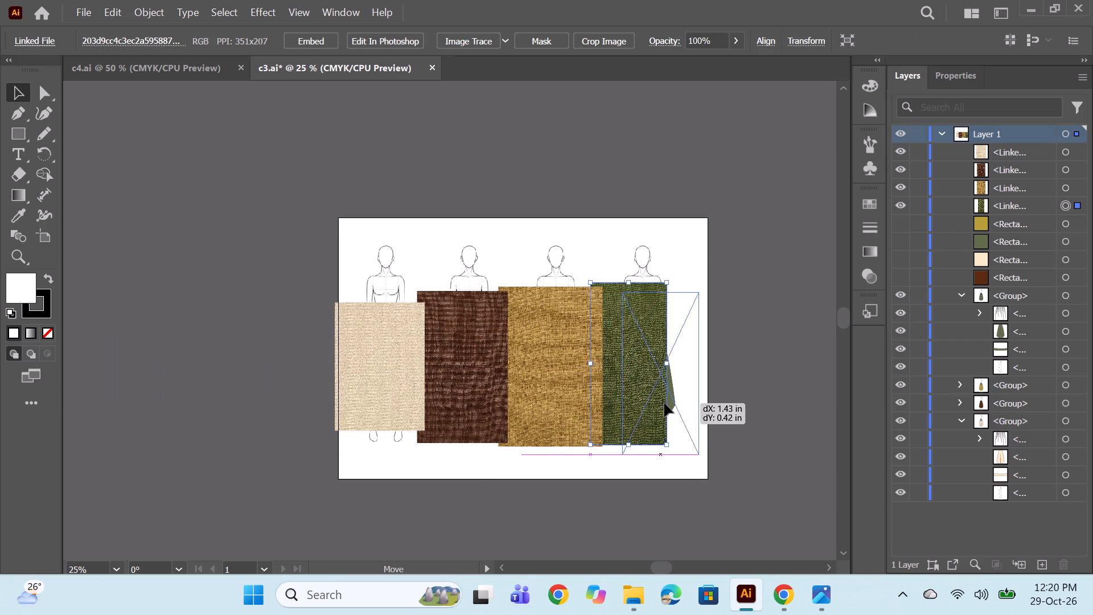
pyautogui.moveTo(664, 403); pyautogui.dragTo(662, 403)
# Narrow the golden texture to about the trouser width and centre it over the third figure's legs.
pyautogui.click(562, 399)
pyautogui.moveTo(601, 448); pyautogui.dragTo(550, 429)
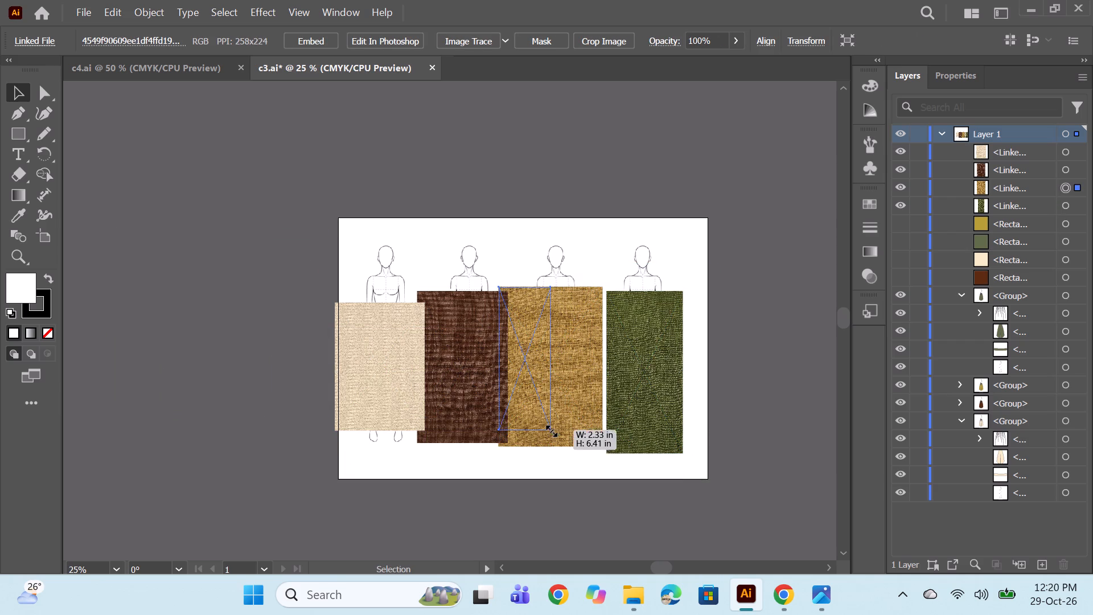
pyautogui.moveTo(550, 429); pyautogui.dragTo(569, 447)
pyautogui.moveTo(549, 413); pyautogui.dragTo(581, 412)
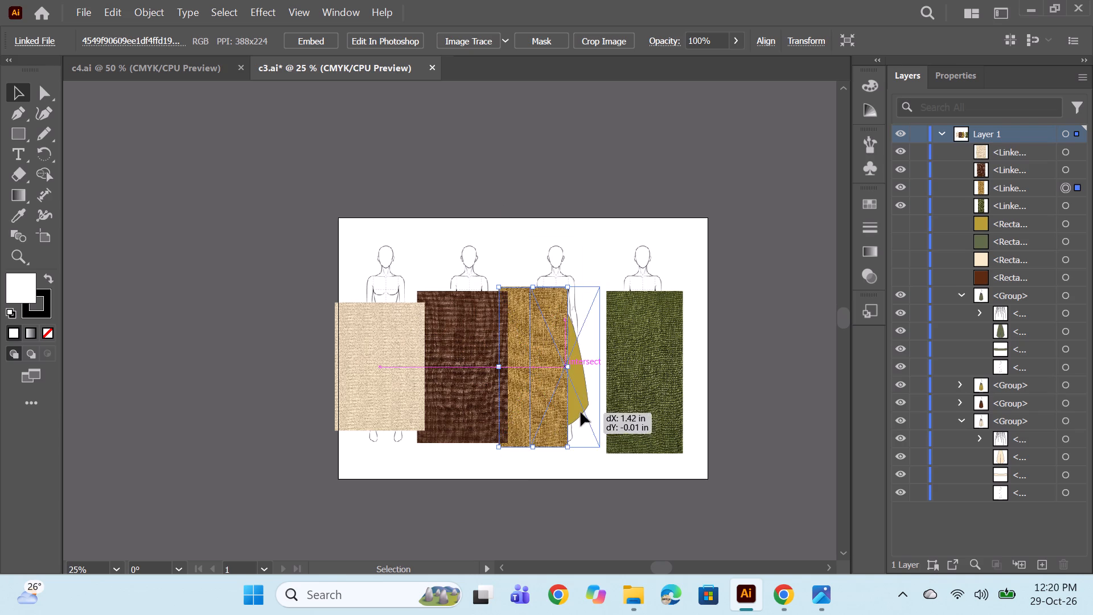
pyautogui.moveTo(581, 412); pyautogui.dragTo(563, 416)
pyautogui.moveTo(559, 413); pyautogui.dragTo(565, 412)
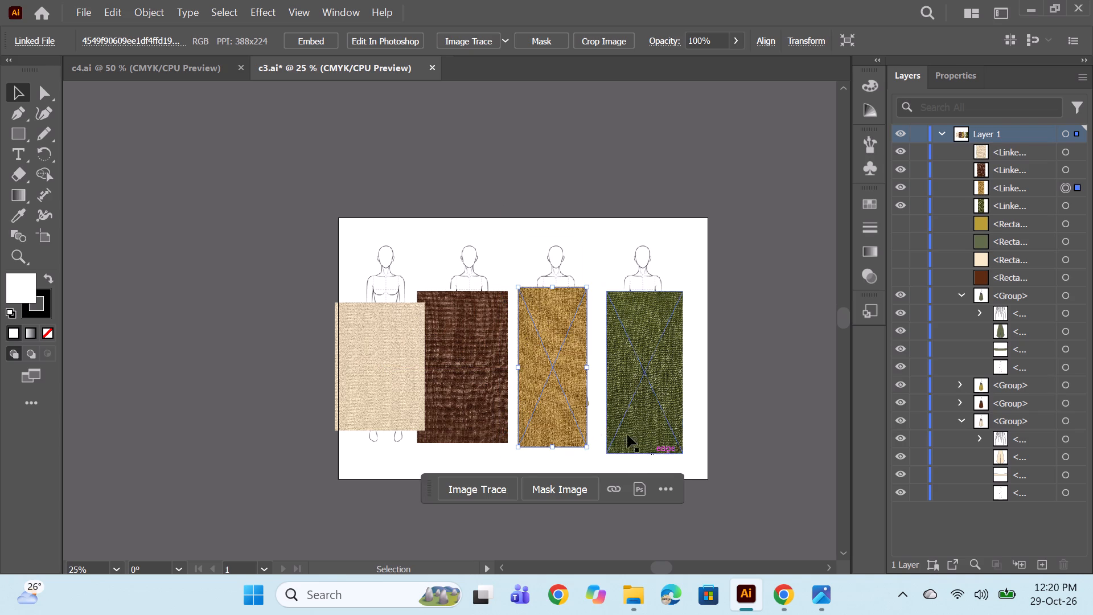
pyautogui.click(560, 415)
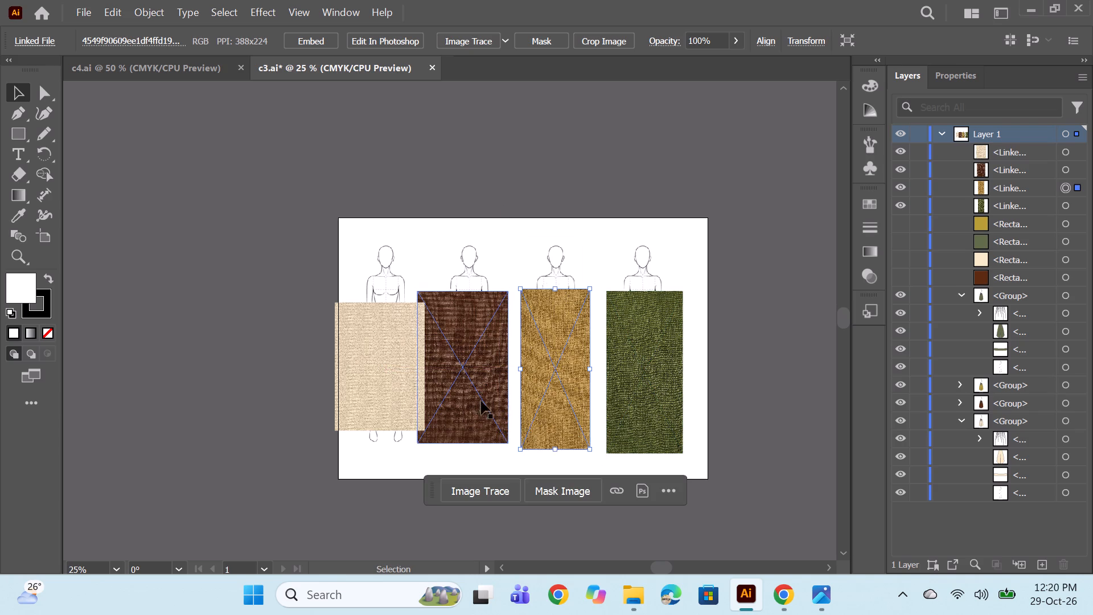
# Make the brown and cream textures narrower and taller, and centre each over its figure's trousers.
pyautogui.click(475, 401)
pyautogui.moveTo(507, 442); pyautogui.dragTo(500, 453)
pyautogui.moveTo(475, 413); pyautogui.dragTo(495, 421)
pyautogui.click(402, 388)
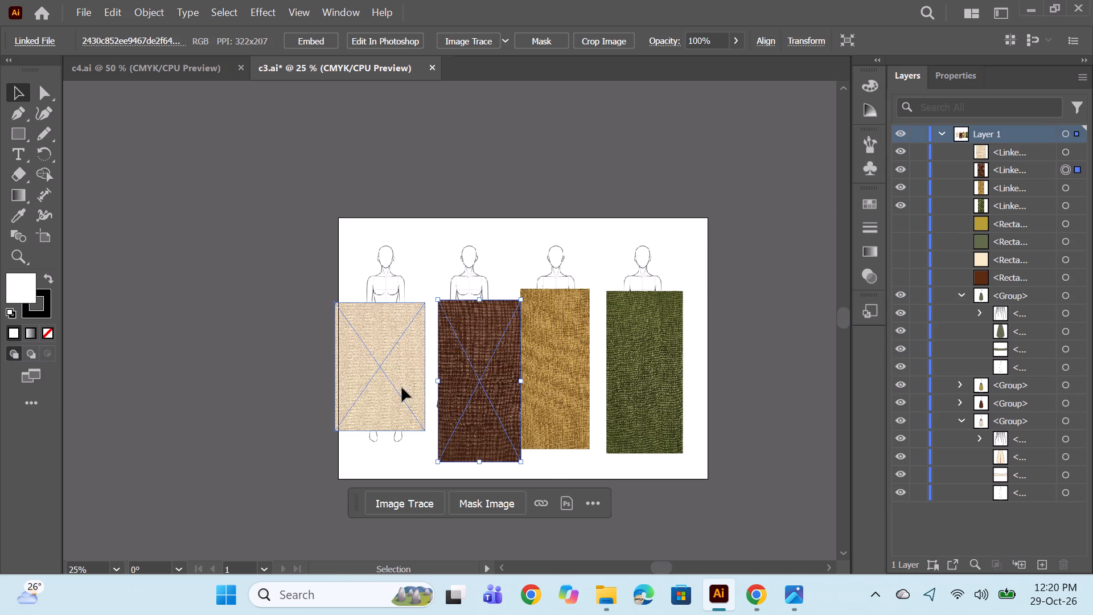
pyautogui.moveTo(426, 430); pyautogui.dragTo(417, 437)
pyautogui.moveTo(380, 384); pyautogui.dragTo(381, 384)
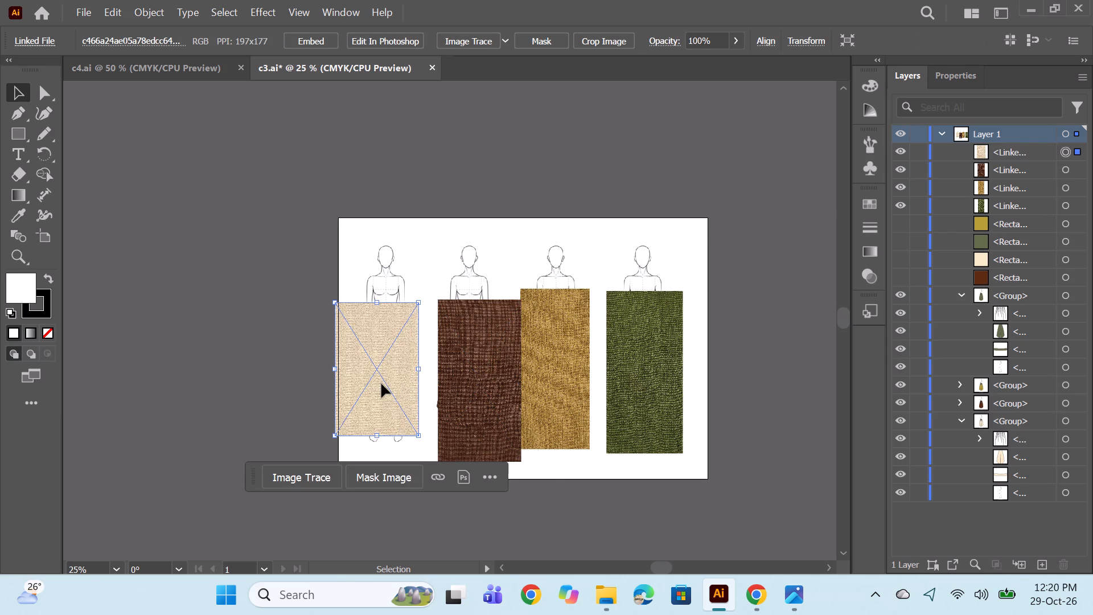
pyautogui.moveTo(381, 384); pyautogui.dragTo(387, 389)
# Nudge the brown texture slightly left and shift the olive green texture about 0.24 in to the right.
pyautogui.press('space')
pyautogui.press('space')
pyautogui.press('space')
pyautogui.moveTo(726, 379); pyautogui.dragTo(677, 388)
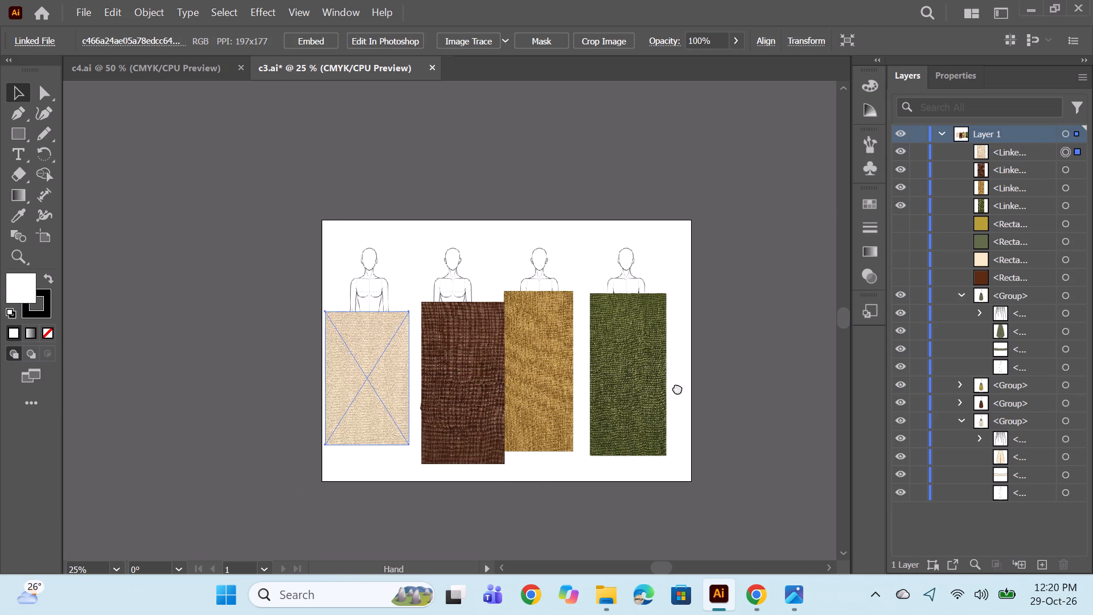
pyautogui.moveTo(677, 388); pyautogui.dragTo(671, 390)
pyautogui.click(446, 416)
pyautogui.press('Left')
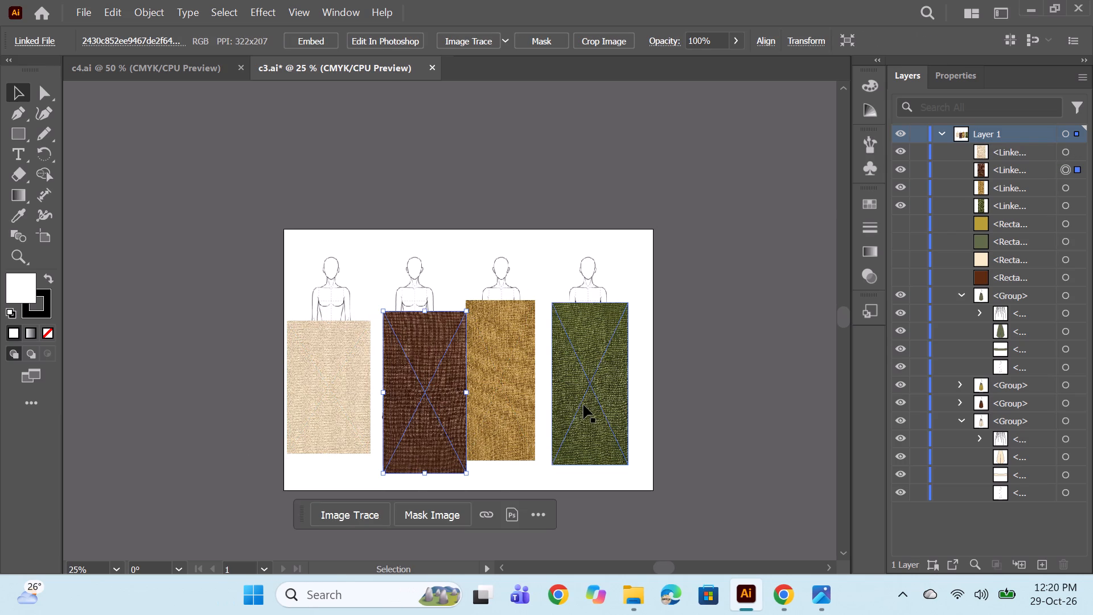
pyautogui.press('Left')
pyautogui.press('Left')
pyautogui.click(630, 396)
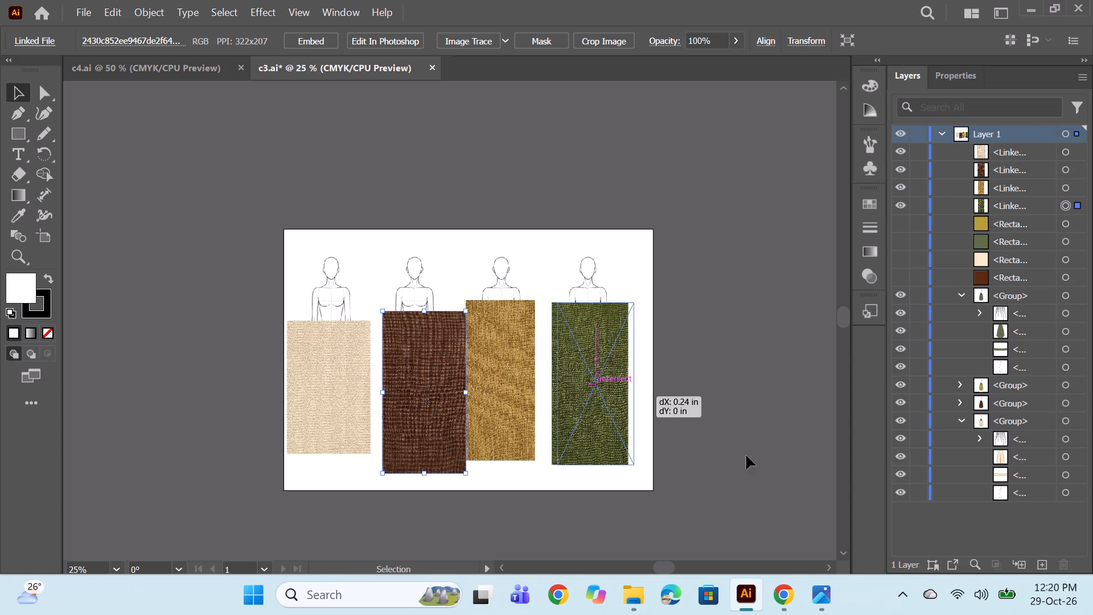
# Move the cream texture into the first figure's group, directly beneath the cream trouser shape.
pyautogui.moveTo(1010, 153); pyautogui.dragTo(1010, 236)
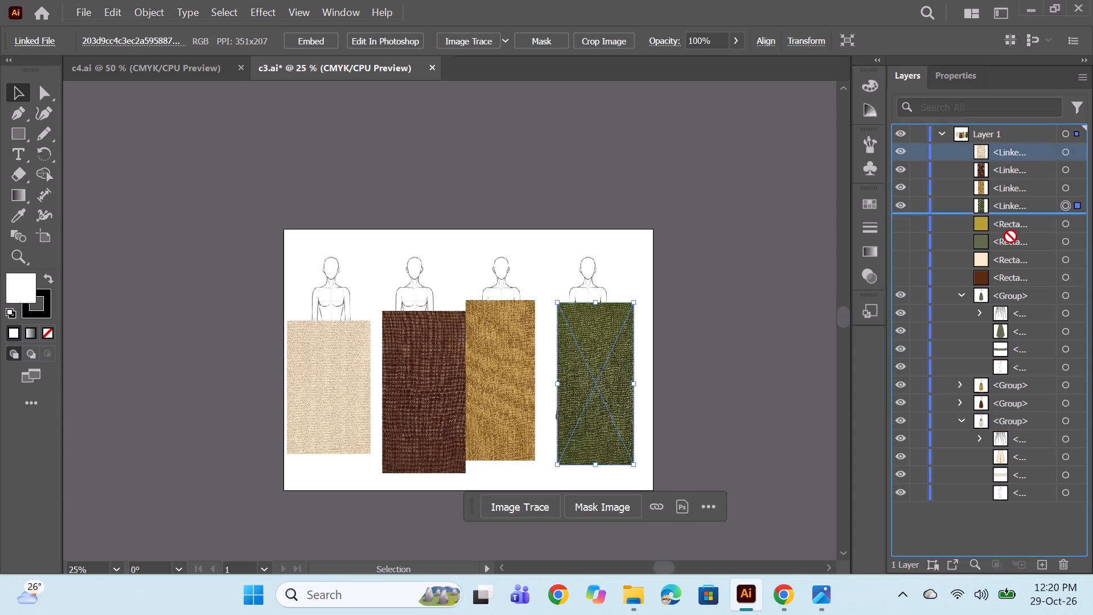
pyautogui.moveTo(1010, 236); pyautogui.dragTo(1020, 464)
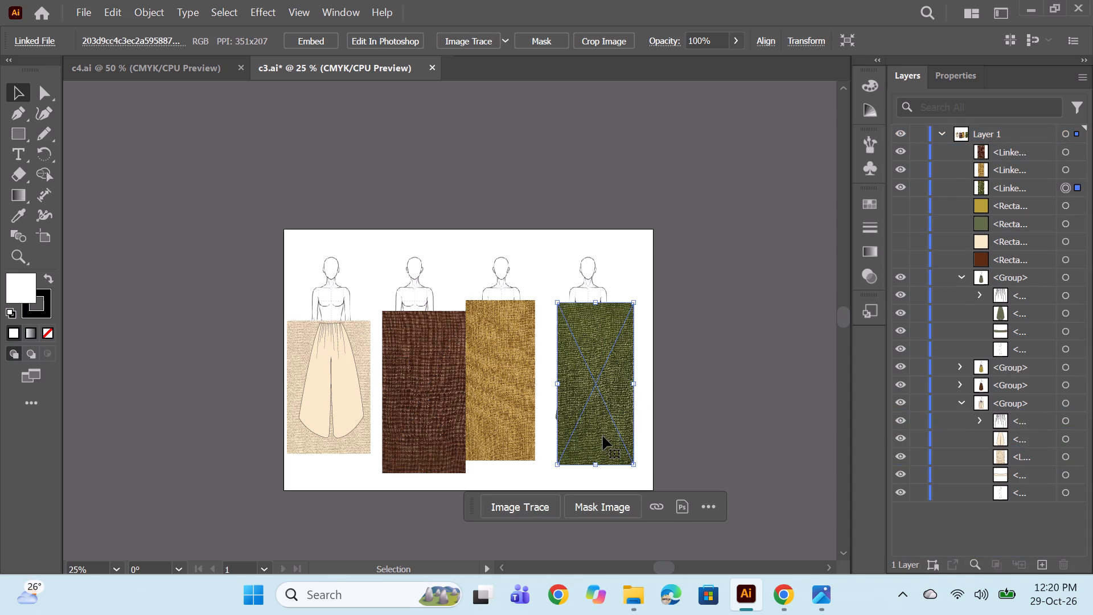
# Duplicate the cream texture, place the copy beneath the waistband shape in the first figure's group, and position it over the waist.
pyautogui.click(1070, 456)
pyautogui.hotkey('ctrl', 'c')
pyautogui.hotkey('ctrl', 'v')
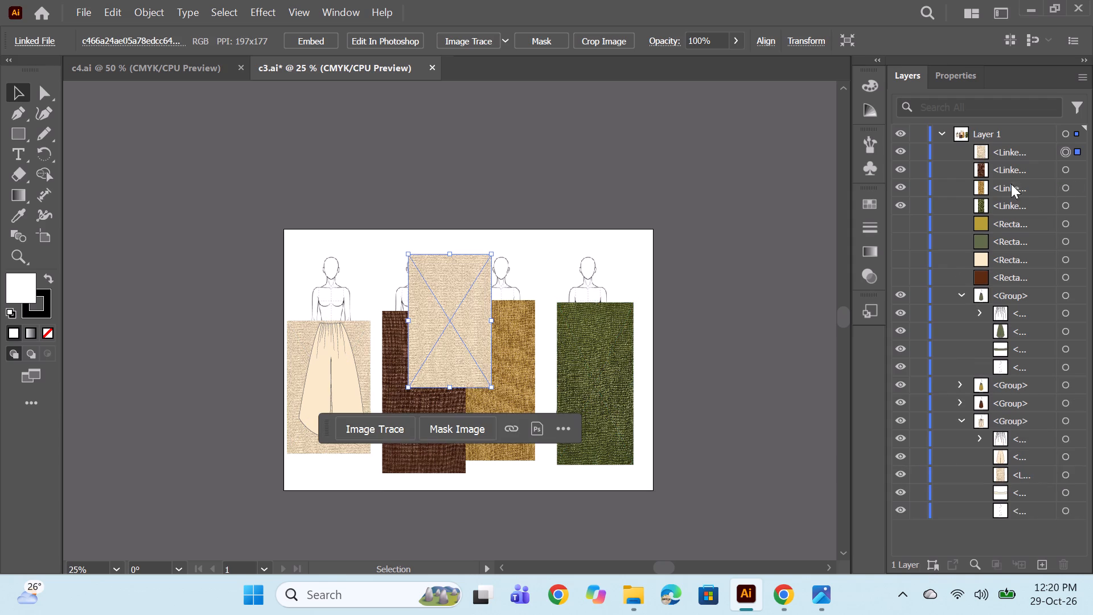
pyautogui.moveTo(1001, 153); pyautogui.dragTo(1008, 503)
pyautogui.moveTo(460, 284); pyautogui.dragTo(438, 292)
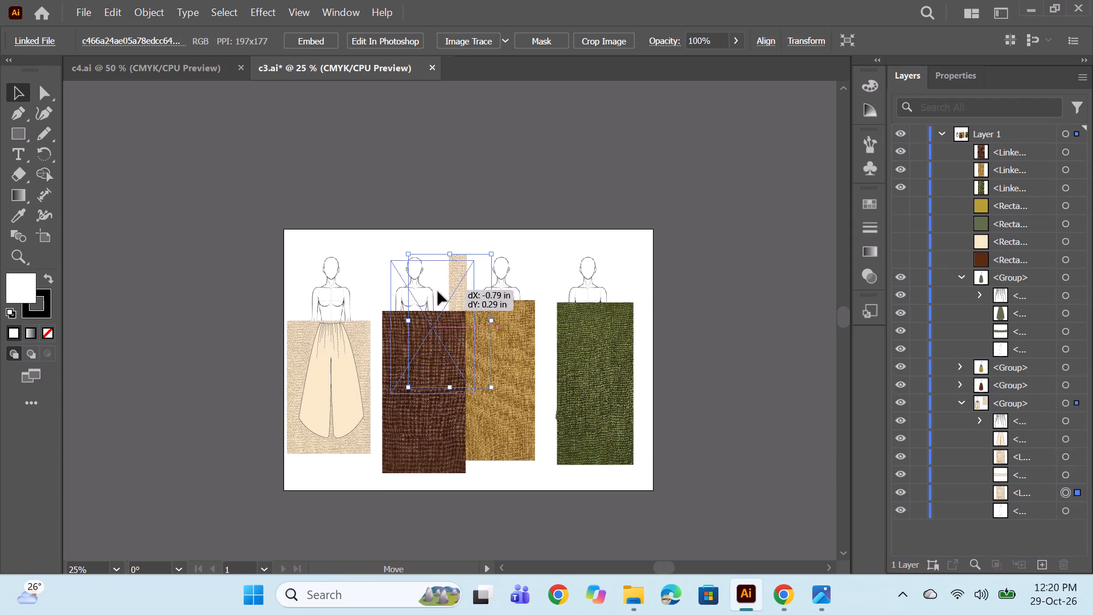
pyautogui.moveTo(438, 292); pyautogui.dragTo(358, 306)
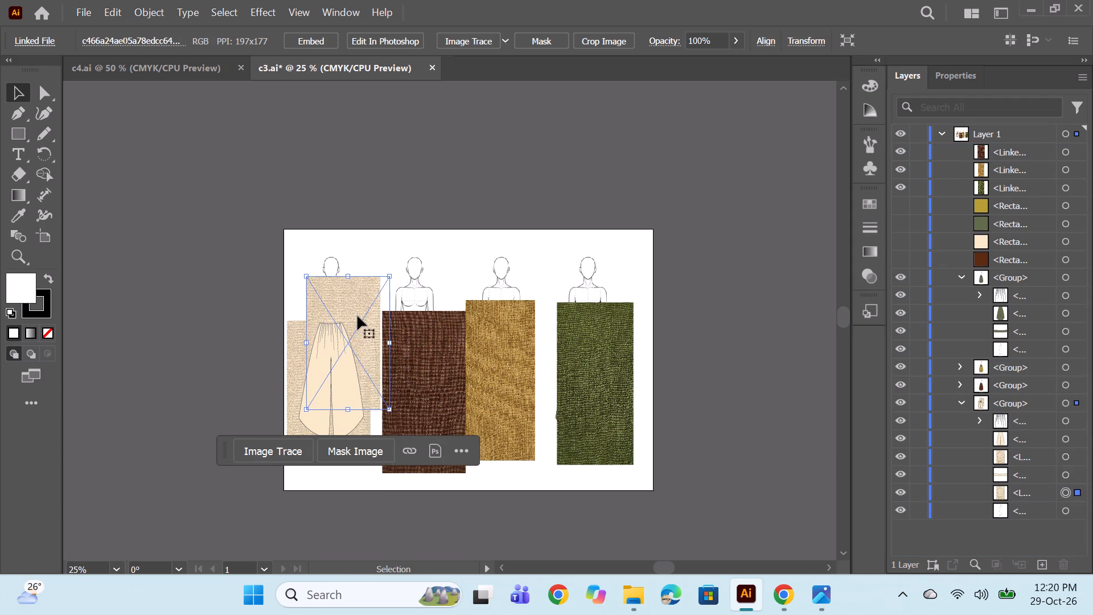
# Move the brown texture into the second figure's group, directly beneath the brown trouser shape.
pyautogui.click(958, 384)
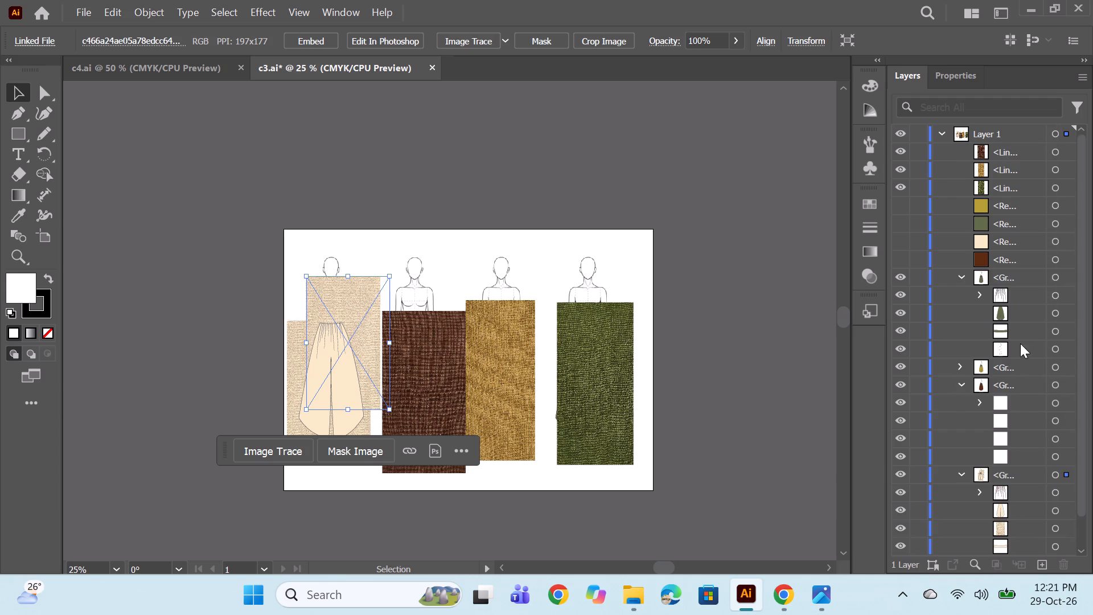
pyautogui.click(1012, 147)
pyautogui.click(1041, 155)
pyautogui.click(1059, 154)
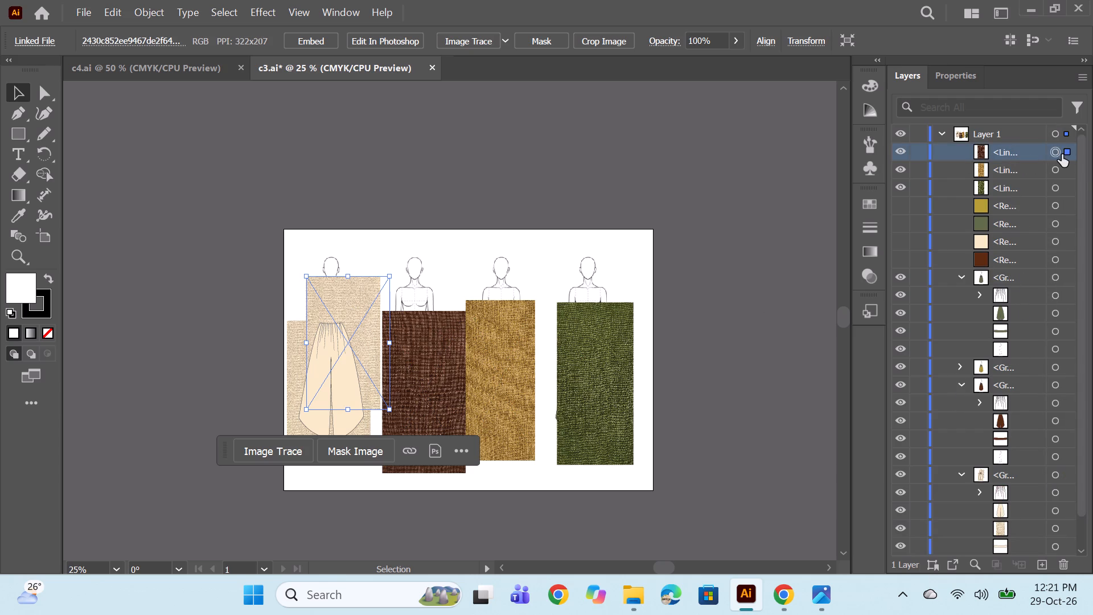
pyautogui.hotkey('ctrl', 'c')
pyautogui.hotkey('ctrl', 'v')
pyautogui.moveTo(1012, 147); pyautogui.dragTo(1012, 366)
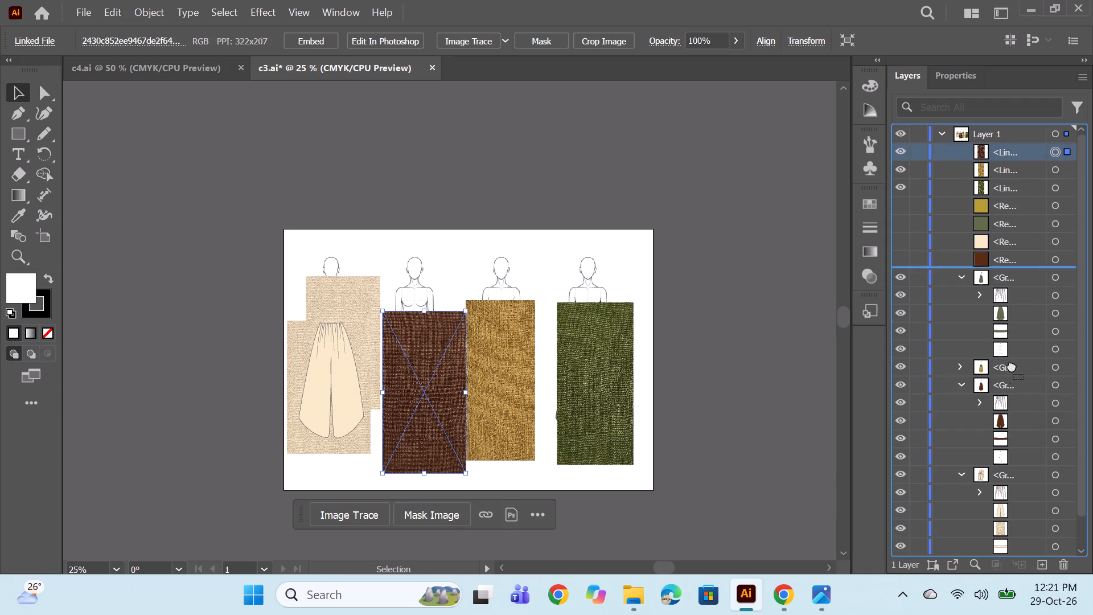
pyautogui.moveTo(1012, 366); pyautogui.dragTo(1004, 429)
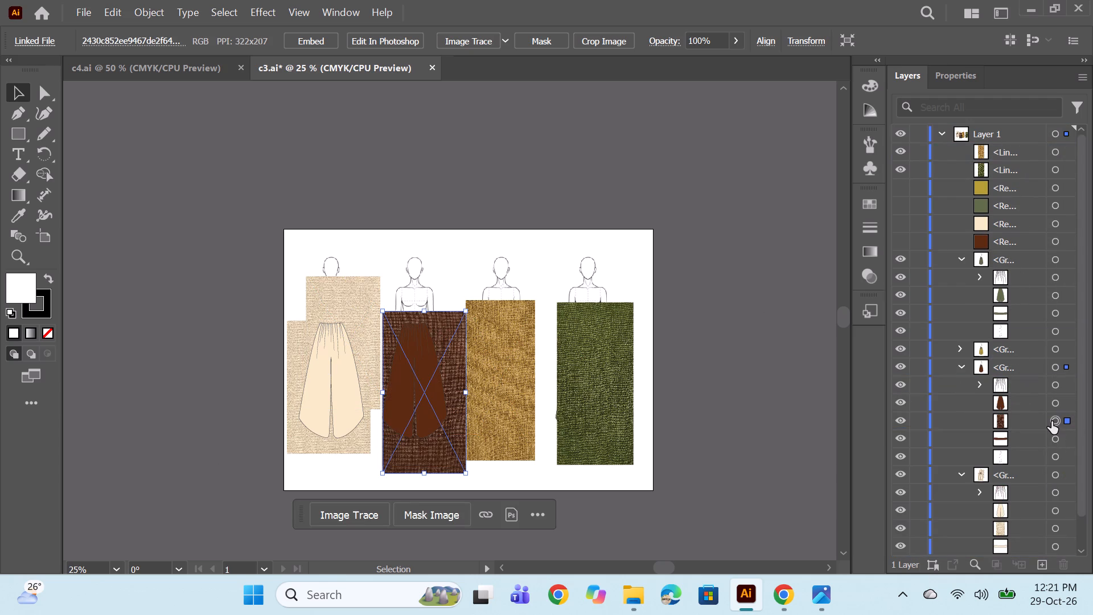
# Duplicate the brown texture, place the copy beneath the waistband shape in the second figure's group, and position it over the waist.
pyautogui.hotkey('ctrl', 'c')
pyautogui.hotkey('ctrl', 'v')
pyautogui.hotkey('ctrl', 'c')
pyautogui.hotkey('ctrl', 'v')
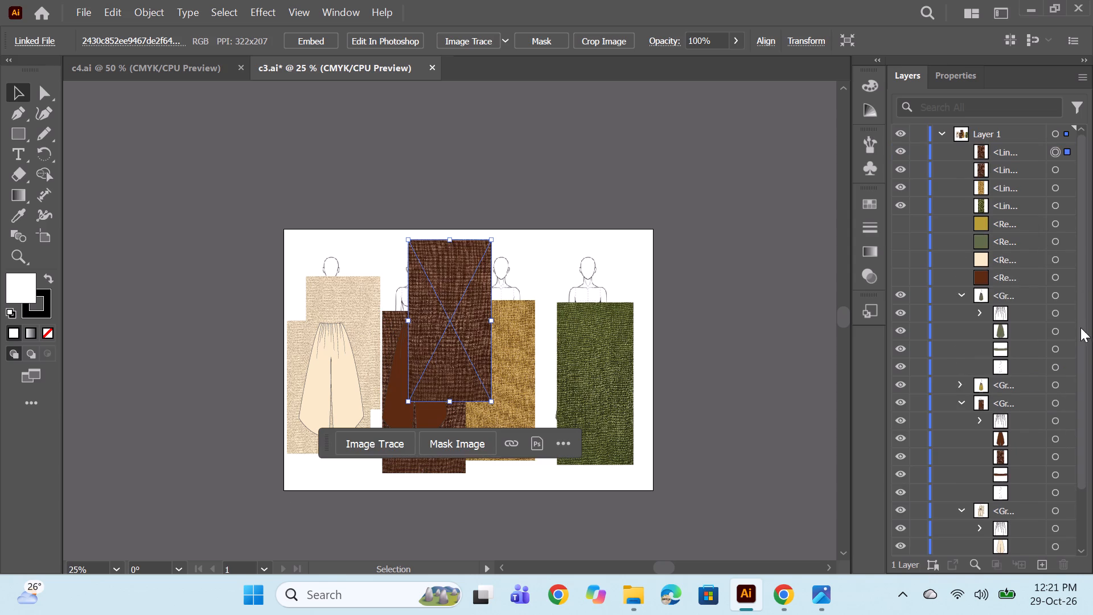
pyautogui.hotkey('ctrl', 'z')
pyautogui.moveTo(1022, 148); pyautogui.dragTo(1013, 462)
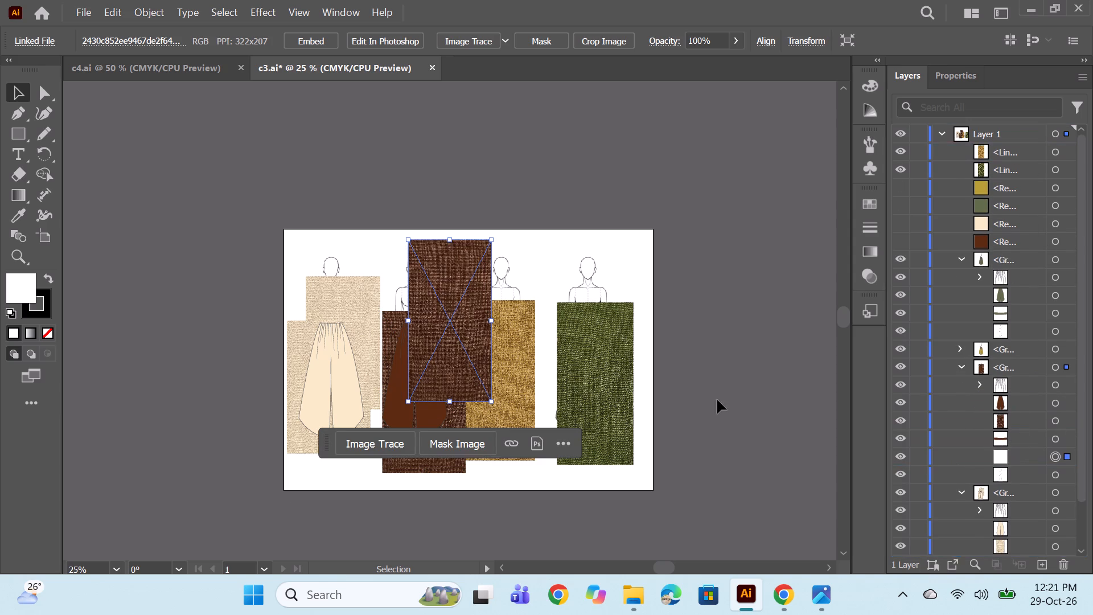
pyautogui.moveTo(440, 285); pyautogui.dragTo(416, 315)
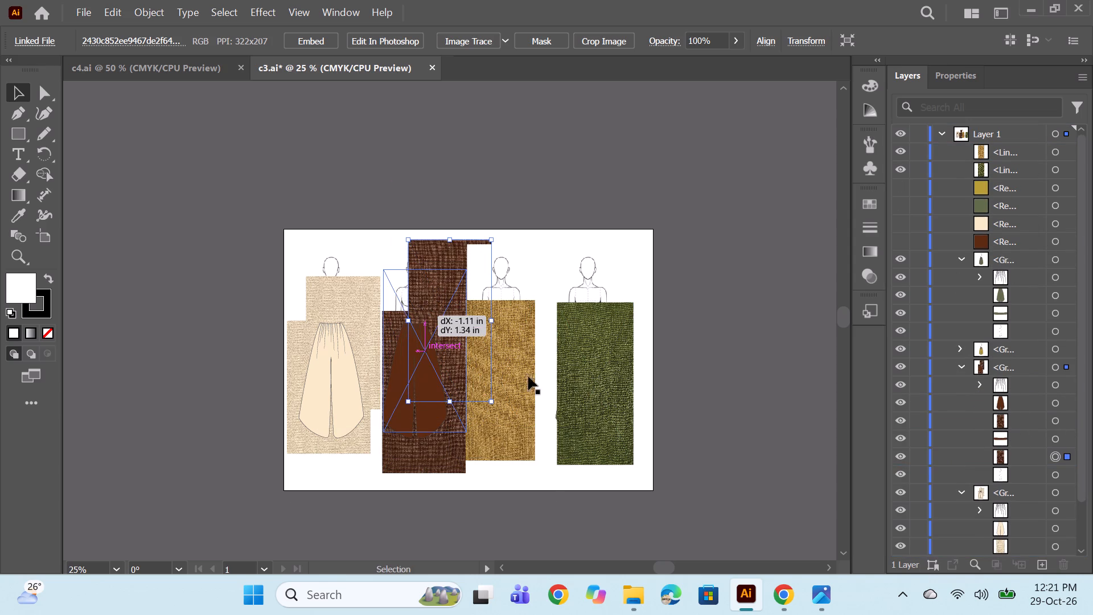
# Duplicate the olive green texture, put the copies beneath the fourth figure's trouser and waistband shapes, and position the trouser copy from the waist down.
pyautogui.click(1054, 170)
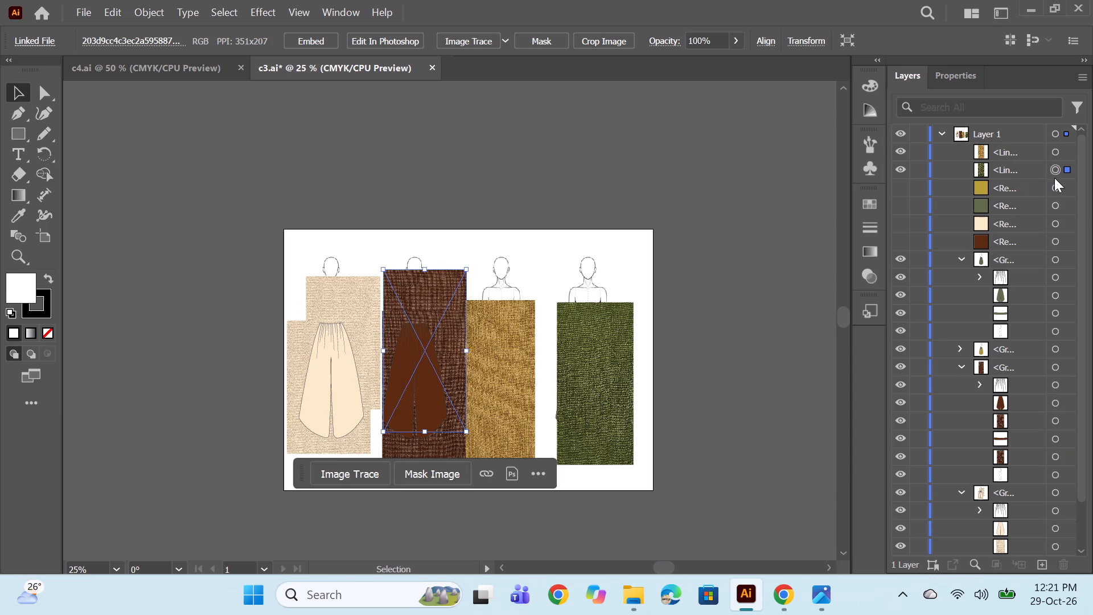
pyautogui.hotkey('ctrl', 'c')
pyautogui.hotkey('ctrl', 'v')
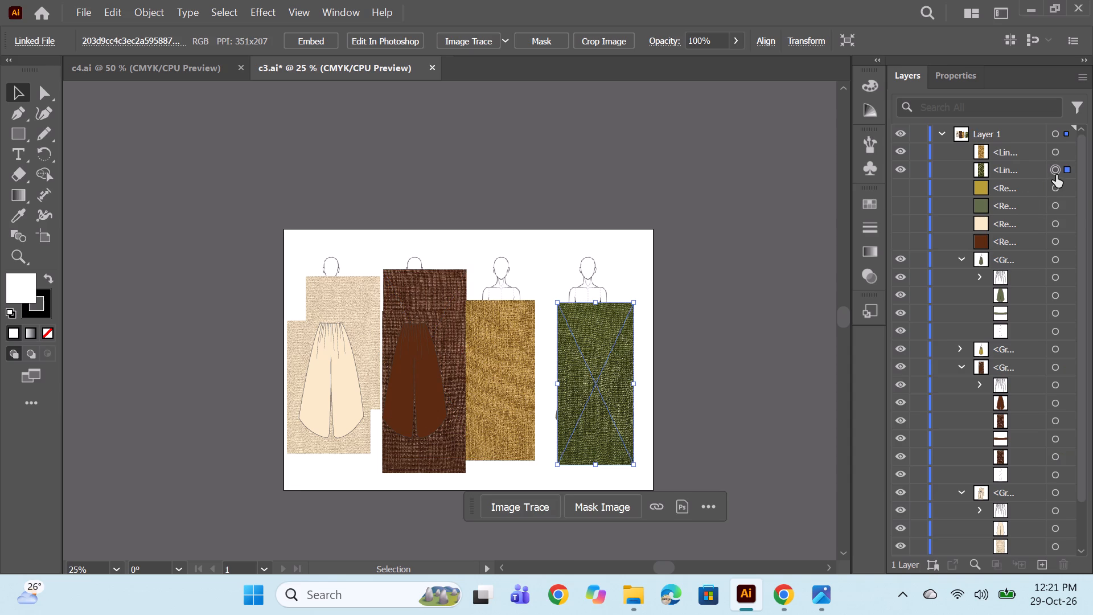
pyautogui.hotkey('ctrl', 'c')
pyautogui.hotkey('ctrl', 'v')
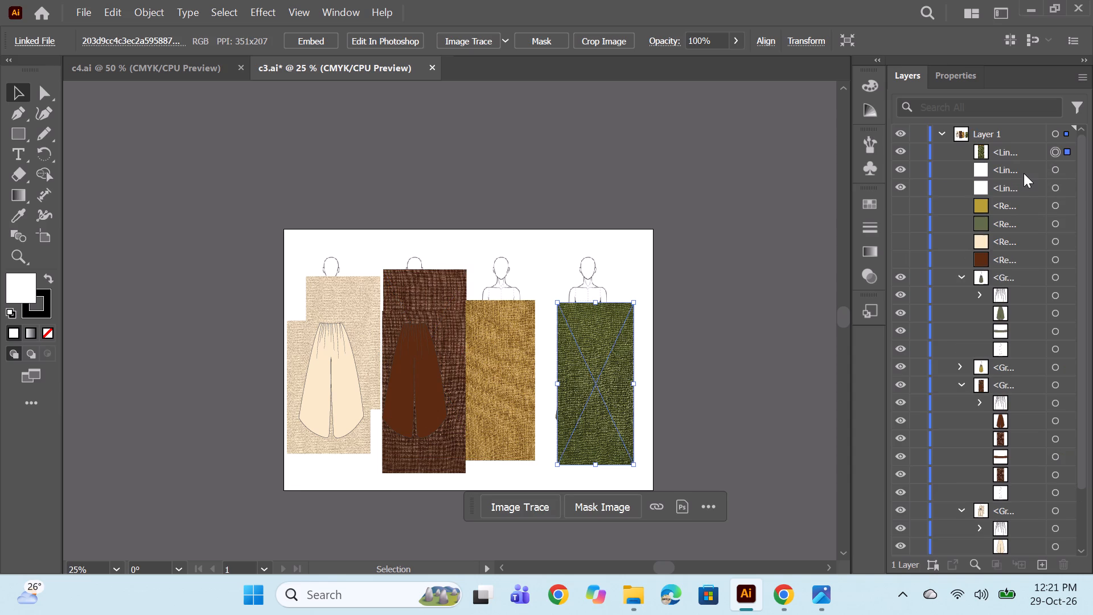
pyautogui.moveTo(1009, 151); pyautogui.dragTo(1009, 321)
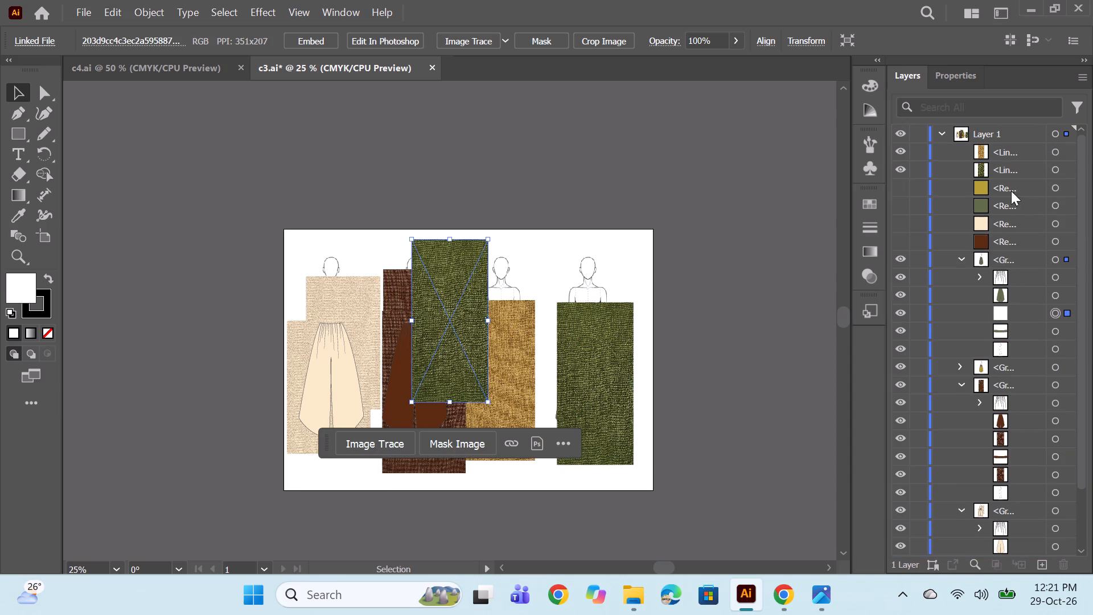
pyautogui.moveTo(1007, 162); pyautogui.dragTo(1020, 335)
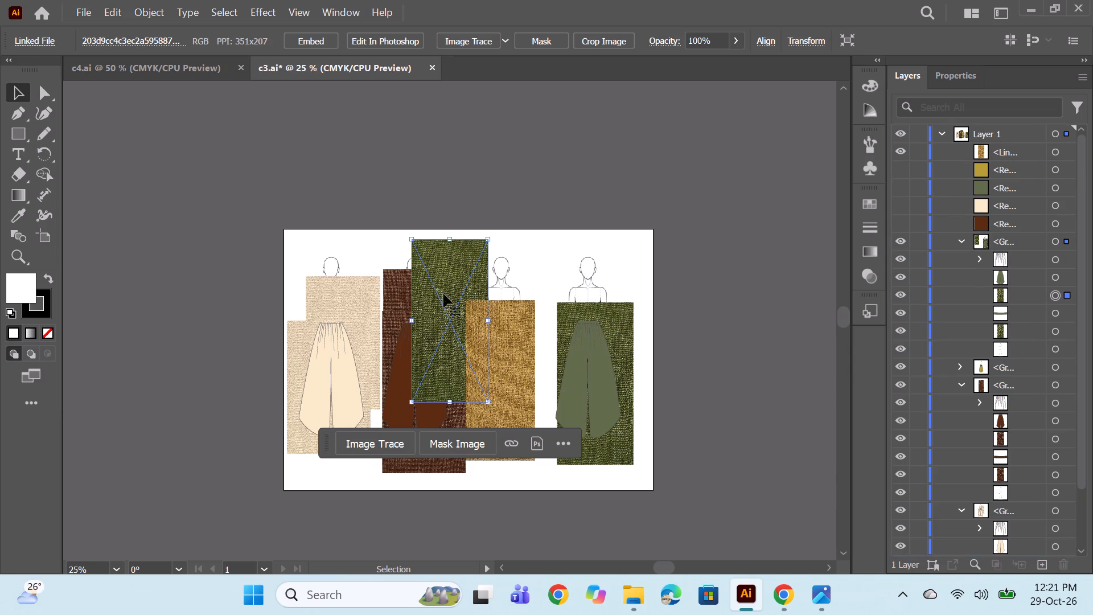
pyautogui.moveTo(440, 273); pyautogui.dragTo(578, 305)
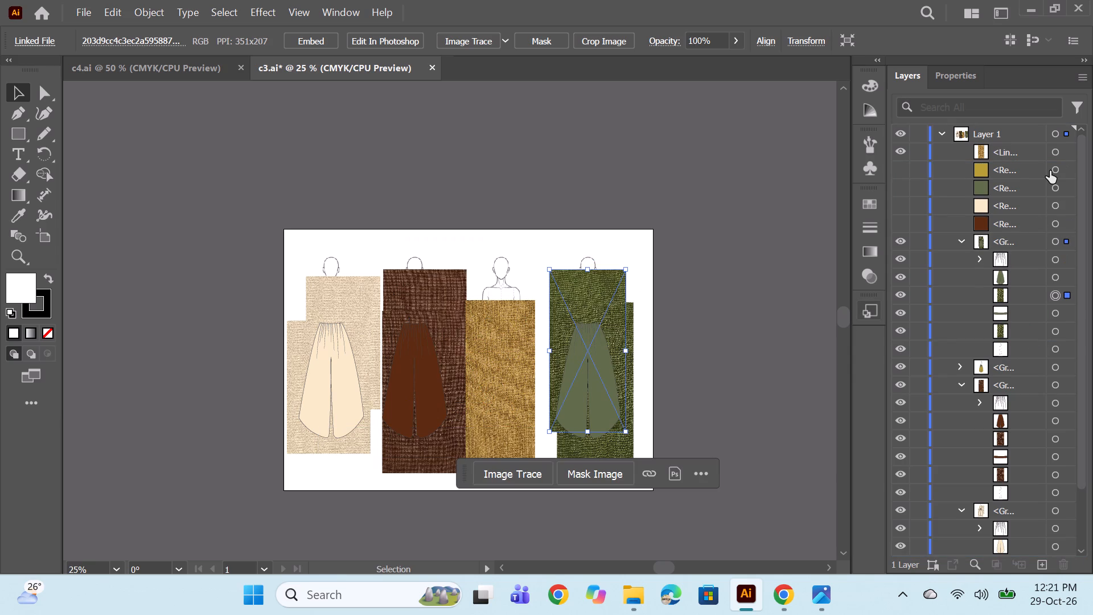
# Duplicate the gold texture and put the copy beneath the third figure's mustard trouser shape and the original beneath its waistband shape.
pyautogui.click(1060, 153)
pyautogui.hotkey('ctrl', 'c')
pyautogui.hotkey('ctrl', 'v')
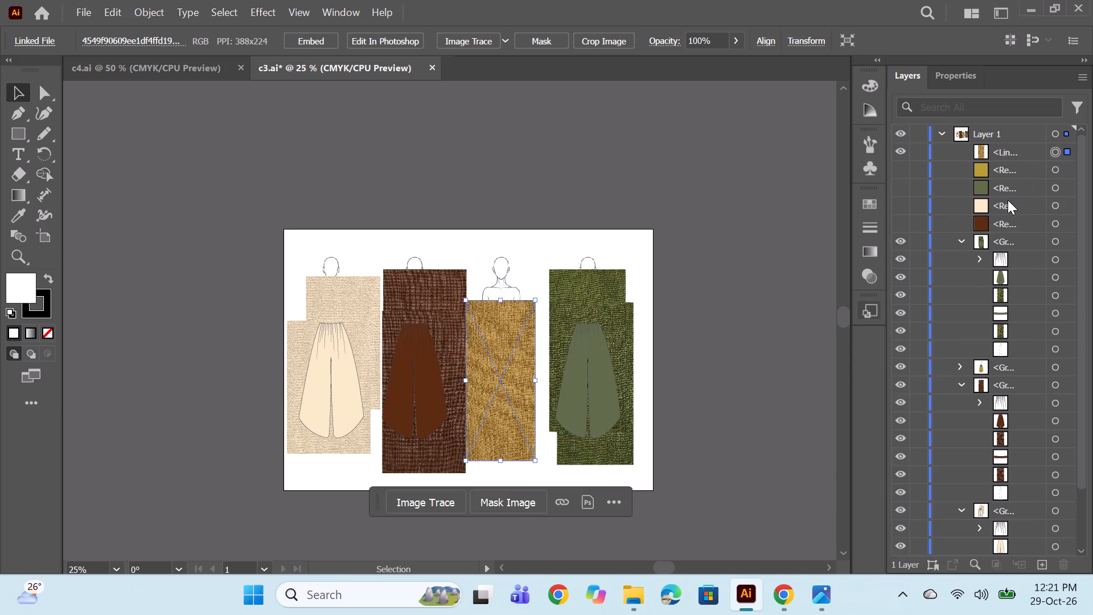
pyautogui.hotkey('ctrl', 'c')
pyautogui.hotkey('ctrl', 'v')
pyautogui.moveTo(1025, 152); pyautogui.dragTo(1030, 232)
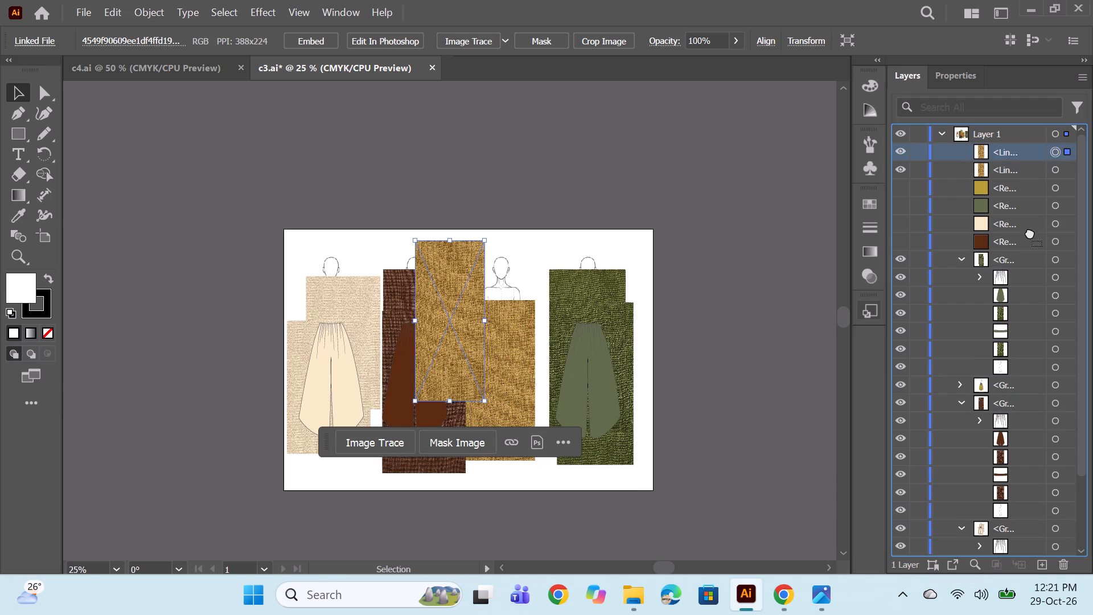
pyautogui.moveTo(1030, 232); pyautogui.dragTo(1010, 557)
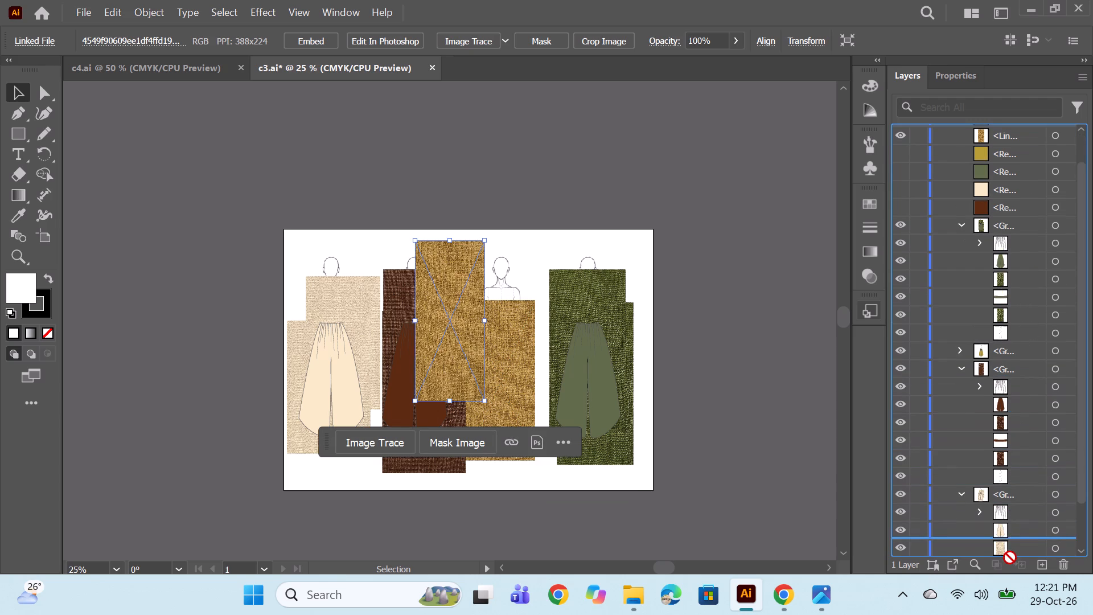
pyautogui.moveTo(1010, 557); pyautogui.dragTo(1009, 350)
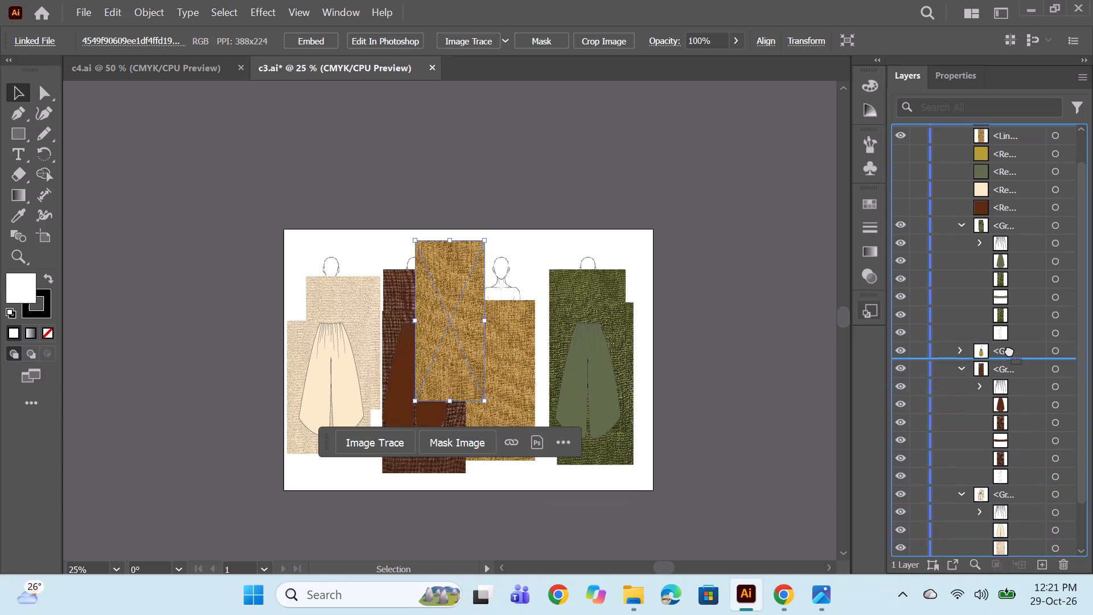
pyautogui.moveTo(1009, 350); pyautogui.dragTo(1009, 348)
pyautogui.click(958, 331)
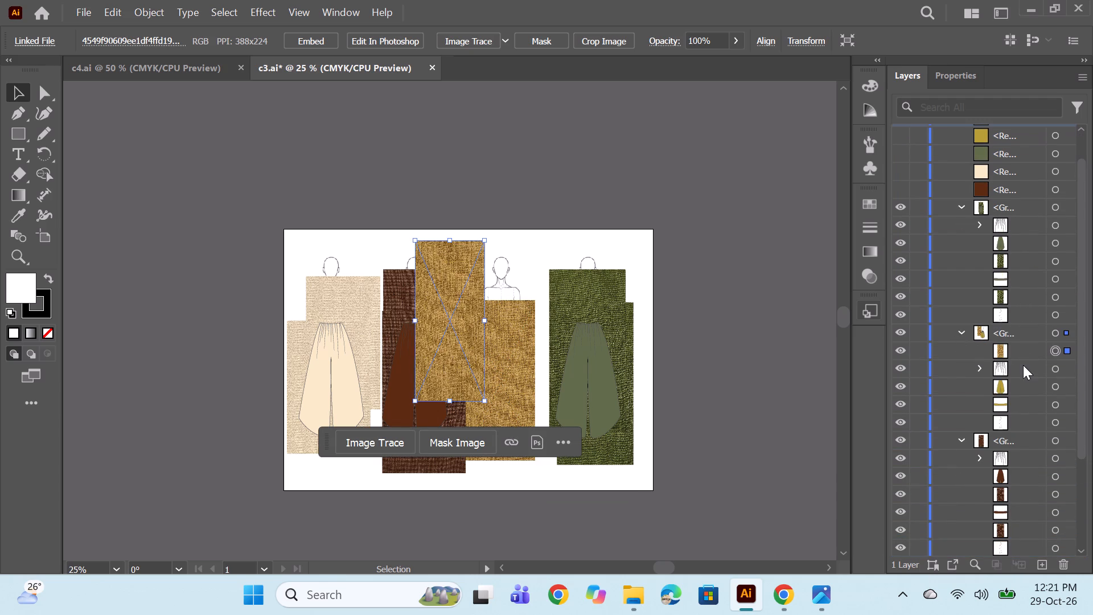
pyautogui.moveTo(1023, 350); pyautogui.dragTo(1024, 400)
pyautogui.scroll(3, 991, 196)
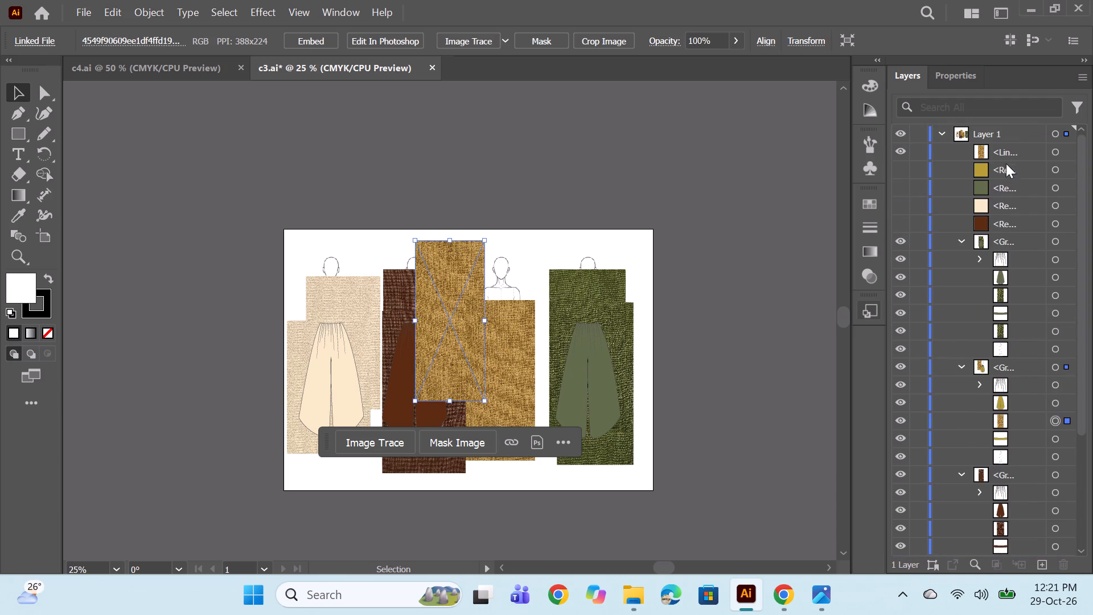
pyautogui.moveTo(1012, 153); pyautogui.dragTo(1025, 445)
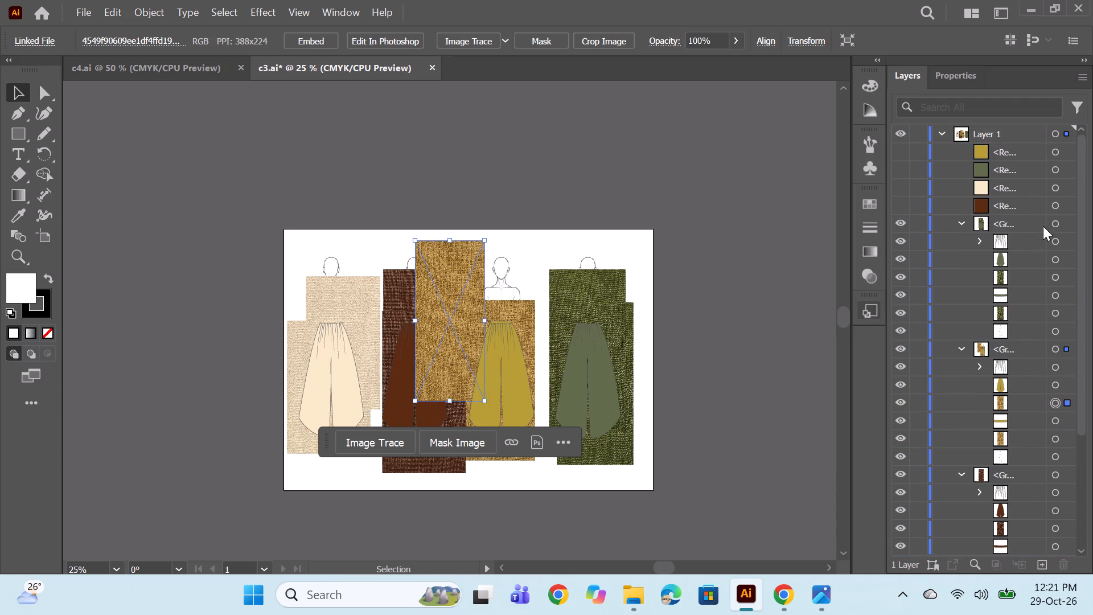
# Clip the two olive green textures to the fourth figure's trouser and waistband shapes with clipping masks.
pyautogui.click(1056, 260)
pyautogui.keyDown('ctrl'); pyautogui.click(1059, 276); pyautogui.keyUp('ctrl')
pyautogui.rightClick(600, 318)
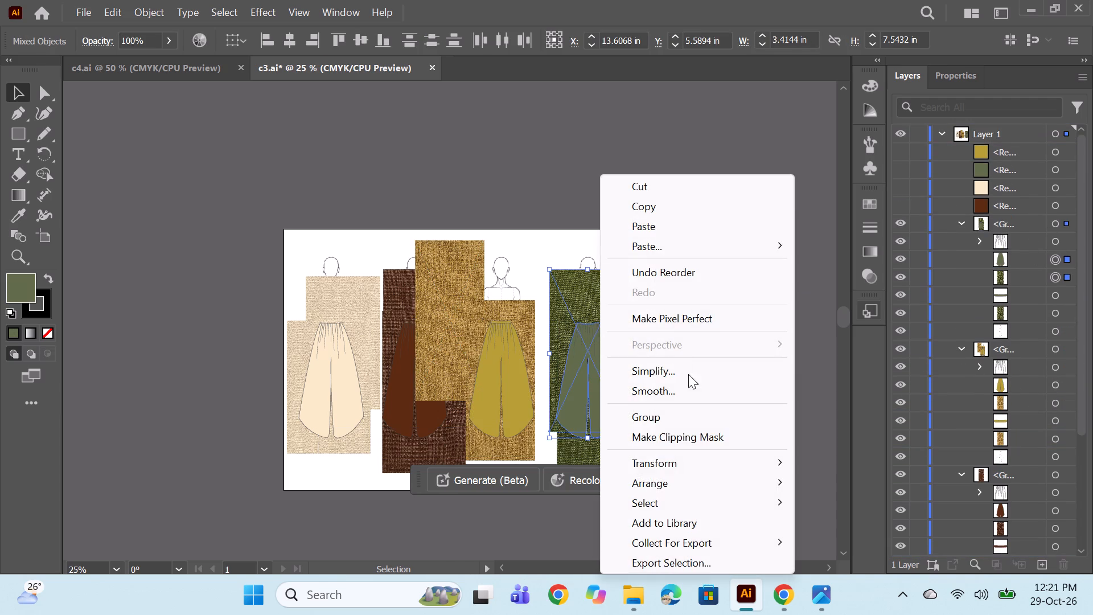
pyautogui.click(691, 436)
pyautogui.click(1051, 284)
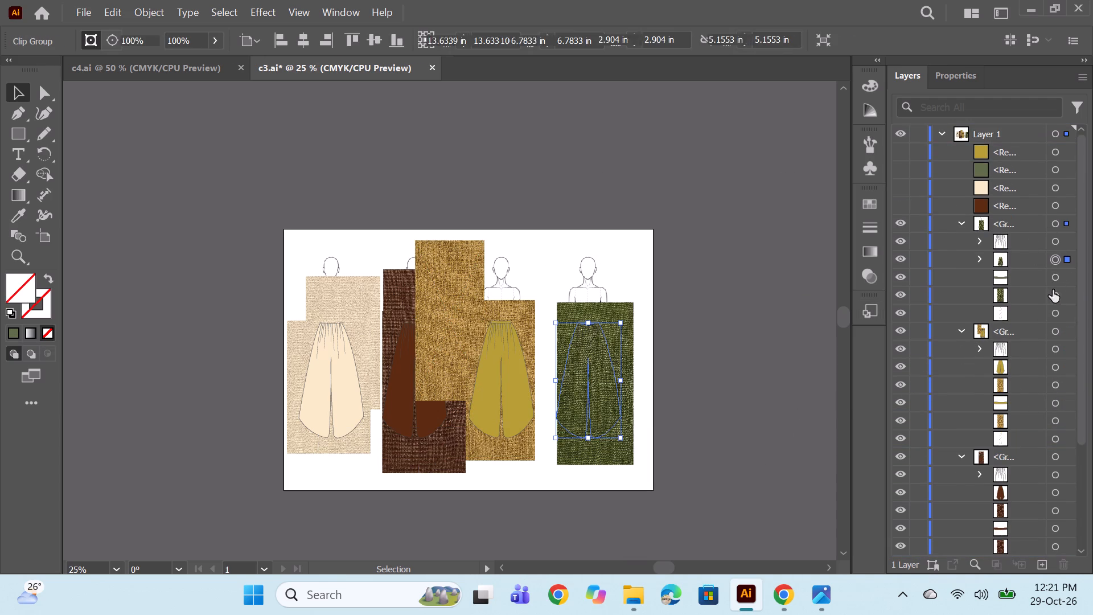
pyautogui.keyDown('ctrl'); pyautogui.click(1054, 297); pyautogui.keyUp('ctrl')
pyautogui.rightClick(639, 325)
pyautogui.click(708, 436)
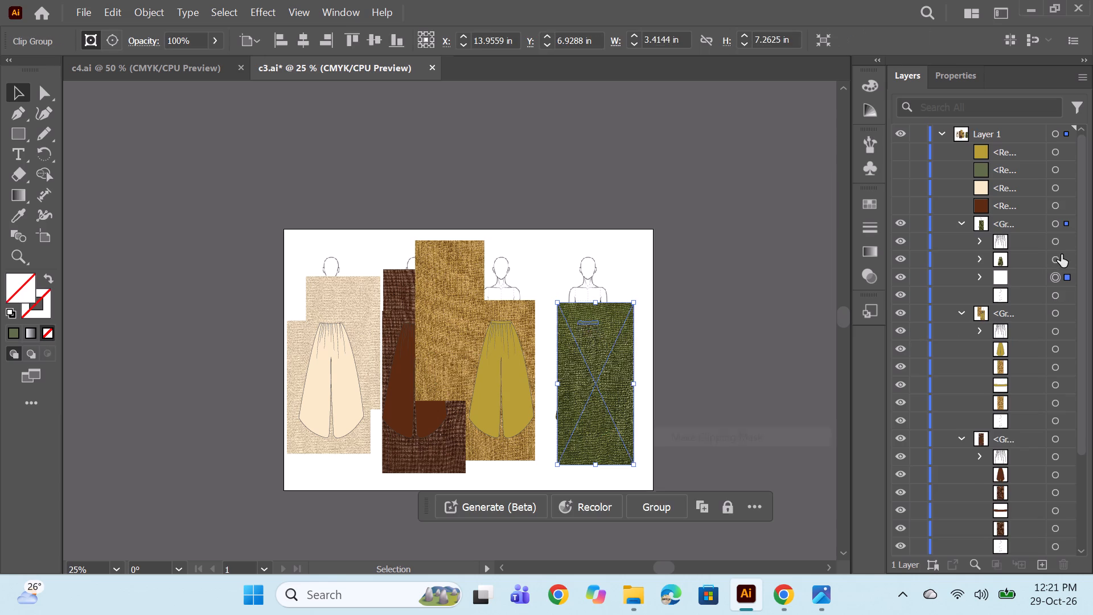
# Apply a 1 pt stroke to the fourth figure's pleat lines, clipped trousers and clipped waistband.
pyautogui.click(980, 255)
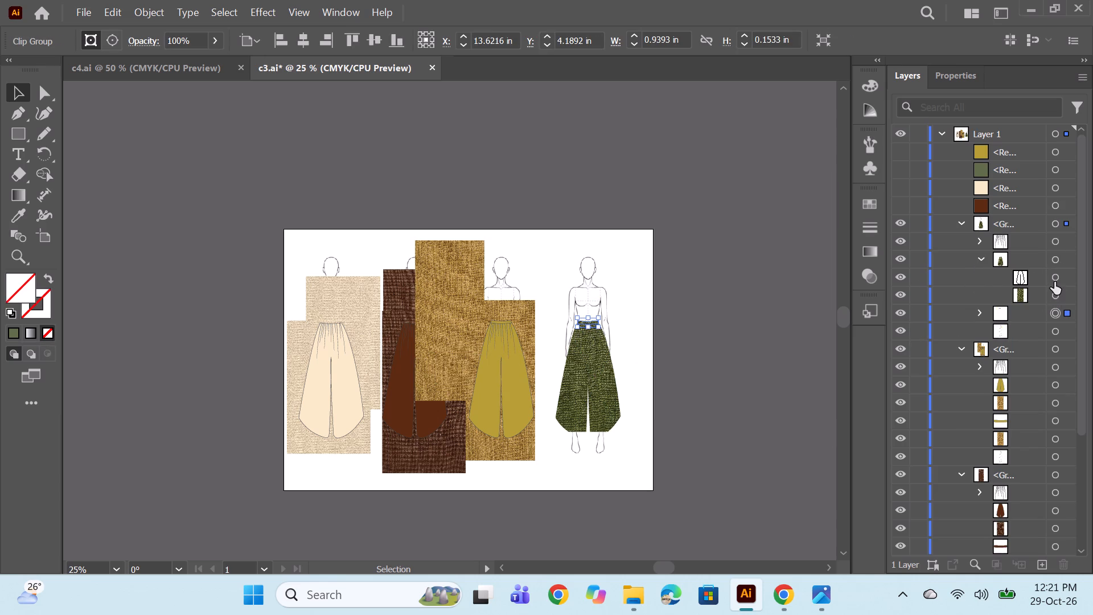
pyautogui.click(1051, 261)
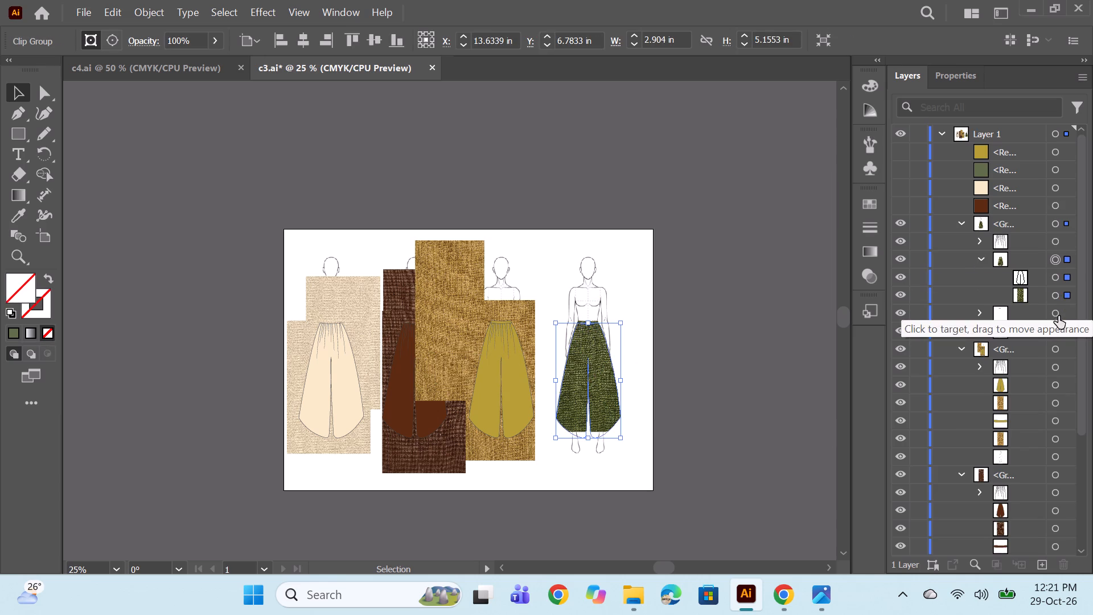
pyautogui.keyDown('ctrl'); pyautogui.click(1058, 316); pyautogui.keyUp('ctrl')
pyautogui.click(1057, 246)
pyautogui.keyDown('ctrl'); pyautogui.moveTo(1052, 255); pyautogui.dragTo(1053, 264); pyautogui.keyUp('ctrl')
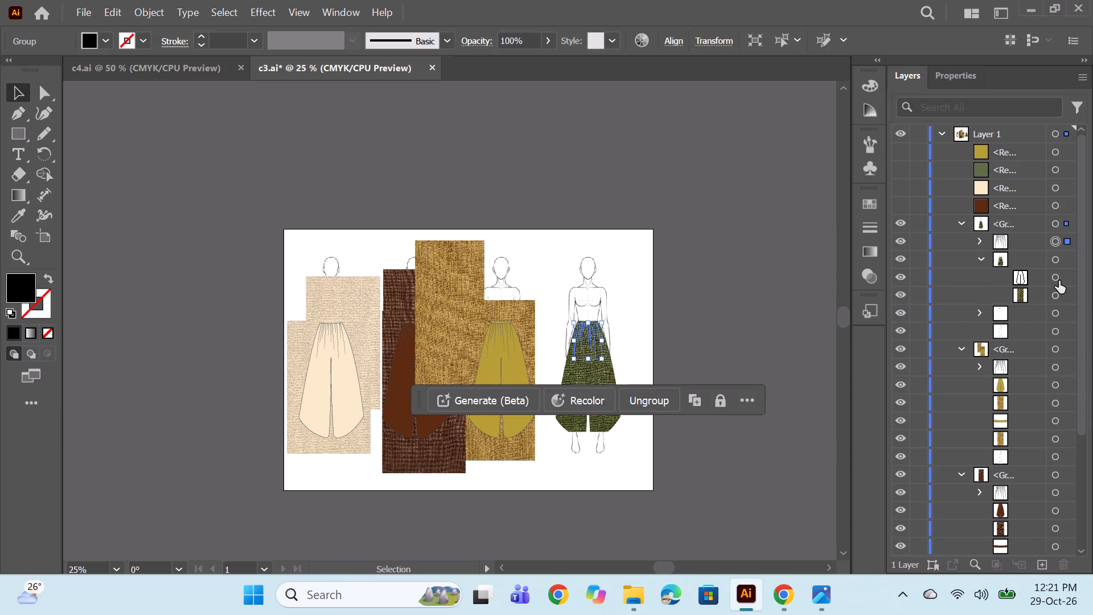
pyautogui.keyDown('ctrl'); pyautogui.click(1054, 310); pyautogui.keyUp('ctrl')
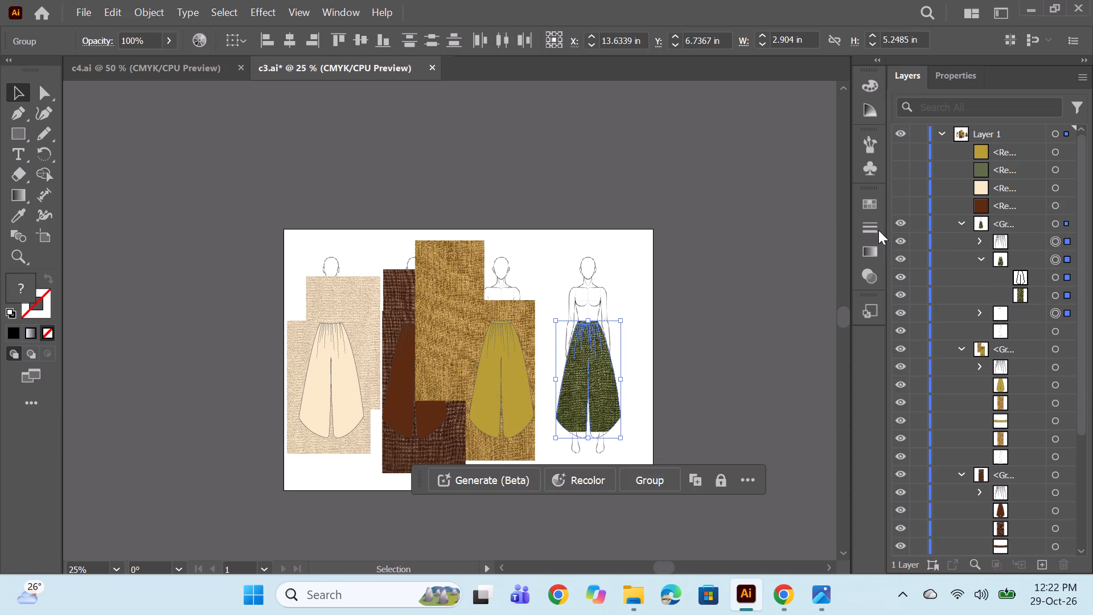
pyautogui.click(878, 230)
pyautogui.doubleClick(716, 215)
pyautogui.click(717, 218)
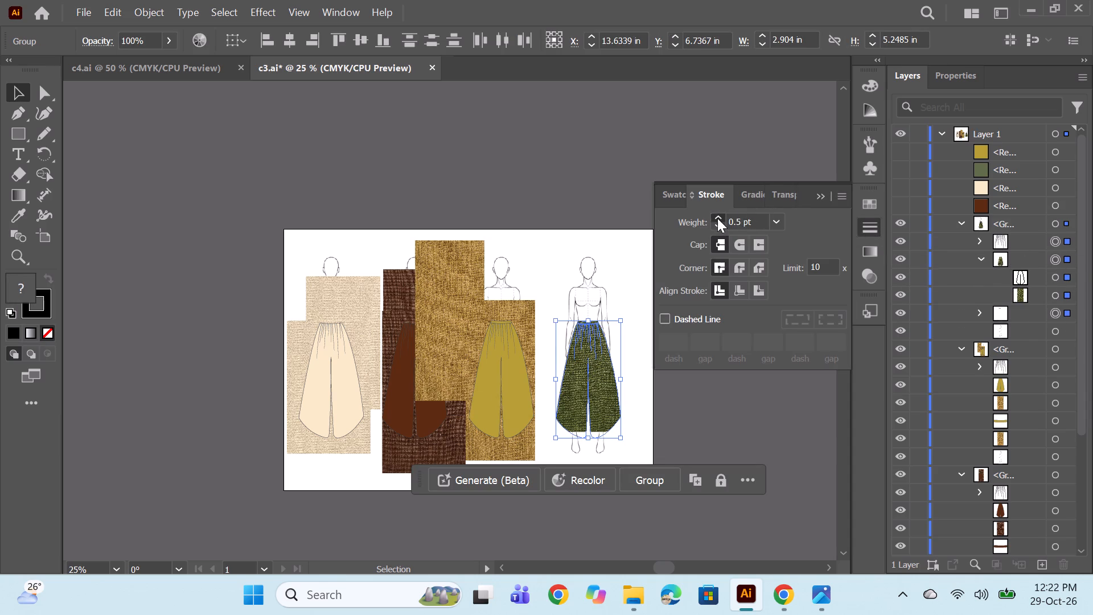
pyautogui.click(717, 218)
pyautogui.keyDown('ctrl'); pyautogui.click(755, 156); pyautogui.keyUp('ctrl')
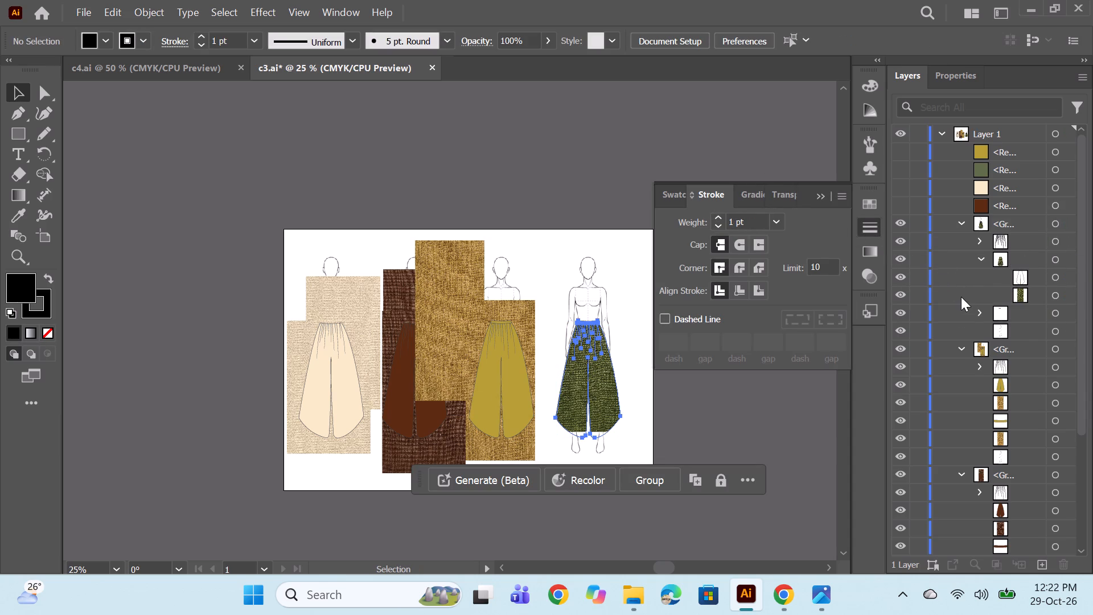
# Set the outline stroke of the fourth figure's clipped trousers and clipped waistband to 2 pt.
pyautogui.keyDown('alt'); pyautogui.scroll(4, 623, 364); pyautogui.keyUp('alt')
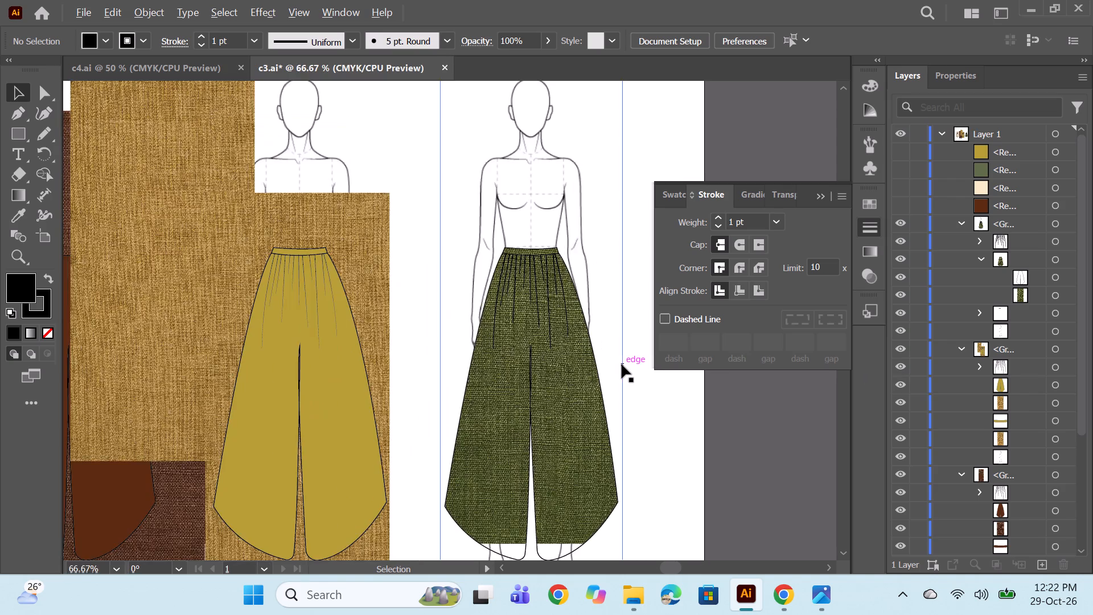
pyautogui.scroll(-8, 514, 348)
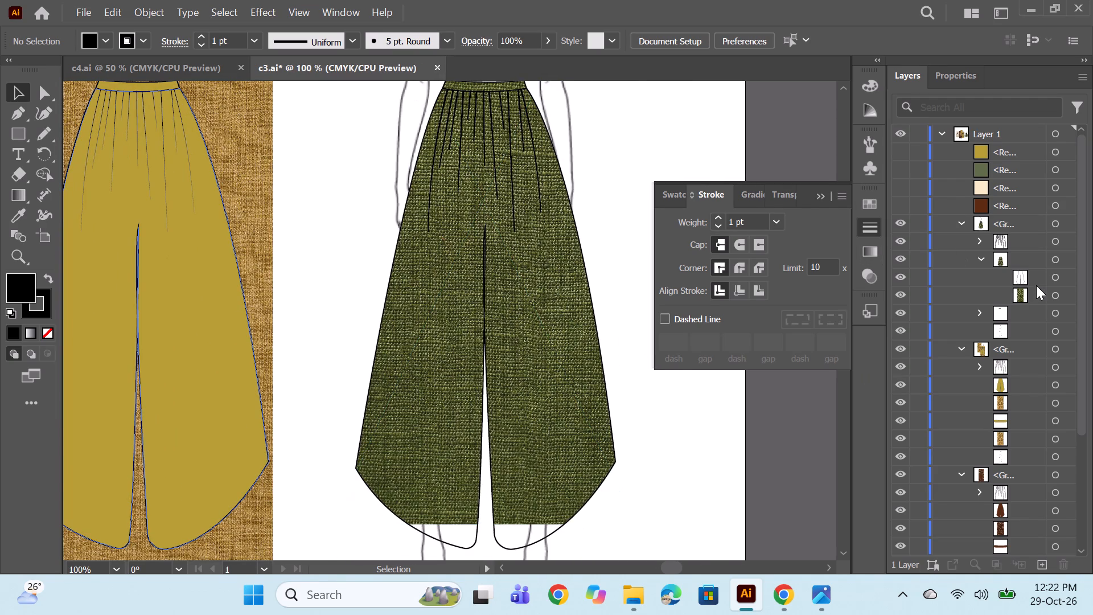
pyautogui.click(1056, 296)
pyautogui.click(1058, 277)
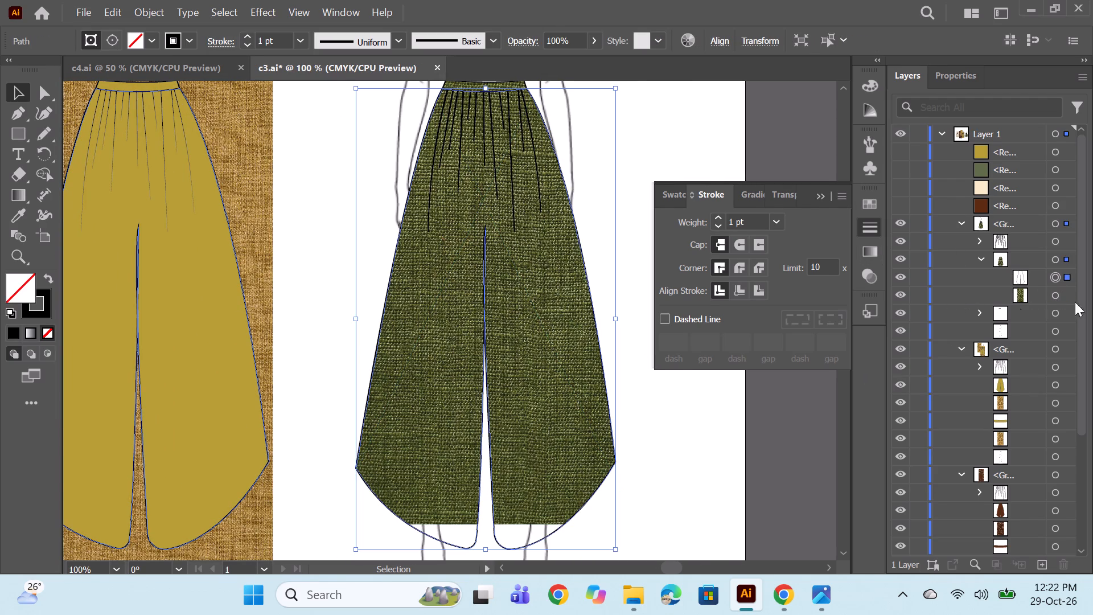
pyautogui.keyDown('ctrl'); pyautogui.click(1052, 315); pyautogui.keyUp('ctrl')
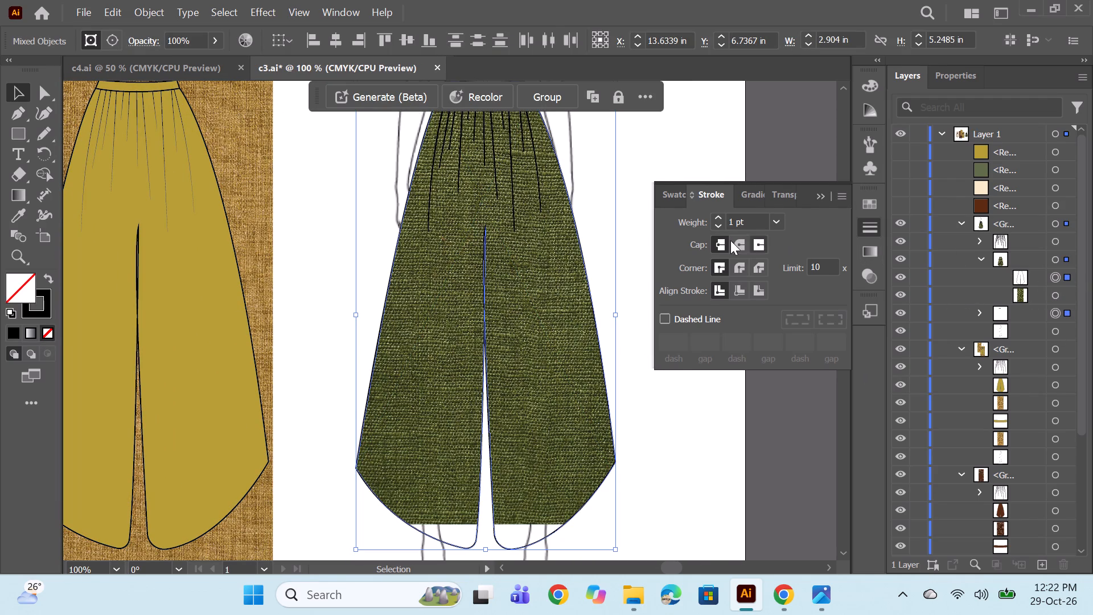
pyautogui.click(724, 220)
pyautogui.keyDown('ctrl'); pyautogui.click(717, 175); pyautogui.keyUp('ctrl')
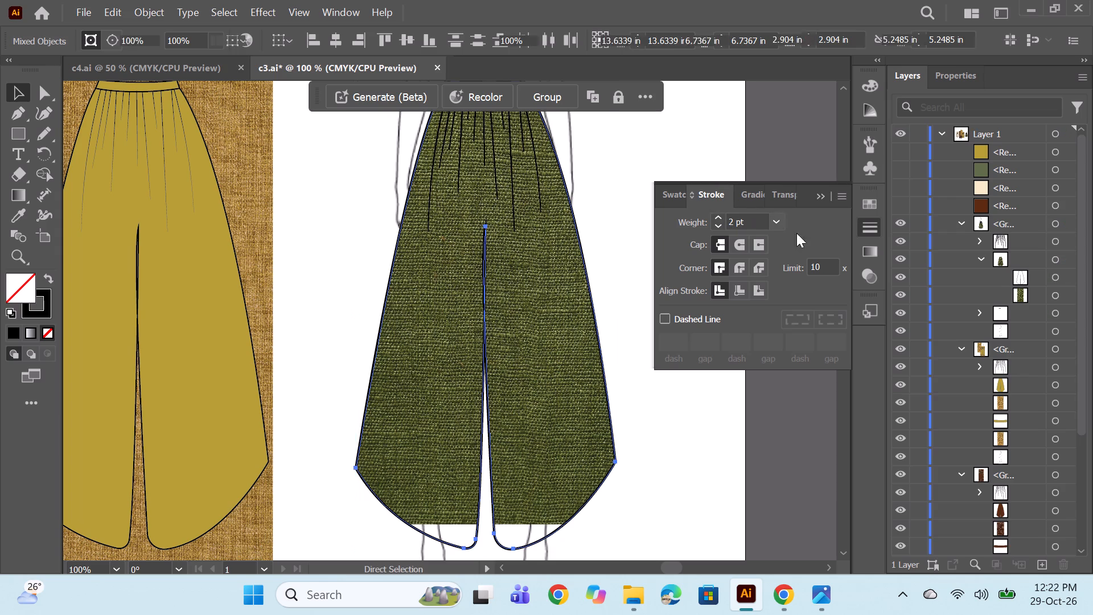
# Shift the olive green texture inside the fourth figure's clipped trousers down until it fills both leg hems.
pyautogui.keyDown('alt'); pyautogui.scroll(-2, 442, 342); pyautogui.keyUp('alt')
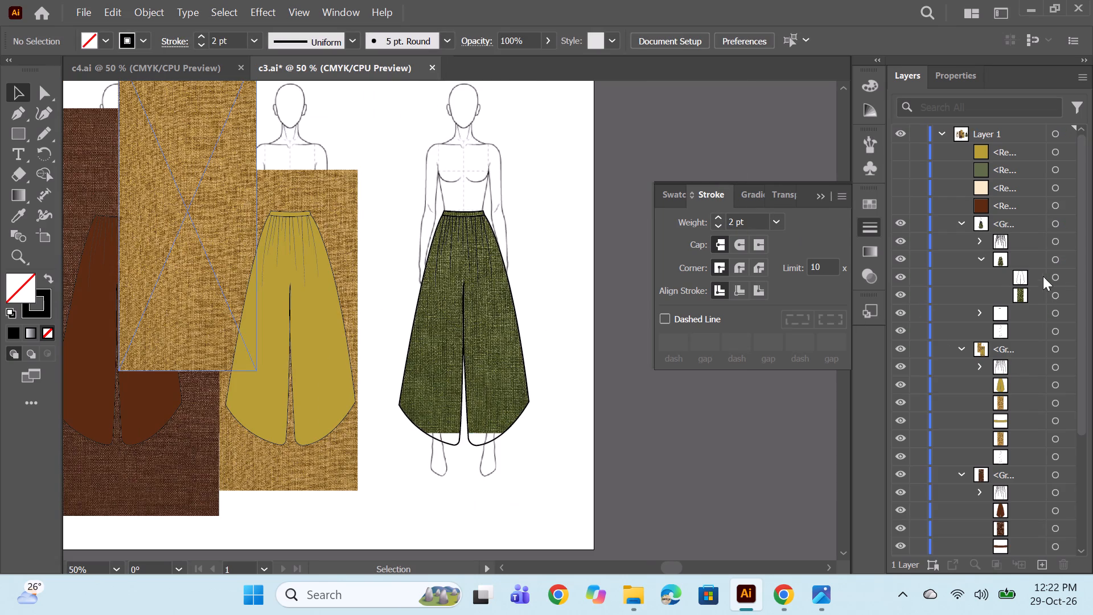
pyautogui.click(1049, 300)
pyautogui.hotkey('shift', 'Down')
pyautogui.hotkey('shift', 'Down')
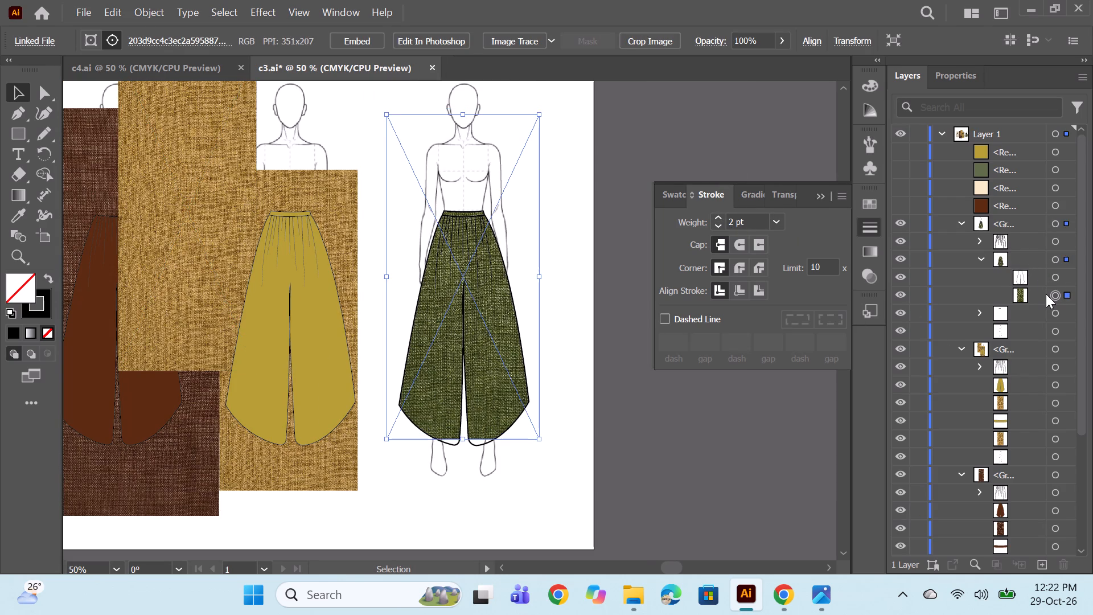
pyautogui.keyDown('ctrl'); pyautogui.click(646, 337); pyautogui.keyUp('ctrl')
# Apply a 1 pt stroke to the third figure's pleat lines, mustard trouser shape and waistband shape.
pyautogui.keyDown('alt'); pyautogui.scroll(-1, 639, 321); pyautogui.keyUp('alt')
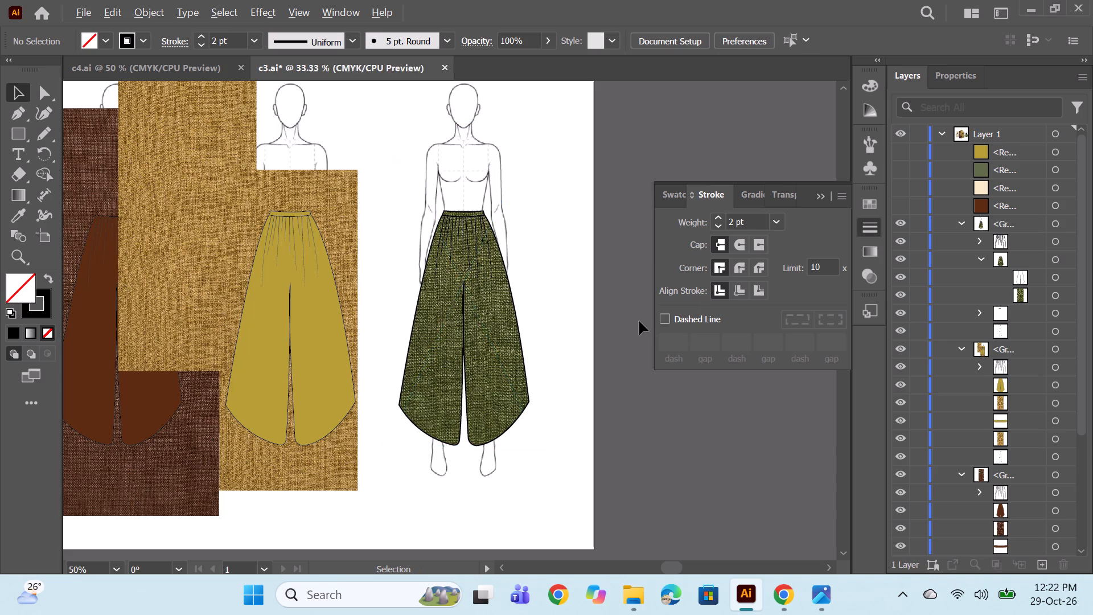
pyautogui.keyDown('alt'); pyautogui.scroll(-1, 639, 321); pyautogui.keyUp('alt')
pyautogui.click(963, 223)
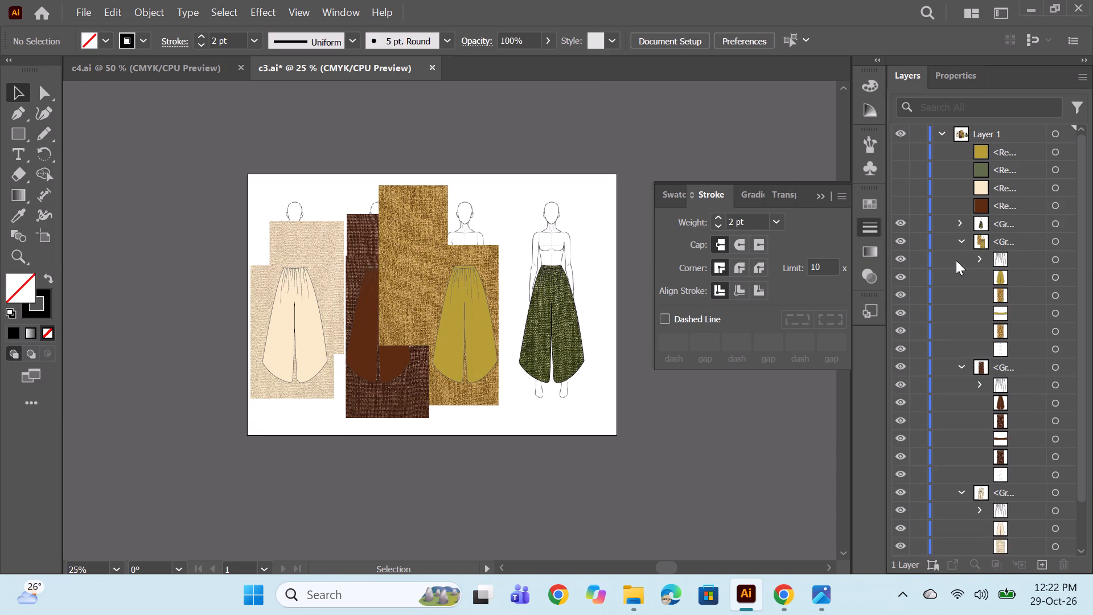
pyautogui.click(1055, 266)
pyautogui.keyDown('shift'); pyautogui.click(1059, 331); pyautogui.keyUp('shift')
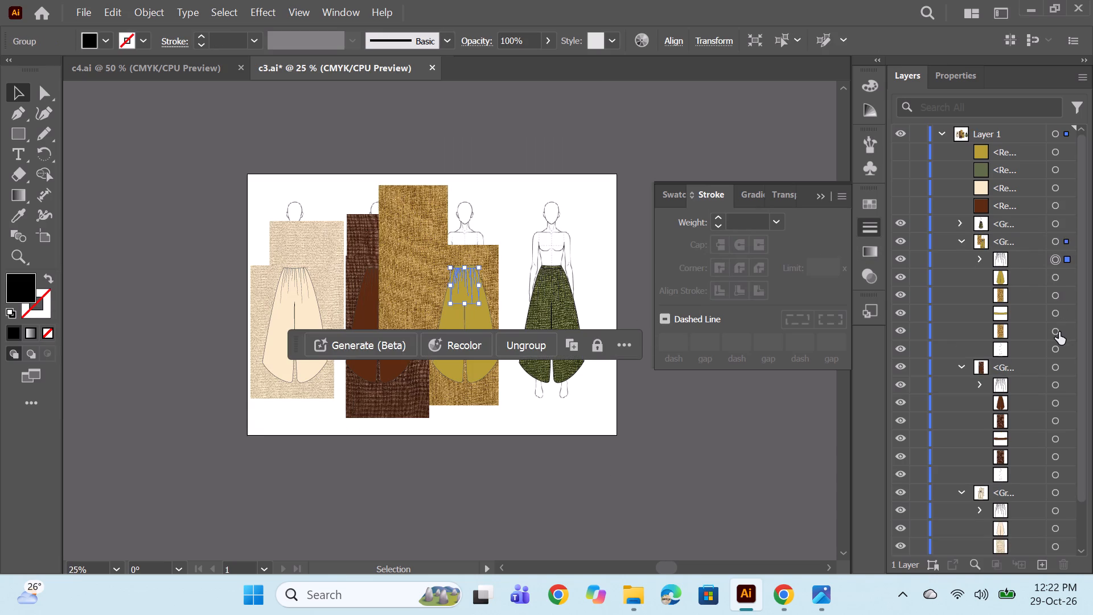
pyautogui.tripleClick(717, 218)
pyautogui.click(717, 218)
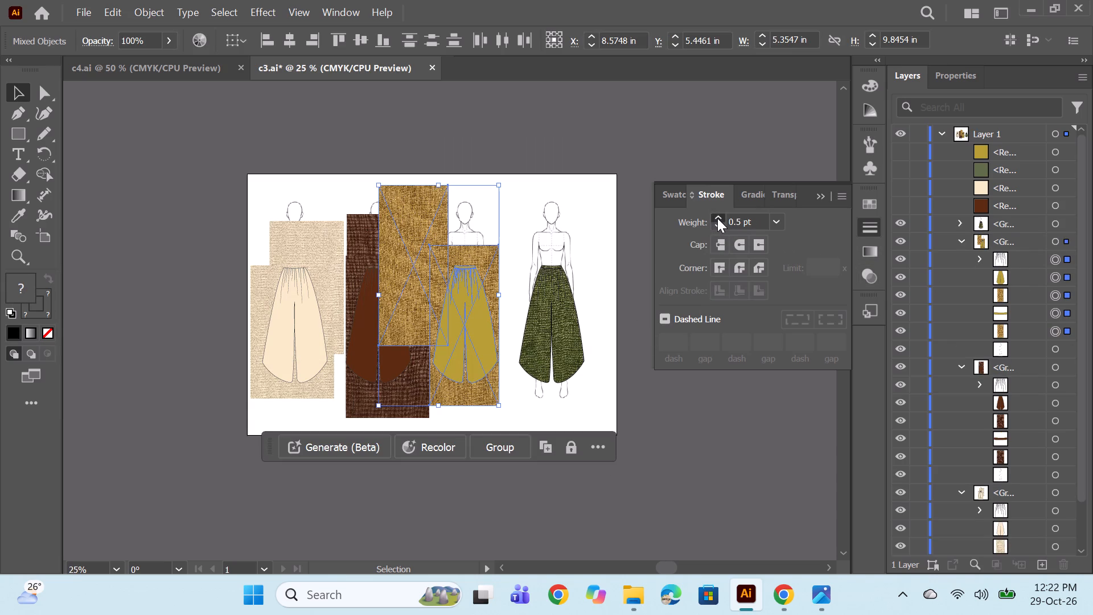
pyautogui.click(717, 218)
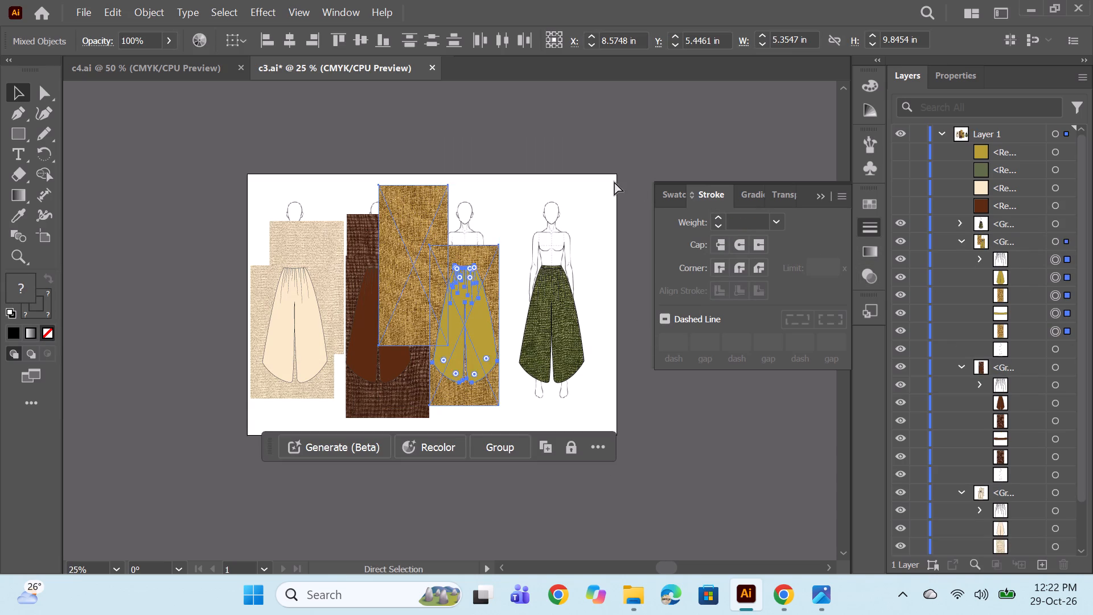
pyautogui.keyDown('ctrl'); pyautogui.click(614, 182); pyautogui.keyUp('ctrl')
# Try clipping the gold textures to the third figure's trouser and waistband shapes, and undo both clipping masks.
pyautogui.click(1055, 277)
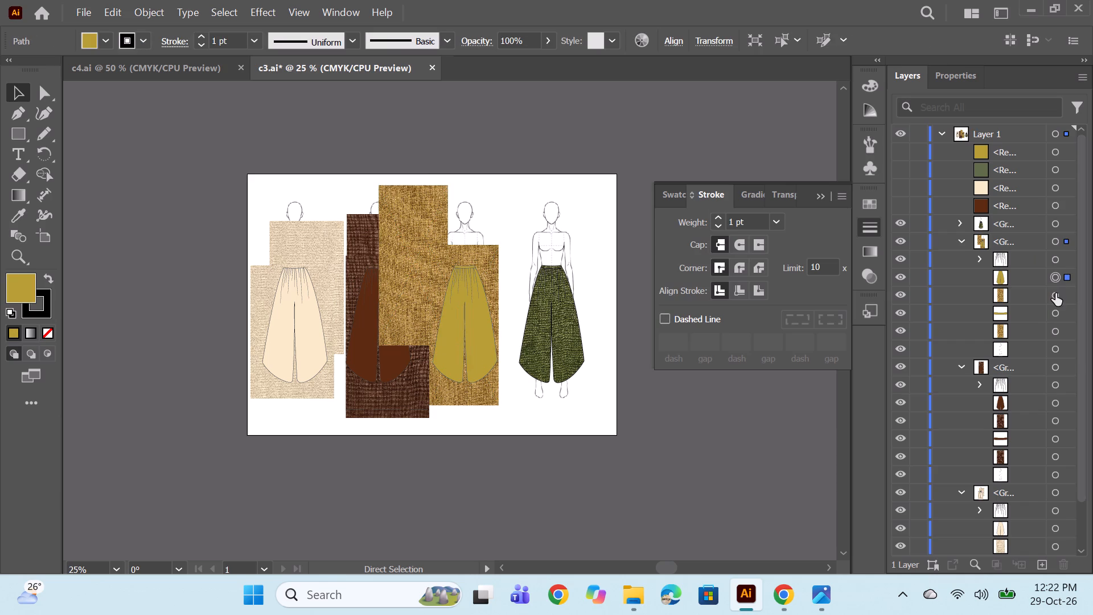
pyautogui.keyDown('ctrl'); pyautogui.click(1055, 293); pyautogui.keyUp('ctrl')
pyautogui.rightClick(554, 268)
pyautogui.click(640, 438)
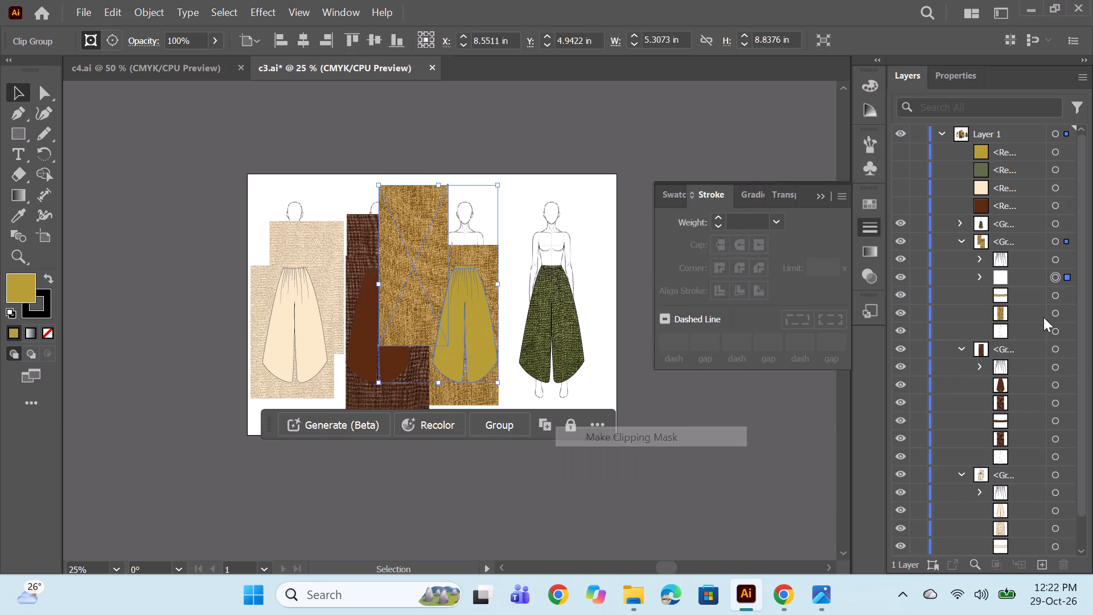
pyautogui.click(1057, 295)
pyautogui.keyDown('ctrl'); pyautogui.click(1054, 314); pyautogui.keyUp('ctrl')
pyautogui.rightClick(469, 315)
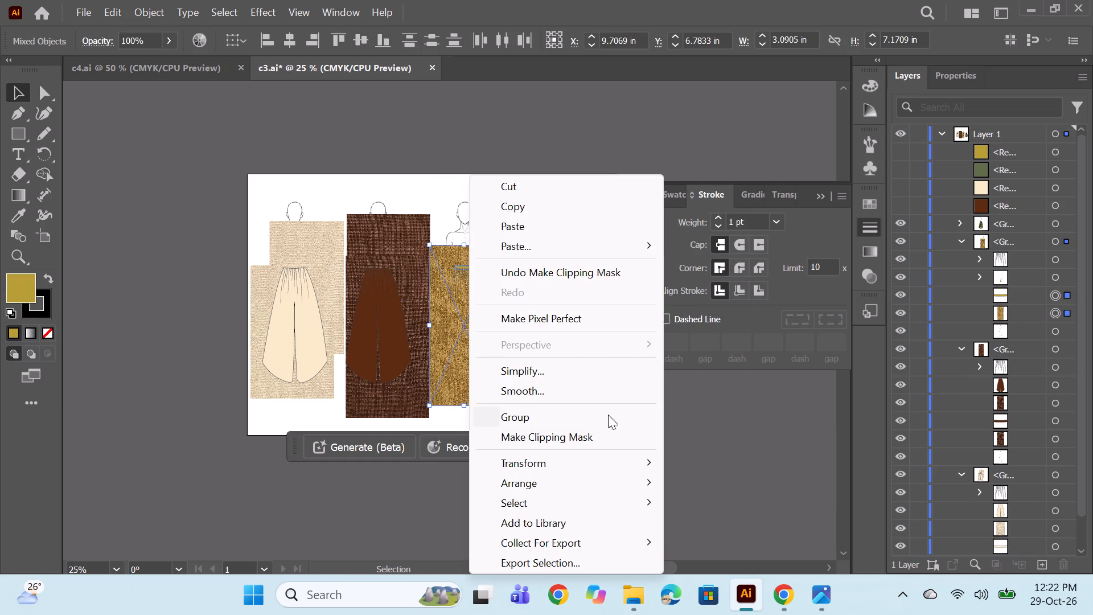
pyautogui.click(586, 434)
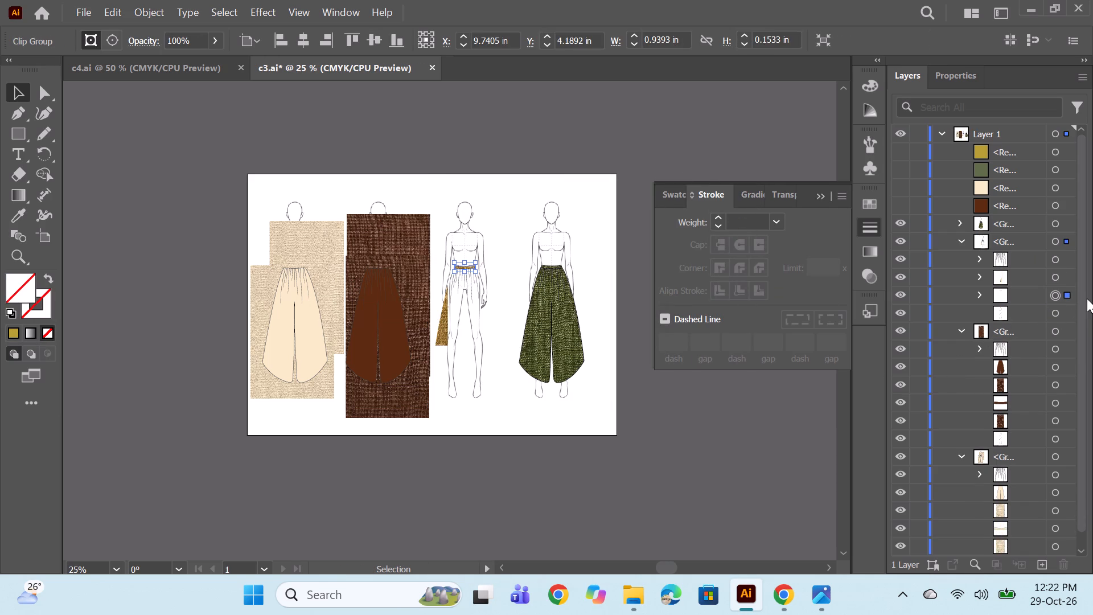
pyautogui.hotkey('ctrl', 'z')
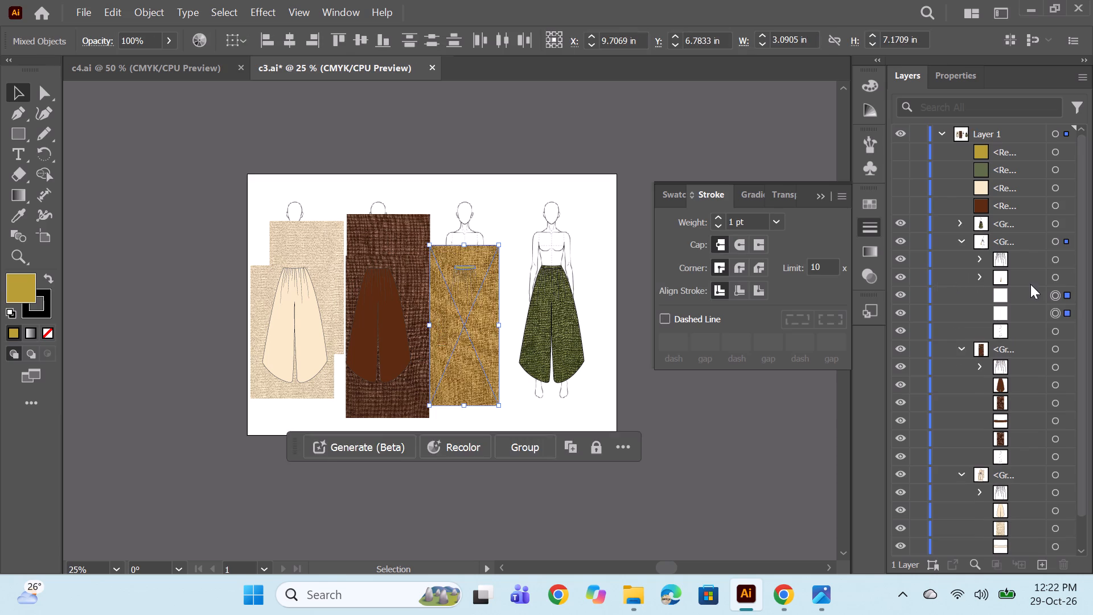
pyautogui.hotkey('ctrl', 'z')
# Clip the two gold textures to the third figure's mustard trouser and waistband shapes with clipping masks.
pyautogui.click(1051, 280)
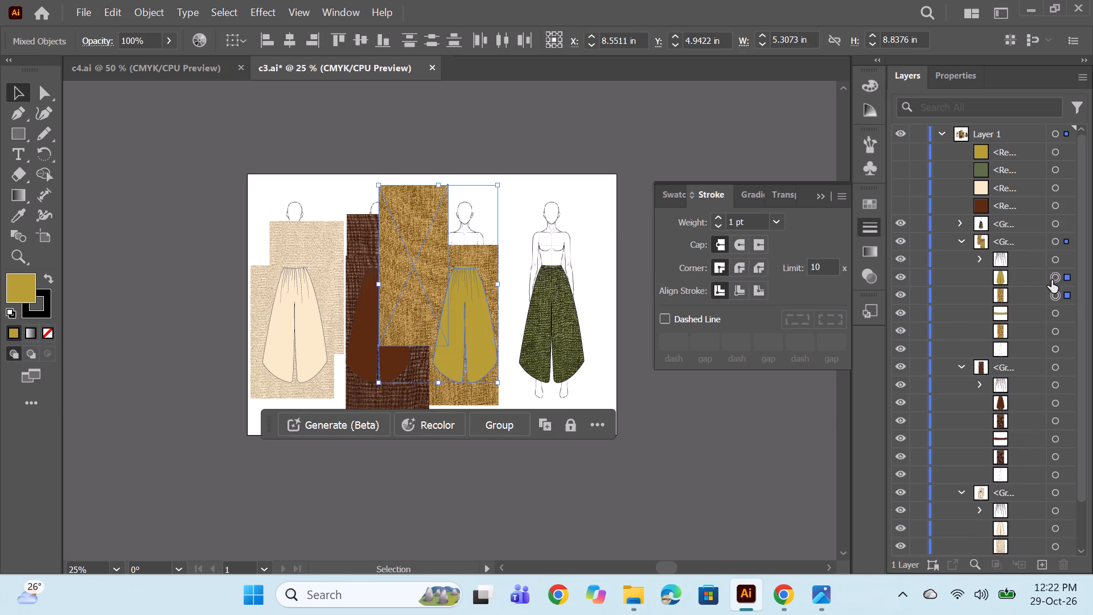
pyautogui.keyDown('ctrl'); pyautogui.click(1054, 296); pyautogui.keyUp('ctrl')
pyautogui.rightClick(463, 307)
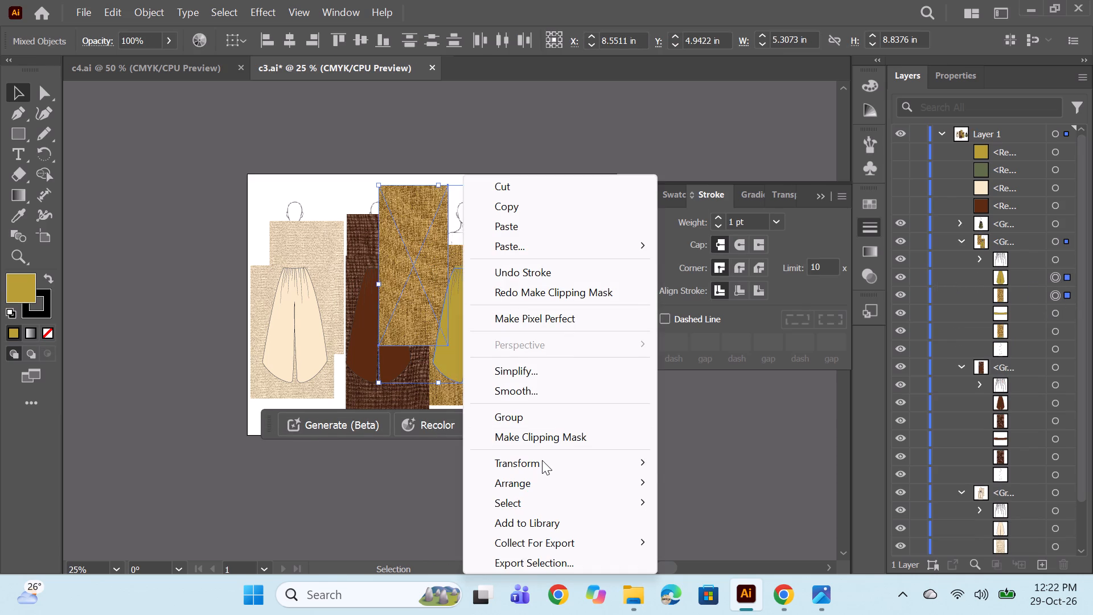
pyautogui.click(552, 434)
pyautogui.click(1056, 301)
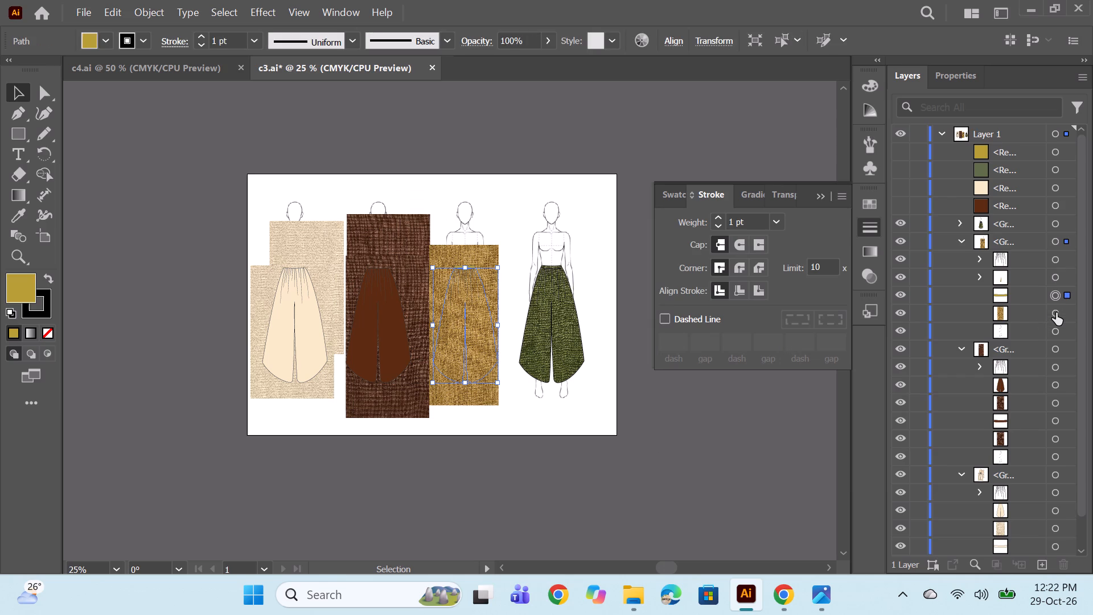
pyautogui.keyDown('ctrl'); pyautogui.click(1056, 315); pyautogui.keyUp('ctrl')
pyautogui.rightClick(467, 350)
pyautogui.click(563, 440)
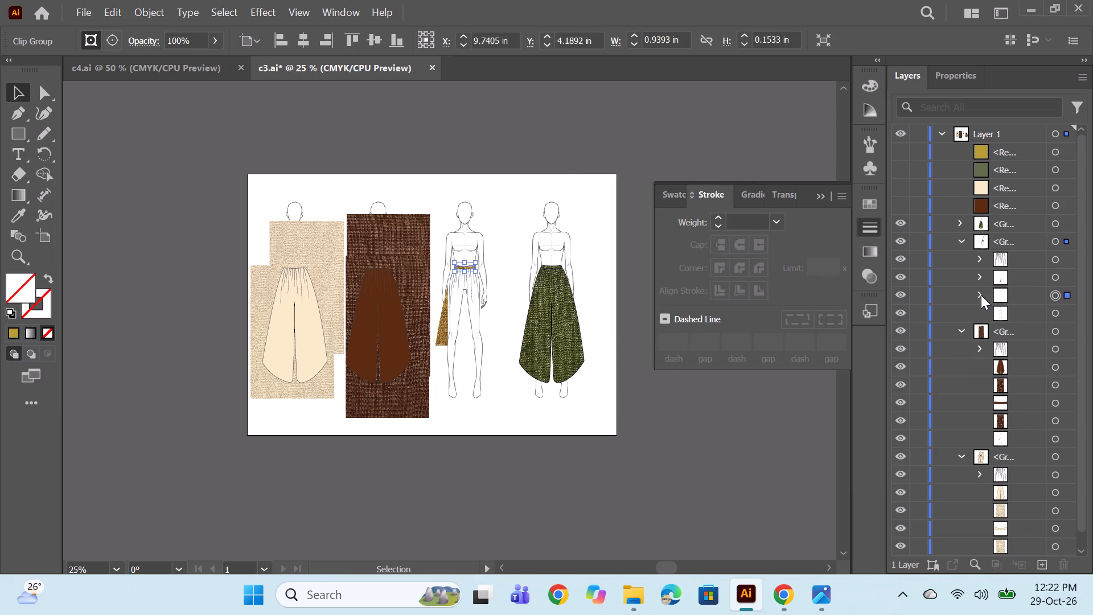
pyautogui.moveTo(1028, 294); pyautogui.dragTo(1021, 272)
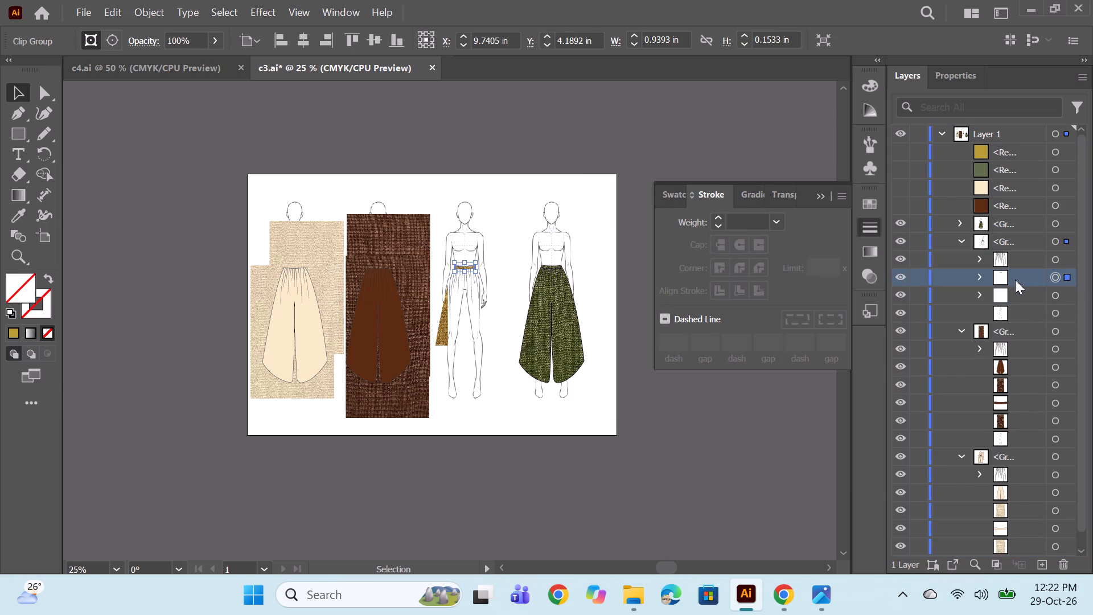
pyautogui.hotkey('ctrl', 'z')
# Move the gold texture inside the third figure's trouser clip group across and down until it fills the trousers from waist to hem.
pyautogui.click(978, 280)
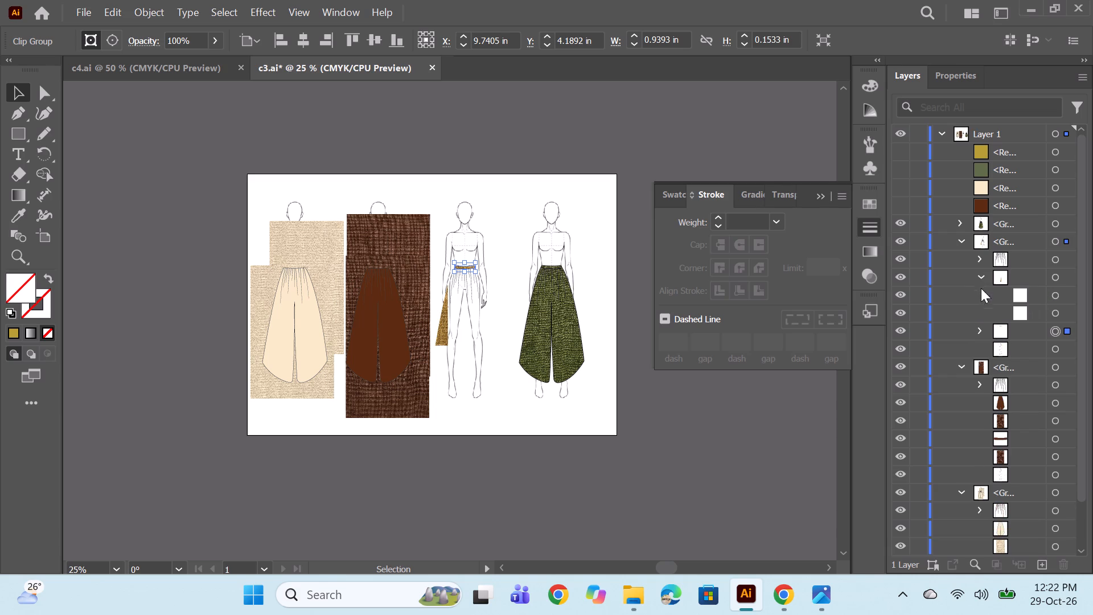
pyautogui.click(979, 333)
pyautogui.scroll(-1, 1021, 329)
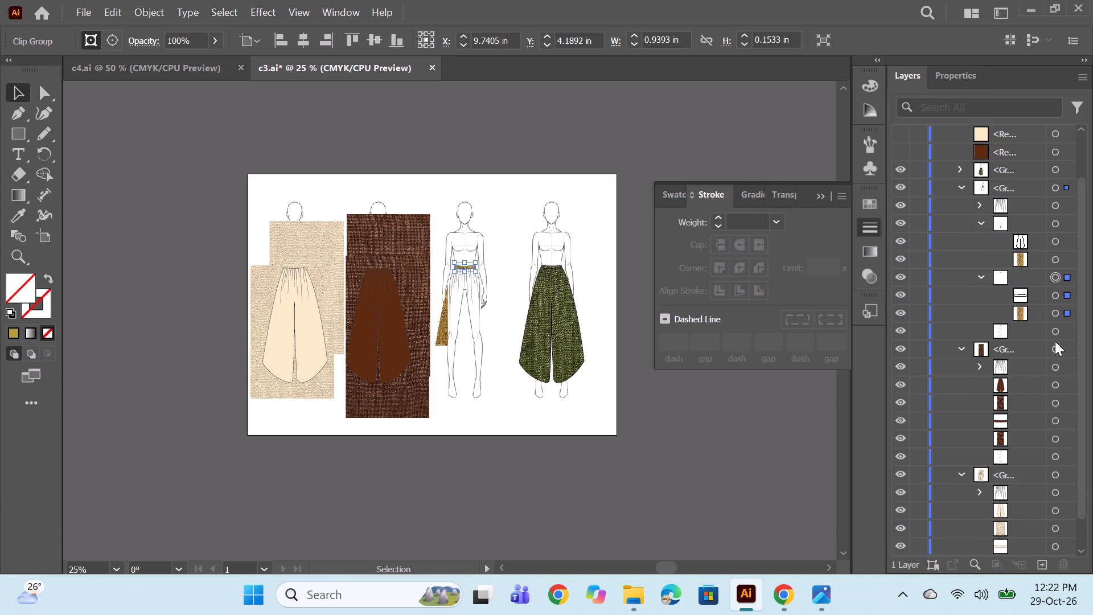
pyautogui.click(1053, 314)
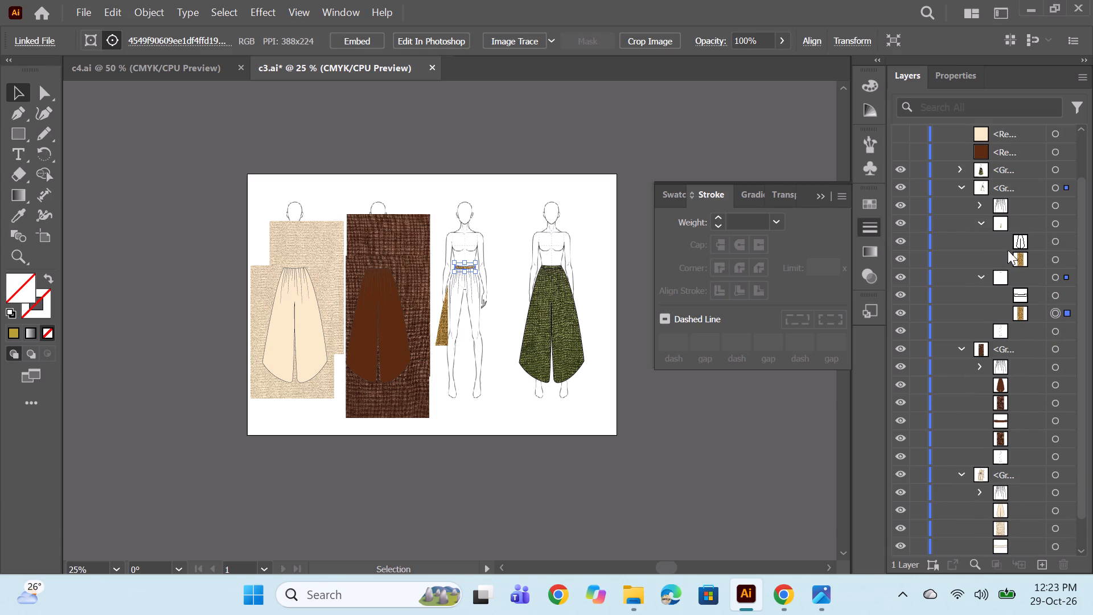
pyautogui.click(1054, 264)
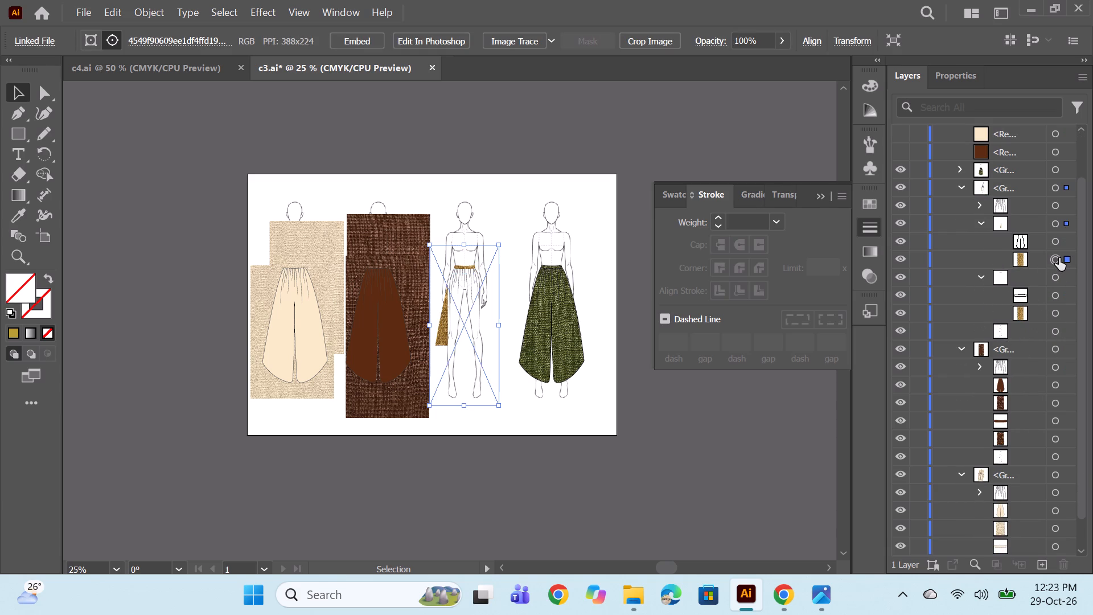
pyautogui.press('Right')
pyautogui.press('Right')
pyautogui.press('Right')
pyautogui.press('Right')
pyautogui.hotkey('shift', 'Right')
pyautogui.hotkey('shift', 'Right')
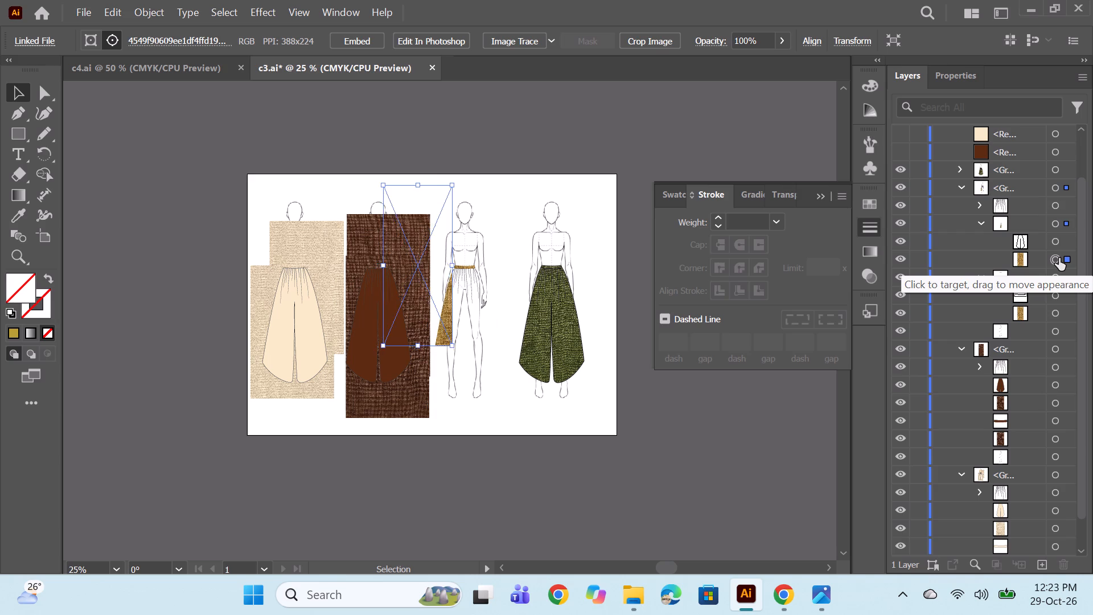
pyautogui.hotkey('shift', 'Right')
pyautogui.hotkey('shift', 'Right')
pyautogui.hotkey('shift', 'Right')
pyautogui.hotkey('shift', 'Right')
pyautogui.hotkey('shift', 'Right')
pyautogui.hotkey('shift', 'Right')
pyautogui.hotkey('shift', 'Right')
pyautogui.hotkey('shift', 'Right')
pyautogui.hotkey('shift', 'Right')
pyautogui.hotkey('shift', 'Right')
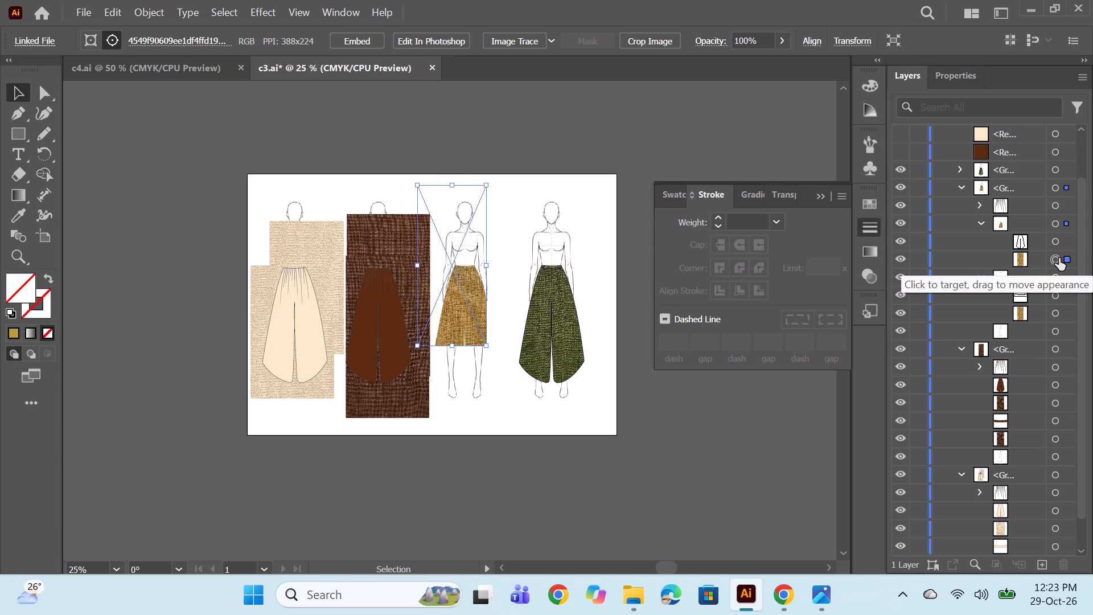
pyautogui.hotkey('shift', 'Right')
pyautogui.hotkey('shift', 'Right')
pyautogui.hotkey('shift', 'Right')
pyautogui.hotkey('shift', 'Right')
pyautogui.hotkey('shift', 'Down')
pyautogui.hotkey('shift', 'Down')
pyautogui.hotkey('shift', 'Down')
pyautogui.hotkey('shift', 'Down')
pyautogui.hotkey('shift', 'Down')
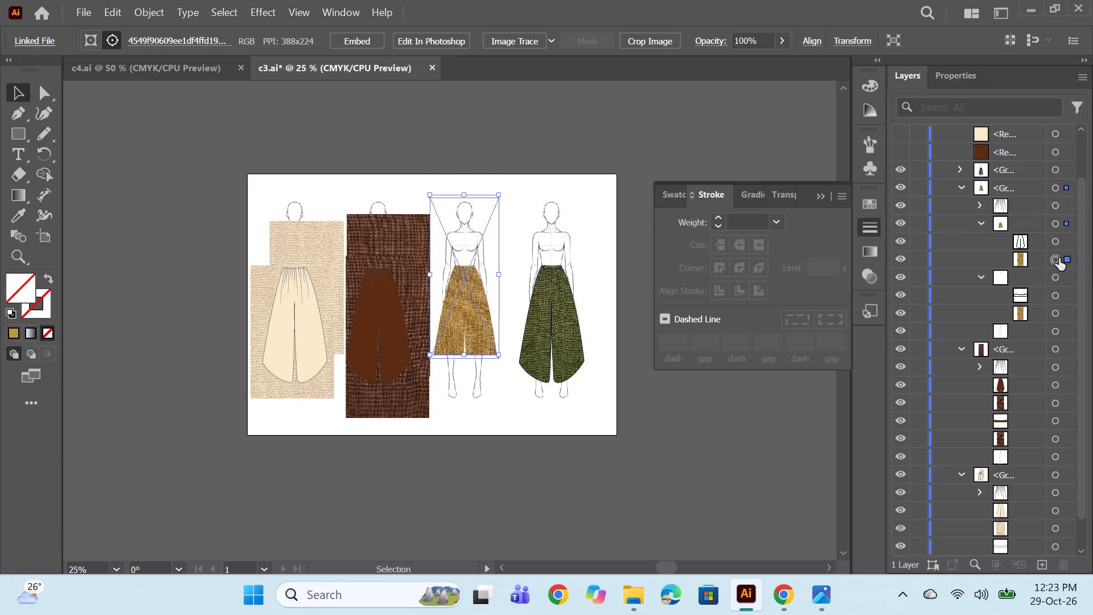
pyautogui.hotkey('shift', 'Down')
pyautogui.hotkey('shift', 'Down')
pyautogui.hotkey('shift', 'Down')
pyautogui.hotkey('shift', 'Down')
pyautogui.hotkey('shift', 'Down')
pyautogui.hotkey('shift', 'Down')
pyautogui.hotkey('shift', 'Down')
pyautogui.hotkey('shift', 'Down')
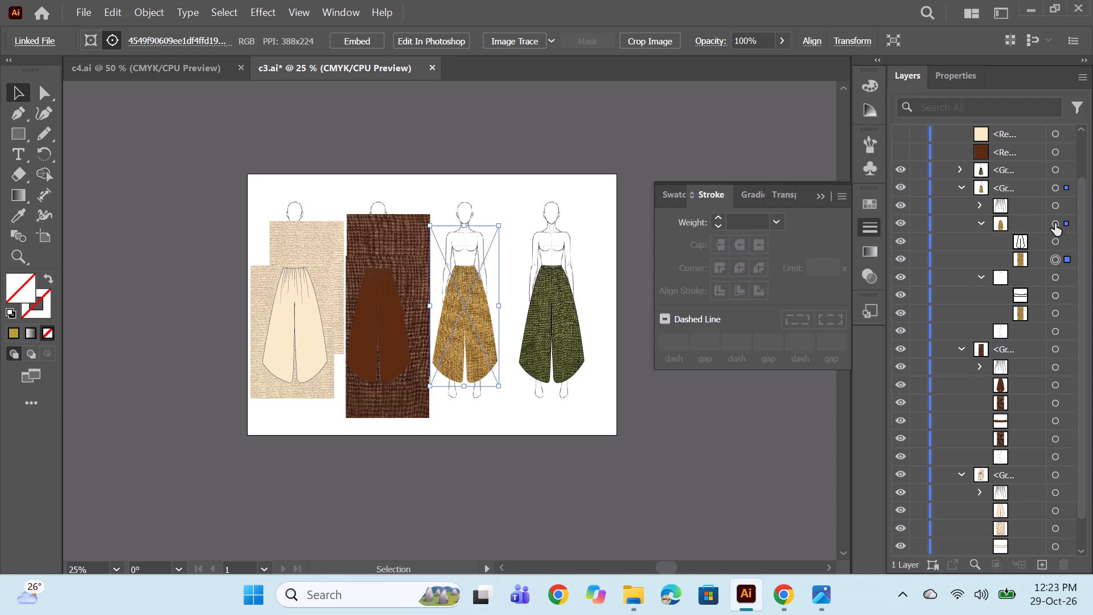
# Apply a 1 pt stroke to the third figure's clipped trousers and clipped waistband.
pyautogui.click(1059, 228)
pyautogui.keyDown('shift'); pyautogui.click(1058, 269); pyautogui.keyUp('shift')
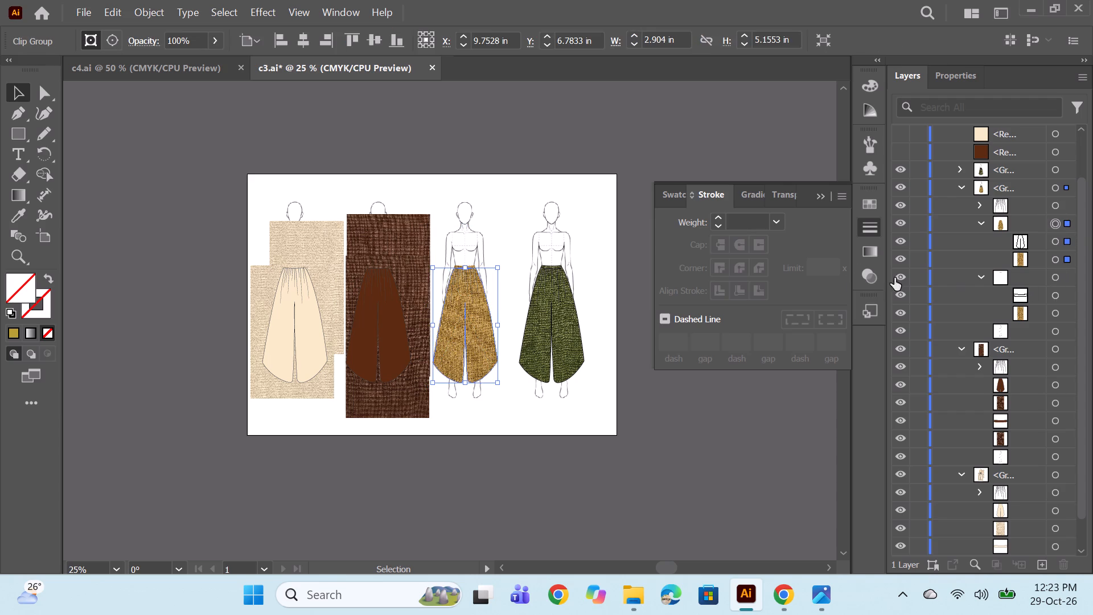
pyautogui.keyDown('shift'); pyautogui.click(1060, 277); pyautogui.keyUp('shift')
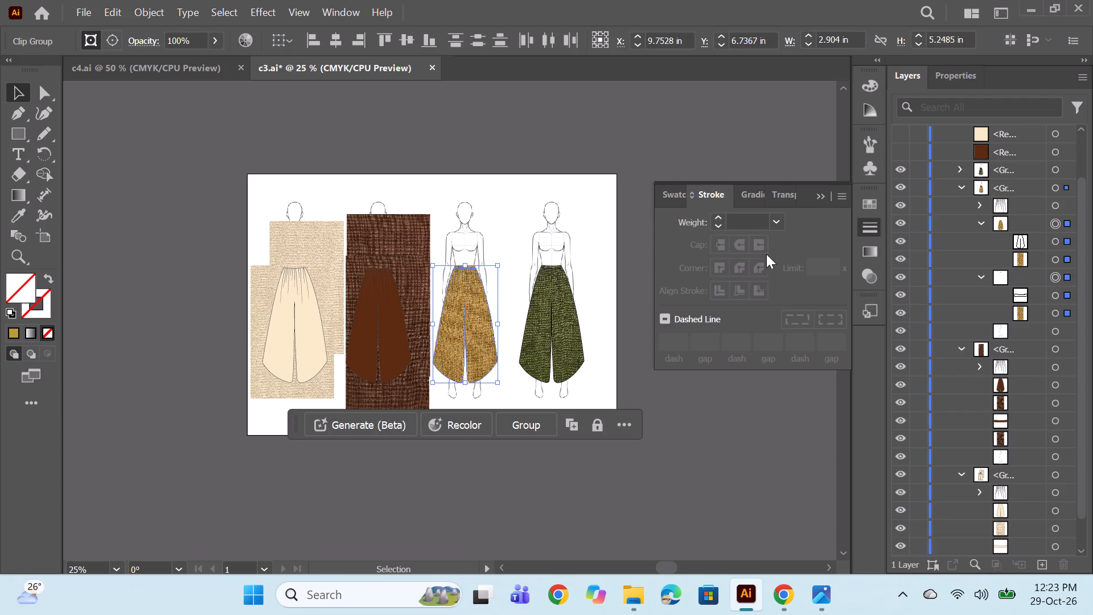
pyautogui.tripleClick(715, 219)
pyautogui.click(715, 219)
pyautogui.click(715, 219)
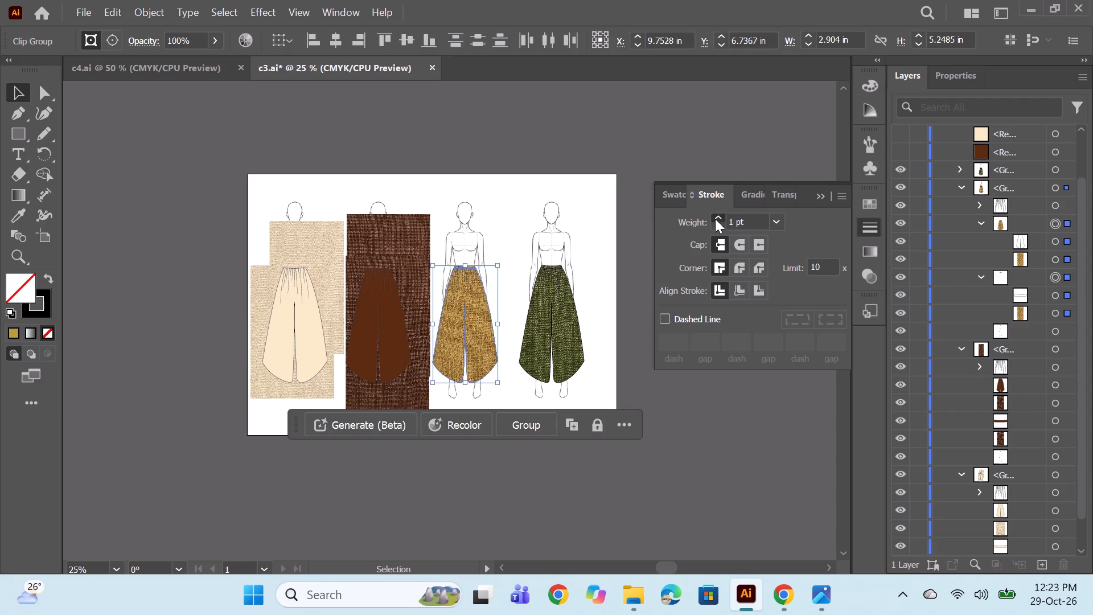
# Apply a 0.75 pt stroke to the gather lines at the waist of the third figure's gold trousers.
pyautogui.click(1053, 204)
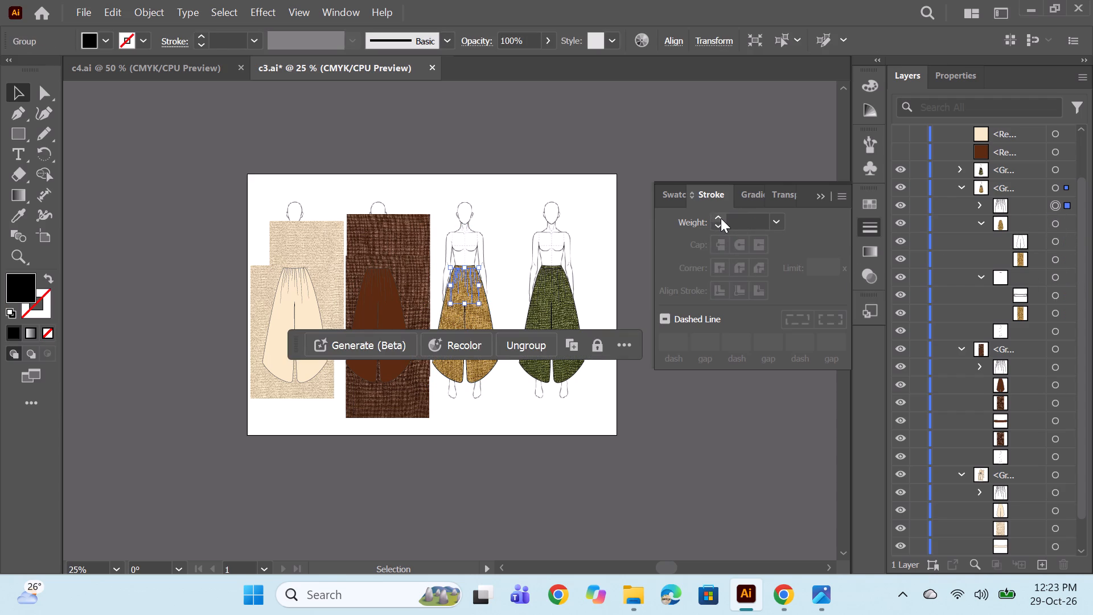
pyautogui.tripleClick(721, 218)
pyautogui.keyDown('ctrl'); pyautogui.click(748, 137); pyautogui.keyUp('ctrl')
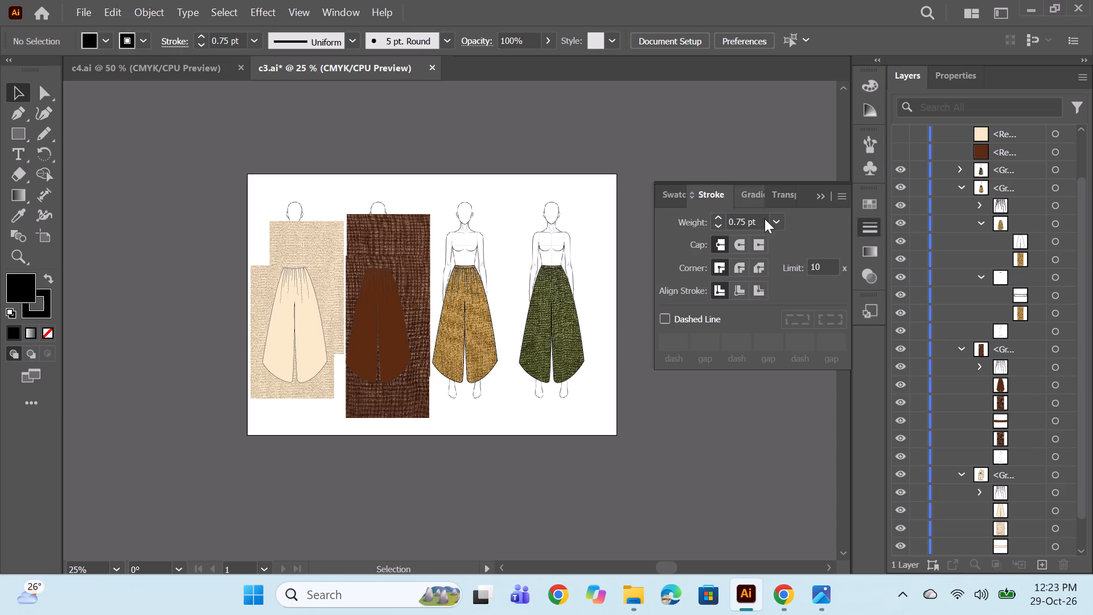
pyautogui.click(823, 198)
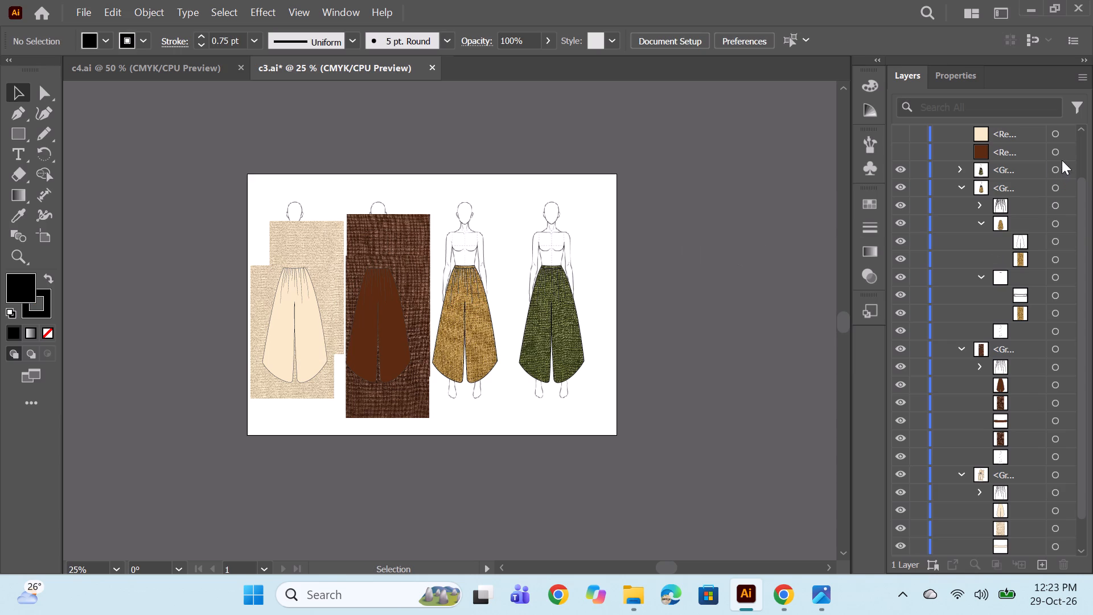
# Clip the two brown textures to the second figure's brown trouser and waistband shapes with clipping masks.
pyautogui.scroll(1, 1003, 198)
pyautogui.scroll(-4, 1006, 207)
pyautogui.click(966, 154)
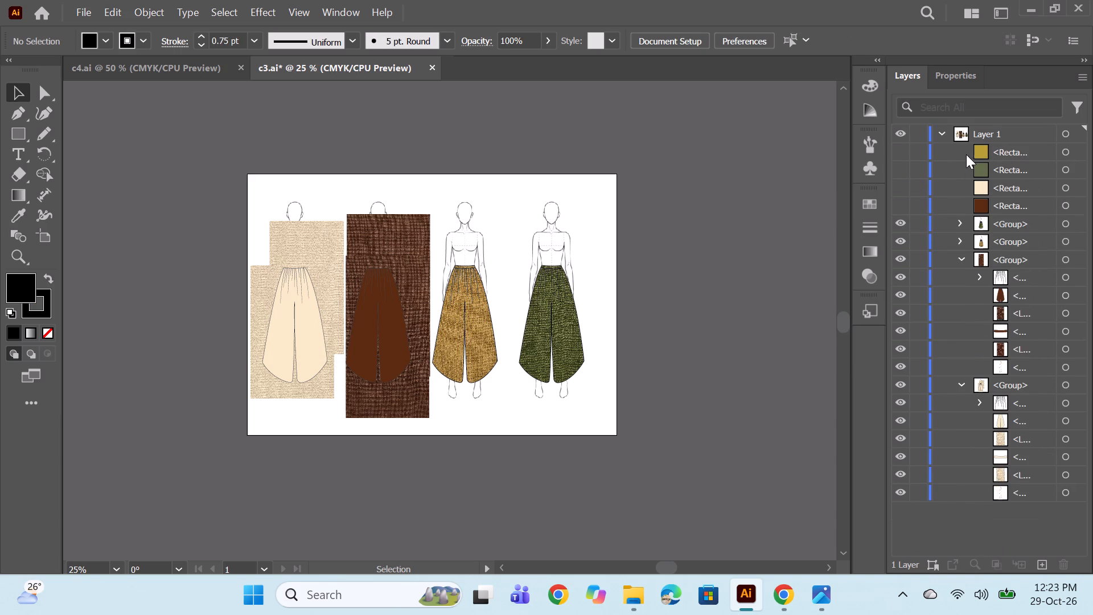
pyautogui.click(1064, 296)
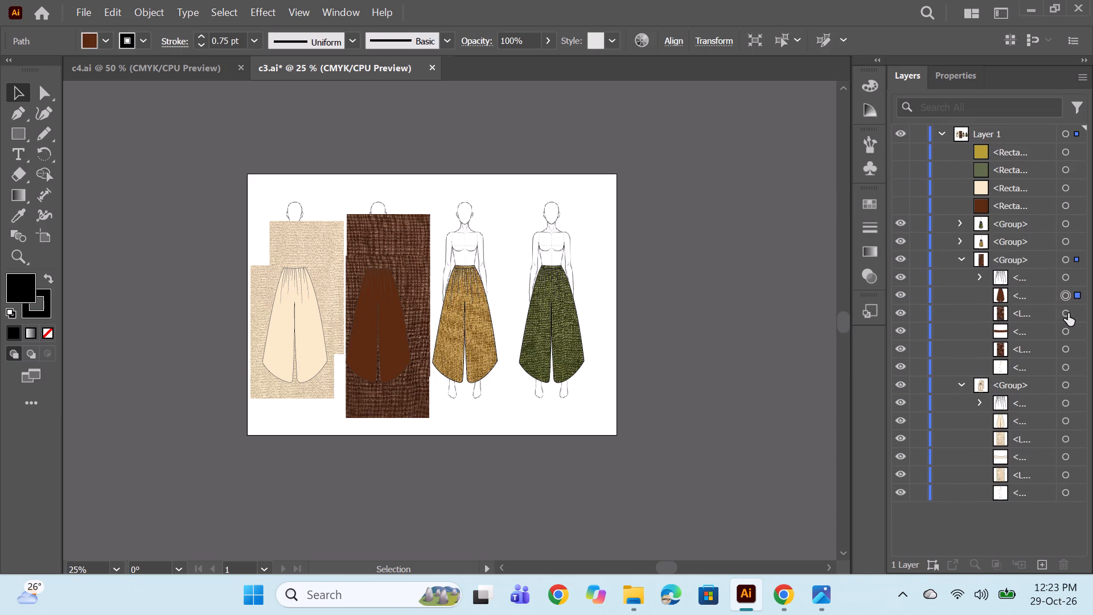
pyautogui.keyDown('shift'); pyautogui.click(1066, 314); pyautogui.keyUp('shift')
pyautogui.rightClick(530, 316)
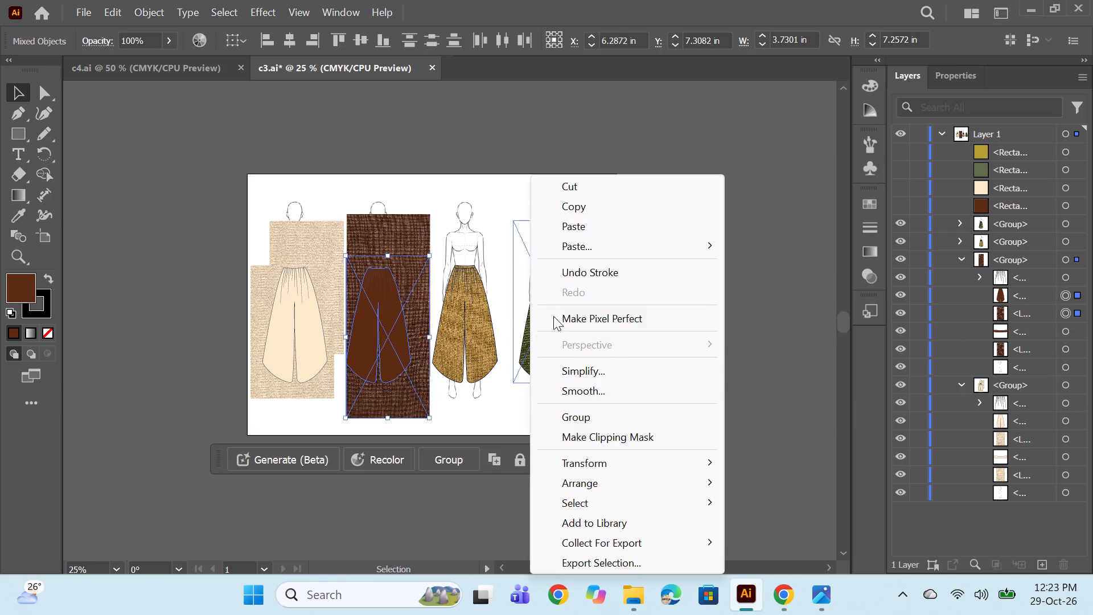
pyautogui.click(601, 432)
pyautogui.click(1070, 316)
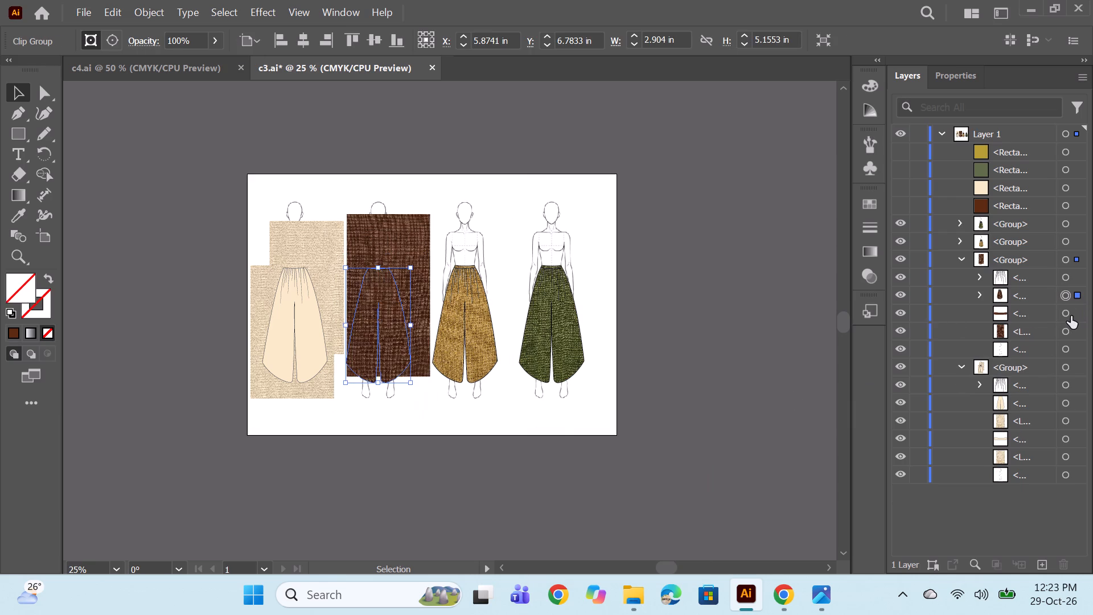
pyautogui.keyDown('ctrl'); pyautogui.click(1066, 333); pyautogui.keyUp('ctrl')
pyautogui.rightClick(609, 333)
pyautogui.click(677, 437)
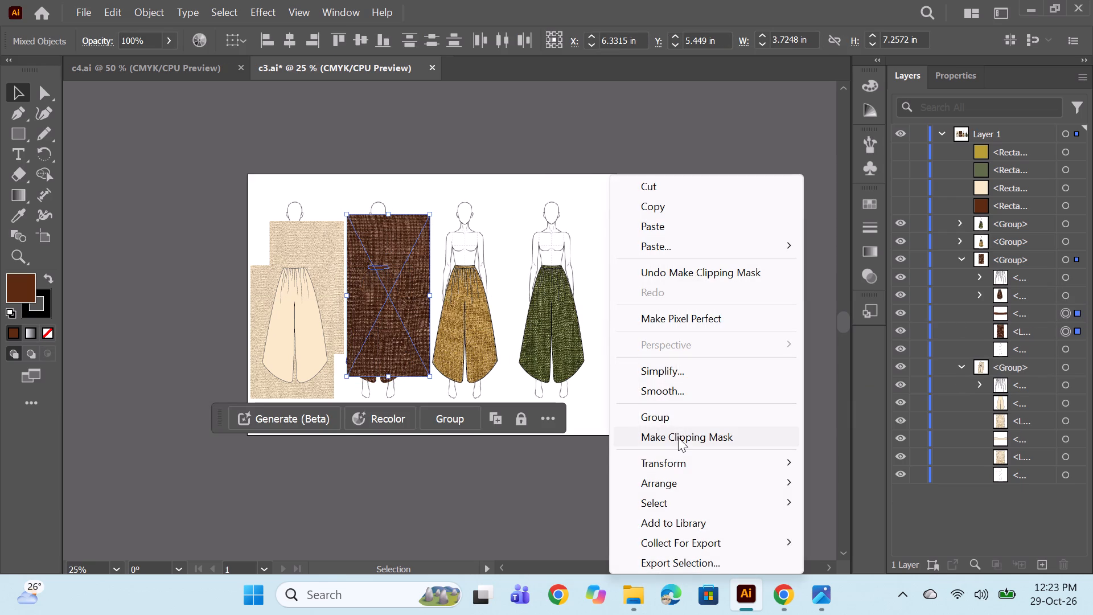
# Apply a 2 pt stroke to the second figure's clipped brown trousers and clipped waistband.
pyautogui.click(1065, 301)
pyautogui.keyDown('ctrl'); pyautogui.click(1069, 315); pyautogui.keyUp('ctrl')
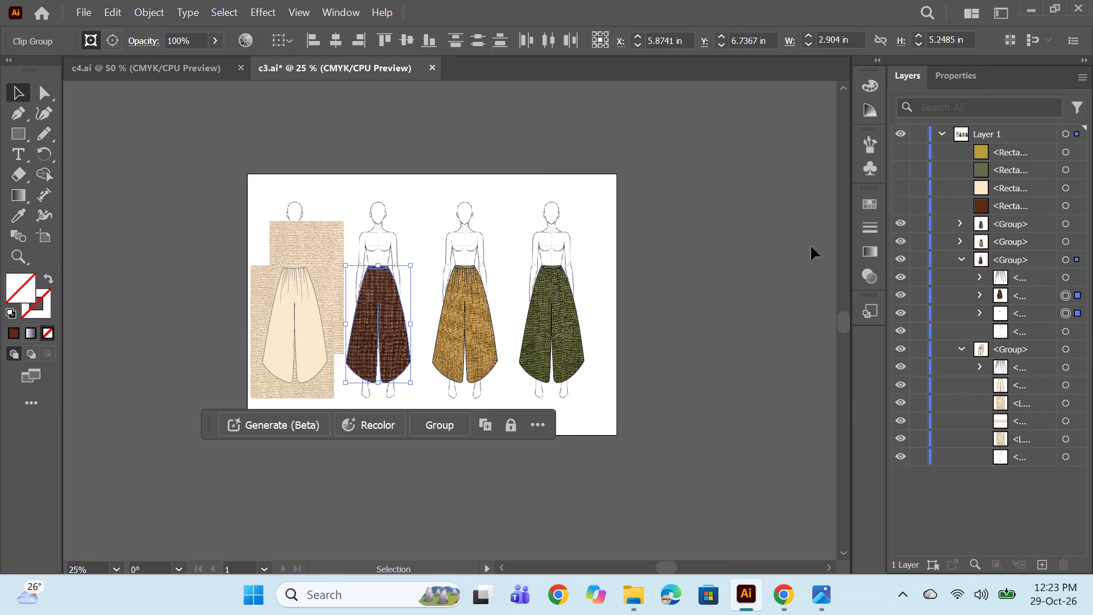
pyautogui.click(874, 231)
pyautogui.tripleClick(712, 220)
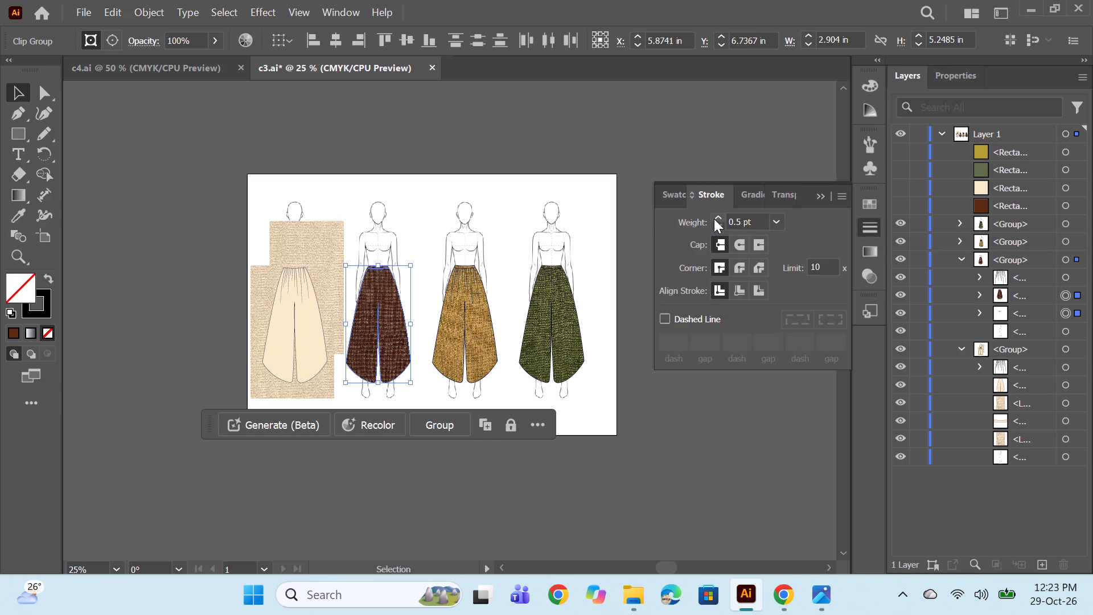
pyautogui.tripleClick(714, 219)
pyautogui.click(720, 228)
# Apply a 1 pt stroke to the gather lines at the waist of the second figure's brown trousers.
pyautogui.click(1075, 278)
pyautogui.tripleClick(715, 218)
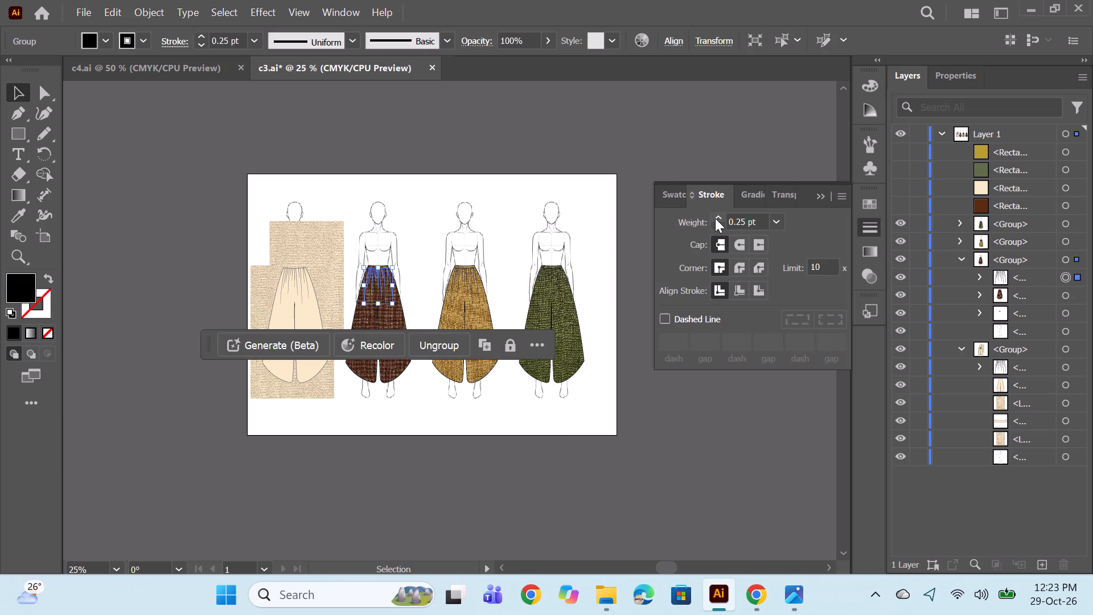
pyautogui.click(715, 218)
pyautogui.keyDown('ctrl'); pyautogui.click(737, 152); pyautogui.keyUp('ctrl')
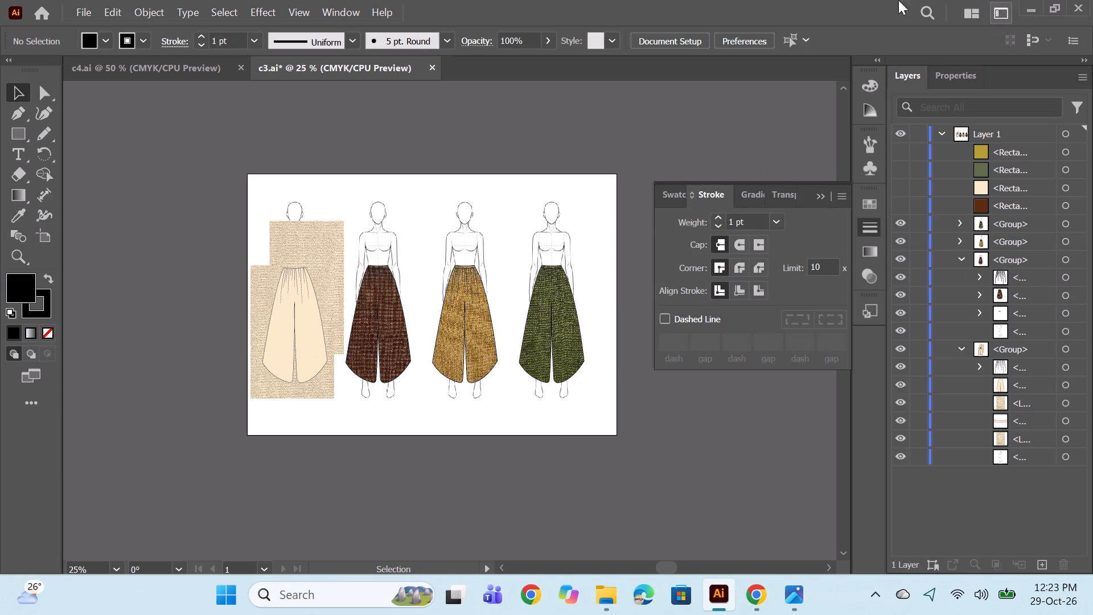
# Clip the two cream textures to the first figure's cream trouser and waistband shapes with clipping masks.
pyautogui.scroll(-1, 386, 392)
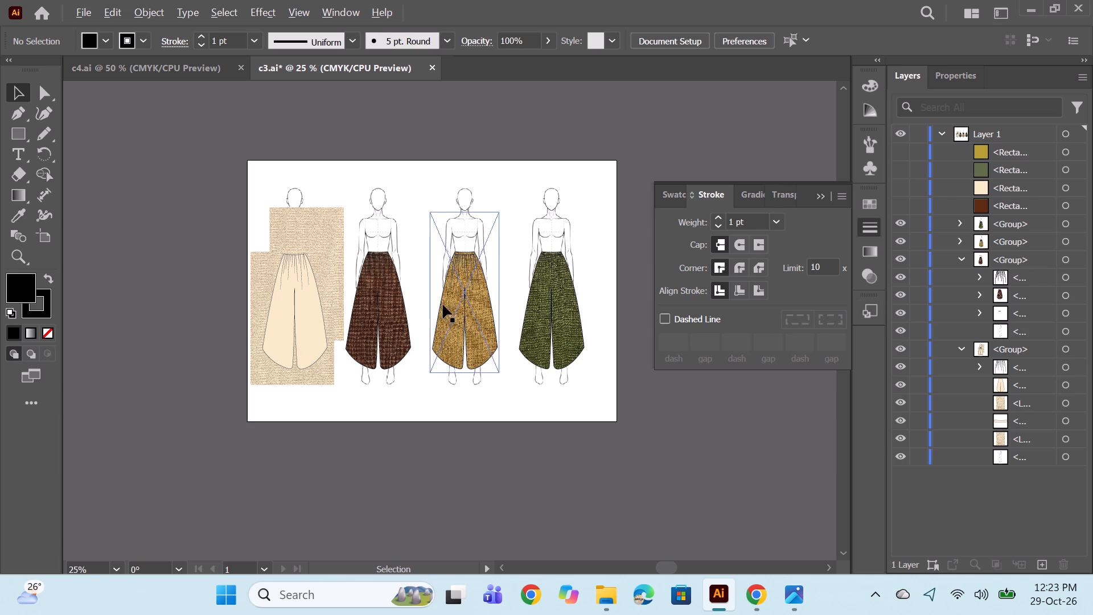
pyautogui.keyDown('alt'); pyautogui.scroll(2, 443, 305); pyautogui.keyUp('alt')
pyautogui.keyDown('alt'); pyautogui.scroll(-1, 446, 301); pyautogui.keyUp('alt')
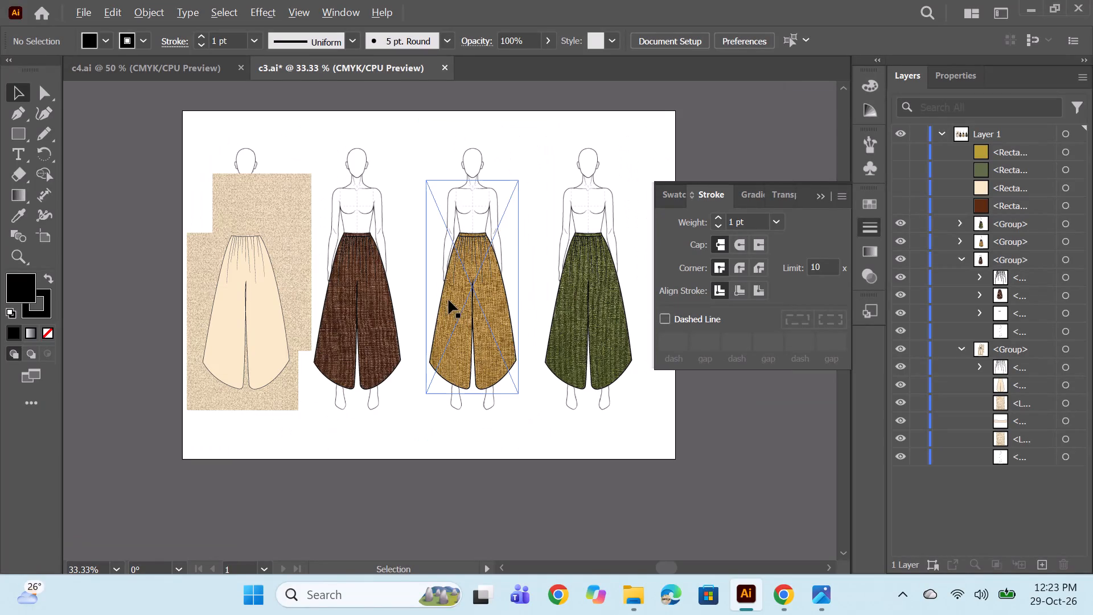
pyautogui.click(959, 259)
pyautogui.click(961, 278)
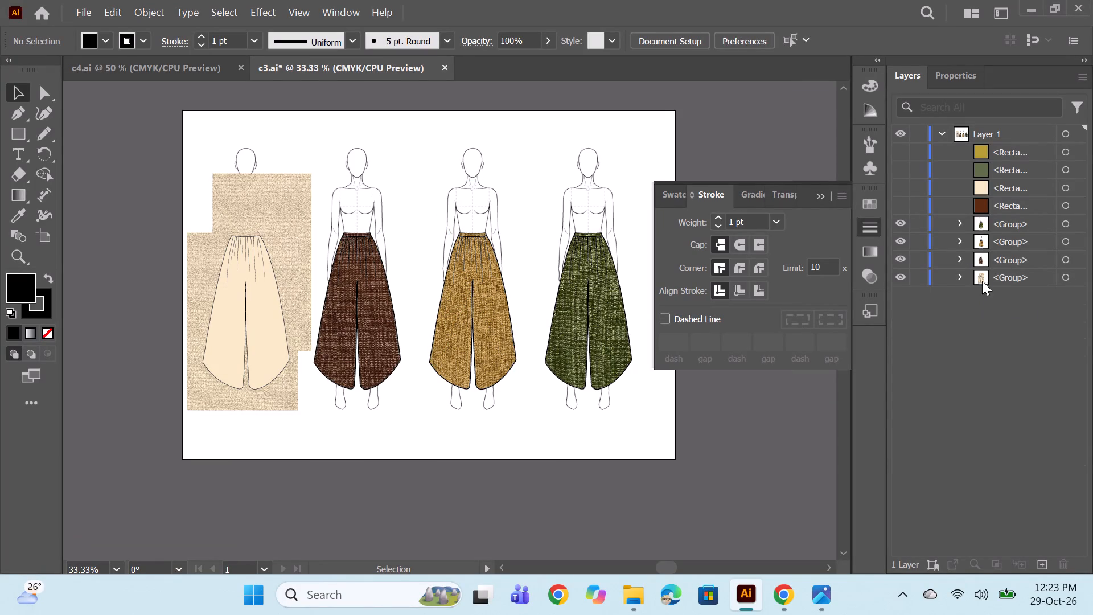
pyautogui.click(958, 273)
pyautogui.keyDown('ctrl'); pyautogui.click(1065, 313); pyautogui.keyUp('ctrl')
pyautogui.keyDown('ctrl'); pyautogui.click(1067, 327); pyautogui.keyUp('ctrl')
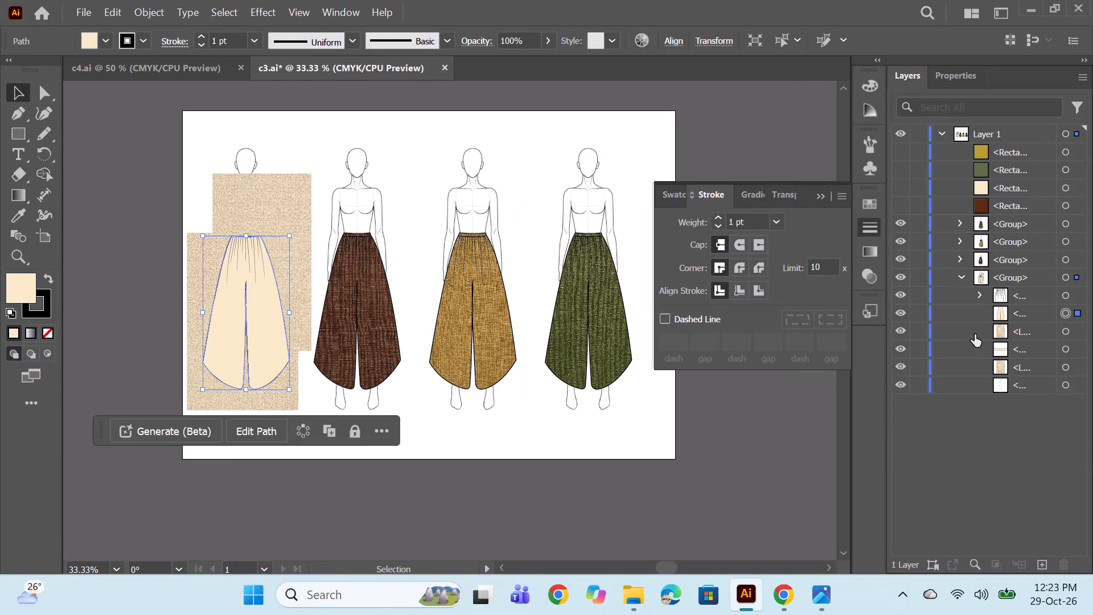
pyautogui.rightClick(611, 297)
pyautogui.click(660, 432)
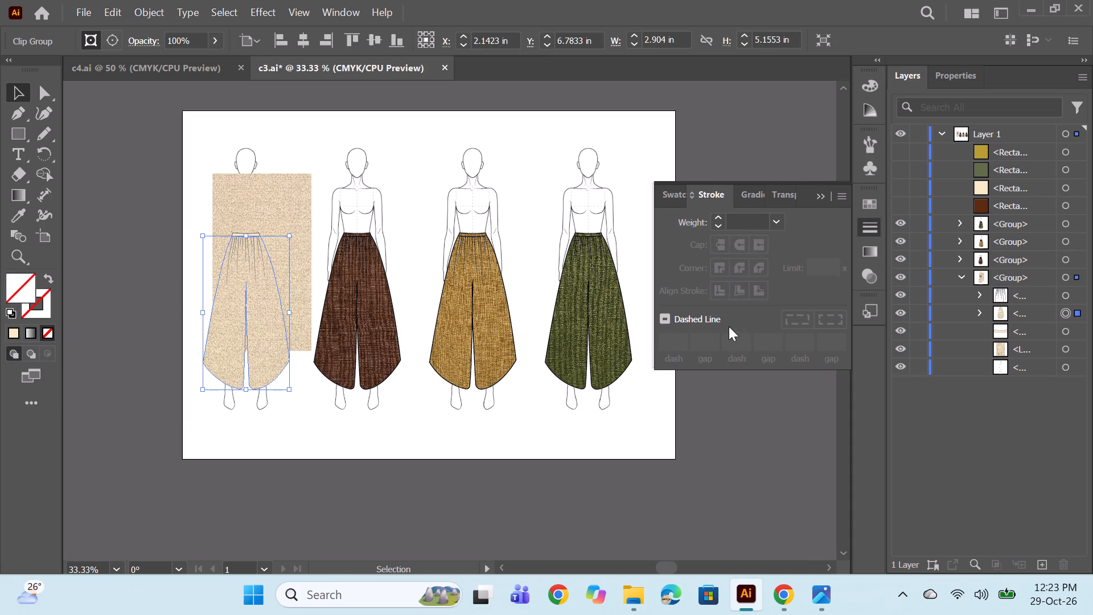
pyautogui.click(1067, 338)
pyautogui.keyDown('ctrl'); pyautogui.click(1067, 346); pyautogui.keyUp('ctrl')
pyautogui.rightClick(489, 345)
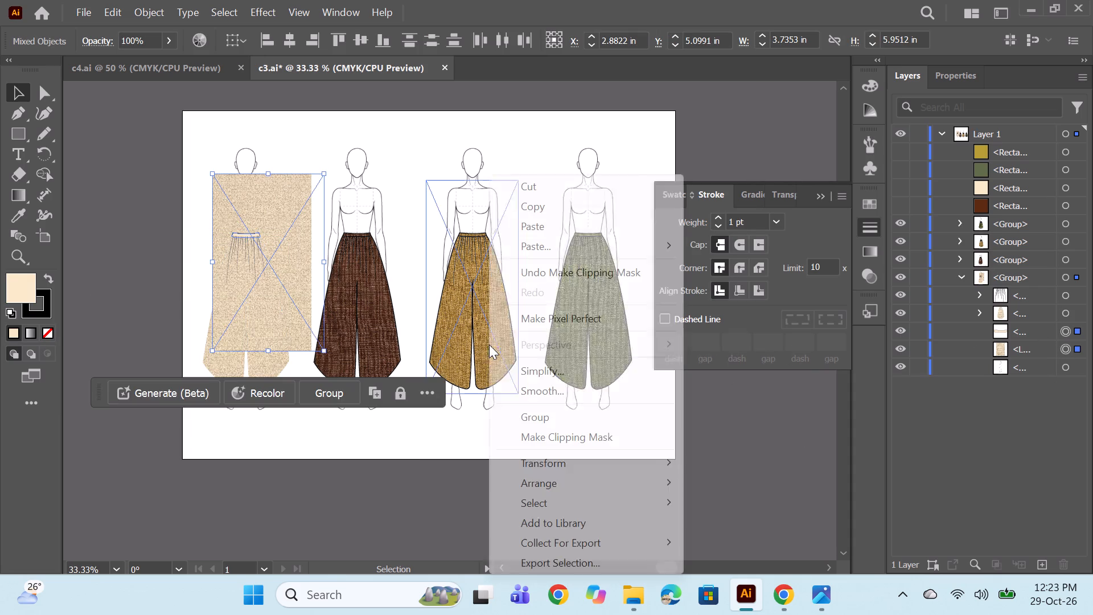
pyautogui.click(557, 436)
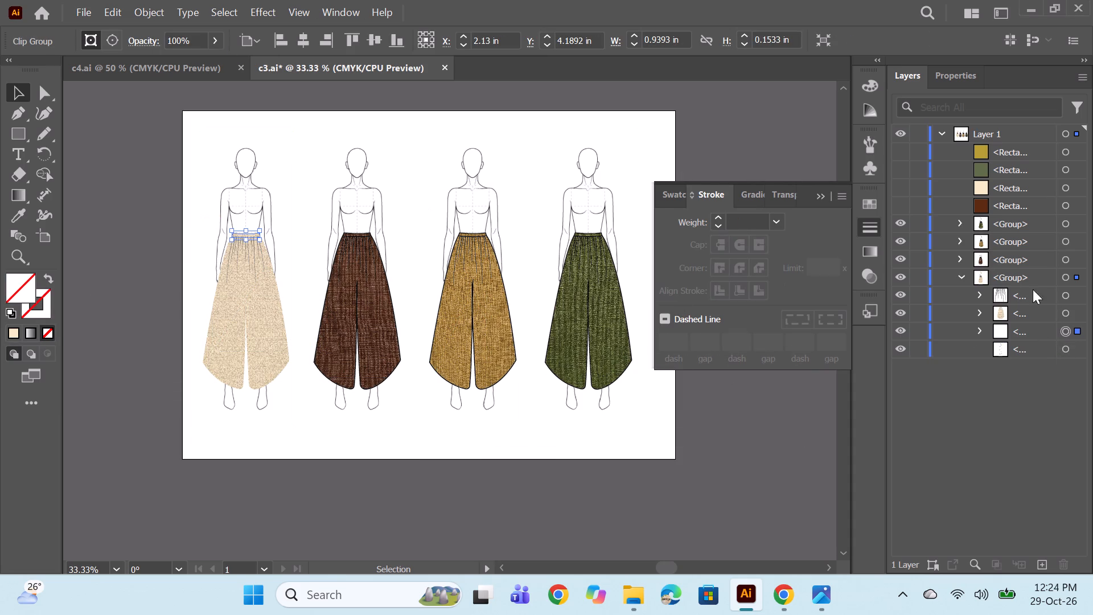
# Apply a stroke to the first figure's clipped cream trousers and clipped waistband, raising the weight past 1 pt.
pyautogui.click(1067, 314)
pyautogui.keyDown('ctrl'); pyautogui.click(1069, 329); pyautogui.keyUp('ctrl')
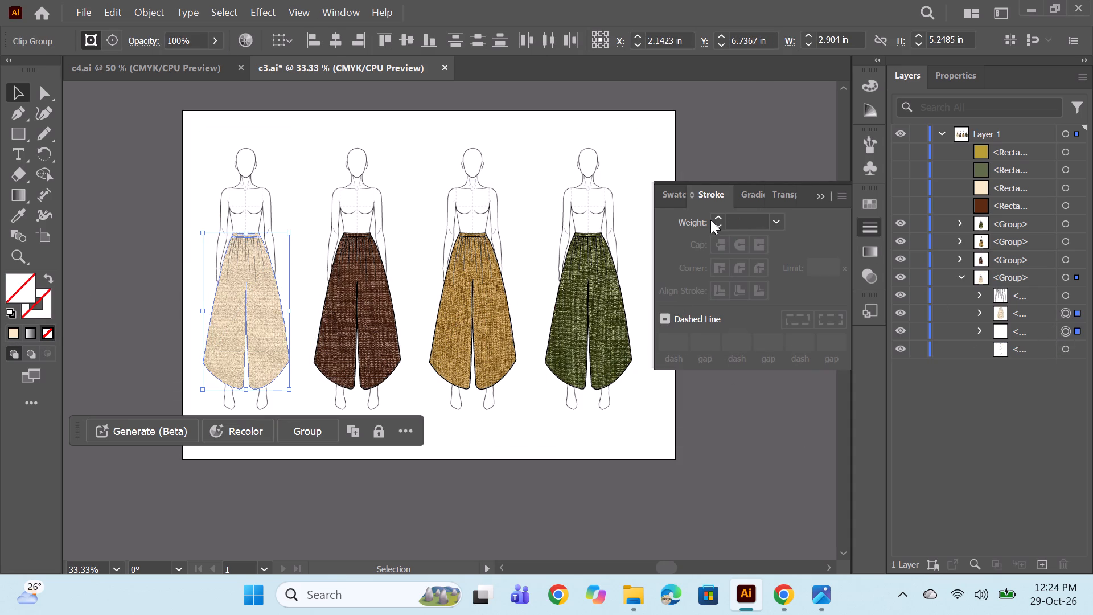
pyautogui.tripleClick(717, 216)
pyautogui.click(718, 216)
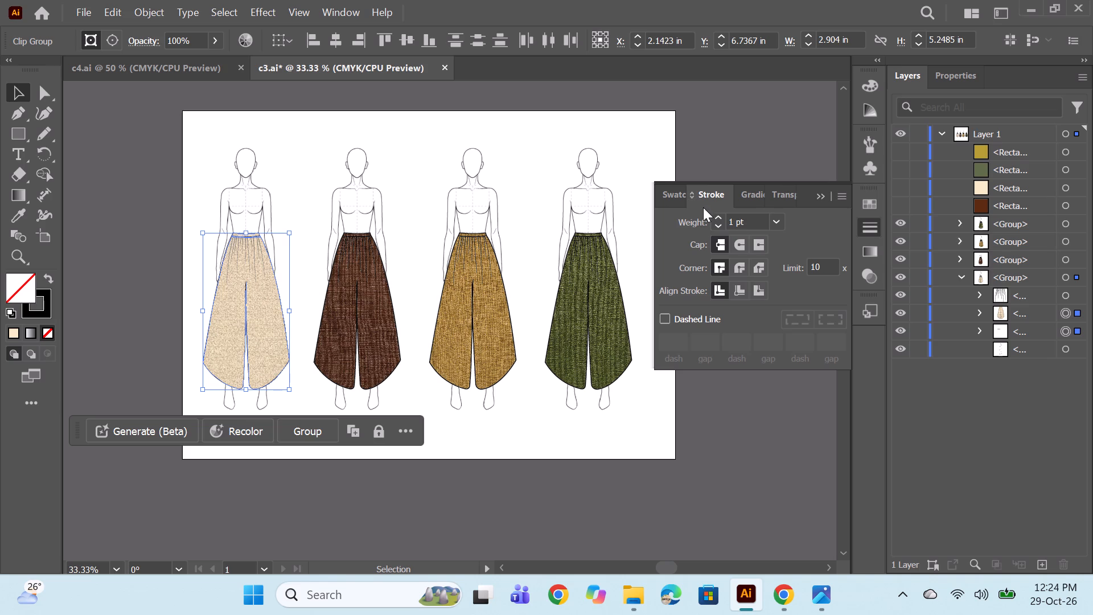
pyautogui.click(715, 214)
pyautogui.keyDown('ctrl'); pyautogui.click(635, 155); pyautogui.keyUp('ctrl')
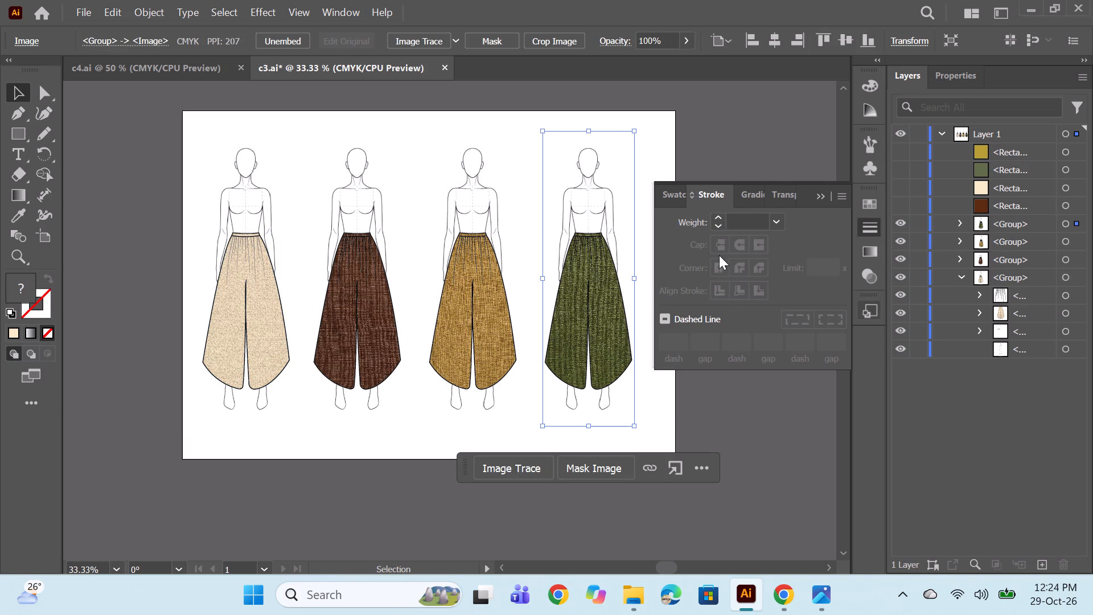
# Reset the stroke on the first figure's clipped cream trousers and waistband to a finer outline than the other figures have.
pyautogui.moveTo(1062, 310); pyautogui.dragTo(1065, 322)
pyautogui.keyDown('ctrl'); pyautogui.click(1065, 330); pyautogui.keyUp('ctrl')
pyautogui.keyDown('ctrl'); pyautogui.click(1063, 318); pyautogui.keyUp('ctrl')
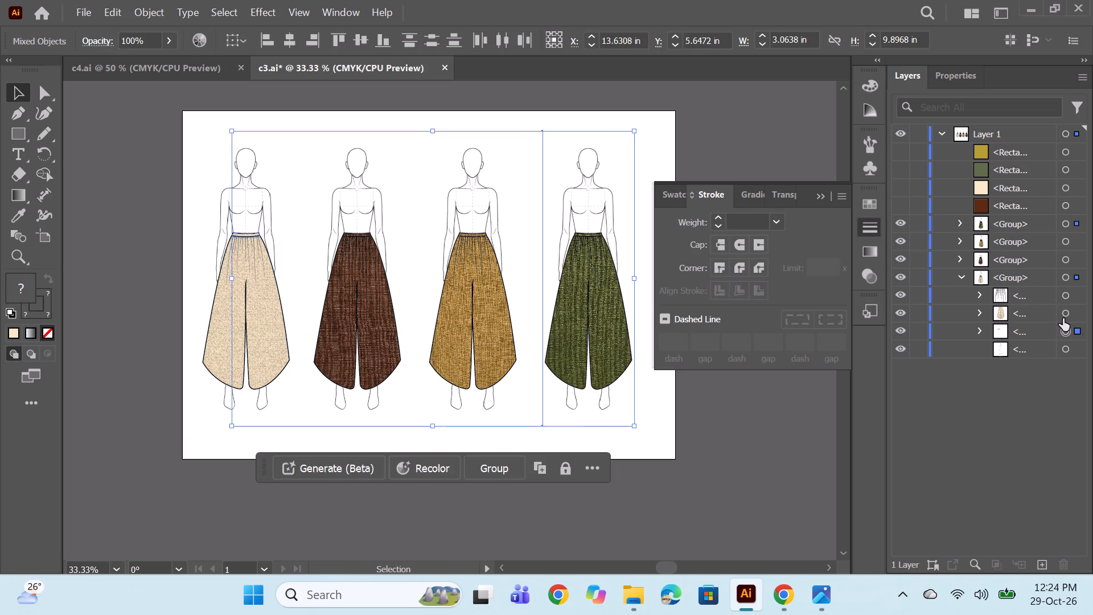
pyautogui.click(722, 229)
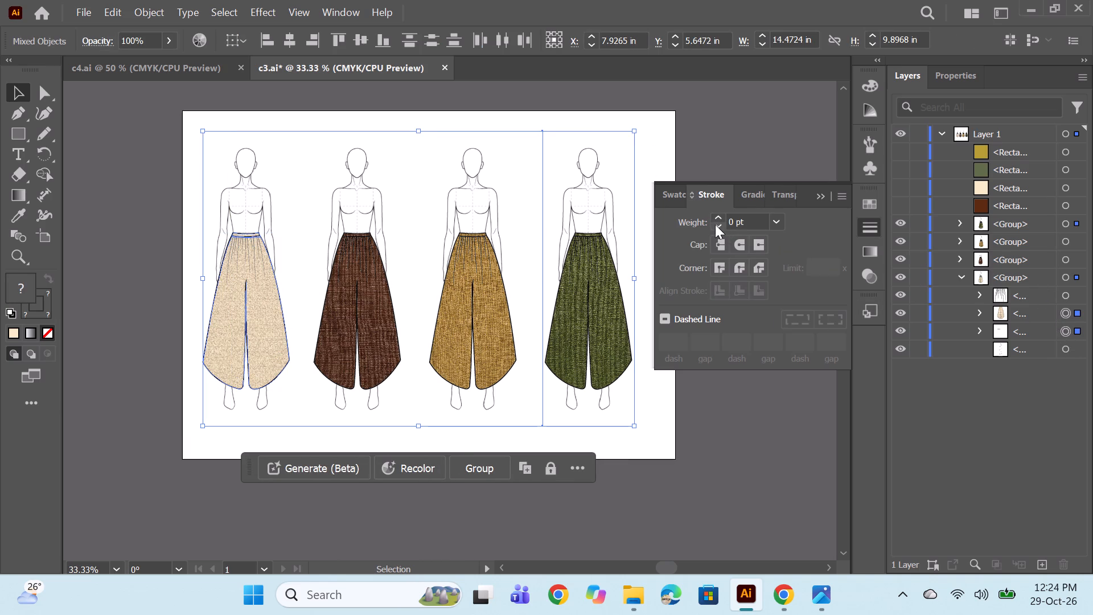
pyautogui.click(716, 217)
pyautogui.doubleClick(716, 217)
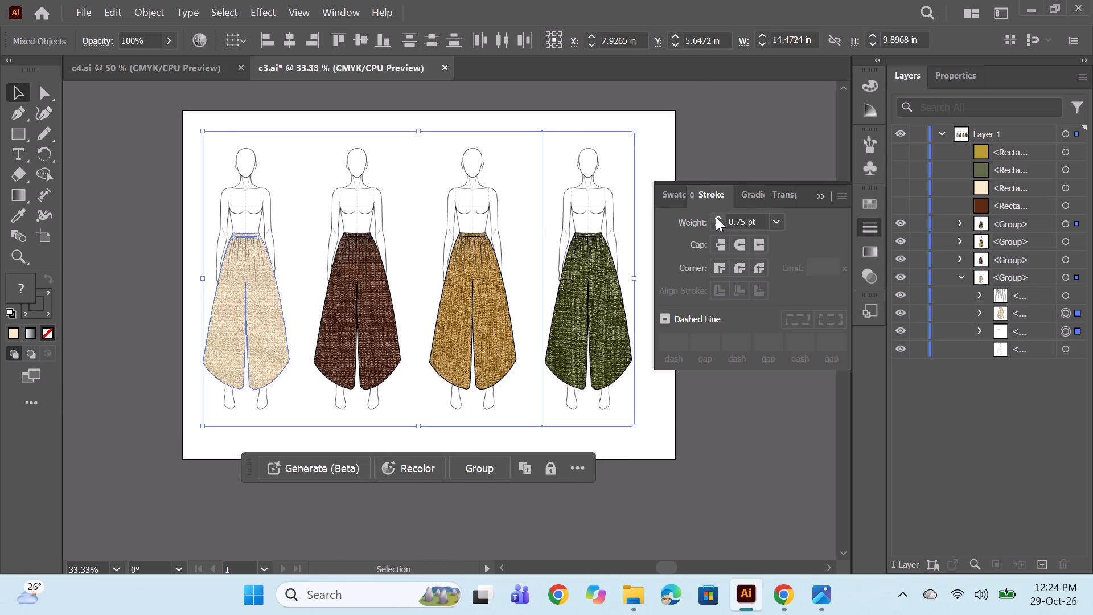
pyautogui.click(716, 217)
pyautogui.keyDown('ctrl'); pyautogui.click(691, 165); pyautogui.keyUp('ctrl')
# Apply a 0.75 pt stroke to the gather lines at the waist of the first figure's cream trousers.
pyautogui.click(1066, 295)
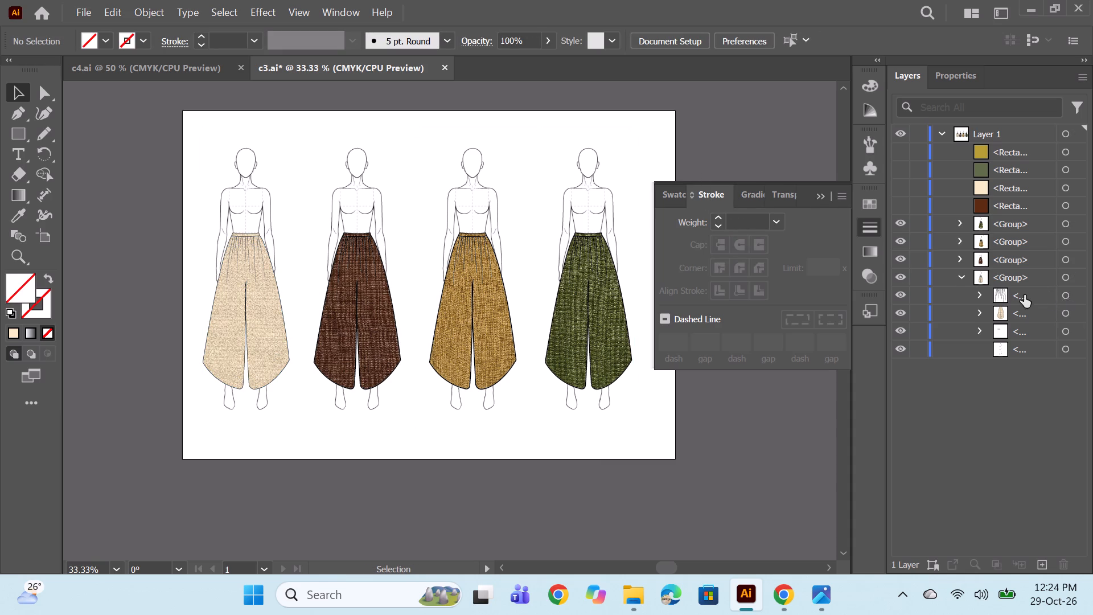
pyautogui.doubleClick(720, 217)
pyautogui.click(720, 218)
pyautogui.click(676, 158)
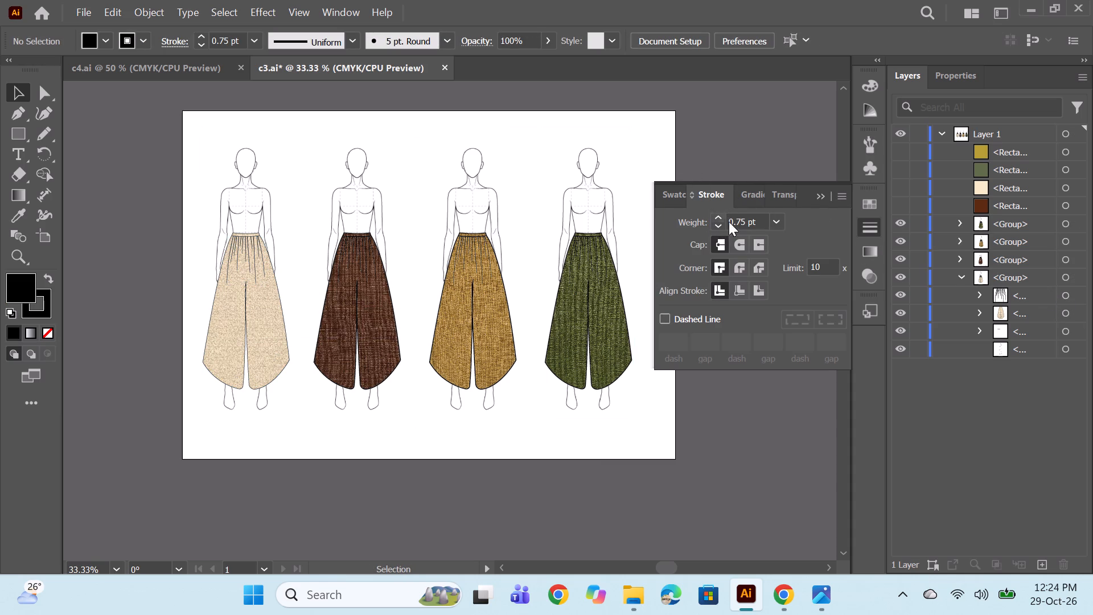
# Reduce the stroke of the first figure's gather lines to 0.5 pt.
pyautogui.click(1064, 296)
pyautogui.click(719, 226)
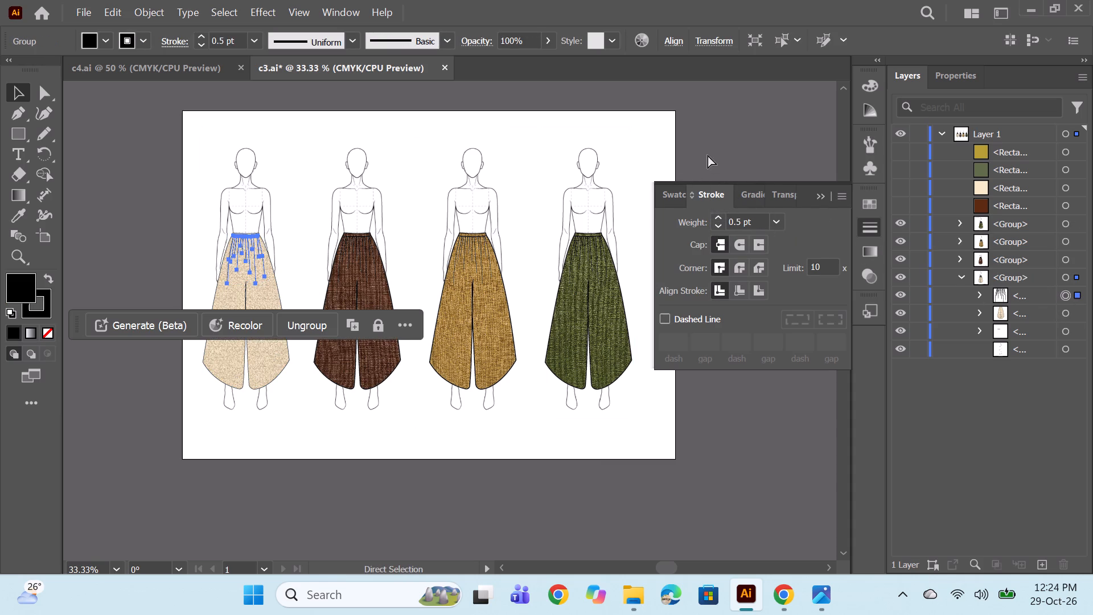
pyautogui.keyDown('ctrl'); pyautogui.click(705, 154); pyautogui.keyUp('ctrl')
pyautogui.click(815, 196)
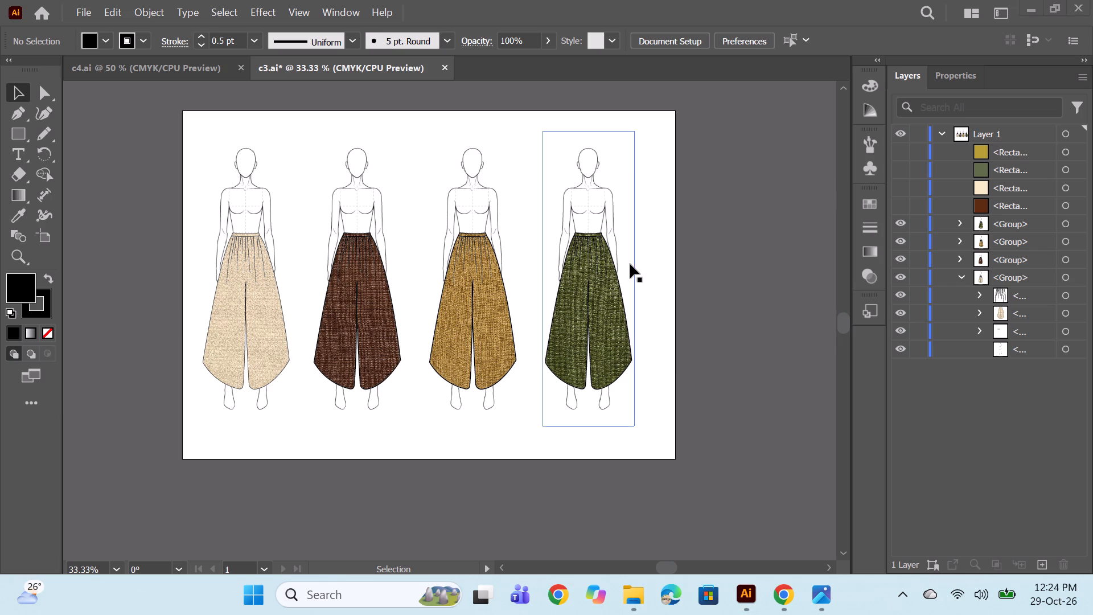
# Examine the four textured trouser figures up close for texture fill and outline weight.
pyautogui.scroll(1, 578, 297)
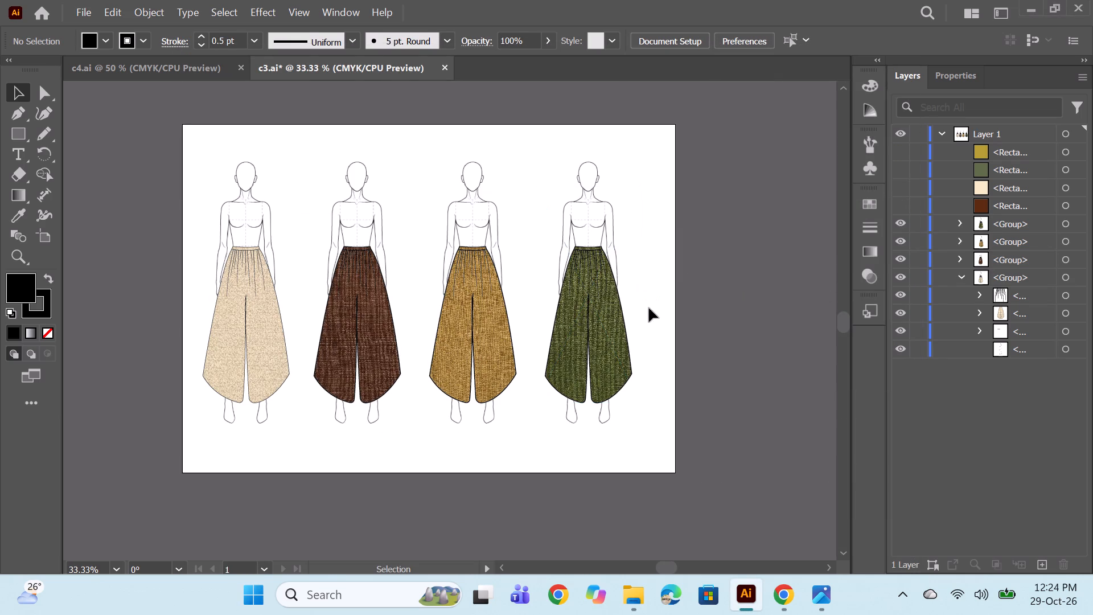
pyautogui.scroll(1, 639, 309)
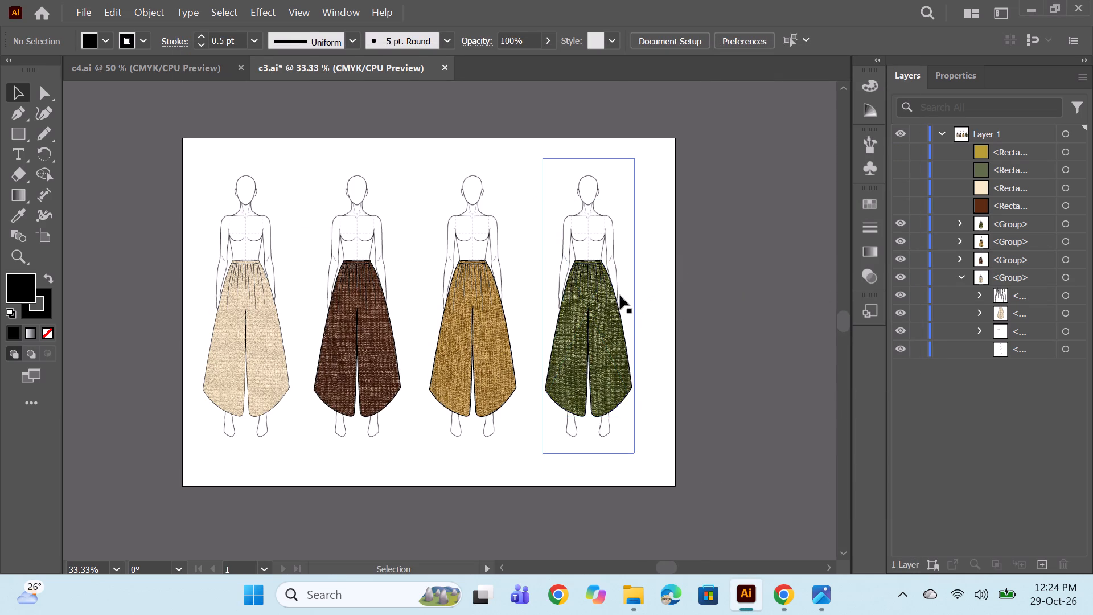
pyautogui.keyDown('alt'); pyautogui.scroll(1, 622, 289); pyautogui.keyUp('alt')
pyautogui.press('space')
pyautogui.press('space')
pyautogui.press('space')
pyautogui.press('space')
pyautogui.press('space')
pyautogui.press('space')
pyautogui.press('space')
pyautogui.press('space')
pyautogui.press('space')
pyautogui.press('space')
pyautogui.moveTo(697, 290); pyautogui.dragTo(834, 300)
pyautogui.scroll(-1, 722, 294)
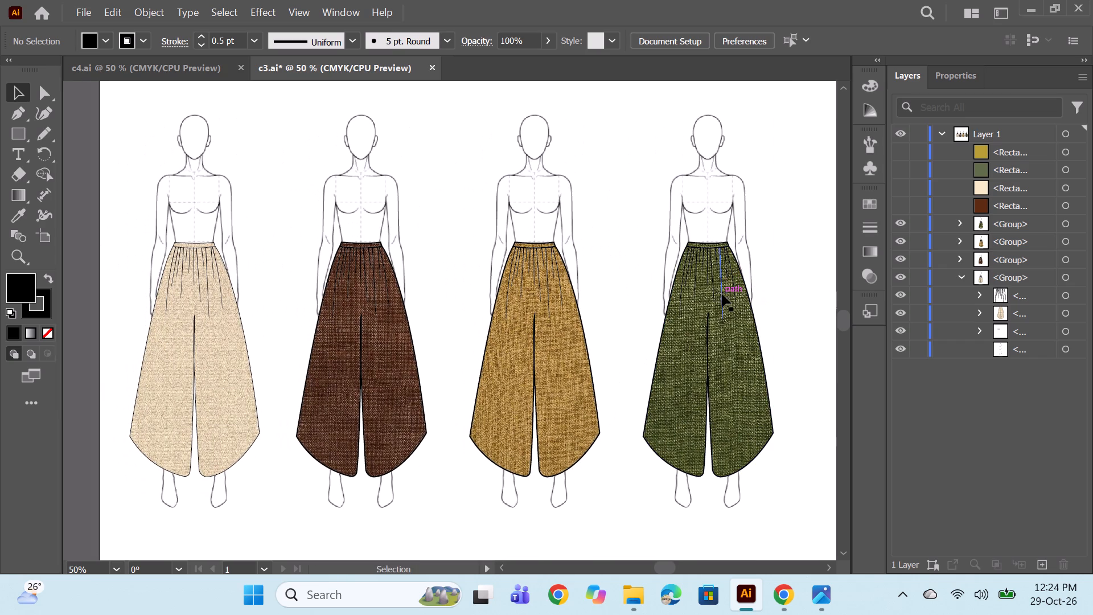
# Save the c3.ai document with its four textured trouser figures.
pyautogui.hotkey('ctrl', 's')
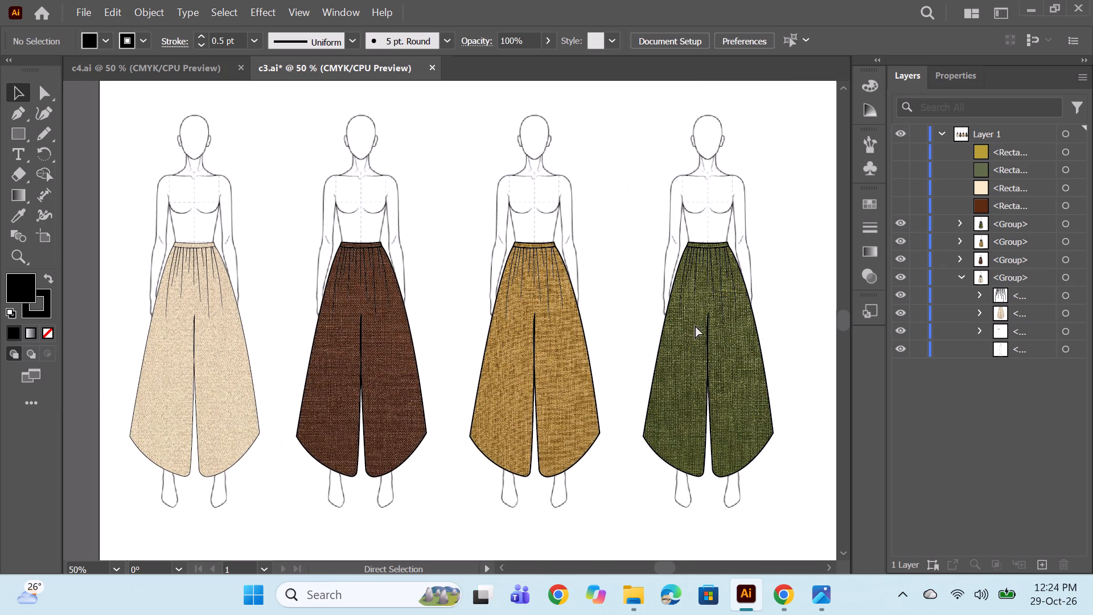
pyautogui.hotkey('ctrl', 's')
pyautogui.hotkey('ctrl', 's')
pyautogui.hotkey('ctrl', 's')
pyautogui.click(611, 614)
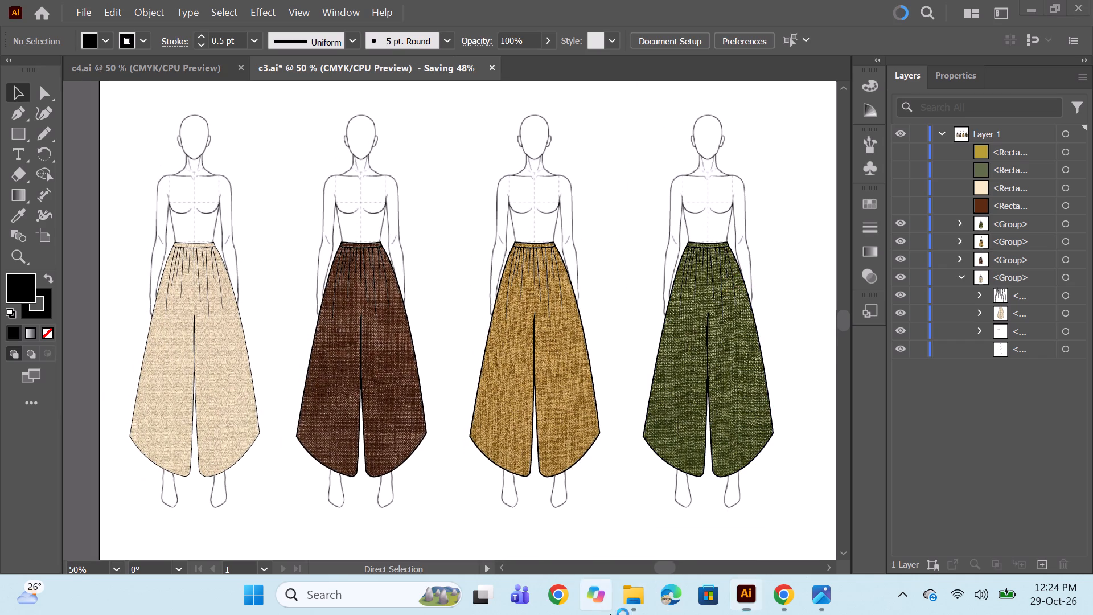
# Open the c5 Illustrator file from the khadi,cotton trouser silhouettes folder.
pyautogui.click(621, 608)
pyautogui.click(492, 534)
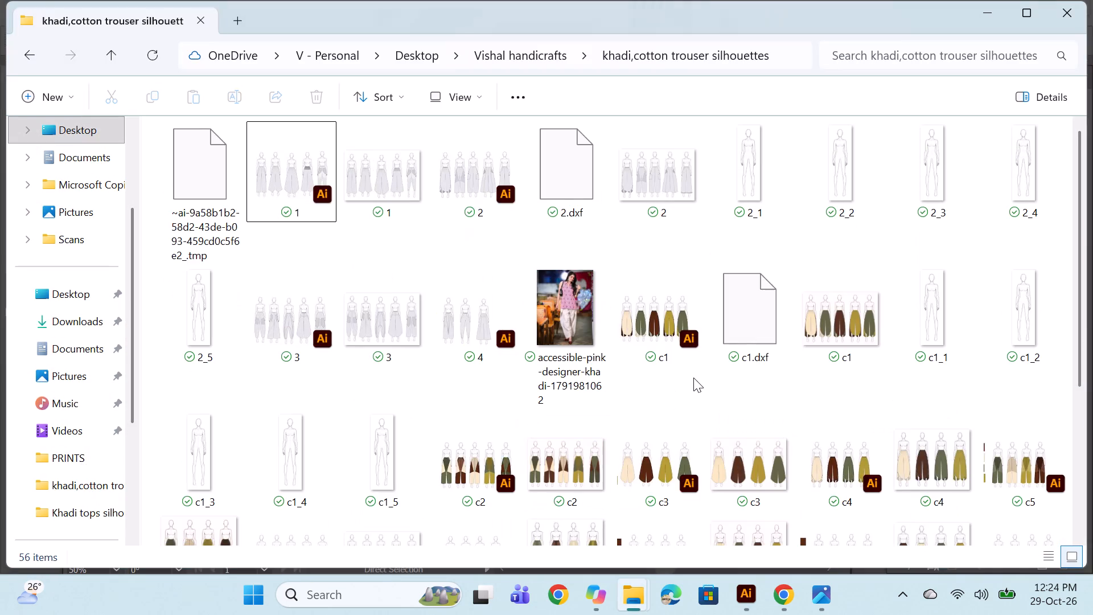
pyautogui.scroll(-1, 696, 375)
pyautogui.scroll(1, 693, 370)
pyautogui.scroll(-1, 693, 370)
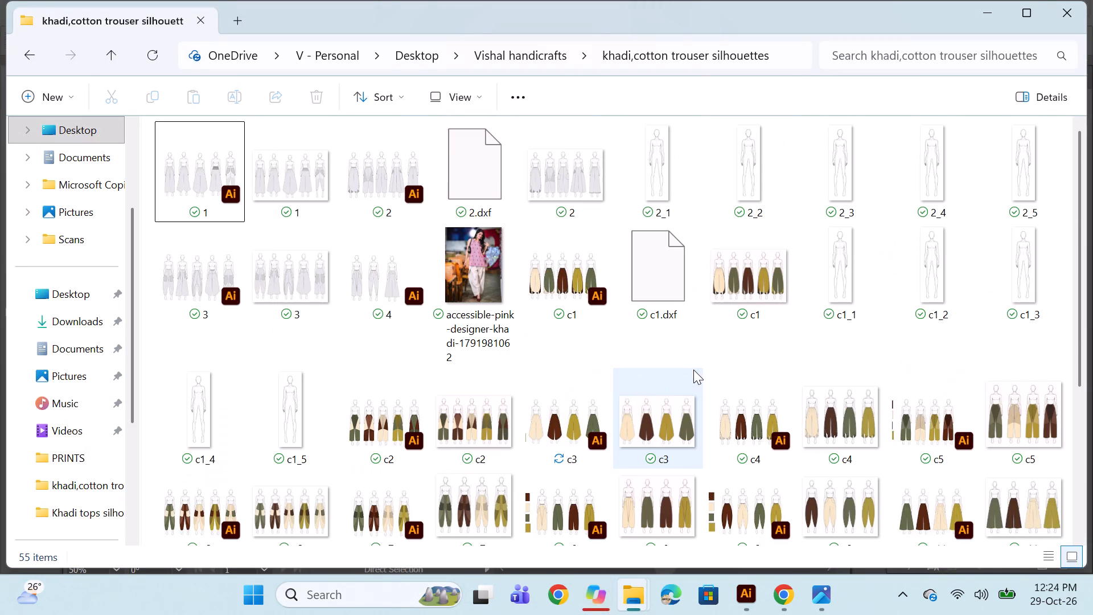
pyautogui.scroll(-1, 694, 370)
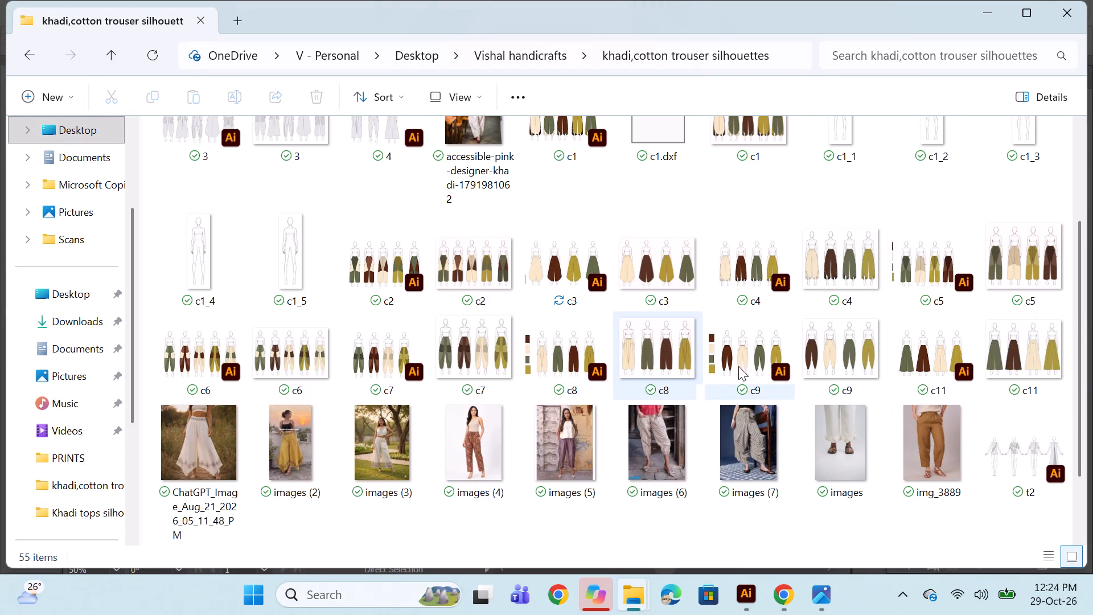
pyautogui.doubleClick(949, 266)
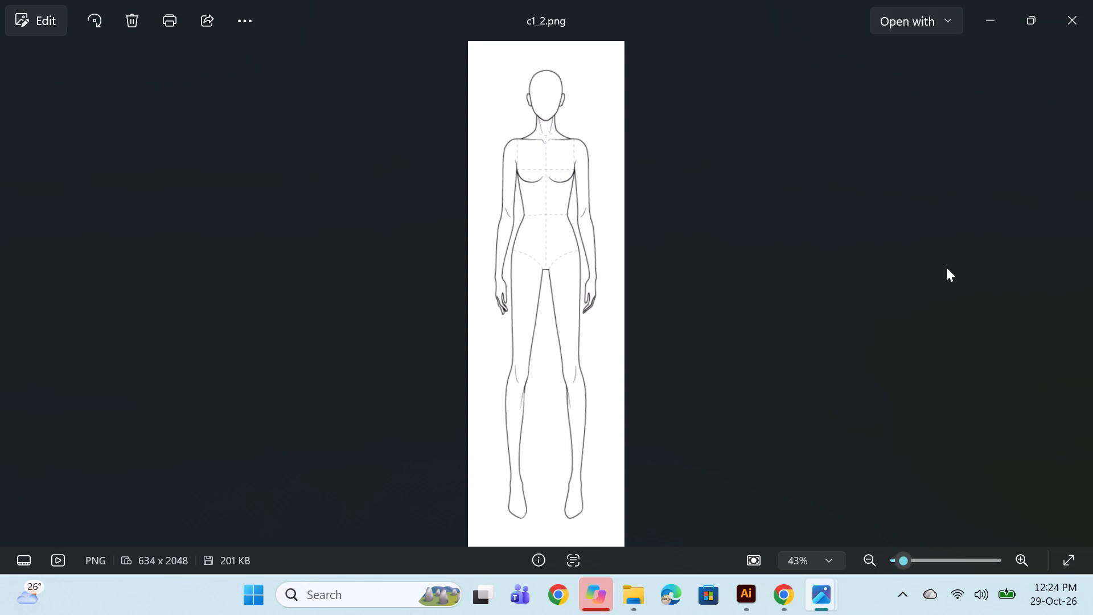
pyautogui.click(1092, 0)
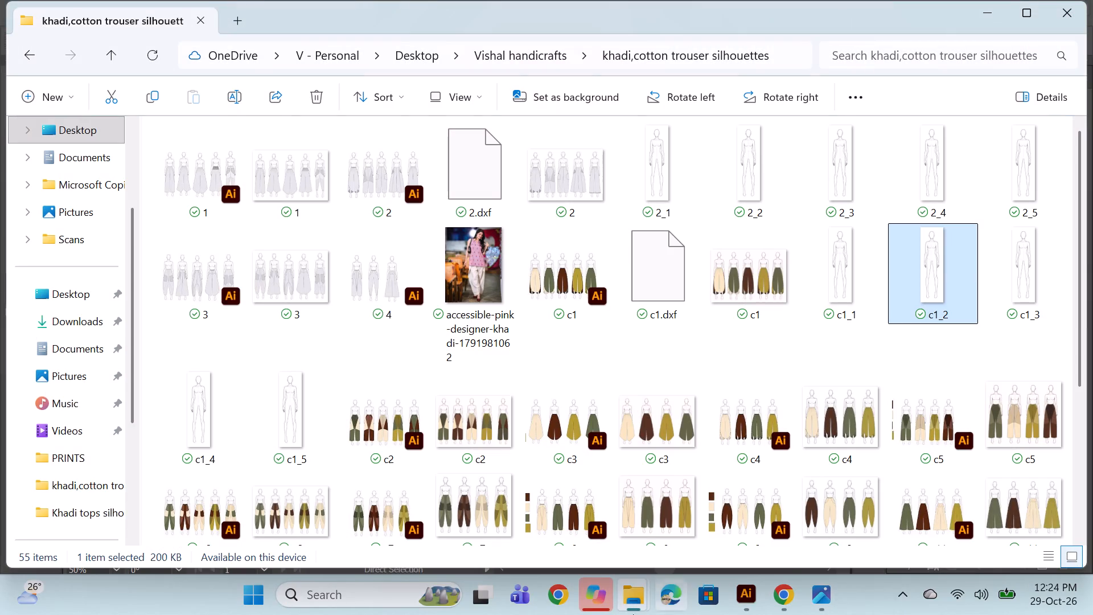
pyautogui.doubleClick(924, 431)
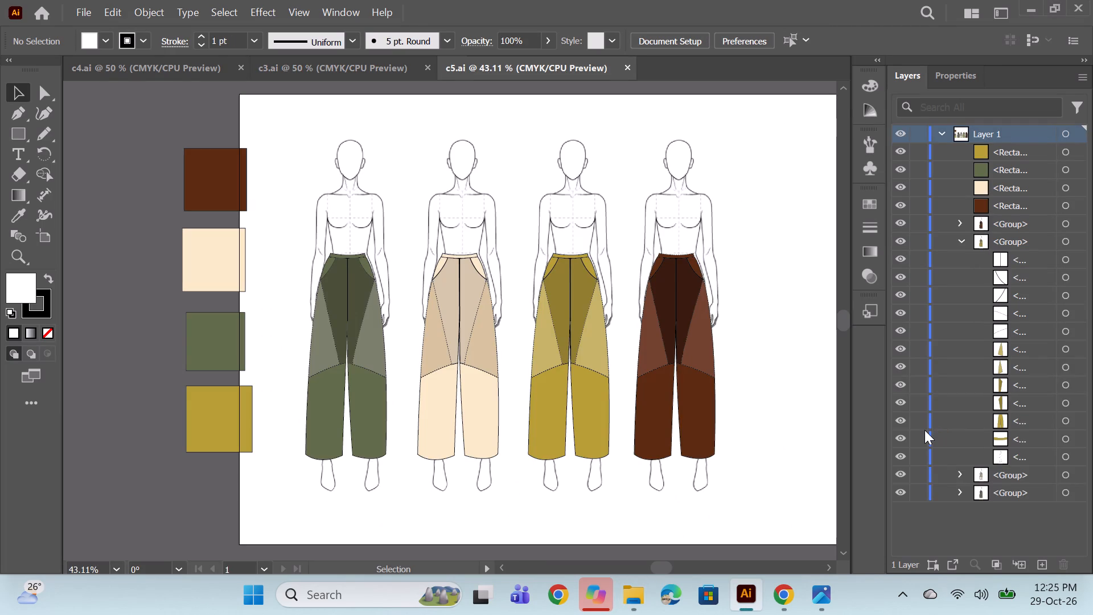
# Compare the textured trousers in c3.ai and c4.ai with the flat-coloured panelled trousers in c5.ai.
pyautogui.click(405, 67)
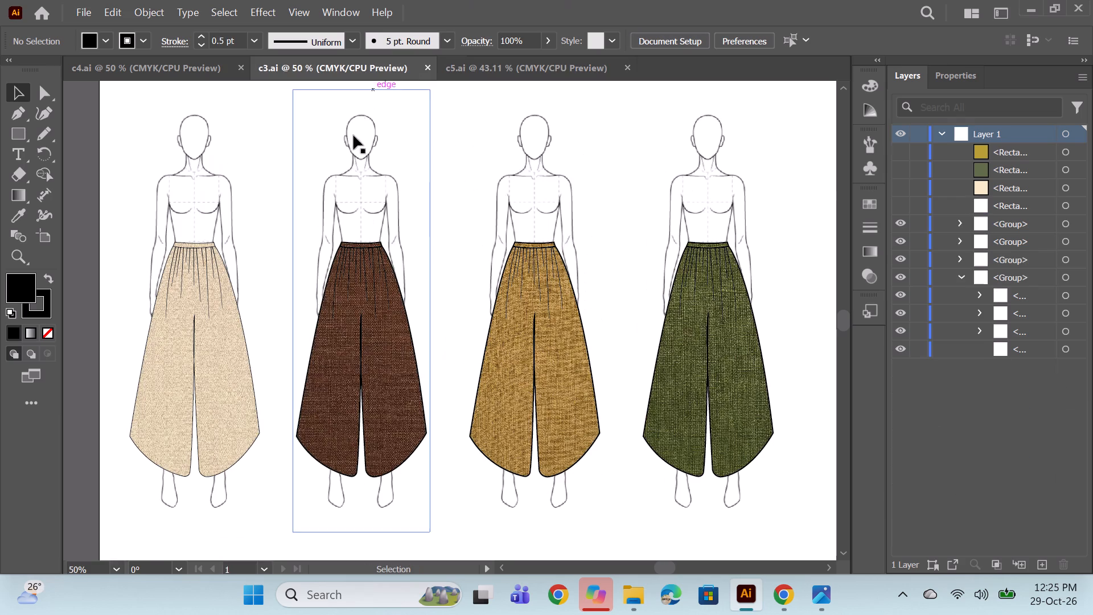
pyautogui.click(176, 51)
pyautogui.click(166, 65)
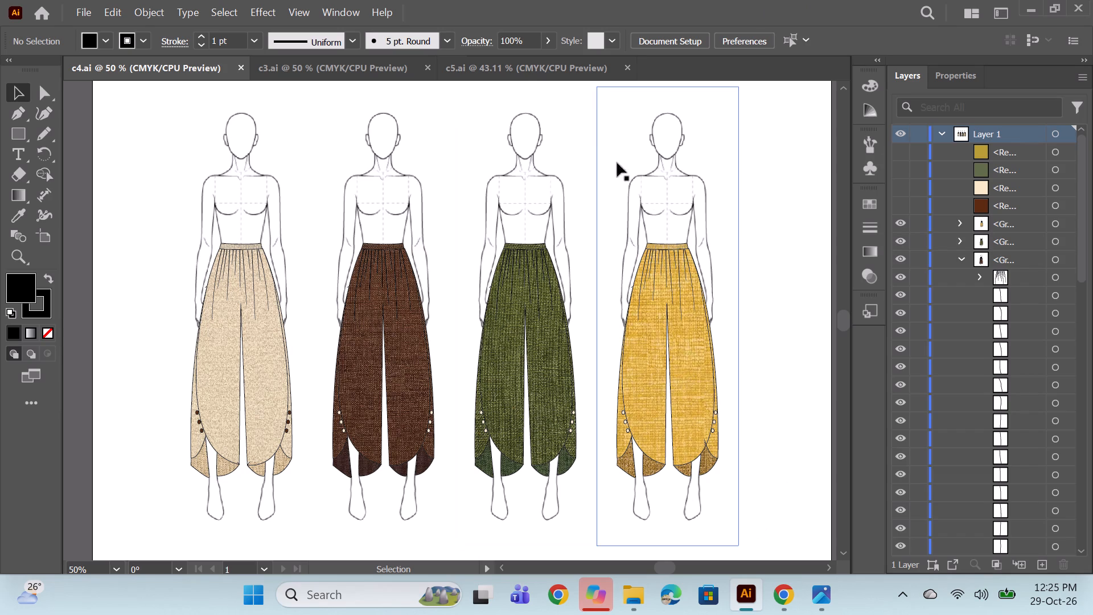
pyautogui.click(521, 67)
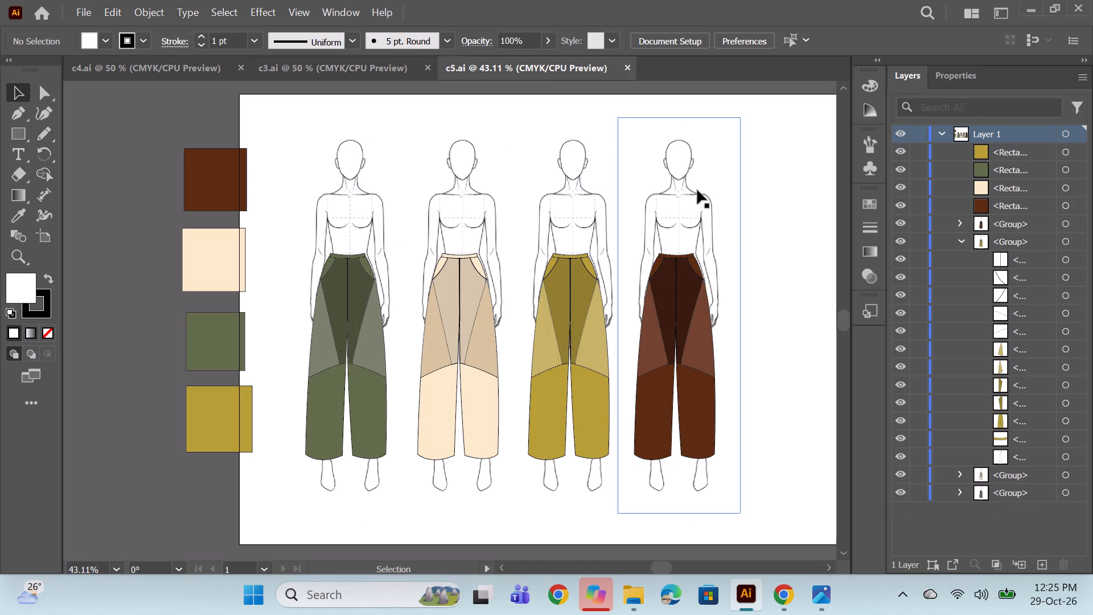
pyautogui.scroll(-2, 754, 293)
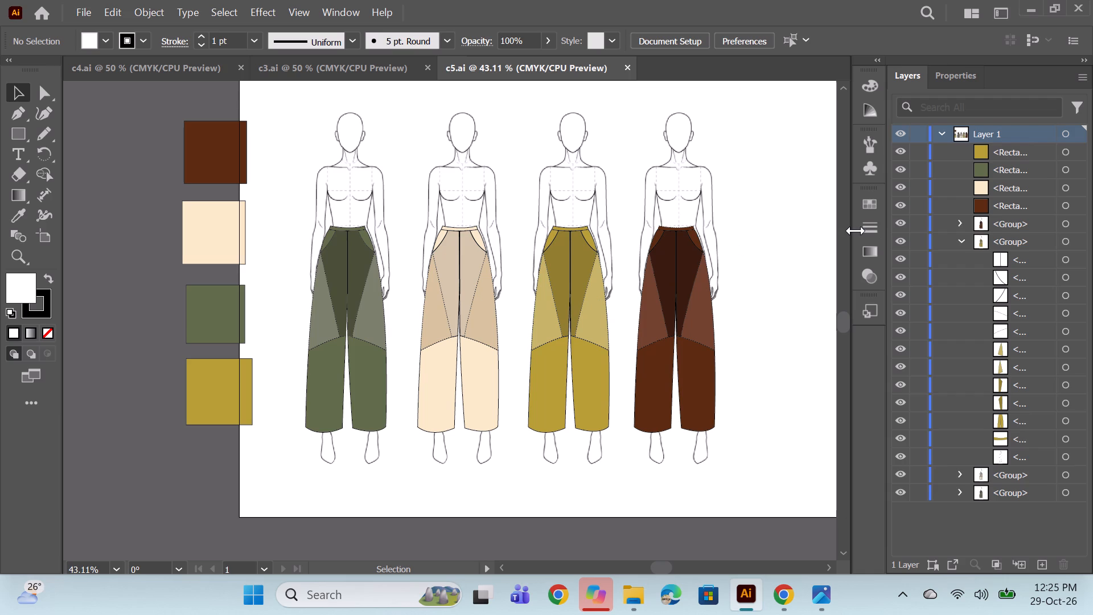
pyautogui.scroll(-2, 951, 280)
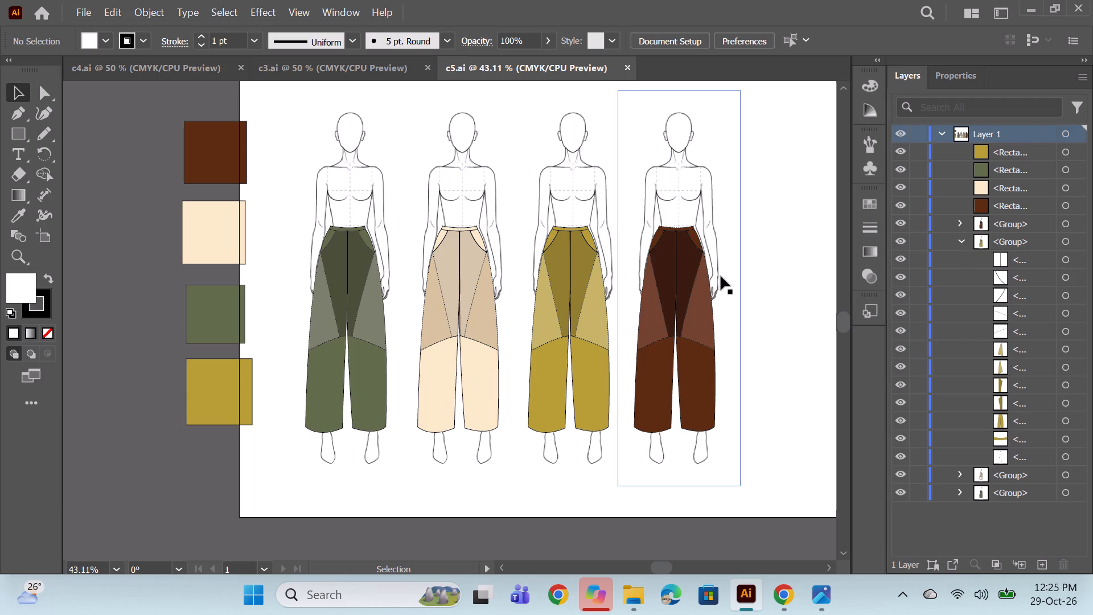
# Expand the brown trouser figure's group in c5.ai and hide the four colour swatch rectangles.
pyautogui.click(960, 243)
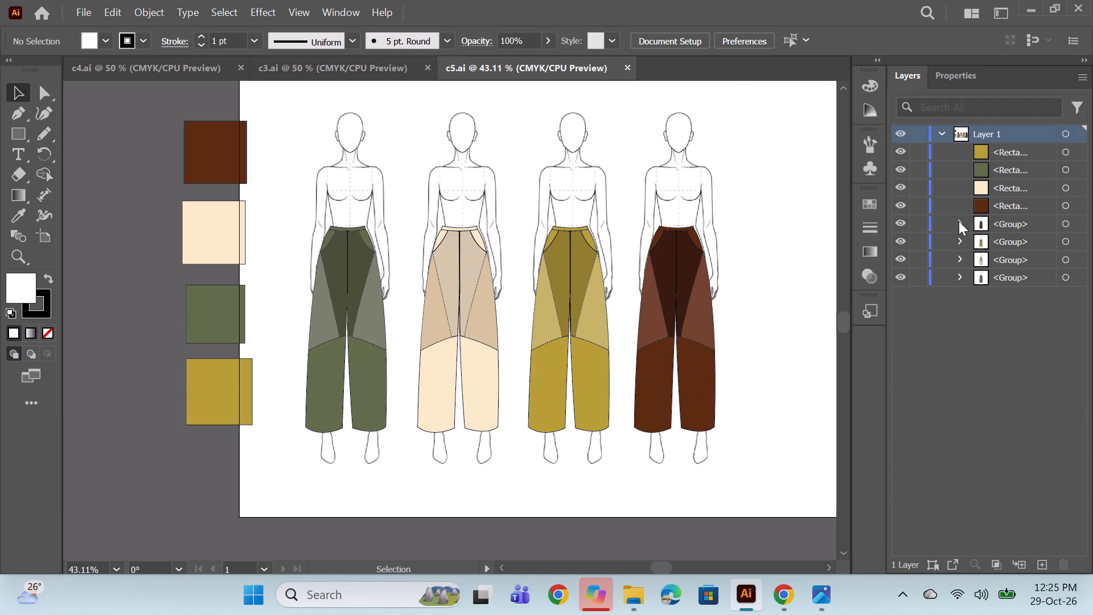
pyautogui.click(959, 221)
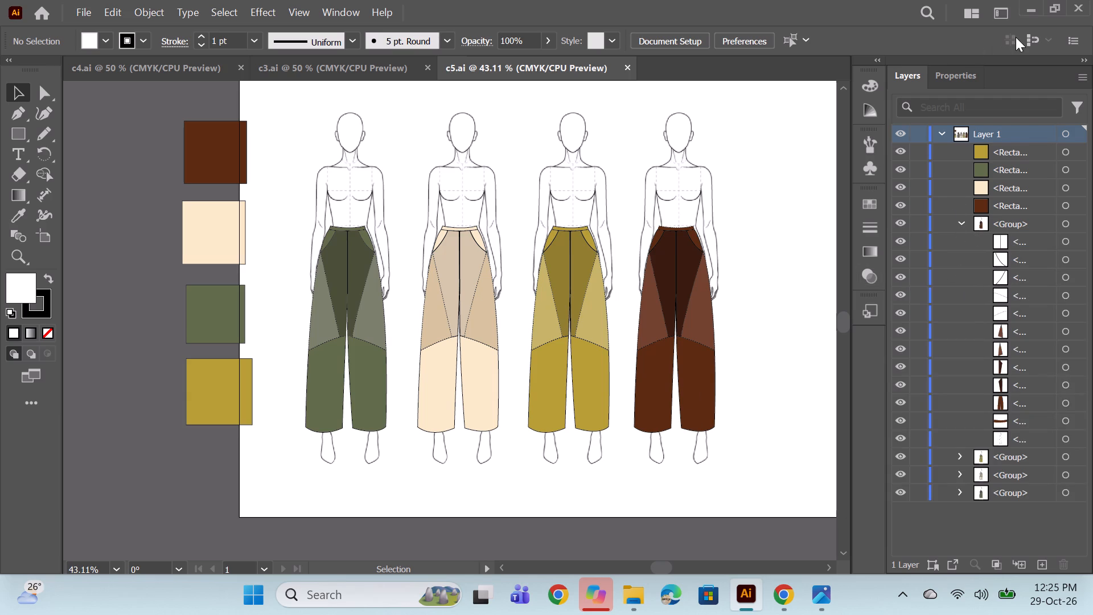
pyautogui.moveTo(897, 155); pyautogui.dragTo(903, 206)
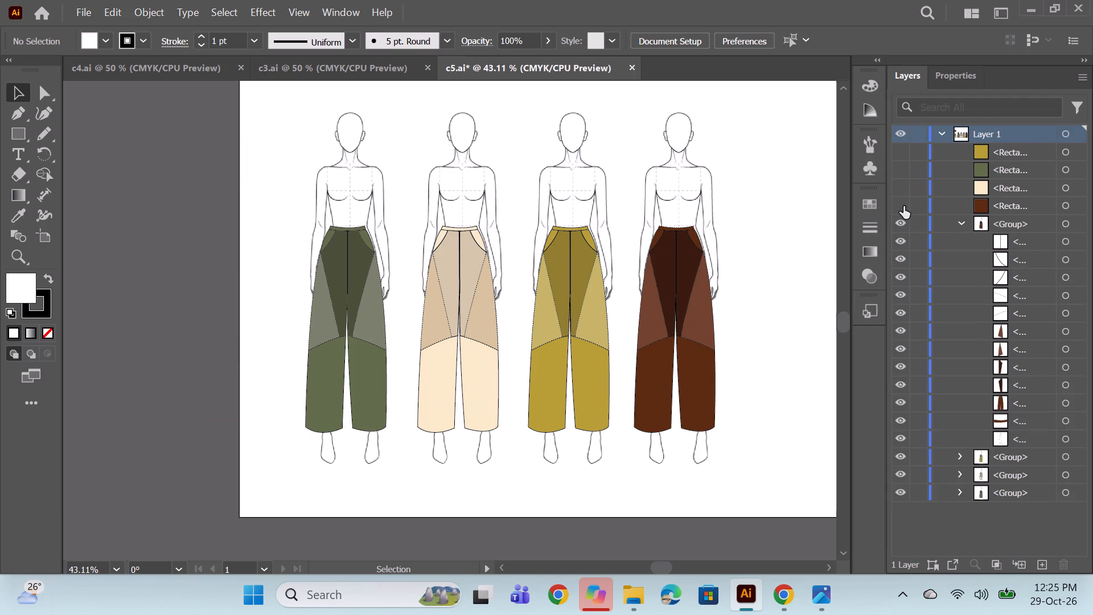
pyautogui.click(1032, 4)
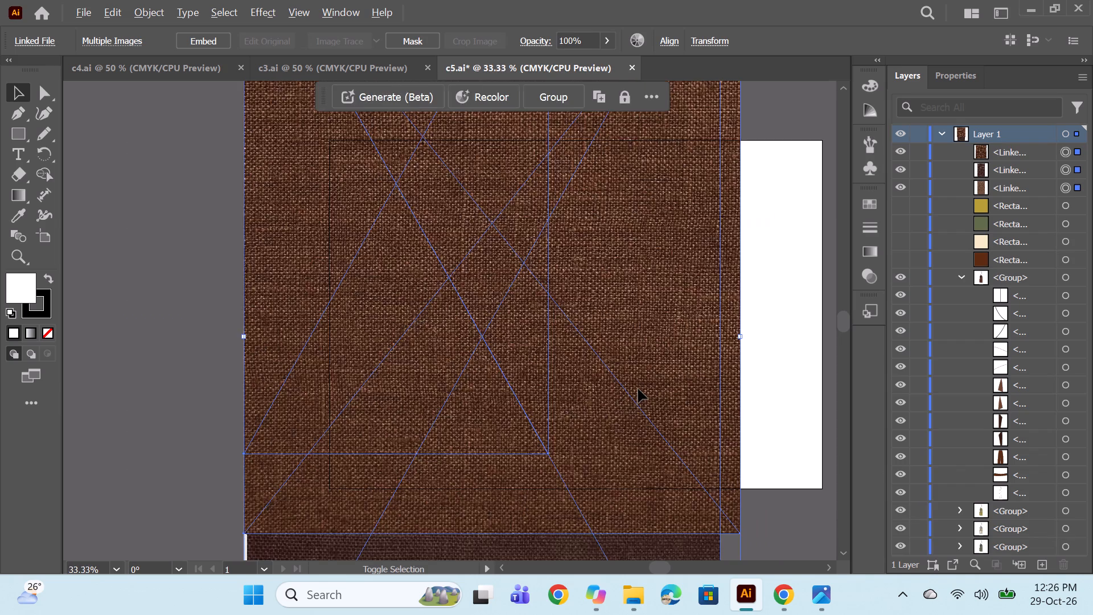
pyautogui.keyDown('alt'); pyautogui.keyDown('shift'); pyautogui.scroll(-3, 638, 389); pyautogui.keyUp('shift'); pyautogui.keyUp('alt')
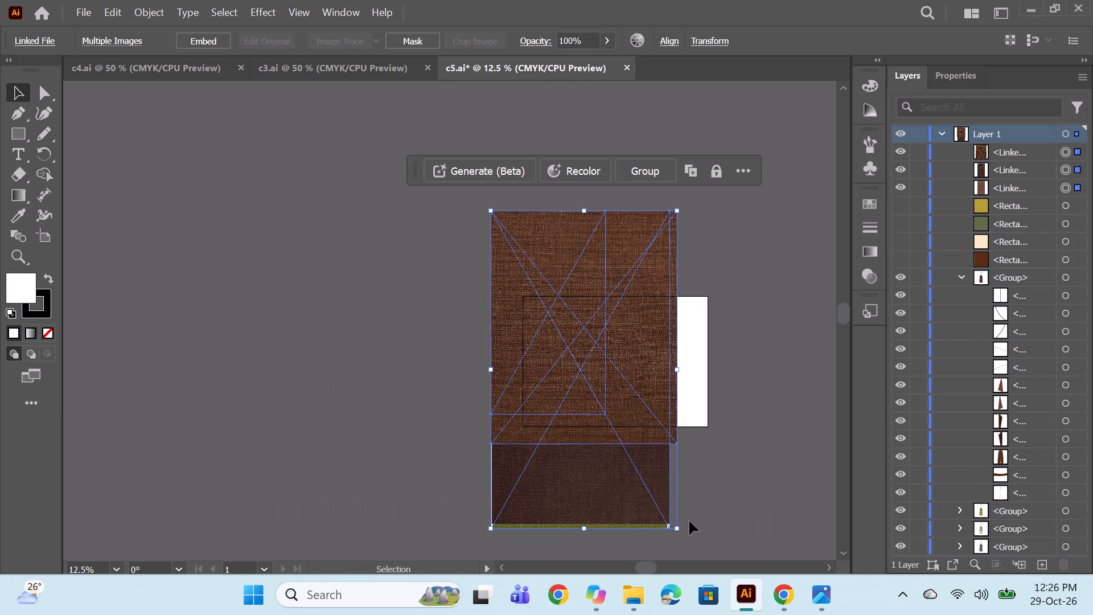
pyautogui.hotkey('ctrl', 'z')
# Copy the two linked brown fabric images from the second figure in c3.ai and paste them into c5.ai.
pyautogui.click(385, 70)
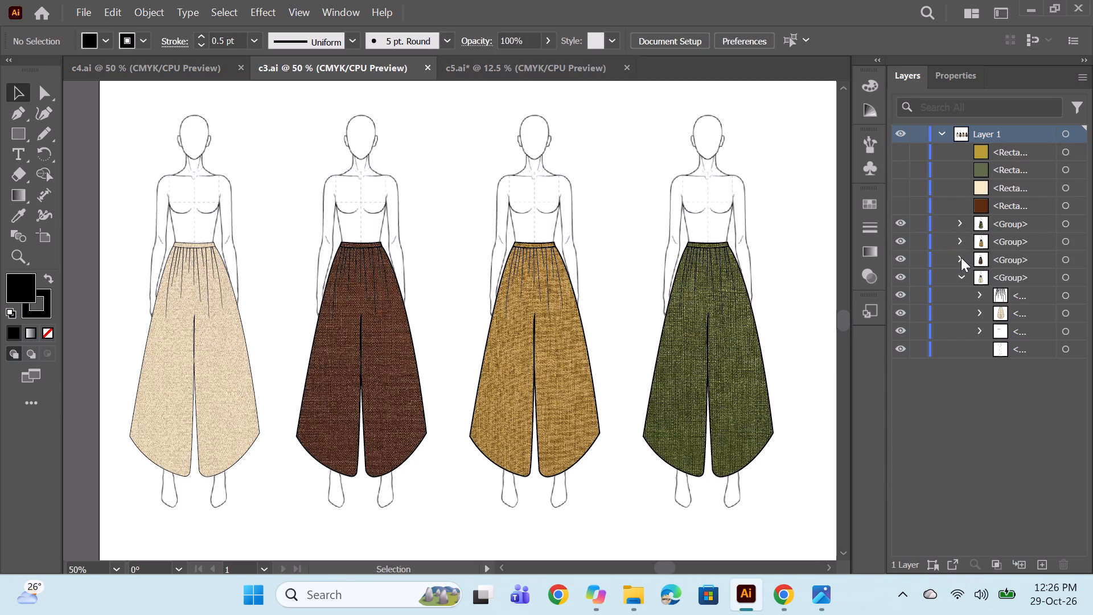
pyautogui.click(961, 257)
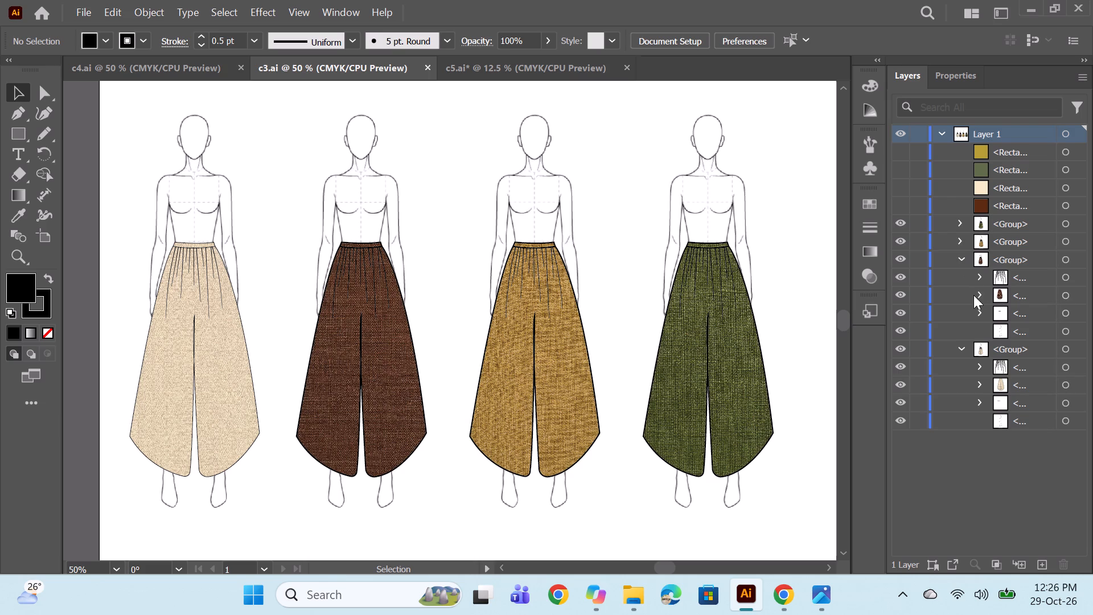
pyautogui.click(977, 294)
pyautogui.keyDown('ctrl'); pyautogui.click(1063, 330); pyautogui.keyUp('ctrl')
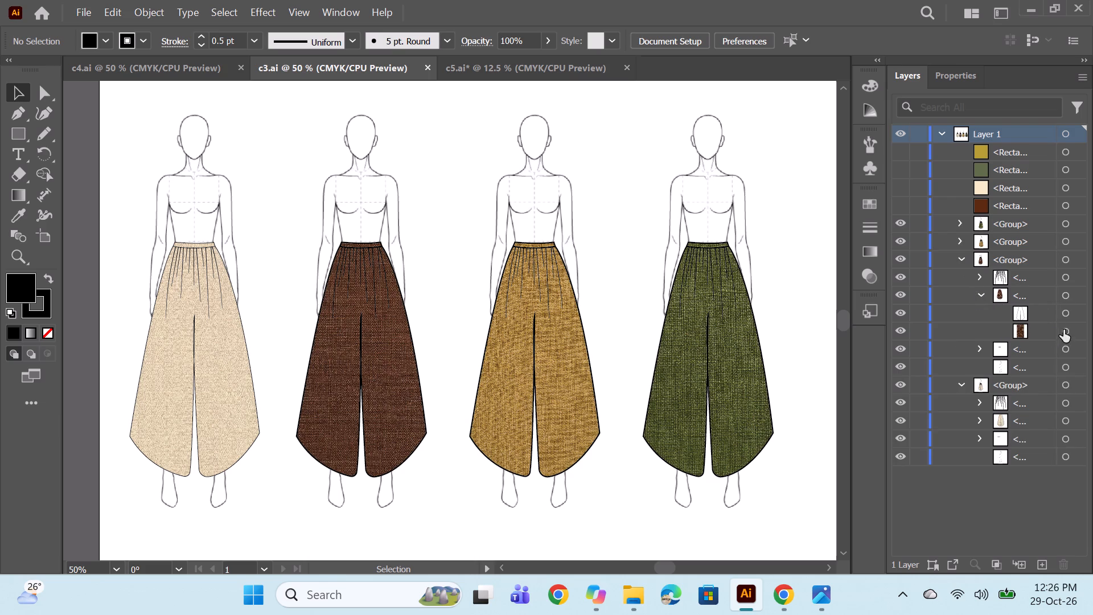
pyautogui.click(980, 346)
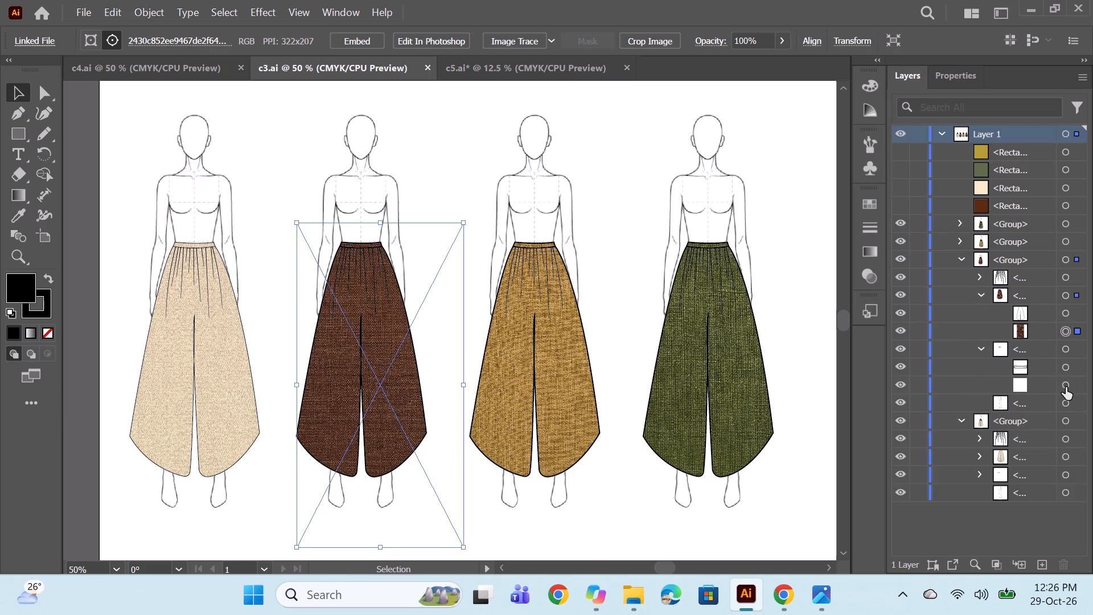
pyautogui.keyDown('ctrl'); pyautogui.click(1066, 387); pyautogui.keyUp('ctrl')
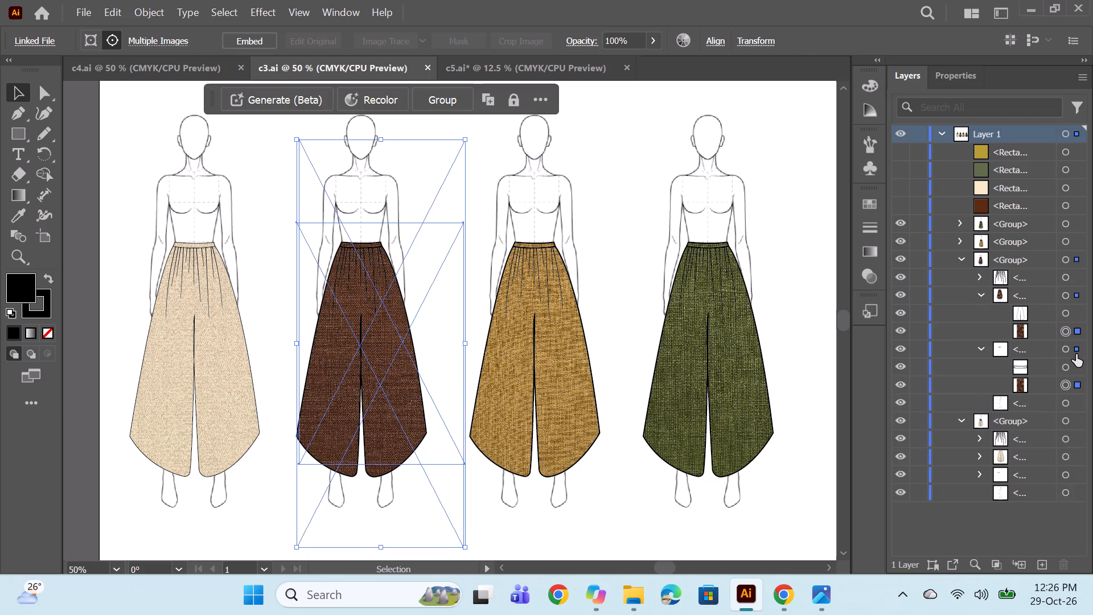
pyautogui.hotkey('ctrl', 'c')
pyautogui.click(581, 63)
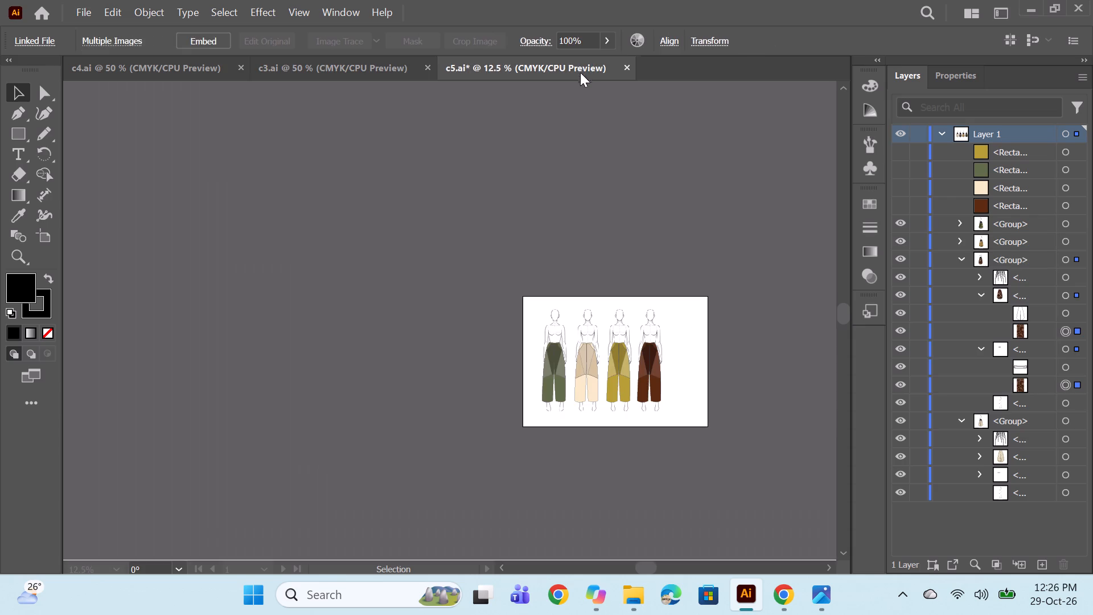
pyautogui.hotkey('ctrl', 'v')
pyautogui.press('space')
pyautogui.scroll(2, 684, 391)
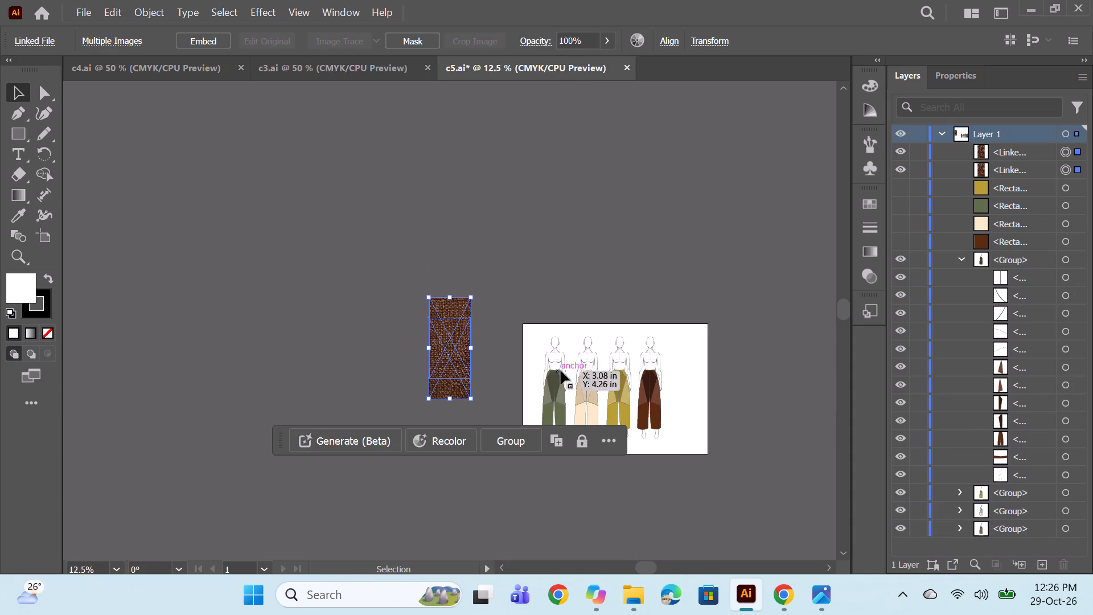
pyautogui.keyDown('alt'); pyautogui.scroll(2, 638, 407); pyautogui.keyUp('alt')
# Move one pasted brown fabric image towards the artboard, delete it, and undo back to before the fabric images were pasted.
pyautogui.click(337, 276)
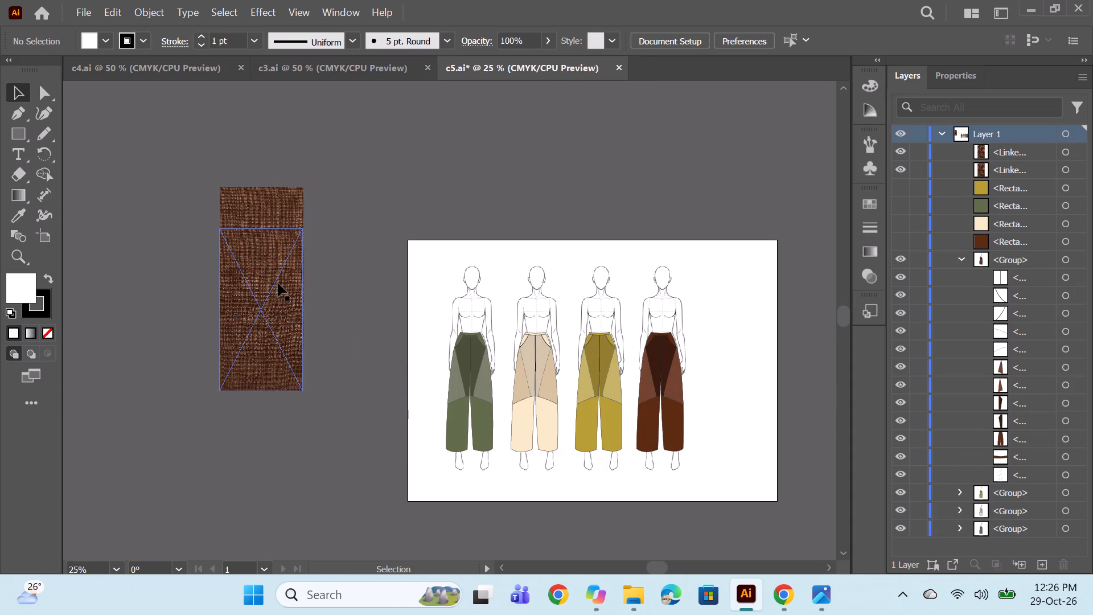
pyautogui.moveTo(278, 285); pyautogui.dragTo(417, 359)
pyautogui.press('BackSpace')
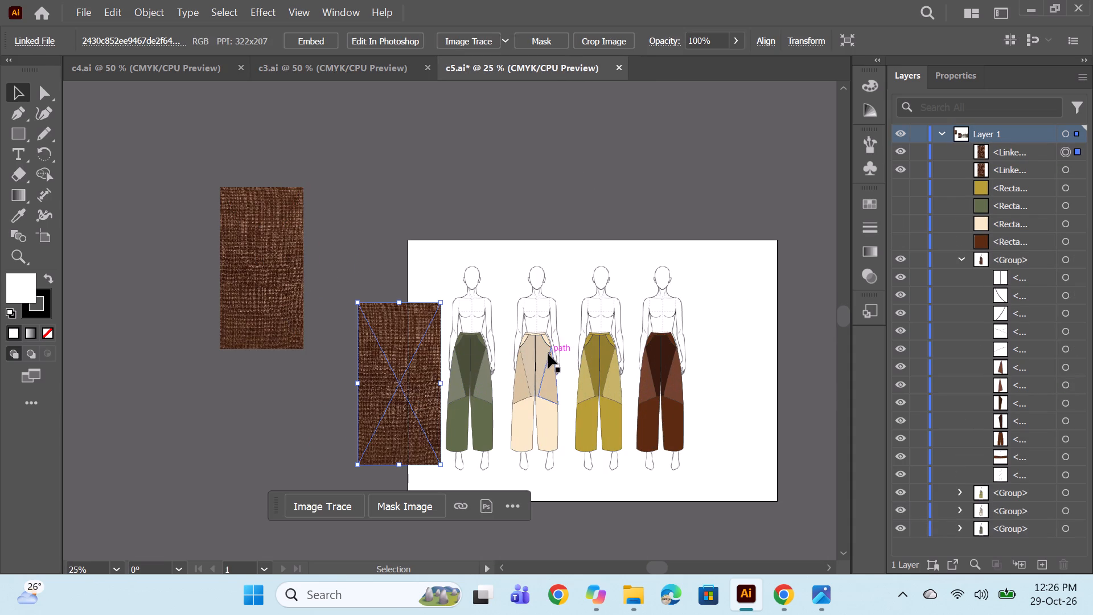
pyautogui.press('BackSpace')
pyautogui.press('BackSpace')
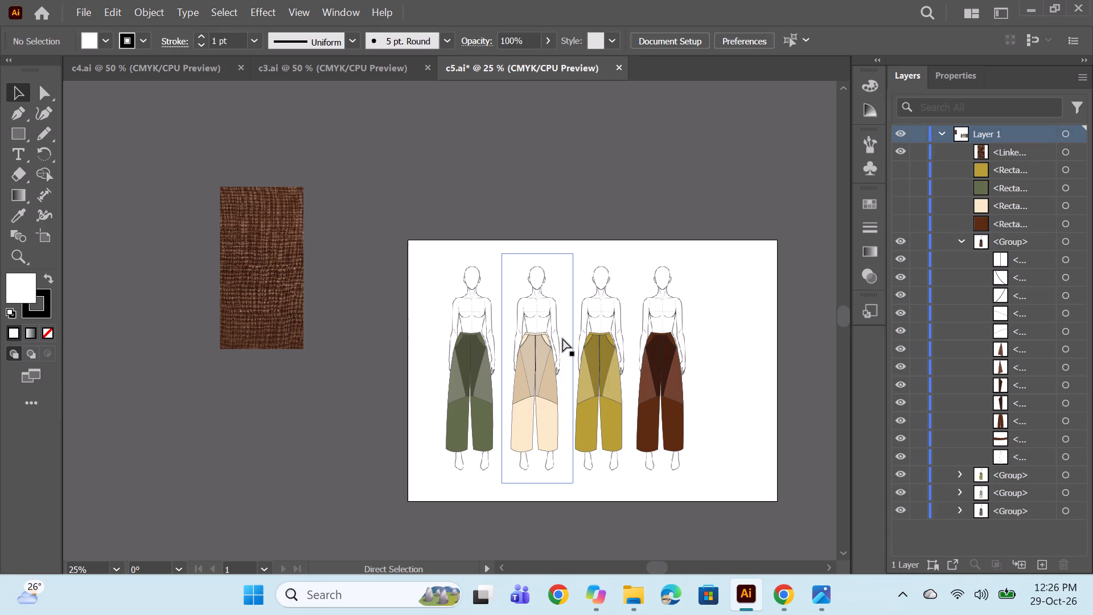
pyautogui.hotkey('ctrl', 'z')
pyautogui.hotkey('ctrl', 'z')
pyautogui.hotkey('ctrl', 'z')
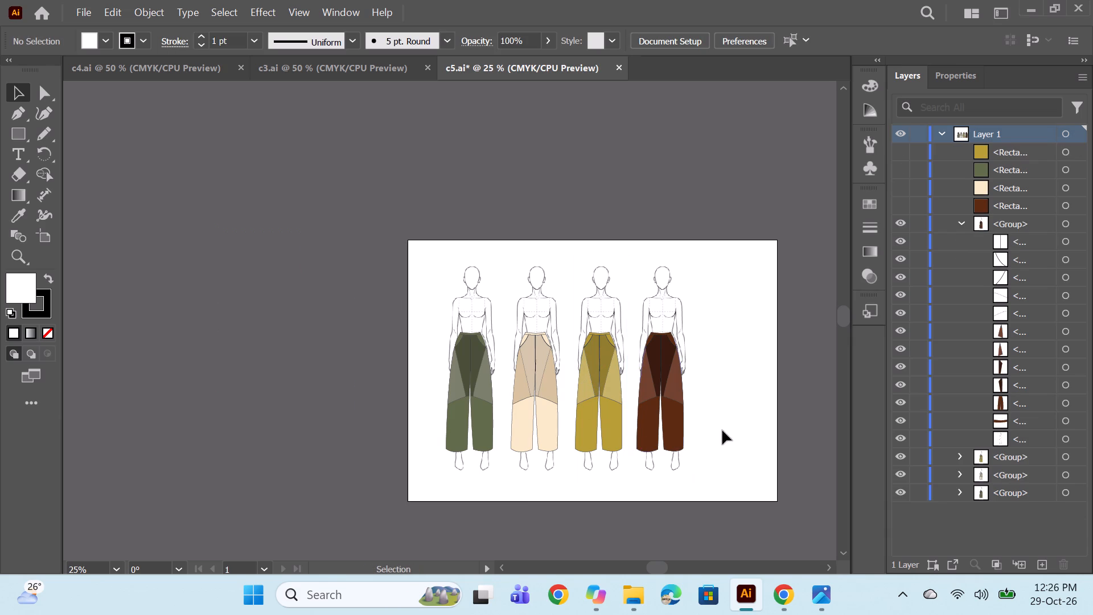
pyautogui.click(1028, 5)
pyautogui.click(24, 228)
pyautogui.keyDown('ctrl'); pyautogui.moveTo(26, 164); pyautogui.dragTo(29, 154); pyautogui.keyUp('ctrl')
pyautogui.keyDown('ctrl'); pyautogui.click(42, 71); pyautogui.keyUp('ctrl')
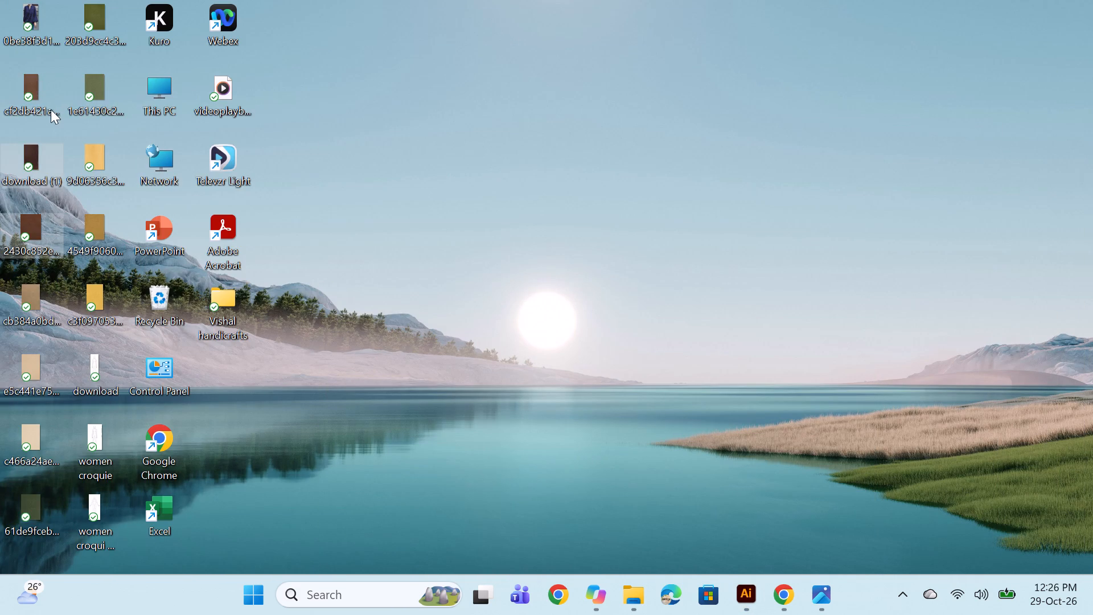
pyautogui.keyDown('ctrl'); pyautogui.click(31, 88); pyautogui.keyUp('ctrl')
# Undo the file move that took items from the desktop into the Khadi tops silhouettes folder.
pyautogui.hotkey('ctrl', 'z')
pyautogui.hotkey('ctrl', 'z')
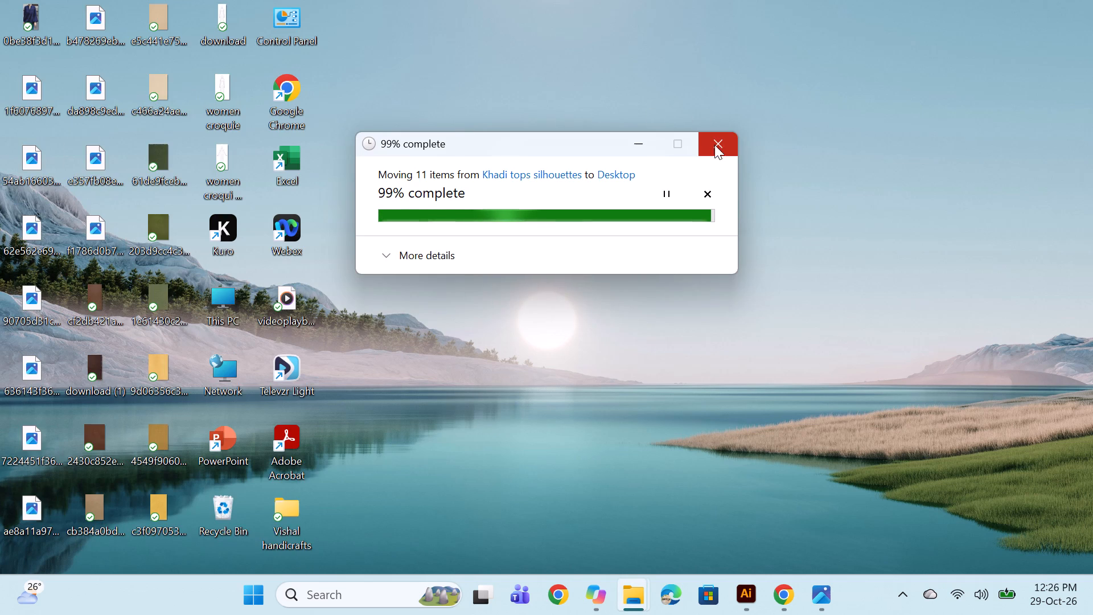
pyautogui.click(714, 145)
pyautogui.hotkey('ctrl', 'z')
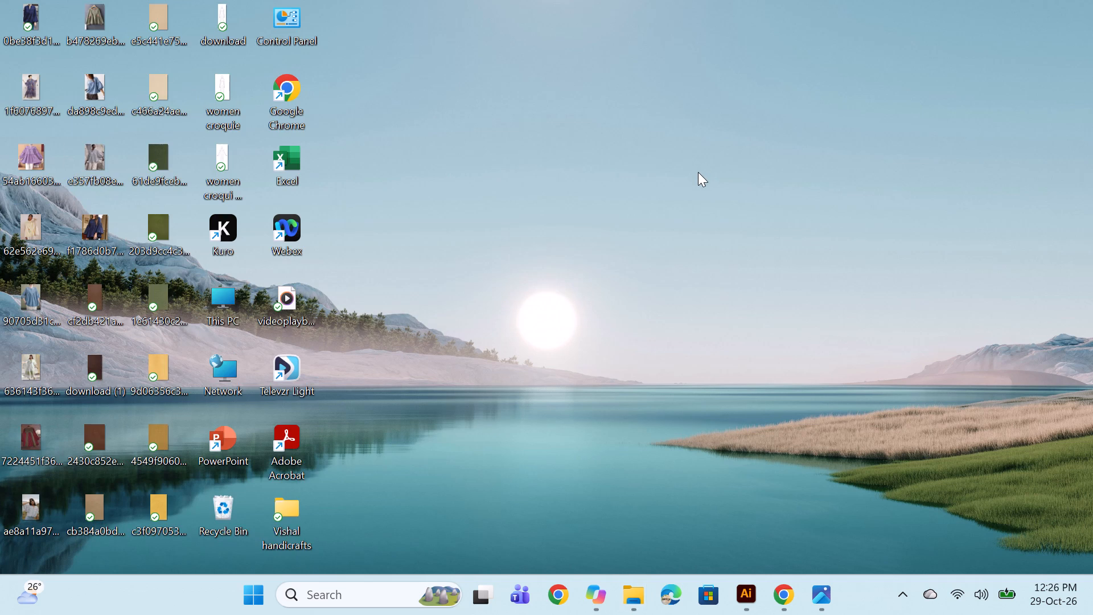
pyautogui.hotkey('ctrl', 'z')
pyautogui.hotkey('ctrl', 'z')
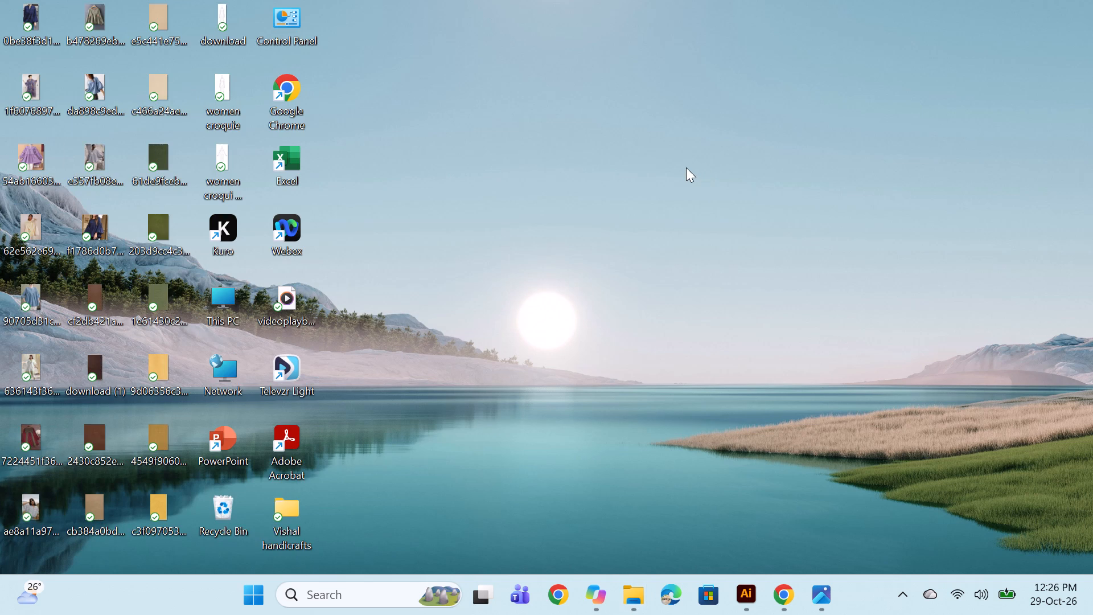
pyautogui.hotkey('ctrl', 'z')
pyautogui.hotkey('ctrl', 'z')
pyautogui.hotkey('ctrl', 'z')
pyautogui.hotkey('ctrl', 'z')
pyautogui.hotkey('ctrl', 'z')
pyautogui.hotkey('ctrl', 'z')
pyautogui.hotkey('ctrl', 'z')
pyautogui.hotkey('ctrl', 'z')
# Select the garment photos on the desktop that belong to the Khadi tops silhouettes folder.
pyautogui.click(93, 228)
pyautogui.keyDown('ctrl'); pyautogui.click(81, 155); pyautogui.keyUp('ctrl')
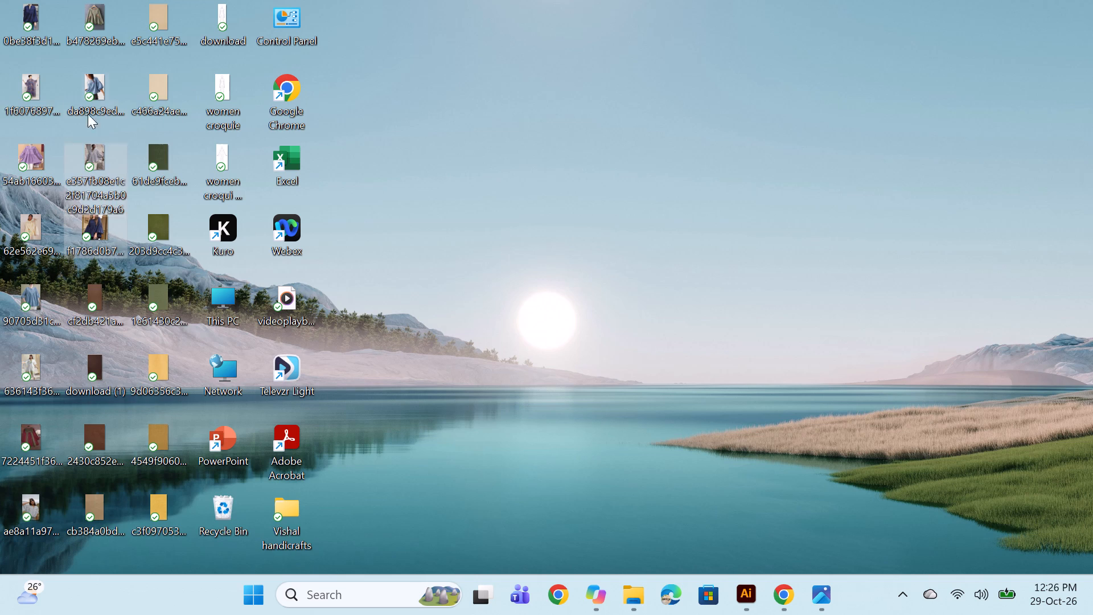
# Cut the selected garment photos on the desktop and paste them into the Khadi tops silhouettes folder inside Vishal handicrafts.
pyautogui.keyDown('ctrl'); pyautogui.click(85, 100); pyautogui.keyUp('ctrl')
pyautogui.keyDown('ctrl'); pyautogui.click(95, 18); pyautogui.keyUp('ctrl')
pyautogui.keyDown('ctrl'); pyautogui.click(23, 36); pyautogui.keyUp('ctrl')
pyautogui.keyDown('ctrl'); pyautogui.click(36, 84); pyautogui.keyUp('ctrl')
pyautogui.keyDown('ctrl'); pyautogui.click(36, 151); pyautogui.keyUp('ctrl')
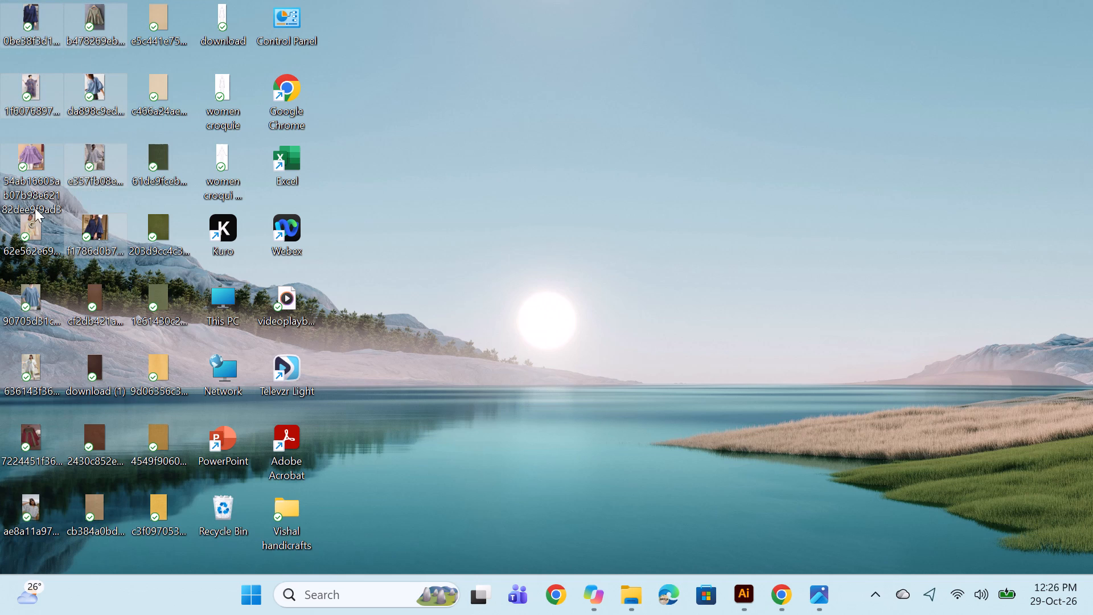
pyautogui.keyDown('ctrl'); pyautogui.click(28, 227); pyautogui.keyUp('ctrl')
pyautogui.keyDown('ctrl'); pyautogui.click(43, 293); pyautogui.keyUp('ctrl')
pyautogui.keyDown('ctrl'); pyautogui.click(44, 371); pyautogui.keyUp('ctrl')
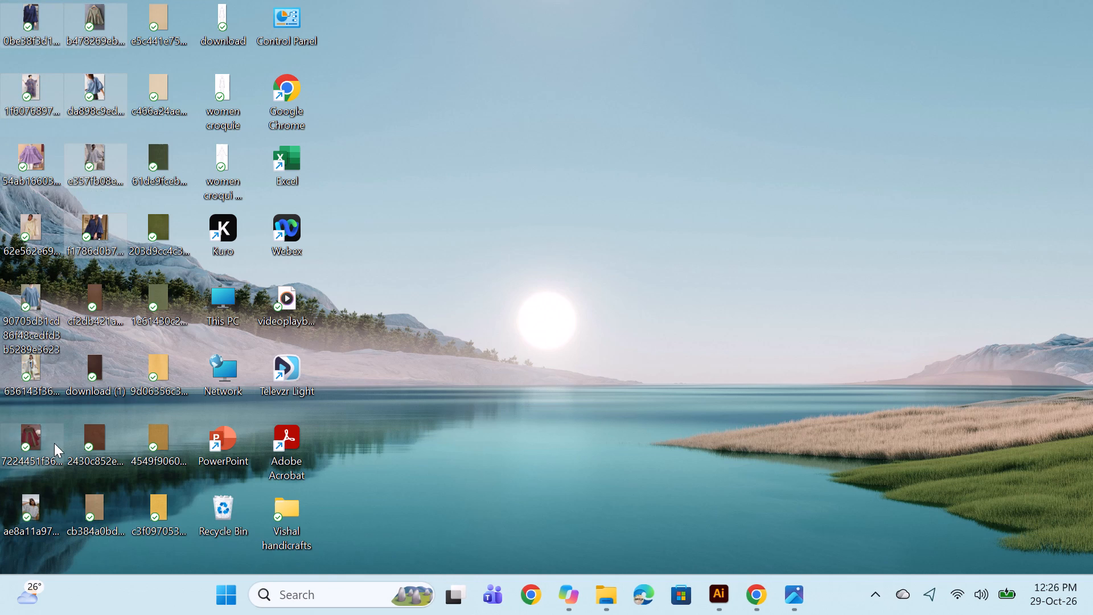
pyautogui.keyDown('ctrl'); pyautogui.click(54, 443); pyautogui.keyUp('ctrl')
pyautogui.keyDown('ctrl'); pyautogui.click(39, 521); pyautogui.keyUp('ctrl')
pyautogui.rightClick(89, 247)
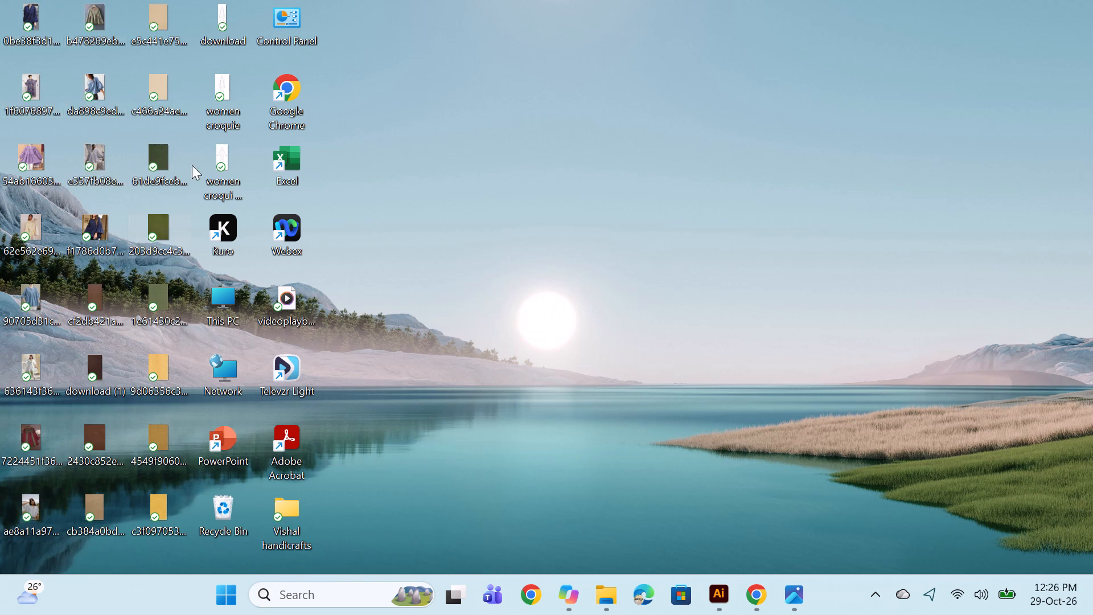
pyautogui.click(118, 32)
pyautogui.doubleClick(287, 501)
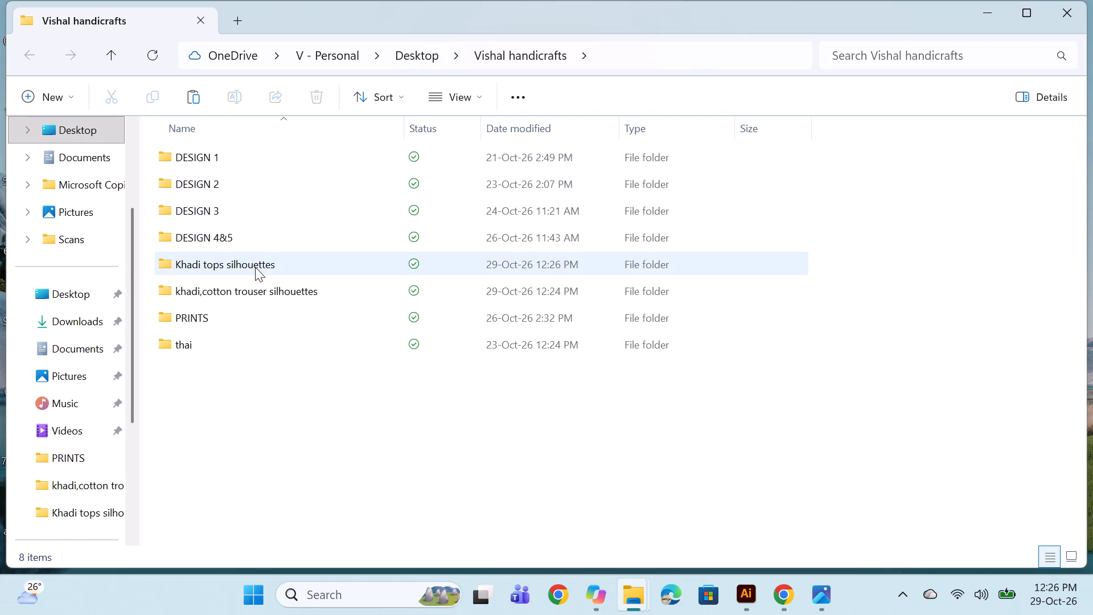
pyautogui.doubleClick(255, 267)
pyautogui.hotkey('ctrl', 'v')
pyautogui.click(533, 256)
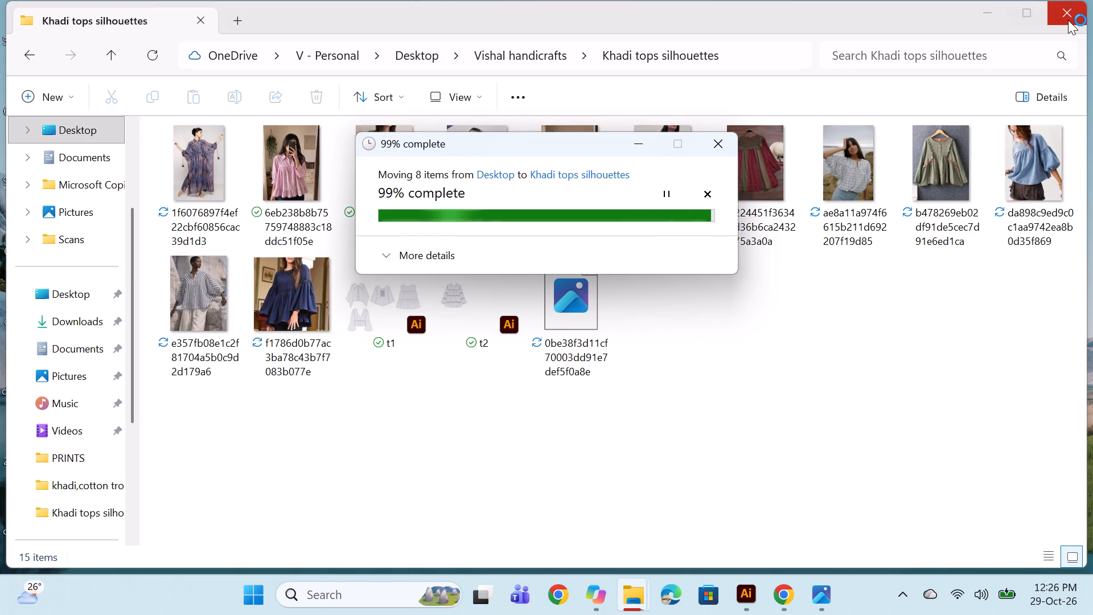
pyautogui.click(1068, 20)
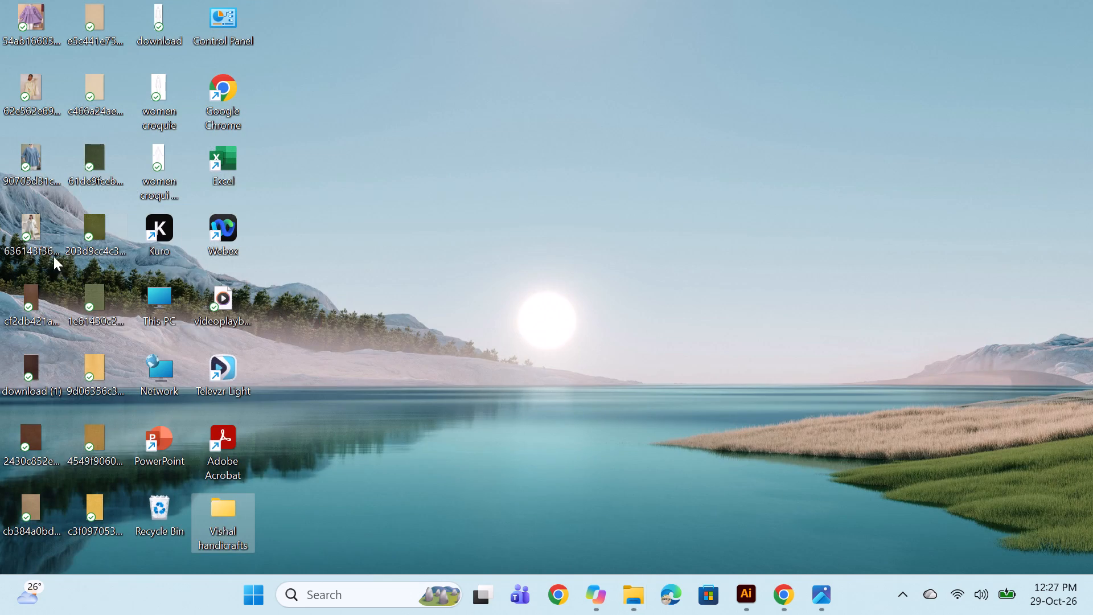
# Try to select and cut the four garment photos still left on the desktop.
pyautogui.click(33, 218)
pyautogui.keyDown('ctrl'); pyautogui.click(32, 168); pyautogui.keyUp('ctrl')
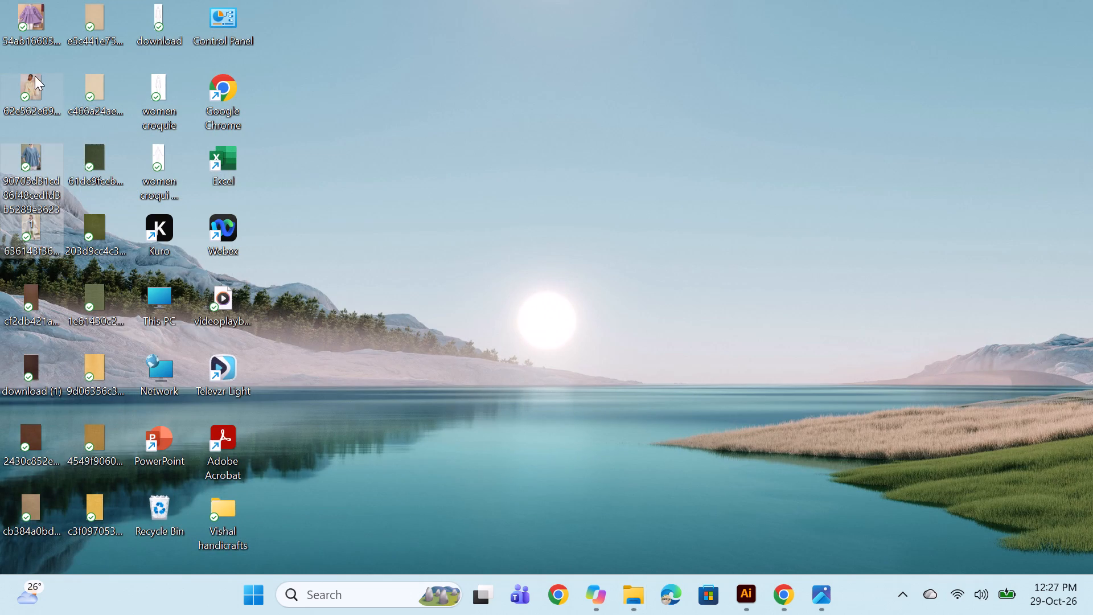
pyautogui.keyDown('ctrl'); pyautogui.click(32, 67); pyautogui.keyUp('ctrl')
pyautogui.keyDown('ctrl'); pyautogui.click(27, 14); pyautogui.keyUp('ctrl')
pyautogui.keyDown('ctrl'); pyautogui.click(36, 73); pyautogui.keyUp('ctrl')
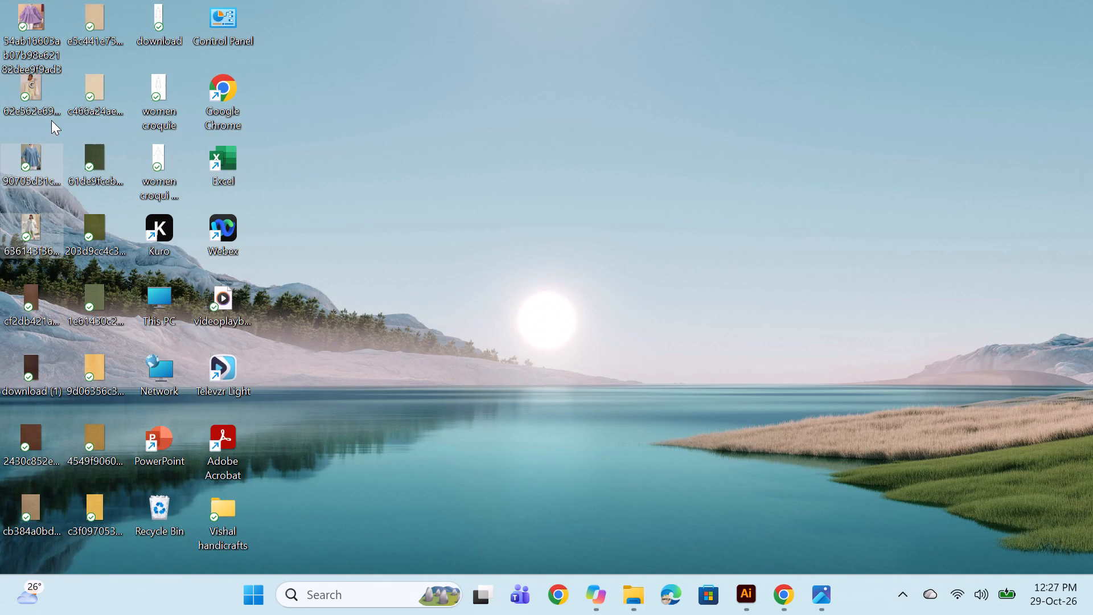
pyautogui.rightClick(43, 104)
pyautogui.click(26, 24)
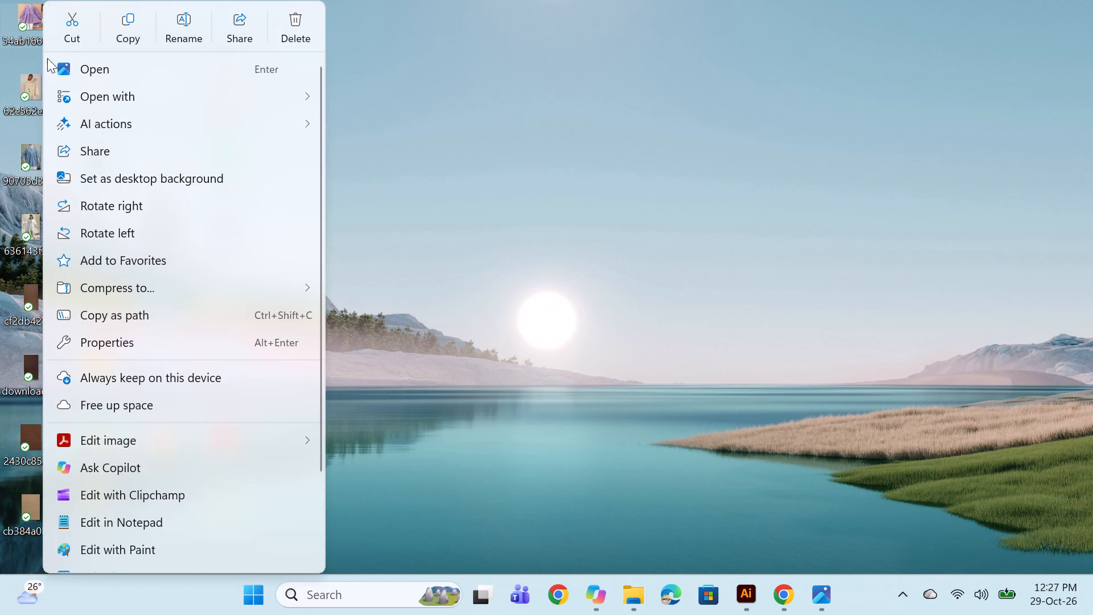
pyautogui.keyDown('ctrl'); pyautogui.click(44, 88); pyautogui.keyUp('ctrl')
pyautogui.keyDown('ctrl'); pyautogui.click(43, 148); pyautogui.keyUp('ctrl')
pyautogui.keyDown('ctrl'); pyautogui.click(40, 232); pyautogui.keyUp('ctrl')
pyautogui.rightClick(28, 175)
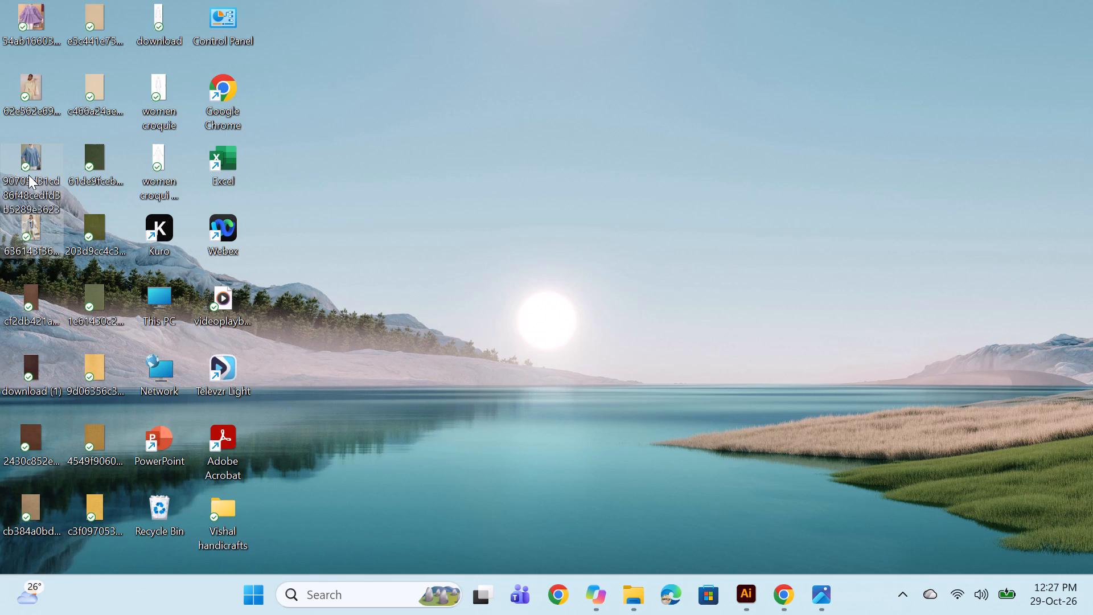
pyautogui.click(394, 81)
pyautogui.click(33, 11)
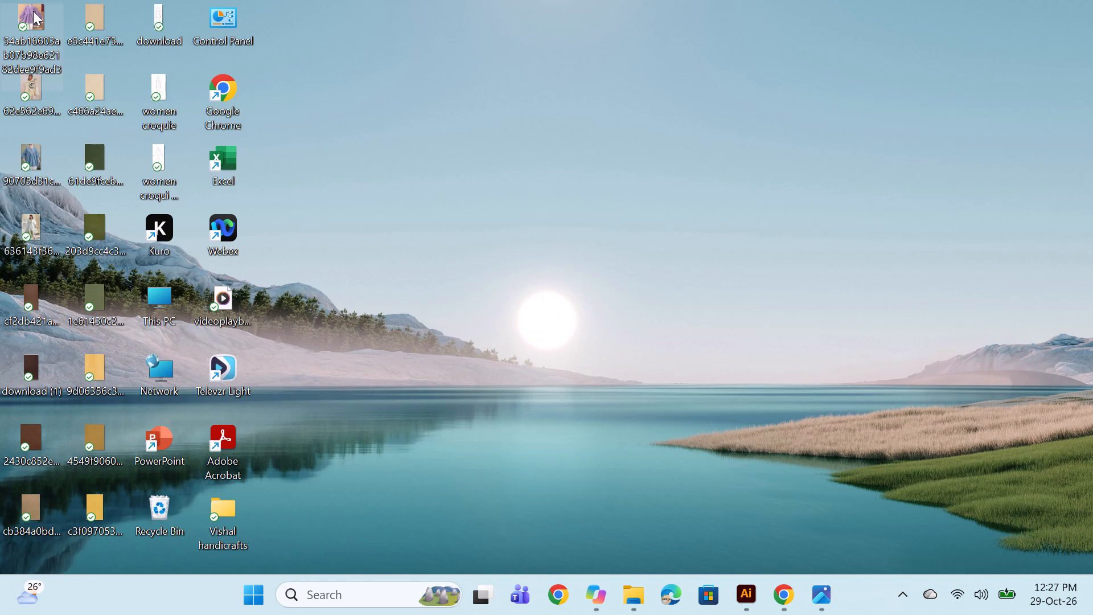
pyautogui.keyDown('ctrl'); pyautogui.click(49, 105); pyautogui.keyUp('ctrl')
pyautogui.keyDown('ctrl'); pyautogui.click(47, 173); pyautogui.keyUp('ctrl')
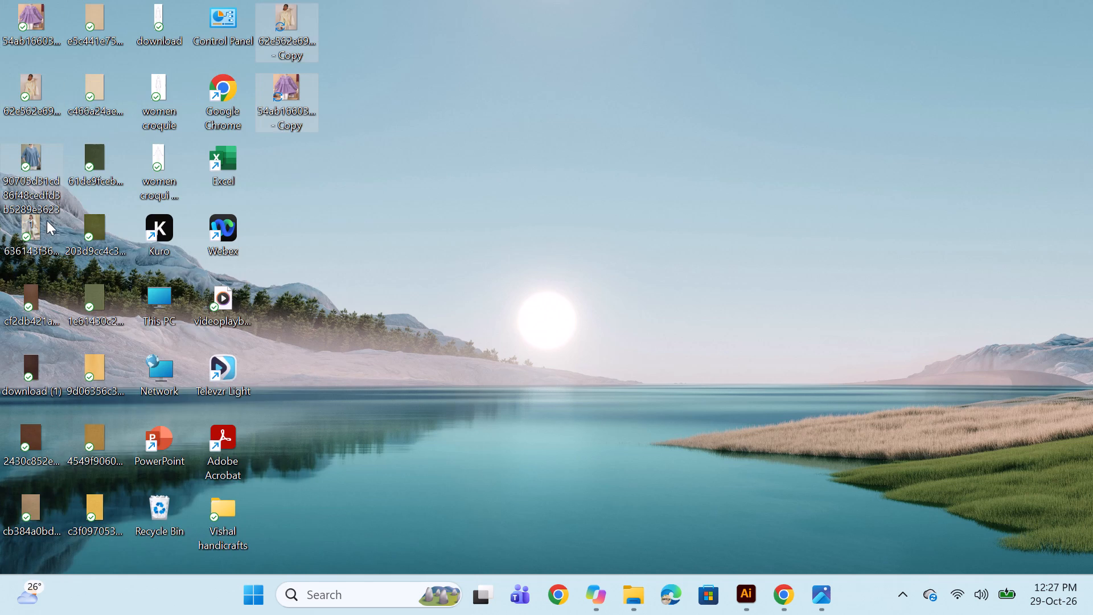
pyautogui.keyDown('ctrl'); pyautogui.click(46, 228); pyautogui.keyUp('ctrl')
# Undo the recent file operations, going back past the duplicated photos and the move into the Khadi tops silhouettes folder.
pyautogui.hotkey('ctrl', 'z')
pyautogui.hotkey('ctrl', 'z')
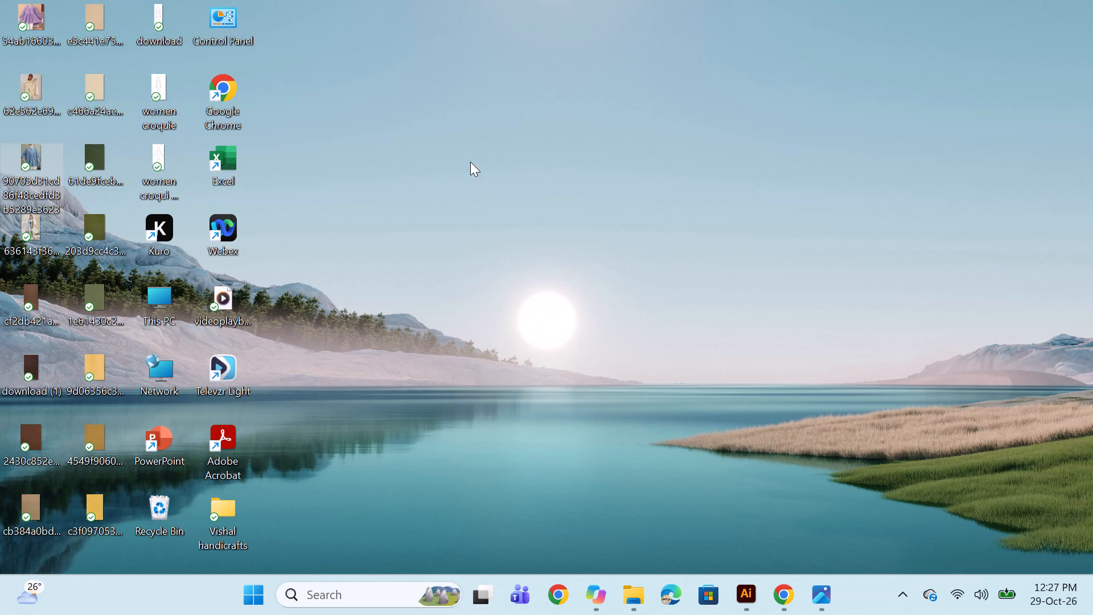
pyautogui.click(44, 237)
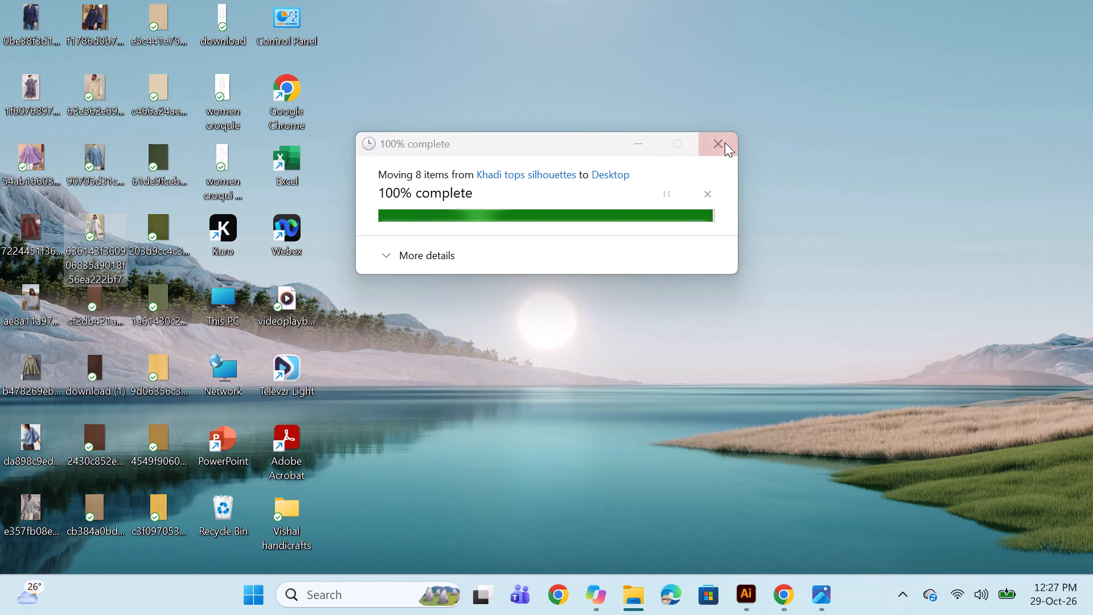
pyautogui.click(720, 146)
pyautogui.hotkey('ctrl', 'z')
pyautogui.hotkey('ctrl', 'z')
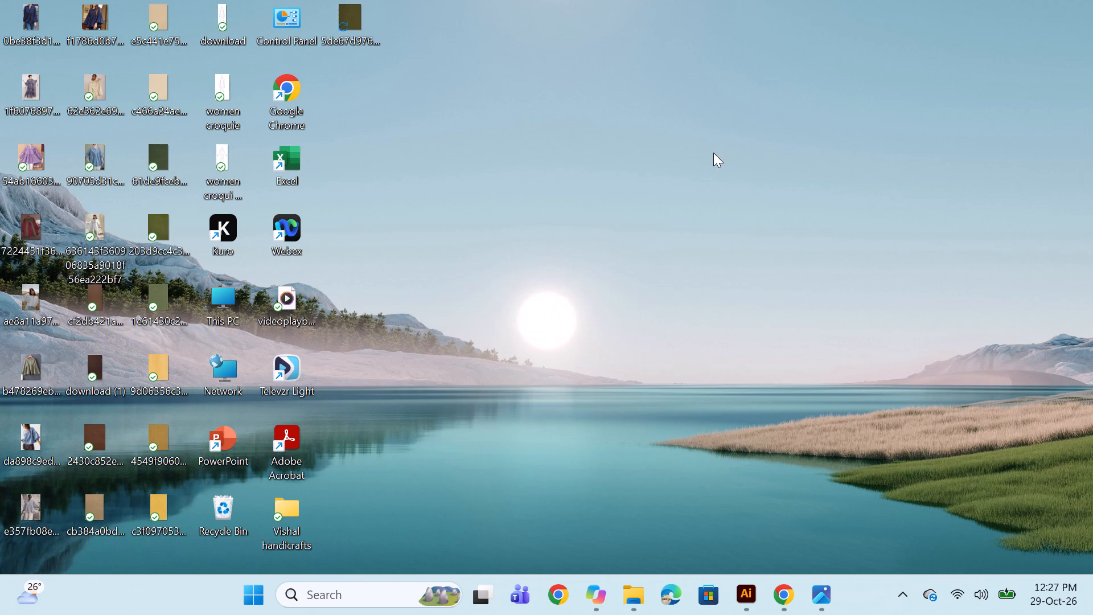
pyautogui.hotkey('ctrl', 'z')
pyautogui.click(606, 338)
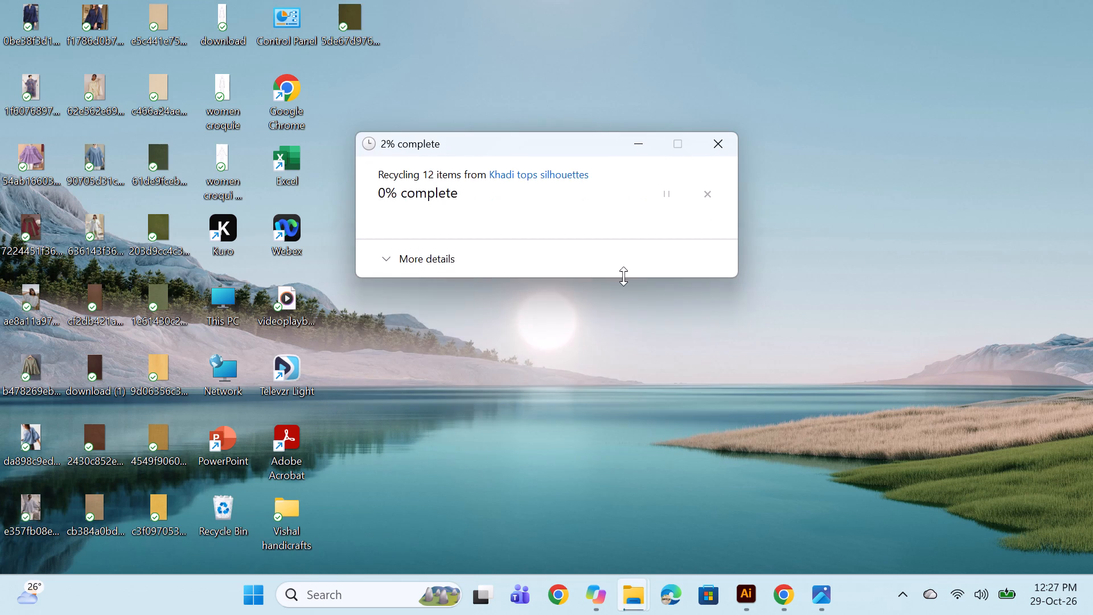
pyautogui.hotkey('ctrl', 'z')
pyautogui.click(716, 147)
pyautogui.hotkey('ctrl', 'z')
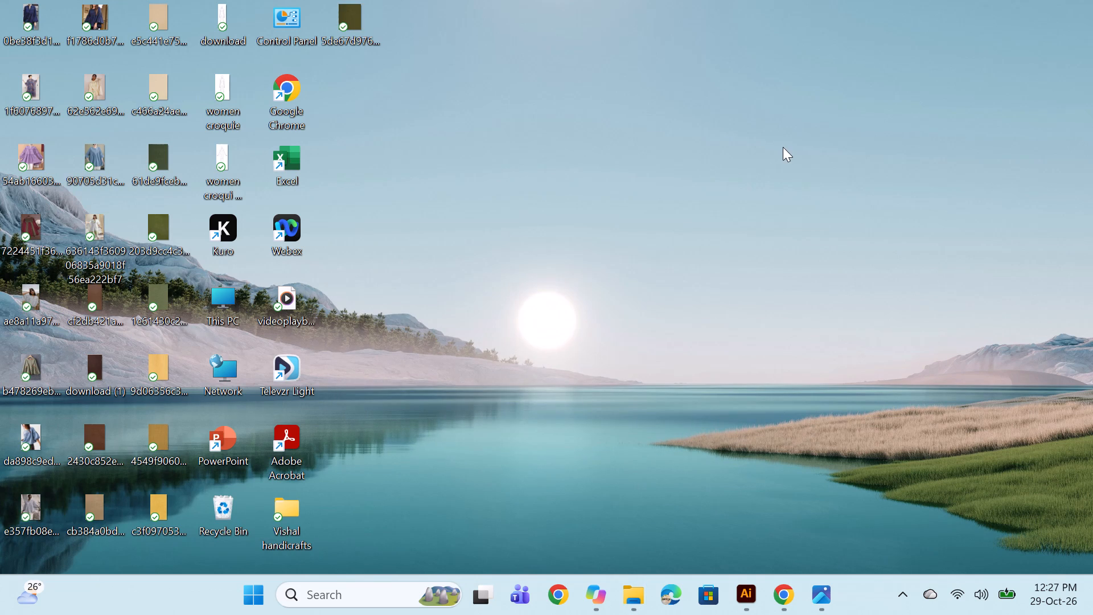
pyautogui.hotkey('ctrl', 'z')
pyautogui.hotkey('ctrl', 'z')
# Delete the restored dark olive fabric image from the desktop.
pyautogui.rightClick(366, 27)
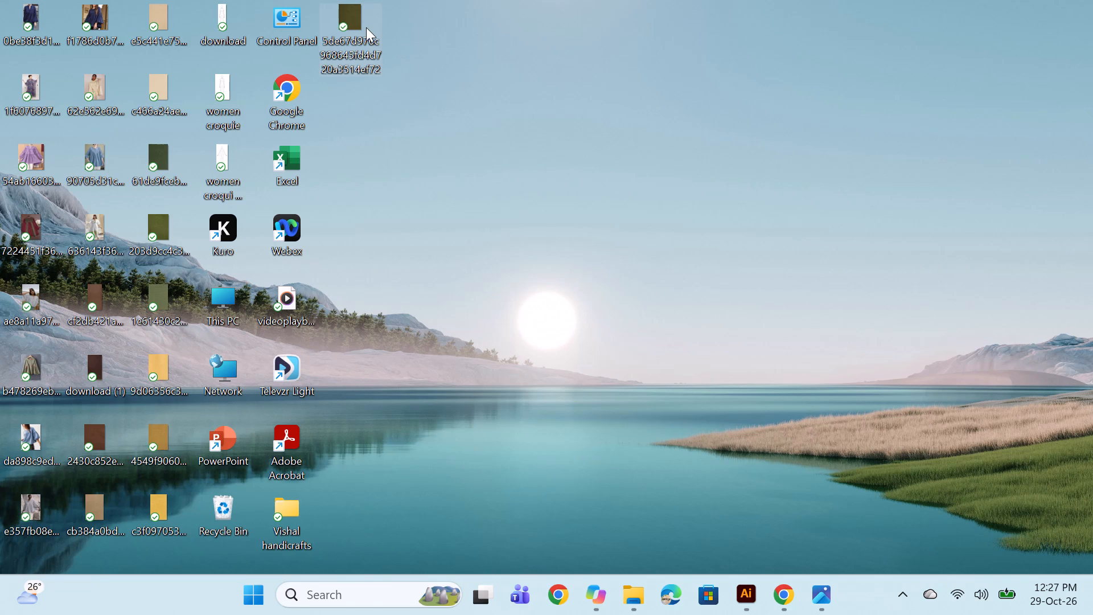
pyautogui.rightClick(356, 24)
pyautogui.rightClick(355, 30)
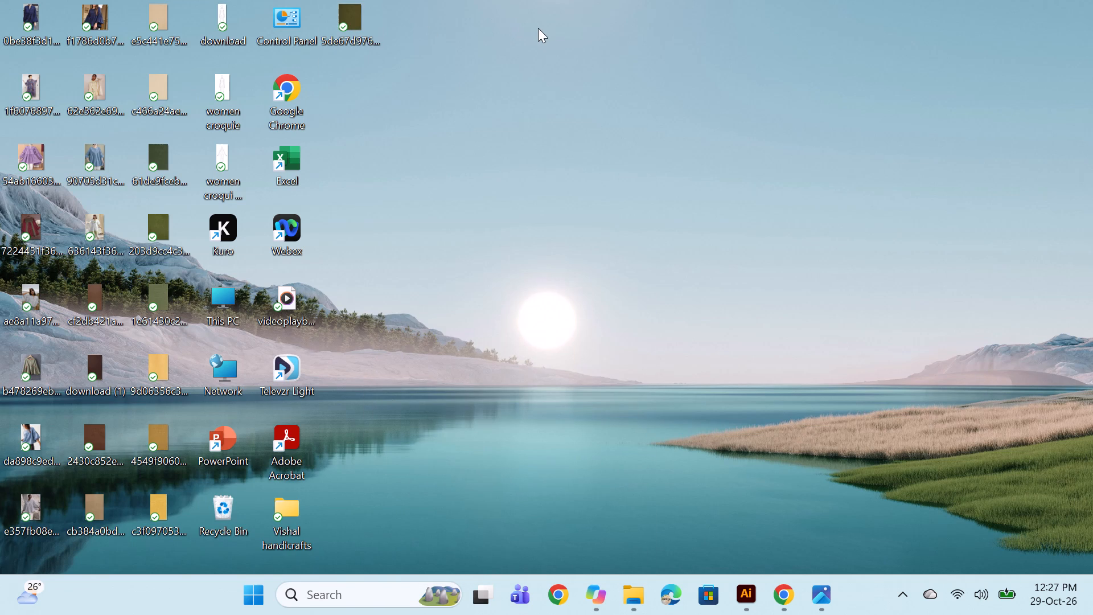
pyautogui.click(598, 26)
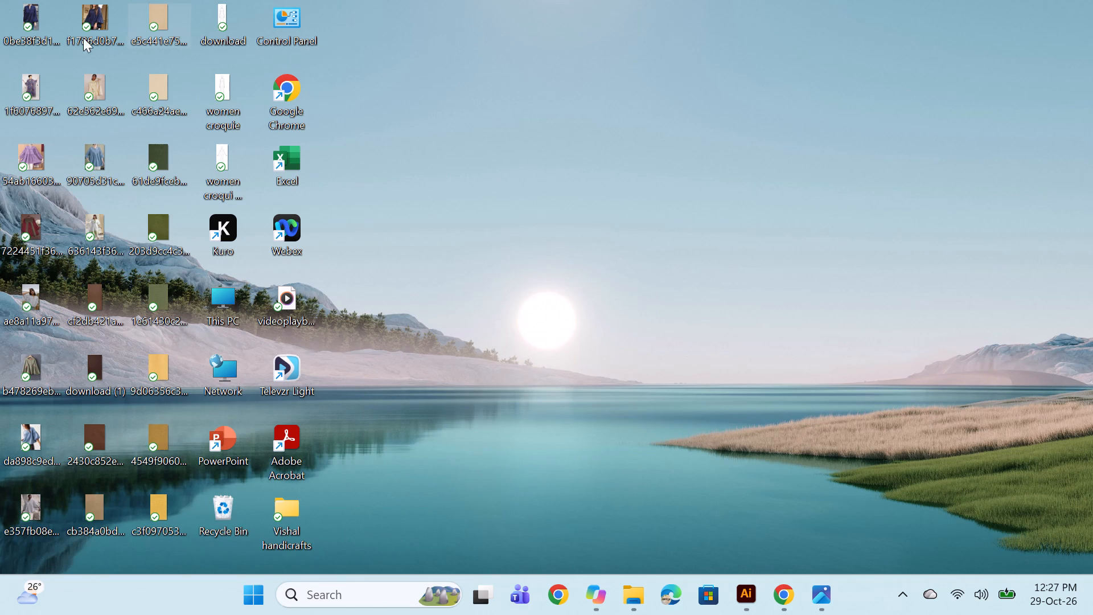
# Move all twelve garment photos from the desktop into the Khadi tops silhouettes folder inside Vishal handicrafts.
pyautogui.click(90, 24)
pyautogui.keyDown('ctrl'); pyautogui.click(110, 108); pyautogui.keyUp('ctrl')
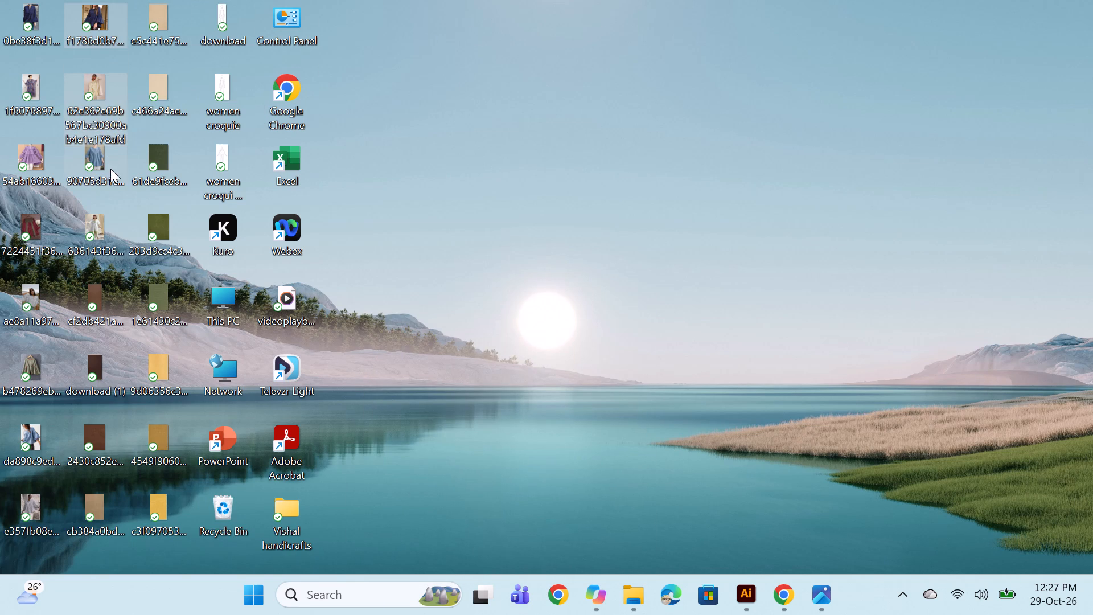
pyautogui.keyDown('ctrl'); pyautogui.click(110, 169); pyautogui.keyUp('ctrl')
pyautogui.keyDown('ctrl'); pyautogui.click(113, 243); pyautogui.keyUp('ctrl')
pyautogui.keyDown('ctrl'); pyautogui.click(29, 519); pyautogui.keyUp('ctrl')
pyautogui.keyDown('ctrl'); pyautogui.click(42, 451); pyautogui.keyUp('ctrl')
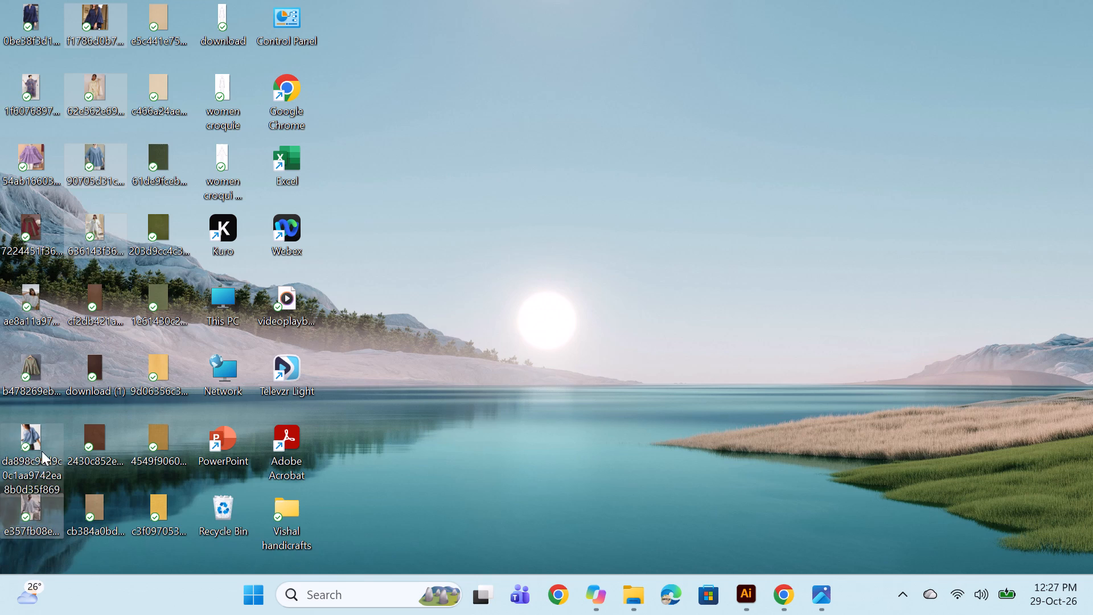
pyautogui.keyDown('ctrl'); pyautogui.click(30, 387); pyautogui.keyUp('ctrl')
pyautogui.keyDown('ctrl'); pyautogui.click(46, 304); pyautogui.keyUp('ctrl')
pyautogui.keyDown('ctrl'); pyautogui.click(30, 229); pyautogui.keyUp('ctrl')
pyautogui.keyDown('ctrl'); pyautogui.click(39, 167); pyautogui.keyUp('ctrl')
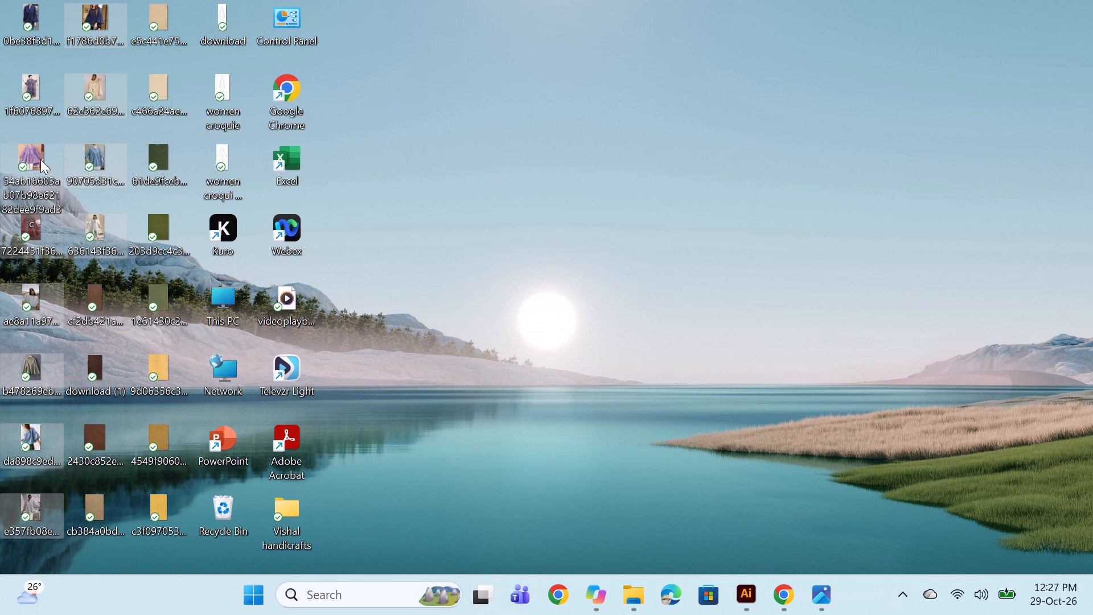
pyautogui.keyDown('ctrl'); pyautogui.click(37, 84); pyautogui.keyUp('ctrl')
pyautogui.keyDown('ctrl'); pyautogui.click(36, 28); pyautogui.keyUp('ctrl')
pyautogui.rightClick(36, 27)
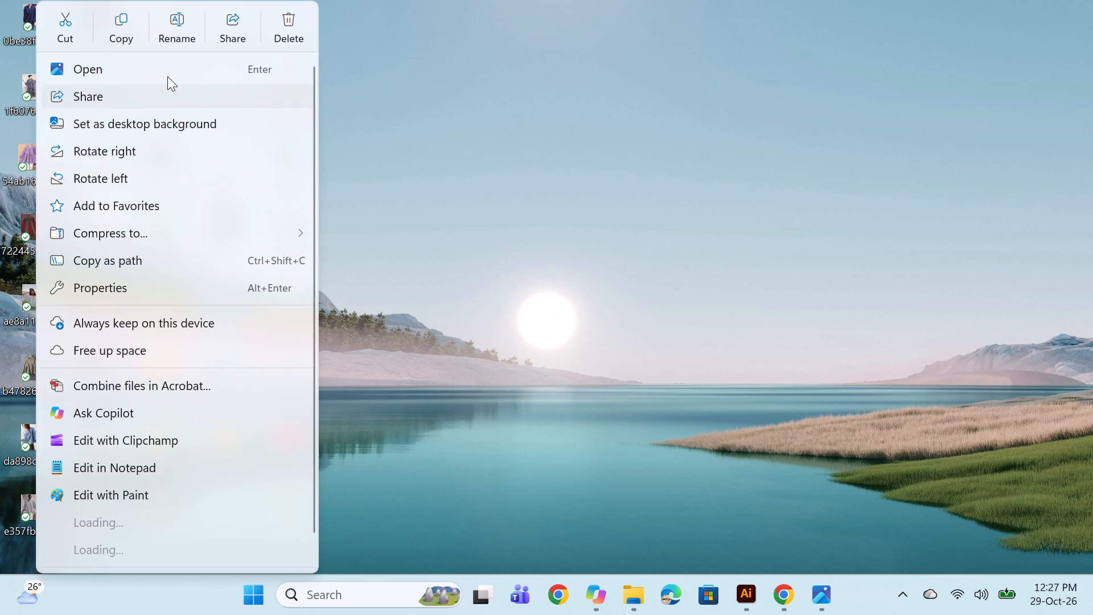
pyautogui.click(81, 38)
pyautogui.doubleClick(307, 530)
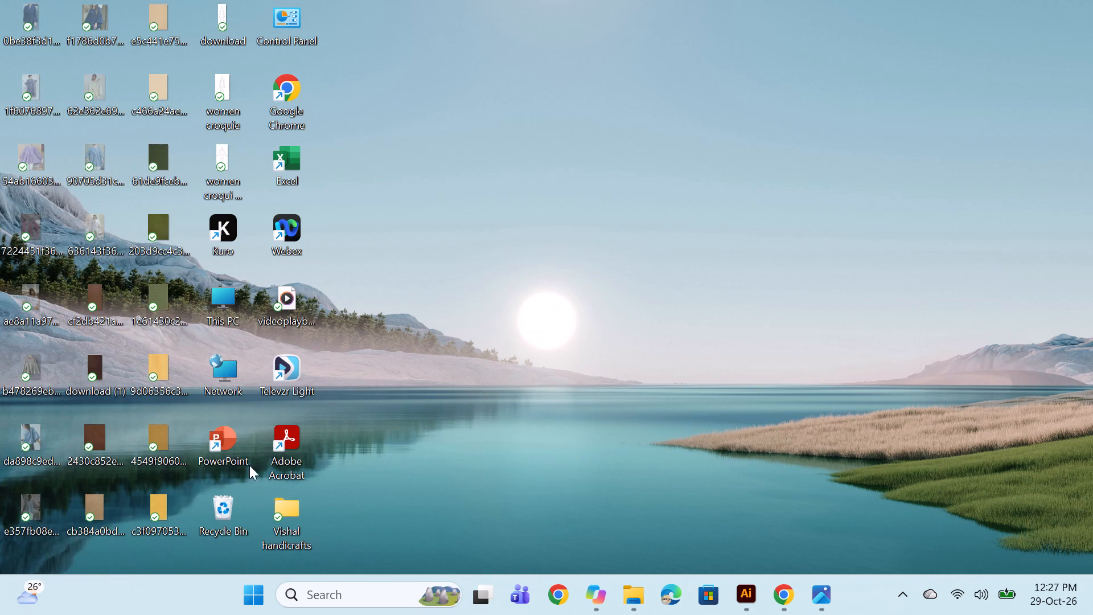
pyautogui.doubleClick(221, 273)
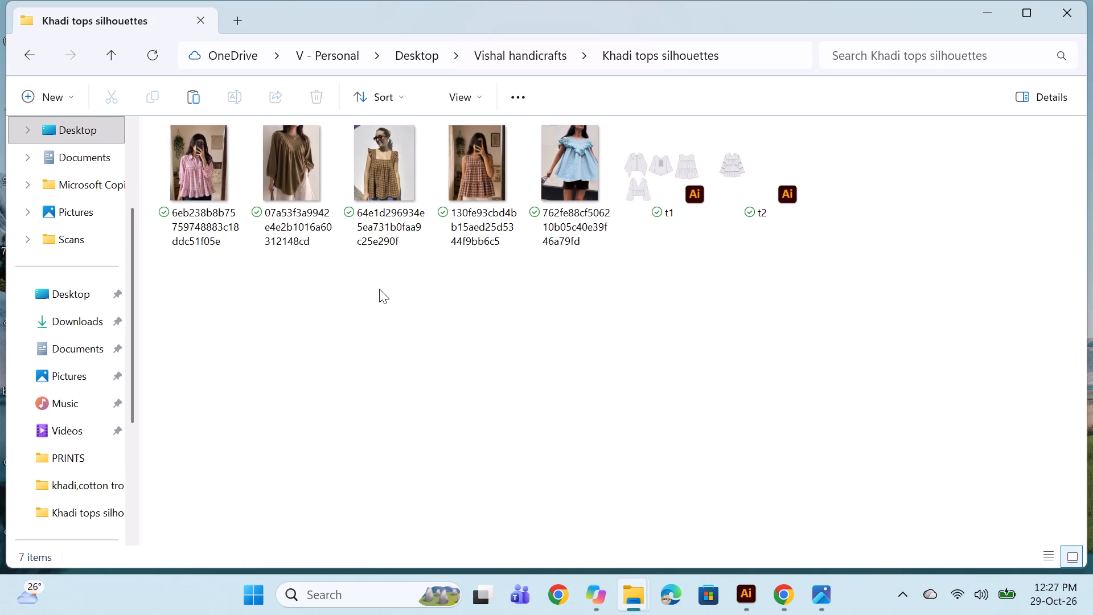
pyautogui.hotkey('ctrl', 'v')
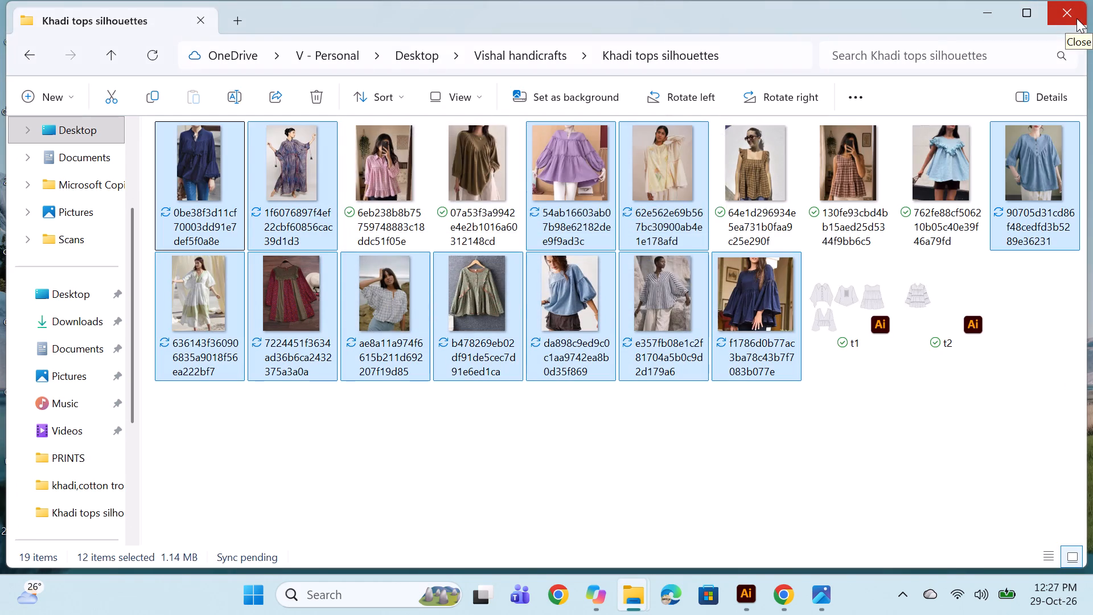
pyautogui.click(1076, 18)
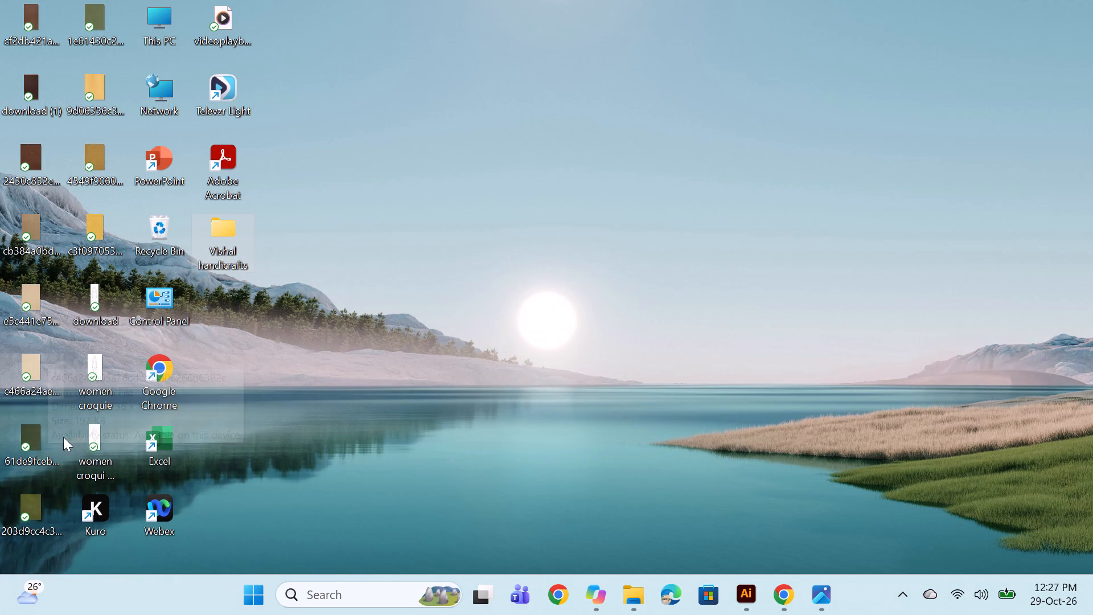
# Copy the three reddish and dark brown fabric images from the desktop and paste them into c5.ai in Illustrator.
pyautogui.click(40, 170)
pyautogui.keyDown('ctrl'); pyautogui.click(46, 80); pyautogui.keyUp('ctrl')
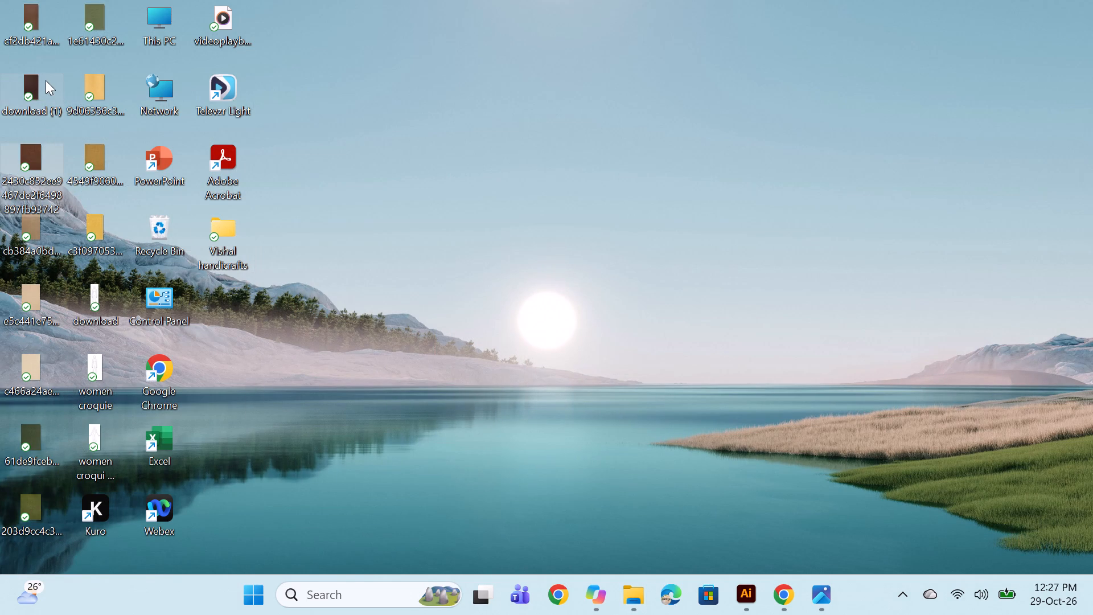
pyautogui.keyDown('ctrl'); pyautogui.click(40, 9); pyautogui.keyUp('ctrl')
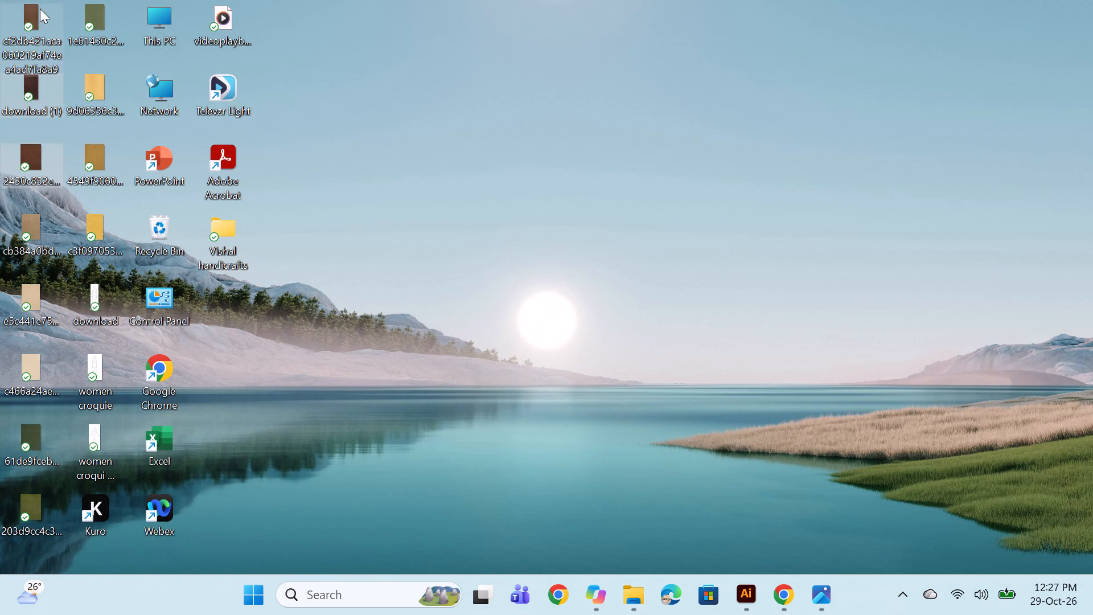
pyautogui.rightClick(46, 99)
pyautogui.click(120, 31)
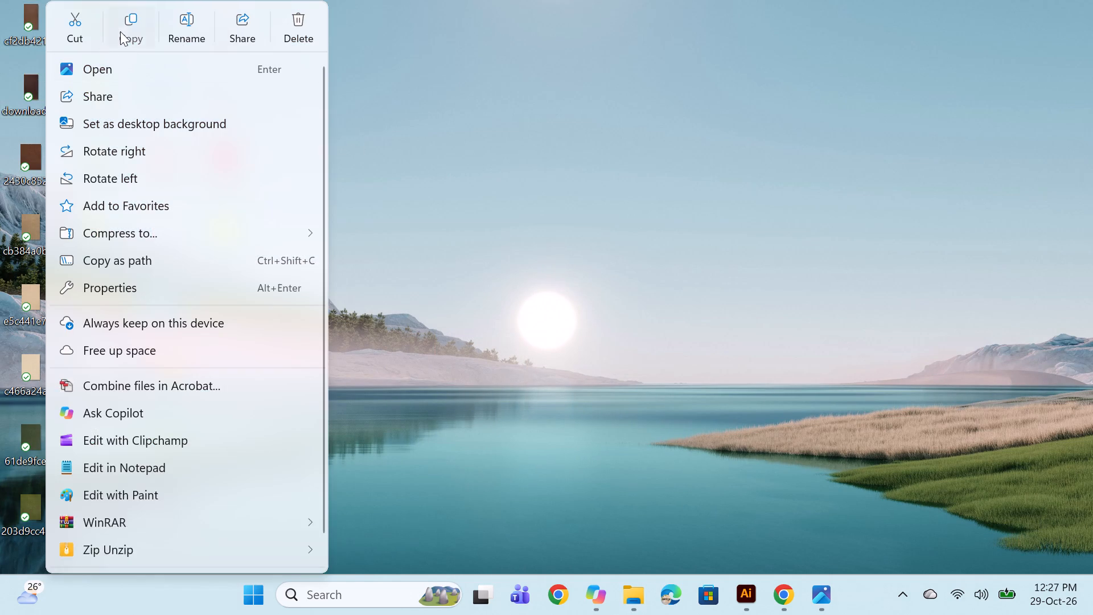
pyautogui.click(734, 589)
pyautogui.hotkey('ctrl', 'v')
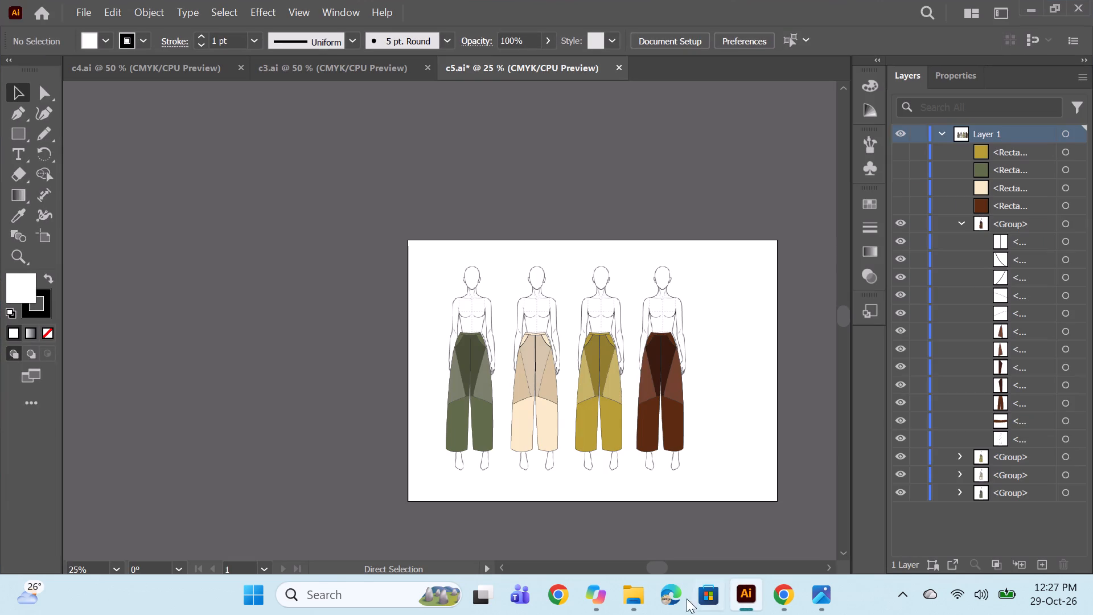
pyautogui.press('space')
pyautogui.moveTo(735, 500); pyautogui.dragTo(668, 462)
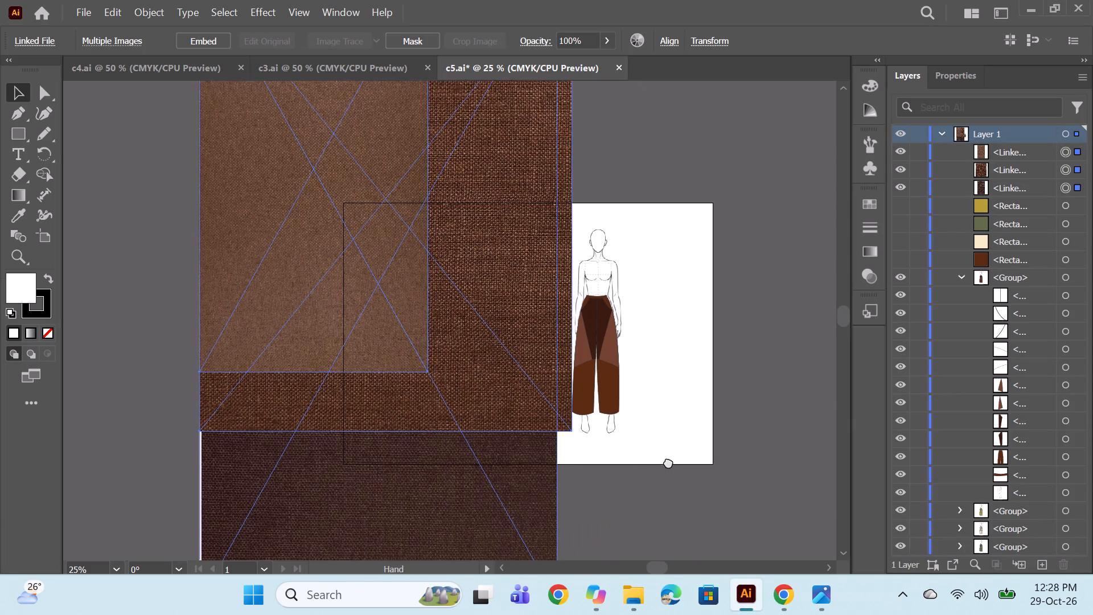
pyautogui.moveTo(668, 462); pyautogui.dragTo(668, 461)
pyautogui.keyDown('alt'); pyautogui.scroll(-1, 549, 440); pyautogui.keyUp('alt')
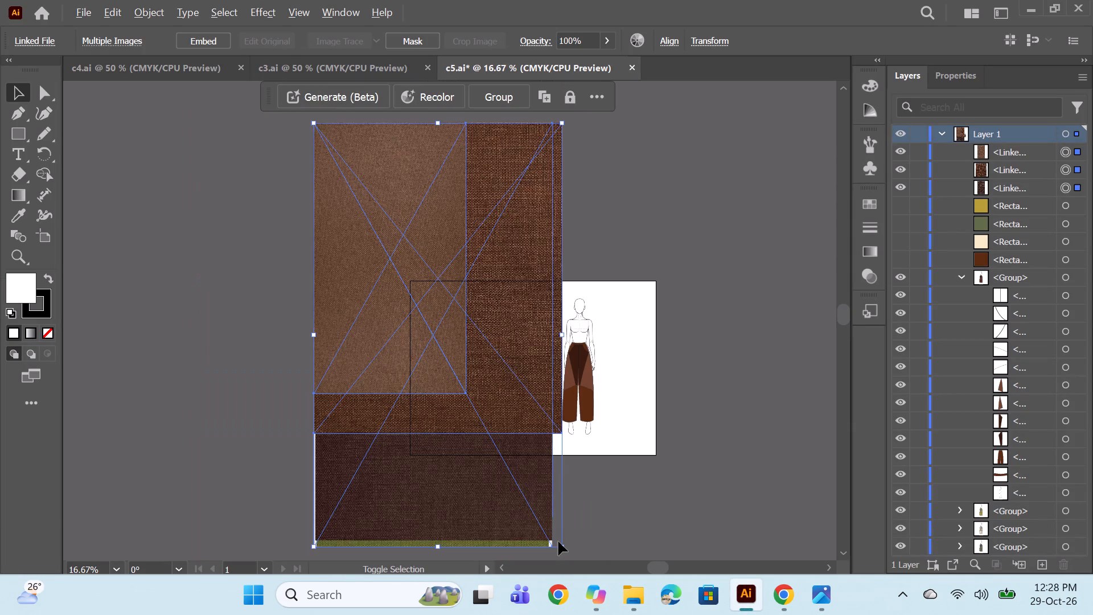
# Scale the three brown fabric images down together until they are about the size of a trouser figure.
pyautogui.keyDown('alt'); pyautogui.keyDown('shift'); pyautogui.moveTo(562, 546); pyautogui.dragTo(474, 412); pyautogui.keyUp('shift'); pyautogui.keyUp('alt')
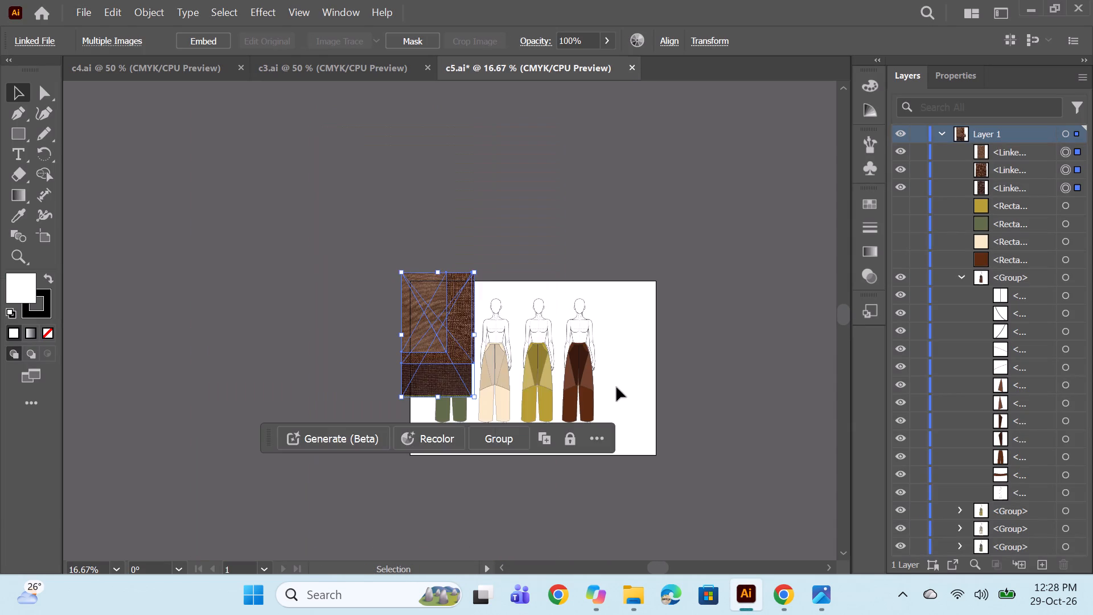
pyautogui.keyDown('alt'); pyautogui.scroll(2, 625, 372); pyautogui.keyUp('alt')
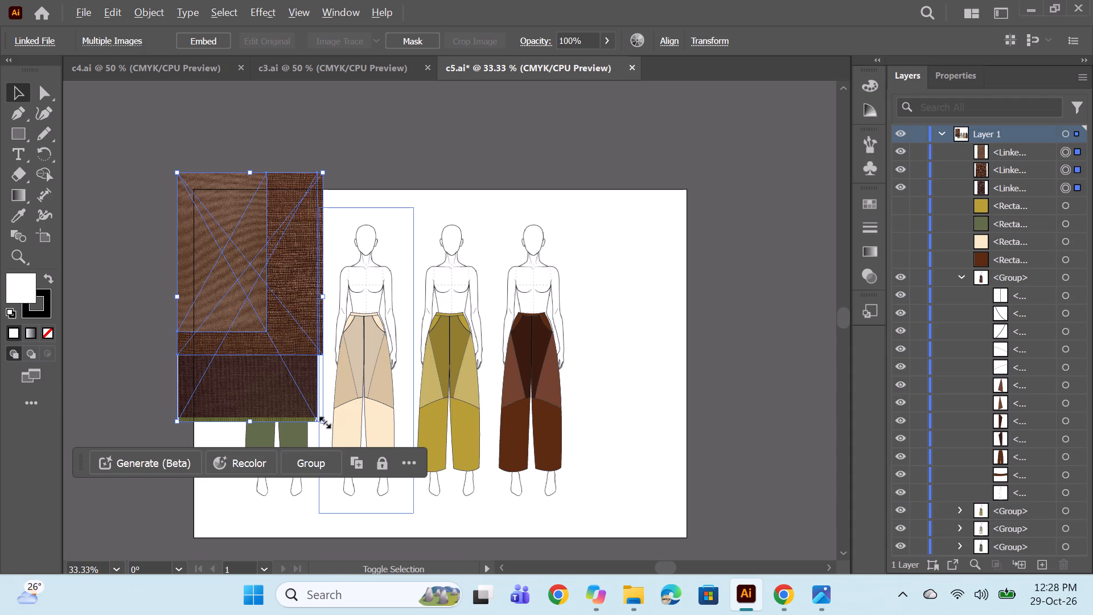
pyautogui.keyDown('alt'); pyautogui.keyDown('shift'); pyautogui.moveTo(323, 421); pyautogui.dragTo(308, 411); pyautogui.keyUp('shift'); pyautogui.keyUp('alt')
pyautogui.click(639, 362)
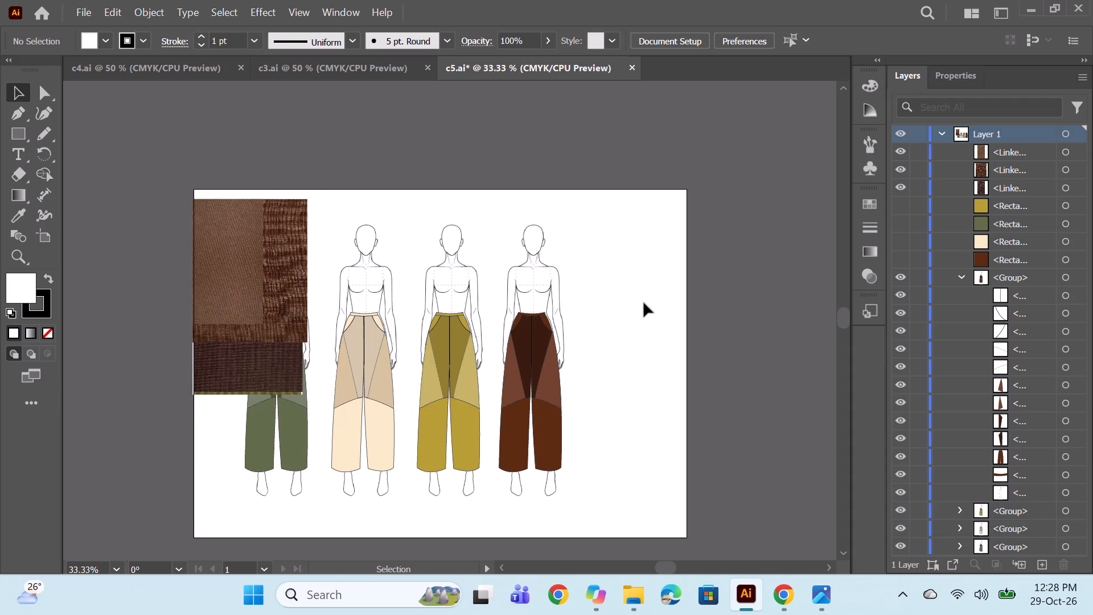
pyautogui.click(644, 302)
# Move the lighter brown fabric image over the brown trousers of the fourth figure.
pyautogui.moveTo(233, 294); pyautogui.dragTo(552, 396)
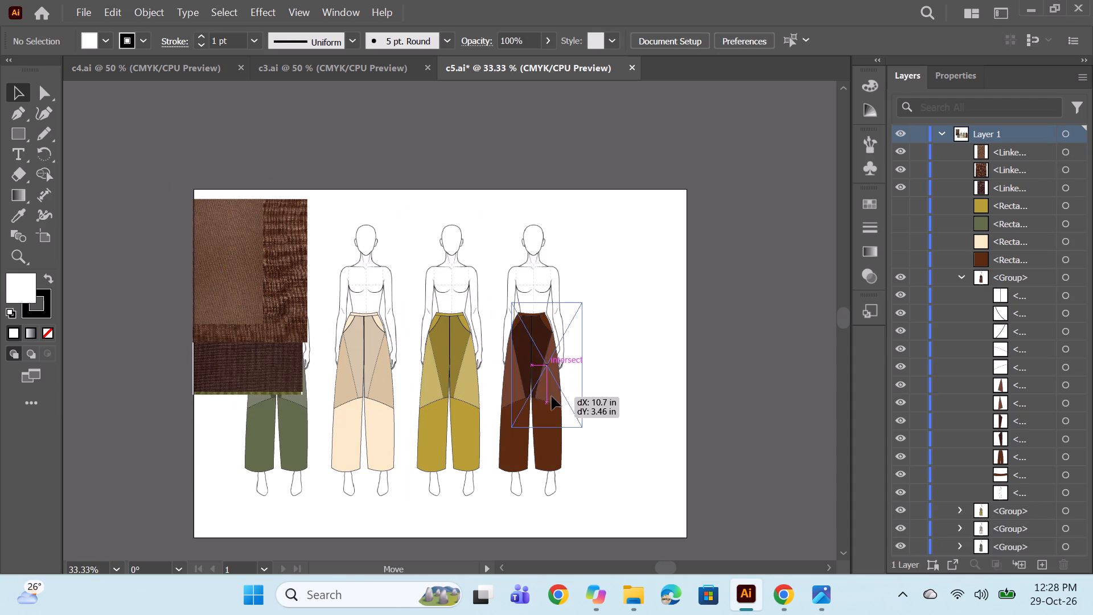
pyautogui.moveTo(552, 396); pyautogui.dragTo(529, 399)
pyautogui.scroll(2, 597, 372)
pyautogui.scroll(-4, 578, 389)
pyautogui.keyDown('alt'); pyautogui.scroll(1, 583, 367); pyautogui.keyUp('alt')
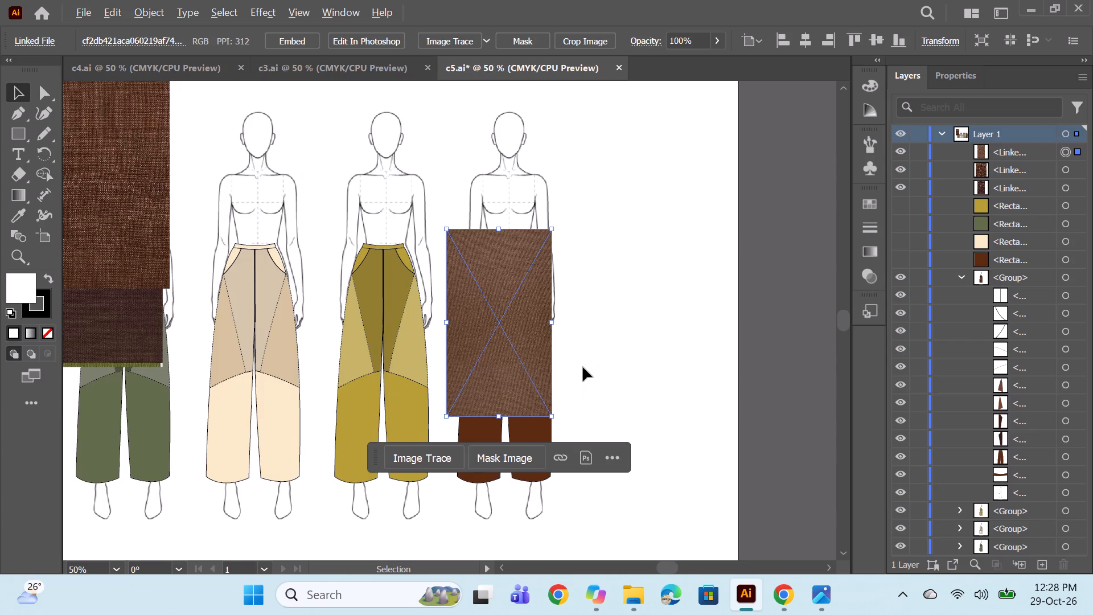
# Duplicate the lighter brown fabric image once and place the copy over the original on the brown trousers.
pyautogui.keyDown('ctrl'); pyautogui.click(534, 369); pyautogui.keyUp('ctrl')
pyautogui.hotkey('ctrl', 'c')
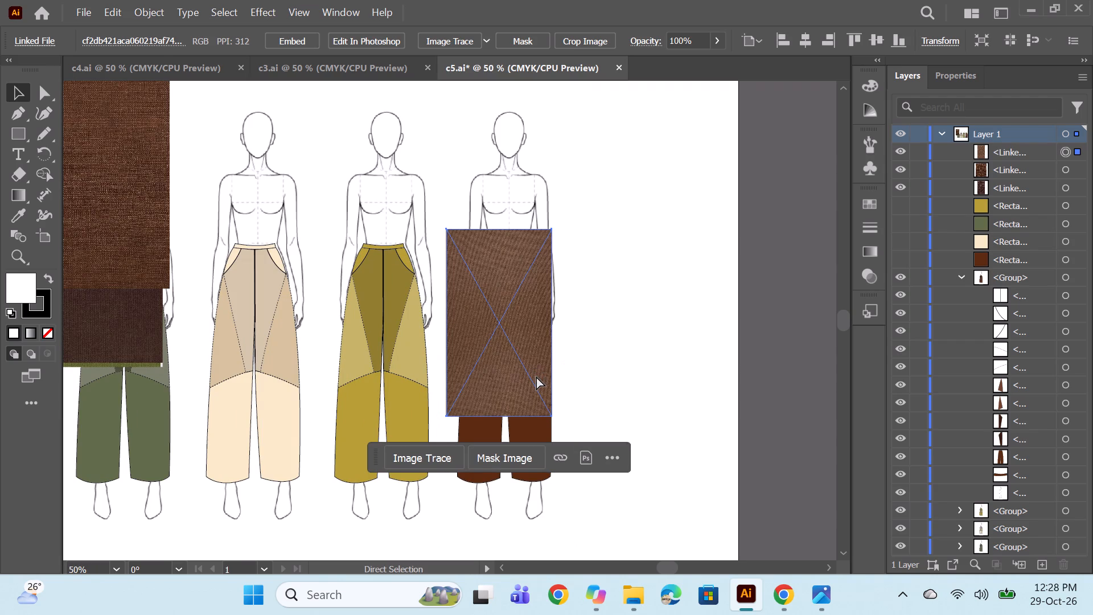
pyautogui.hotkey('ctrl', 'v')
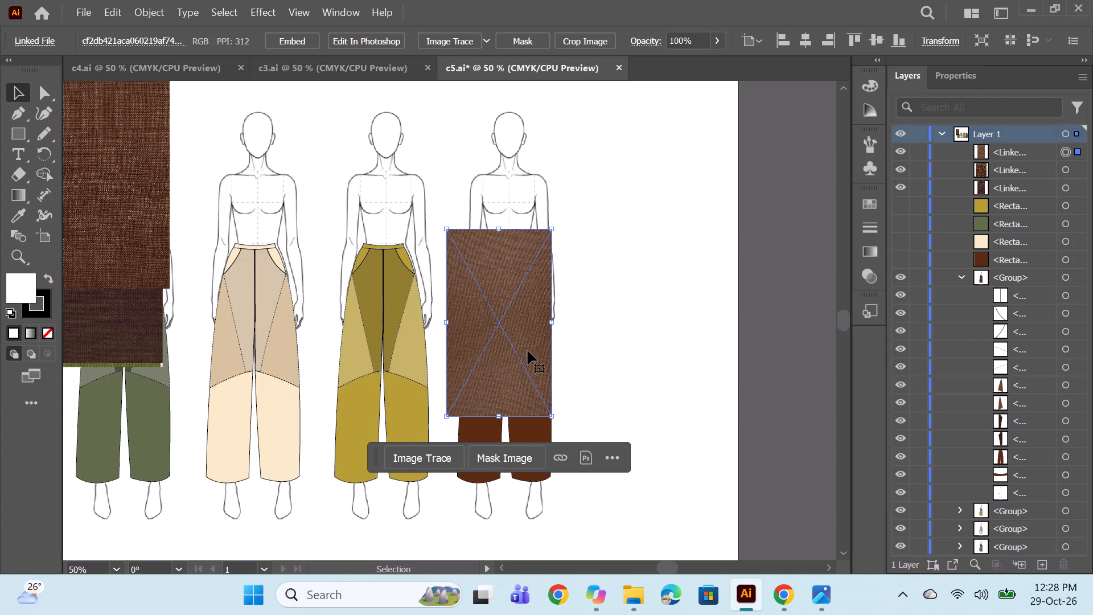
pyautogui.hotkey('ctrl', 'v')
pyautogui.hotkey('ctrl', 'c')
pyautogui.hotkey('ctrl', 'v')
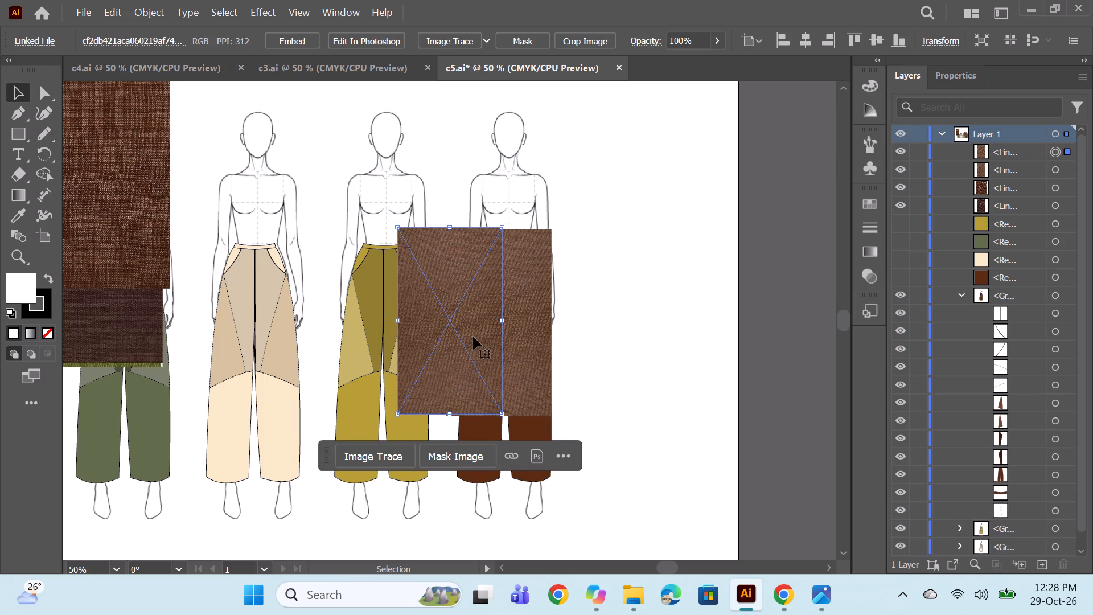
pyautogui.moveTo(432, 327); pyautogui.dragTo(486, 329)
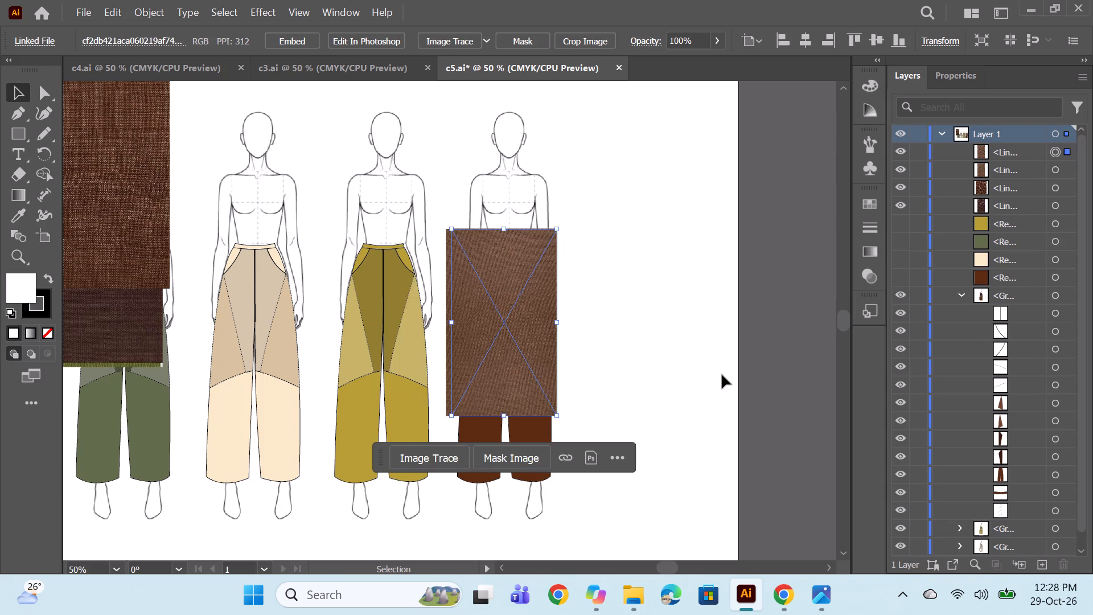
# Make three copies of the reddish brown fabric image.
pyautogui.click(1054, 188)
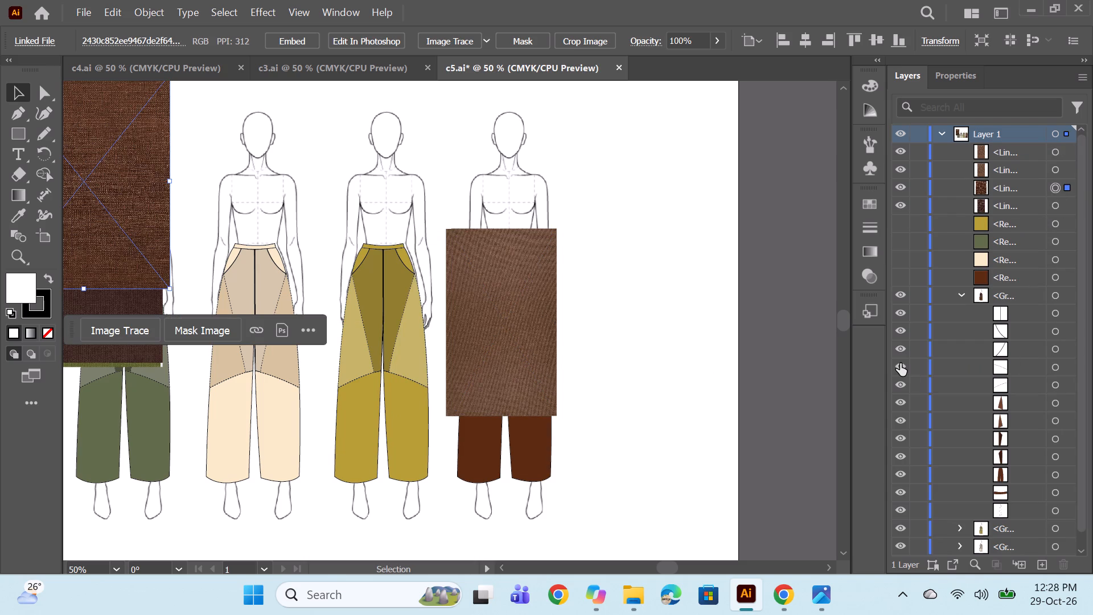
pyautogui.hotkey('ctrl', 'c')
pyautogui.hotkey('ctrl', 'v')
pyautogui.hotkey('ctrl', 'c')
pyautogui.hotkey('ctrl', 'v')
pyautogui.hotkey('ctrl', 'c')
pyautogui.hotkey('ctrl', 'v')
pyautogui.hotkey('ctrl', 'v')
pyautogui.hotkey('ctrl', 'v')
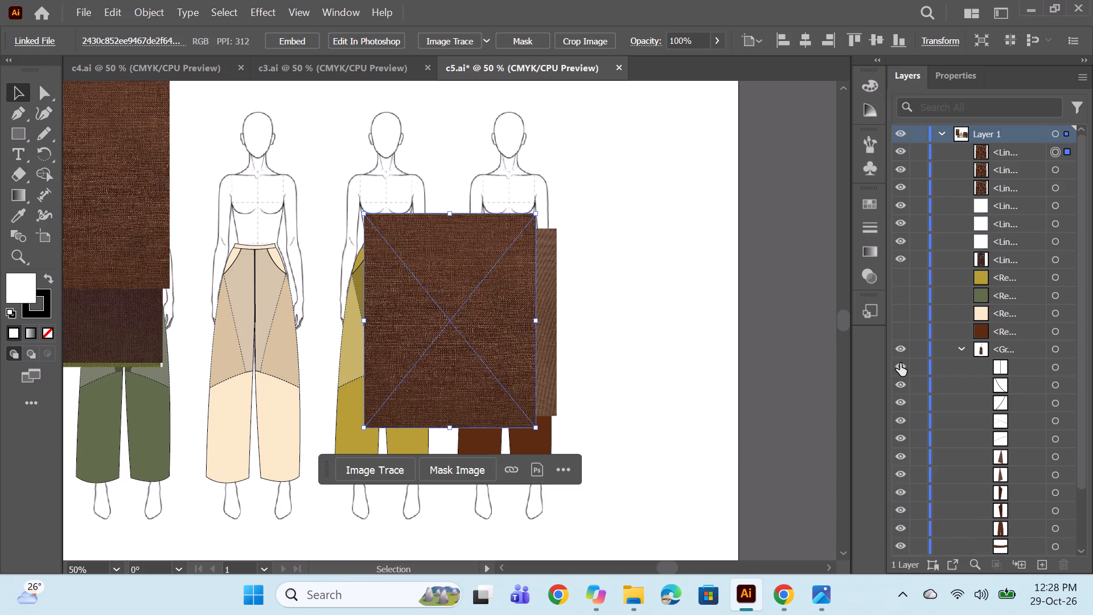
# Move two reddish brown copies over the brown trousers, and narrow and lengthen the top one to cover them.
pyautogui.moveTo(408, 323); pyautogui.dragTo(454, 333)
pyautogui.moveTo(391, 311); pyautogui.dragTo(441, 324)
pyautogui.moveTo(504, 346); pyautogui.dragTo(506, 387)
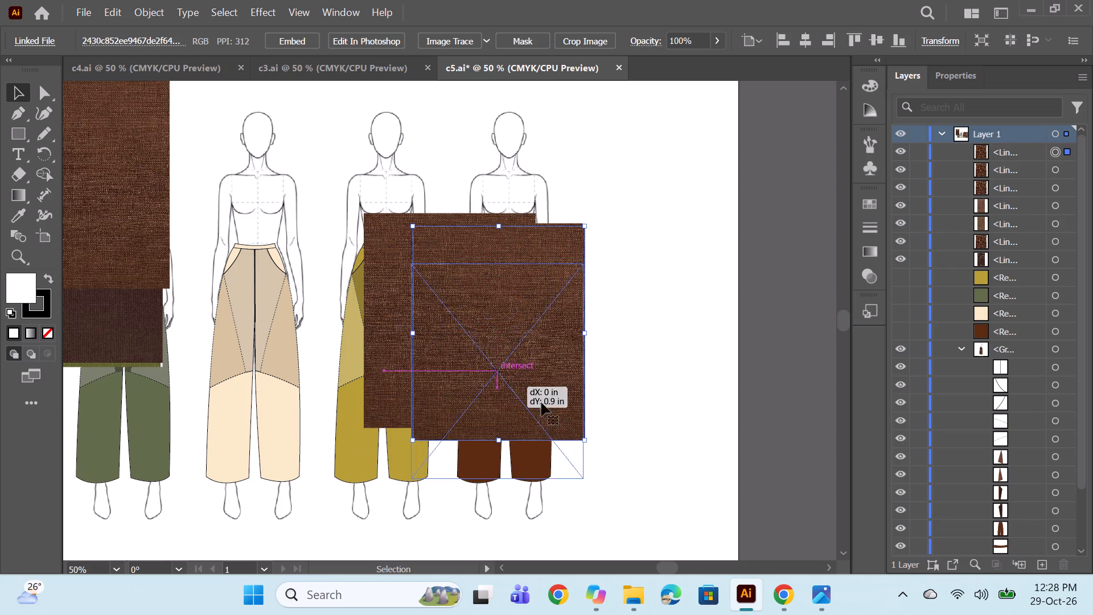
pyautogui.click(584, 367)
pyautogui.moveTo(582, 370); pyautogui.dragTo(569, 374)
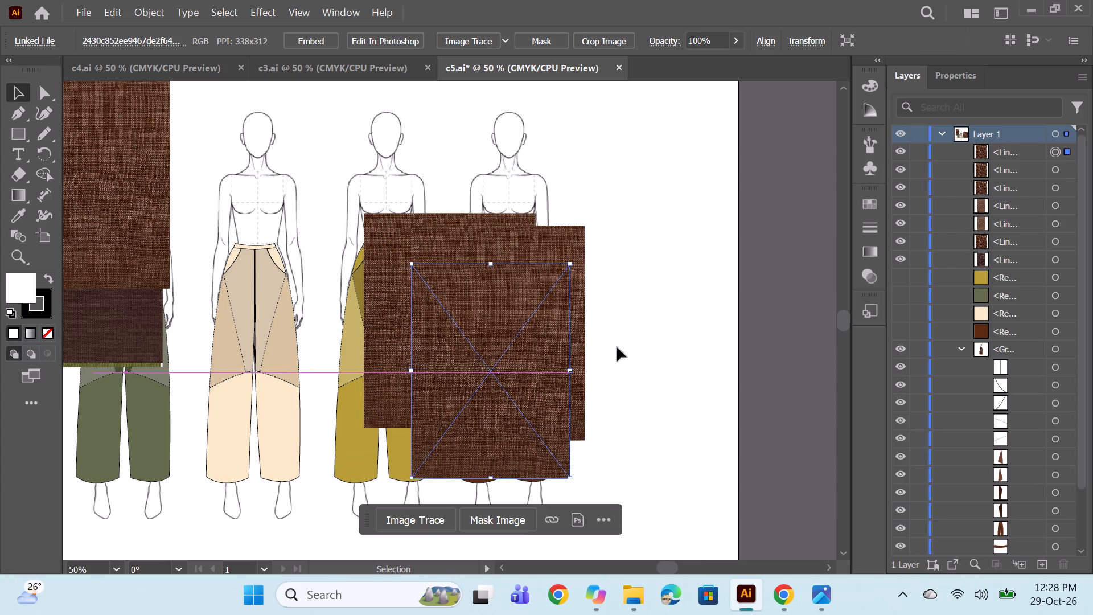
pyautogui.moveTo(572, 370); pyautogui.dragTo(553, 376)
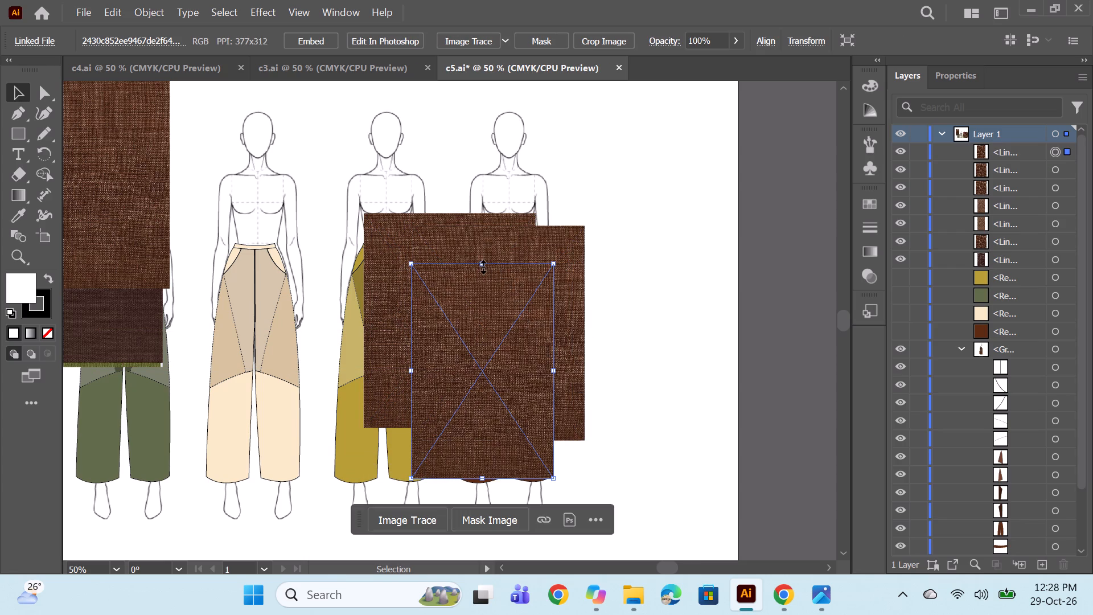
pyautogui.moveTo(482, 265); pyautogui.dragTo(479, 247)
# Shift the second reddish brown copy into line over the brown trousers, then narrow and lengthen it to match the first.
pyautogui.moveTo(567, 323); pyautogui.dragTo(562, 340)
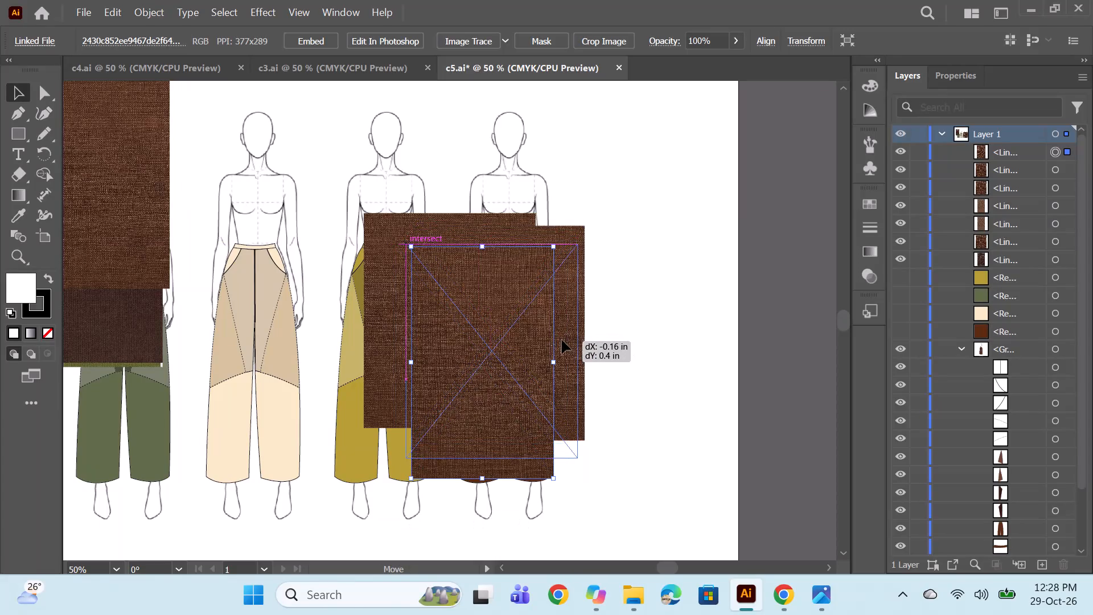
pyautogui.moveTo(562, 340); pyautogui.dragTo(564, 343)
pyautogui.moveTo(582, 355); pyautogui.dragTo(559, 368)
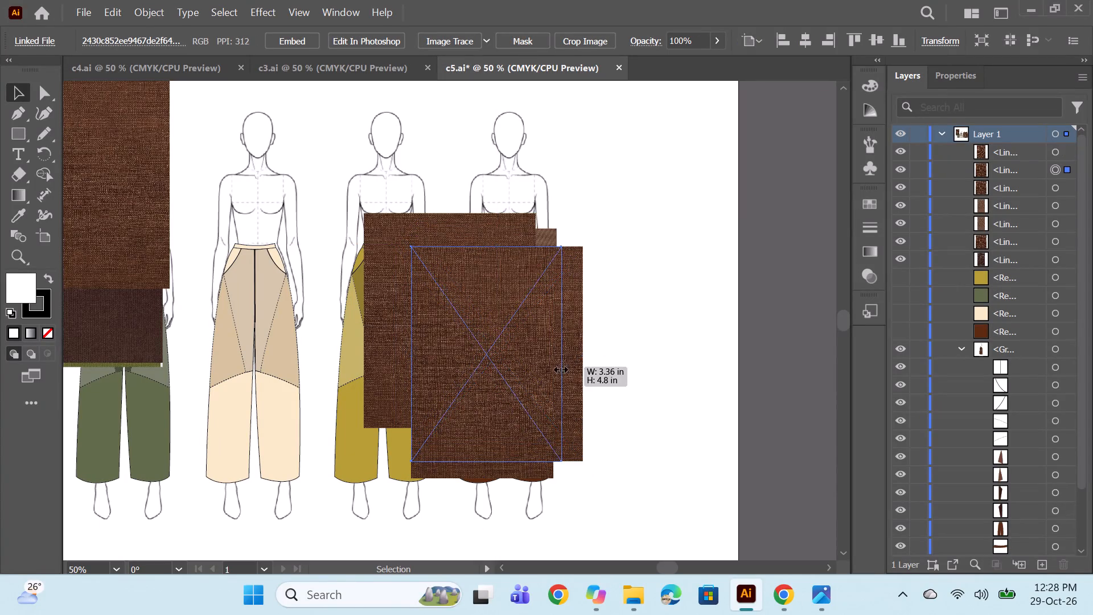
pyautogui.moveTo(559, 368); pyautogui.dragTo(539, 376)
pyautogui.moveTo(478, 463); pyautogui.dragTo(478, 482)
pyautogui.moveTo(540, 366); pyautogui.dragTo(551, 362)
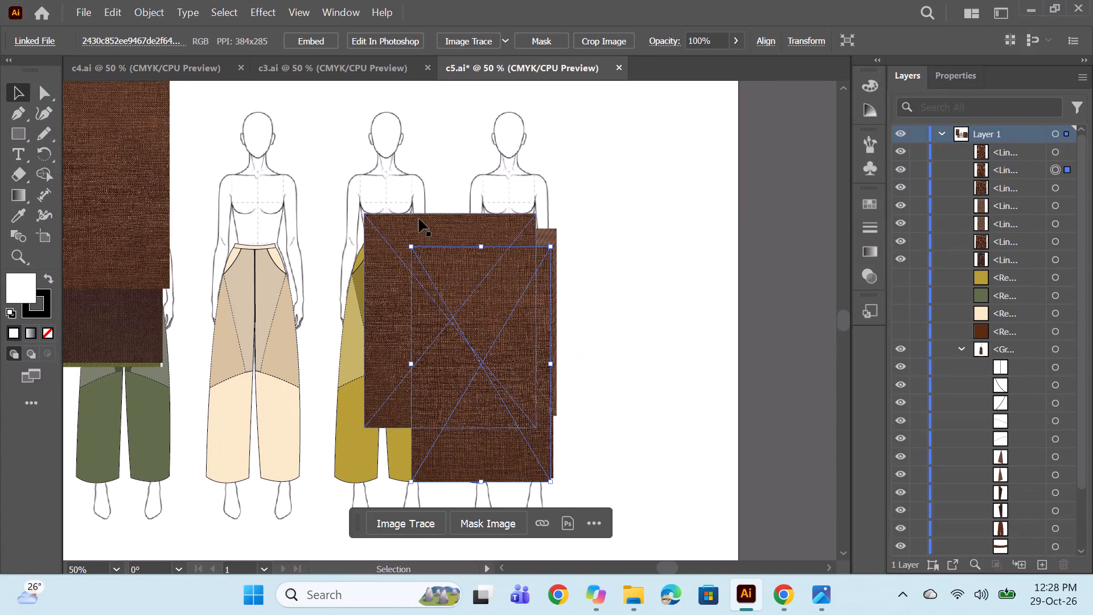
# Move the third reddish brown copy onto the stack over the brown trousers and resize it to match.
pyautogui.moveTo(419, 219); pyautogui.dragTo(467, 252)
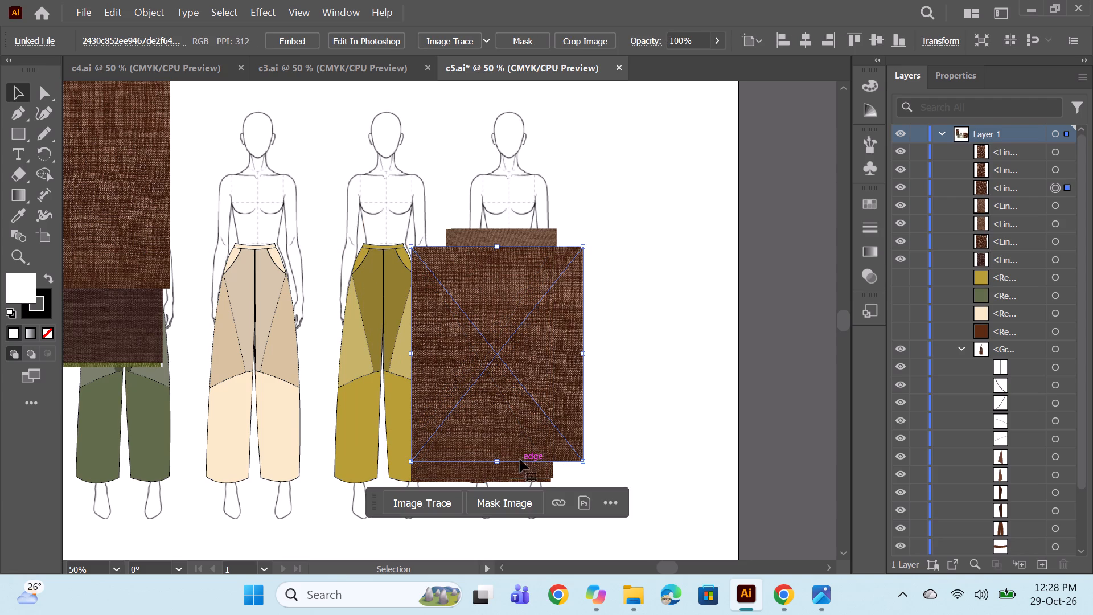
pyautogui.moveTo(498, 461); pyautogui.dragTo(497, 480)
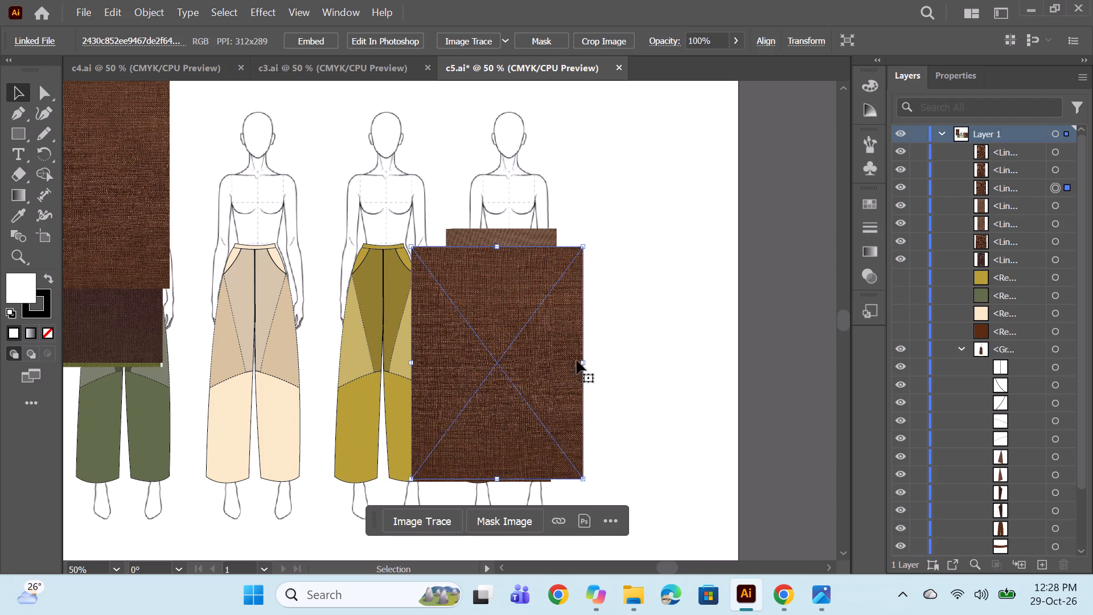
pyautogui.moveTo(586, 362); pyautogui.dragTo(553, 373)
# Move the original reddish brown fabric image over the brown trousers, then narrow it and extend its lower edge slightly.
pyautogui.press('space')
pyautogui.press('space')
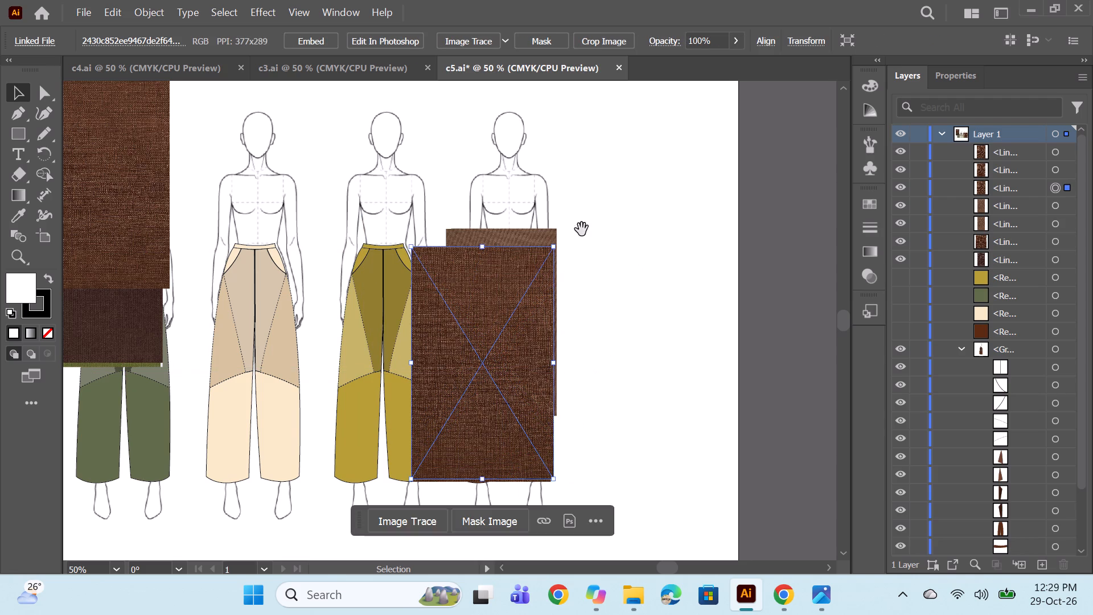
pyautogui.moveTo(582, 229); pyautogui.dragTo(669, 239)
pyautogui.click(230, 228)
pyautogui.moveTo(208, 228); pyautogui.dragTo(627, 411)
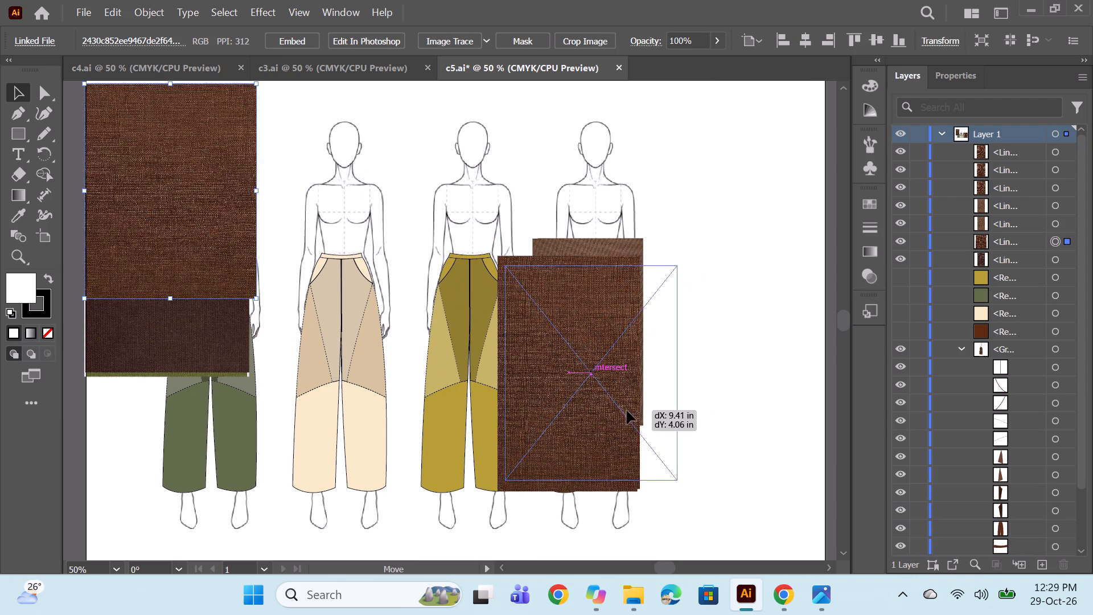
pyautogui.moveTo(627, 411); pyautogui.dragTo(626, 411)
pyautogui.moveTo(678, 374); pyautogui.dragTo(631, 384)
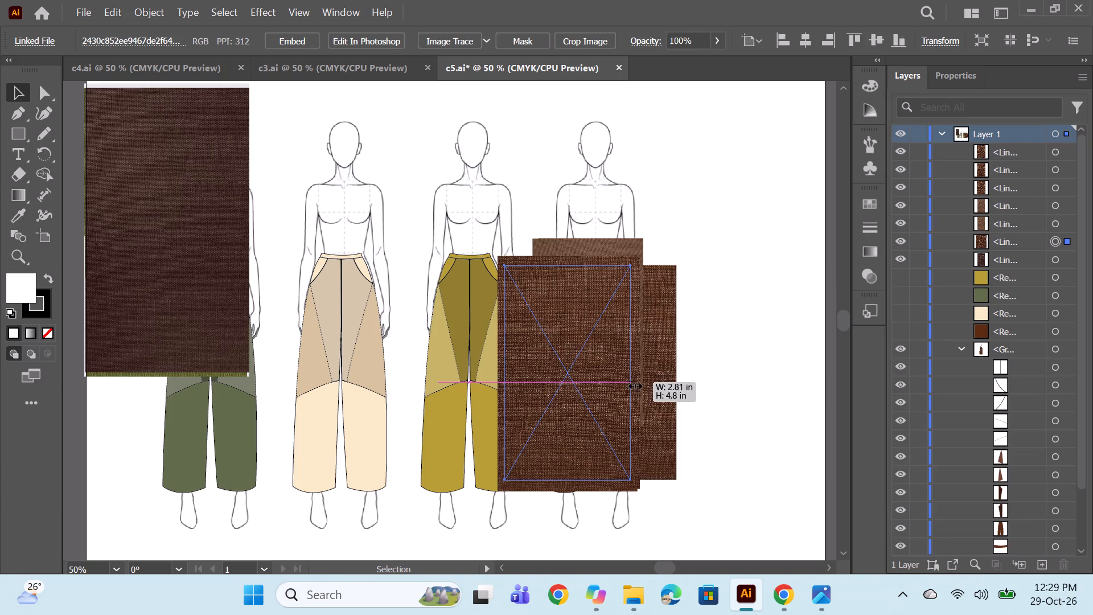
pyautogui.click(568, 485)
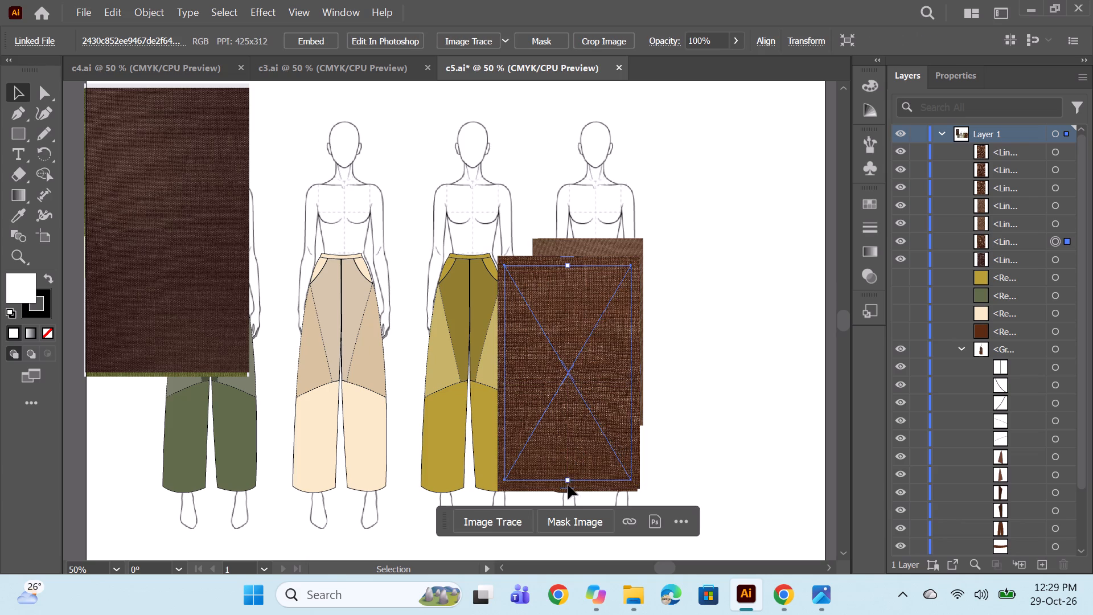
pyautogui.moveTo(567, 480); pyautogui.dragTo(567, 487)
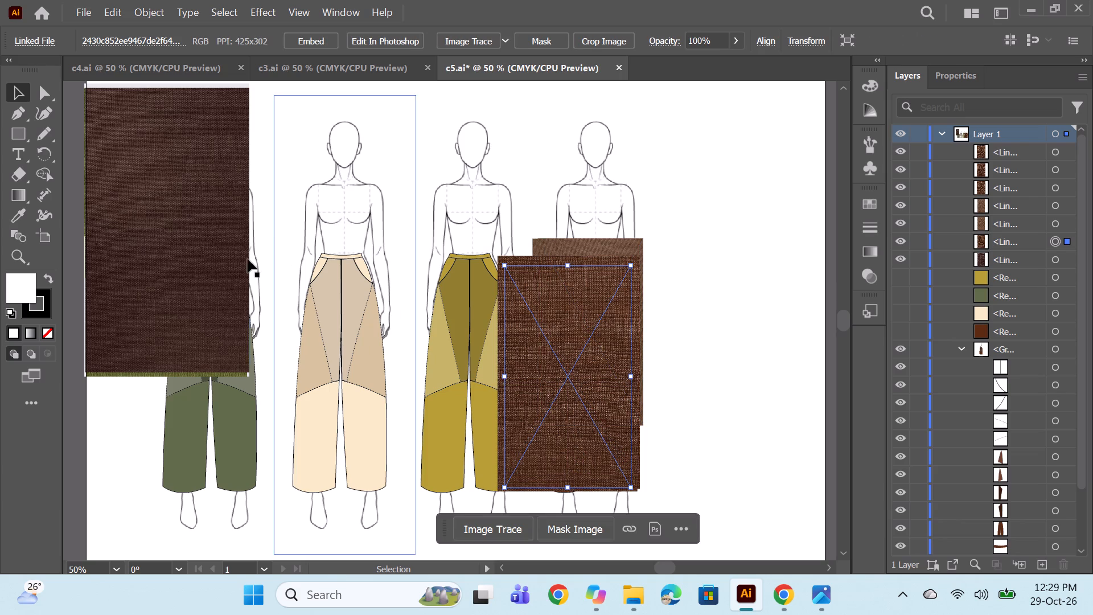
# Move the dark brown fabric image over the brown trousers, scale it down and reposition it across them.
pyautogui.moveTo(192, 269); pyautogui.dragTo(607, 411)
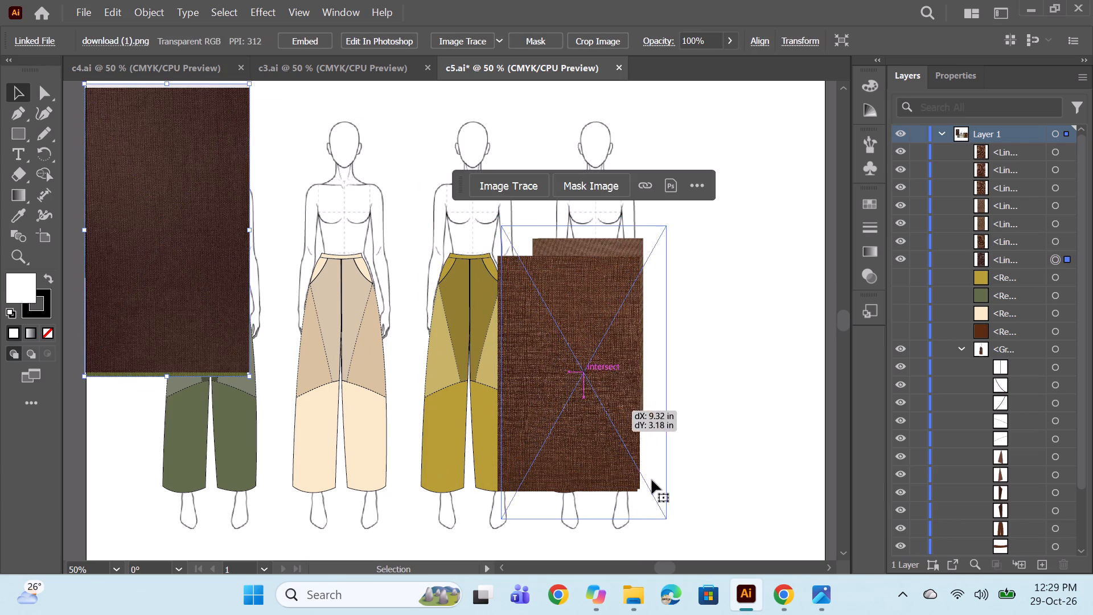
pyautogui.keyDown('shift'); pyautogui.moveTo(665, 521); pyautogui.dragTo(639, 482); pyautogui.keyUp('shift')
pyautogui.moveTo(589, 401); pyautogui.dragTo(601, 405)
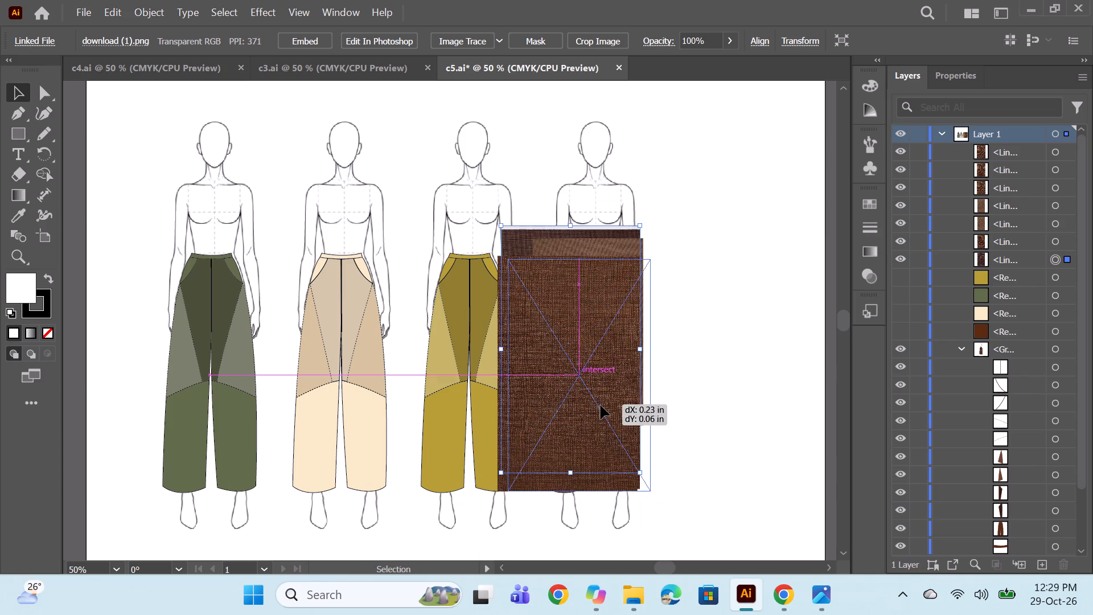
pyautogui.moveTo(601, 405); pyautogui.dragTo(603, 409)
pyautogui.hotkey('ctrl', 'z')
pyautogui.click(520, 245)
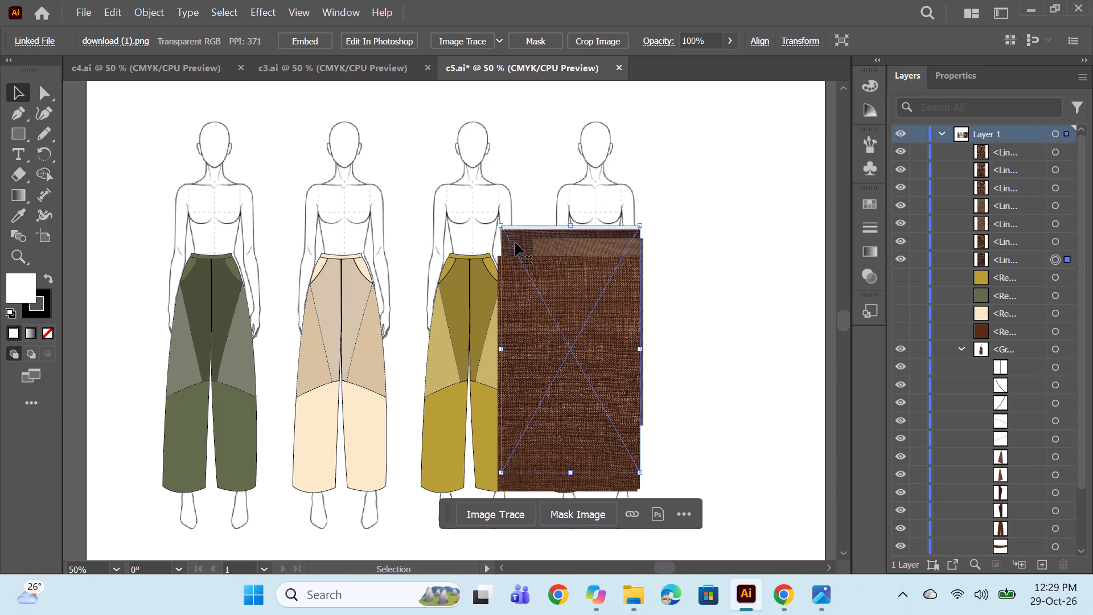
pyautogui.moveTo(513, 241); pyautogui.dragTo(527, 253)
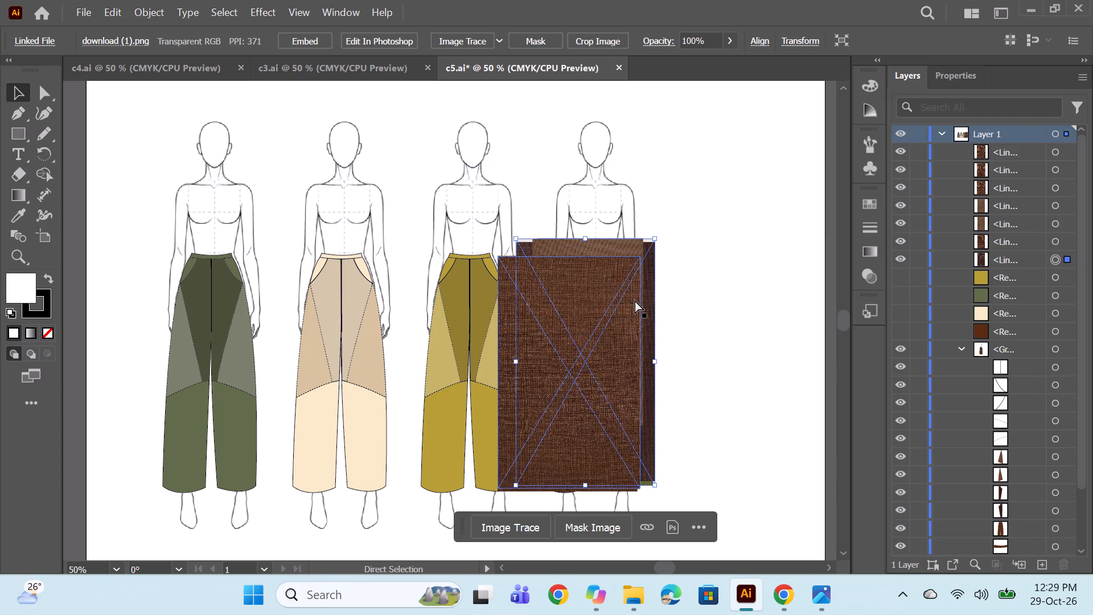
# Duplicate the dark brown fabric image once.
pyautogui.hotkey('ctrl', 'c')
pyautogui.hotkey('ctrl', 'v')
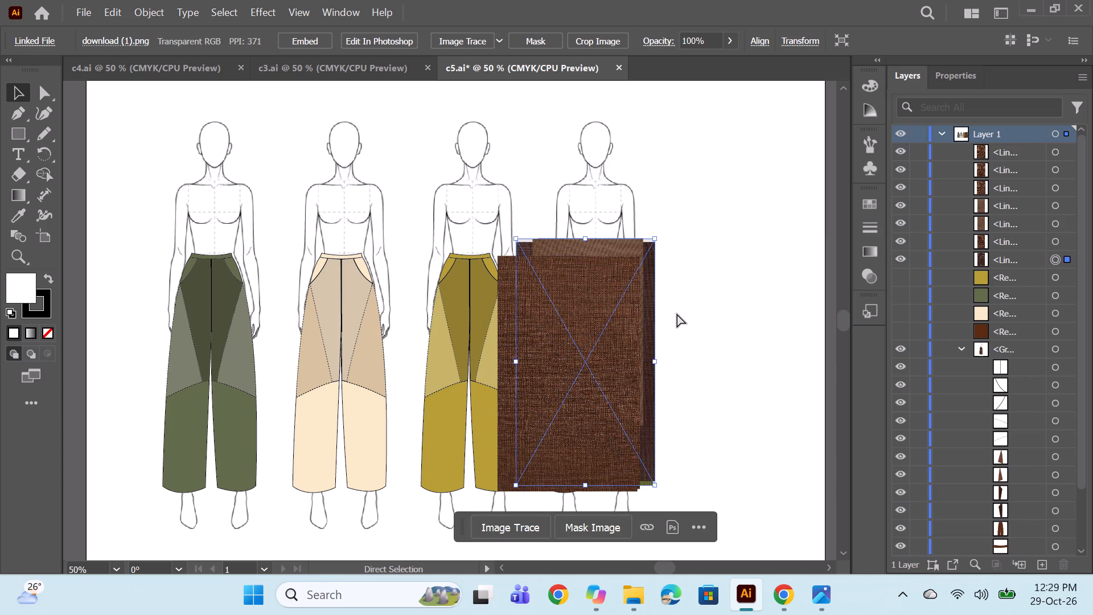
pyautogui.hotkey('ctrl', 'c')
pyautogui.hotkey('ctrl', 'v')
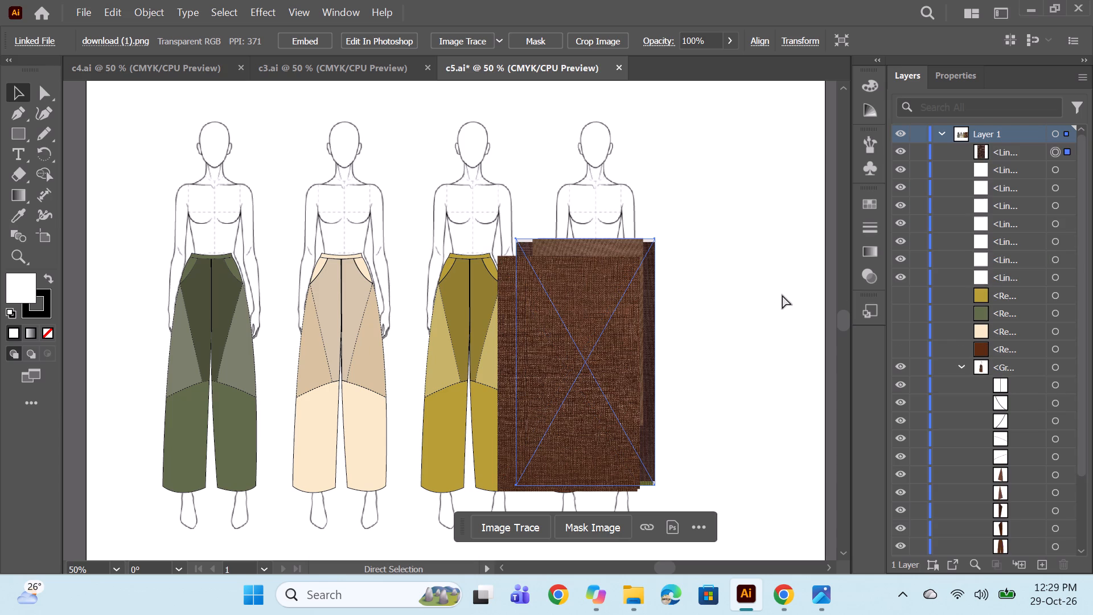
# Move all eight brown fabric images into the fourth figure's trouser group, below the seam and pocket lines.
pyautogui.click(1022, 158)
pyautogui.keyDown('shift'); pyautogui.click(1012, 279); pyautogui.keyUp('shift')
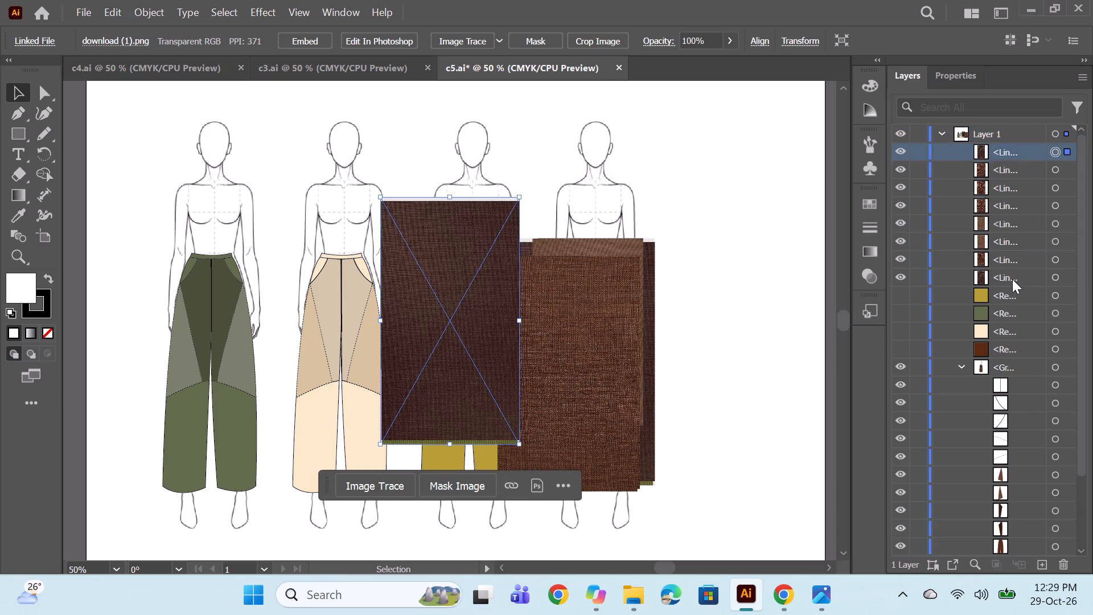
pyautogui.scroll(-1, 1018, 226)
pyautogui.moveTo(1014, 167); pyautogui.dragTo(1012, 409)
pyautogui.moveTo(999, 174); pyautogui.dragTo(1014, 408)
pyautogui.scroll(-2, 1033, 311)
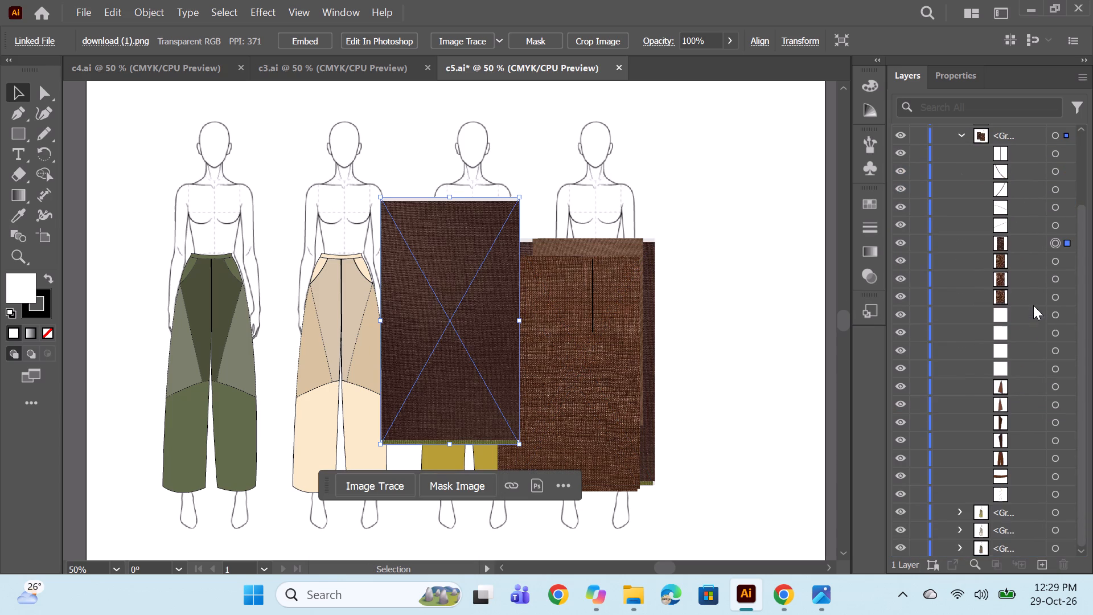
# Place one dark brown fabric image directly beneath each of the two centre-front panels in the stacking order.
pyautogui.moveTo(1020, 243); pyautogui.dragTo(1025, 283)
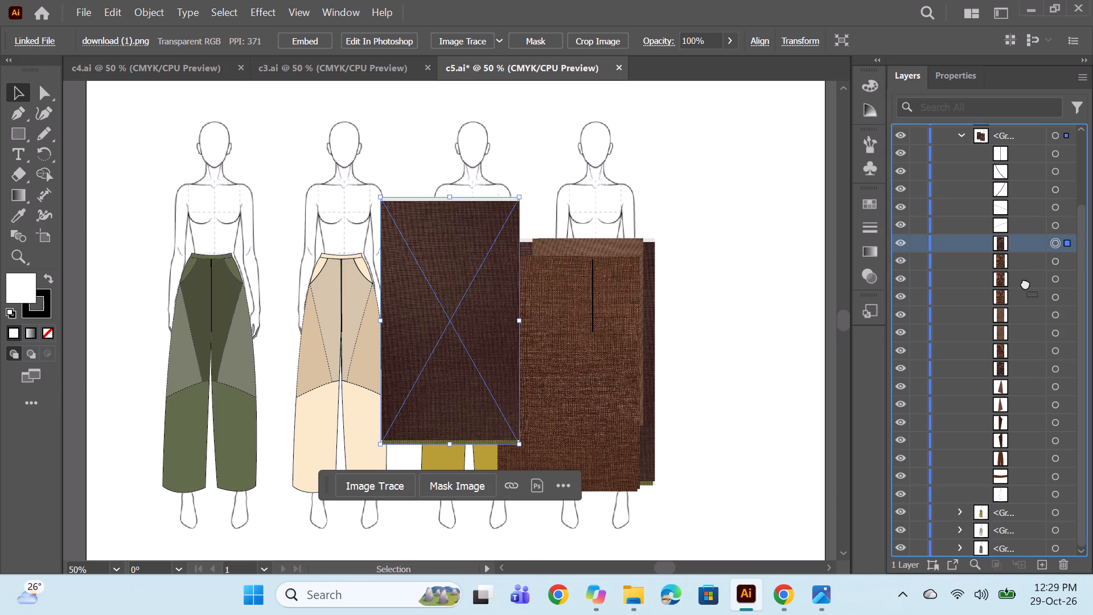
pyautogui.moveTo(1025, 283); pyautogui.dragTo(1028, 431)
pyautogui.moveTo(1013, 347); pyautogui.dragTo(1017, 417)
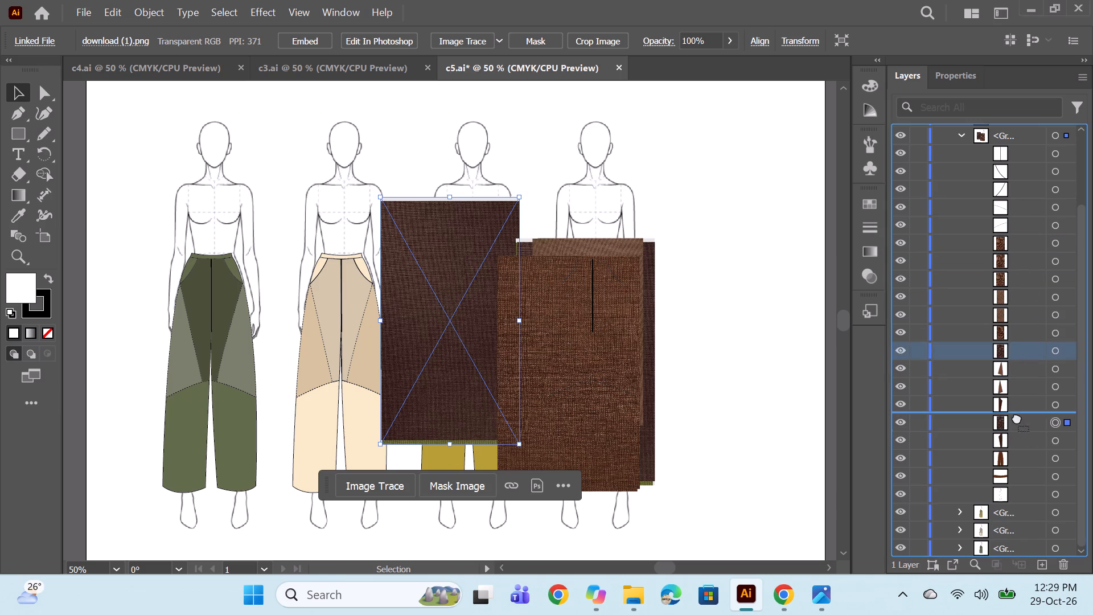
pyautogui.moveTo(1017, 417); pyautogui.dragTo(1021, 450)
# Place one reddish brown fabric image directly beneath the trouser base shape and another directly beneath the waistband.
pyautogui.moveTo(1013, 242); pyautogui.dragTo(1010, 374)
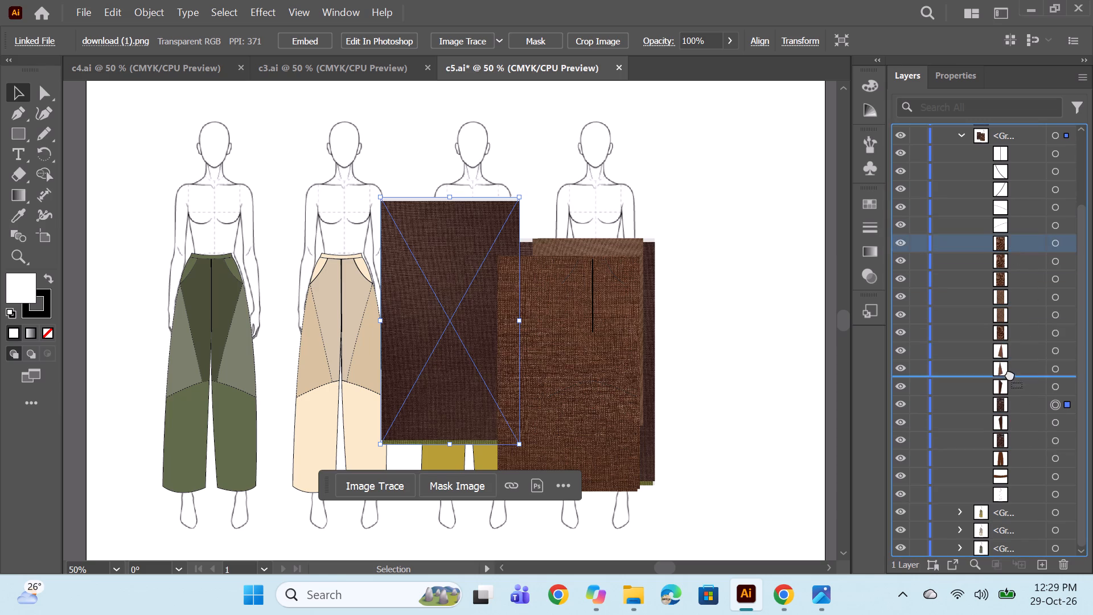
pyautogui.moveTo(1010, 374); pyautogui.dragTo(1027, 466)
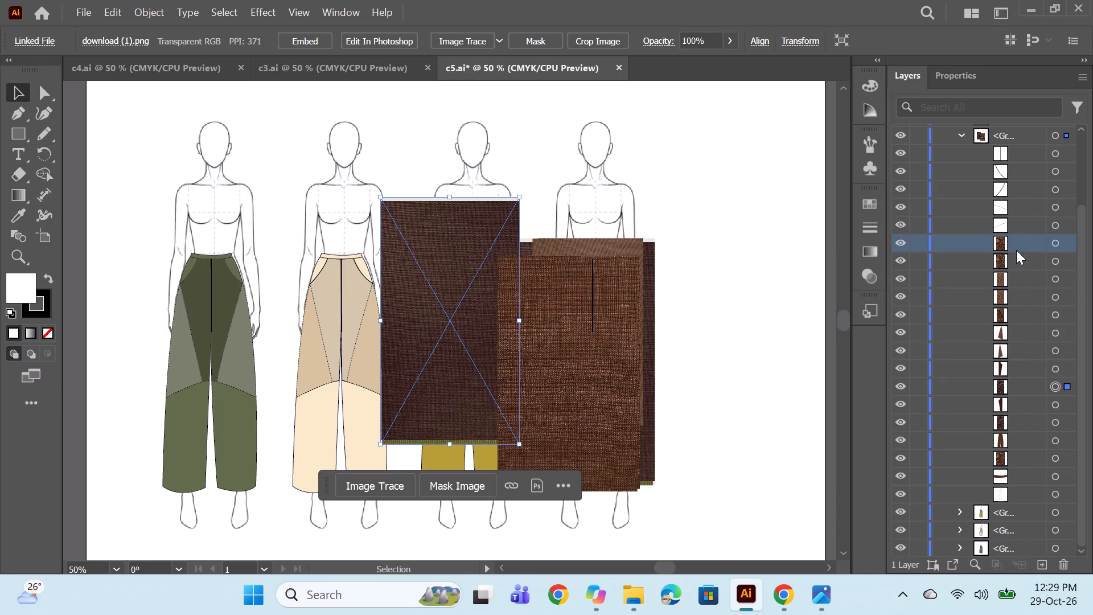
pyautogui.moveTo(1017, 243); pyautogui.dragTo(1031, 490)
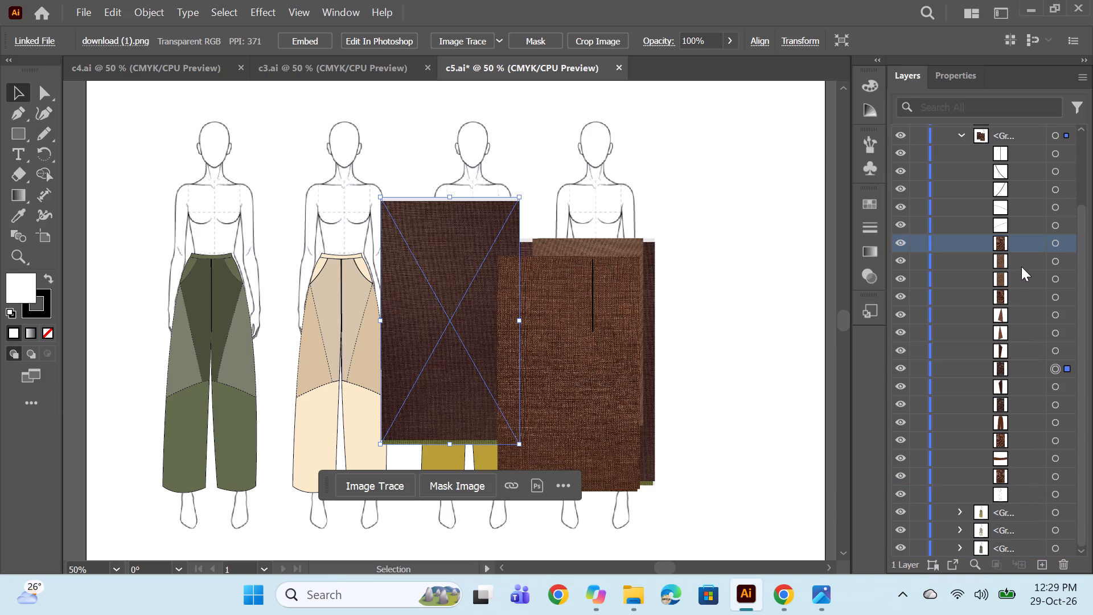
# Place one lighter brown fabric image directly beneath each of the two side panels in the stacking order.
pyautogui.moveTo(1020, 260); pyautogui.dragTo(1028, 322)
pyautogui.moveTo(1022, 259); pyautogui.dragTo(1022, 265)
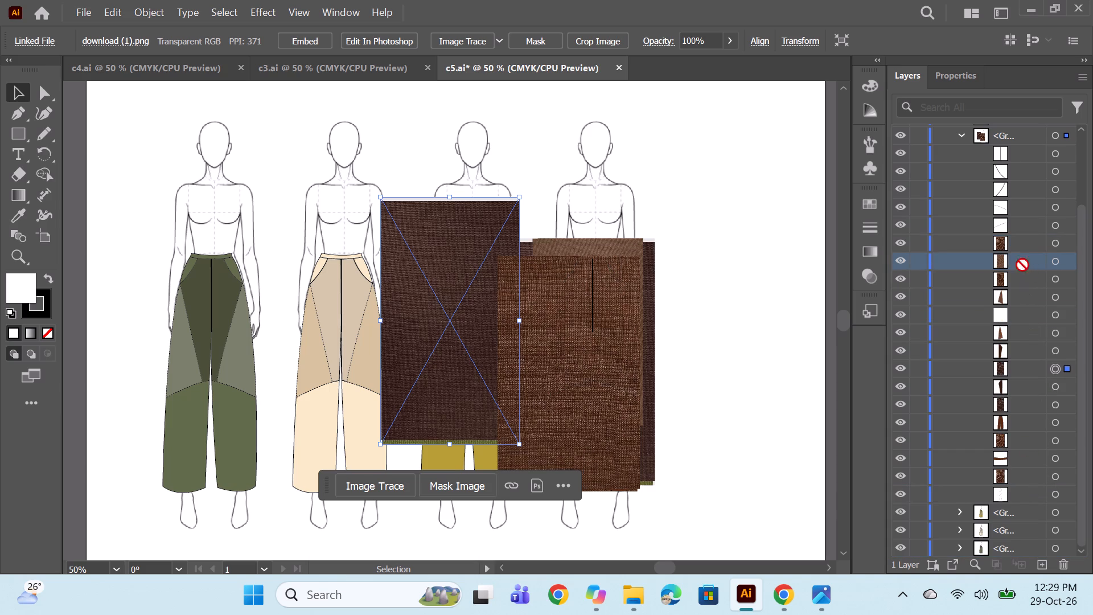
pyautogui.moveTo(1022, 265); pyautogui.dragTo(1022, 339)
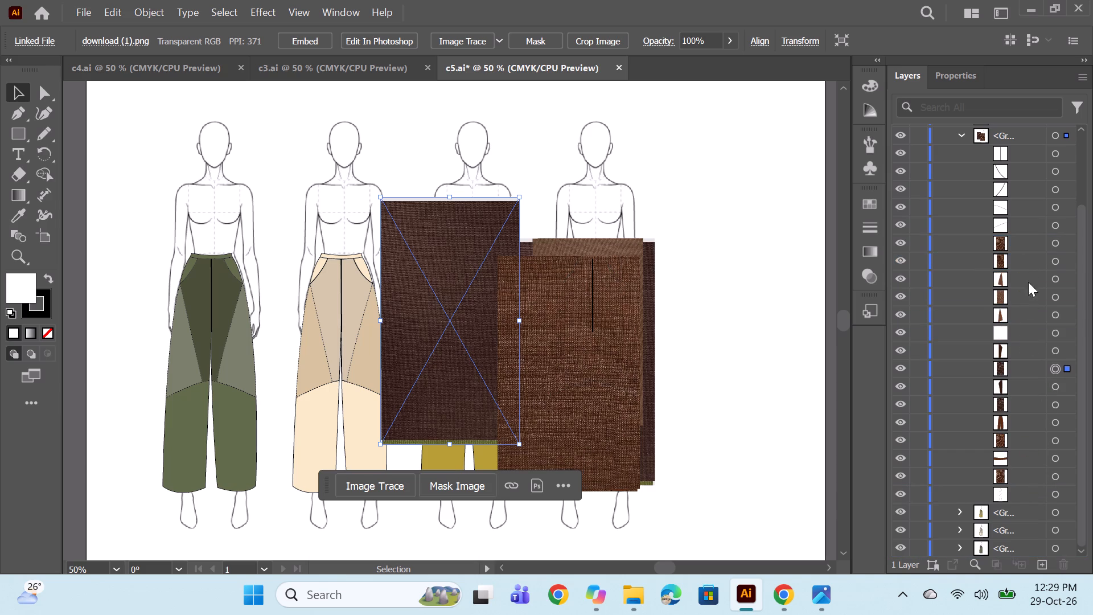
# Delete the two surplus reddish brown fabric images from the fourth figure's trouser group.
pyautogui.click(1060, 238)
pyautogui.press('BackSpace')
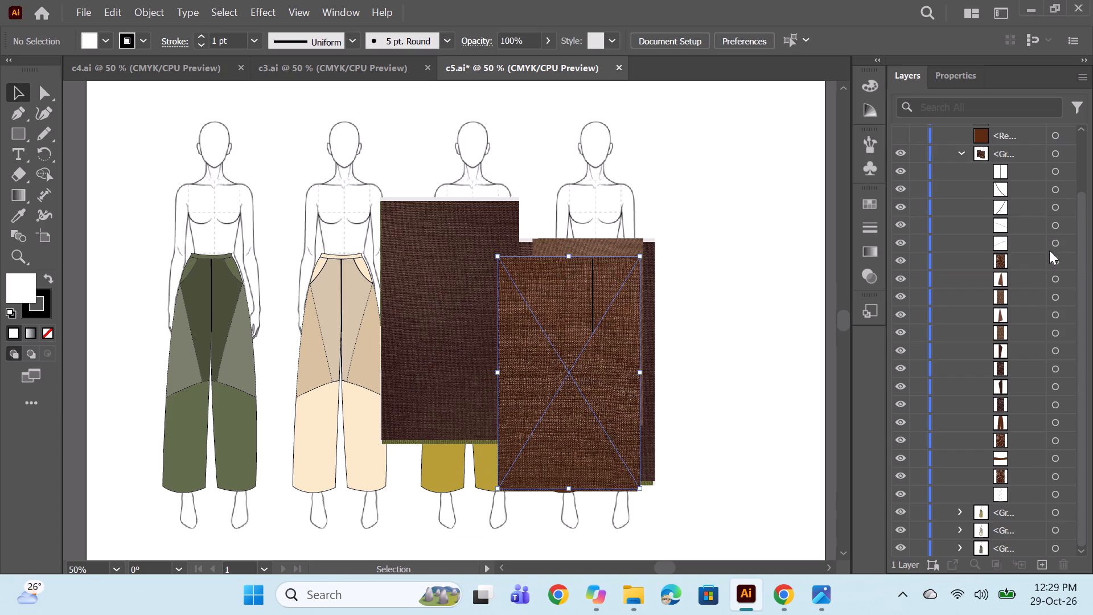
pyautogui.click(1055, 264)
pyautogui.press('BackSpace')
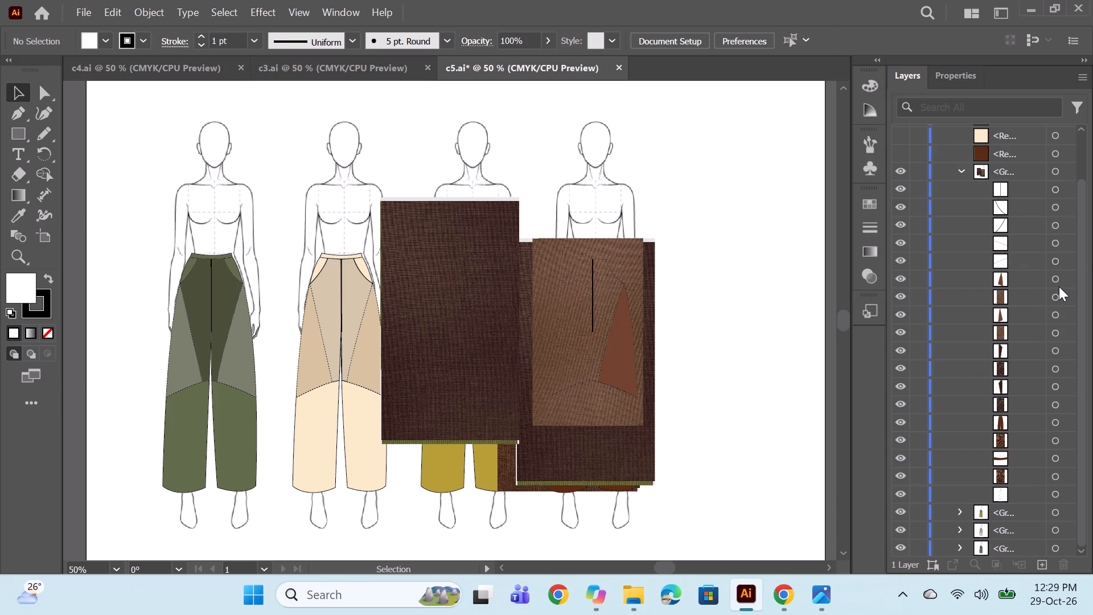
# Clip the two lighter brown fabric images to the fourth figure's side panels with clipping masks.
pyautogui.click(1059, 286)
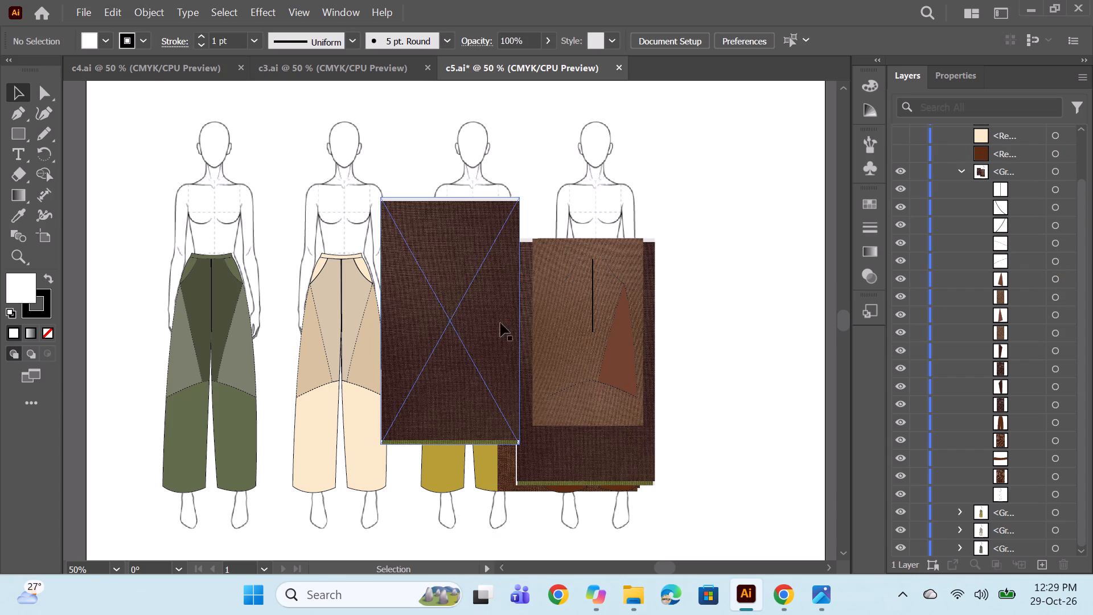
pyautogui.click(1051, 276)
pyautogui.keyDown('ctrl'); pyautogui.click(1055, 295); pyautogui.keyUp('ctrl')
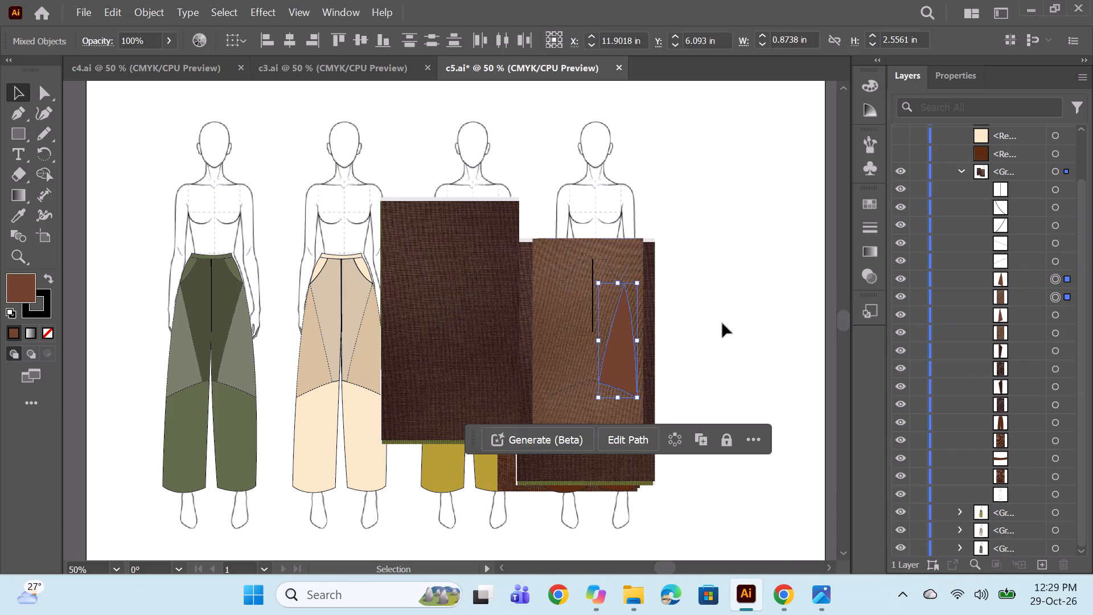
pyautogui.rightClick(588, 325)
pyautogui.click(702, 437)
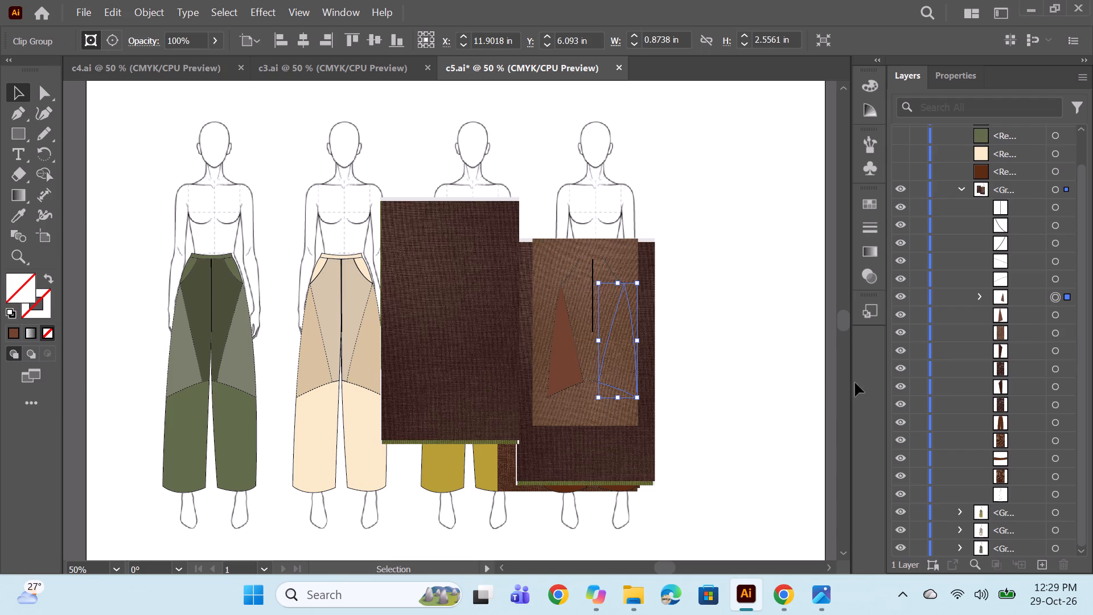
pyautogui.click(1059, 322)
pyautogui.keyDown('ctrl'); pyautogui.click(1058, 335); pyautogui.keyUp('ctrl')
pyautogui.keyDown('ctrl'); pyautogui.click(1058, 317); pyautogui.keyUp('ctrl')
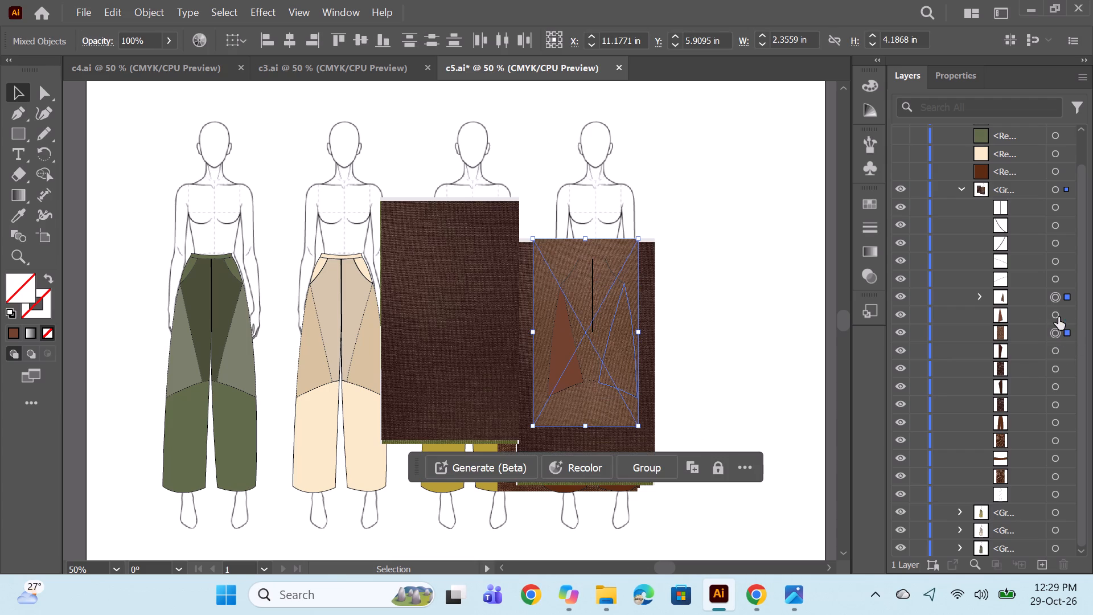
pyautogui.click(1057, 311)
pyautogui.keyDown('ctrl'); pyautogui.click(1055, 335); pyautogui.keyUp('ctrl')
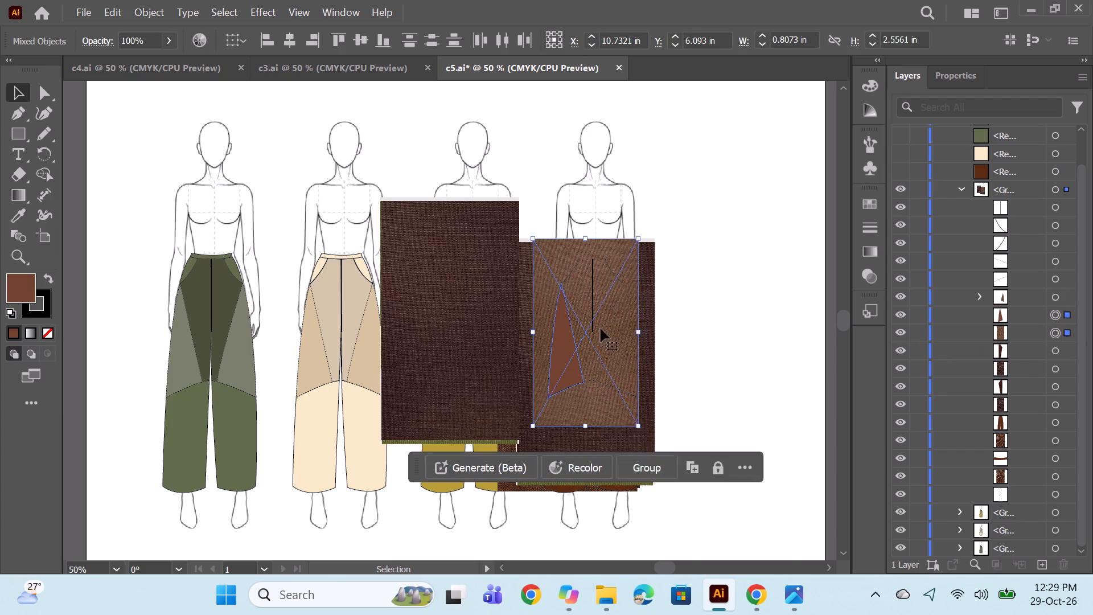
pyautogui.rightClick(601, 329)
pyautogui.click(665, 432)
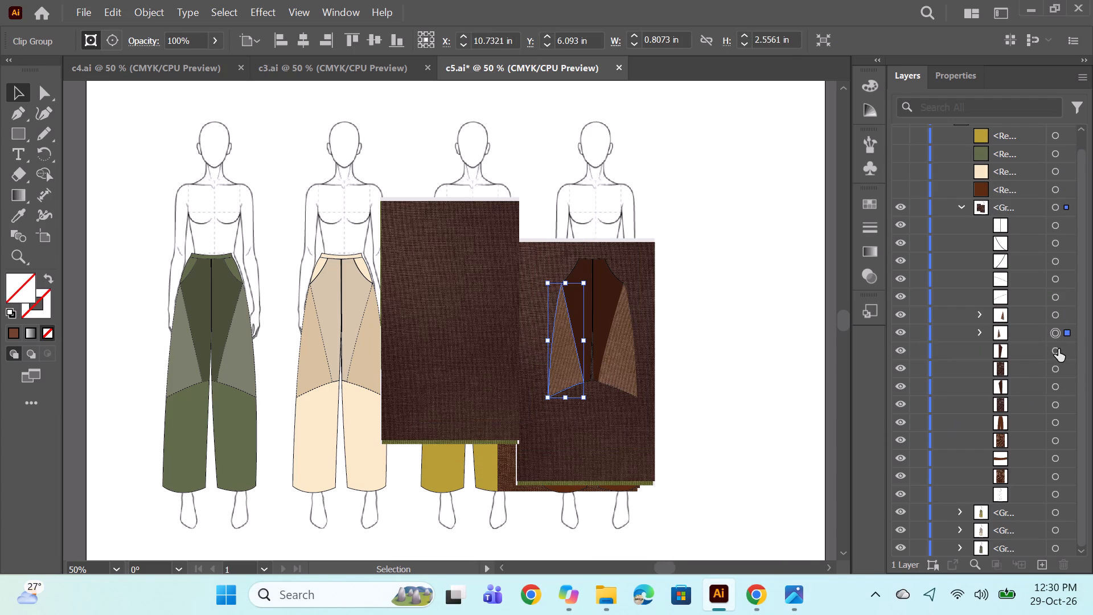
# Clip the two dark brown fabric images to the fourth figure's centre-front panels with clipping masks.
pyautogui.click(1058, 348)
pyautogui.keyDown('ctrl'); pyautogui.click(1055, 370); pyautogui.keyUp('ctrl')
pyautogui.rightClick(604, 347)
pyautogui.click(693, 438)
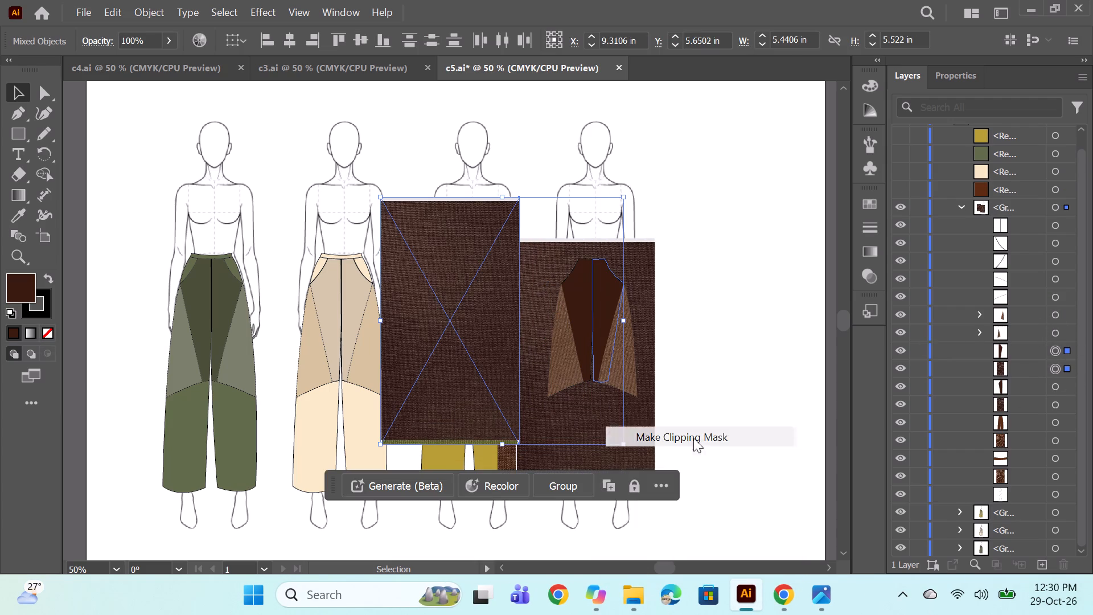
pyautogui.click(1063, 388)
pyautogui.keyDown('ctrl'); pyautogui.click(1065, 399); pyautogui.keyUp('ctrl')
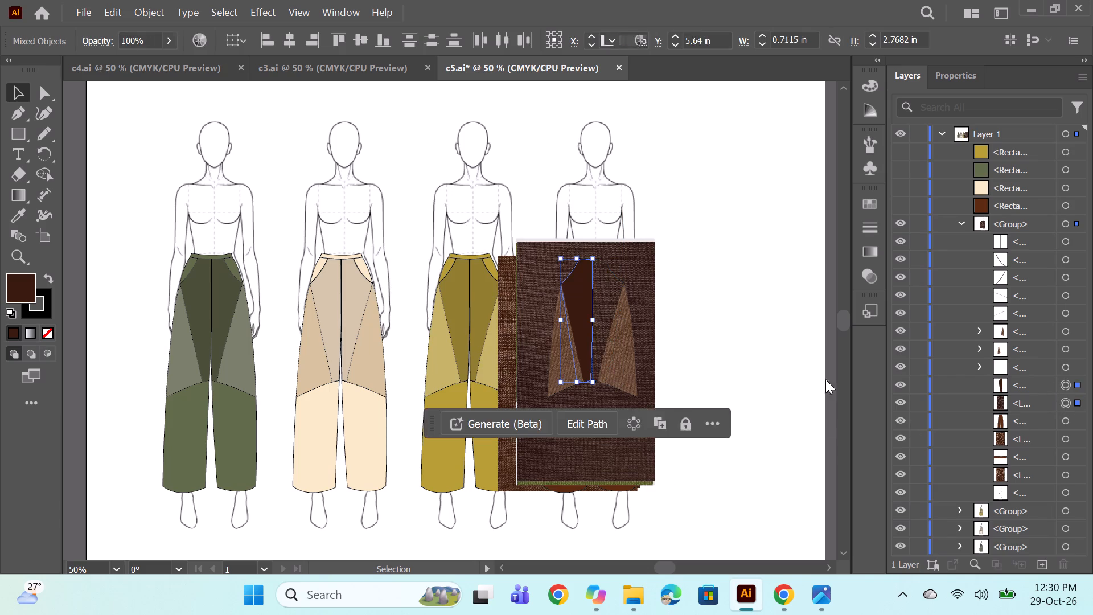
pyautogui.rightClick(606, 333)
pyautogui.click(679, 440)
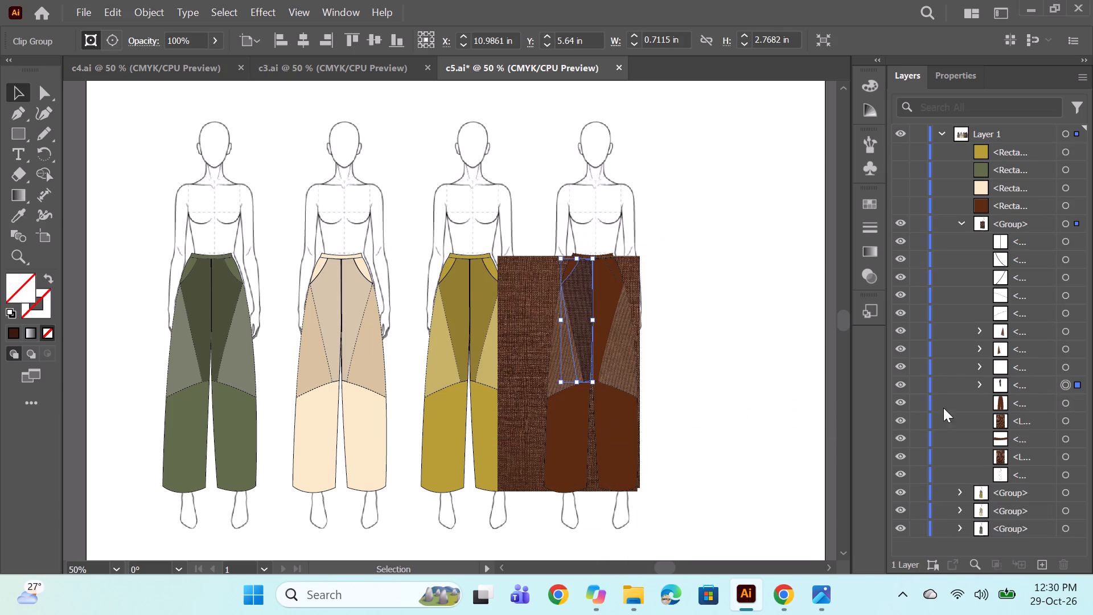
# Clip the reddish brown fabric images to the fourth figure's trouser base shape and waistband with clipping masks.
pyautogui.click(1064, 408)
pyautogui.keyDown('ctrl'); pyautogui.click(1064, 417); pyautogui.keyUp('ctrl')
pyautogui.rightClick(594, 366)
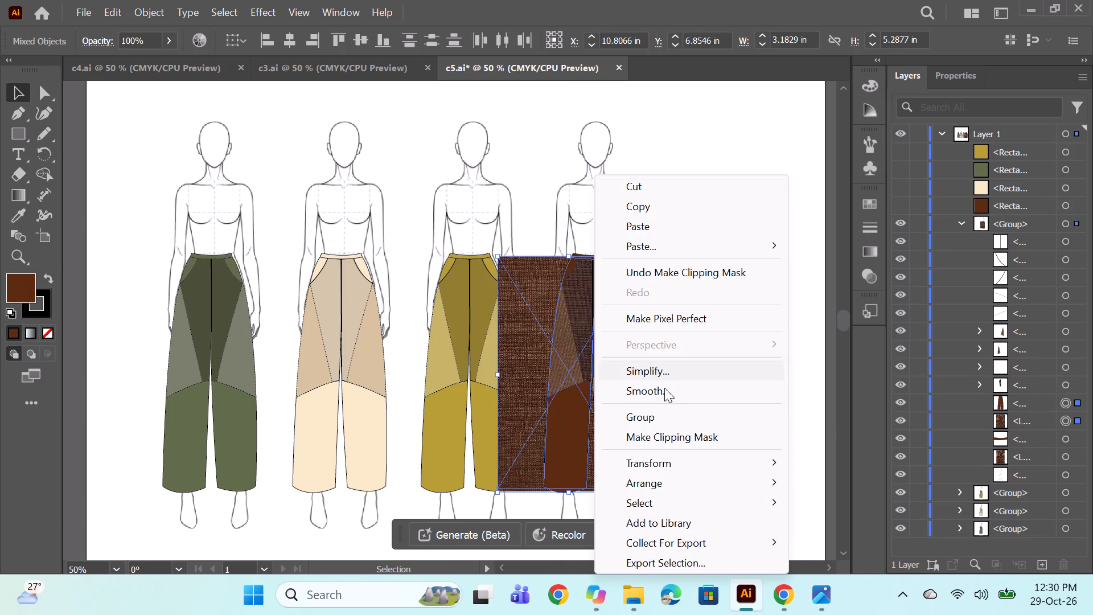
pyautogui.click(675, 436)
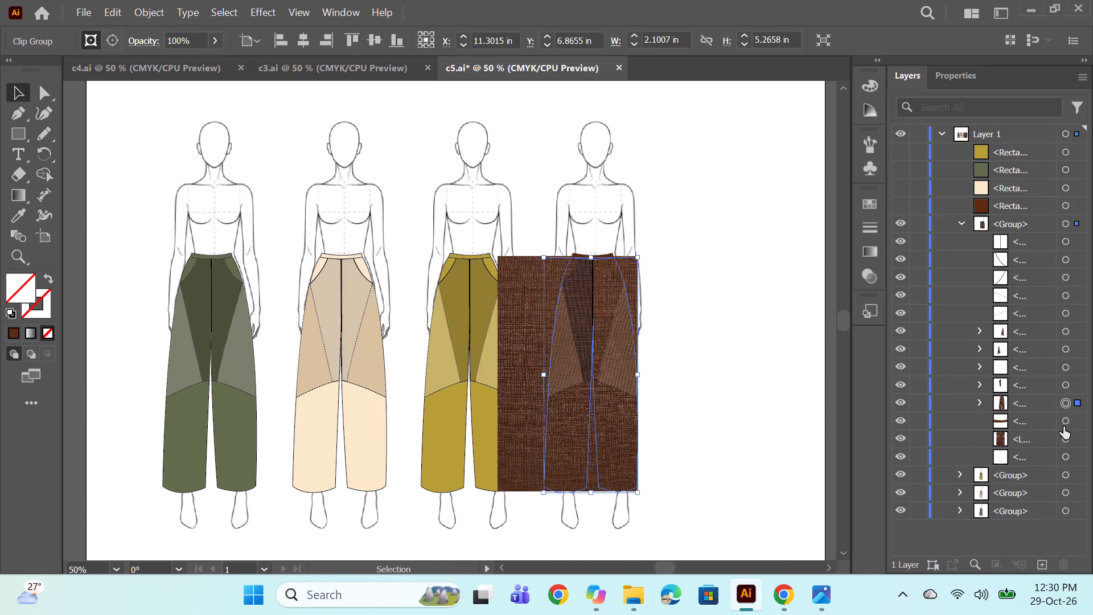
pyautogui.click(1063, 425)
pyautogui.keyDown('ctrl'); pyautogui.click(1067, 439); pyautogui.keyUp('ctrl')
pyautogui.rightClick(574, 383)
pyautogui.click(654, 435)
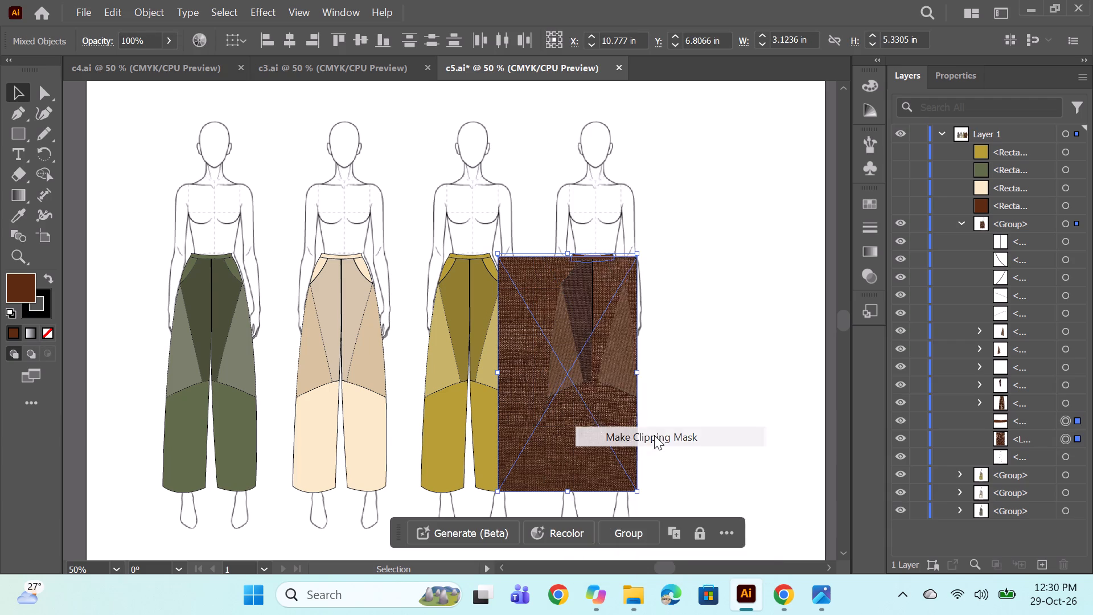
# Toggle the visibility of the fourth figure's clipped panels to check which fabric fills each trouser piece.
pyautogui.scroll(-1, 739, 306)
pyautogui.scroll(2, 739, 306)
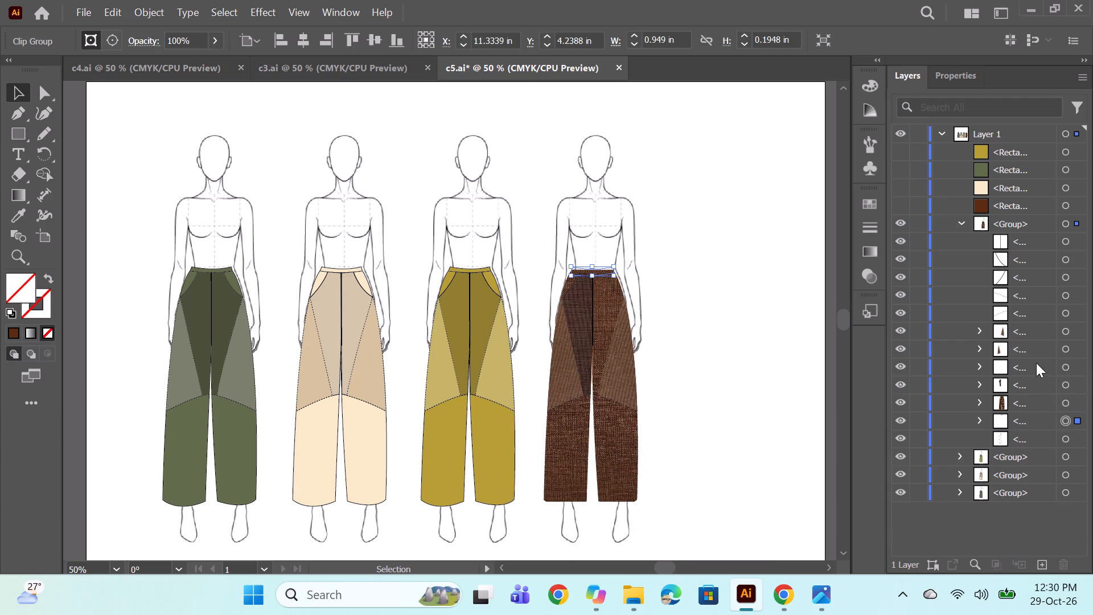
pyautogui.click(702, 293)
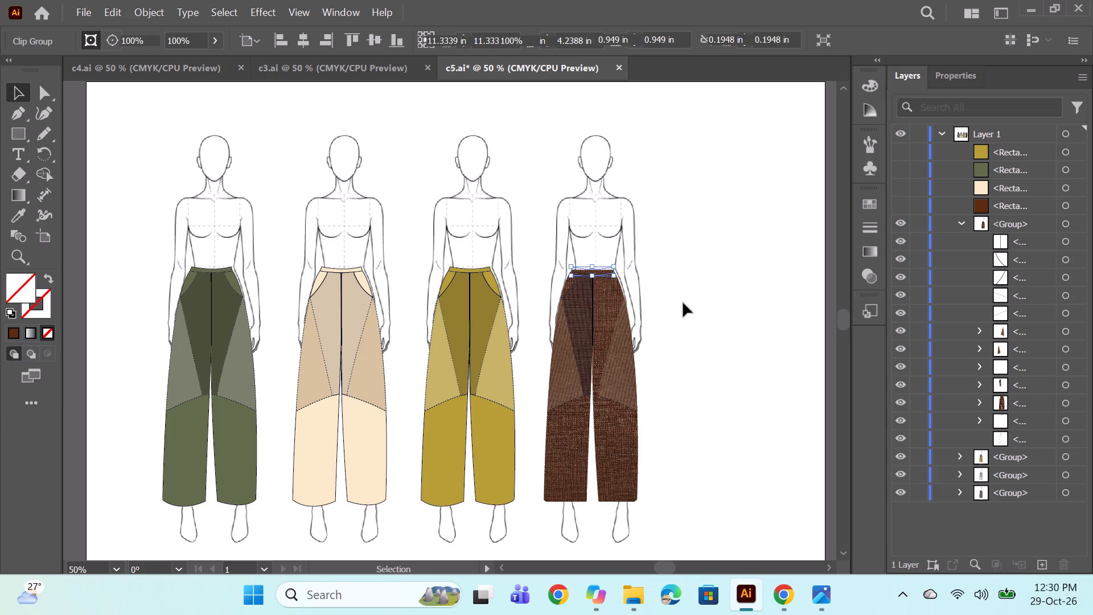
pyautogui.click(605, 321)
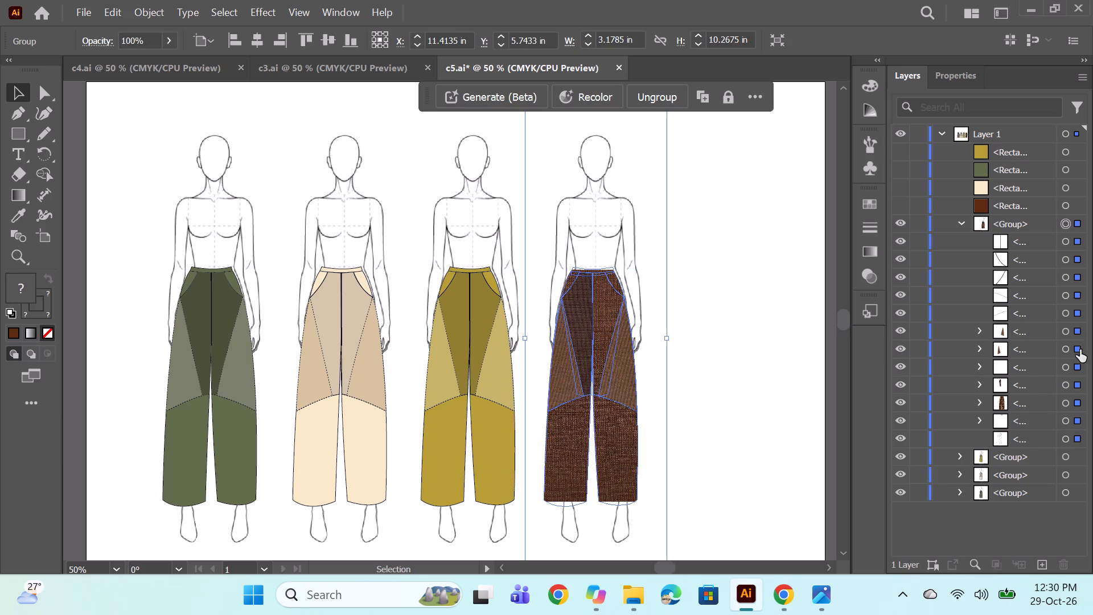
pyautogui.click(1067, 350)
pyautogui.click(894, 352)
pyautogui.click(898, 352)
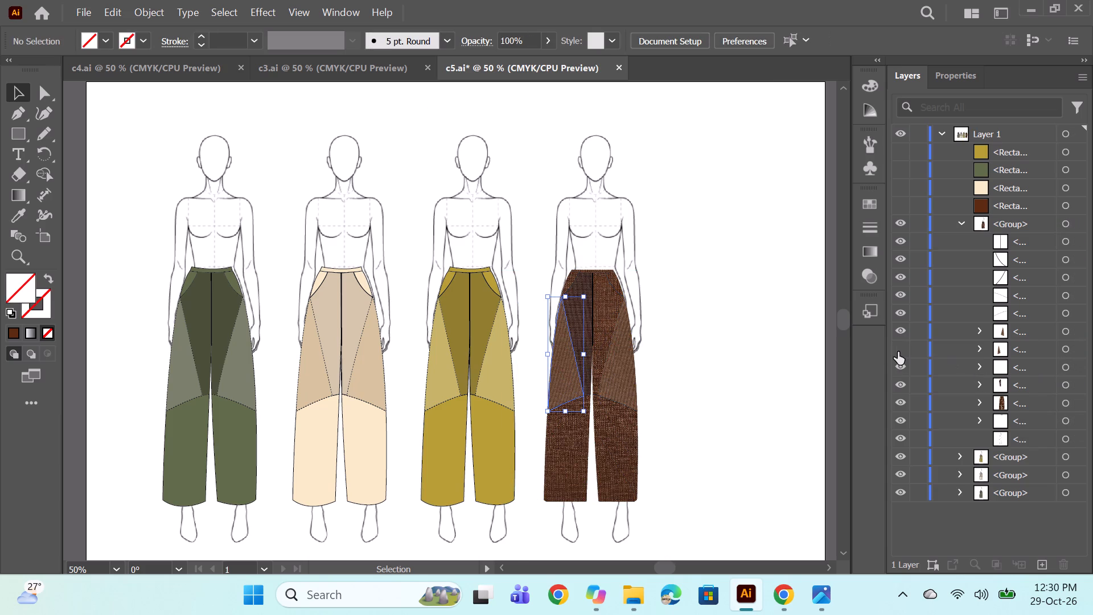
pyautogui.click(898, 352)
pyautogui.click(901, 369)
pyautogui.click(901, 369)
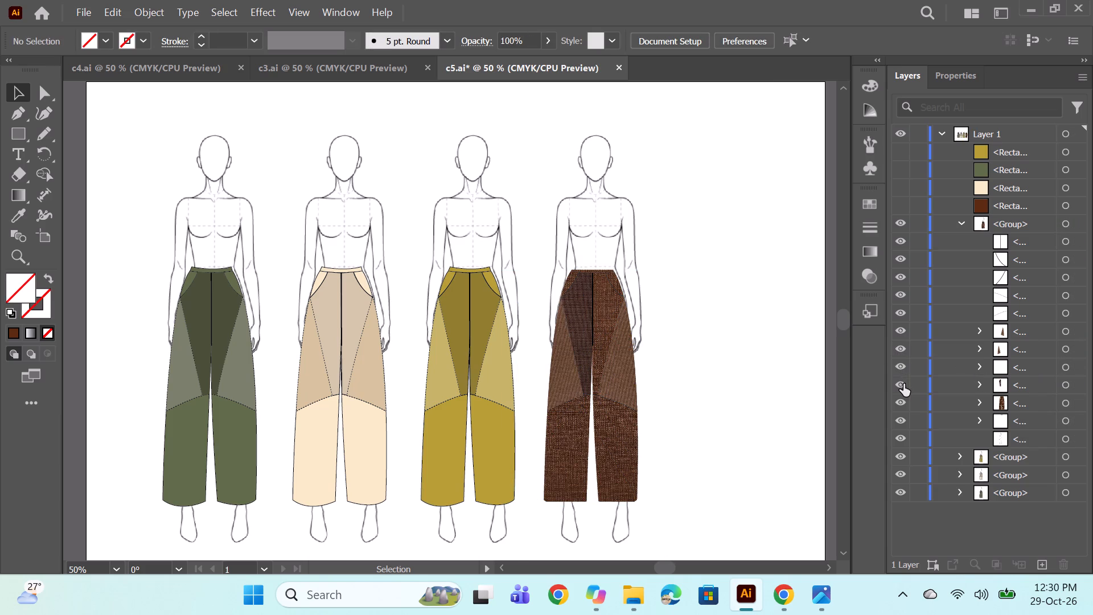
pyautogui.click(903, 384)
pyautogui.click(903, 384)
pyautogui.click(898, 331)
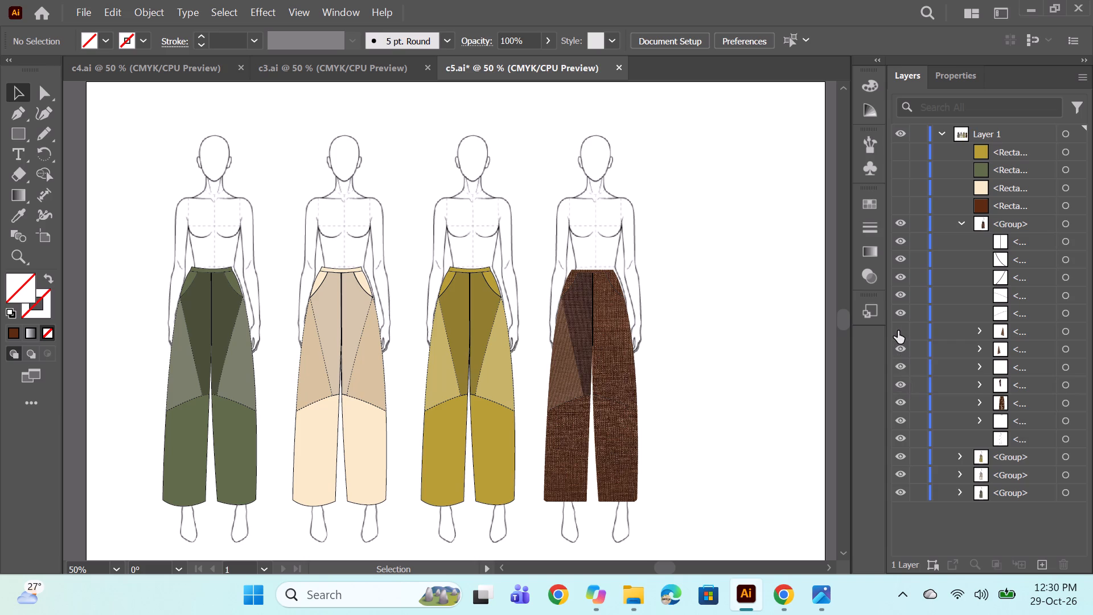
pyautogui.click(898, 331)
pyautogui.click(898, 331)
pyautogui.click(898, 331)
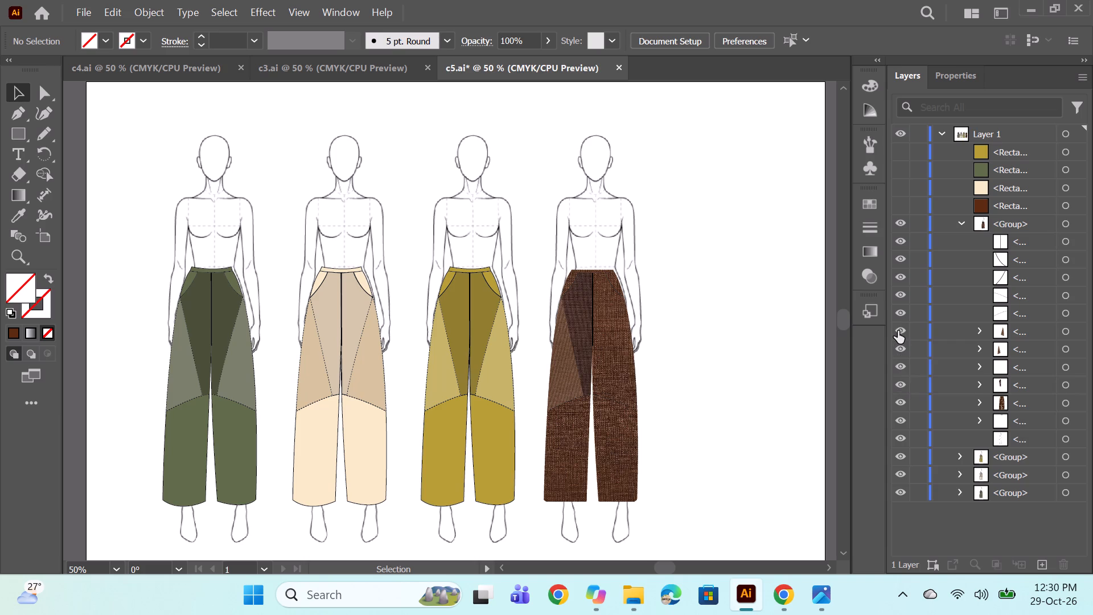
pyautogui.click(901, 342)
pyautogui.click(905, 351)
pyautogui.click(905, 351)
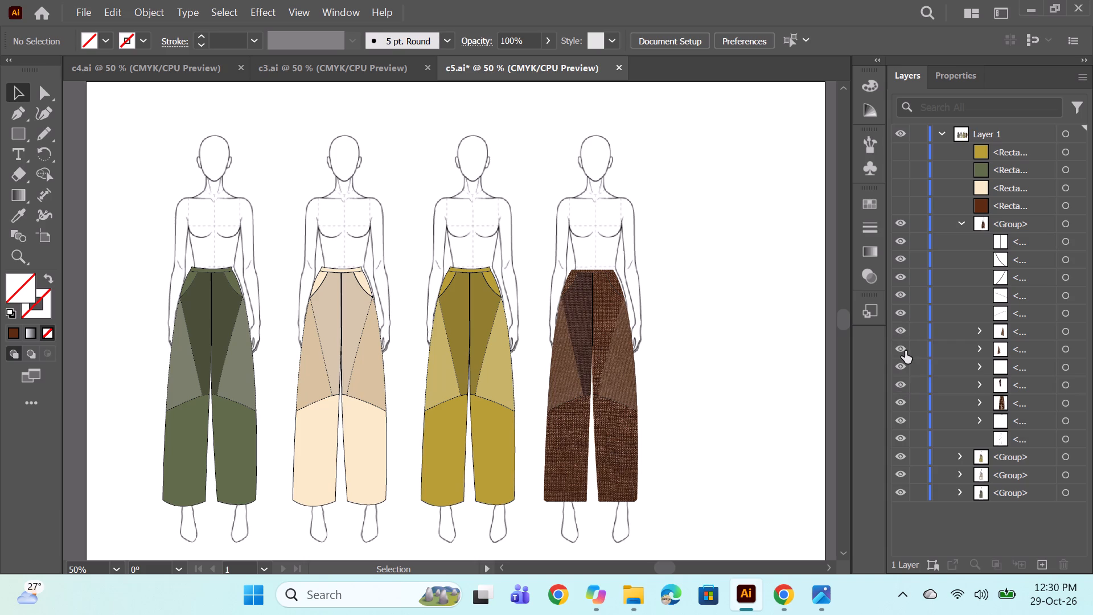
pyautogui.click(906, 370)
pyautogui.click(906, 370)
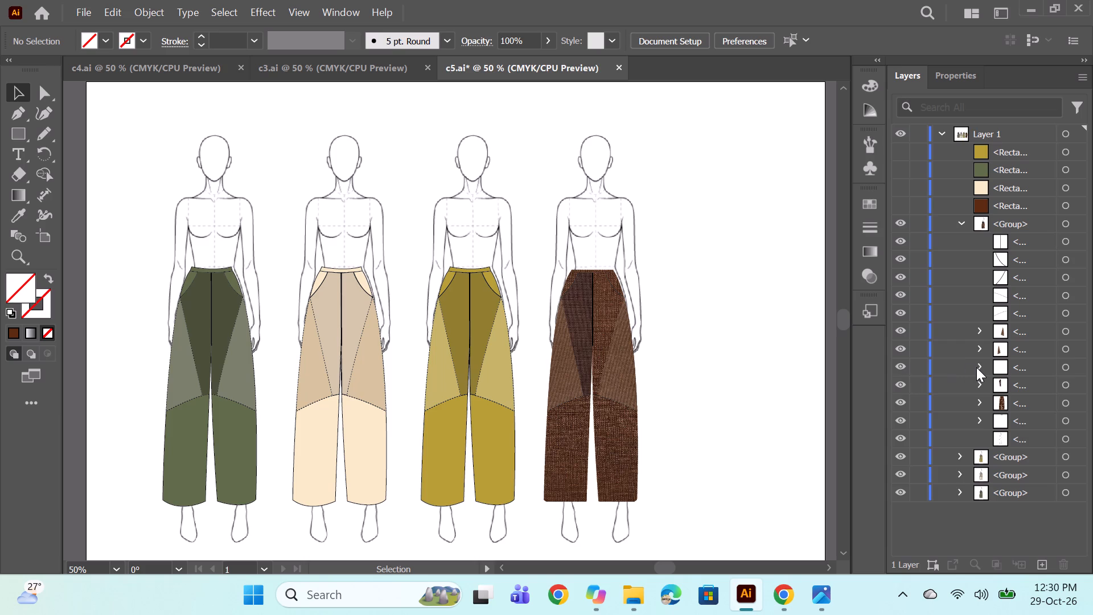
# Move the dark brown fabric image inside its clip group rightward until it fills the fourth figure's right-hand centre-front panel.
pyautogui.click(976, 367)
pyautogui.click(1063, 400)
pyautogui.click(1061, 387)
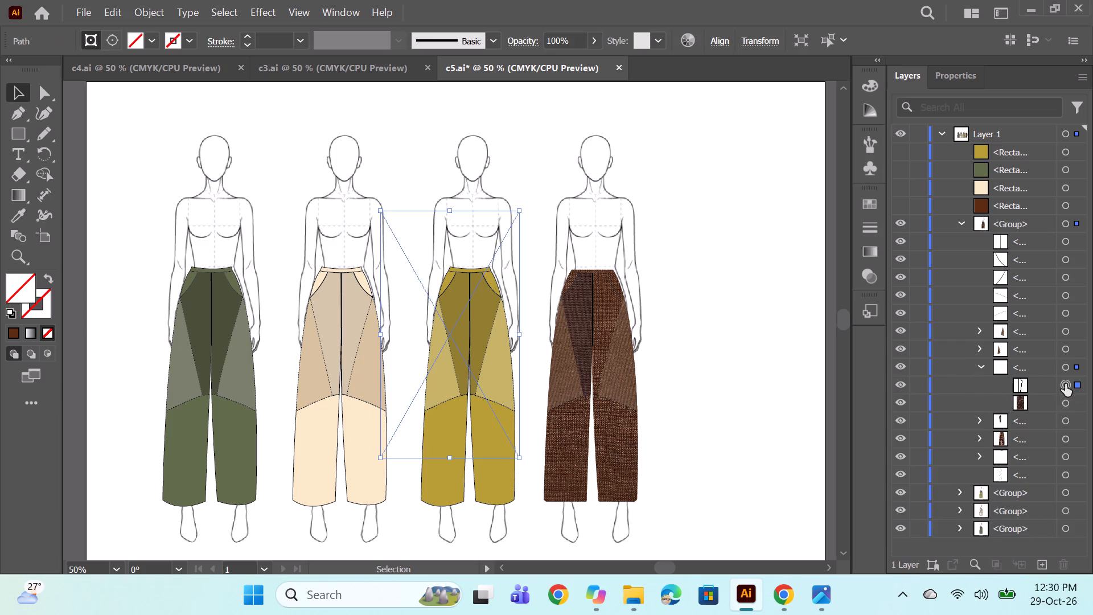
pyautogui.click(1066, 402)
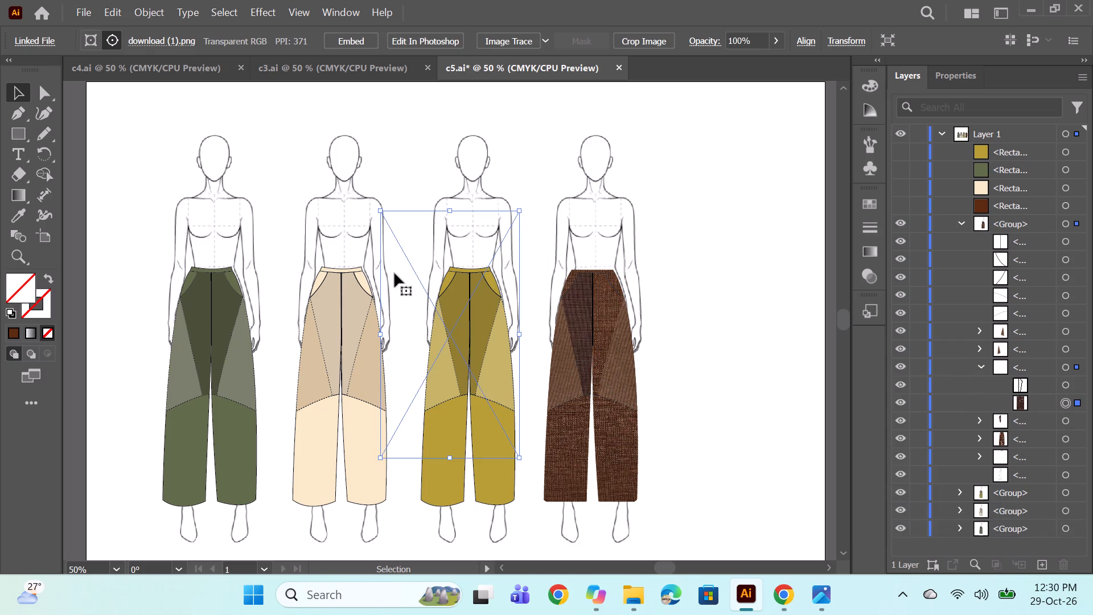
pyautogui.hotkey('shift', 'Right')
pyautogui.hotkey('shift', 'Right')
pyautogui.hotkey('shift', 'Right')
pyautogui.hotkey('shift', 'Right')
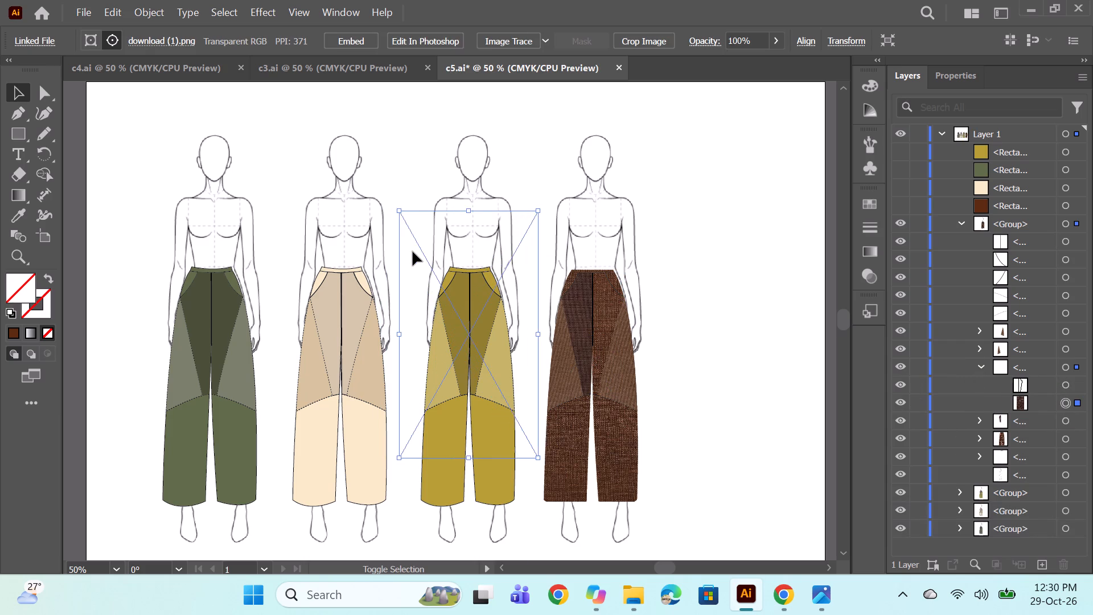
pyautogui.hotkey('shift', 'Right')
pyautogui.hotkey('shift', 'Right')
pyautogui.hotkey('shift', 'Right')
pyautogui.hotkey('shift', 'Right')
pyautogui.hotkey('shift', 'Right')
pyautogui.hotkey('shift', 'Right')
pyautogui.hotkey('shift', 'Right')
pyautogui.hotkey('shift', 'Right')
pyautogui.hotkey('shift', 'Right')
pyautogui.hotkey('shift', 'Right')
pyautogui.hotkey('shift', 'Right')
pyautogui.hotkey('shift', 'Right')
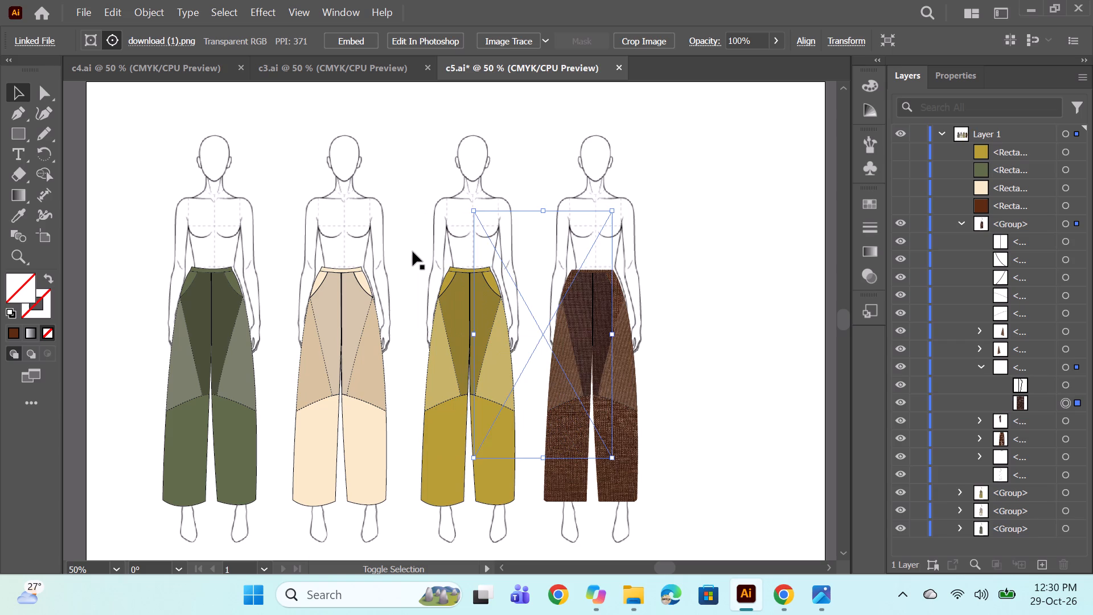
pyautogui.hotkey('shift', 'Right')
pyautogui.hotkey('shift', 'Right')
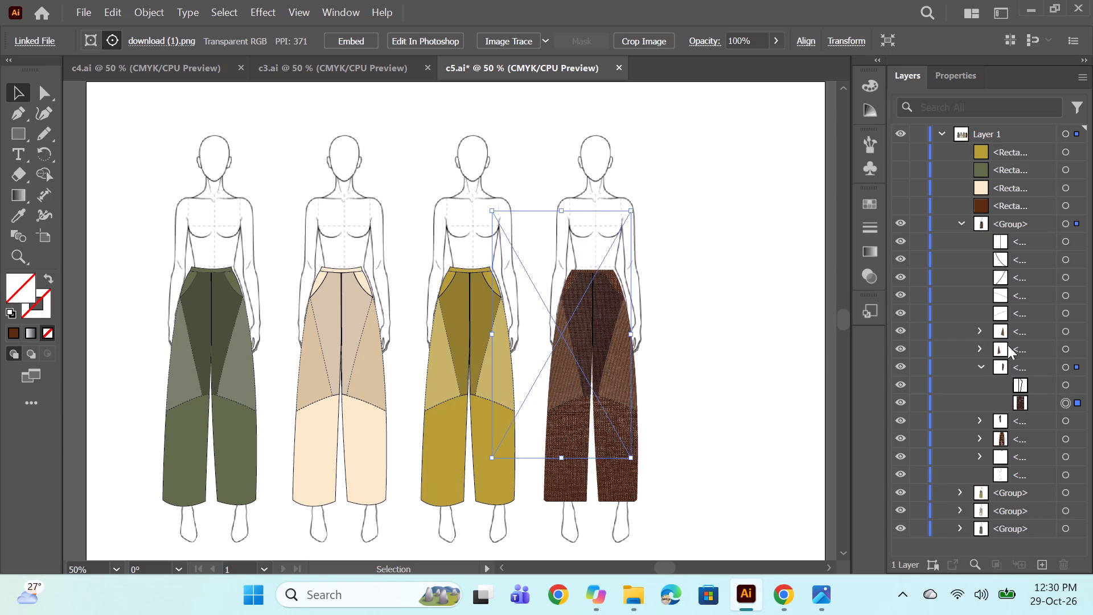
pyautogui.click(985, 367)
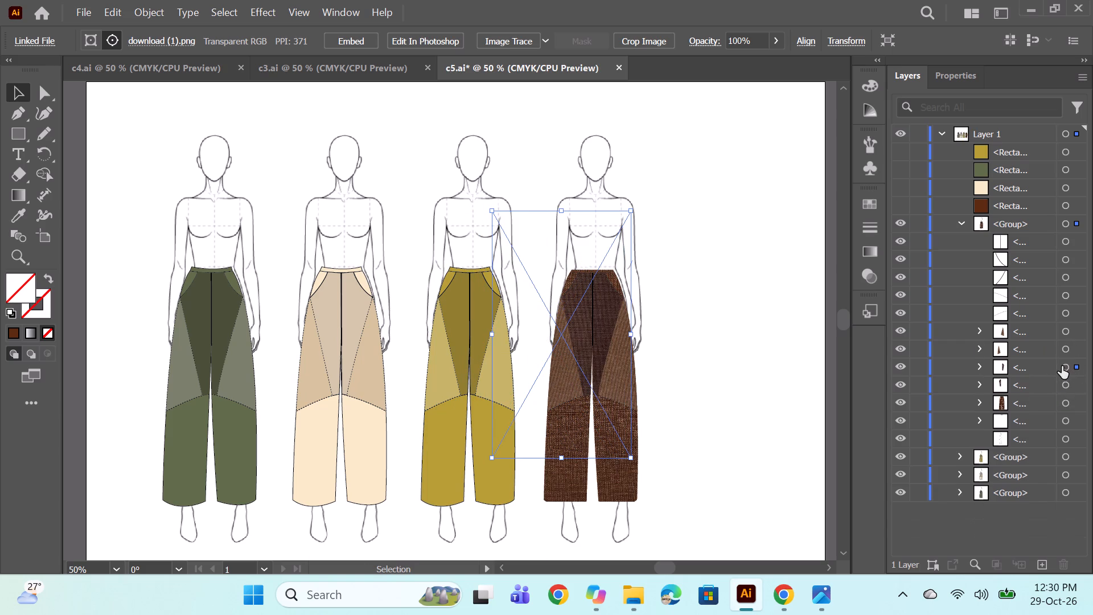
# Apply a solid 2 pt black stroke to the fourth figure's two centre-front panels, trouser base and waistband clip groups.
pyautogui.click(1062, 366)
pyautogui.keyDown('shift'); pyautogui.click(1066, 423); pyautogui.keyUp('shift')
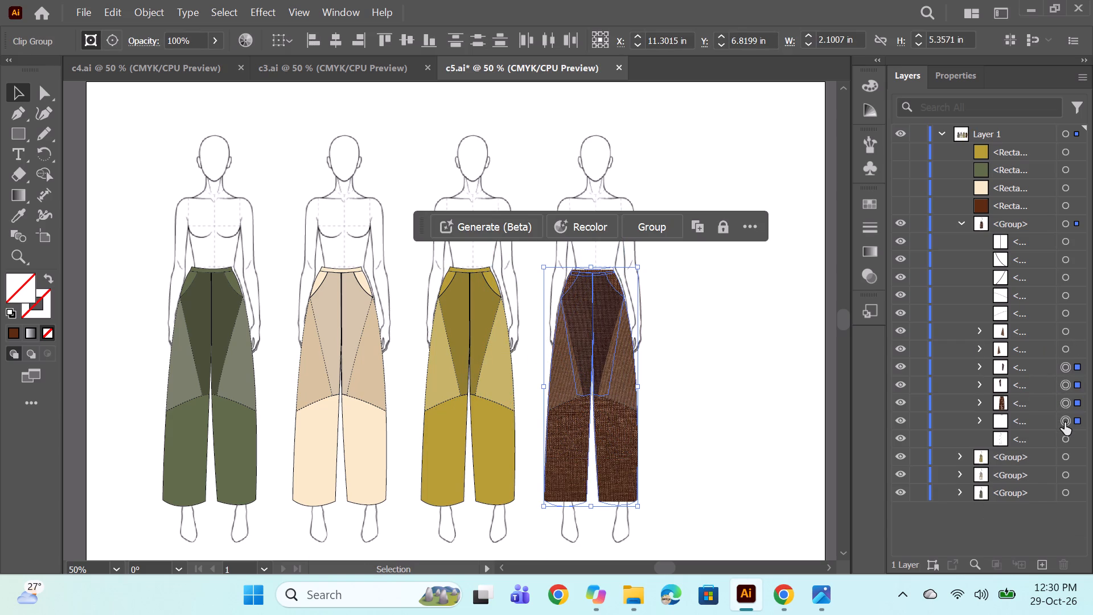
pyautogui.click(872, 232)
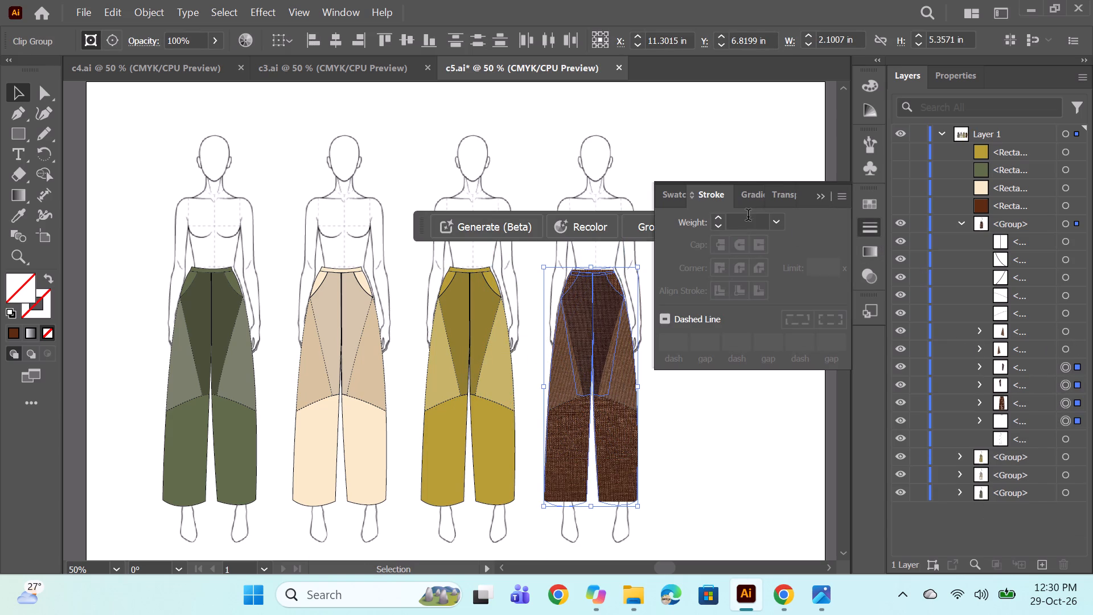
pyautogui.tripleClick(720, 216)
pyautogui.click(720, 216)
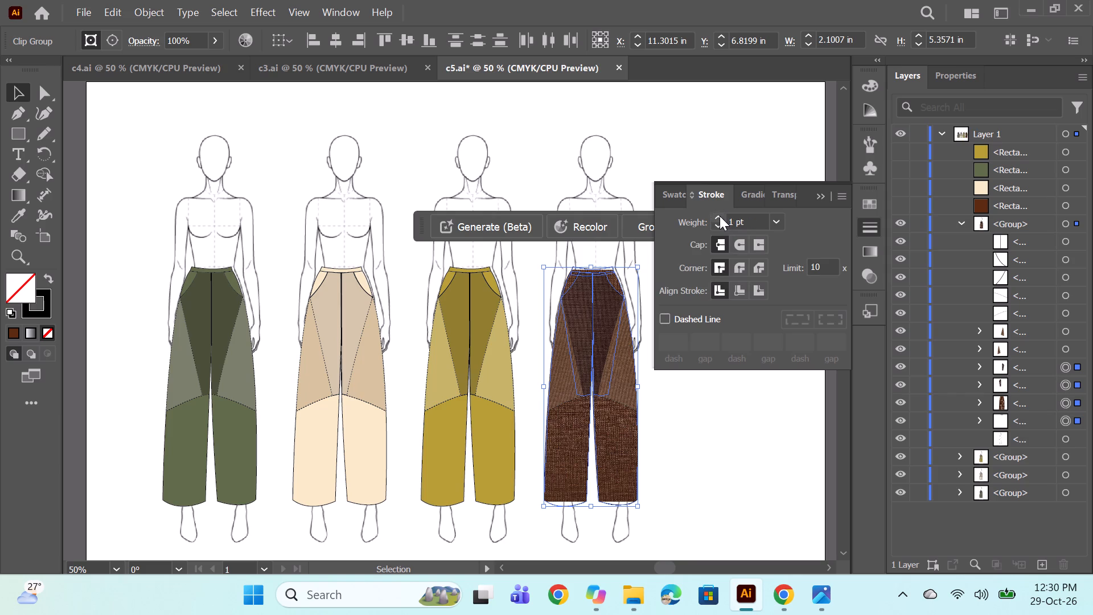
pyautogui.click(720, 216)
pyautogui.click(753, 139)
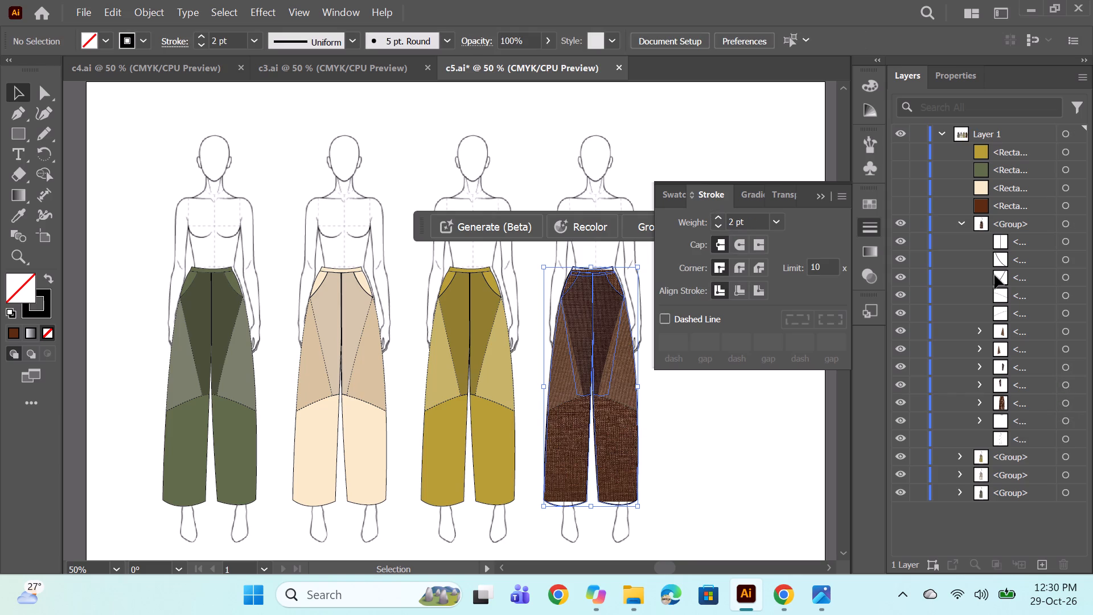
# Nudge the reddish brown fabric image inside the fourth figure's trouser base downward so it covers the hems.
pyautogui.click(974, 399)
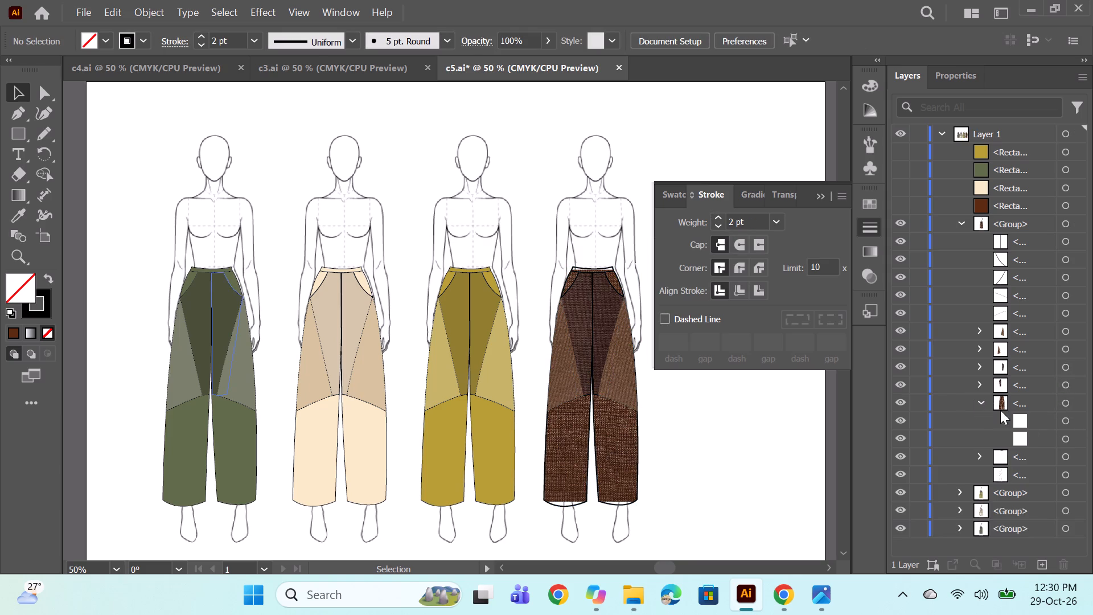
pyautogui.click(1070, 443)
pyautogui.hotkey('shift', 'Down')
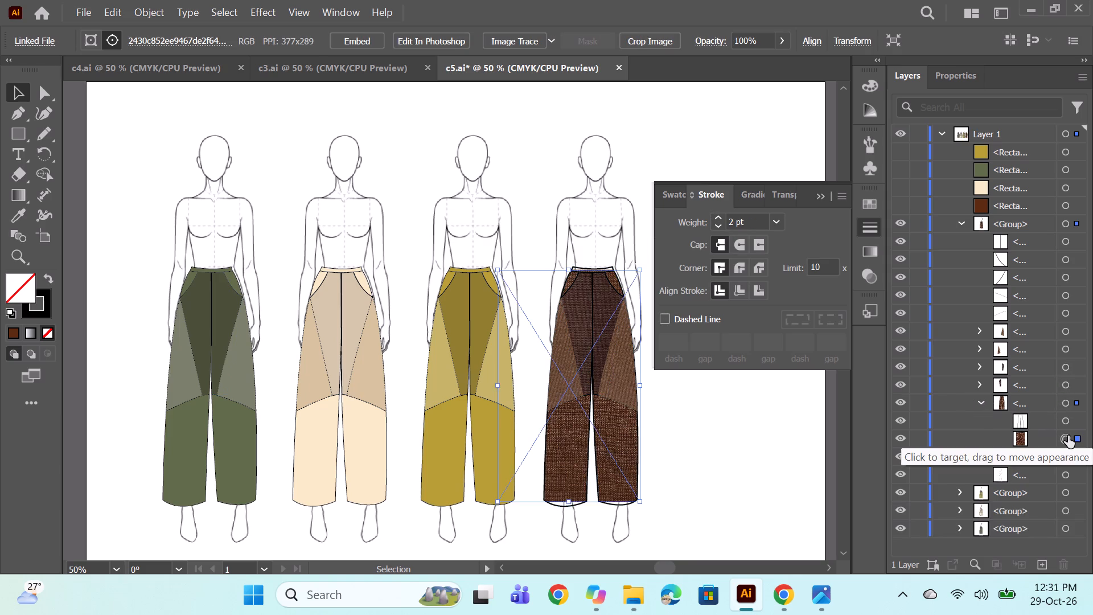
pyautogui.hotkey('shift', 'Down')
pyautogui.press('Up')
pyautogui.press('Up')
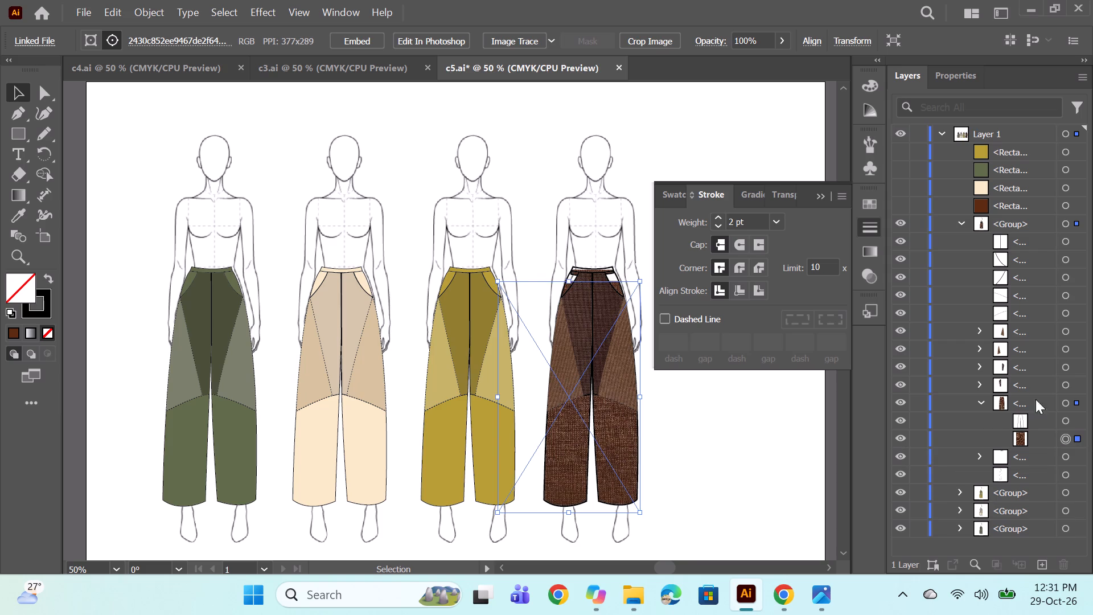
pyautogui.click(983, 401)
# Nudge the fabric image inside the fourth figure's waistband clip group slightly upward to cover the waistband.
pyautogui.click(982, 418)
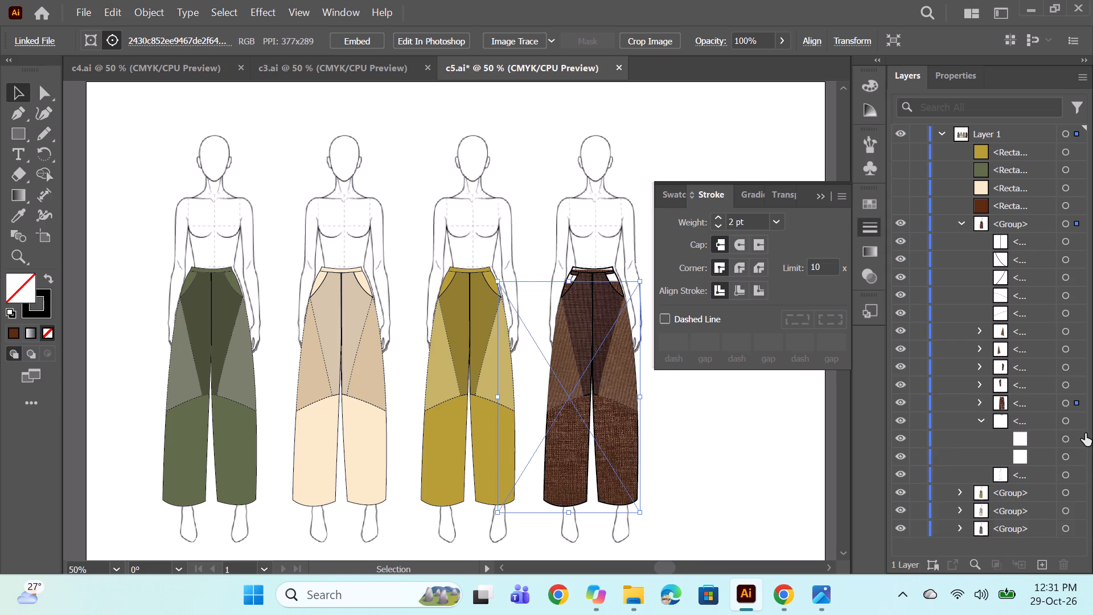
pyautogui.click(1067, 458)
pyautogui.press('Up')
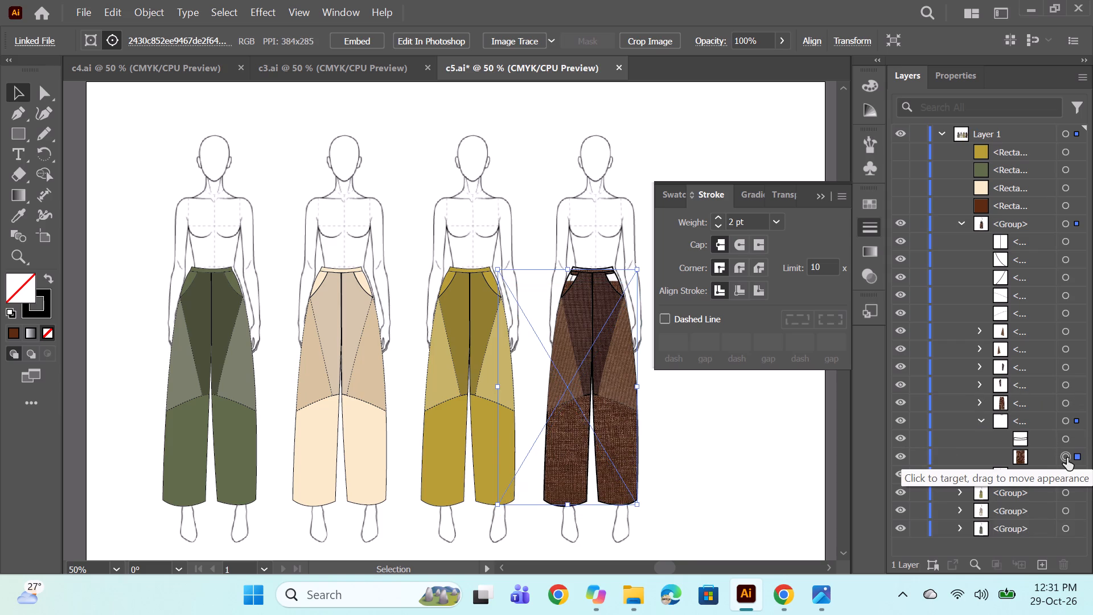
pyautogui.press('Up')
pyautogui.press('Up')
pyautogui.press('Up')
pyautogui.press('Up')
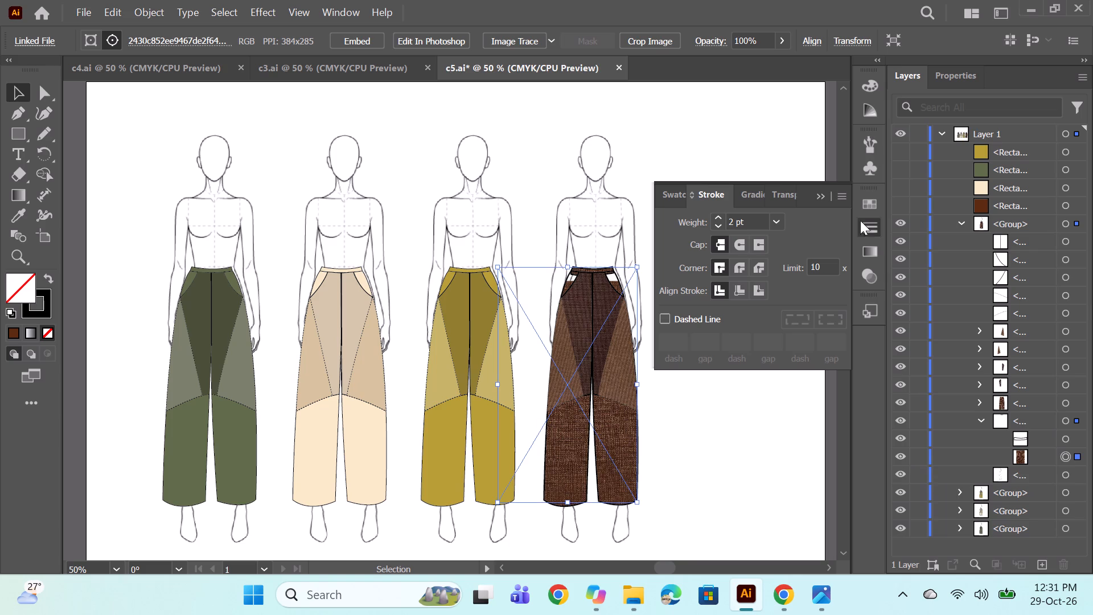
pyautogui.click(821, 198)
pyautogui.click(773, 379)
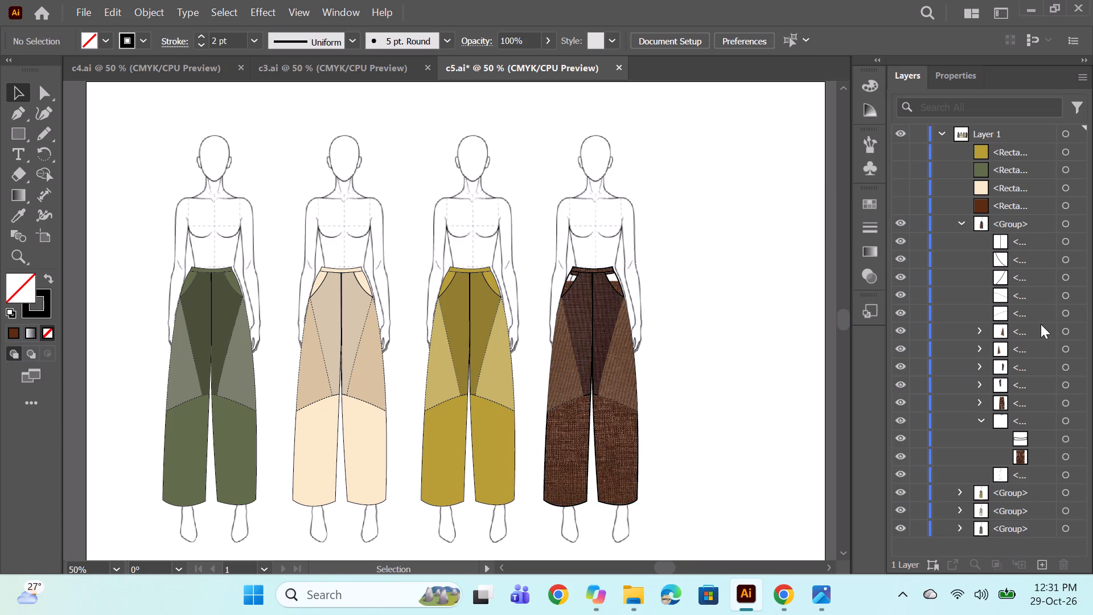
# Apply a 2 pt black dashed stroke with 2 pt dashes to the fourth figure's two side panels.
pyautogui.click(1059, 330)
pyautogui.keyDown('ctrl'); pyautogui.click(1071, 347); pyautogui.keyUp('ctrl')
pyautogui.click(870, 231)
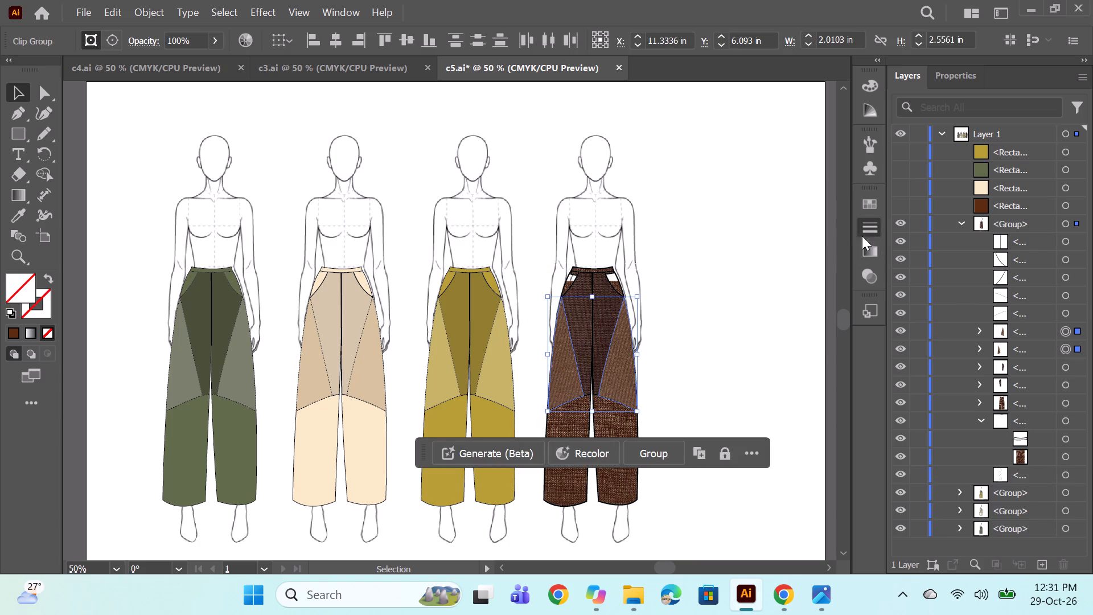
pyautogui.tripleClick(716, 219)
pyautogui.doubleClick(716, 219)
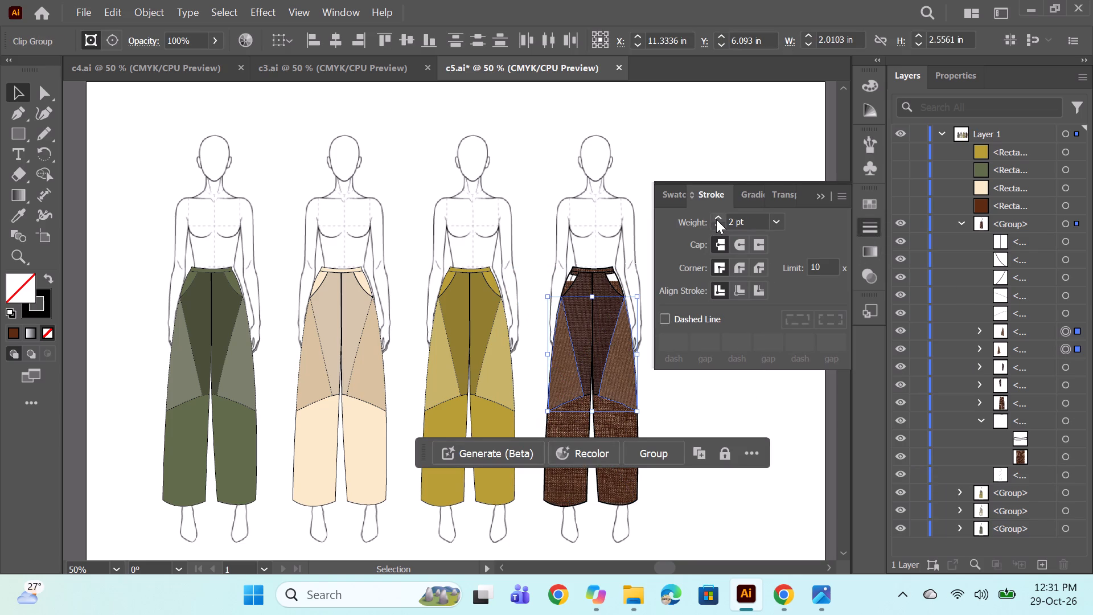
pyautogui.click(661, 314)
pyautogui.keyDown('ctrl'); pyautogui.click(704, 413); pyautogui.keyUp('ctrl')
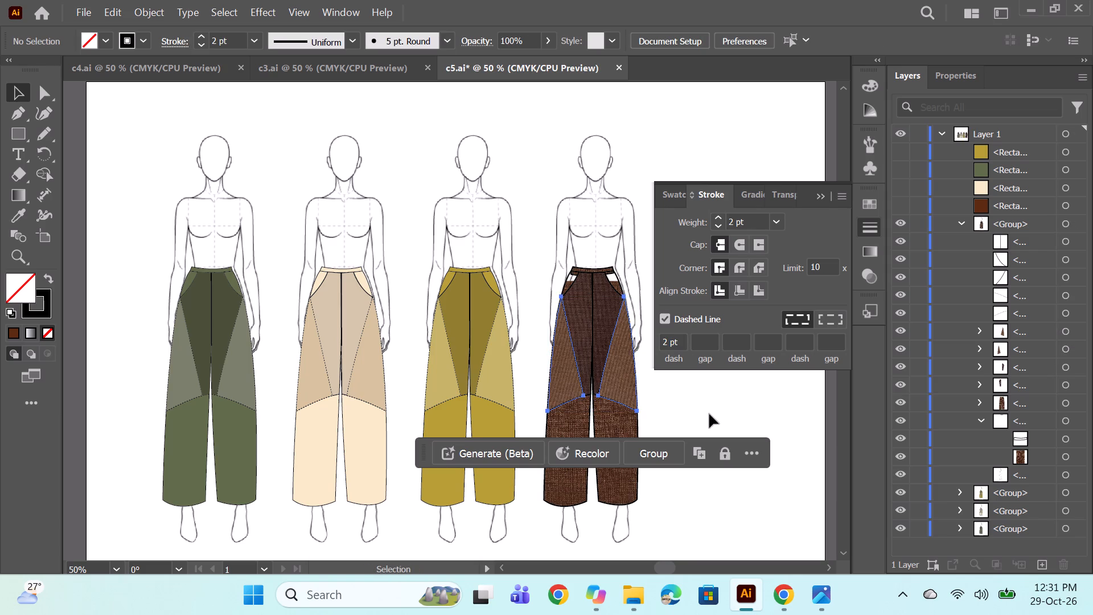
pyautogui.click(815, 195)
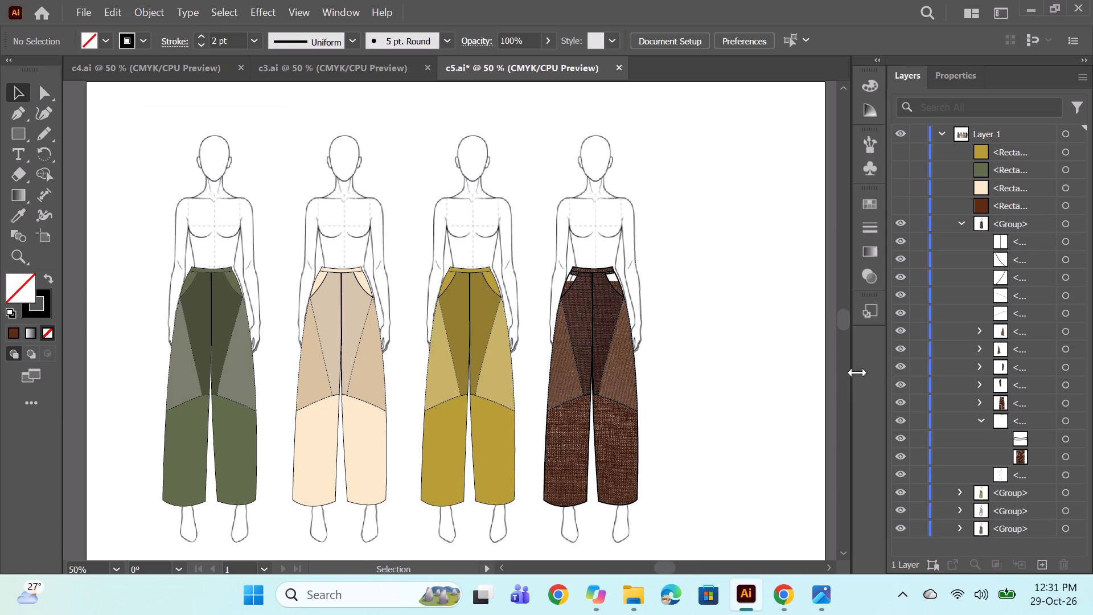
# Stretch the trouser base's reddish brown fabric image upward to fill the white gaps at the fourth figure's pockets.
pyautogui.click(1061, 458)
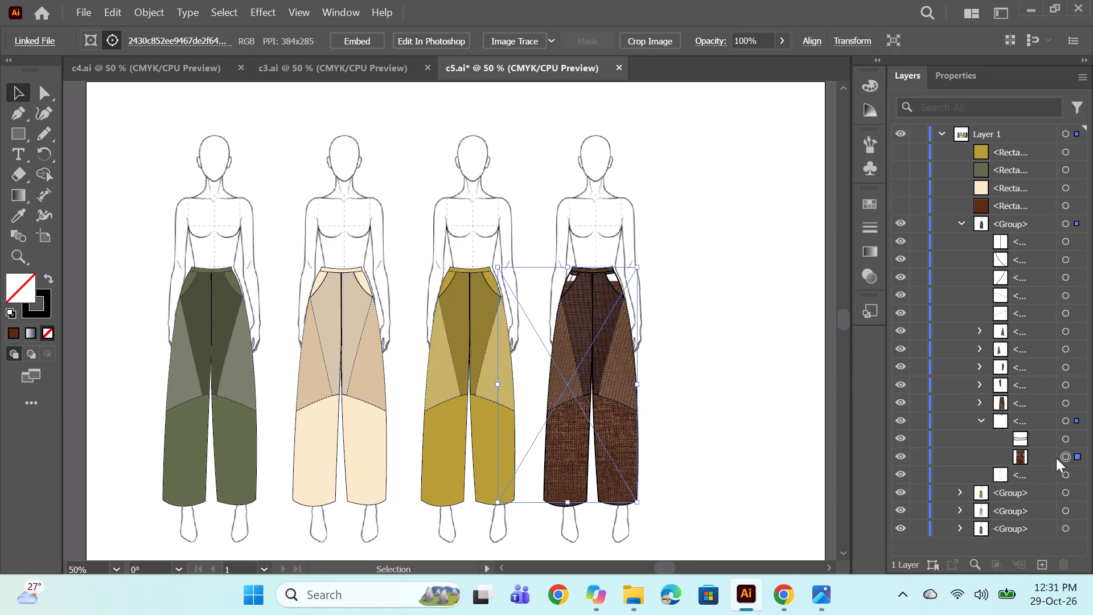
pyautogui.click(984, 419)
pyautogui.click(977, 391)
pyautogui.click(979, 399)
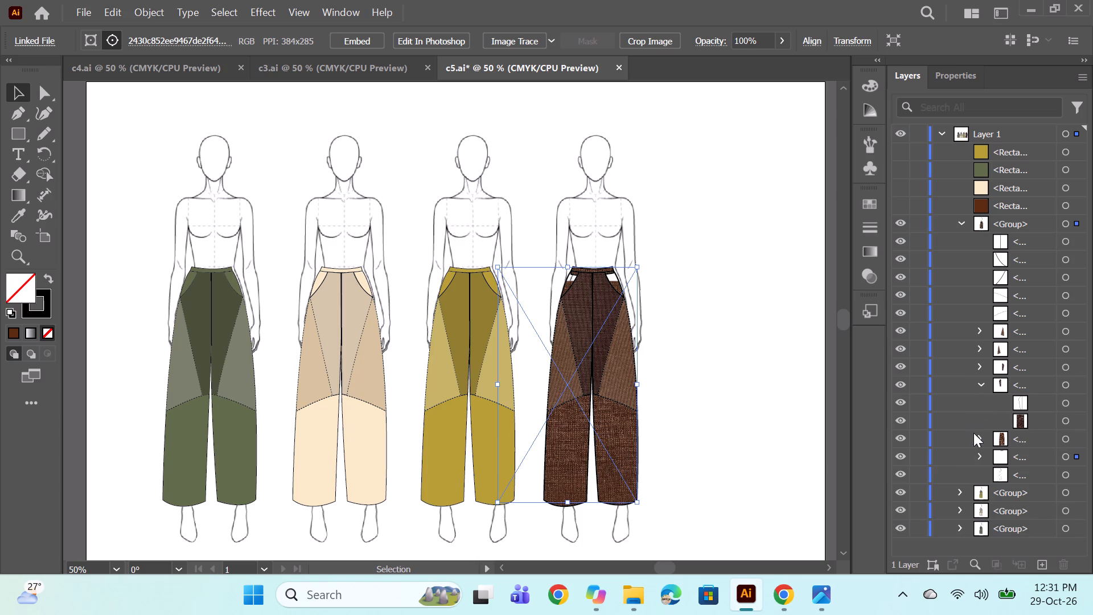
pyautogui.click(975, 437)
pyautogui.click(1054, 477)
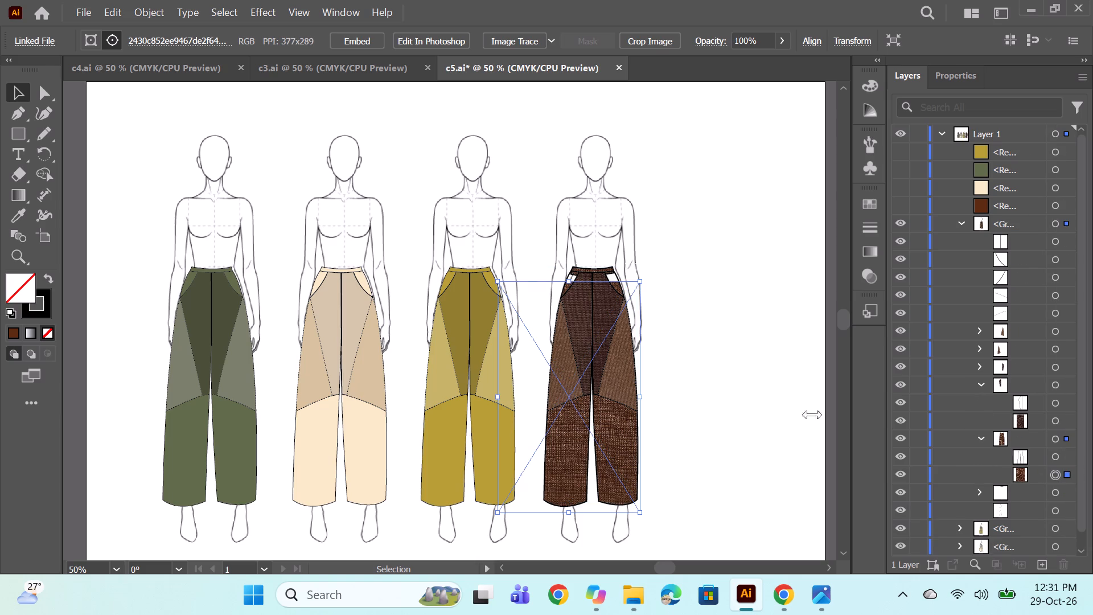
pyautogui.moveTo(568, 277); pyautogui.dragTo(572, 271)
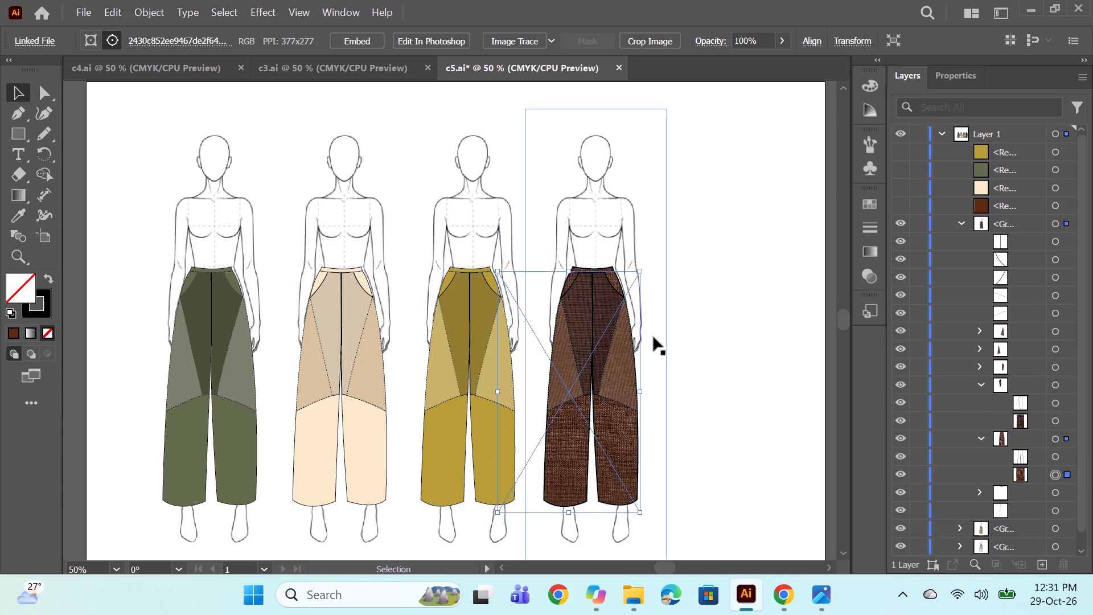
pyautogui.click(744, 330)
pyautogui.scroll(2, 1024, 449)
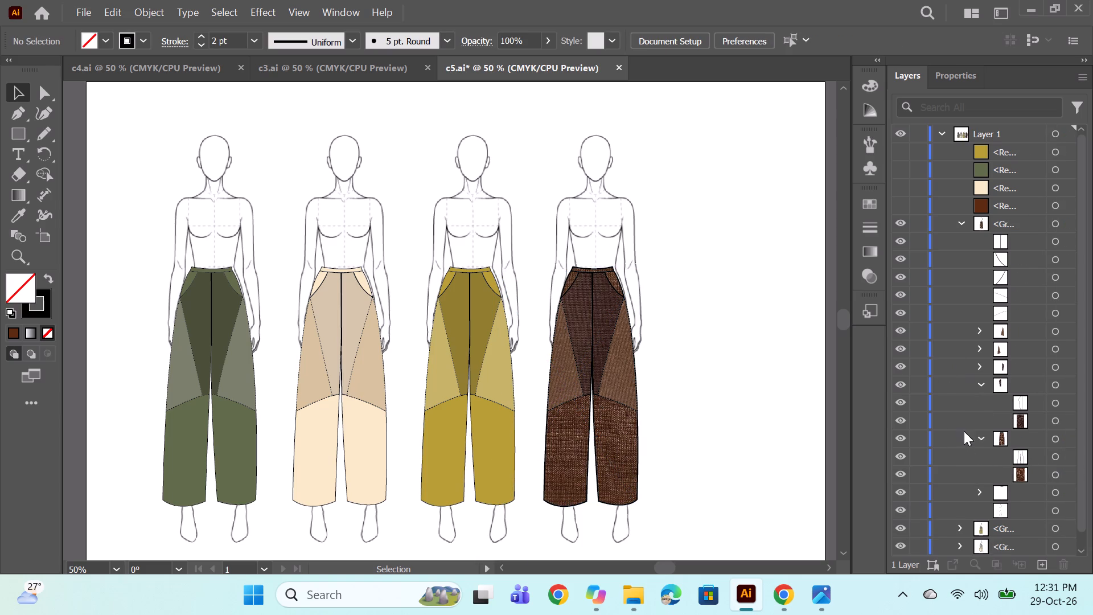
# Collapse the fourth figure's layer group and expand the third figure's group to list its trouser pieces.
pyautogui.click(958, 223)
pyautogui.click(957, 241)
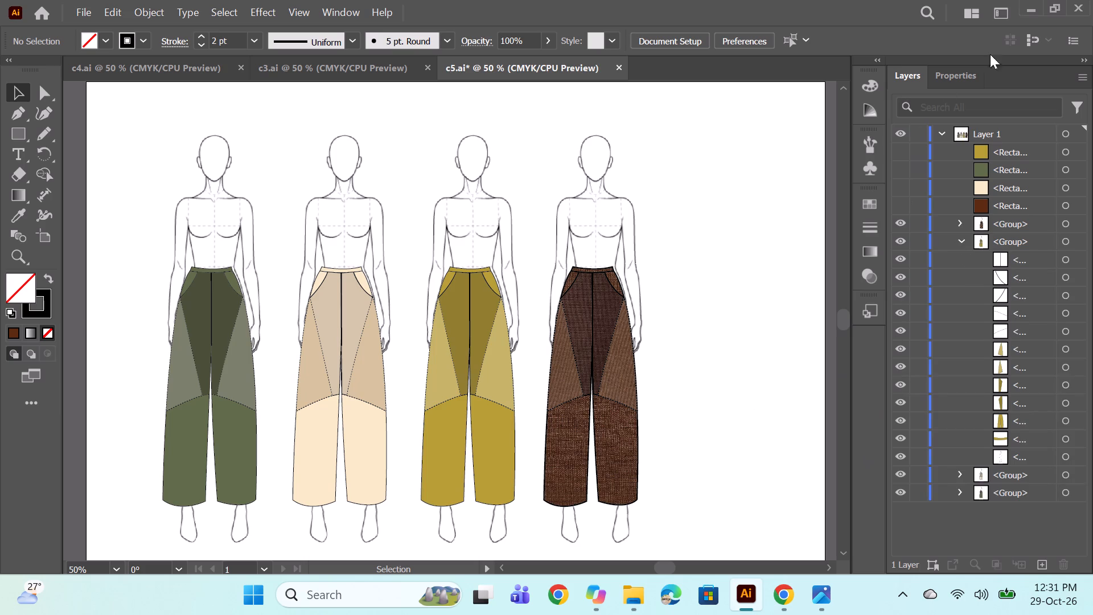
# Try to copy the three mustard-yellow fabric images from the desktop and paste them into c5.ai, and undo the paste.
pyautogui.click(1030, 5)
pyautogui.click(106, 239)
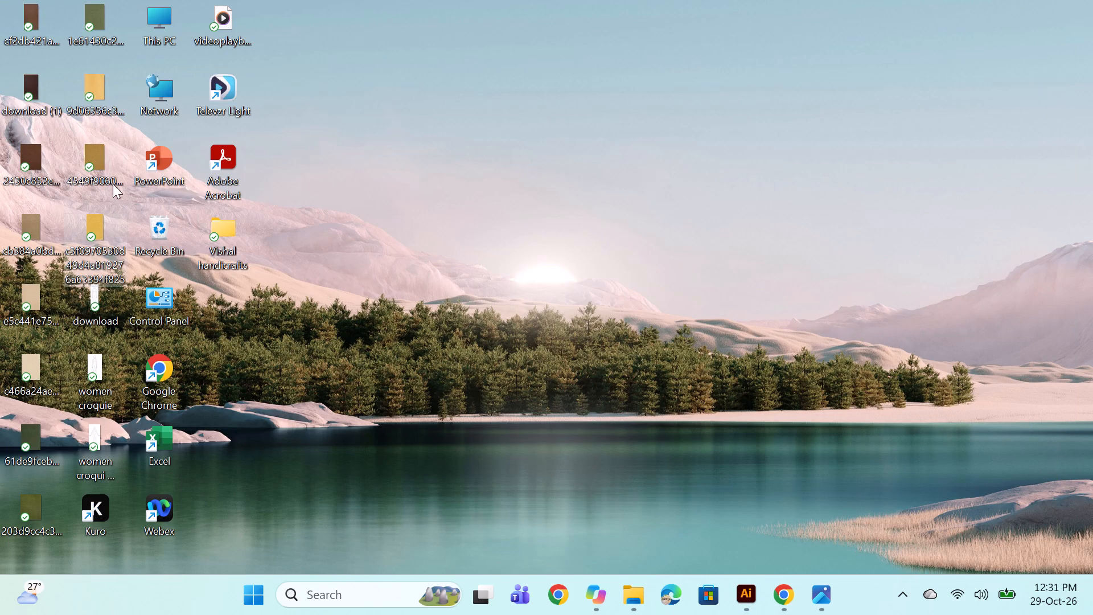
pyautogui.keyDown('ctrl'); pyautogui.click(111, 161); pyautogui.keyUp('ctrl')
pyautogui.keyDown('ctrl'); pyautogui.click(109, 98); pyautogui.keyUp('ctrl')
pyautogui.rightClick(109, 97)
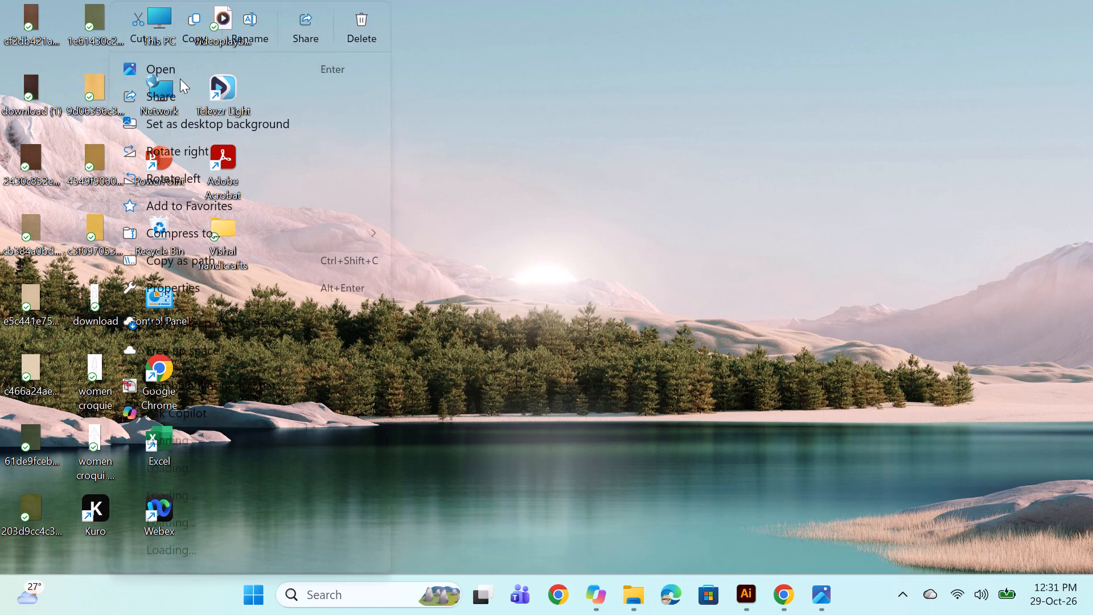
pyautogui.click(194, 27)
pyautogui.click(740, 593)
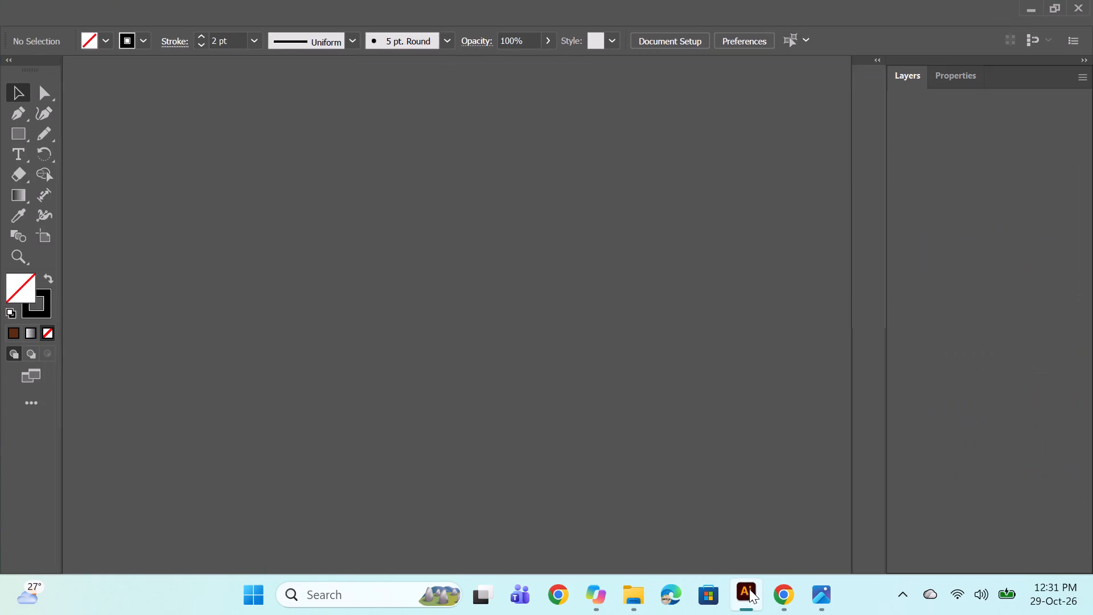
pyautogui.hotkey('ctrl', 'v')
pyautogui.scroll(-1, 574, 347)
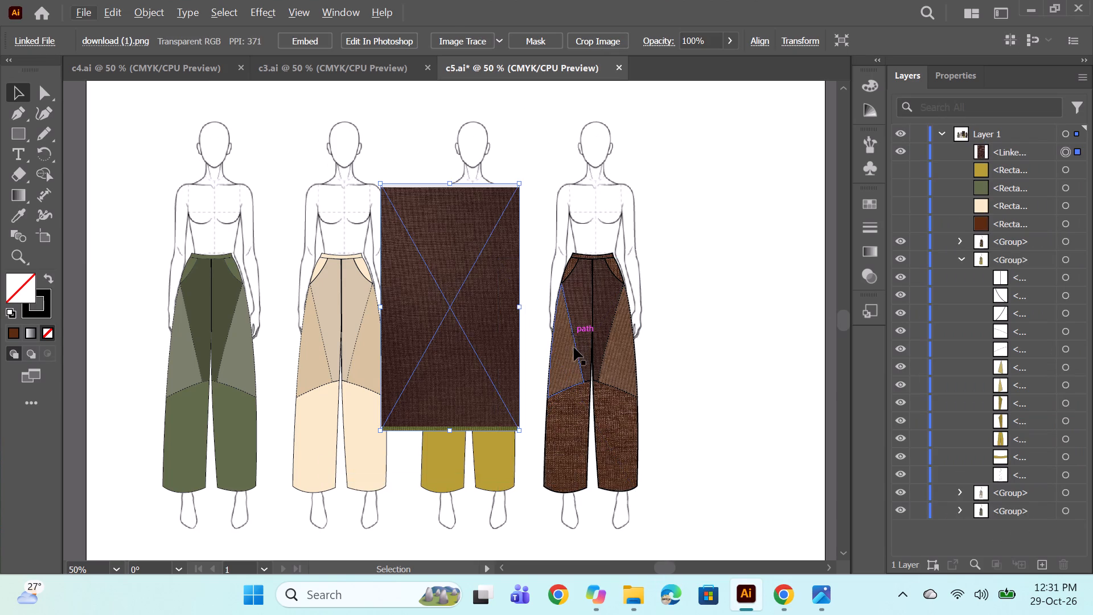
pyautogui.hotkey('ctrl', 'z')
# Switch back to the desktop, select the three mustard-yellow fabric images and copy them.
pyautogui.click(1022, 5)
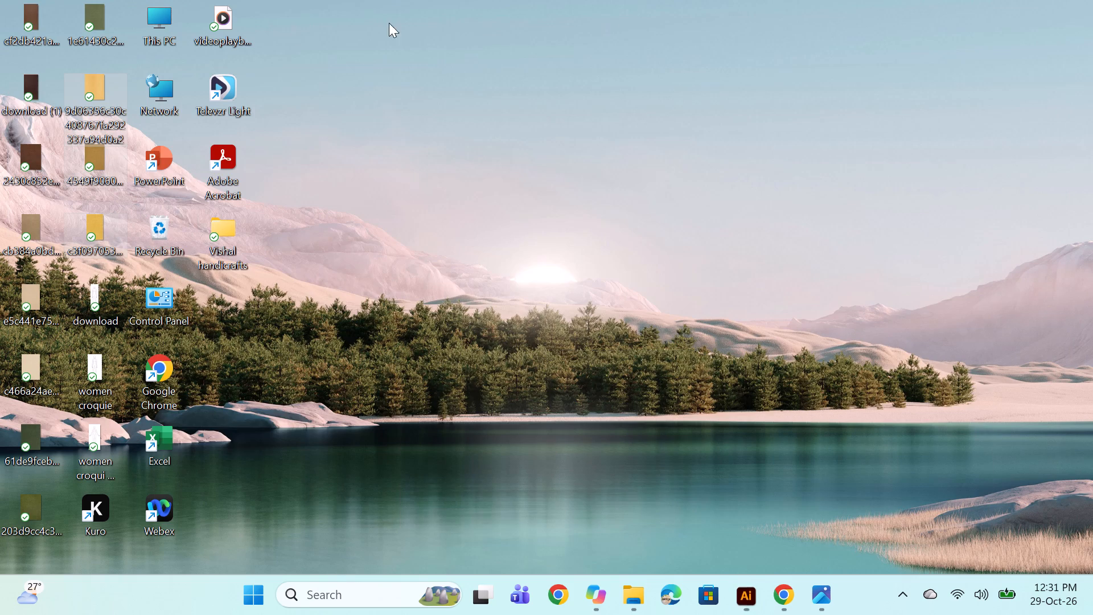
pyautogui.keyDown('ctrl'); pyautogui.click(114, 167); pyautogui.keyUp('ctrl')
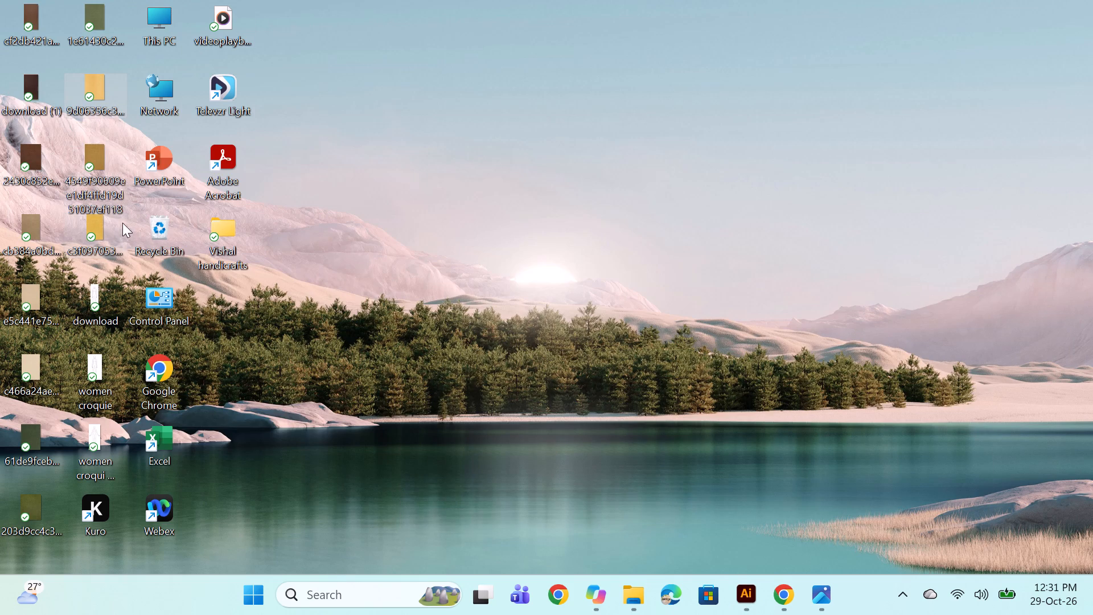
pyautogui.click(477, 178)
pyautogui.click(108, 80)
pyautogui.keyDown('ctrl'); pyautogui.click(104, 171); pyautogui.keyUp('ctrl')
pyautogui.keyDown('ctrl'); pyautogui.click(117, 237); pyautogui.keyUp('ctrl')
pyautogui.rightClick(109, 225)
pyautogui.click(192, 25)
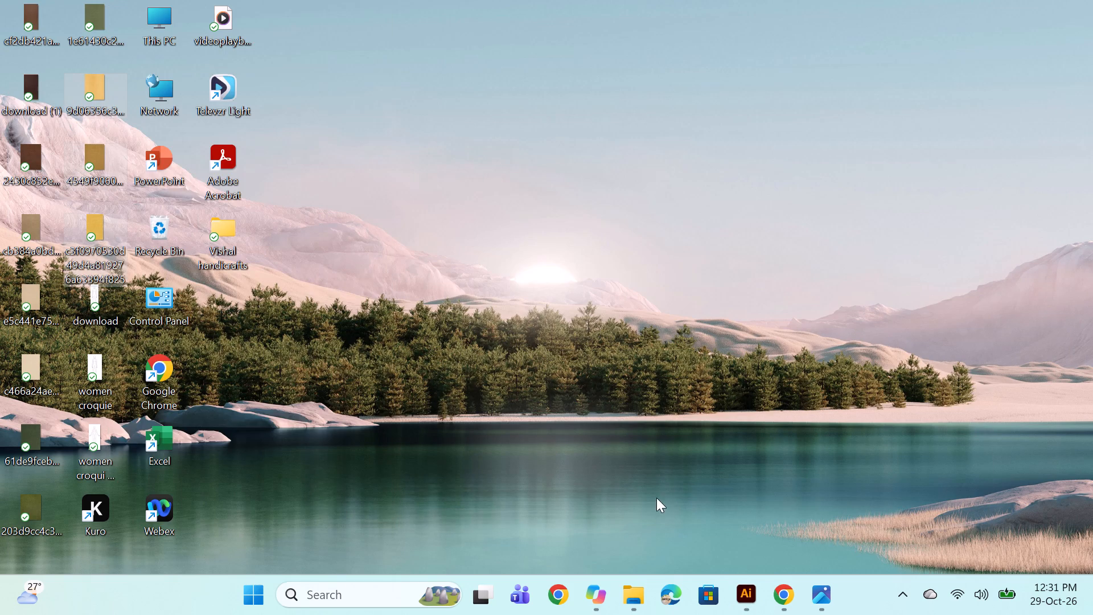
# Switch to c5.ai, paste the three mustard-yellow fabric images and scale them down together to about the figures' height.
pyautogui.click(734, 587)
pyautogui.hotkey('ctrl', 'v')
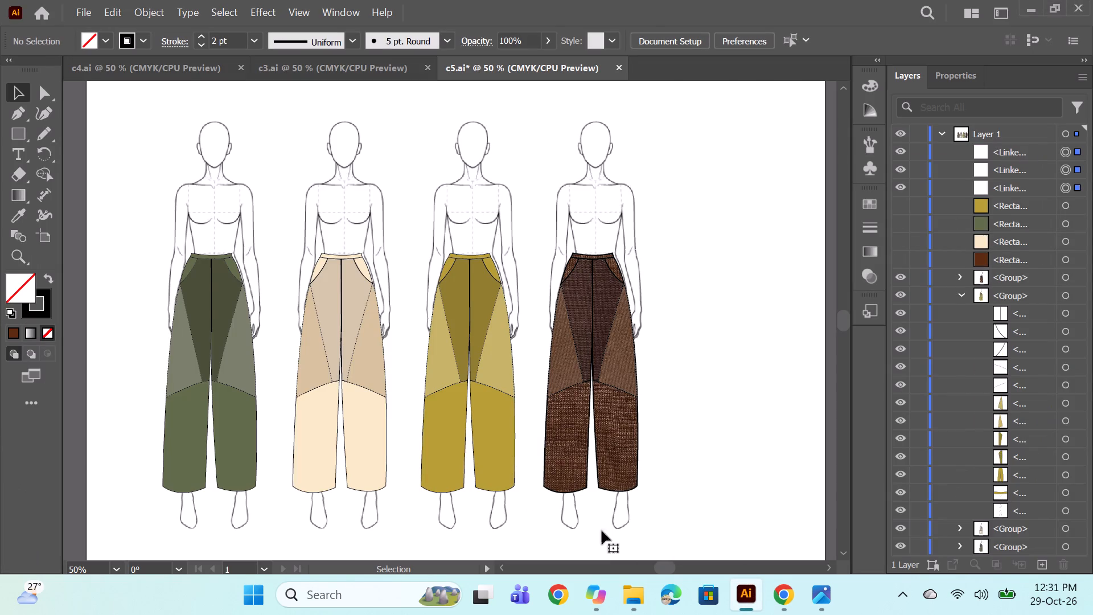
pyautogui.keyDown('alt'); pyautogui.scroll(-3, 638, 359); pyautogui.keyUp('alt')
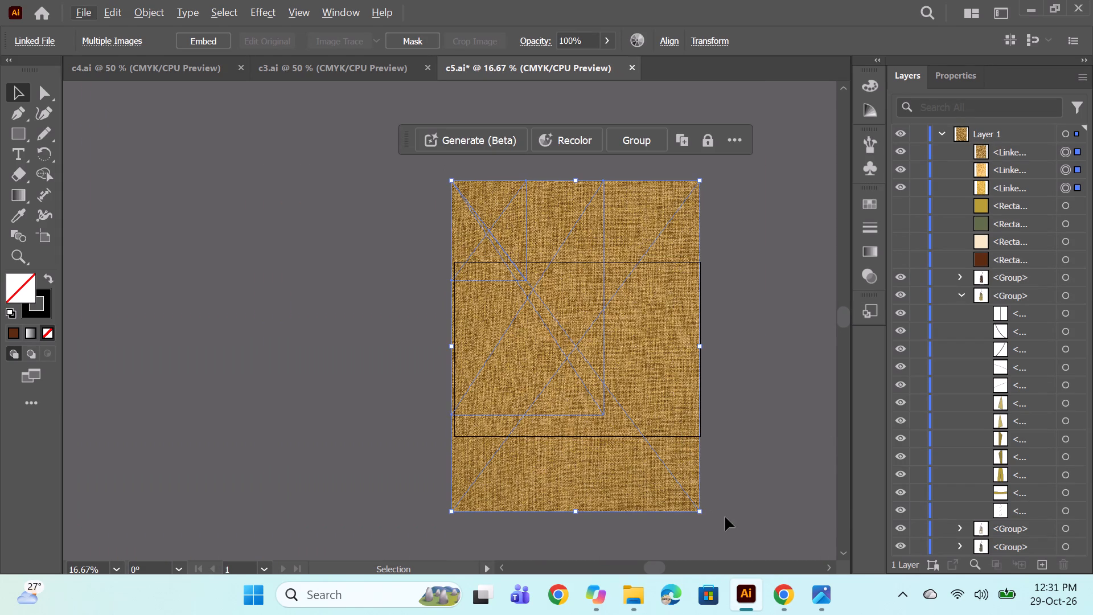
pyautogui.keyDown('alt'); pyautogui.keyDown('shift'); pyautogui.moveTo(702, 512); pyautogui.dragTo(618, 414); pyautogui.keyUp('shift'); pyautogui.keyUp('alt')
pyautogui.click(720, 357)
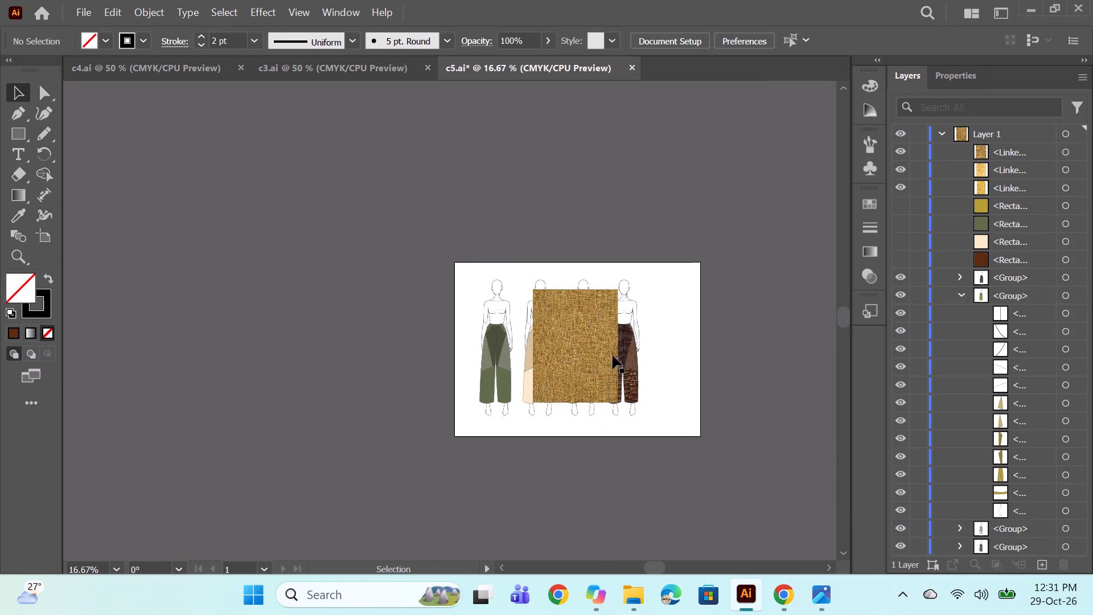
# Narrow the brown-gold burlap image and move it beside the fourth figure, and shift the deep yellow image off the third figure.
pyautogui.keyDown('alt'); pyautogui.scroll(2, 598, 350); pyautogui.keyUp('alt')
pyautogui.click(599, 371)
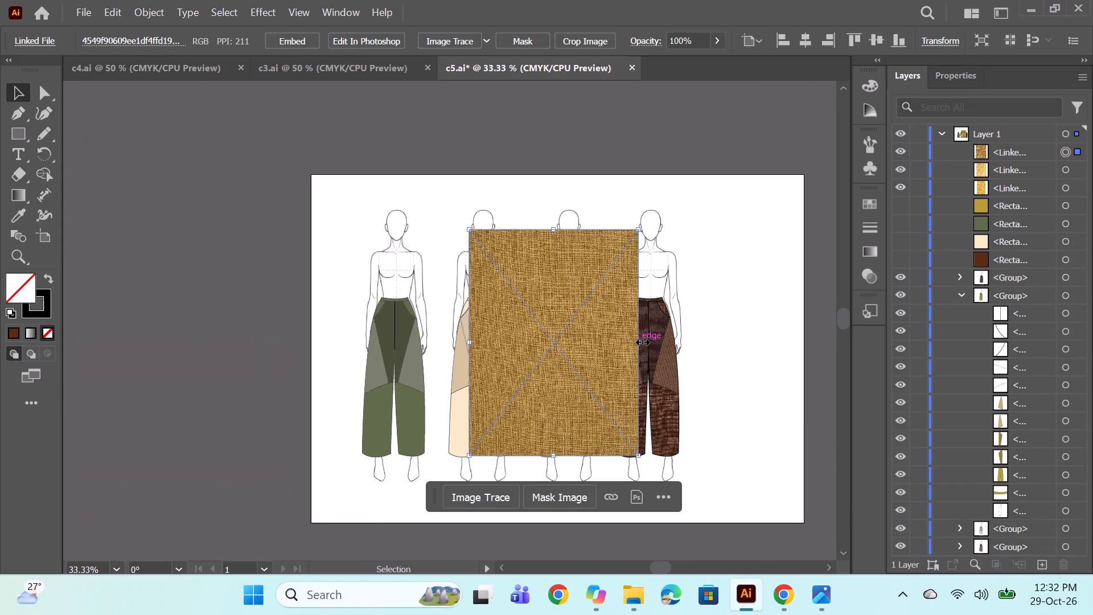
pyautogui.moveTo(641, 341); pyautogui.dragTo(593, 347)
pyautogui.moveTo(572, 375); pyautogui.dragTo(599, 391)
pyautogui.click(735, 351)
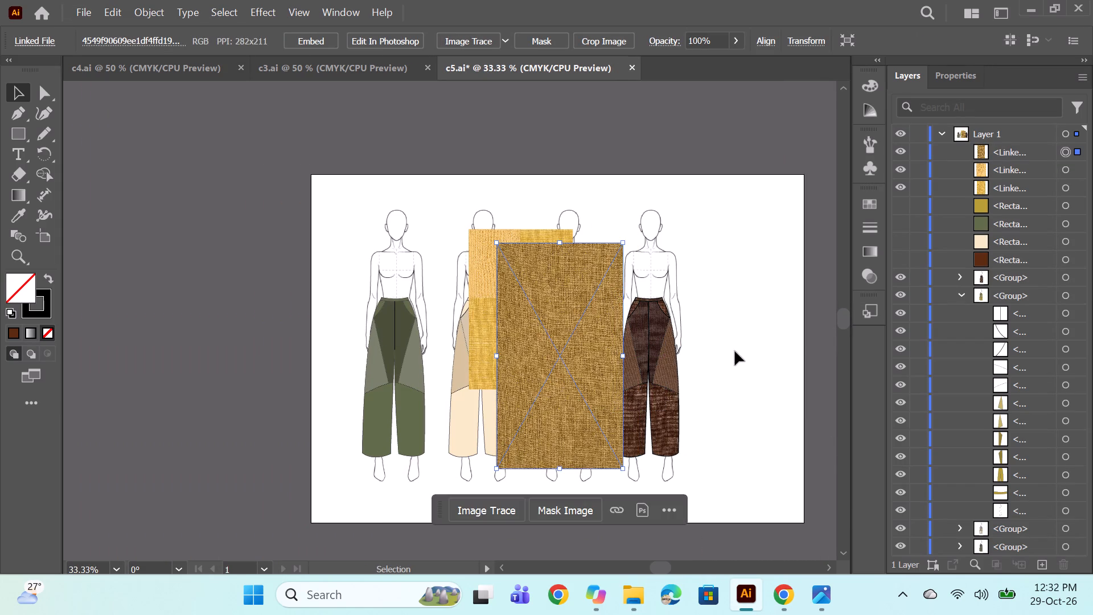
pyautogui.moveTo(532, 351); pyautogui.dragTo(714, 339)
pyautogui.moveTo(516, 338); pyautogui.dragTo(453, 349)
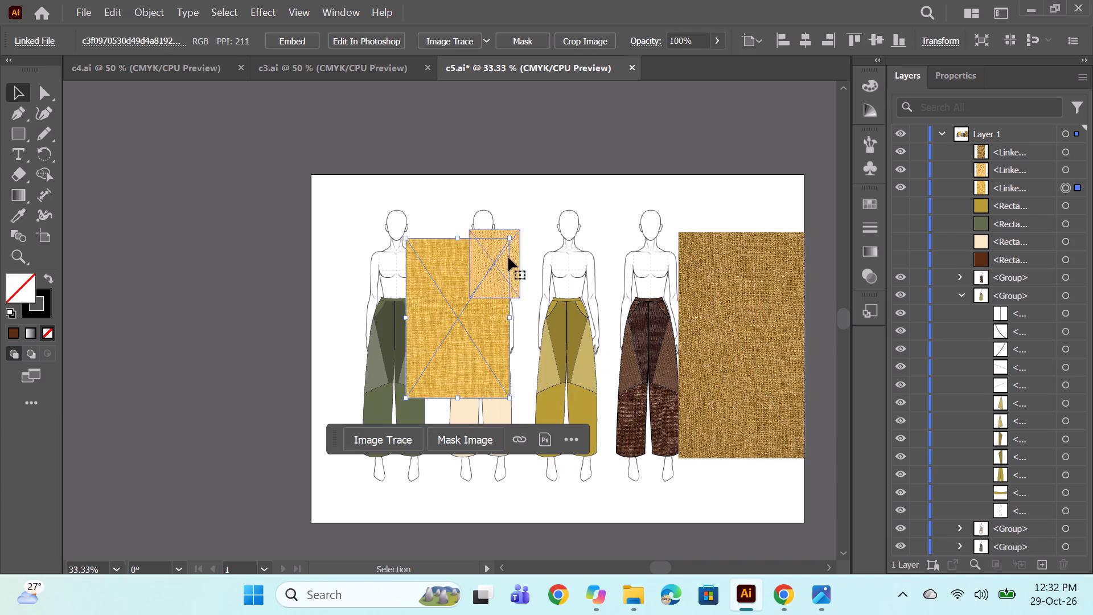
# Enlarge the small light orange fabric image until it is wide and tall enough for the third figure's trousers.
pyautogui.click(508, 257)
pyautogui.click(545, 181)
pyautogui.click(508, 231)
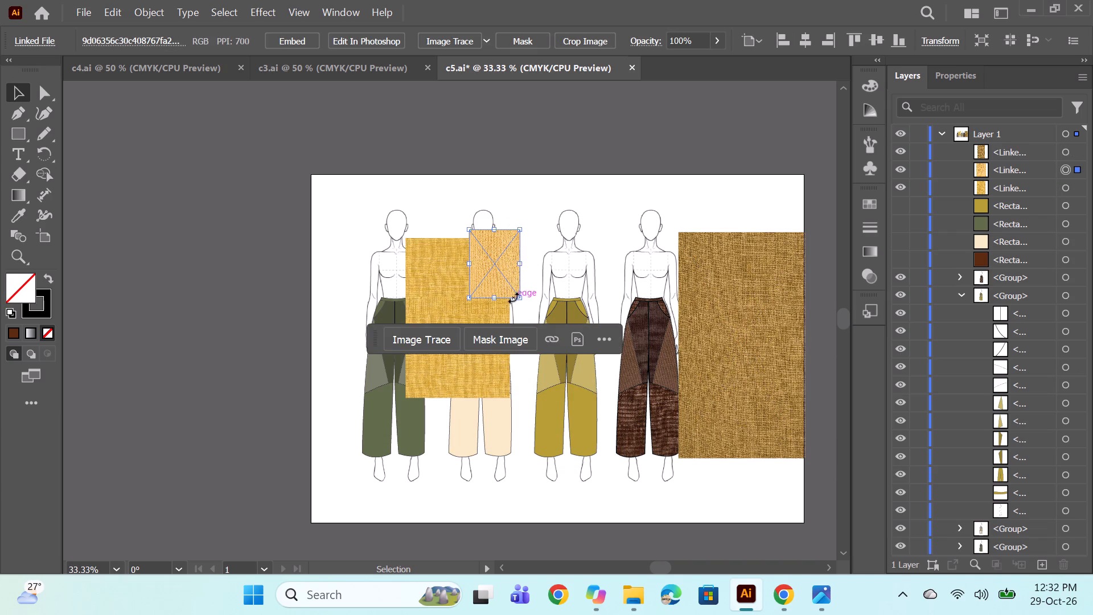
pyautogui.moveTo(517, 292); pyautogui.dragTo(542, 322)
pyautogui.moveTo(544, 327); pyautogui.dragTo(561, 342)
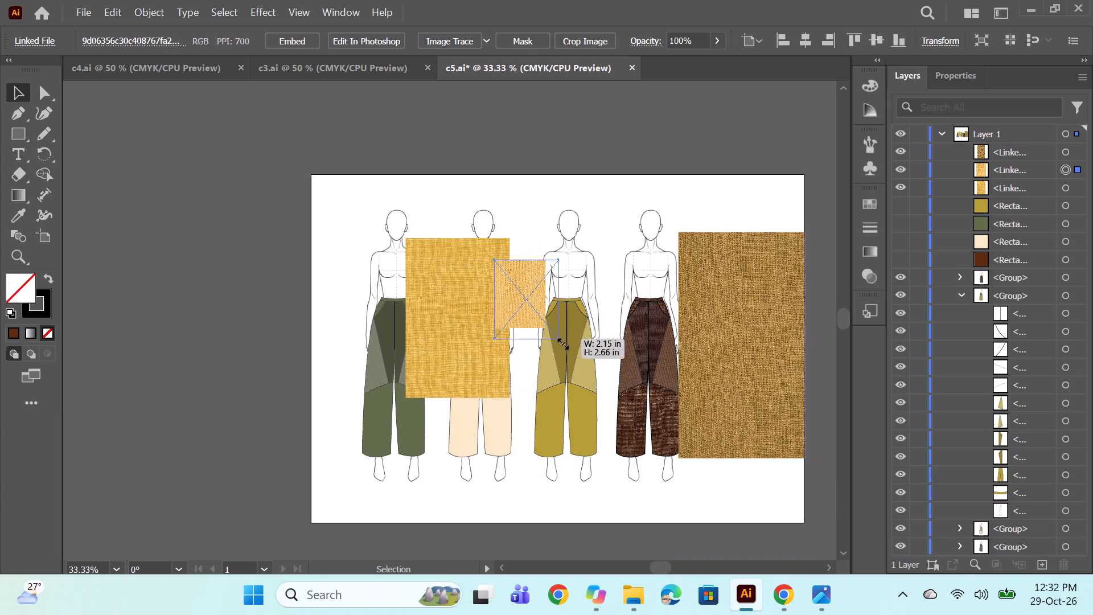
pyautogui.moveTo(561, 342); pyautogui.dragTo(581, 415)
pyautogui.moveTo(551, 328); pyautogui.dragTo(579, 337)
# Clear the third figure by placing the light orange and deep yellow images over the first two figures.
pyautogui.moveTo(476, 329); pyautogui.dragTo(578, 388)
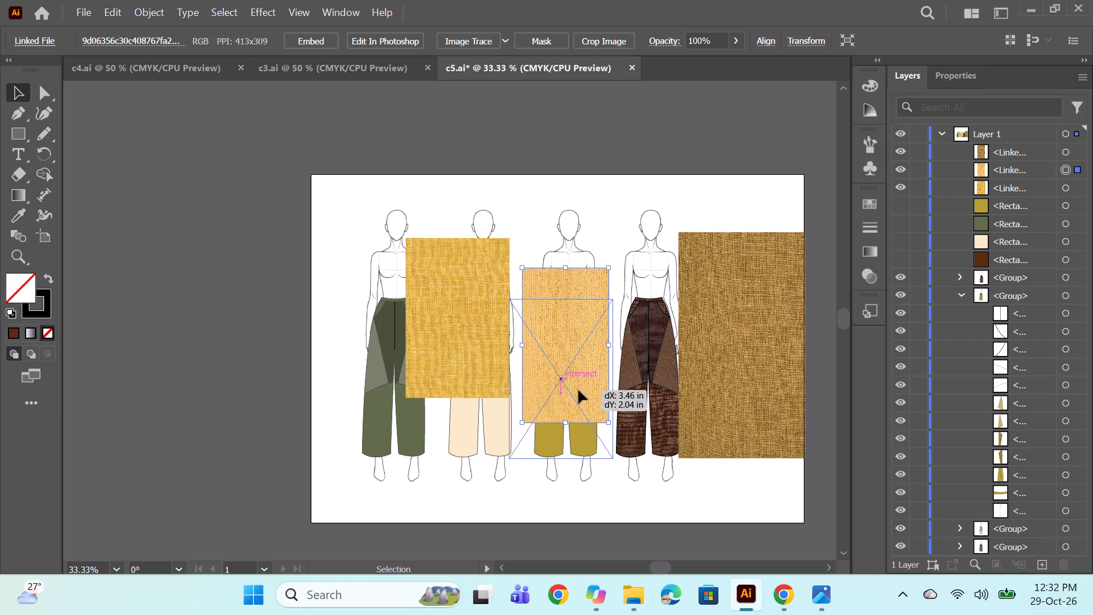
pyautogui.moveTo(582, 290); pyautogui.dragTo(410, 233)
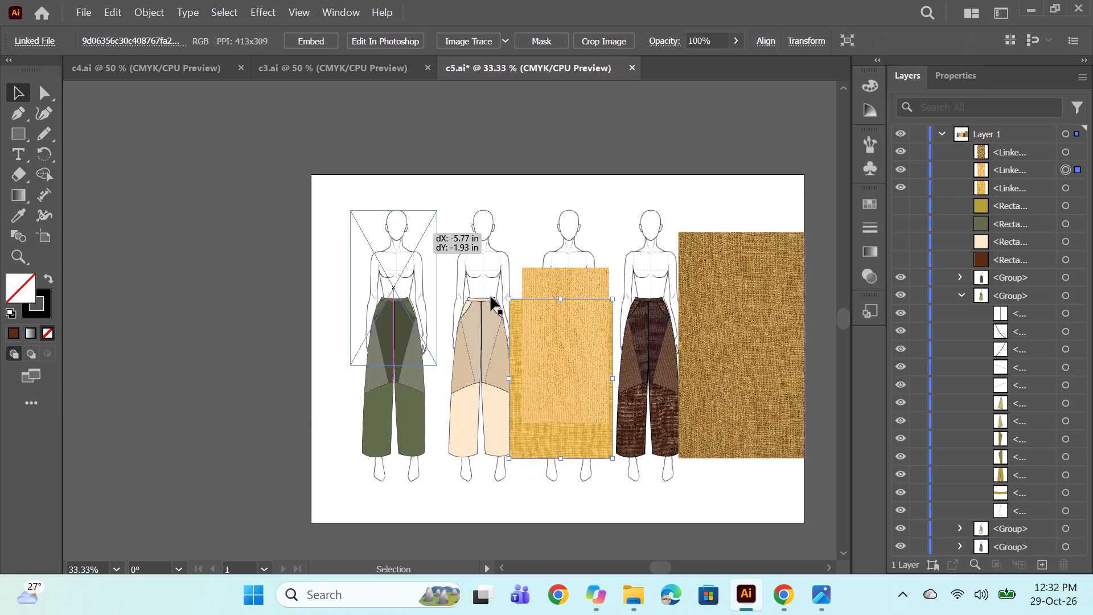
pyautogui.moveTo(549, 389); pyautogui.dragTo(426, 384)
pyautogui.click(426, 450)
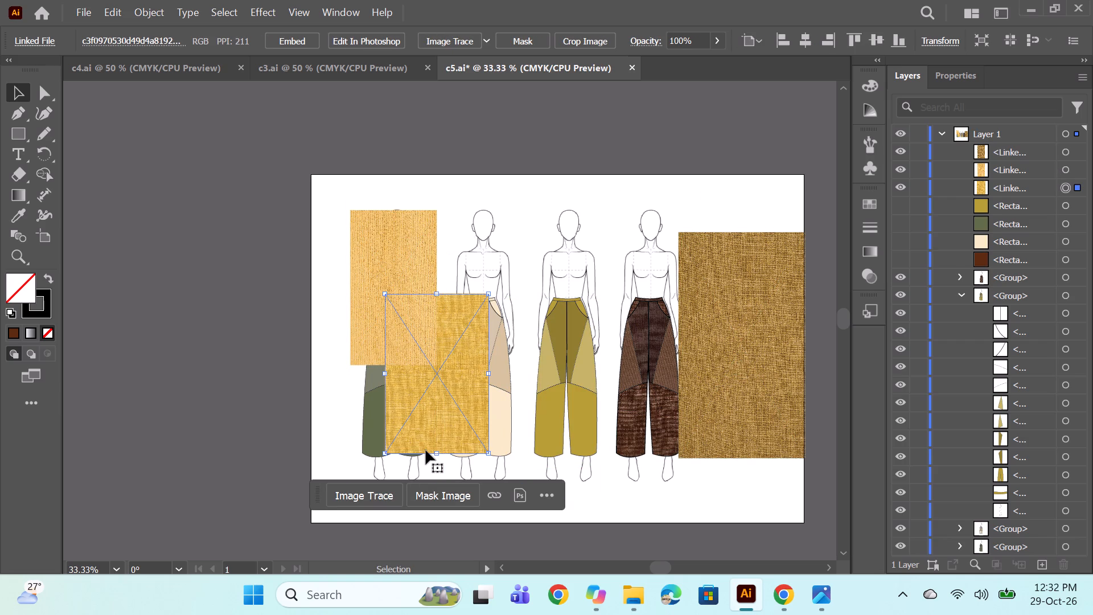
# Duplicate the light orange fabric image and the brown-gold burlap image once each.
pyautogui.click(408, 237)
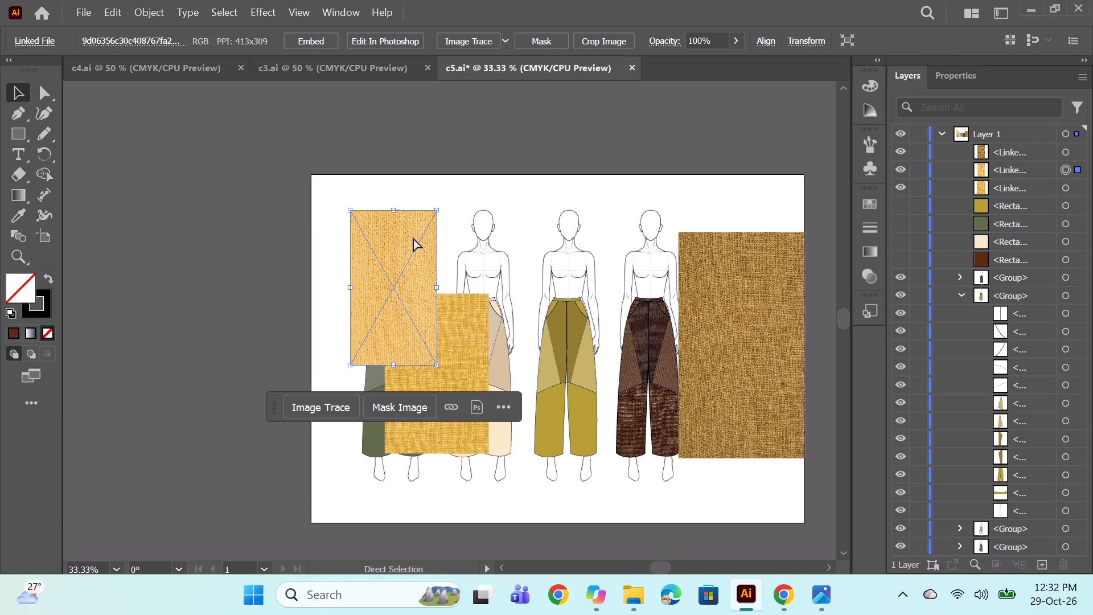
pyautogui.hotkey('ctrl', 'c')
pyautogui.hotkey('ctrl', 'v')
pyautogui.click(750, 334)
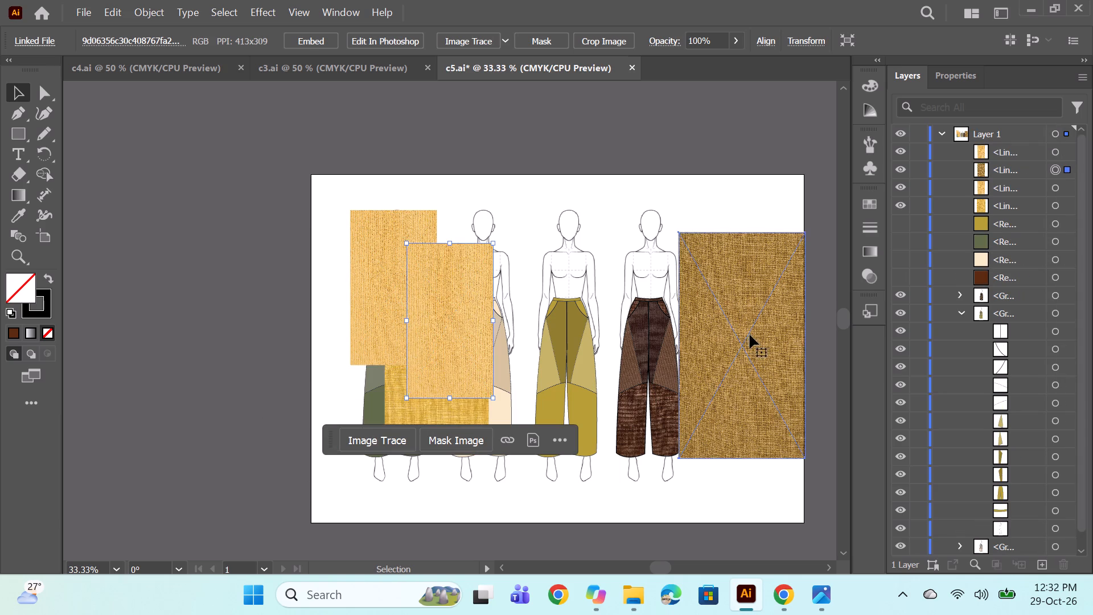
pyautogui.hotkey('ctrl', 'c')
pyautogui.hotkey('ctrl', 'v')
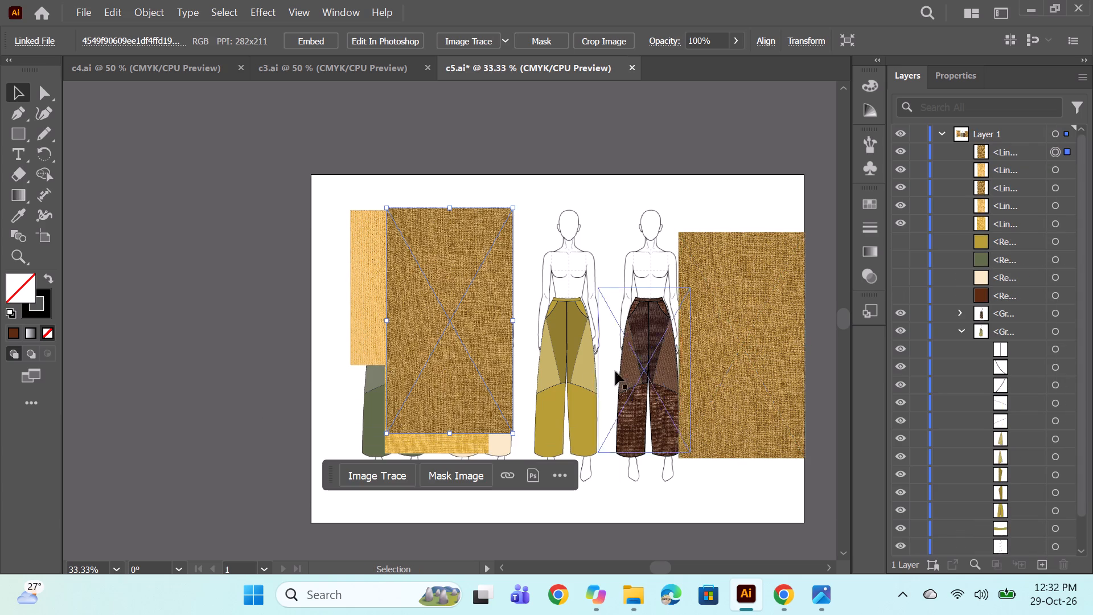
# Stack both burlap images, both light orange images and the deep yellow image over the third figure's trousers.
pyautogui.moveTo(461, 317); pyautogui.dragTo(600, 384)
pyautogui.moveTo(719, 370); pyautogui.dragTo(556, 411)
pyautogui.moveTo(428, 328); pyautogui.dragTo(545, 363)
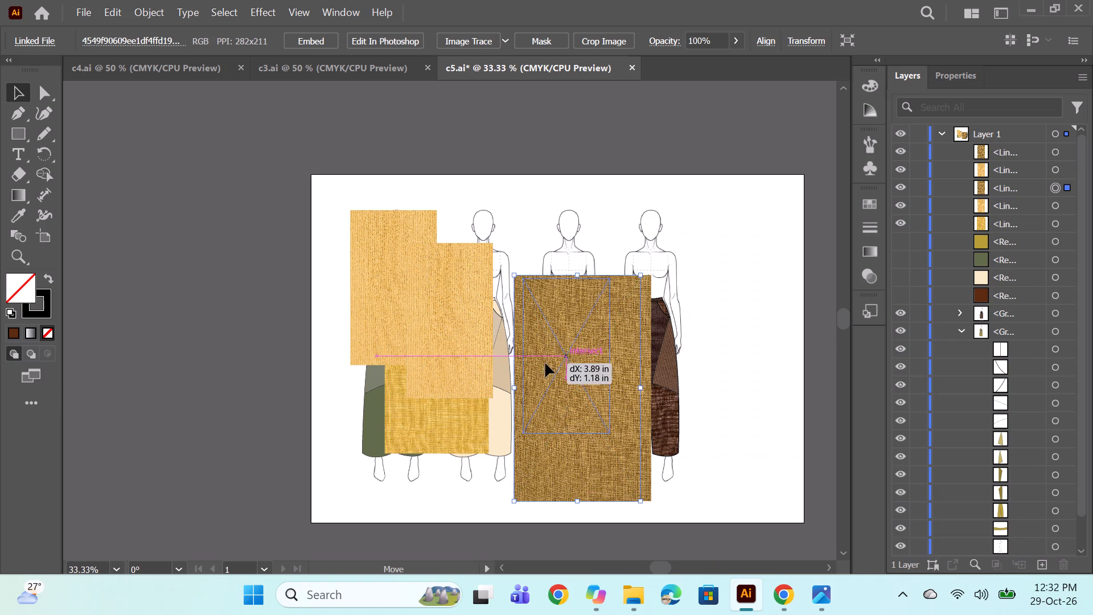
pyautogui.moveTo(545, 363); pyautogui.dragTo(553, 379)
pyautogui.moveTo(409, 314); pyautogui.dragTo(552, 378)
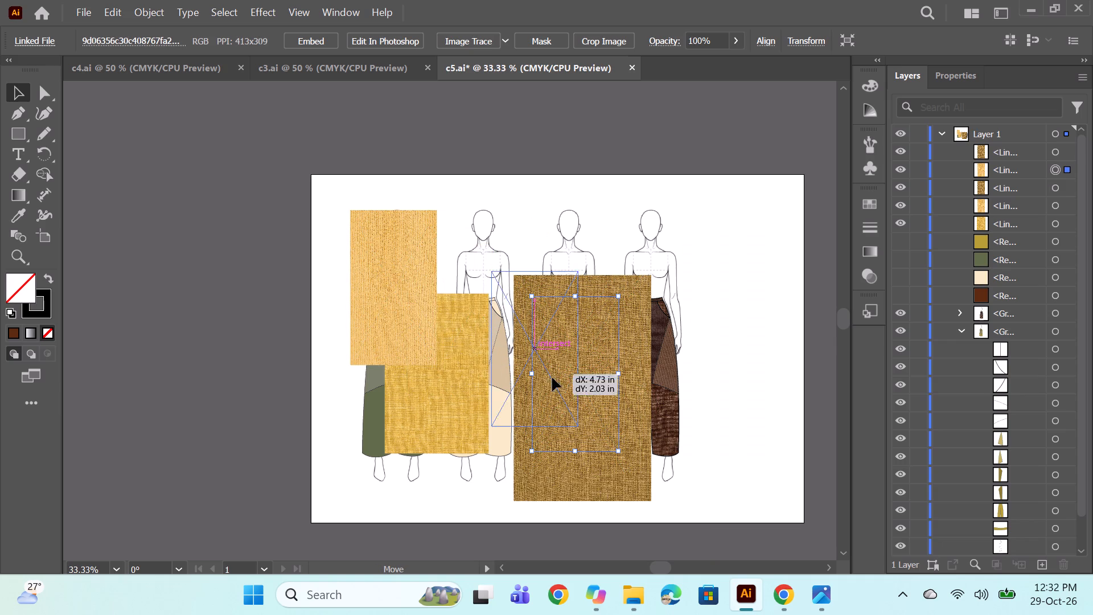
pyautogui.moveTo(552, 378); pyautogui.dragTo(587, 410)
pyautogui.moveTo(469, 406); pyautogui.dragTo(603, 401)
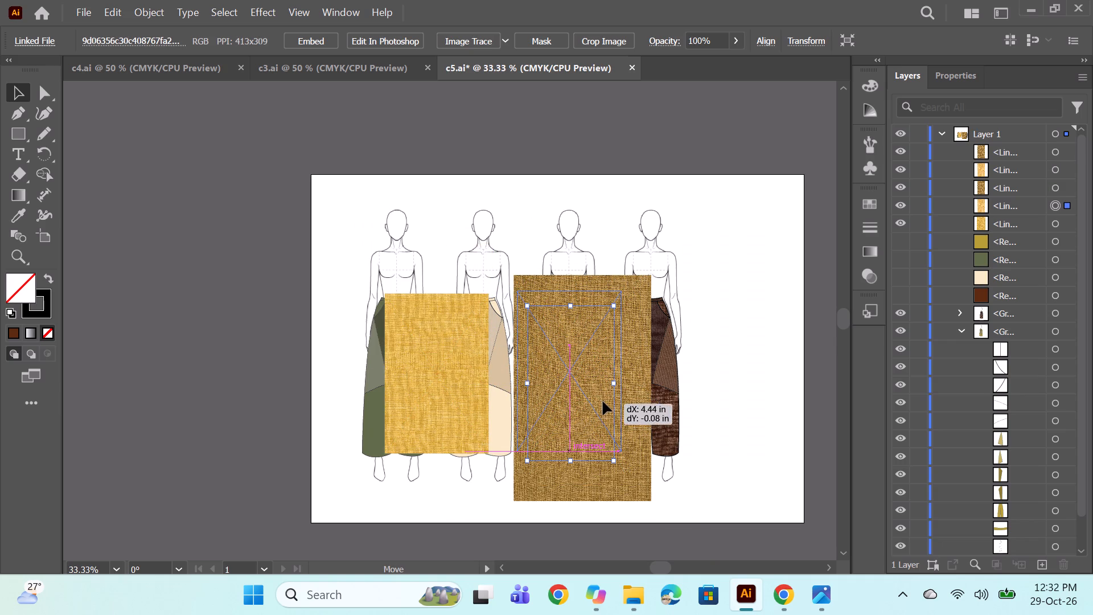
pyautogui.moveTo(603, 401); pyautogui.dragTo(605, 406)
# Stretch the deep yellow fabric image downward past the third figure's trouser hems.
pyautogui.moveTo(570, 456); pyautogui.dragTo(572, 462)
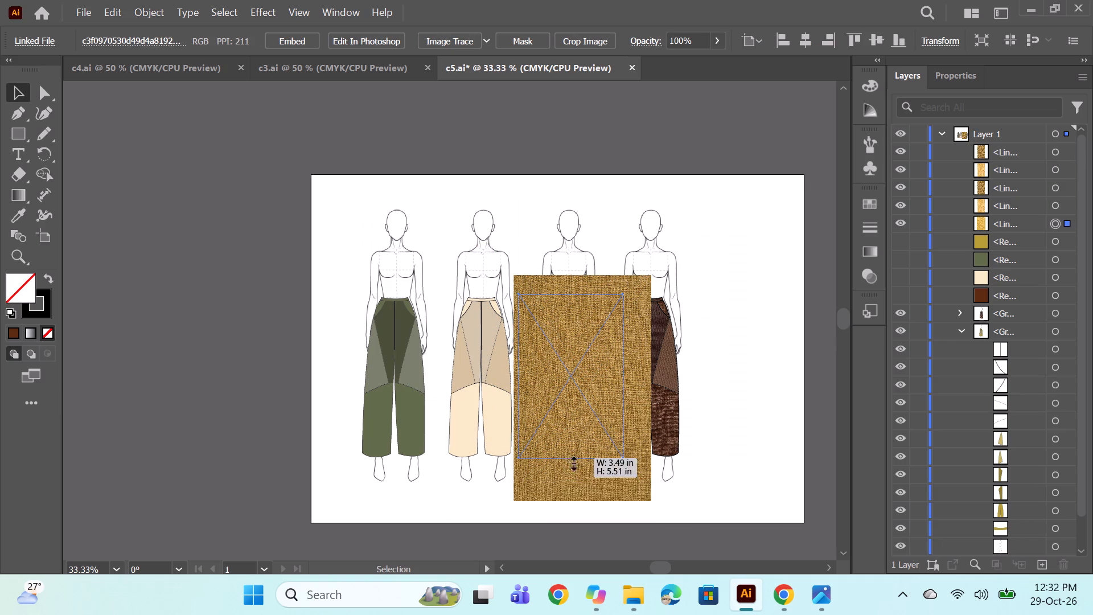
pyautogui.moveTo(572, 462); pyautogui.dragTo(572, 495)
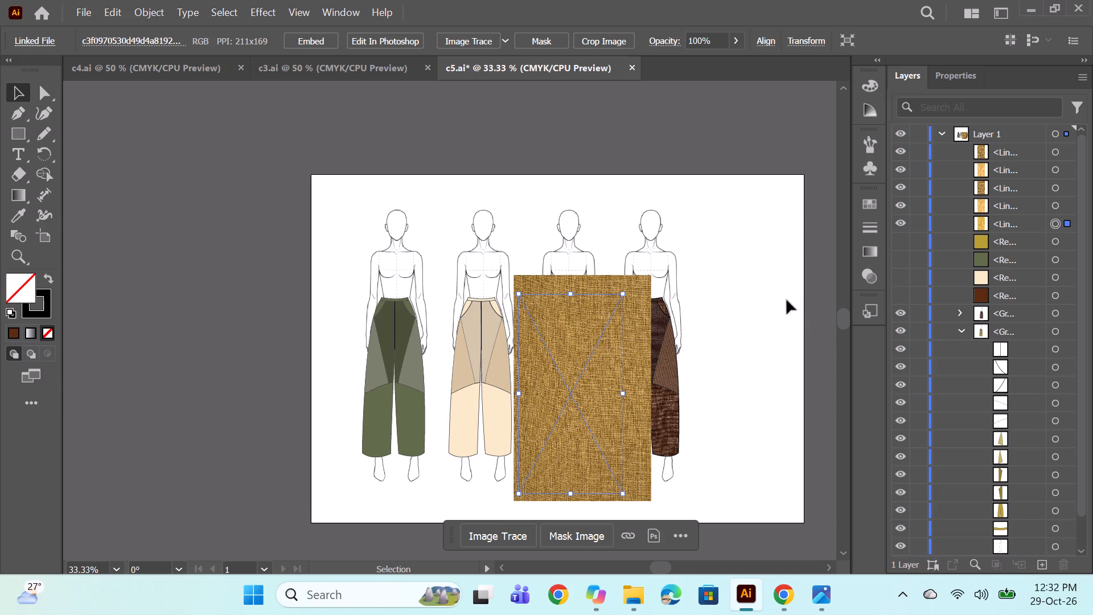
# Select all five fabric images in the layer list and move them into the third figure's group above its trouser pieces.
pyautogui.scroll(-1, 755, 311)
pyautogui.scroll(1, 1030, 261)
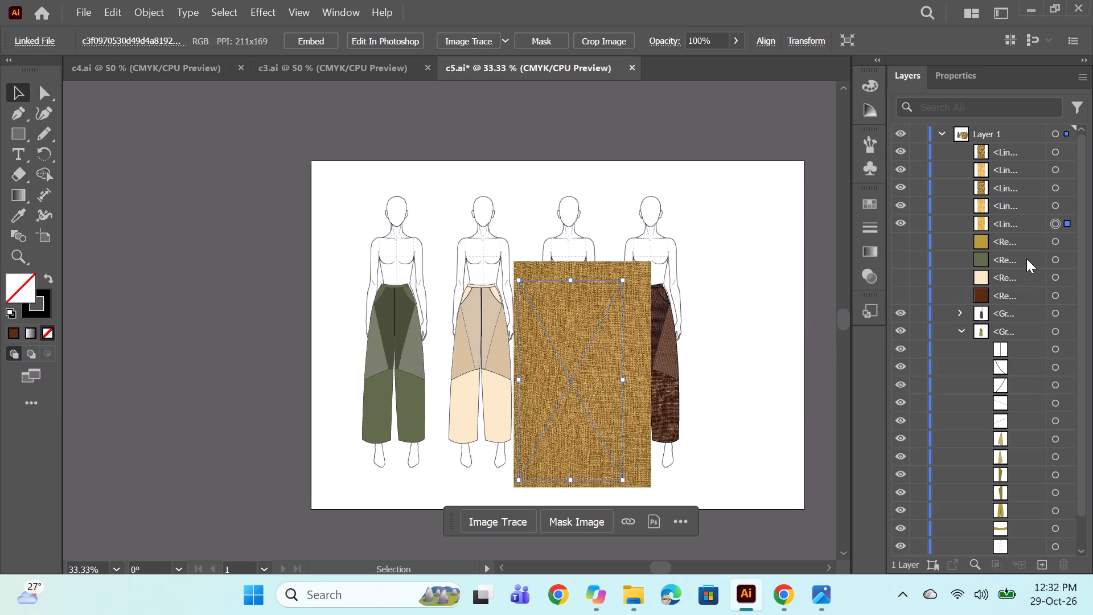
pyautogui.click(1020, 154)
pyautogui.keyDown('shift'); pyautogui.click(1010, 222); pyautogui.keyUp('shift')
pyautogui.moveTo(1013, 193); pyautogui.dragTo(1038, 432)
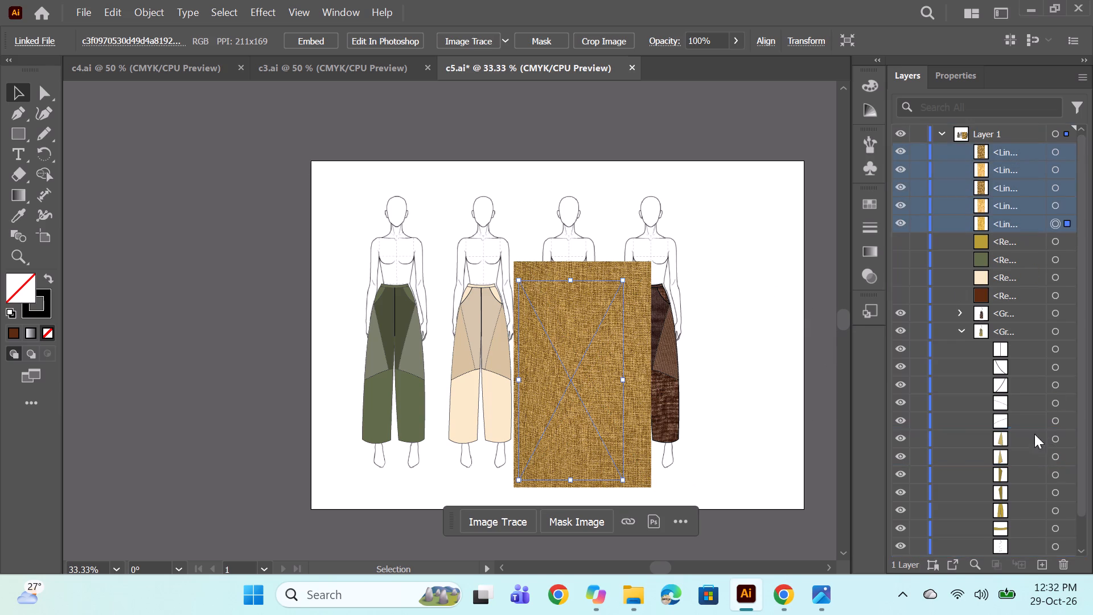
# Distribute the fabric images among the third figure's trouser pieces in the layer order, with the burlap images beneath the dark centre pieces.
pyautogui.scroll(-1, 1020, 393)
pyautogui.moveTo(1021, 386); pyautogui.dragTo(1018, 468)
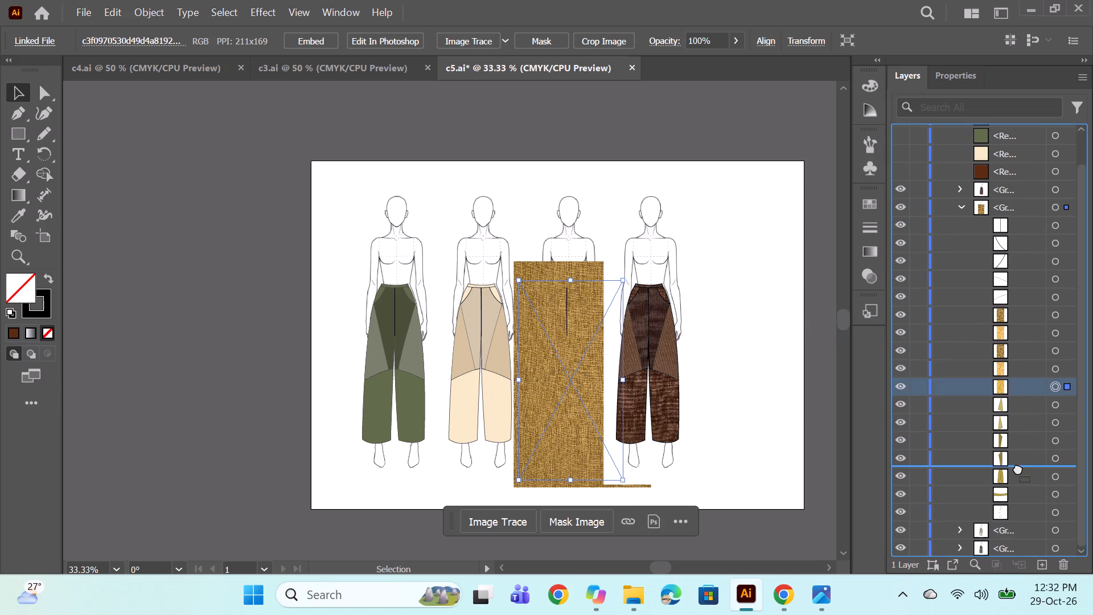
pyautogui.moveTo(1018, 468); pyautogui.dragTo(1018, 432)
pyautogui.moveTo(1014, 364); pyautogui.dragTo(1016, 405)
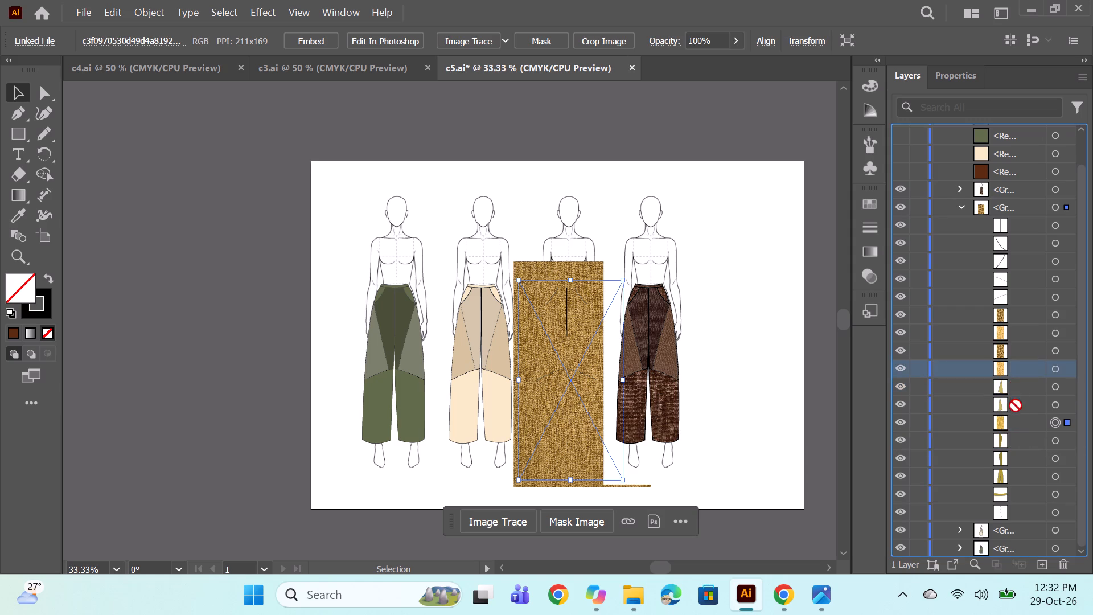
pyautogui.moveTo(1016, 405); pyautogui.dragTo(1016, 400)
pyautogui.moveTo(1023, 349); pyautogui.dragTo(1020, 415)
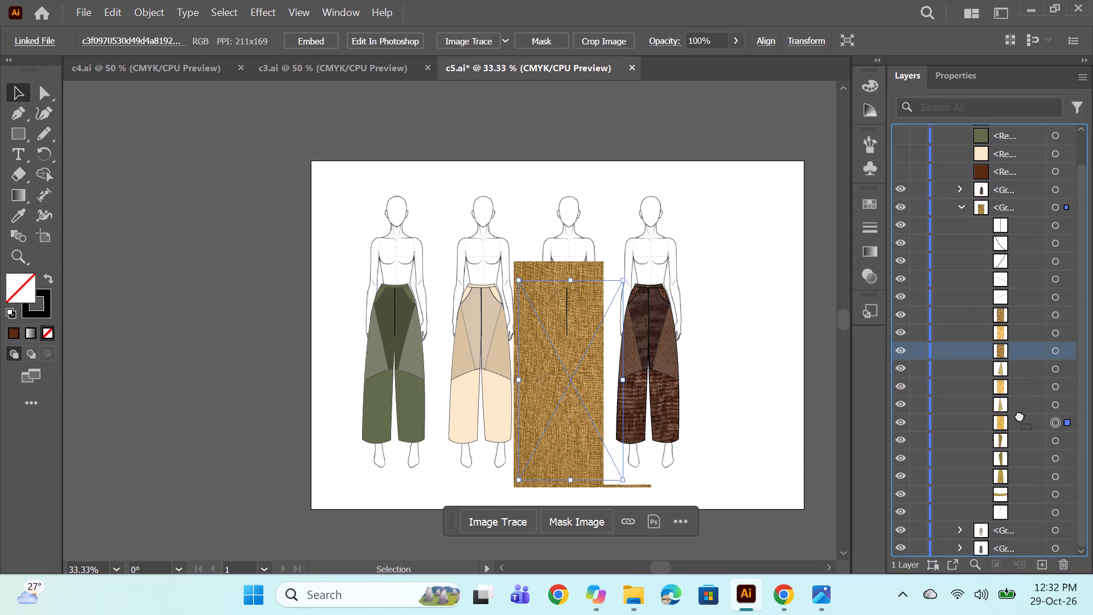
pyautogui.moveTo(1020, 415); pyautogui.dragTo(1014, 448)
pyautogui.moveTo(1018, 317); pyautogui.dragTo(1030, 425)
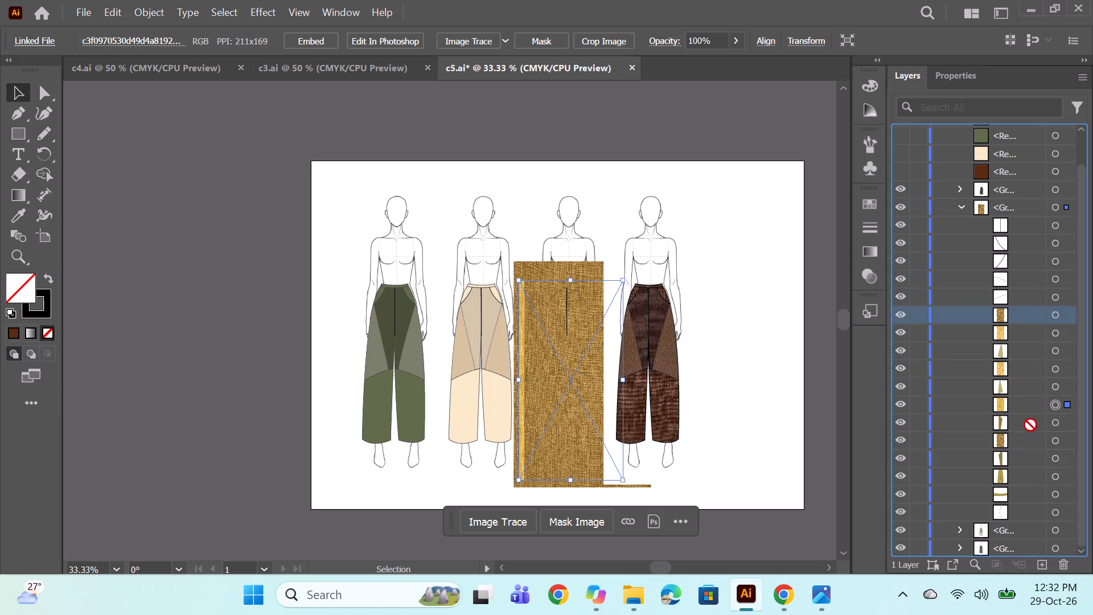
pyautogui.moveTo(1030, 425); pyautogui.dragTo(1028, 470)
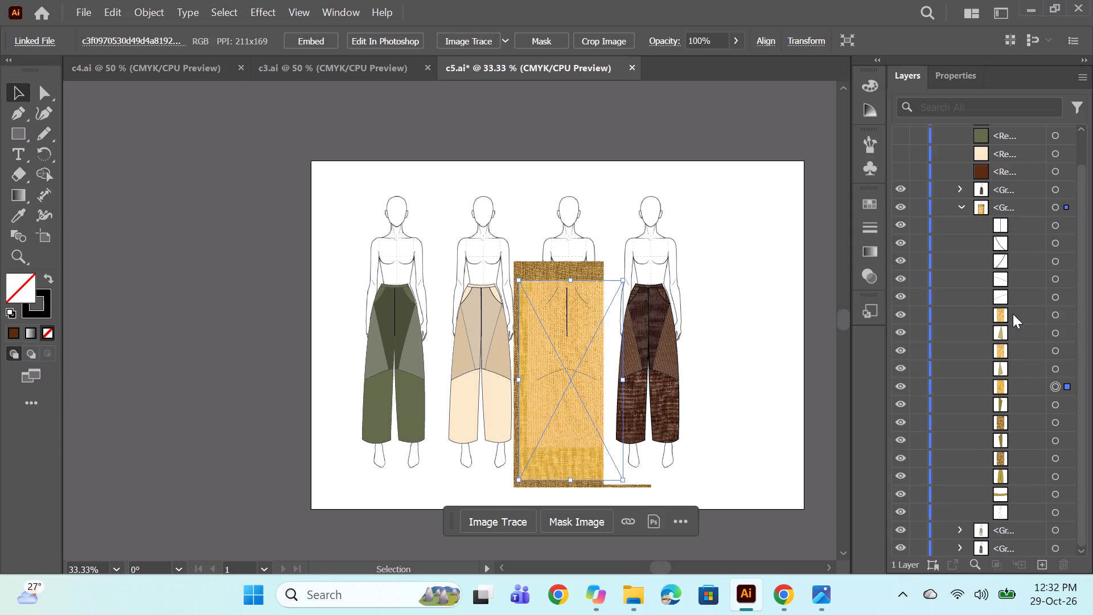
# Toggle the visibility of the light orange and deep yellow images to check which trouser pieces they cover.
pyautogui.click(902, 383)
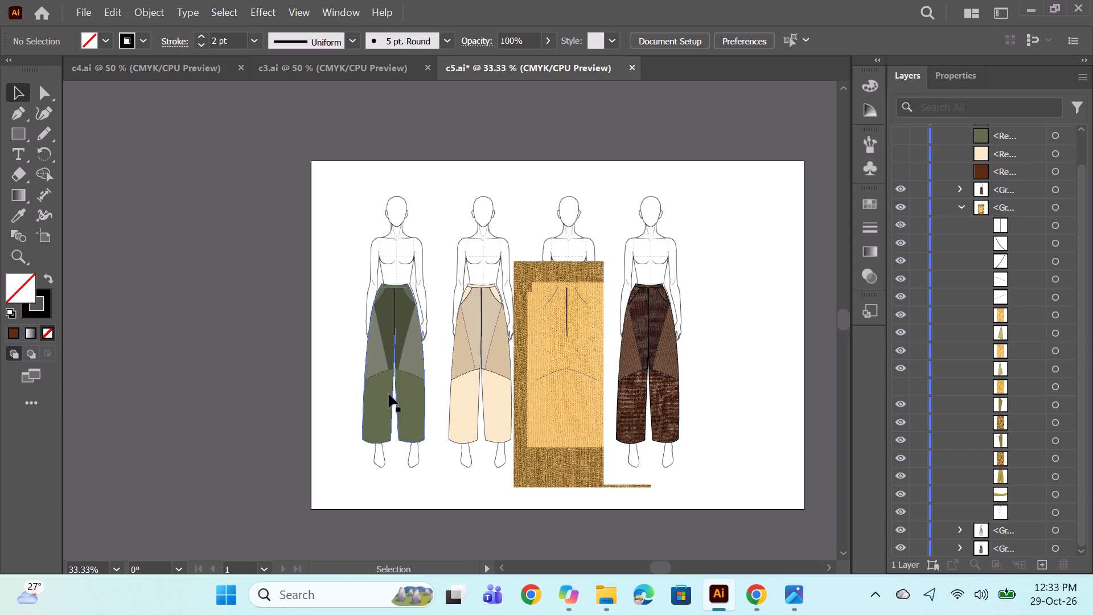
pyautogui.click(901, 319)
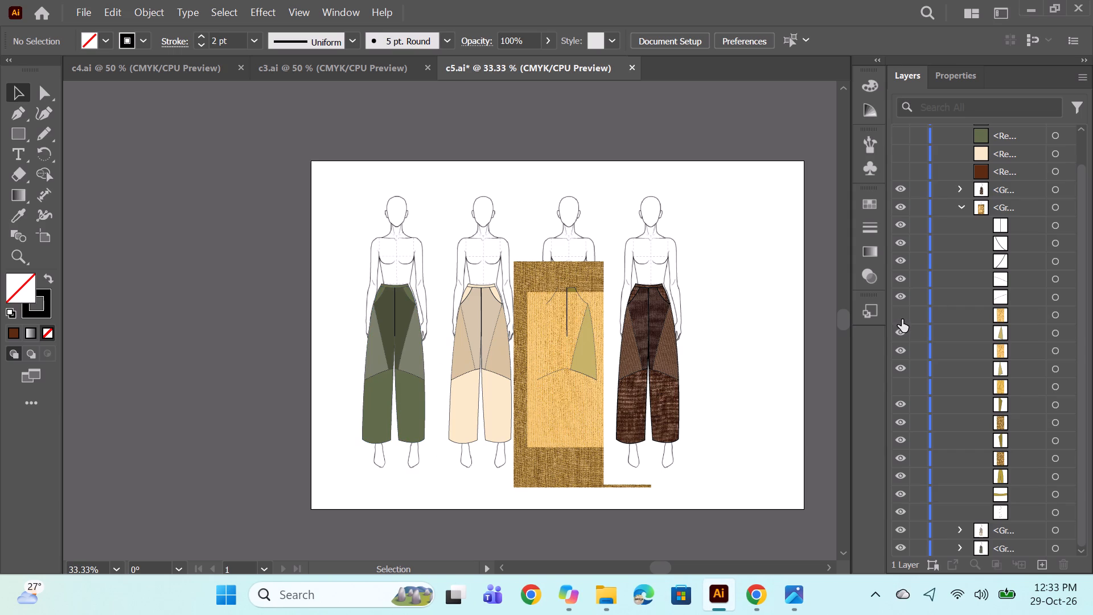
pyautogui.click(902, 319)
pyautogui.doubleClick(900, 317)
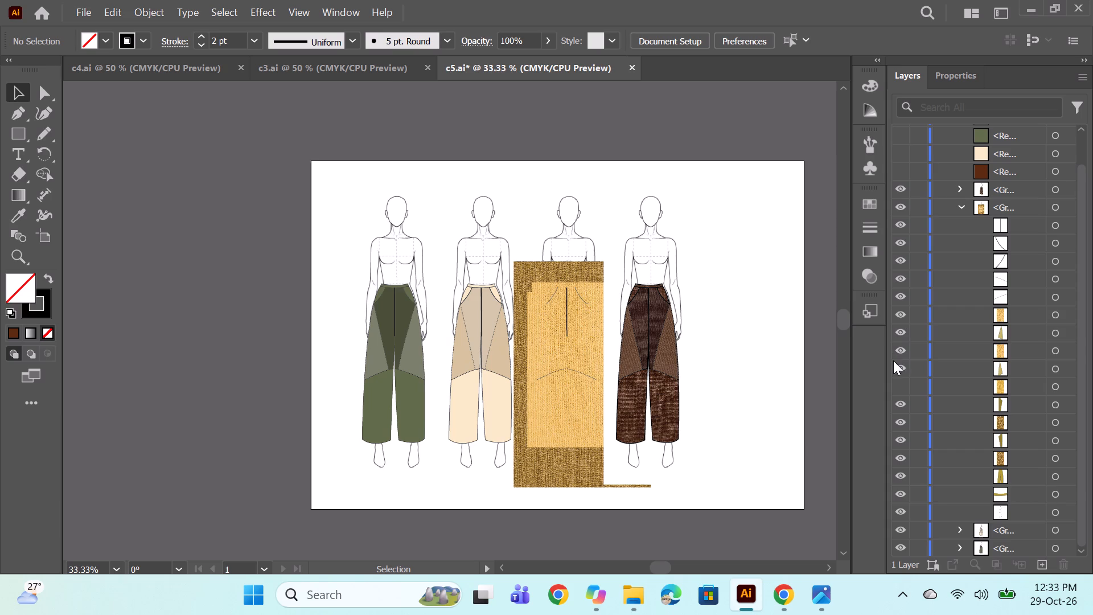
pyautogui.click(896, 351)
pyautogui.click(896, 351)
pyautogui.click(902, 389)
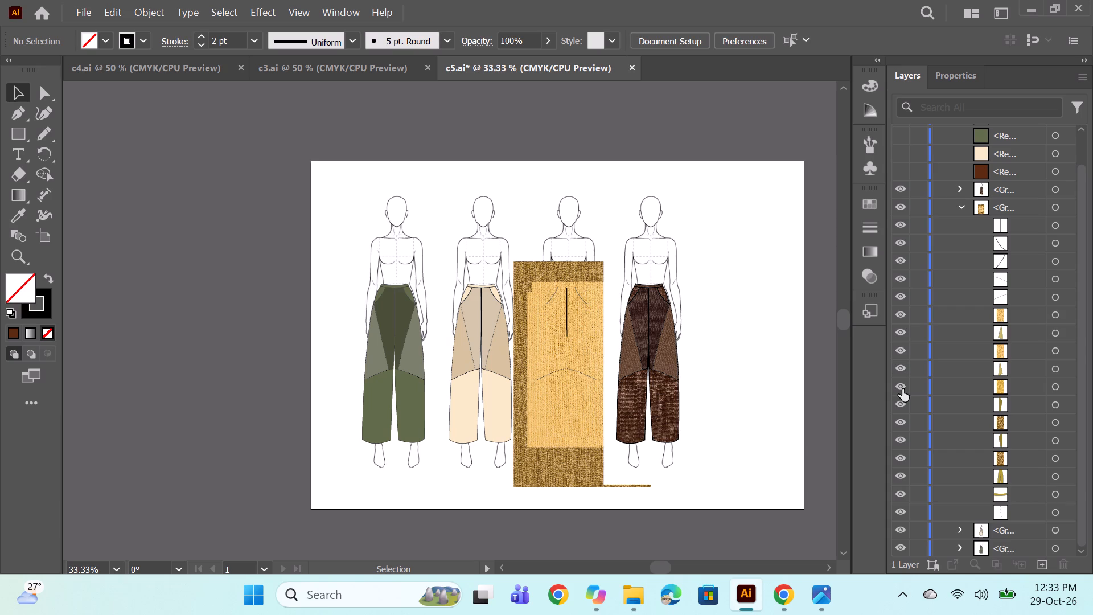
pyautogui.click(902, 389)
pyautogui.click(902, 389)
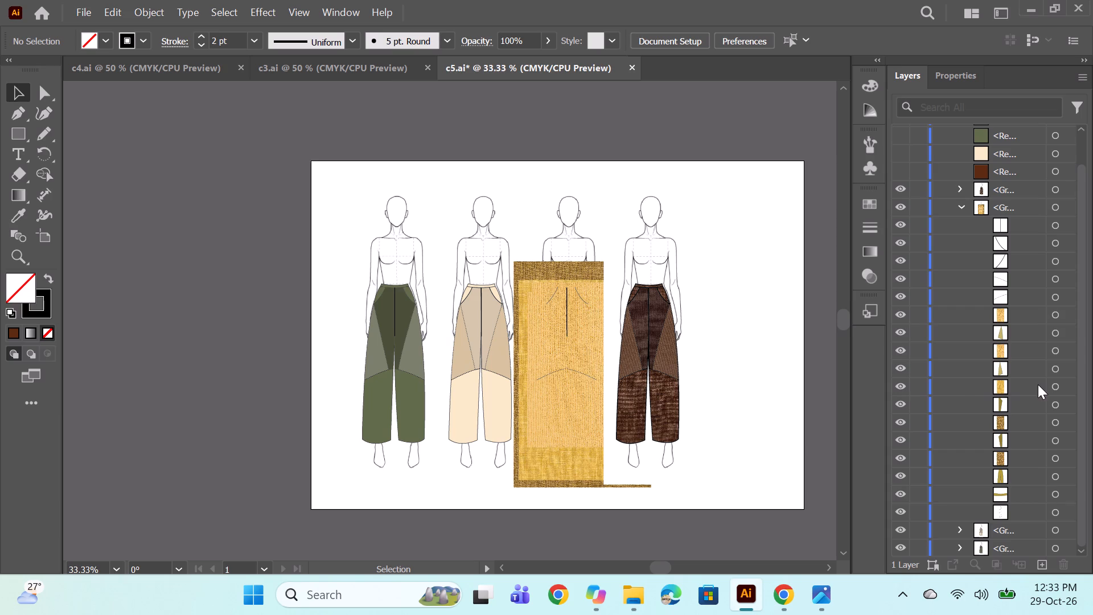
# Reorder the third figure's group so the deep yellow image sits below the trouser base and a light orange image below each side panel.
pyautogui.moveTo(1032, 384); pyautogui.dragTo(1018, 482)
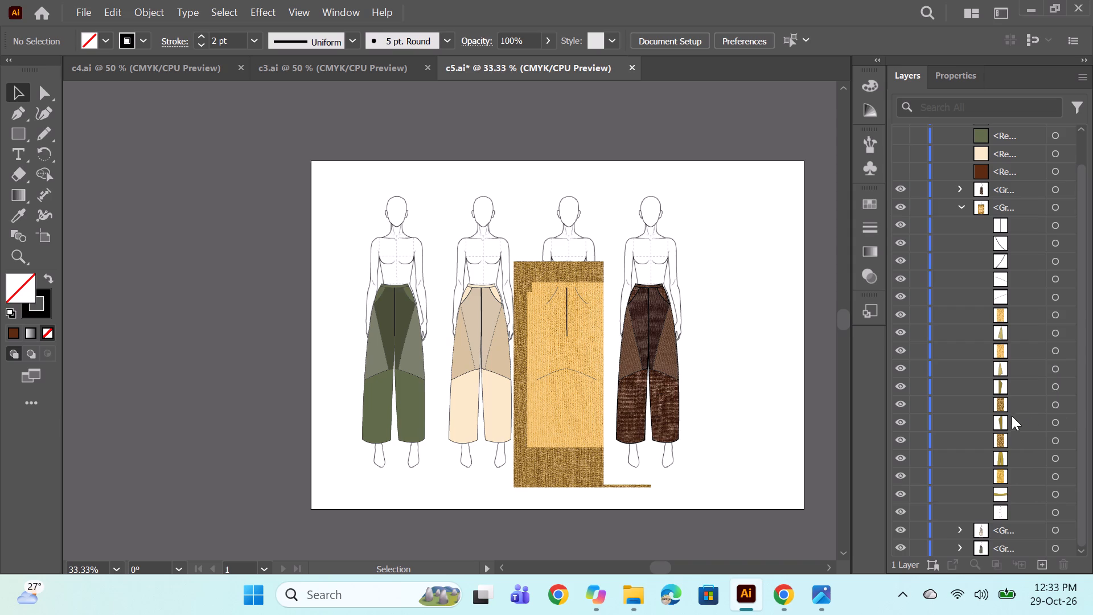
pyautogui.moveTo(1017, 319); pyautogui.dragTo(1019, 347)
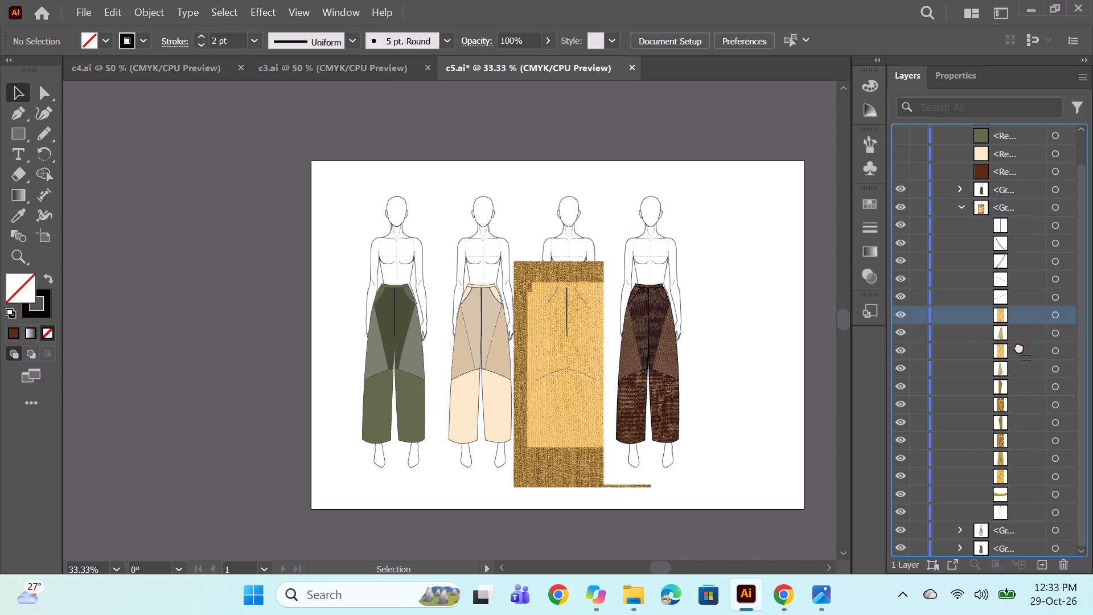
pyautogui.moveTo(1019, 347); pyautogui.dragTo(1019, 348)
pyautogui.moveTo(1021, 317); pyautogui.dragTo(1020, 382)
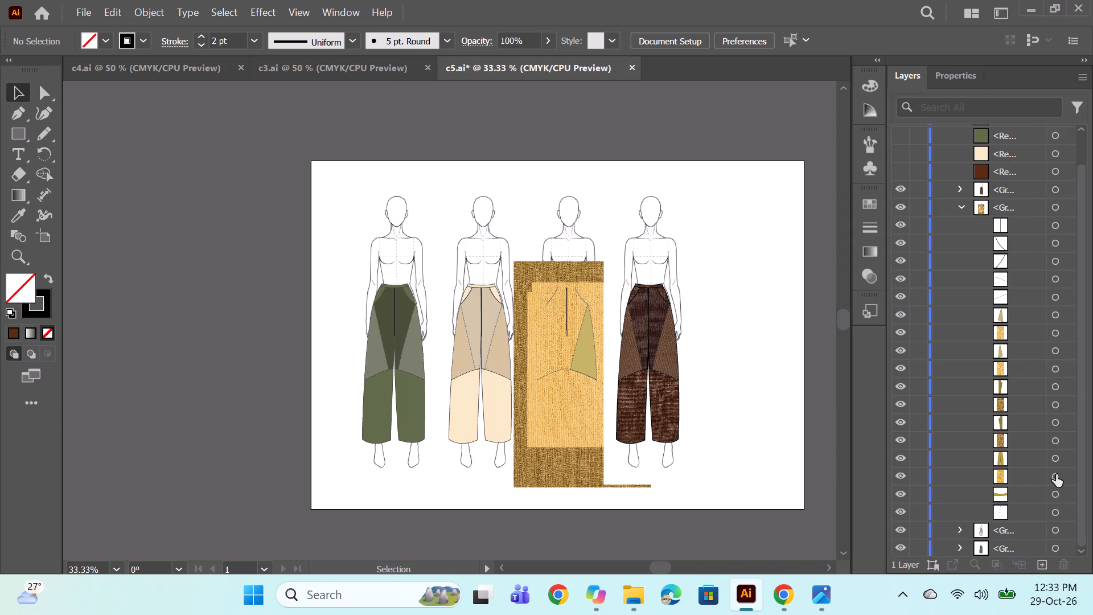
# Copy the deep yellow fabric image beneath the third figure's trouser base and paste a duplicate of it.
pyautogui.click(1056, 474)
pyautogui.hotkey('ctrl', 'c')
pyautogui.hotkey('ctrl', 'v')
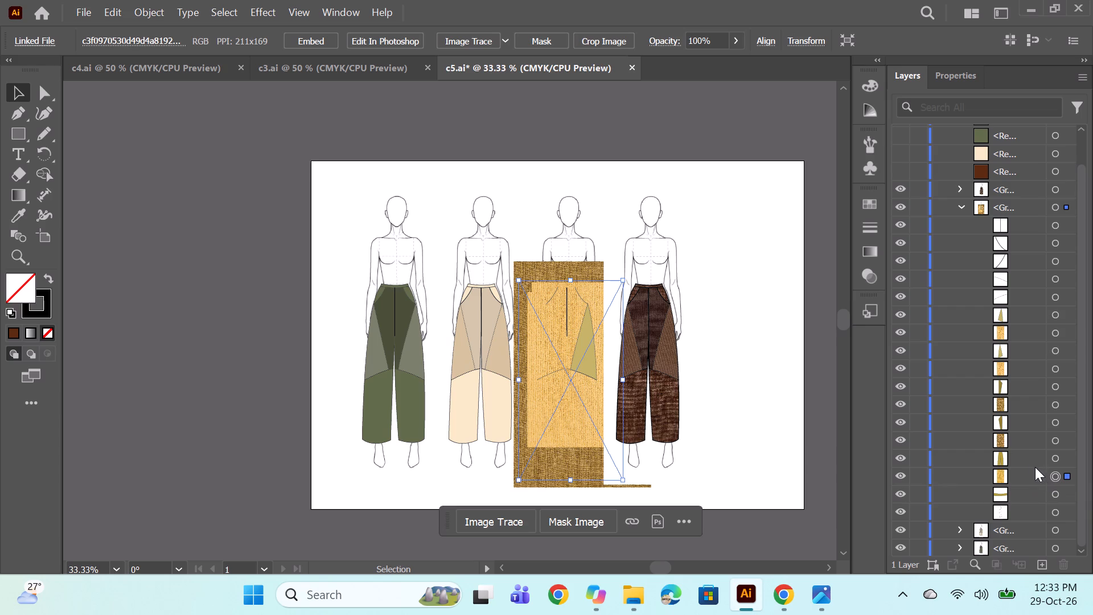
pyautogui.hotkey('ctrl', 'v')
pyautogui.scroll(5, 1045, 297)
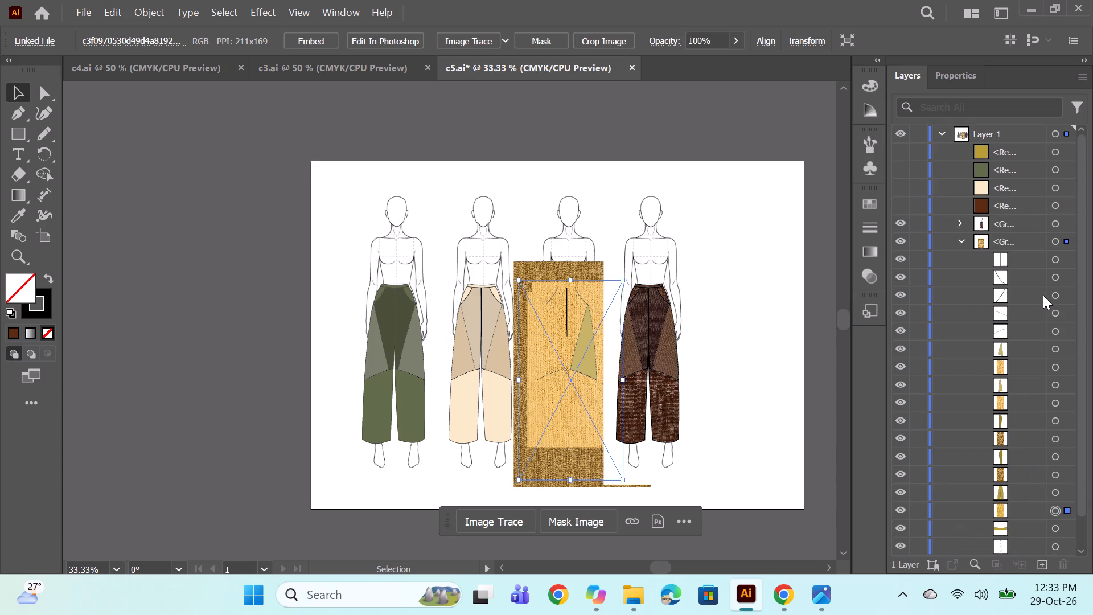
pyautogui.scroll(-2, 1039, 295)
pyautogui.hotkey('ctrl', 'v')
pyautogui.scroll(6, 1023, 304)
pyautogui.hotkey('ctrl', 'v')
pyautogui.scroll(-4, 1021, 295)
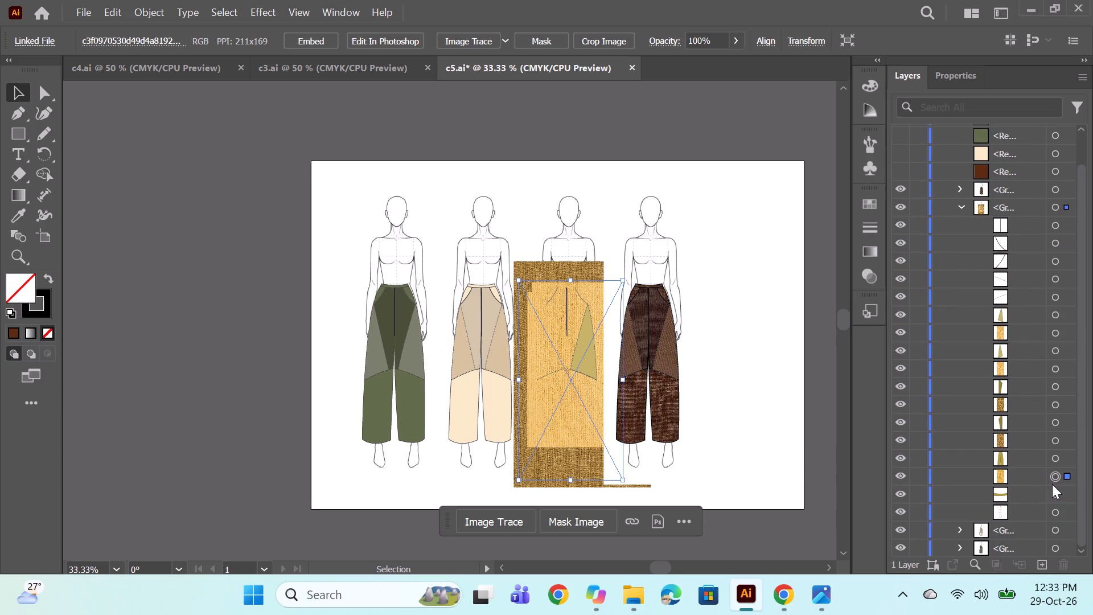
pyautogui.click(1052, 484)
pyautogui.hotkey('ctrl', 'c')
pyautogui.hotkey('ctrl', 'v')
pyautogui.scroll(5, 1054, 460)
pyautogui.hotkey('ctrl', 'v')
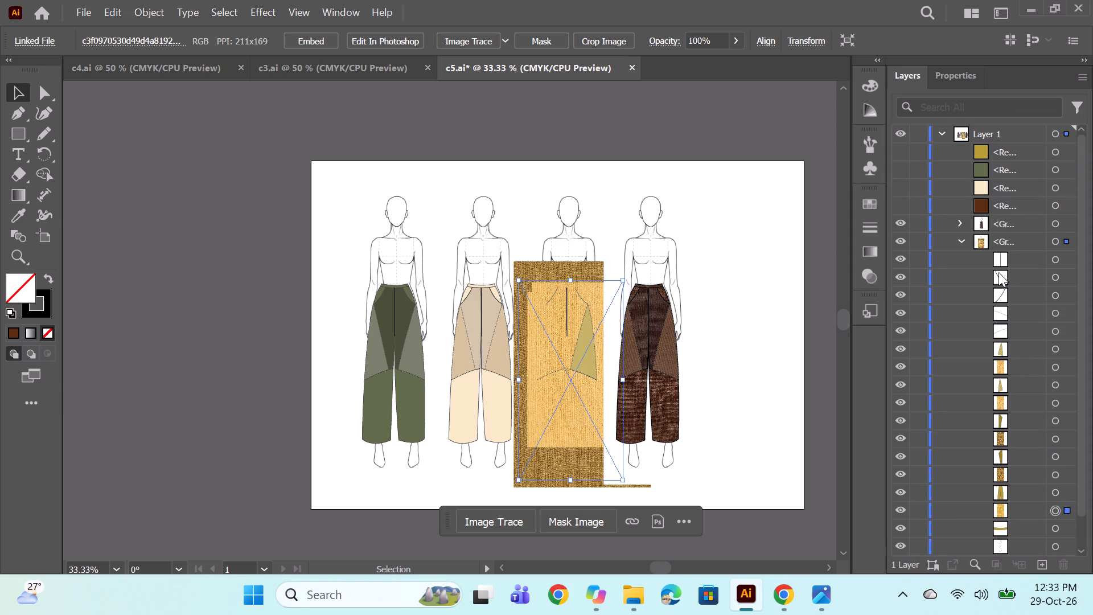
pyautogui.hotkey('ctrl', 'c')
pyautogui.hotkey('ctrl', 'v')
pyautogui.hotkey('ctrl', 'c')
pyautogui.hotkey('ctrl', 'v')
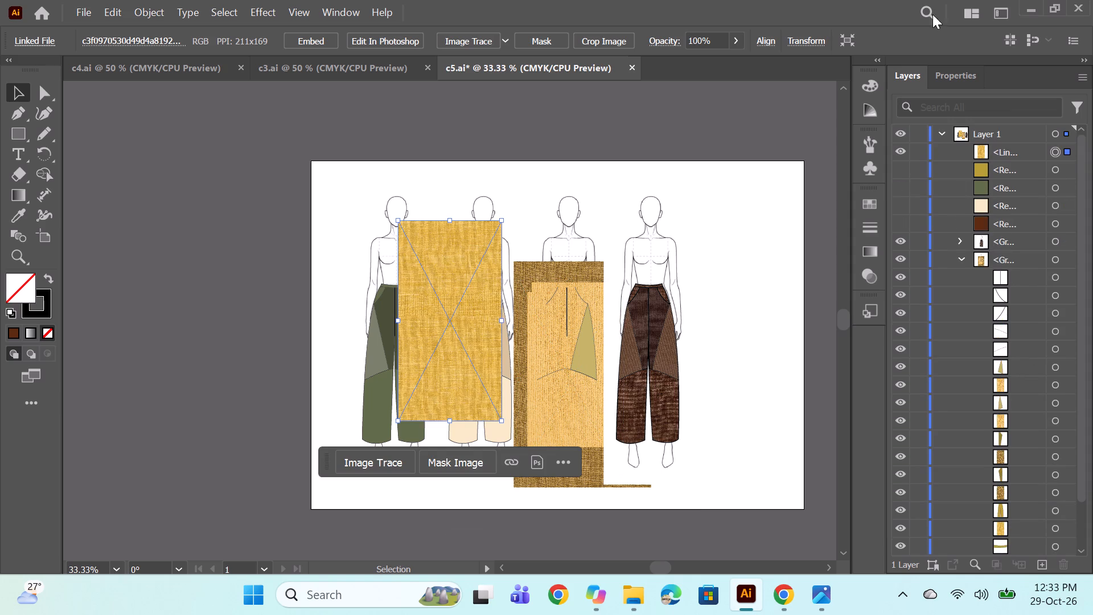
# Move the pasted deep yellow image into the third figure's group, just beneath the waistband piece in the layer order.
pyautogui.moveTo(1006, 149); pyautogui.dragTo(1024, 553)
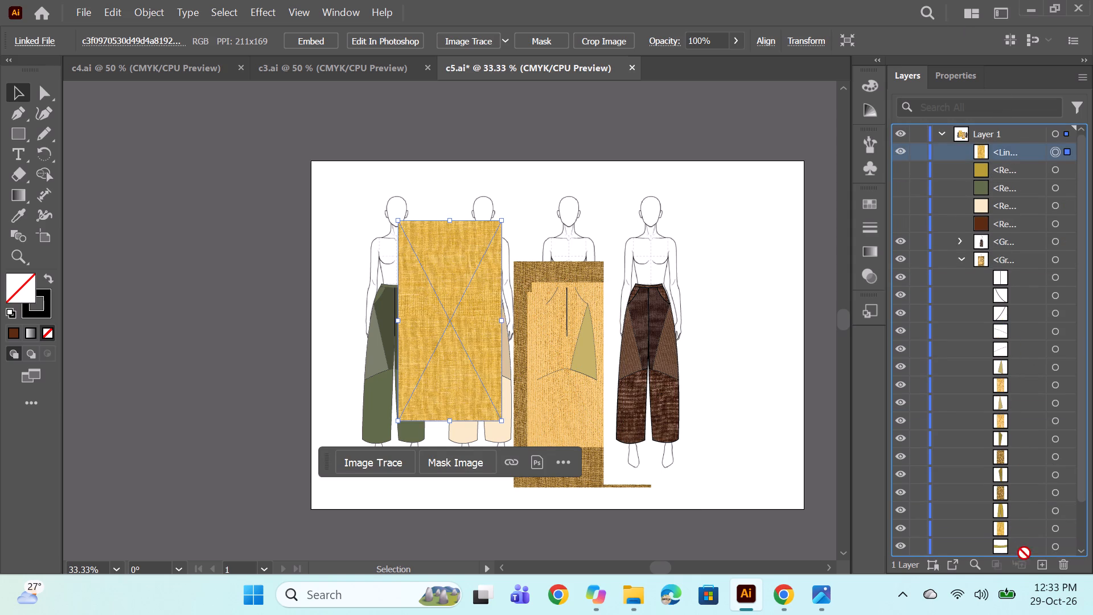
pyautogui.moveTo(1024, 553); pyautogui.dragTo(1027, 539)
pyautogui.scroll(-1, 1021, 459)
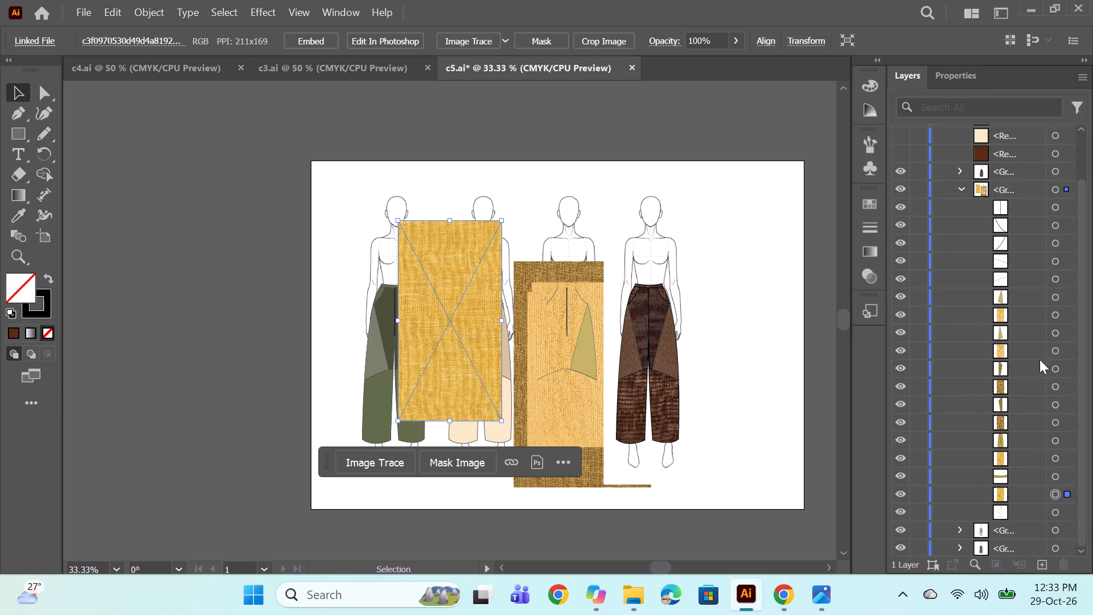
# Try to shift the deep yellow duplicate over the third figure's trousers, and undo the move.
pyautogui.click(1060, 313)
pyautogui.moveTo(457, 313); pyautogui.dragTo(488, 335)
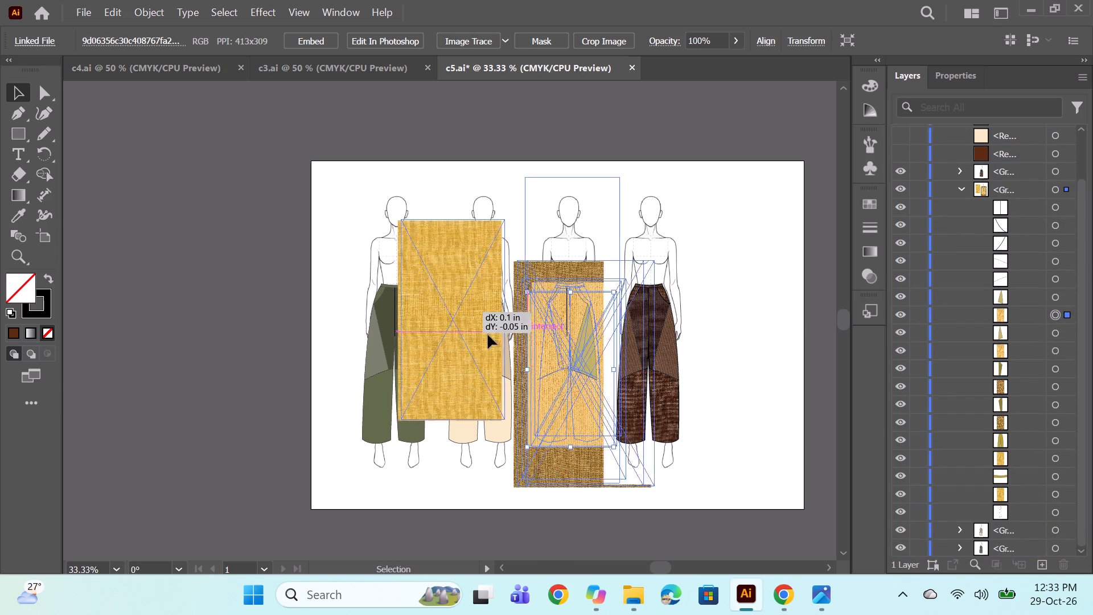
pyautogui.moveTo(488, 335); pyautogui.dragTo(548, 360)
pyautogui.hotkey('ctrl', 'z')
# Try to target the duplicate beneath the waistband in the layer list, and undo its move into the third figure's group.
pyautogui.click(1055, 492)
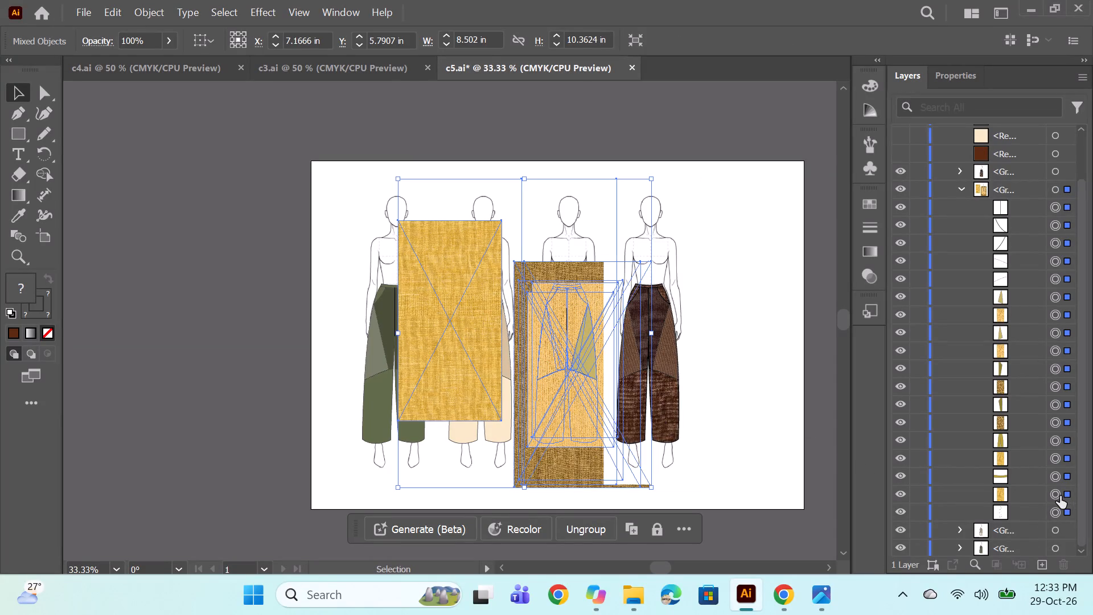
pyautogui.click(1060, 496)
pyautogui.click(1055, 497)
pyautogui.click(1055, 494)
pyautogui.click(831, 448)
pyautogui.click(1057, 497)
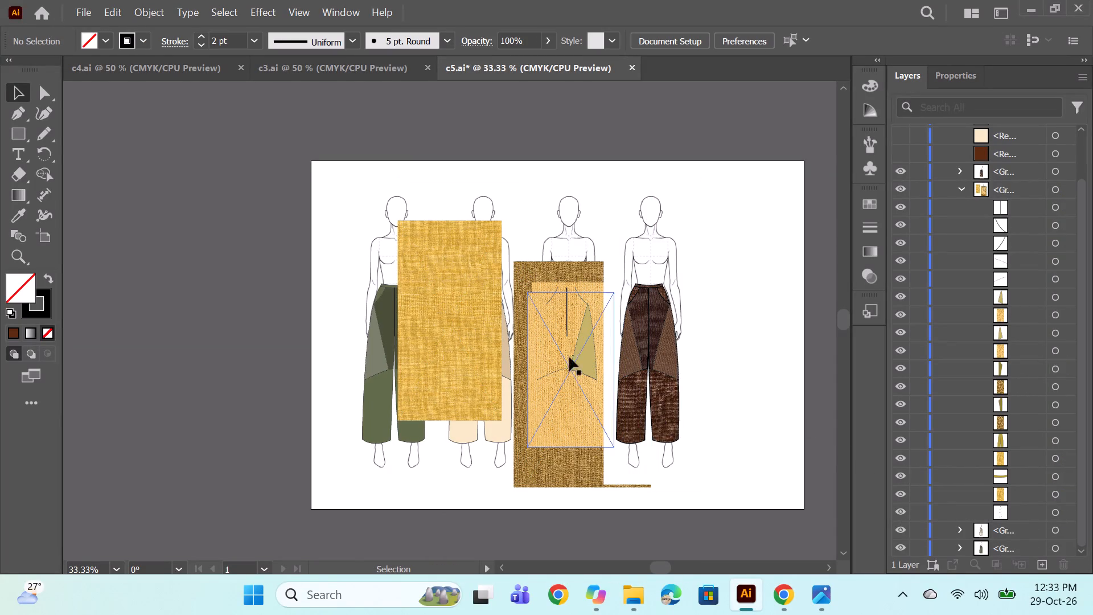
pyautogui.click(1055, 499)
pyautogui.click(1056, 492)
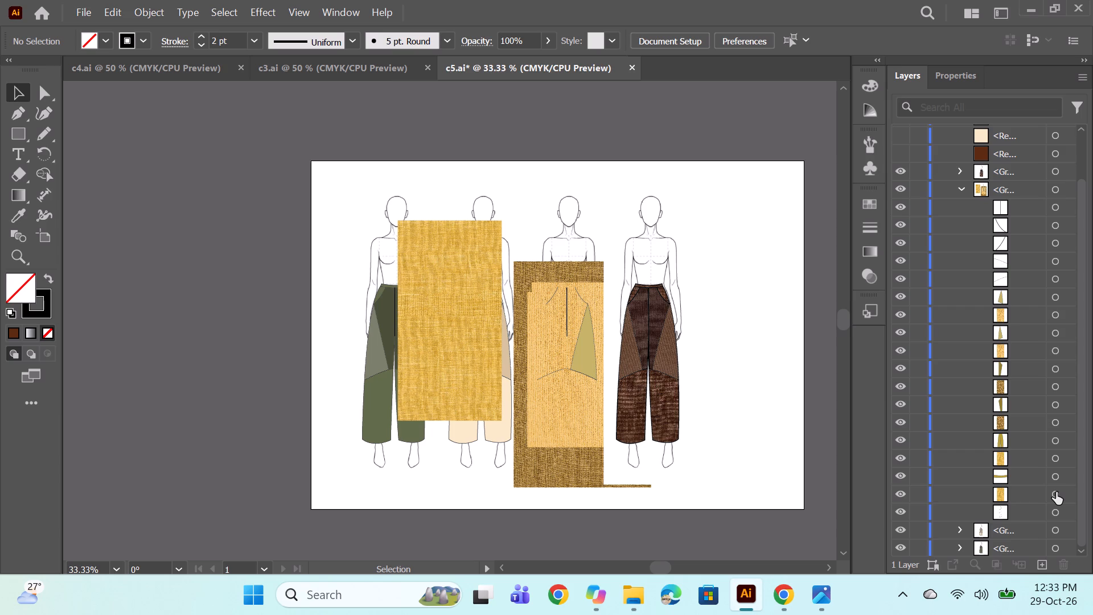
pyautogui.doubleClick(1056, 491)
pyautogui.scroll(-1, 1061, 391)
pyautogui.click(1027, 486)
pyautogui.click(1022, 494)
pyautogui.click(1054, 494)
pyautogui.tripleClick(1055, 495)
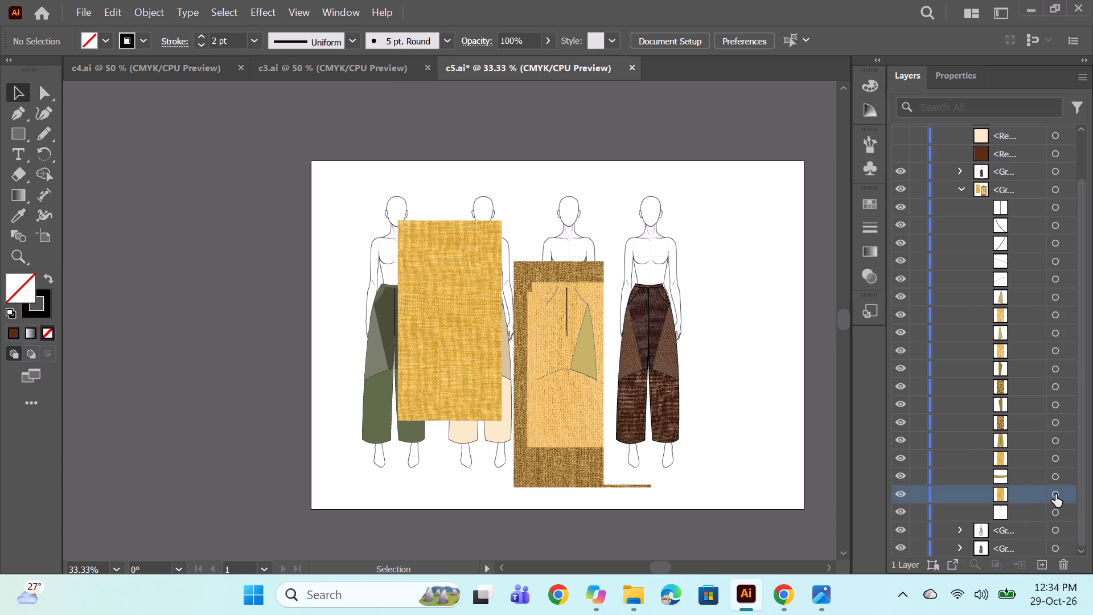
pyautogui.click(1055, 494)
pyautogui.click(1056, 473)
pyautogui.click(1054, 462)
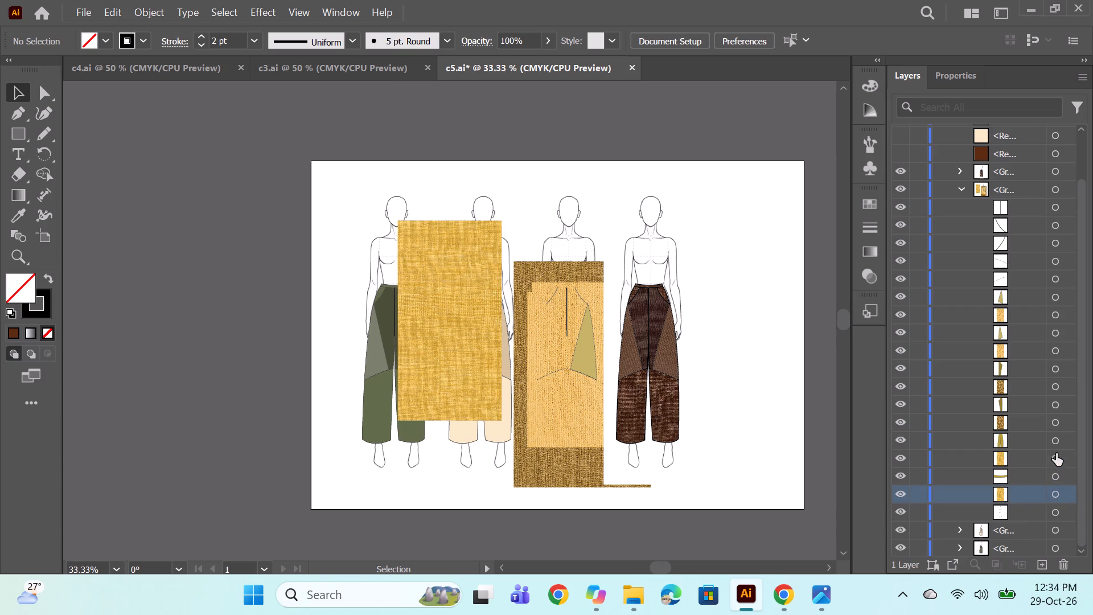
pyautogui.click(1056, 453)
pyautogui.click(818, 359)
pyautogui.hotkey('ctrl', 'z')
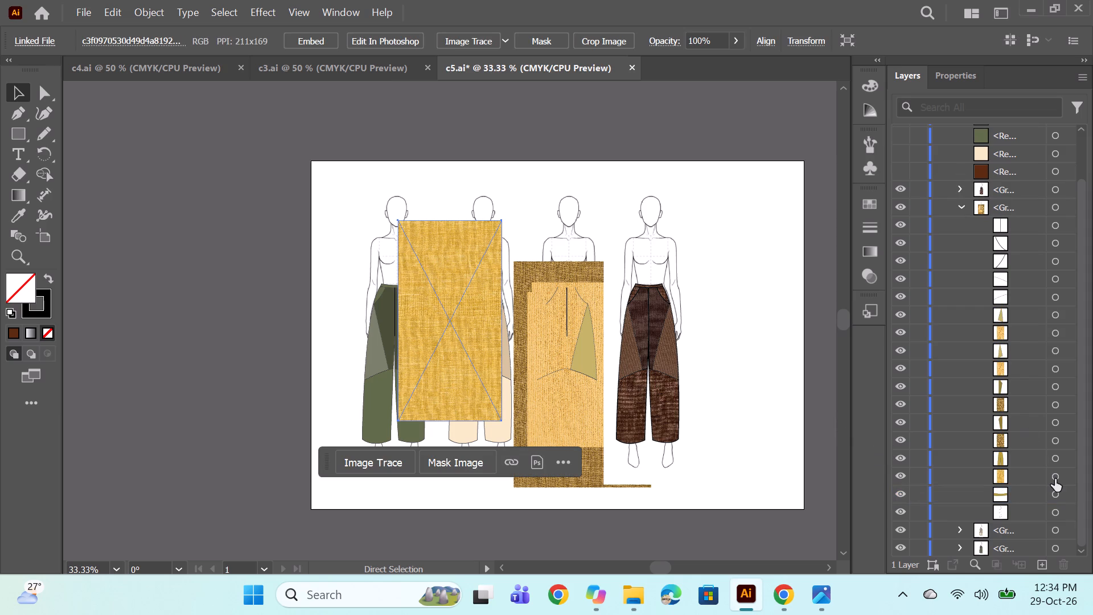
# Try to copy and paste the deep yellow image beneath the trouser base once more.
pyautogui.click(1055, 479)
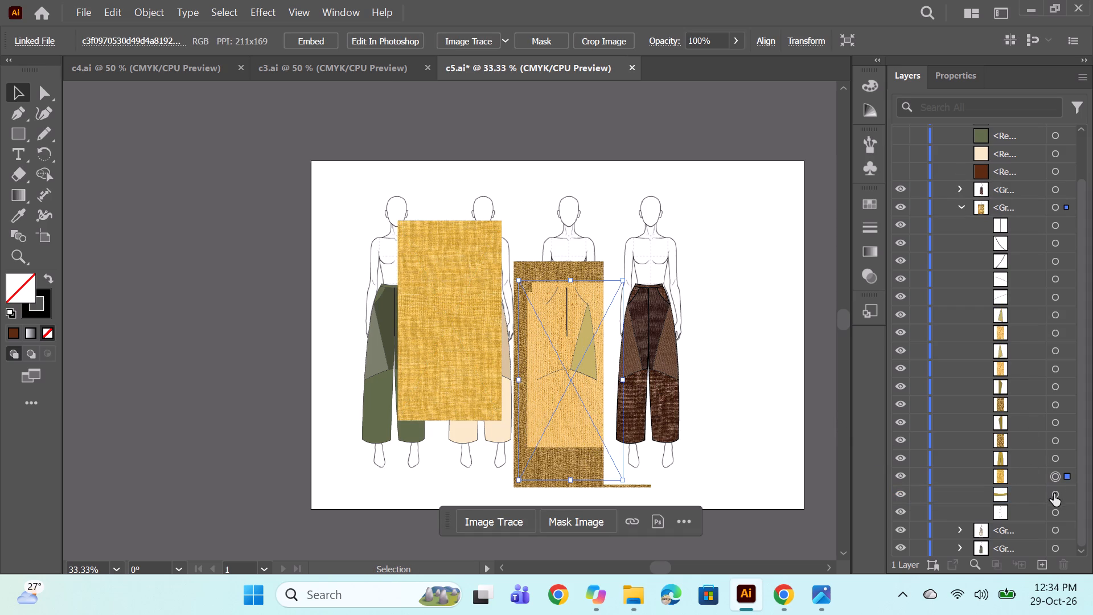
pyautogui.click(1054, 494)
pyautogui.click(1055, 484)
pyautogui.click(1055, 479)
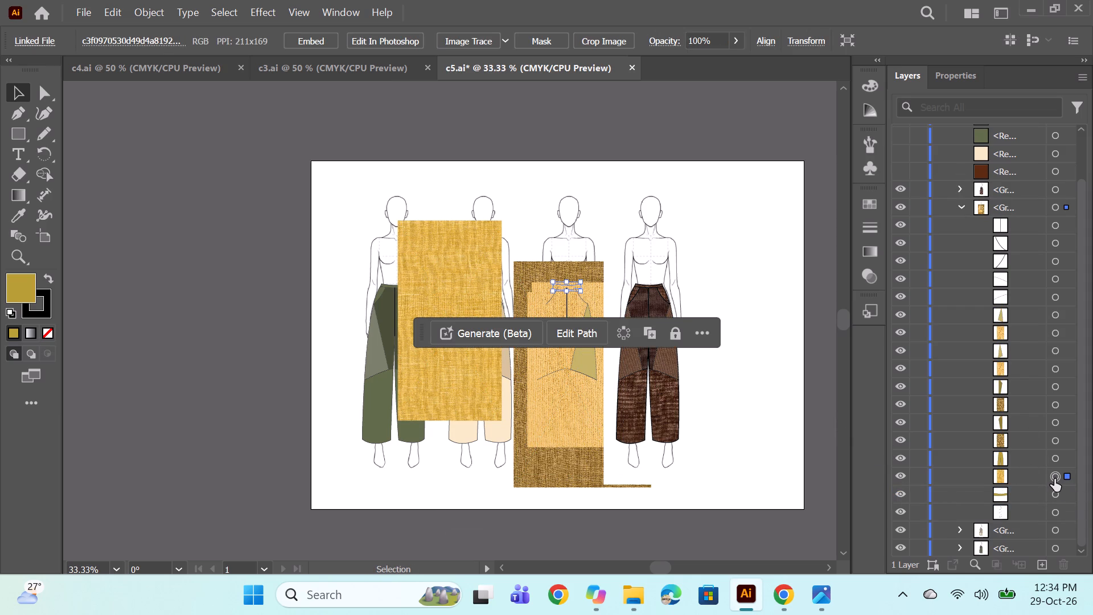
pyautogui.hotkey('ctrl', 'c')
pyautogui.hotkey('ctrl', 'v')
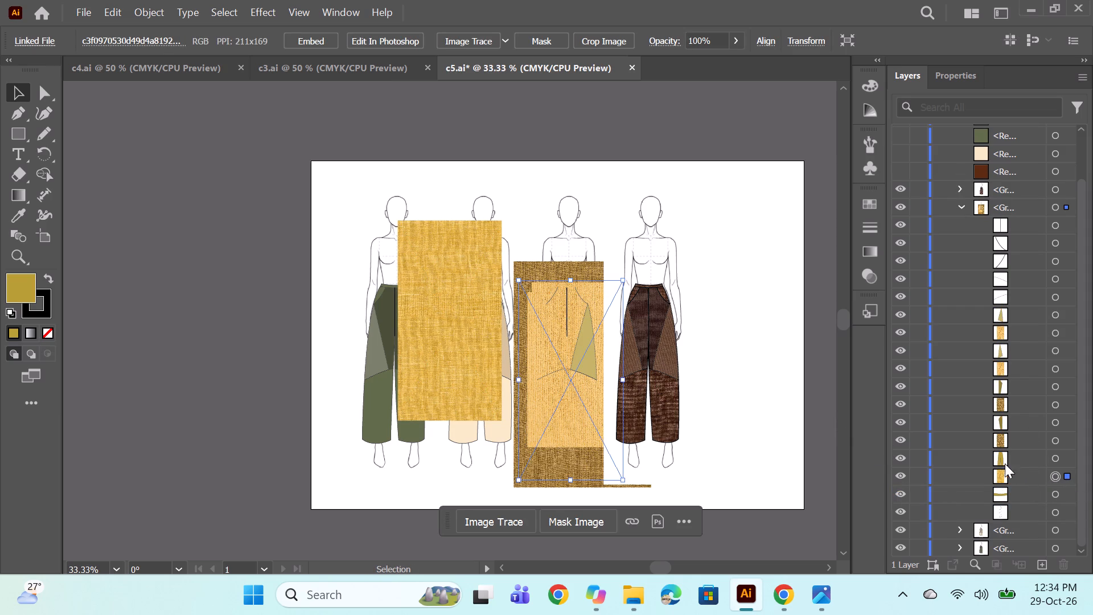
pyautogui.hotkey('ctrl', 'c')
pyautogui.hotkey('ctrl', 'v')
# Place the pasted deep yellow image and a further duplicate of it over the third figure's trousers.
pyautogui.click(457, 331)
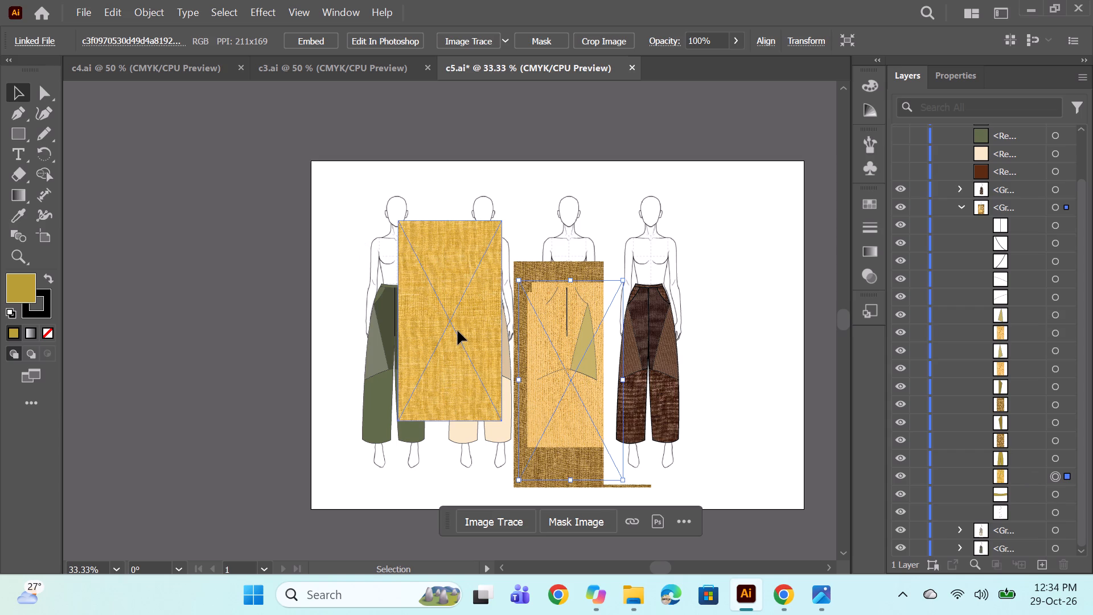
pyautogui.keyDown('alt'); pyautogui.moveTo(458, 331); pyautogui.dragTo(552, 387); pyautogui.keyUp('alt')
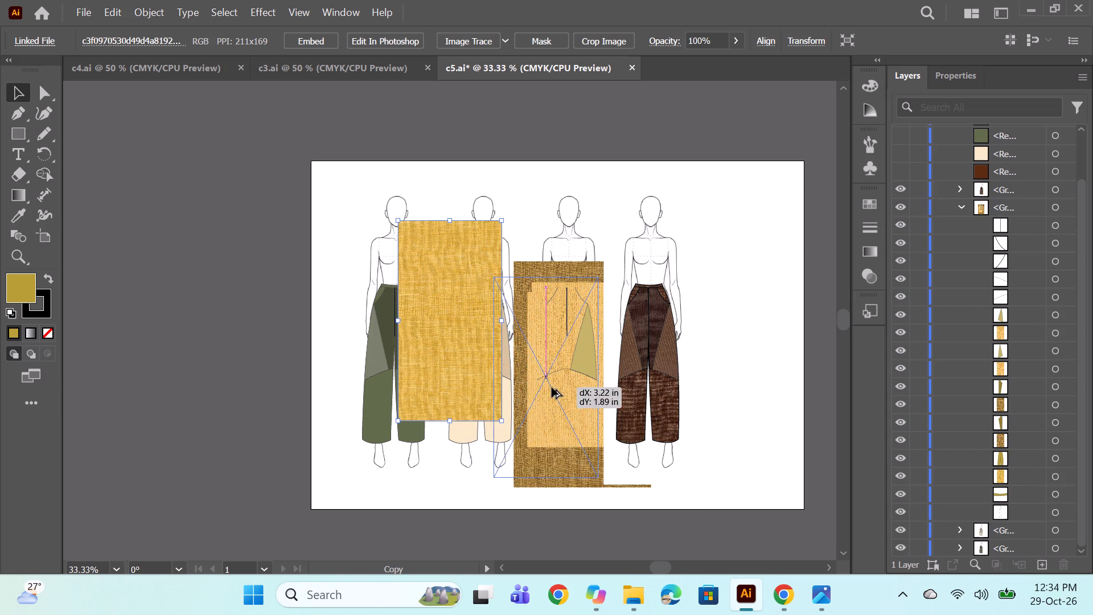
pyautogui.keyDown('alt'); pyautogui.moveTo(552, 387); pyautogui.dragTo(558, 389); pyautogui.keyUp('alt')
pyautogui.moveTo(556, 391); pyautogui.dragTo(563, 395)
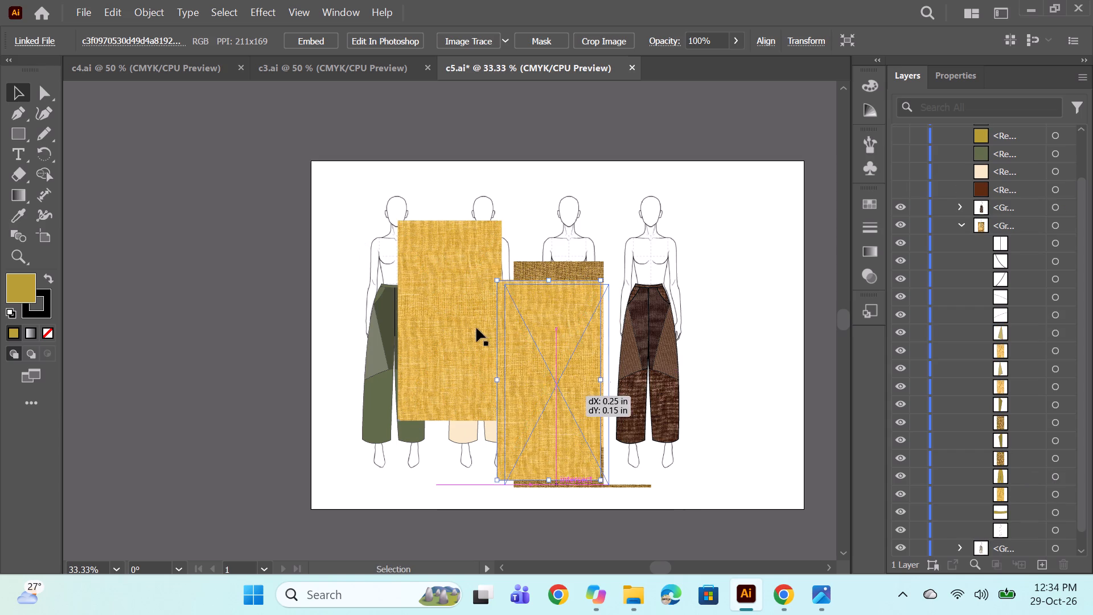
pyautogui.moveTo(466, 319); pyautogui.dragTo(572, 383)
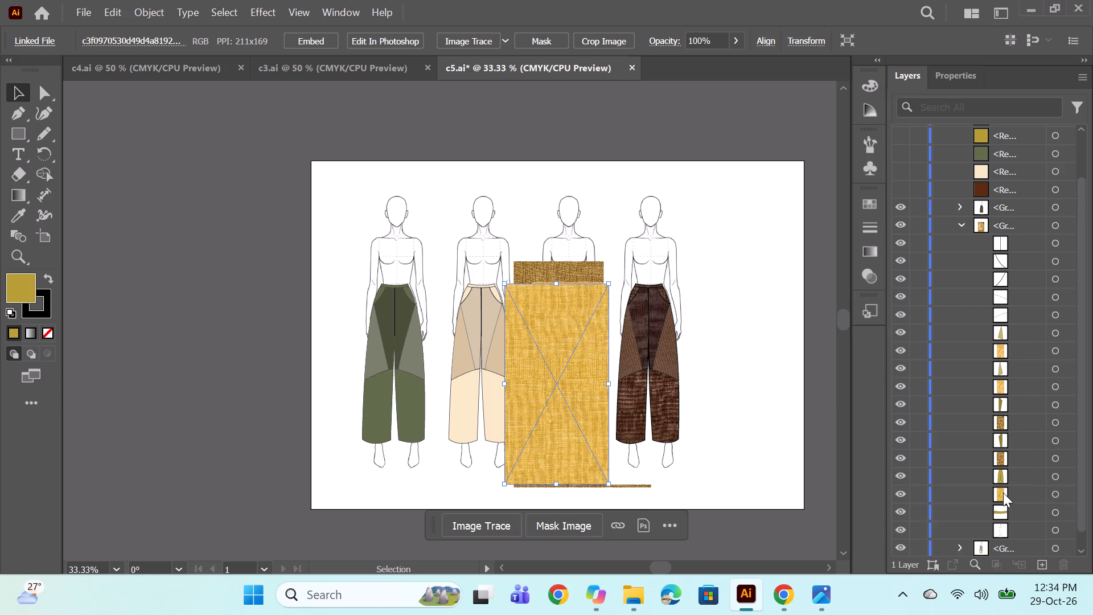
# Delete the surplus deep yellow duplicate, keeping a single copy over the third figure.
pyautogui.click(1016, 495)
pyautogui.click(565, 386)
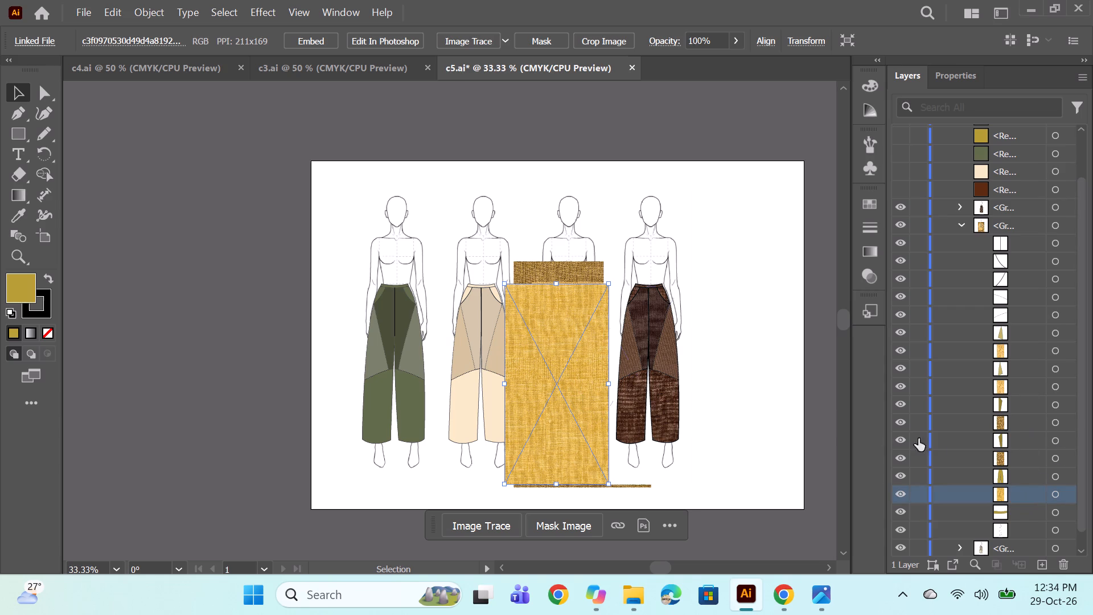
pyautogui.scroll(10, 1063, 300)
pyautogui.click(1009, 149)
pyautogui.press('BackSpace')
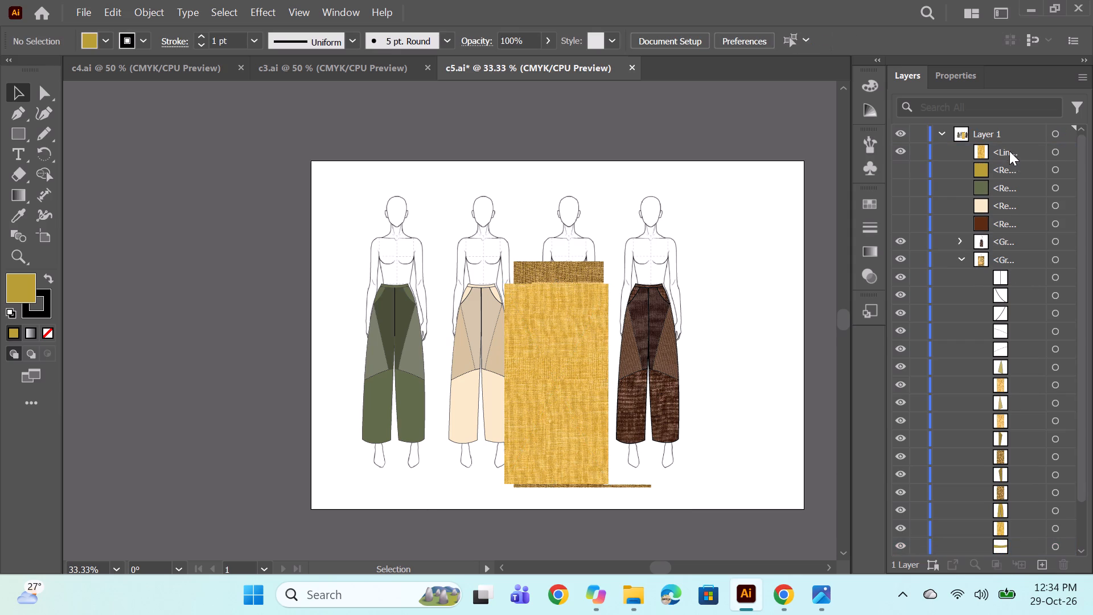
pyautogui.click(1009, 151)
pyautogui.press('BackSpace')
# Recopy the deep yellow image and move the loose duplicate into the third figure's group, directly beneath the waistband piece.
pyautogui.scroll(-1, 1001, 285)
pyautogui.scroll(-4, 1015, 206)
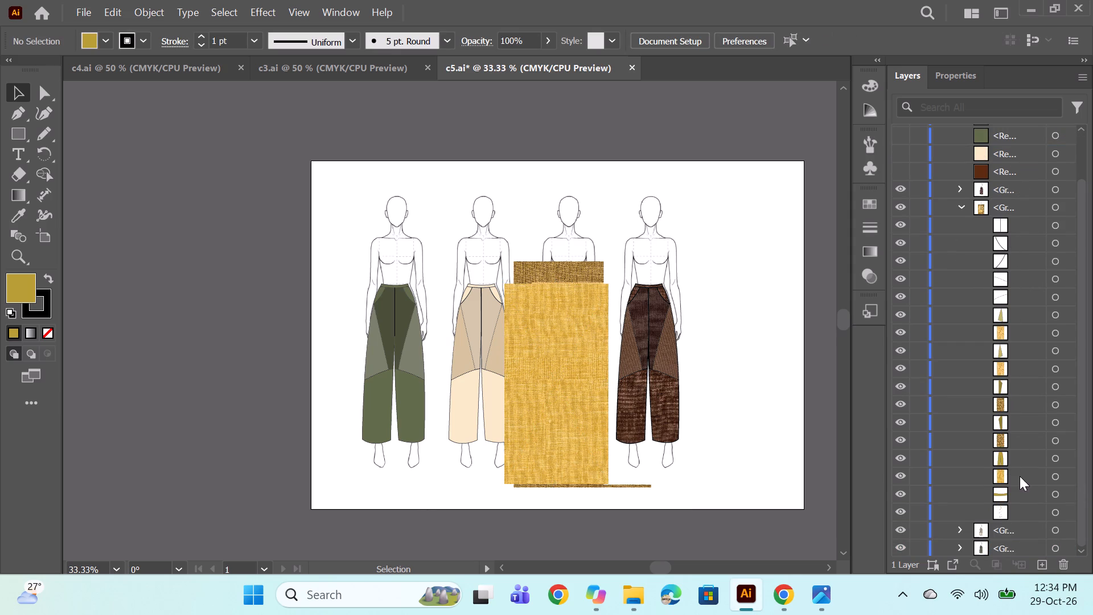
pyautogui.click(1020, 476)
pyautogui.click(1053, 479)
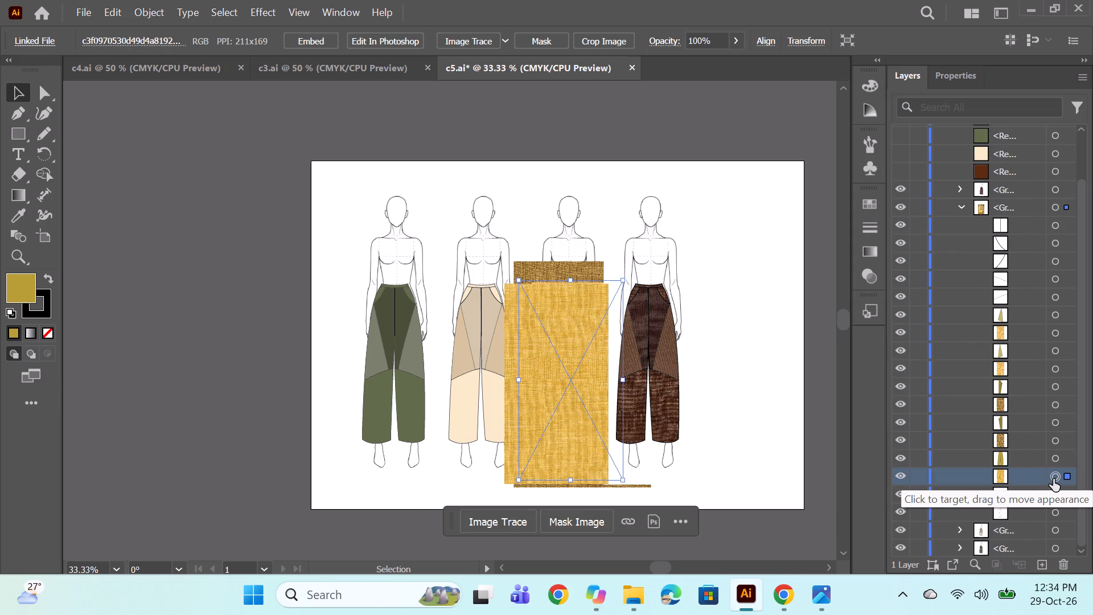
pyautogui.hotkey('ctrl', 'c')
pyautogui.hotkey('ctrl', 'v')
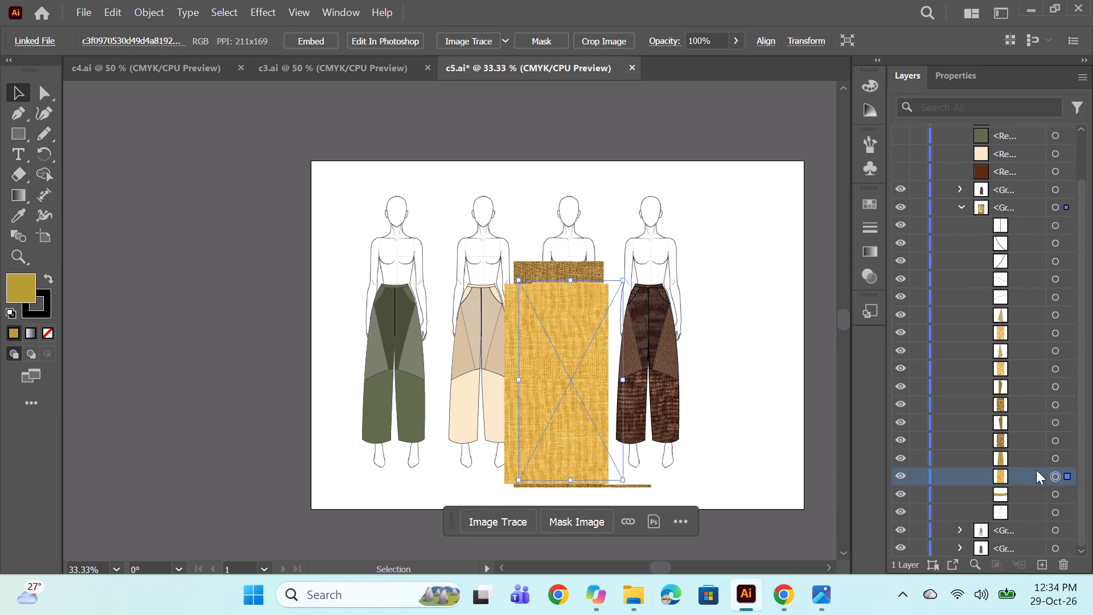
pyautogui.scroll(6, 971, 409)
pyautogui.moveTo(1017, 145); pyautogui.dragTo(1021, 497)
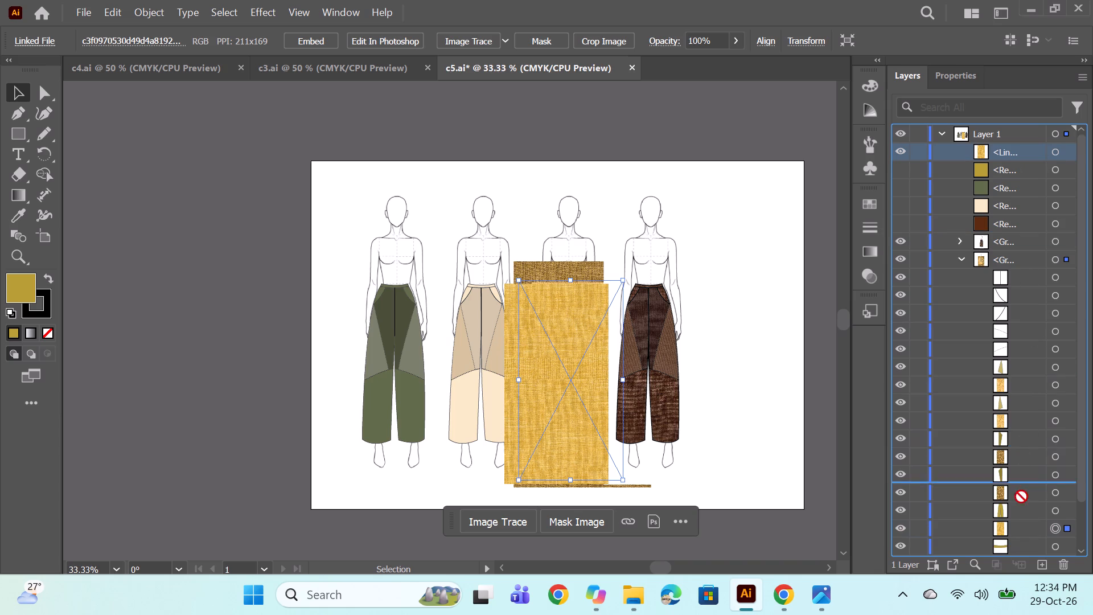
pyautogui.moveTo(1021, 497); pyautogui.dragTo(1027, 498)
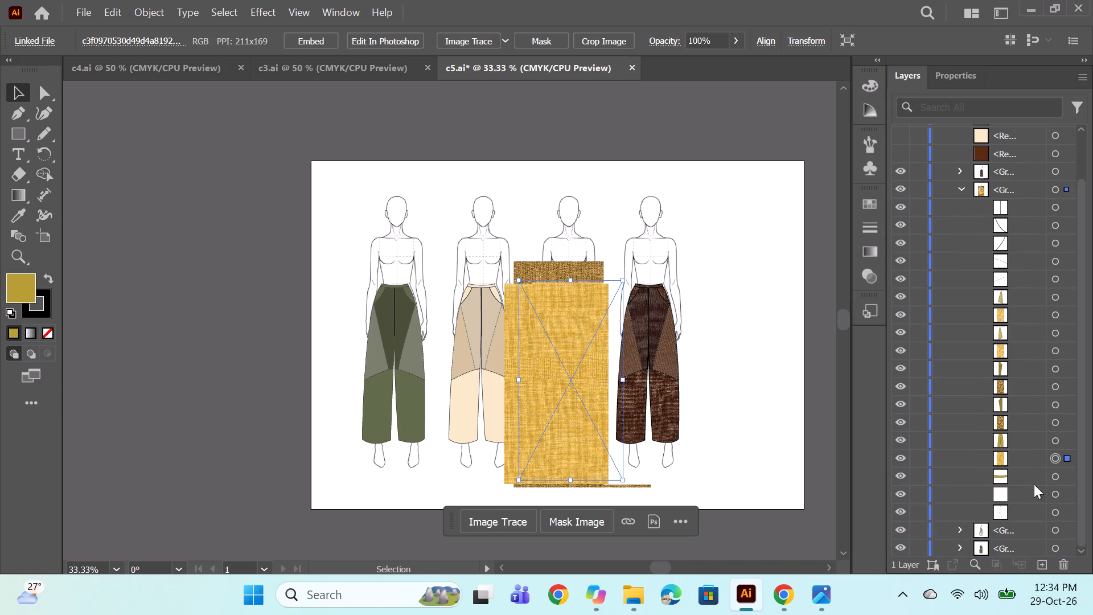
# Clip the light golden knit images to the two side panels of the third figure's trousers with clipping masks.
pyautogui.click(1054, 314)
pyautogui.keyDown('ctrl'); pyautogui.click(1056, 297); pyautogui.keyUp('ctrl')
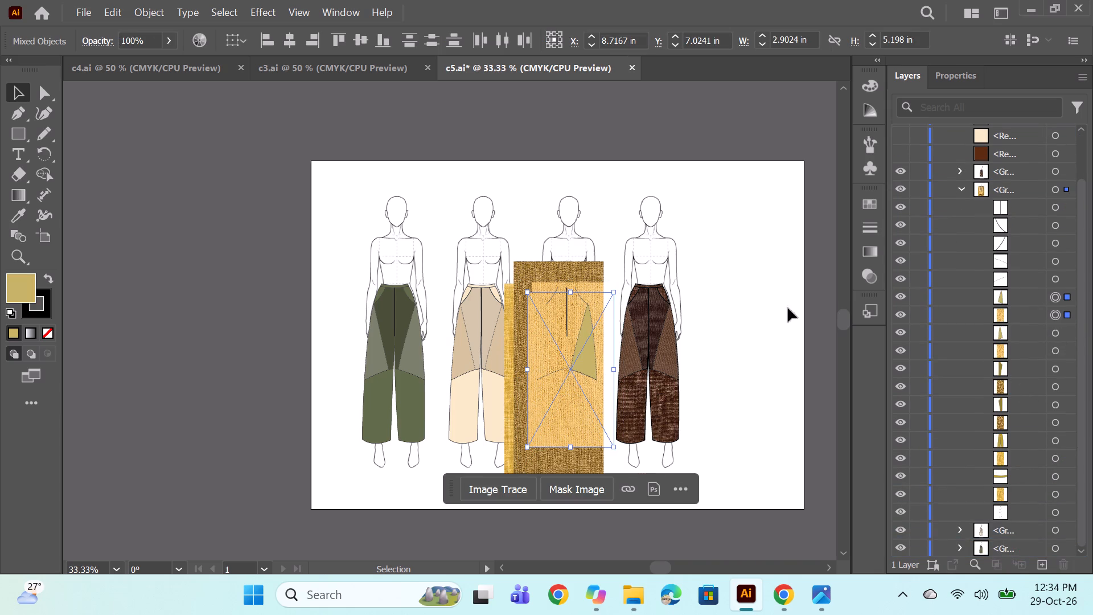
pyautogui.rightClick(555, 320)
pyautogui.click(655, 430)
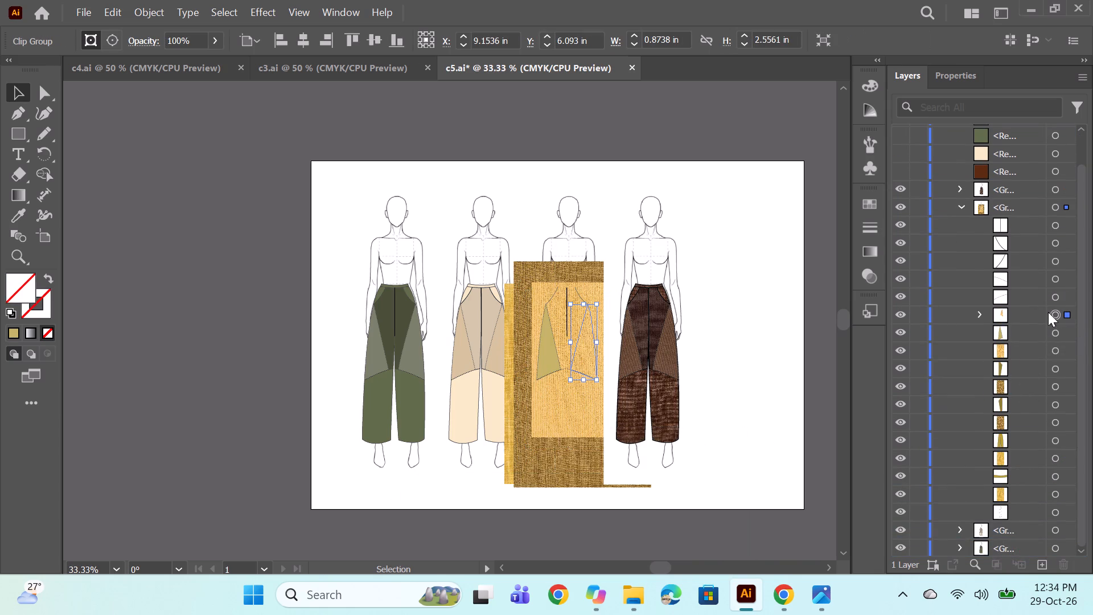
pyautogui.click(1047, 330)
pyautogui.keyDown('ctrl'); pyautogui.click(1052, 348); pyautogui.keyUp('ctrl')
pyautogui.keyDown('ctrl'); pyautogui.doubleClick(1056, 337); pyautogui.keyUp('ctrl')
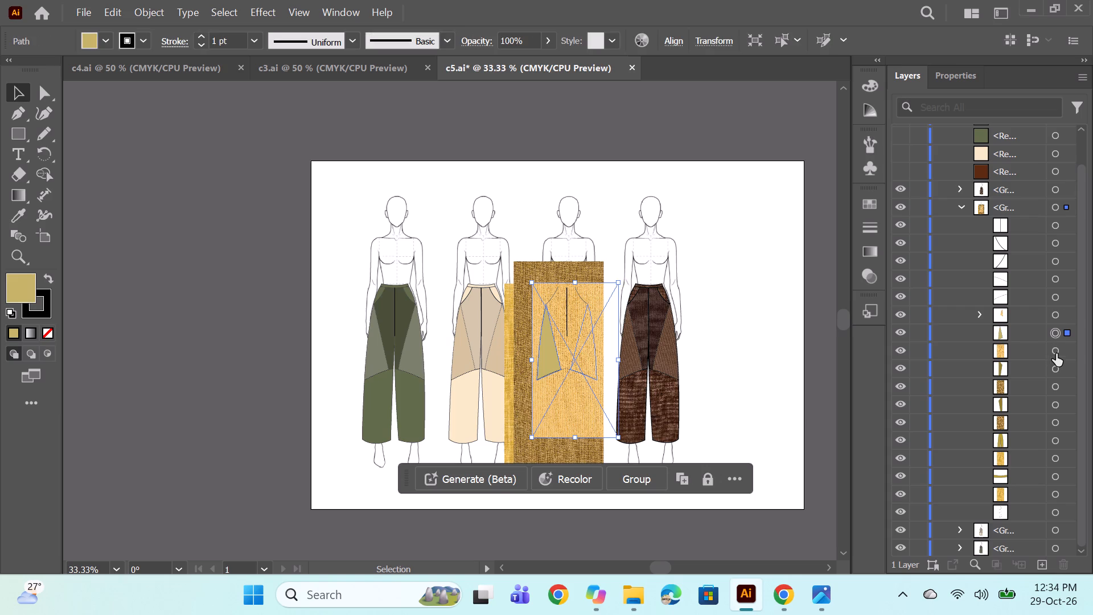
pyautogui.keyDown('ctrl'); pyautogui.click(1056, 354); pyautogui.keyUp('ctrl')
pyautogui.rightClick(621, 319)
pyautogui.click(720, 437)
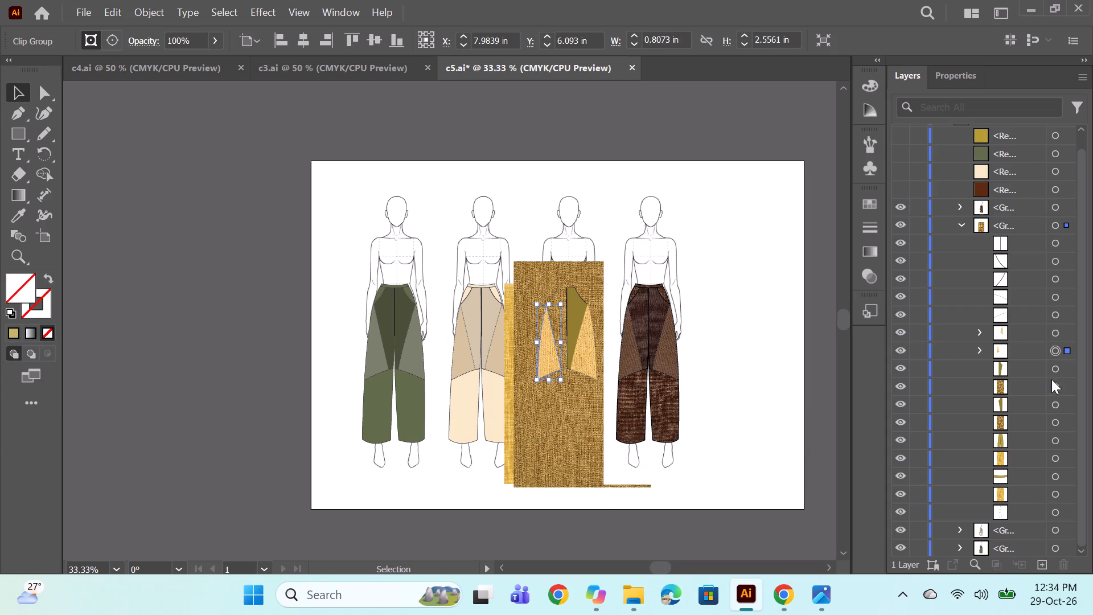
# Clip the brown woven images to the two centre front panels of the third figure's trousers.
pyautogui.click(1059, 372)
pyautogui.keyDown('ctrl'); pyautogui.click(1053, 387); pyautogui.keyUp('ctrl')
pyautogui.rightClick(739, 350)
pyautogui.click(798, 444)
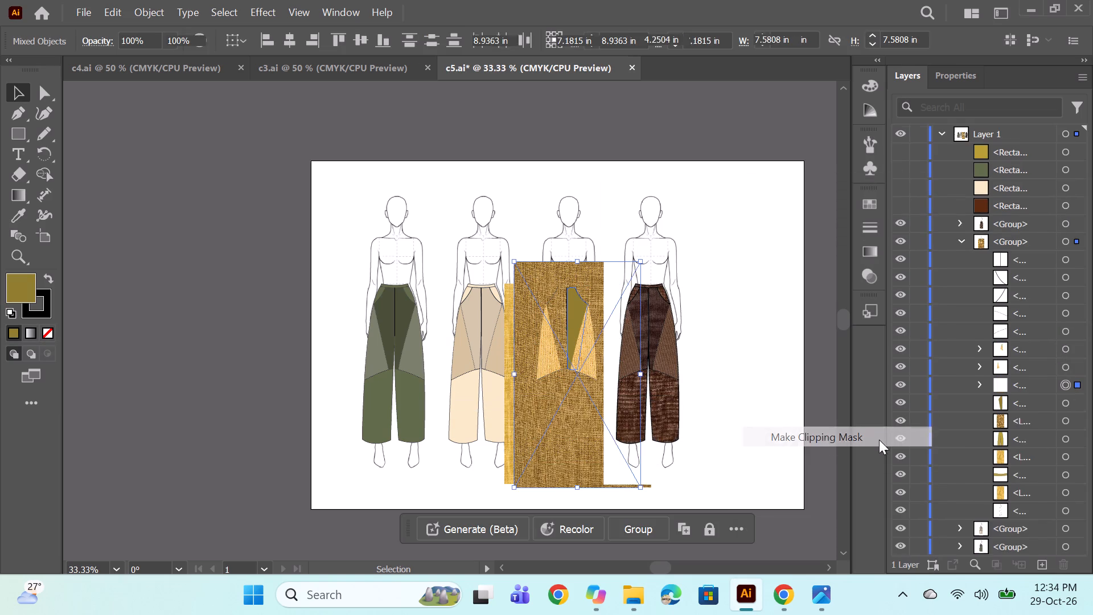
pyautogui.click(1061, 402)
pyautogui.keyDown('ctrl'); pyautogui.click(1066, 418); pyautogui.keyUp('ctrl')
pyautogui.rightClick(732, 322)
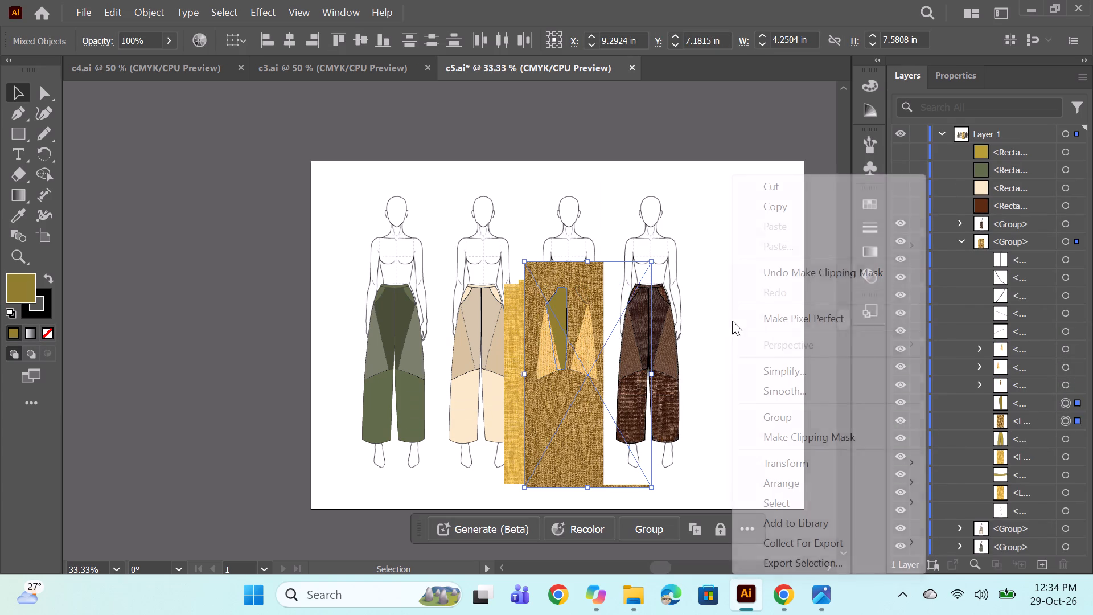
pyautogui.click(827, 436)
# Clip the deep yellow images to the third figure's trouser base and waistband with separate clipping masks.
pyautogui.click(1066, 419)
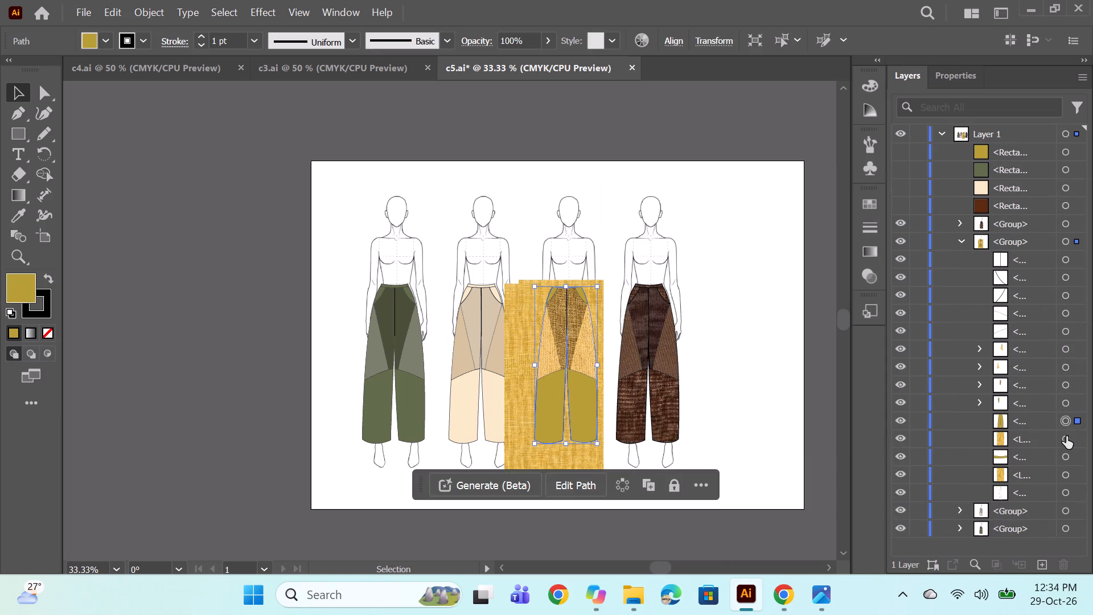
pyautogui.keyDown('ctrl'); pyautogui.click(1066, 437); pyautogui.keyUp('ctrl')
pyautogui.rightClick(690, 337)
pyautogui.click(765, 432)
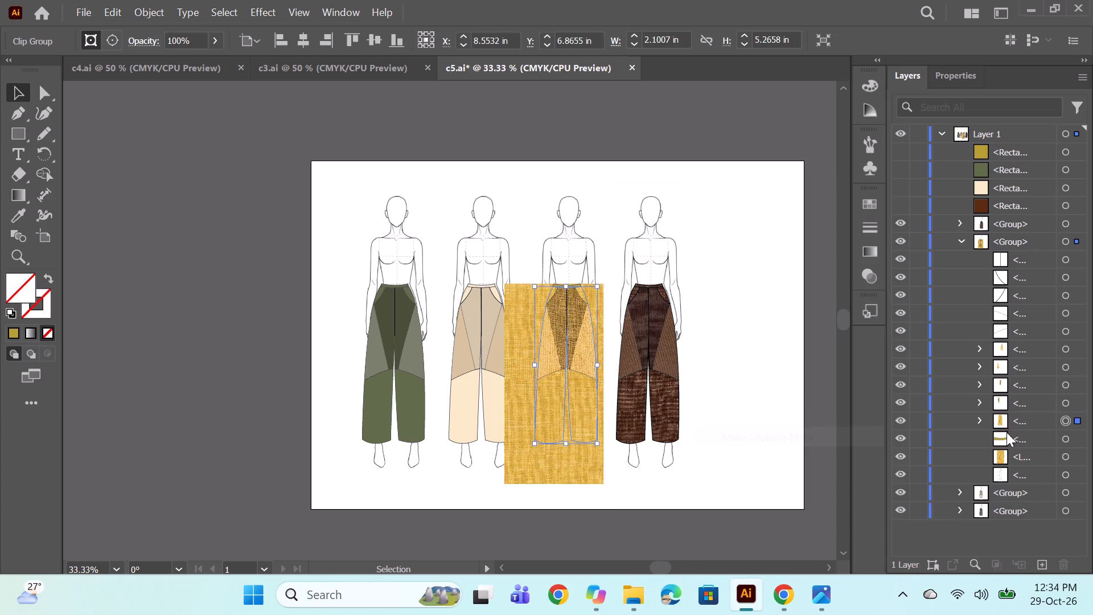
pyautogui.click(1062, 441)
pyautogui.keyDown('ctrl'); pyautogui.click(1065, 456); pyautogui.keyUp('ctrl')
pyautogui.rightClick(716, 270)
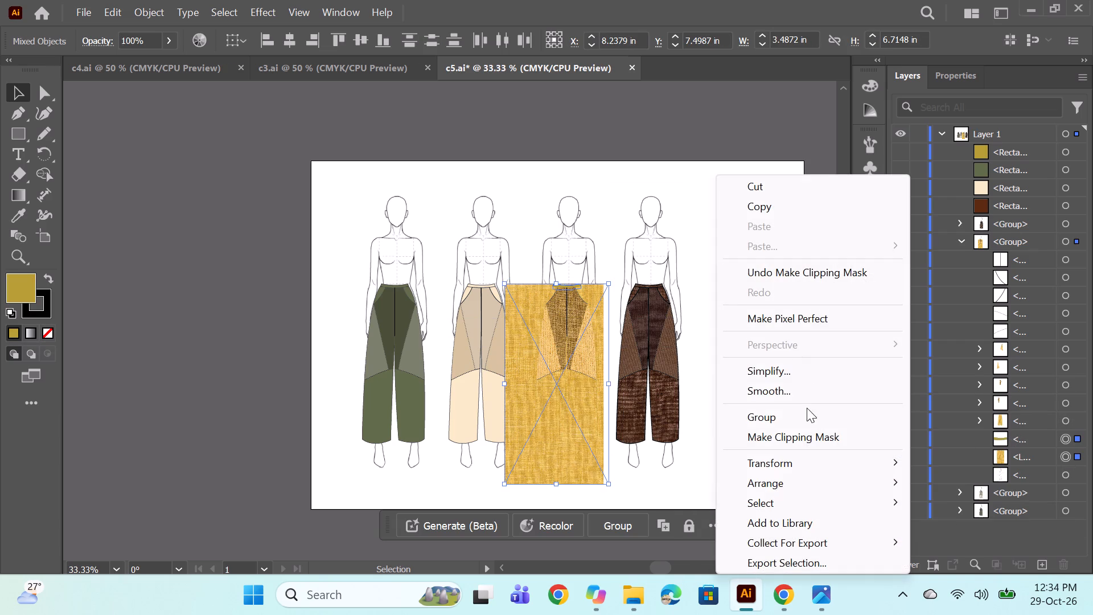
pyautogui.click(795, 438)
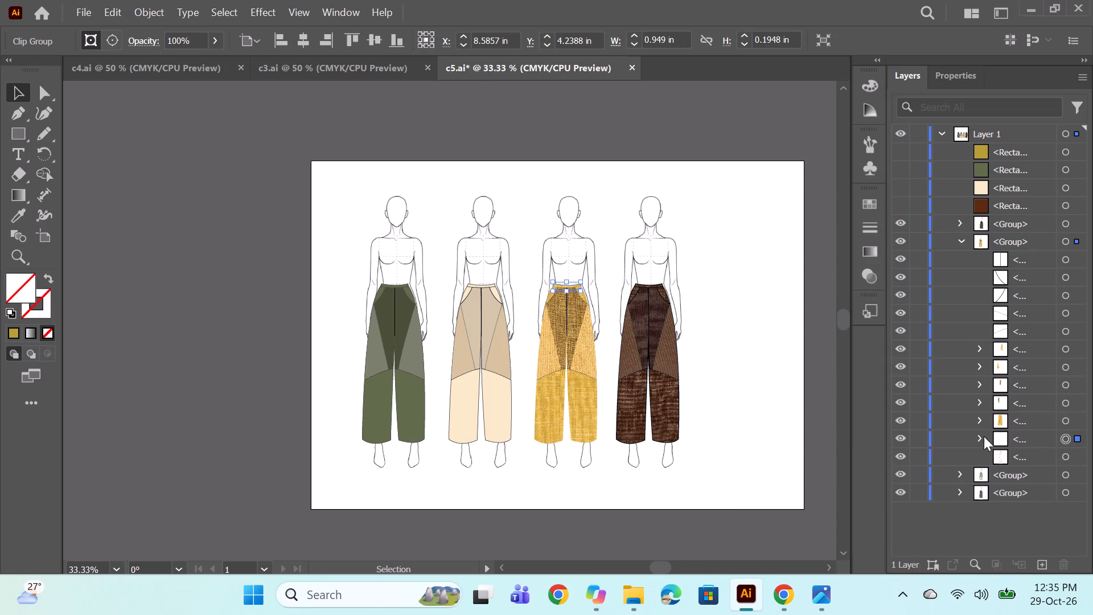
# Nudge the deep yellow image slightly upward inside the third figure's waistband clip group.
pyautogui.click(979, 436)
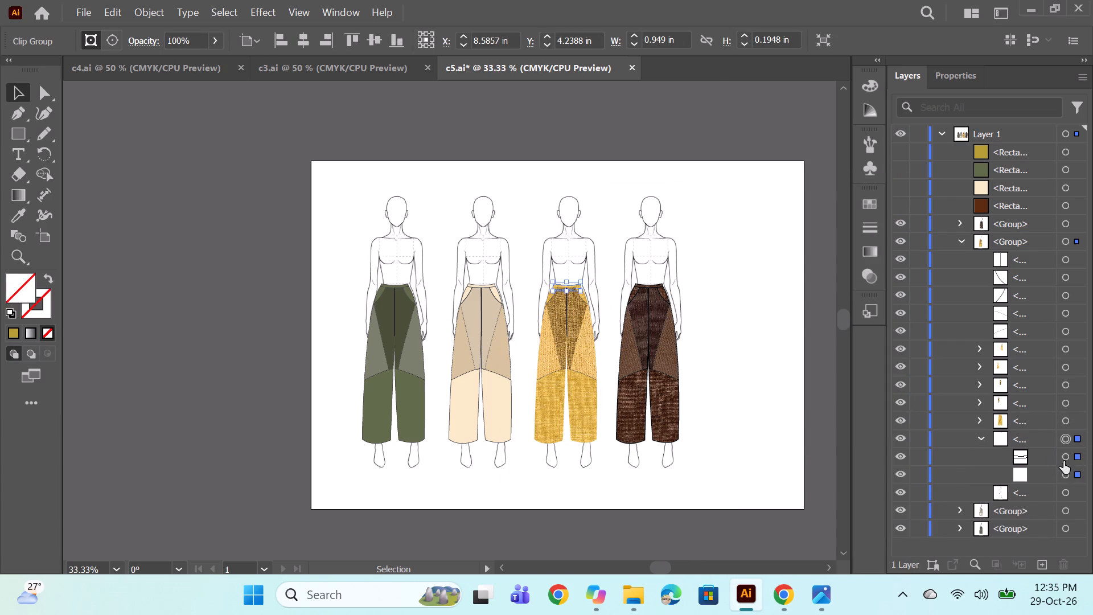
pyautogui.click(1061, 470)
pyautogui.press('Up')
pyautogui.press('Up')
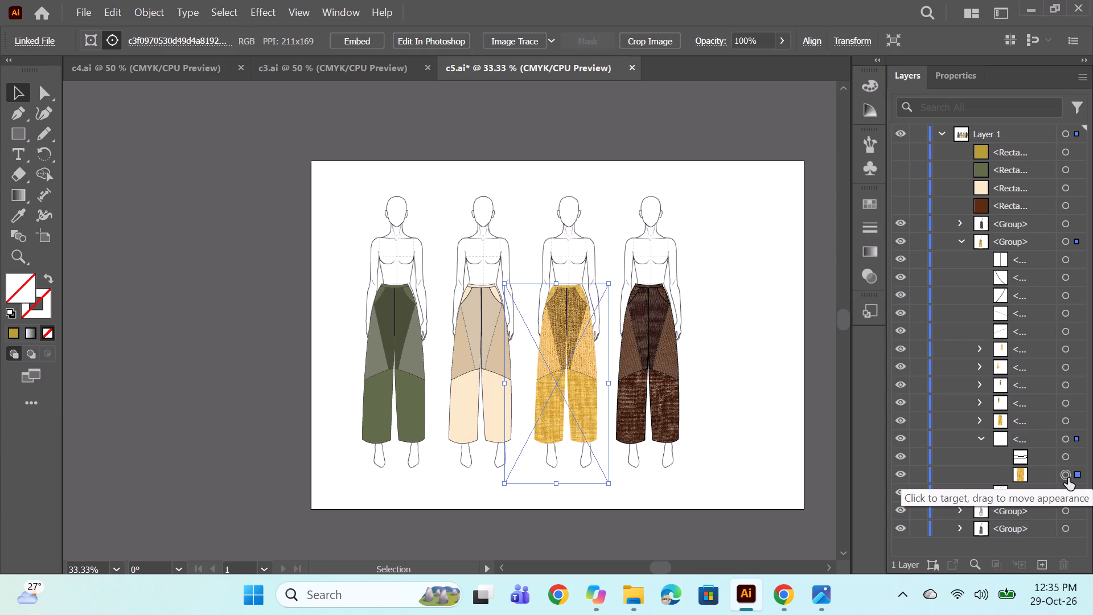
pyautogui.press('Up')
pyautogui.press('Up')
pyautogui.press('Up')
pyautogui.press('Up')
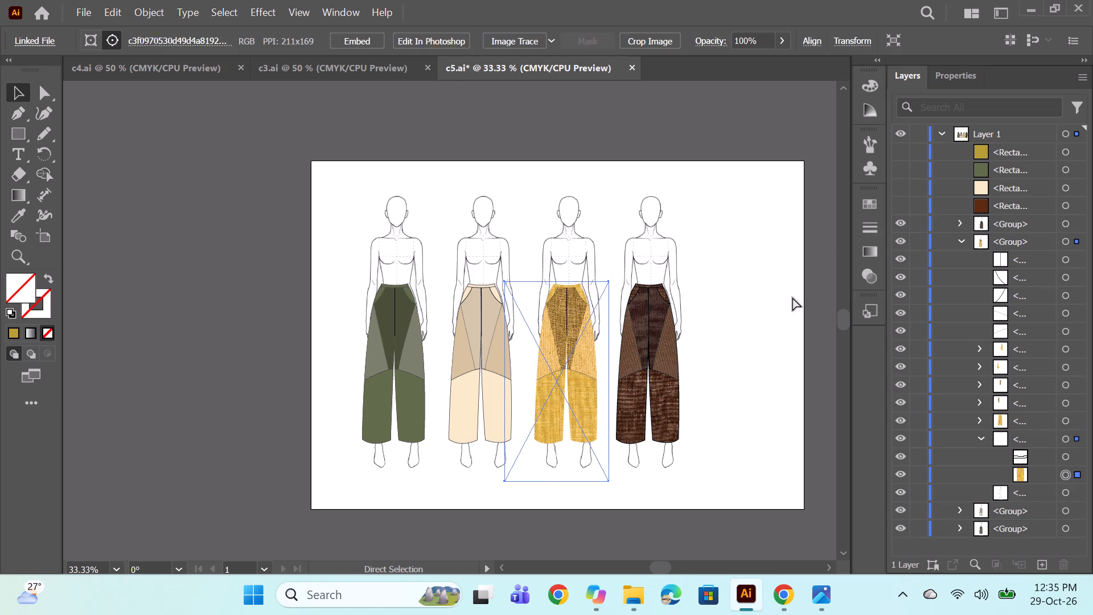
pyautogui.keyDown('ctrl'); pyautogui.click(764, 298); pyautogui.keyUp('ctrl')
pyautogui.click(980, 438)
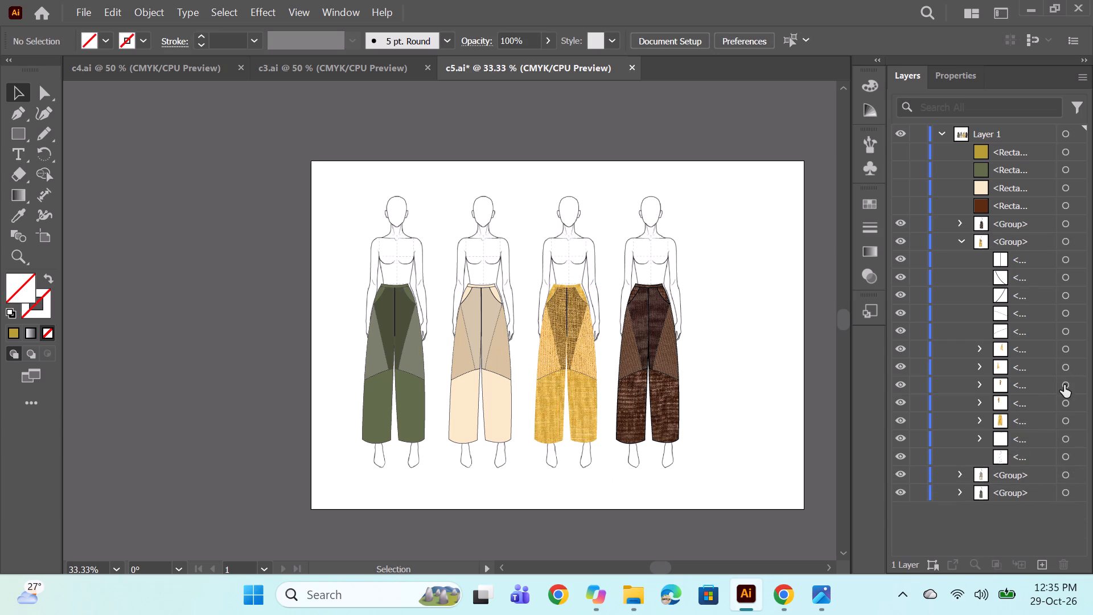
# Give the third figure's centre panel, trouser base and waistband clip groups a 1 pt stroke.
pyautogui.click(1064, 385)
pyautogui.keyDown('ctrl'); pyautogui.click(1067, 419); pyautogui.keyUp('ctrl')
pyautogui.keyDown('ctrl'); pyautogui.click(1066, 439); pyautogui.keyUp('ctrl')
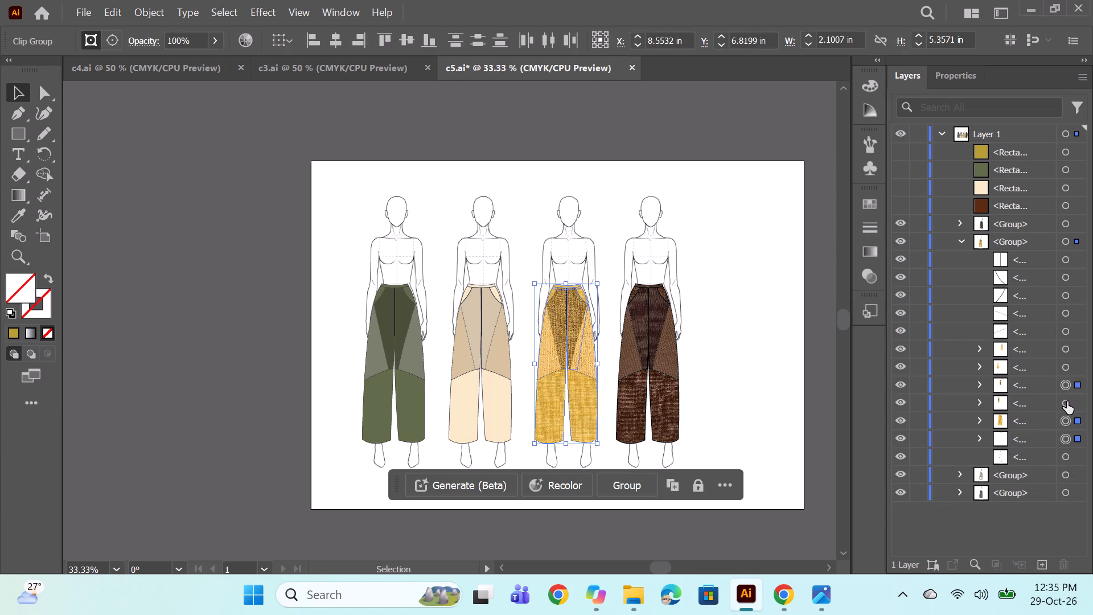
pyautogui.keyDown('ctrl'); pyautogui.click(1067, 401); pyautogui.keyUp('ctrl')
pyautogui.click(874, 235)
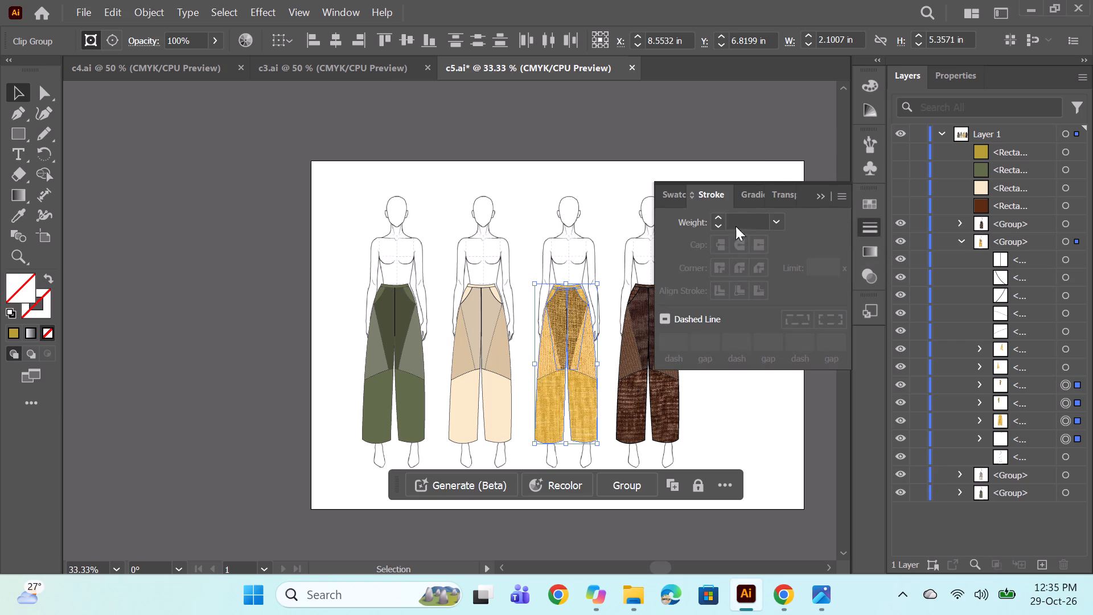
pyautogui.tripleClick(724, 219)
pyautogui.click(723, 219)
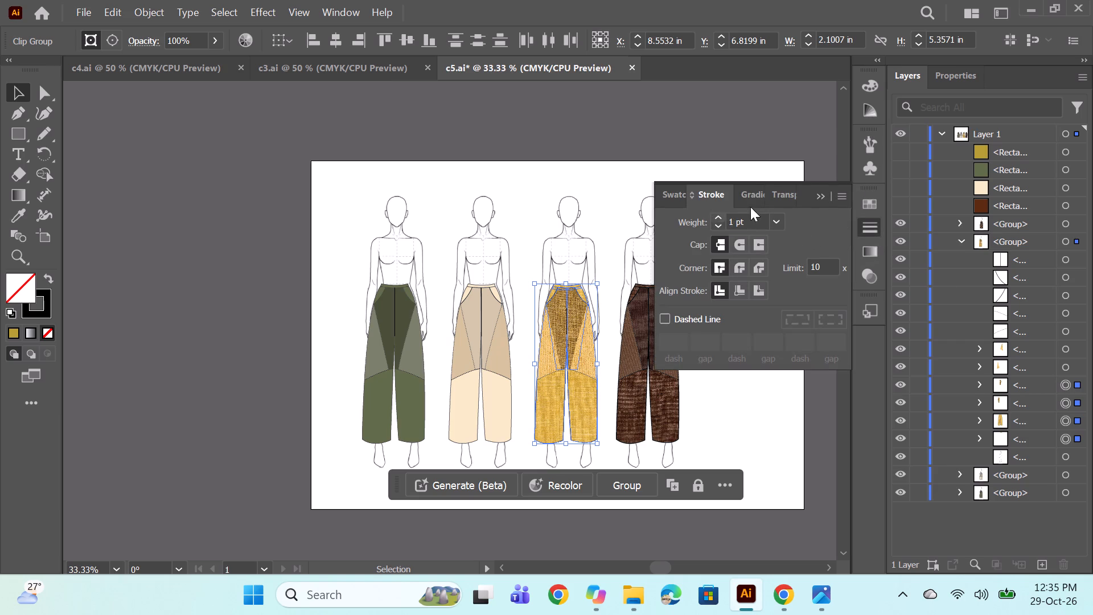
# Give the third figure's two side panel clip groups a 1 pt dashed stroke with 2 pt dashes.
pyautogui.click(1069, 351)
pyautogui.keyDown('ctrl'); pyautogui.click(1065, 372); pyautogui.keyUp('ctrl')
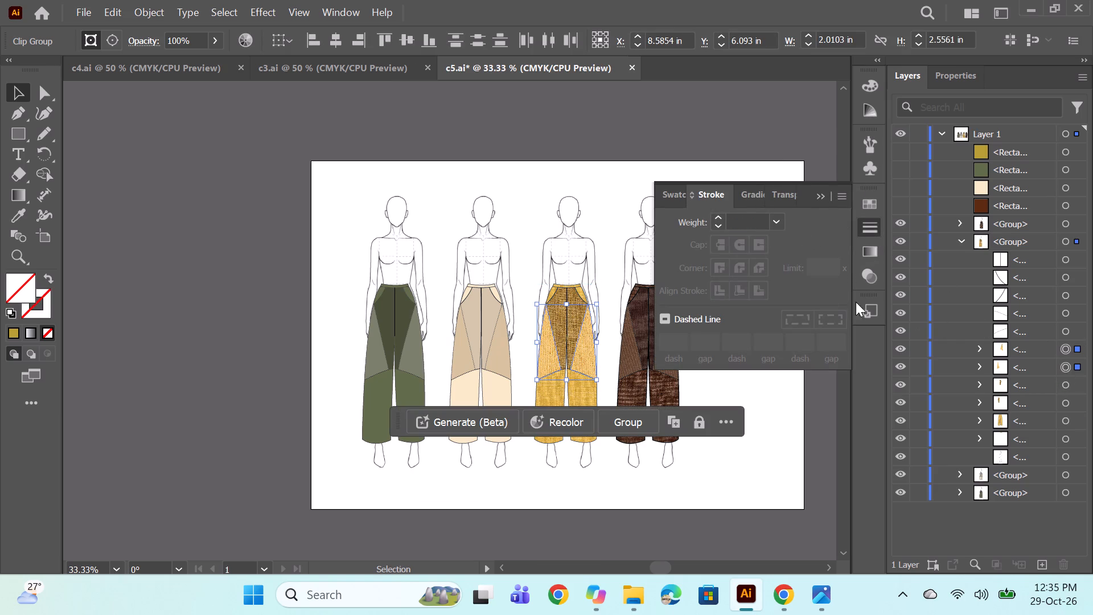
pyautogui.doubleClick(719, 215)
pyautogui.click(719, 215)
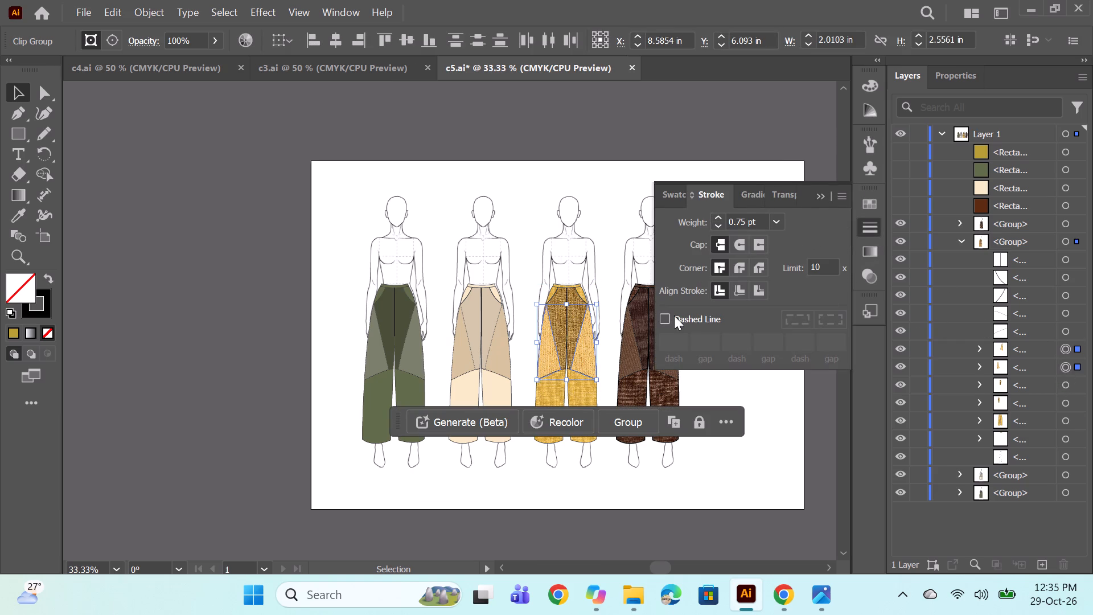
pyautogui.click(713, 218)
pyautogui.click(664, 318)
pyautogui.keyDown('ctrl'); pyautogui.click(793, 149); pyautogui.keyUp('ctrl')
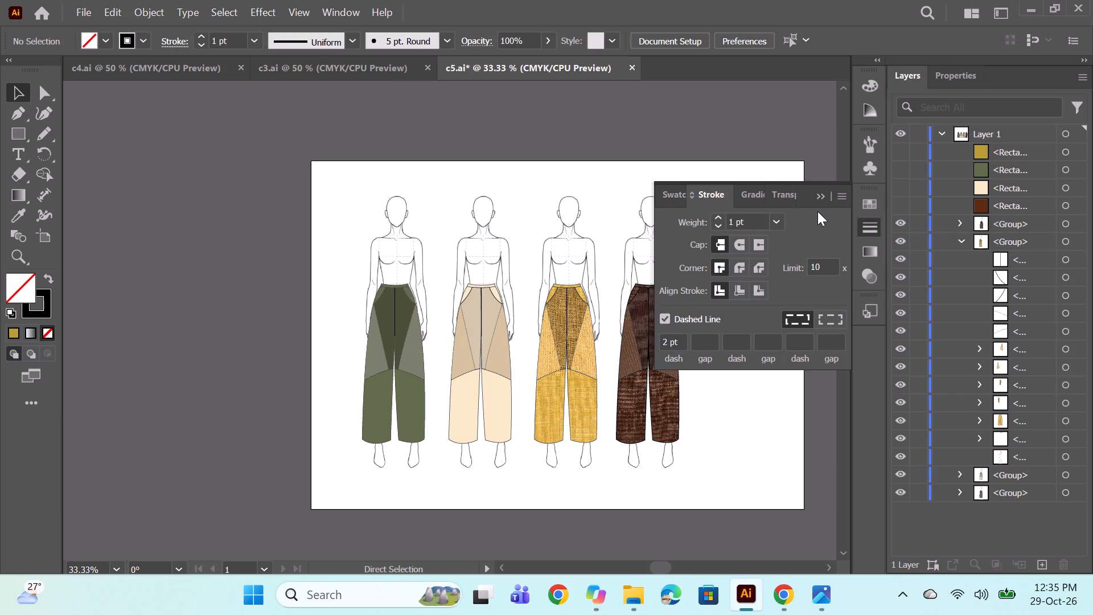
pyautogui.click(819, 200)
# Inspect the third figure's clipped textures, solid outlines and dashed seams up close and against the neighbouring figures.
pyautogui.keyDown('alt'); pyautogui.scroll(1, 612, 262); pyautogui.keyUp('alt')
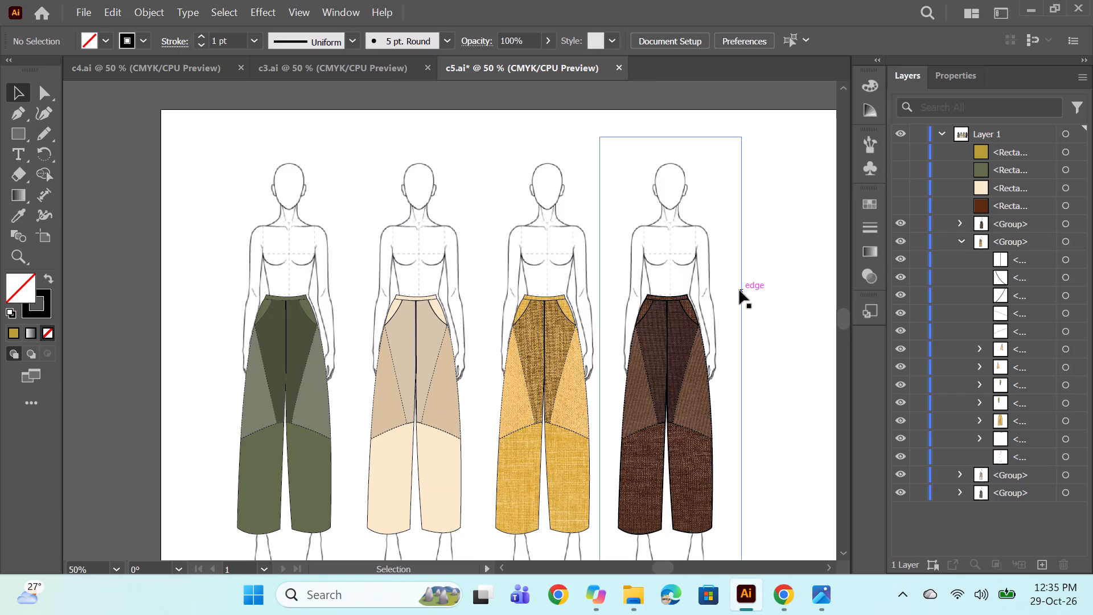
pyautogui.press('space')
pyautogui.scroll(-1, 744, 287)
pyautogui.keyDown('alt'); pyautogui.scroll(4, 564, 307); pyautogui.keyUp('alt')
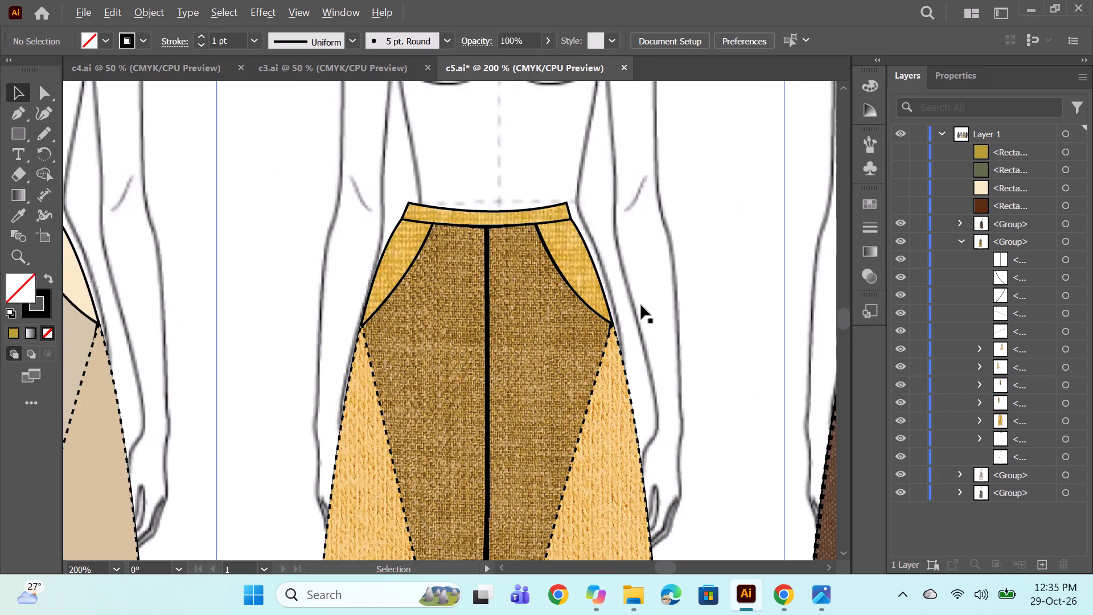
pyautogui.keyDown('alt'); pyautogui.scroll(-5, 641, 305); pyautogui.keyUp('alt')
pyautogui.scroll(-1, 656, 296)
pyautogui.keyDown('alt'); pyautogui.scroll(7, 607, 290); pyautogui.keyUp('alt')
pyautogui.keyDown('alt'); pyautogui.scroll(-5, 683, 282); pyautogui.keyUp('alt')
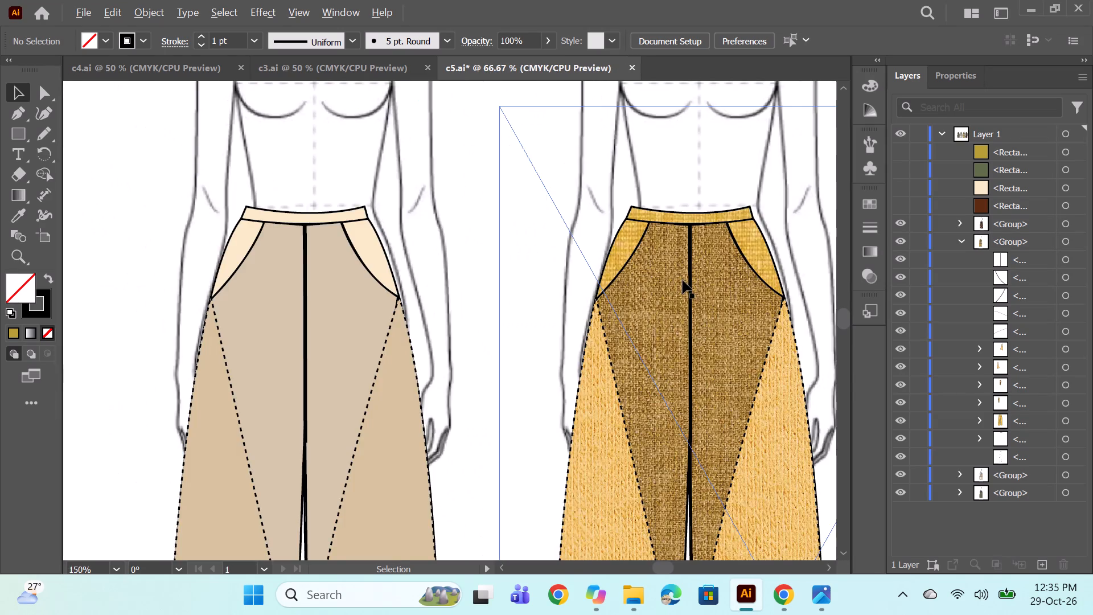
pyautogui.keyDown('alt'); pyautogui.scroll(-3, 683, 280); pyautogui.keyUp('alt')
pyautogui.press('space')
pyautogui.press('space')
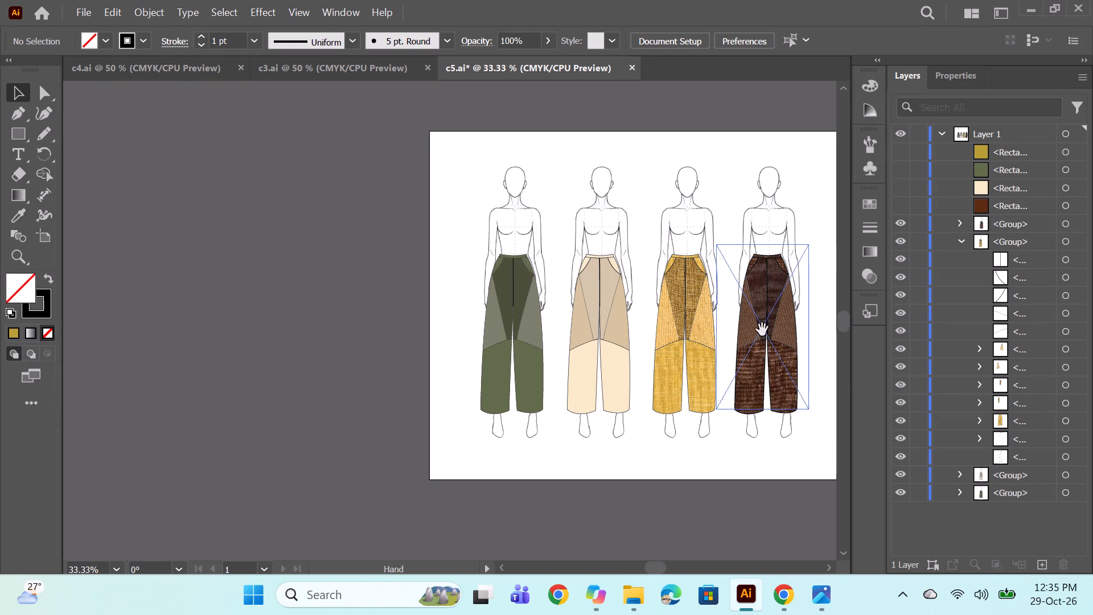
pyautogui.scroll(1, 762, 330)
pyautogui.press('space')
pyautogui.press('space')
pyautogui.moveTo(808, 411); pyautogui.dragTo(743, 382)
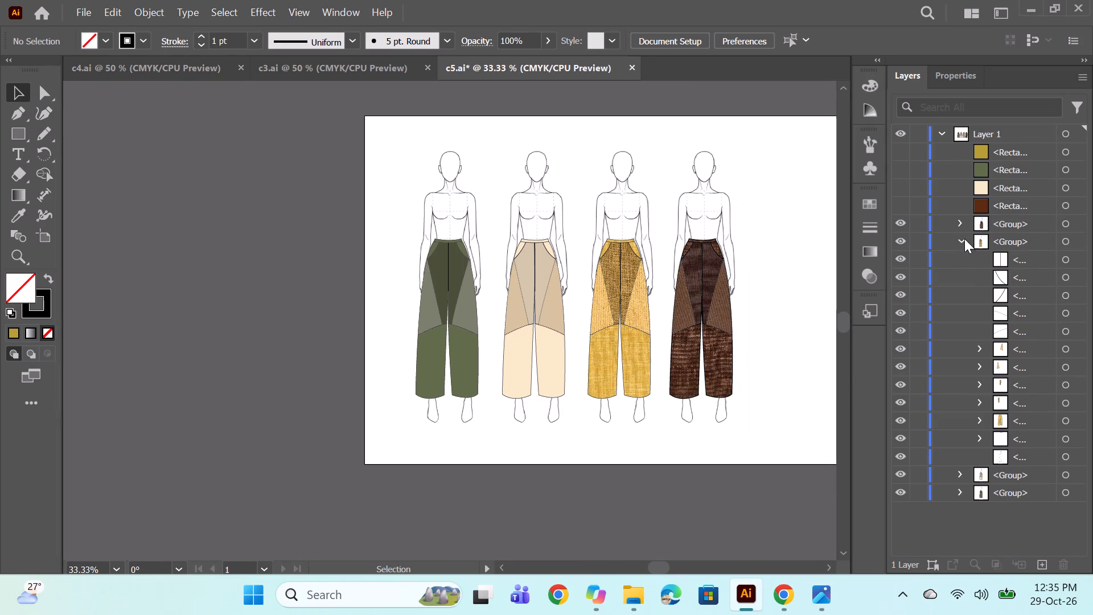
# Collapse the third figure's group and expand the second figure's group to list its pieces.
pyautogui.click(964, 239)
pyautogui.click(960, 260)
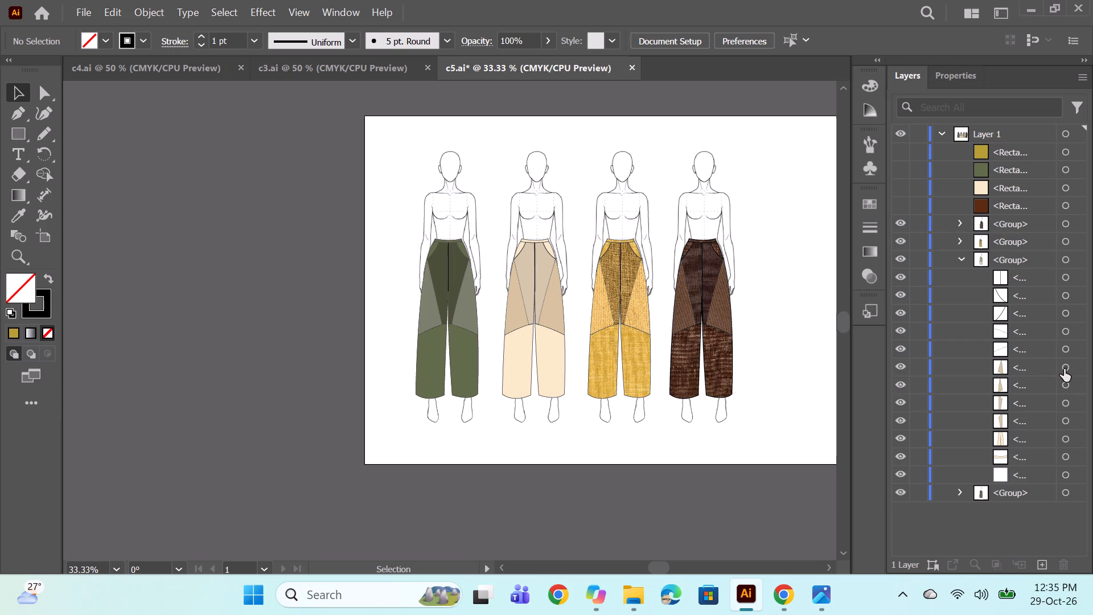
# Switch to the desktop and copy the three neighbouring fabric images: the brown weave and the two lighter beige ones.
pyautogui.click(1027, 7)
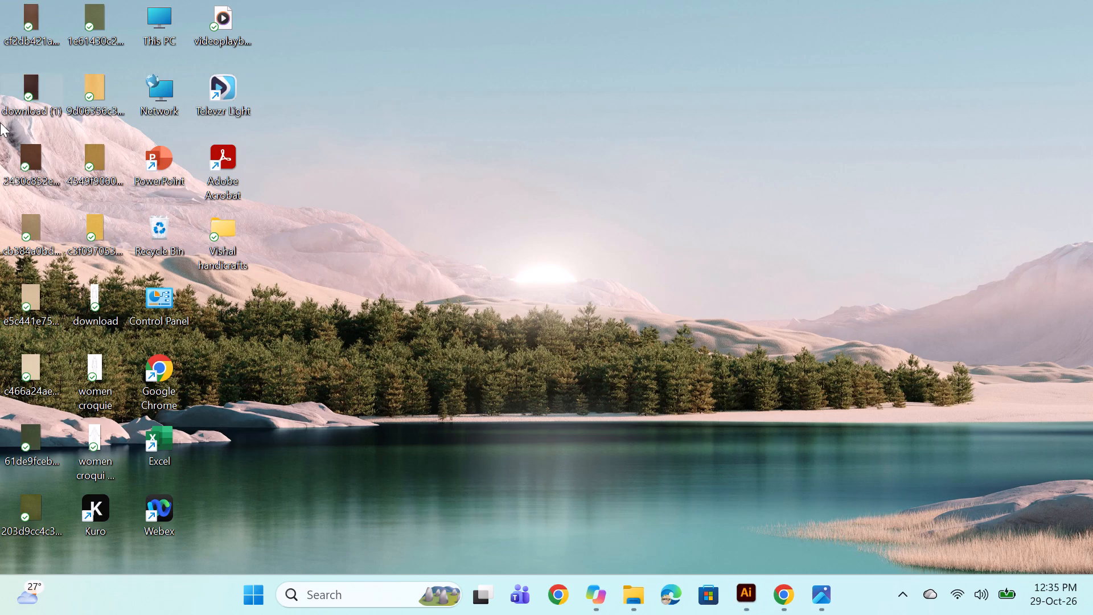
pyautogui.click(35, 228)
pyautogui.keyDown('ctrl'); pyautogui.click(54, 285); pyautogui.keyUp('ctrl')
pyautogui.keyDown('ctrl'); pyautogui.click(48, 354); pyautogui.keyUp('ctrl')
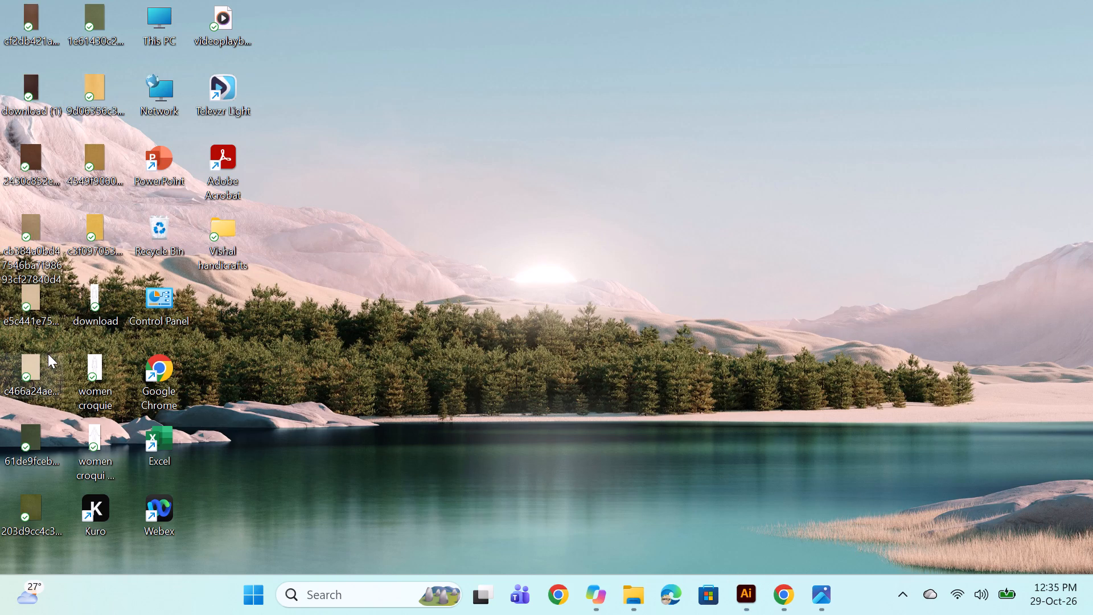
pyautogui.click(47, 299)
pyautogui.keyDown('ctrl'); pyautogui.click(40, 231); pyautogui.keyUp('ctrl')
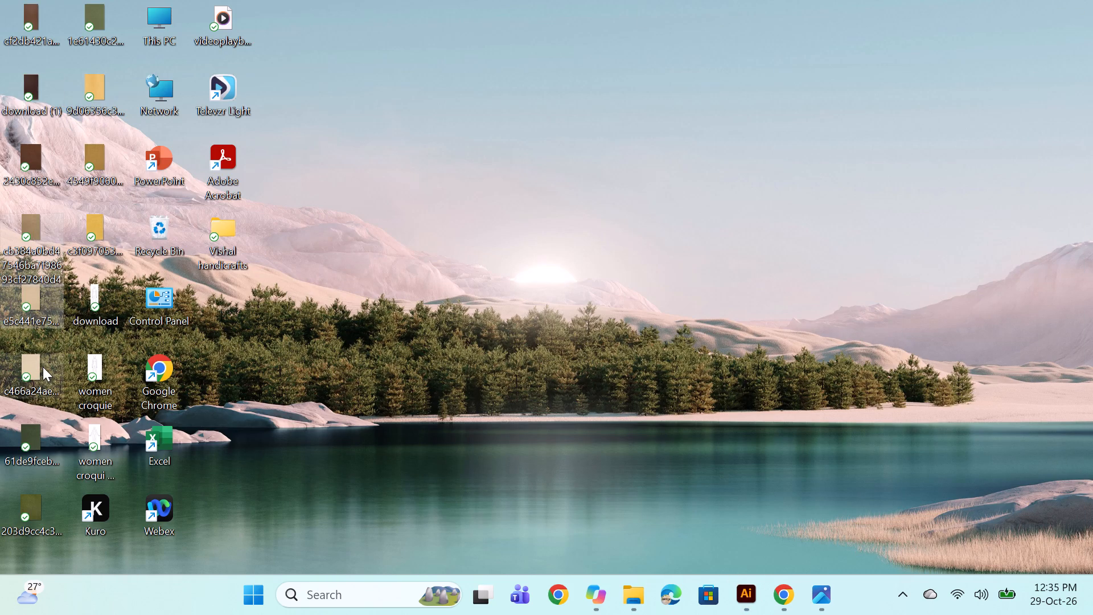
pyautogui.keyDown('ctrl'); pyautogui.click(43, 367); pyautogui.keyUp('ctrl')
pyautogui.keyDown('ctrl'); pyautogui.click(47, 295); pyautogui.keyUp('ctrl')
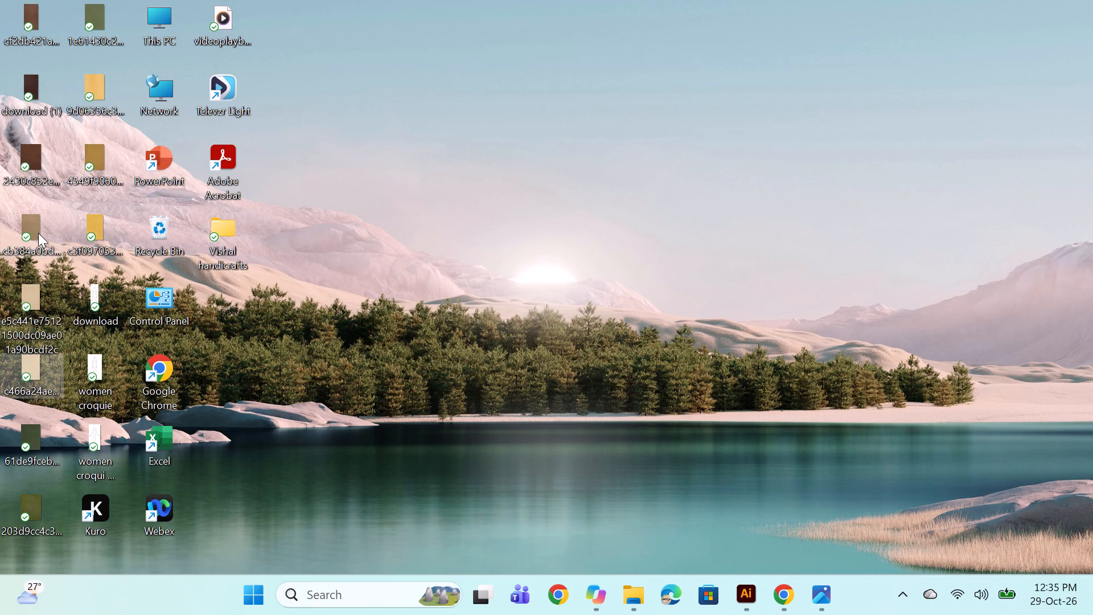
pyautogui.keyDown('ctrl'); pyautogui.click(38, 233); pyautogui.keyUp('ctrl')
pyautogui.click(569, 270)
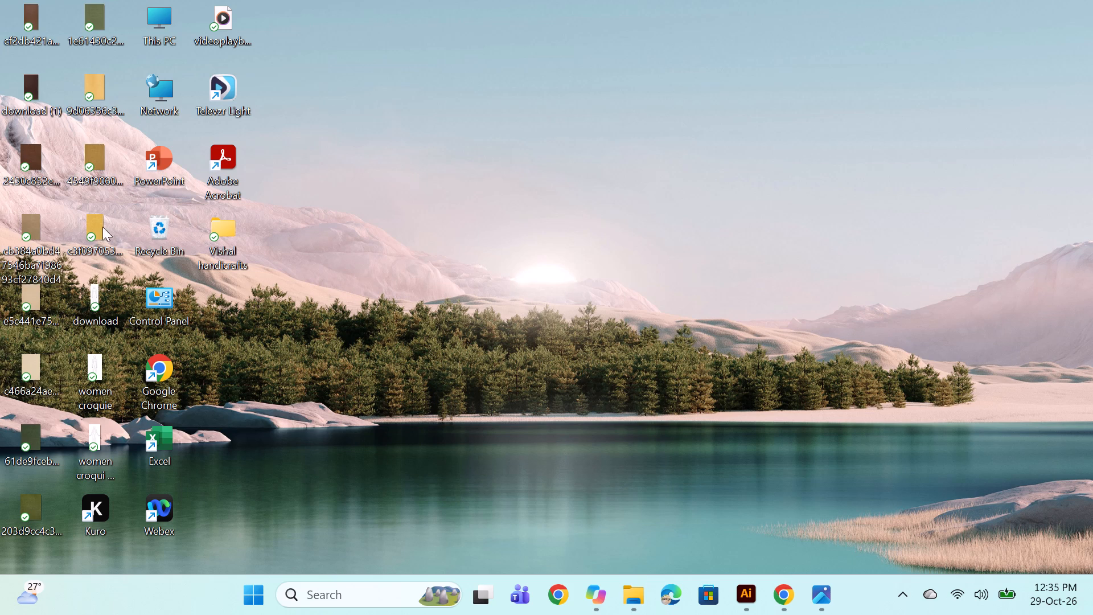
pyautogui.click(40, 214)
pyautogui.keyDown('ctrl'); pyautogui.click(28, 303); pyautogui.keyUp('ctrl')
pyautogui.keyDown('ctrl'); pyautogui.click(39, 362); pyautogui.keyUp('ctrl')
pyautogui.rightClick(47, 308)
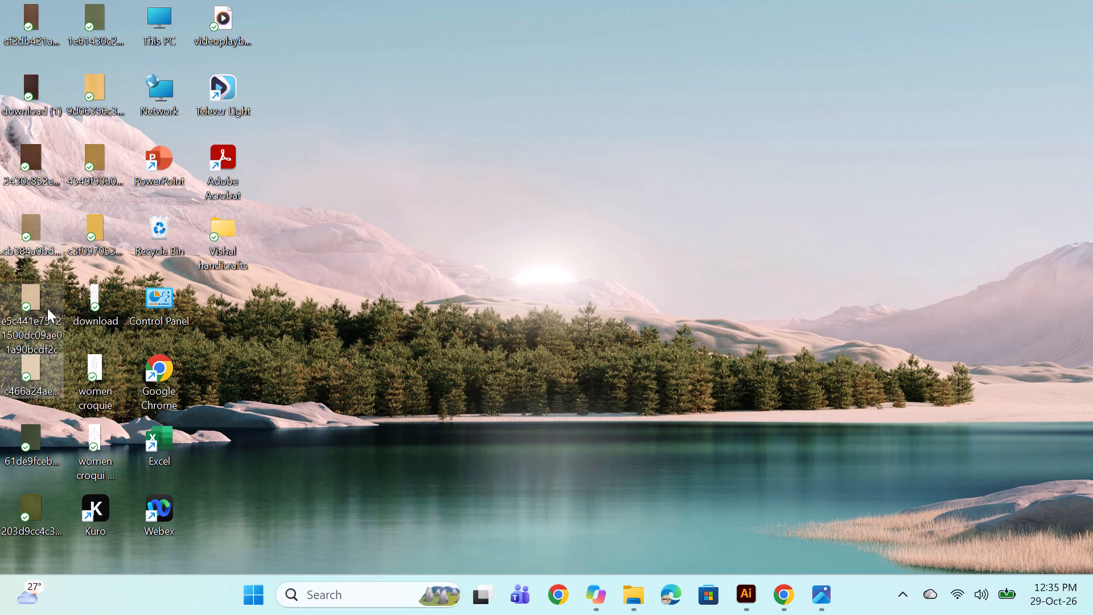
pyautogui.click(121, 46)
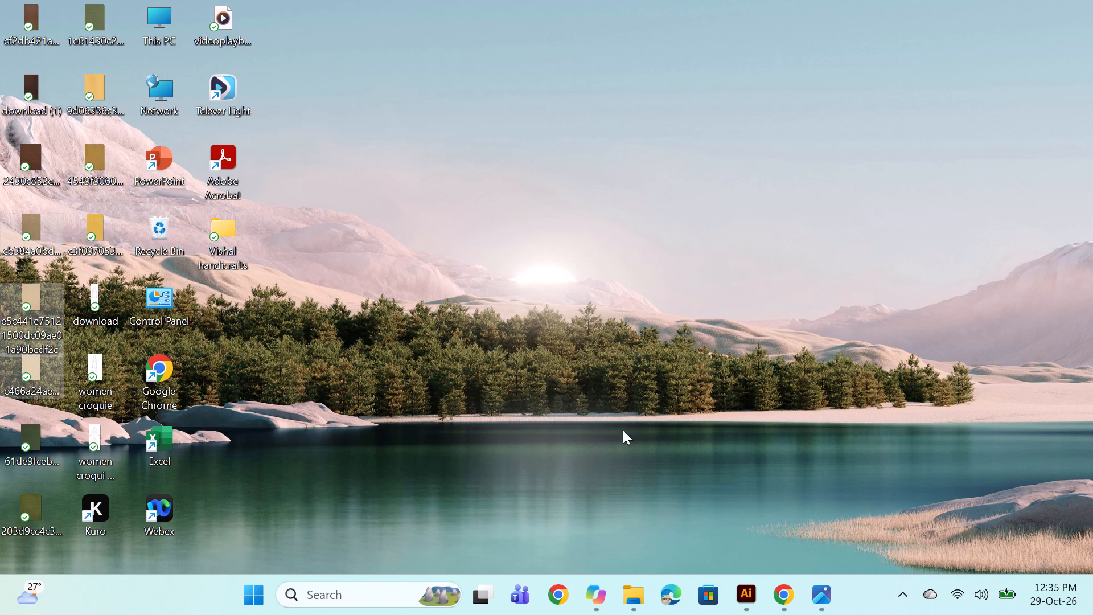
# Back in Illustrator, paste the three fabric images into c5.ai and scale them down together to about 4.5 × 6.4 in overall.
pyautogui.click(746, 584)
pyautogui.hotkey('ctrl', 'c')
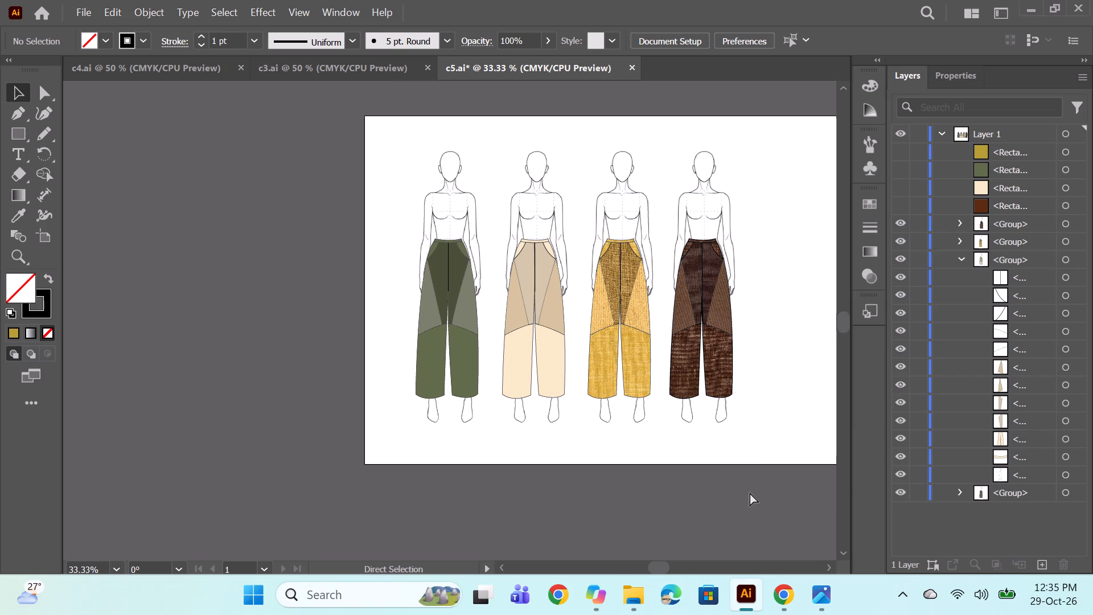
pyautogui.hotkey('ctrl', 'v')
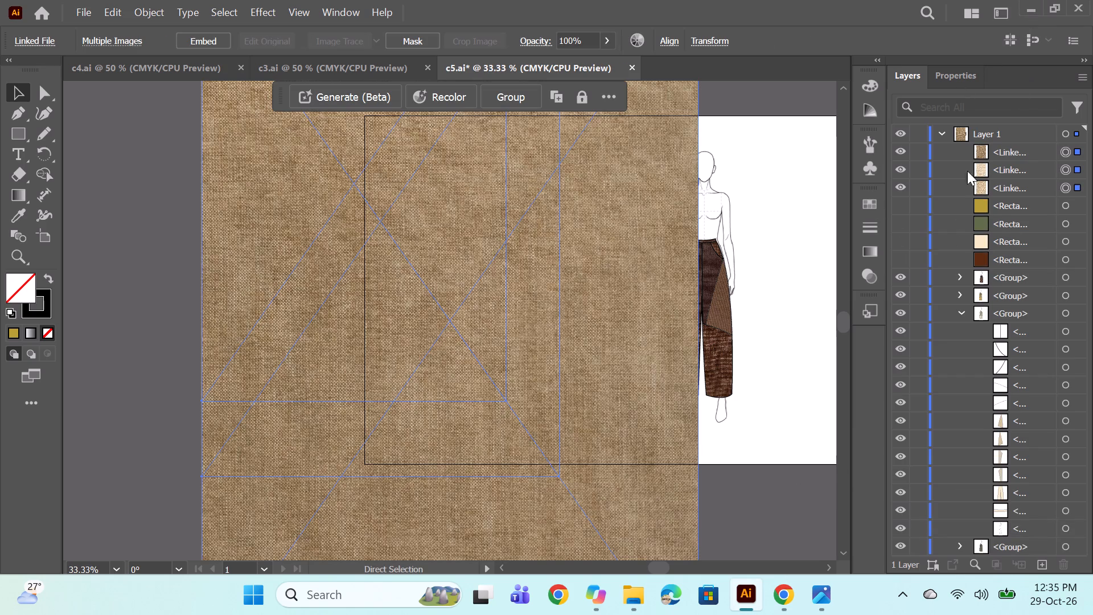
pyautogui.keyDown('alt'); pyautogui.scroll(-2, 598, 346); pyautogui.keyUp('alt')
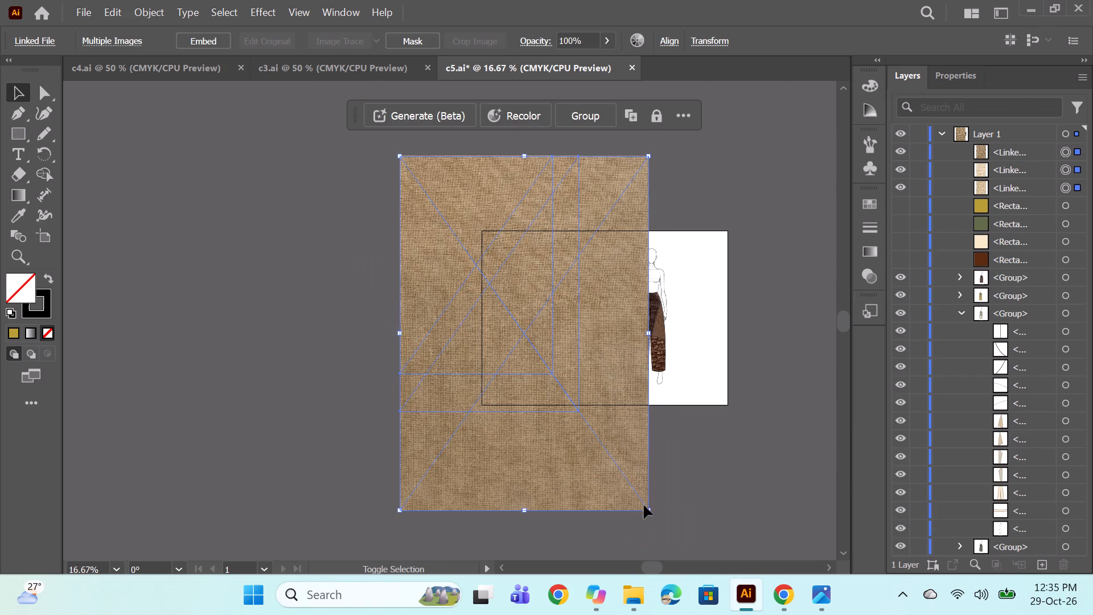
pyautogui.keyDown('alt'); pyautogui.keyDown('shift'); pyautogui.moveTo(648, 510); pyautogui.dragTo(557, 420); pyautogui.keyUp('shift'); pyautogui.keyUp('alt')
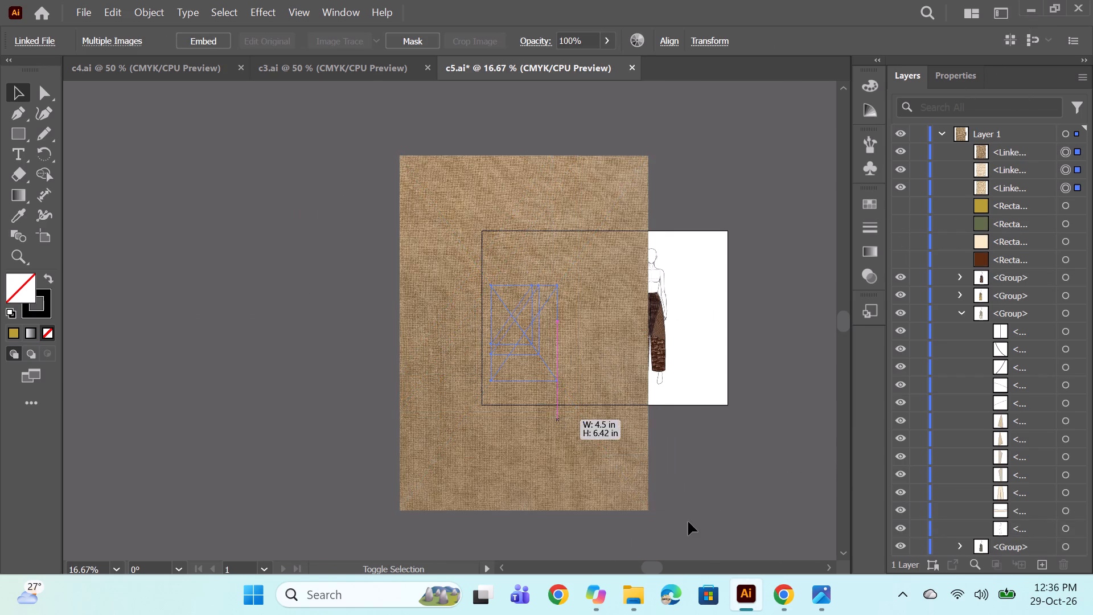
pyautogui.click(686, 512)
# Move the brown weave fabric beside the first figure and reduce it to about 2.8 × 5.4 in.
pyautogui.keyDown('alt'); pyautogui.scroll(2, 531, 329); pyautogui.keyUp('alt')
pyautogui.moveTo(506, 309); pyautogui.dragTo(416, 310)
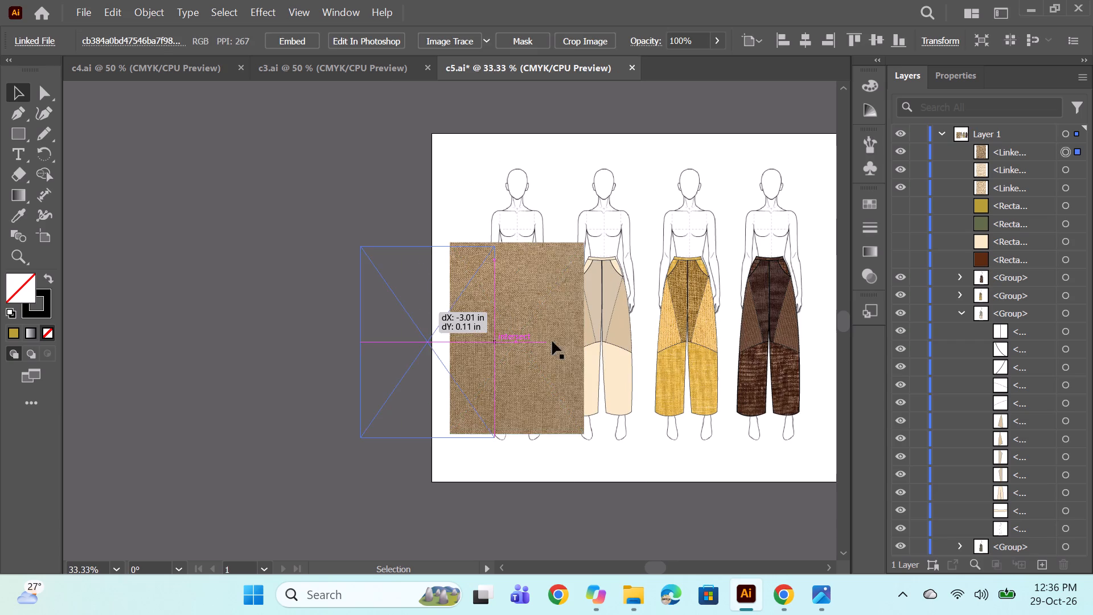
pyautogui.moveTo(493, 435); pyautogui.dragTo(446, 407)
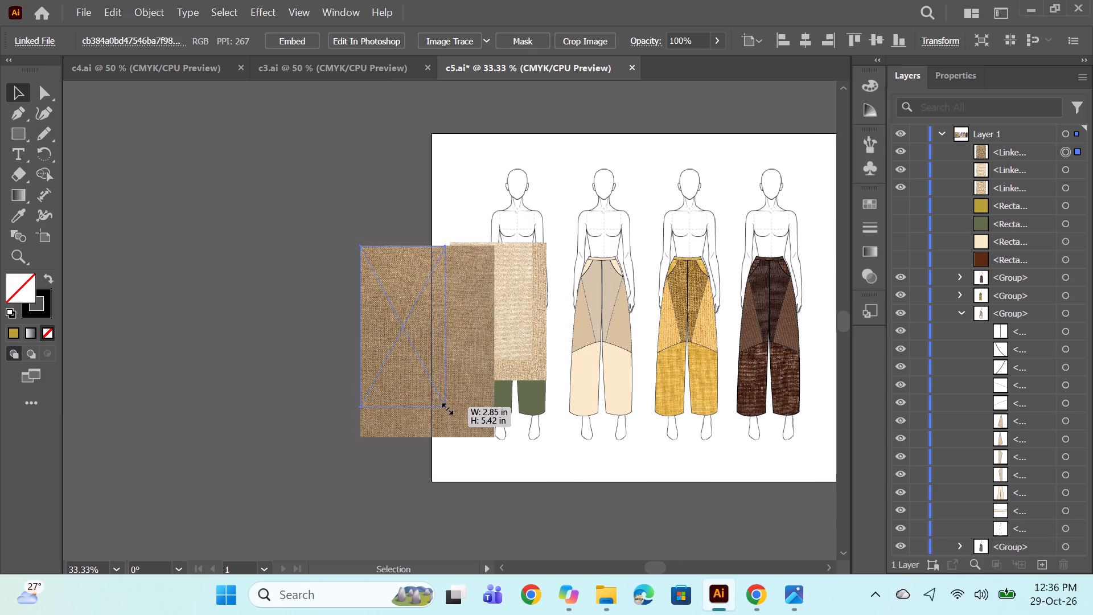
pyautogui.moveTo(446, 407); pyautogui.dragTo(443, 404)
# Stretch the cream and beige fabrics to trouser length and place both over the second figure's trousers.
pyautogui.click(500, 321)
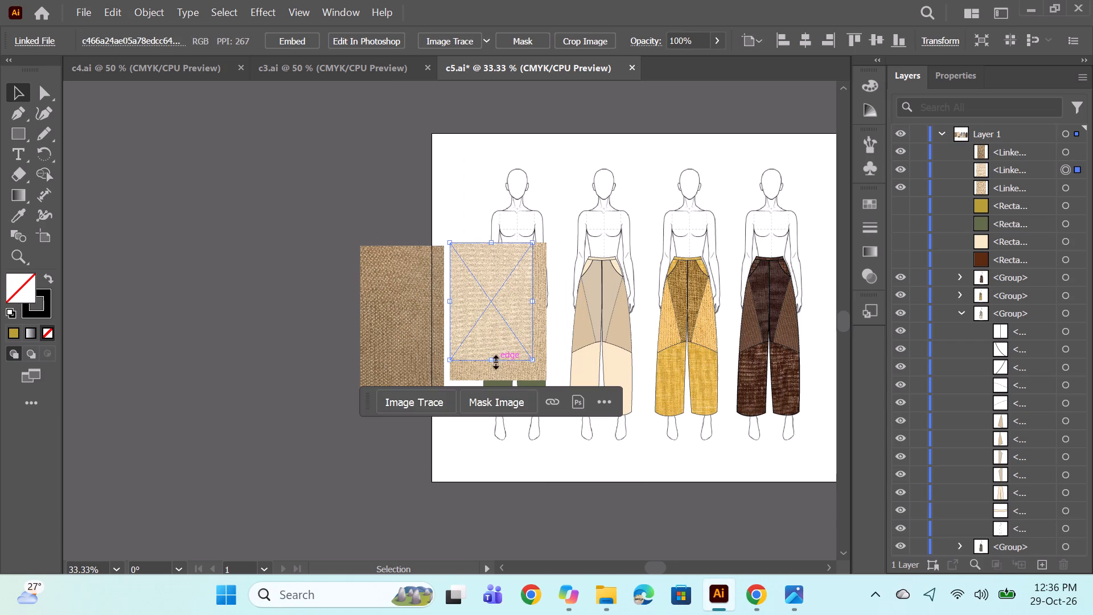
pyautogui.moveTo(494, 358); pyautogui.dragTo(495, 416)
pyautogui.moveTo(504, 339); pyautogui.dragTo(594, 345)
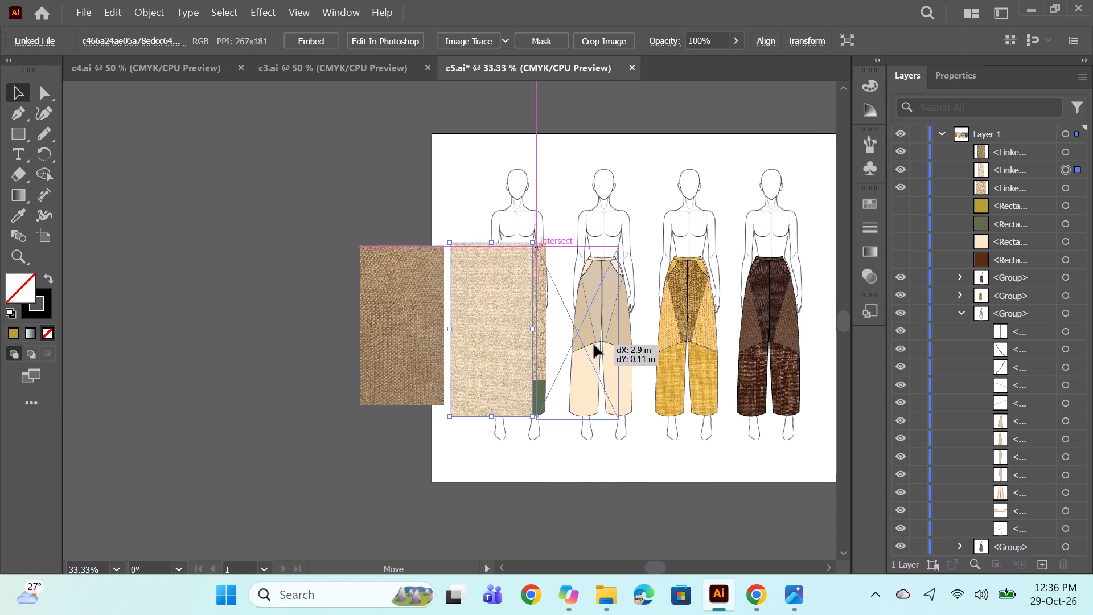
pyautogui.moveTo(594, 345); pyautogui.dragTo(615, 345)
pyautogui.click(514, 340)
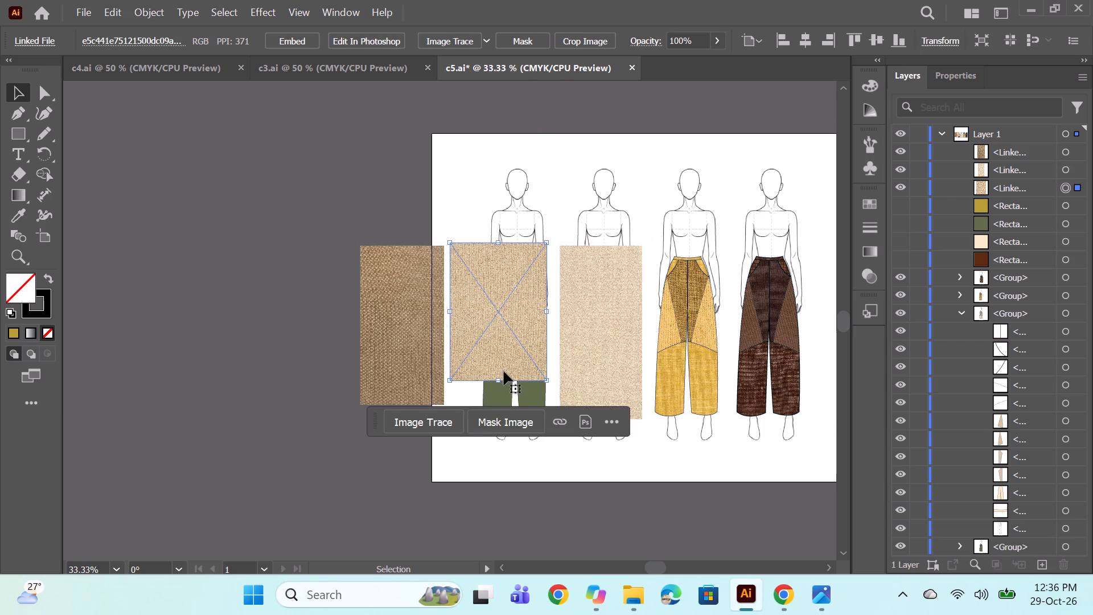
pyautogui.moveTo(498, 381); pyautogui.dragTo(500, 416)
pyautogui.moveTo(504, 363); pyautogui.dragTo(601, 362)
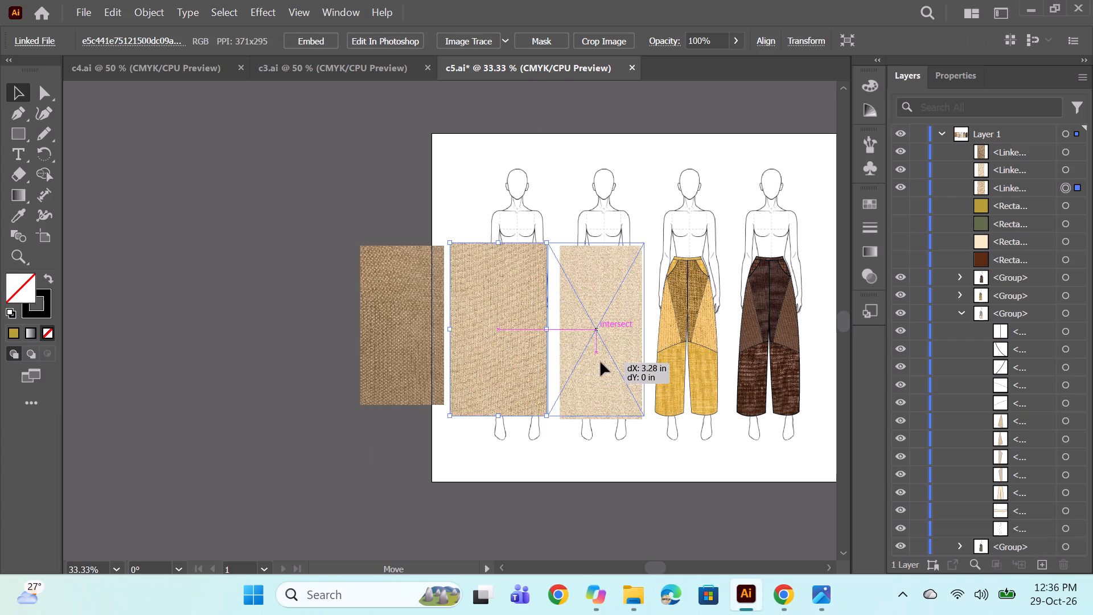
pyautogui.moveTo(601, 362); pyautogui.dragTo(607, 362)
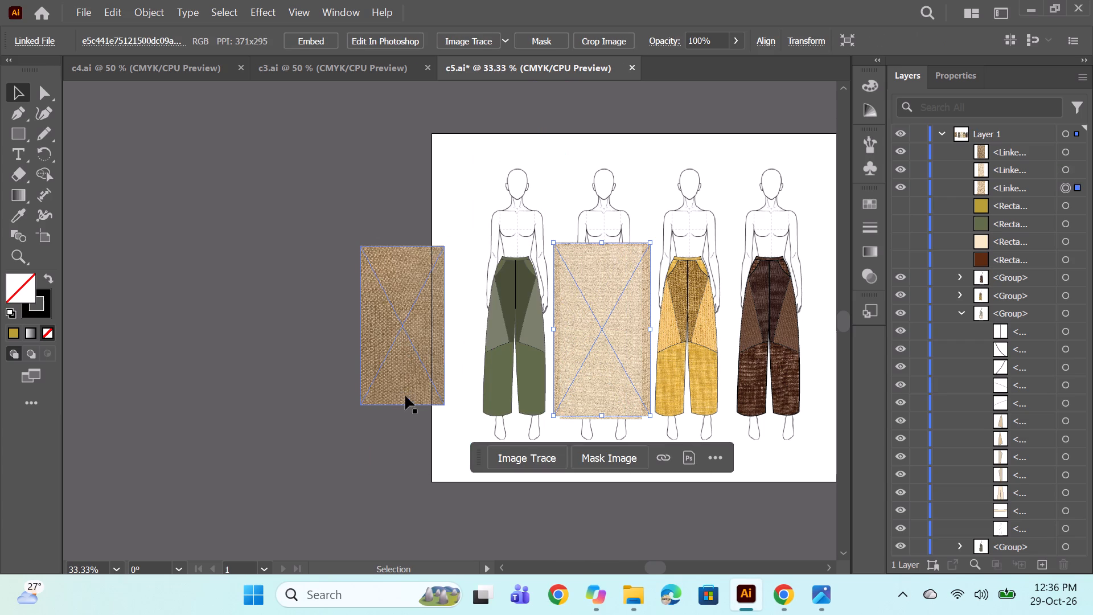
# Lengthen the brown weave fabric and place it over the second figure's trousers.
pyautogui.click(409, 383)
pyautogui.moveTo(403, 410); pyautogui.dragTo(405, 419)
pyautogui.click(406, 399)
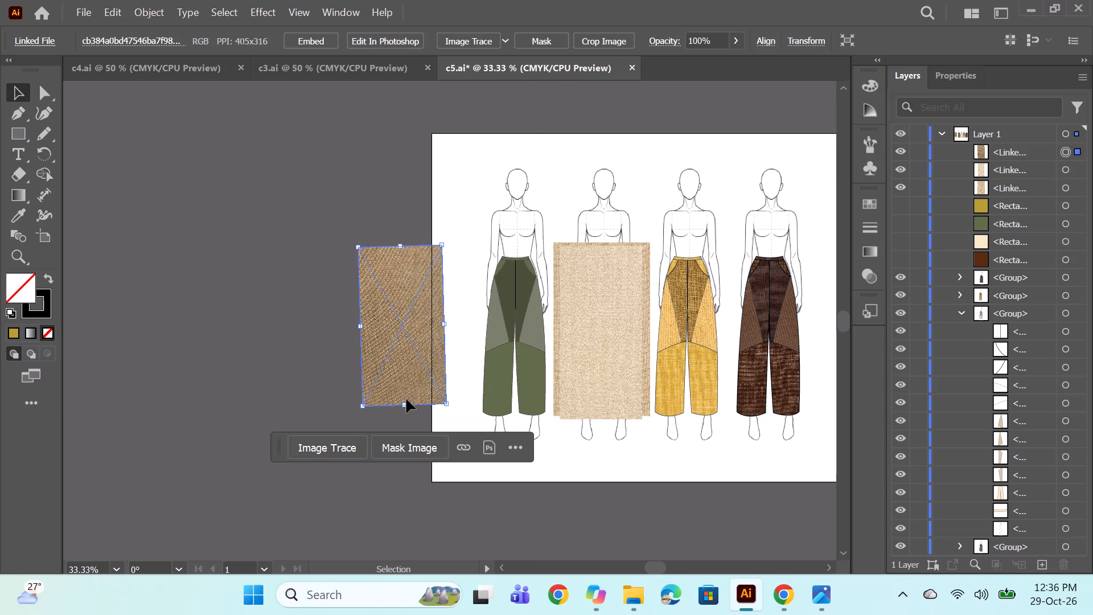
pyautogui.moveTo(406, 405); pyautogui.dragTo(406, 423)
pyautogui.moveTo(410, 368); pyautogui.dragTo(610, 367)
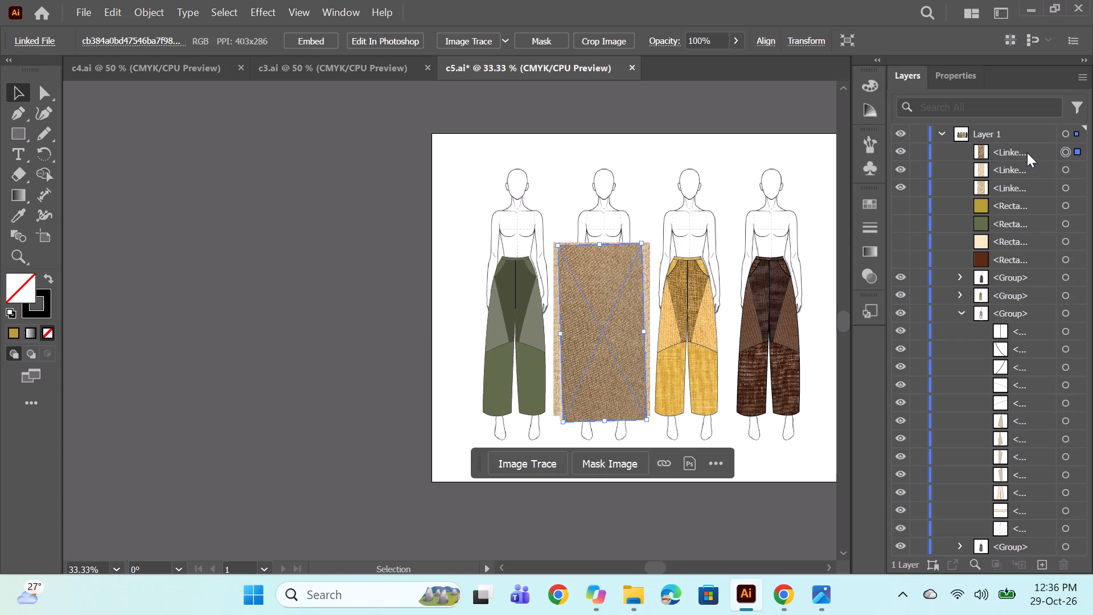
# Duplicate the cream fabric and place the copy over the second figure's trousers.
pyautogui.click(1027, 153)
pyautogui.click(1040, 170)
pyautogui.click(1036, 190)
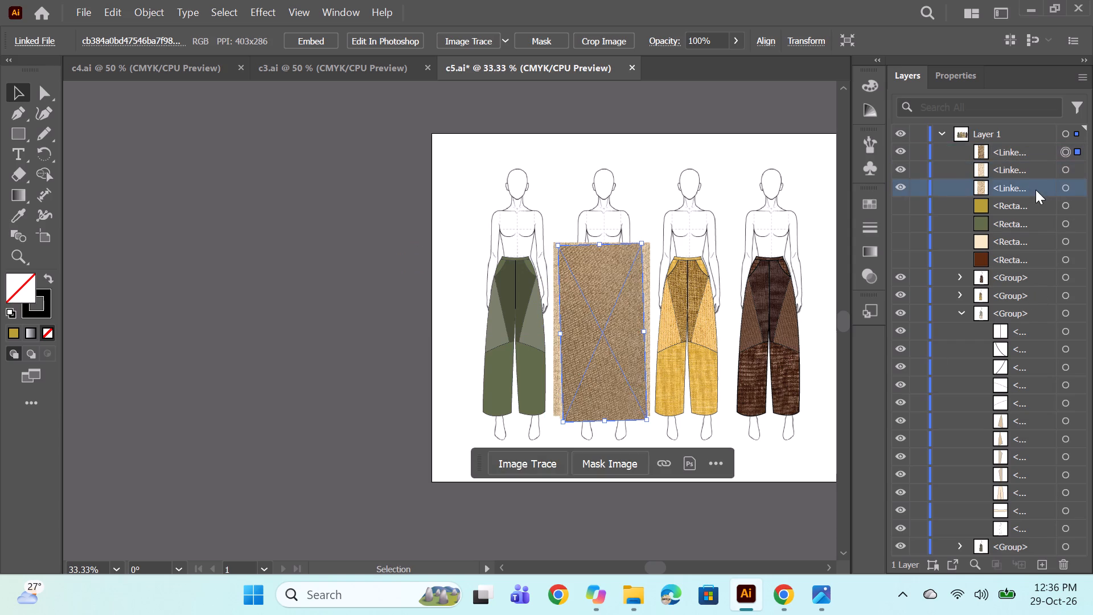
pyautogui.click(1070, 169)
pyautogui.hotkey('ctrl', 'c')
pyautogui.hotkey('ctrl', 'v')
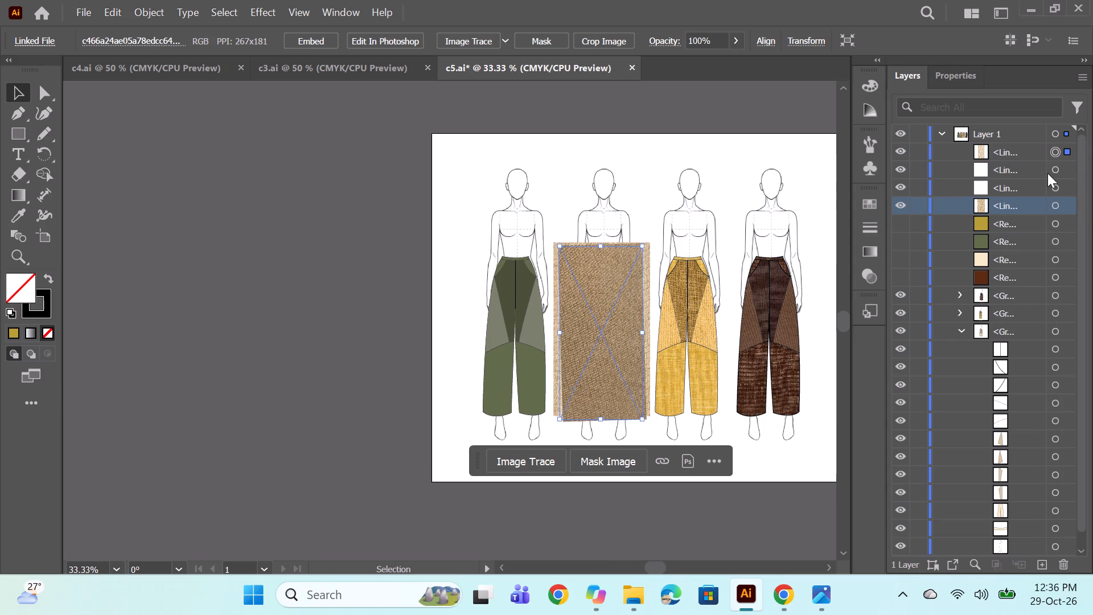
pyautogui.moveTo(469, 292); pyautogui.dragTo(615, 302)
# Duplicate the brown weave fabric and place the copy over the second figure's trousers.
pyautogui.click(1055, 168)
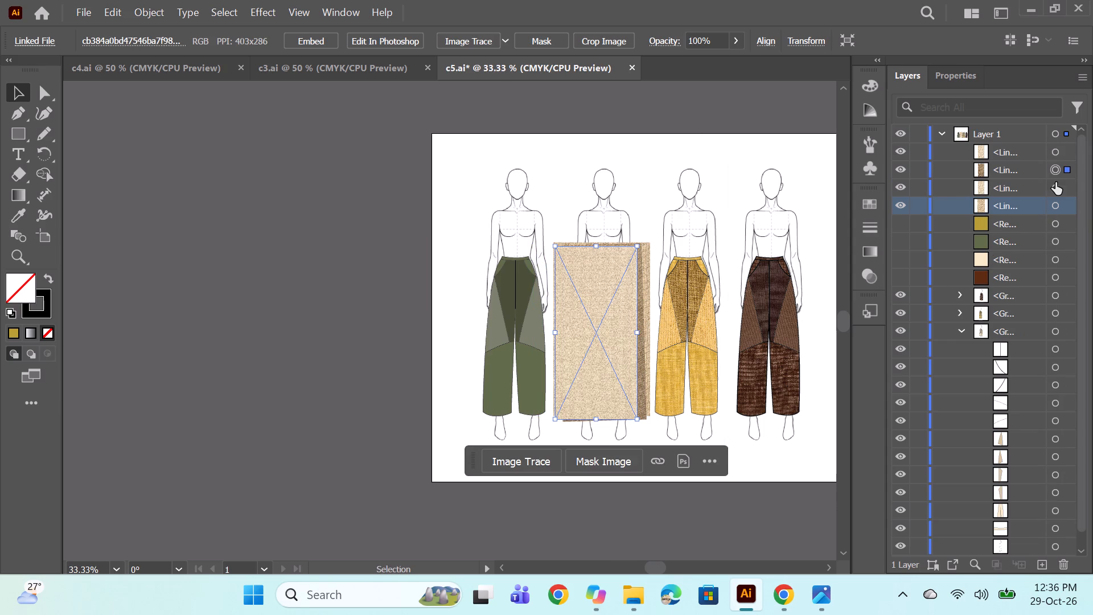
pyautogui.hotkey('ctrl', 'c')
pyautogui.hotkey('ctrl', 'v')
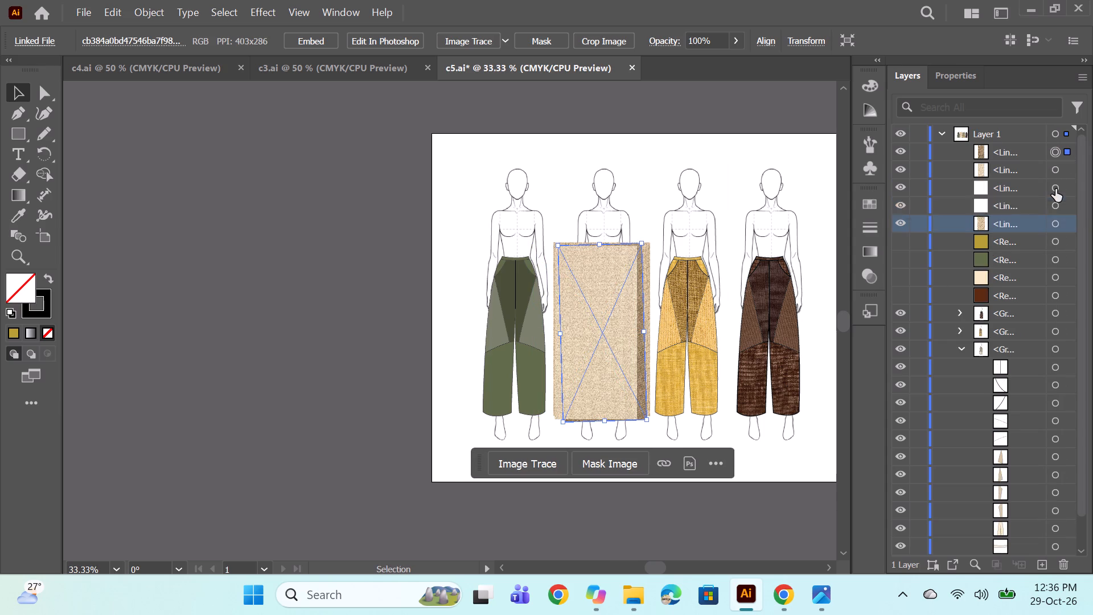
pyautogui.moveTo(441, 319); pyautogui.dragTo(608, 327)
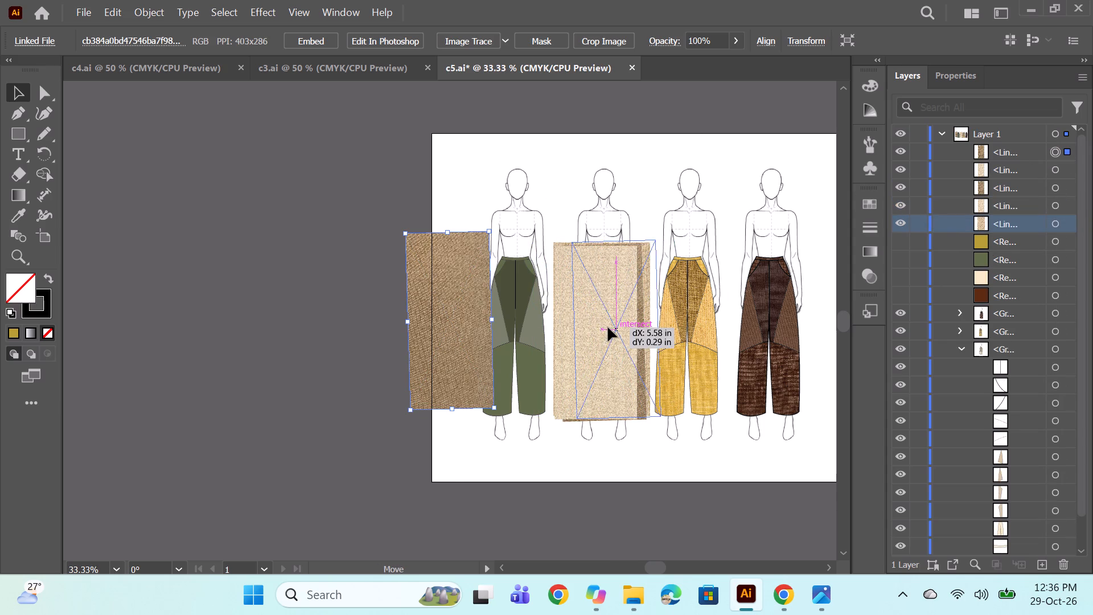
pyautogui.moveTo(608, 327); pyautogui.dragTo(601, 331)
# Move all five fabric images into the second figure's group, between the seam lines and the coloured panels.
pyautogui.click(1002, 153)
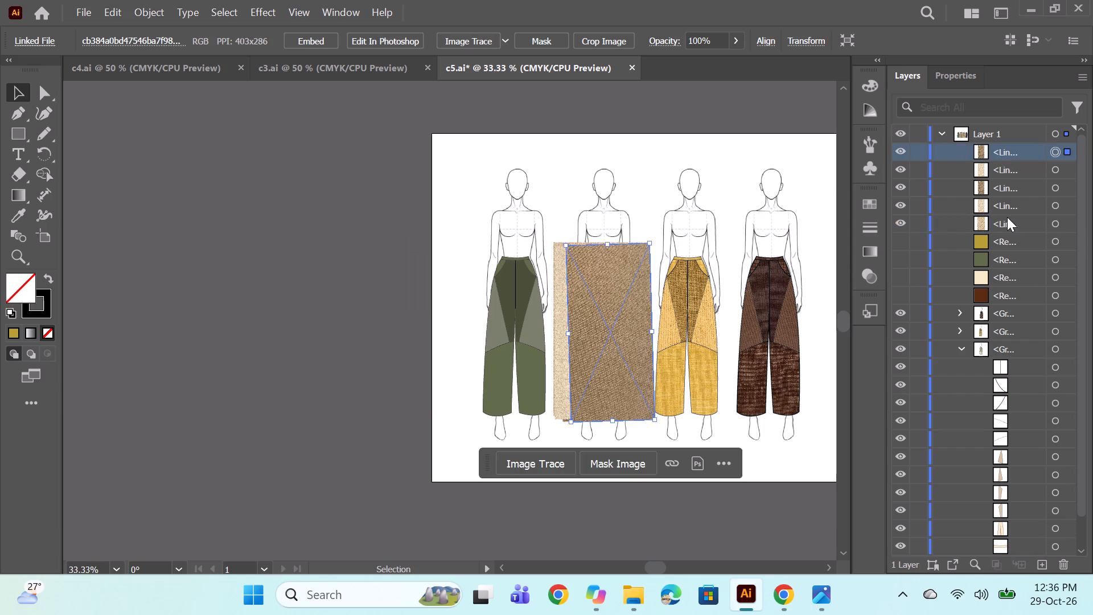
pyautogui.keyDown('shift'); pyautogui.click(1008, 217); pyautogui.keyUp('shift')
pyautogui.moveTo(1013, 195); pyautogui.dragTo(1030, 448)
# Reorder the two brown weave fabrics so each sits directly beneath one of the second figure's two centre panel pieces.
pyautogui.scroll(-2, 1031, 418)
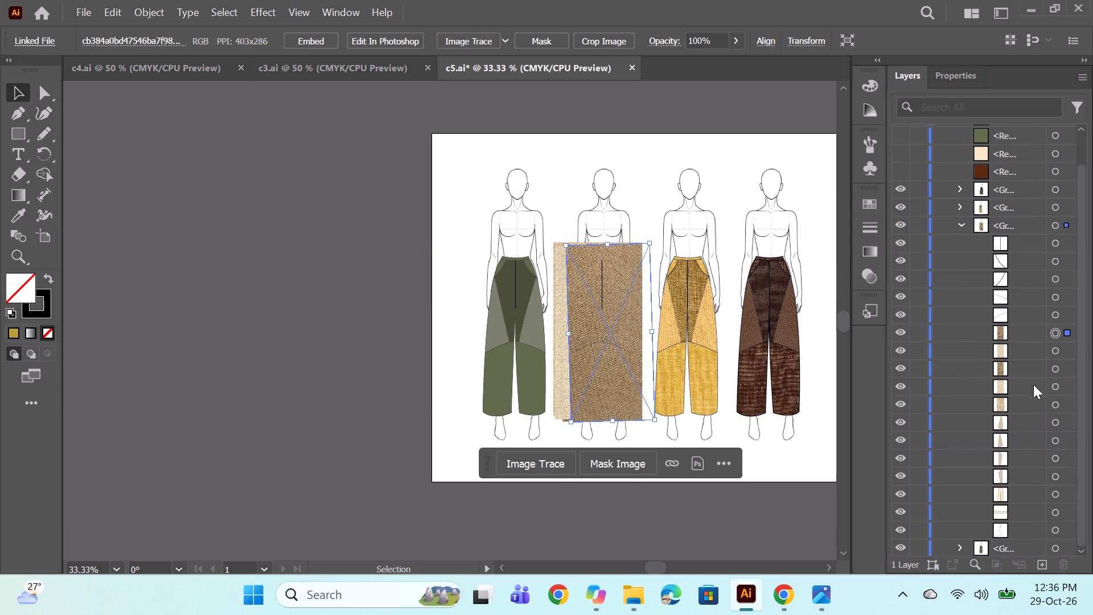
pyautogui.moveTo(1023, 327); pyautogui.dragTo(1018, 456)
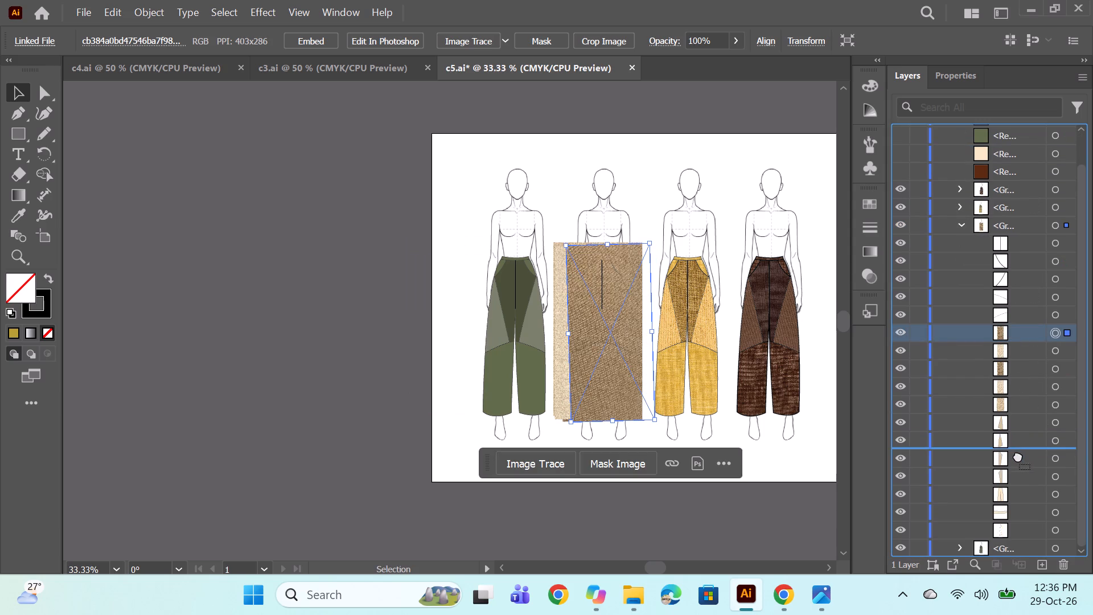
pyautogui.moveTo(1018, 456); pyautogui.dragTo(1017, 462)
pyautogui.moveTo(1023, 346); pyautogui.dragTo(1012, 483)
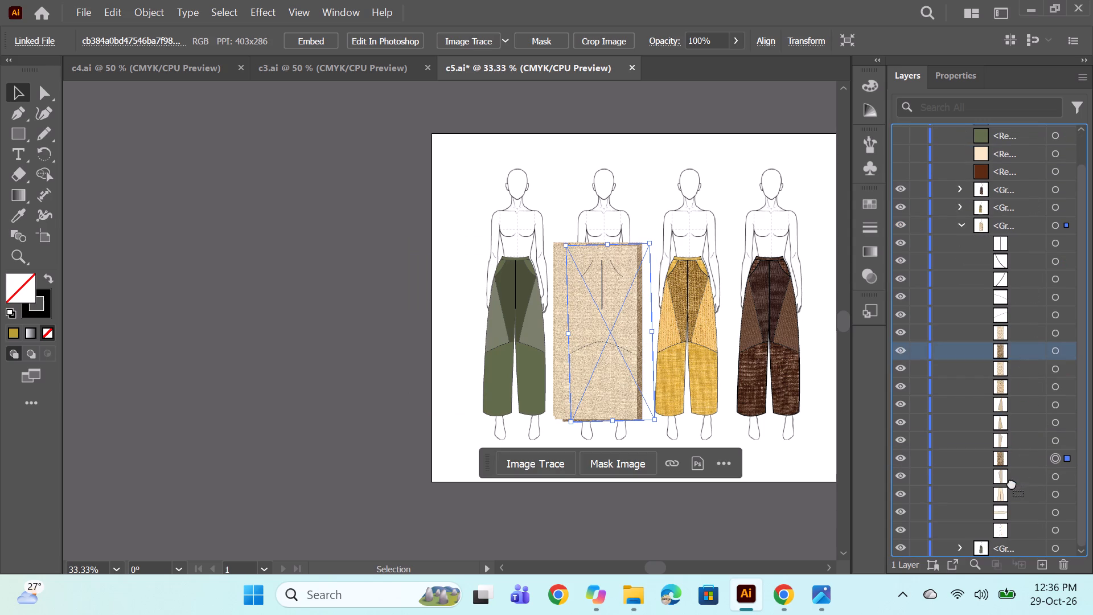
pyautogui.moveTo(1012, 483); pyautogui.dragTo(1012, 487)
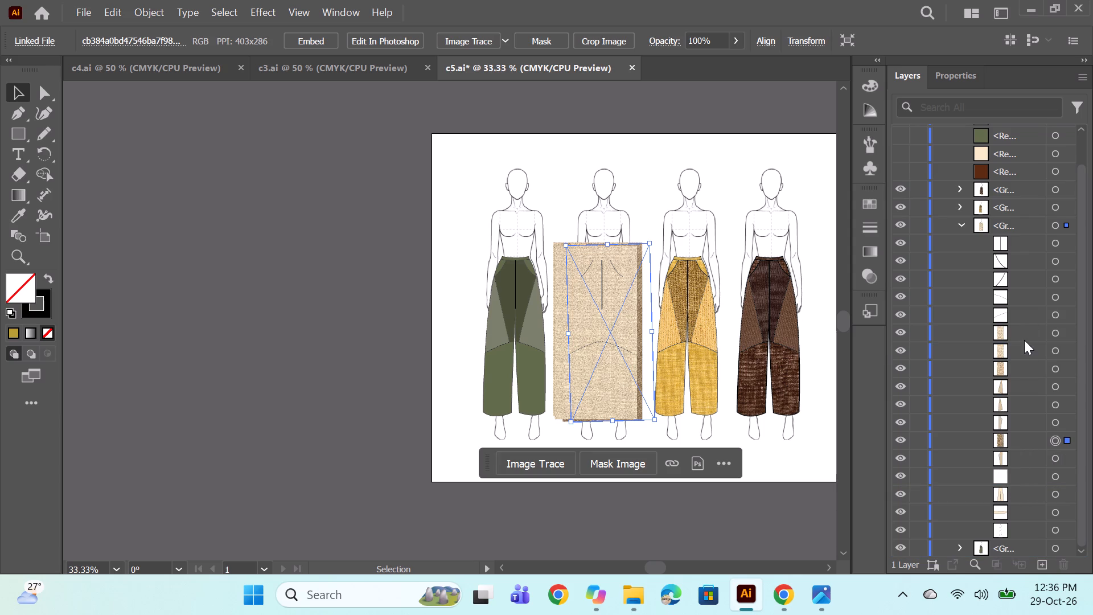
# Reorder the second figure's group so a cream fabric sits beneath each side panel and the beige fabric beneath the trouser base.
pyautogui.moveTo(1021, 334); pyautogui.dragTo(1023, 399)
pyautogui.moveTo(1022, 345); pyautogui.dragTo(1020, 408)
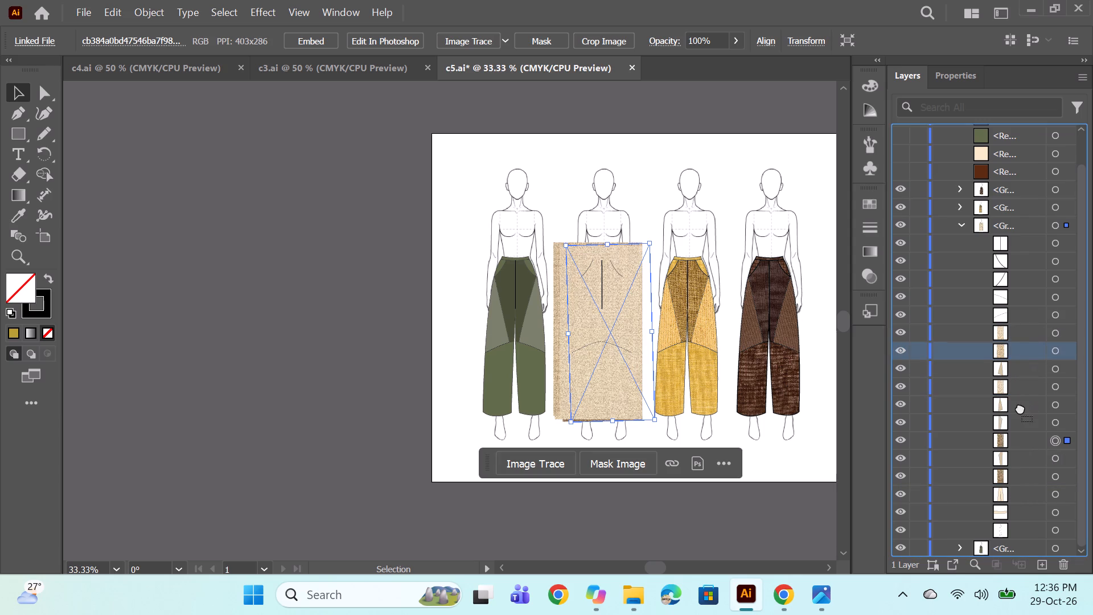
pyautogui.moveTo(1020, 408); pyautogui.dragTo(1020, 408)
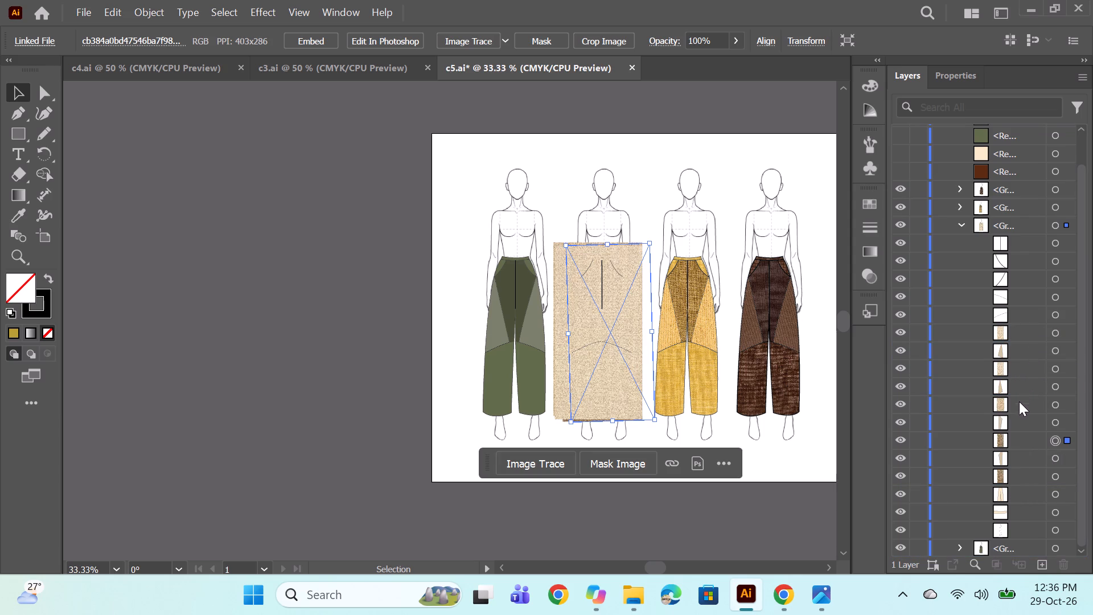
pyautogui.moveTo(1019, 401); pyautogui.dragTo(1017, 501)
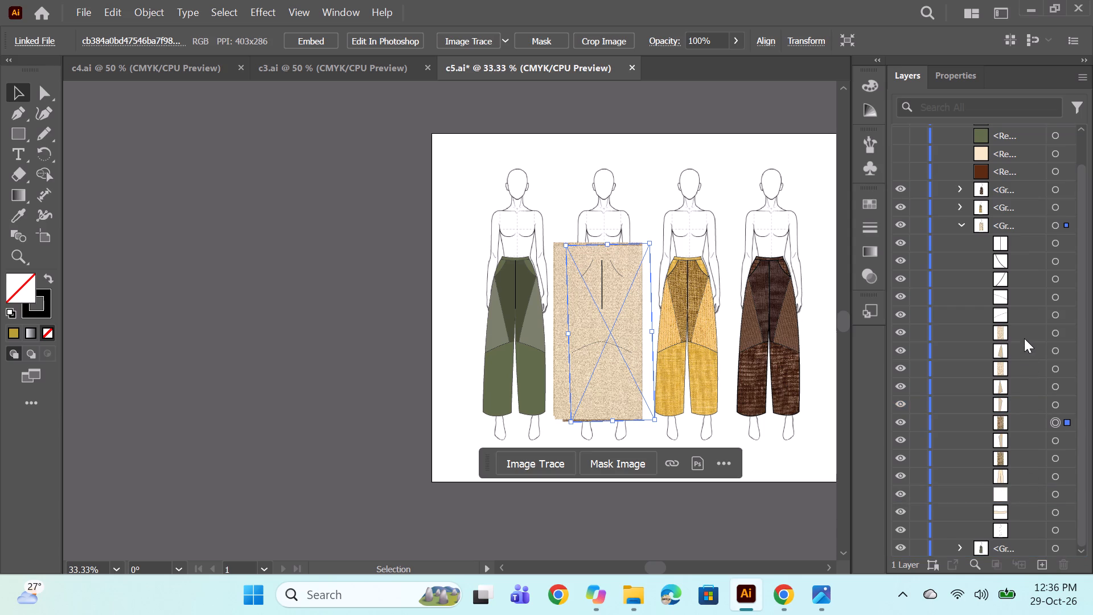
pyautogui.moveTo(1022, 330); pyautogui.dragTo(1024, 375)
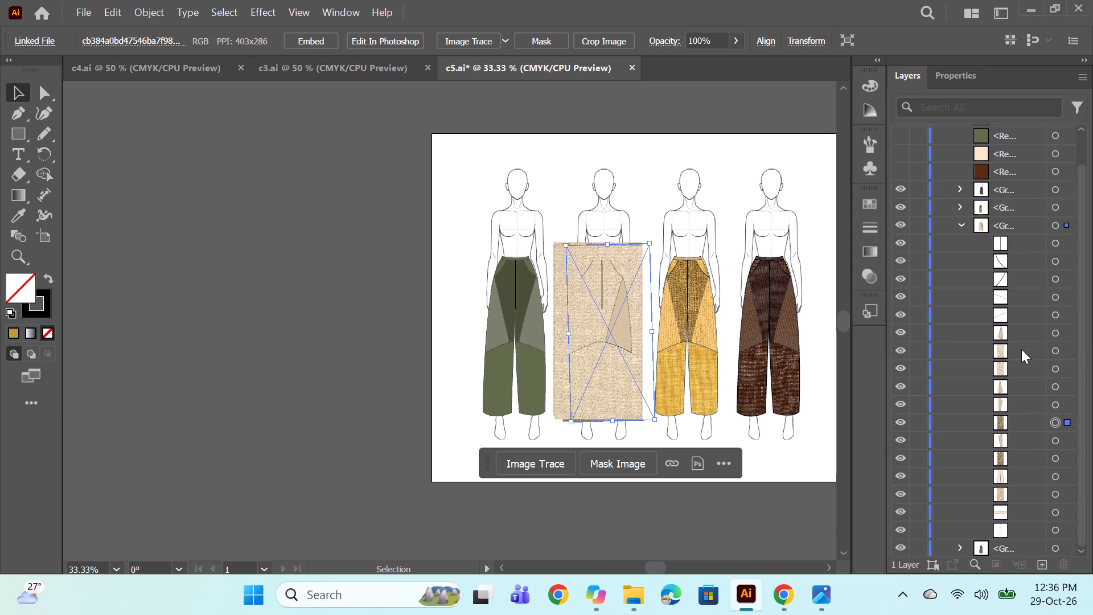
pyautogui.moveTo(1021, 349); pyautogui.dragTo(1019, 398)
pyautogui.scroll(-1, 1024, 399)
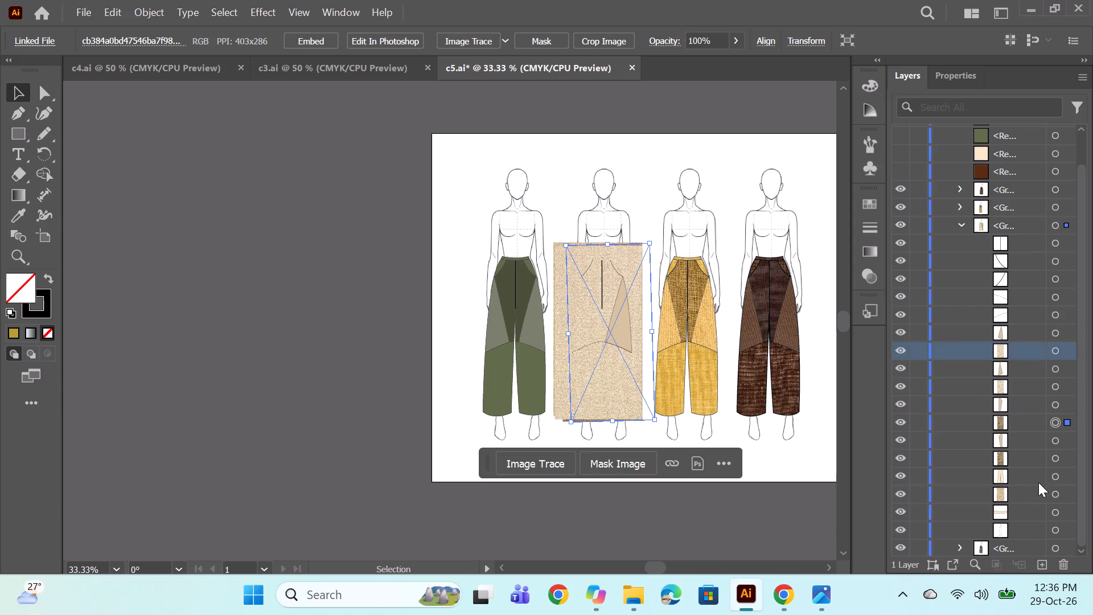
# Duplicate the beige fabric image beneath the second figure's trouser base and place the copy over that figure's trousers.
pyautogui.click(1050, 496)
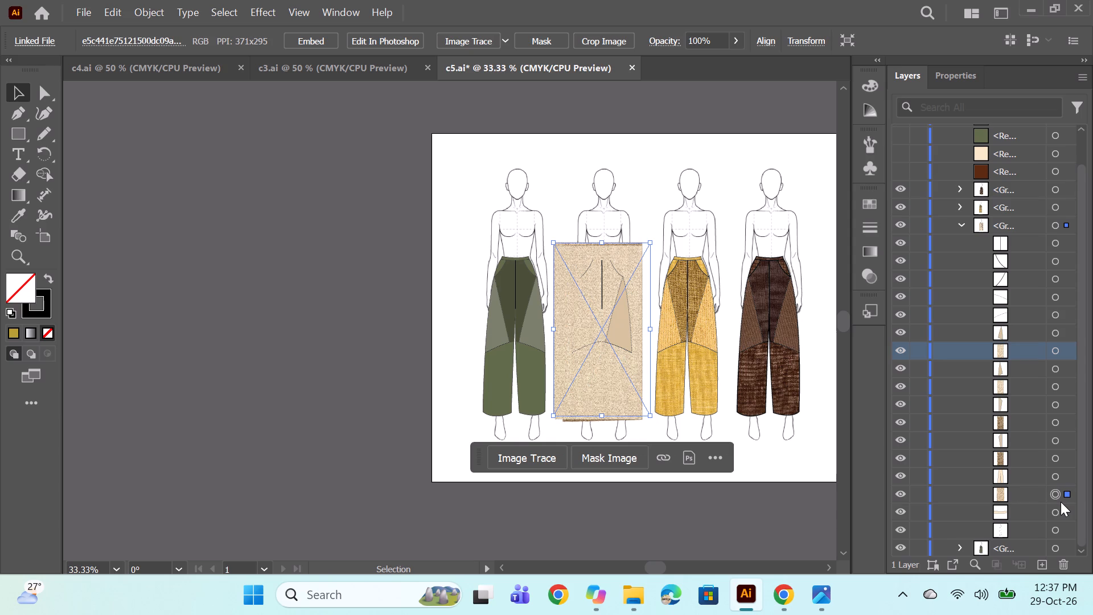
pyautogui.scroll(-3, 1030, 470)
pyautogui.click(1054, 499)
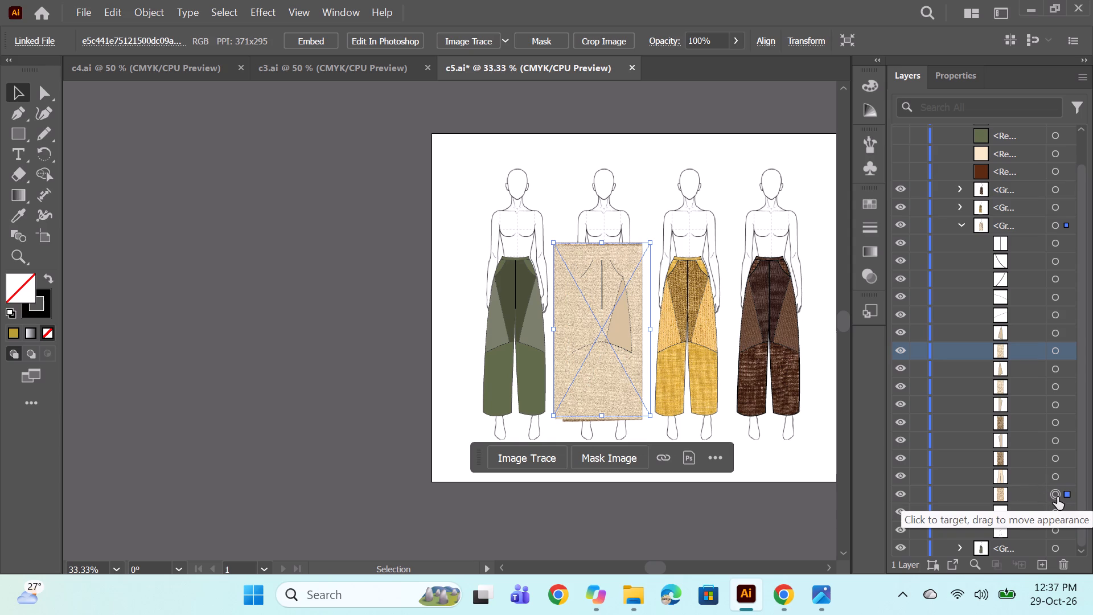
pyautogui.scroll(9, 991, 388)
pyautogui.scroll(-4, 1013, 383)
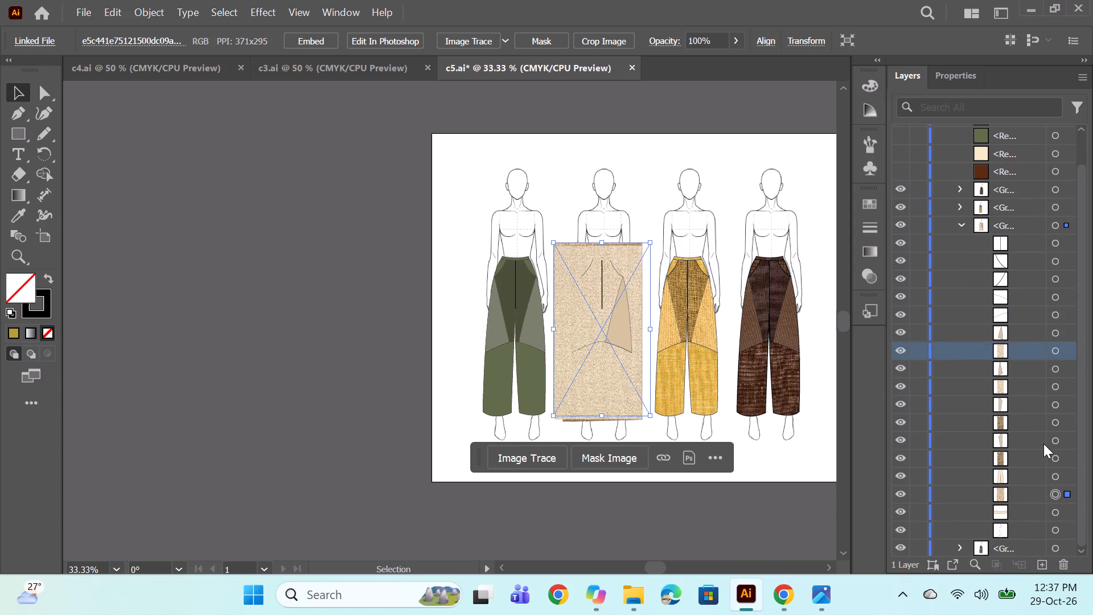
pyautogui.hotkey('ctrl', 'c')
pyautogui.hotkey('ctrl', 'v')
pyautogui.moveTo(439, 322); pyautogui.dragTo(590, 342)
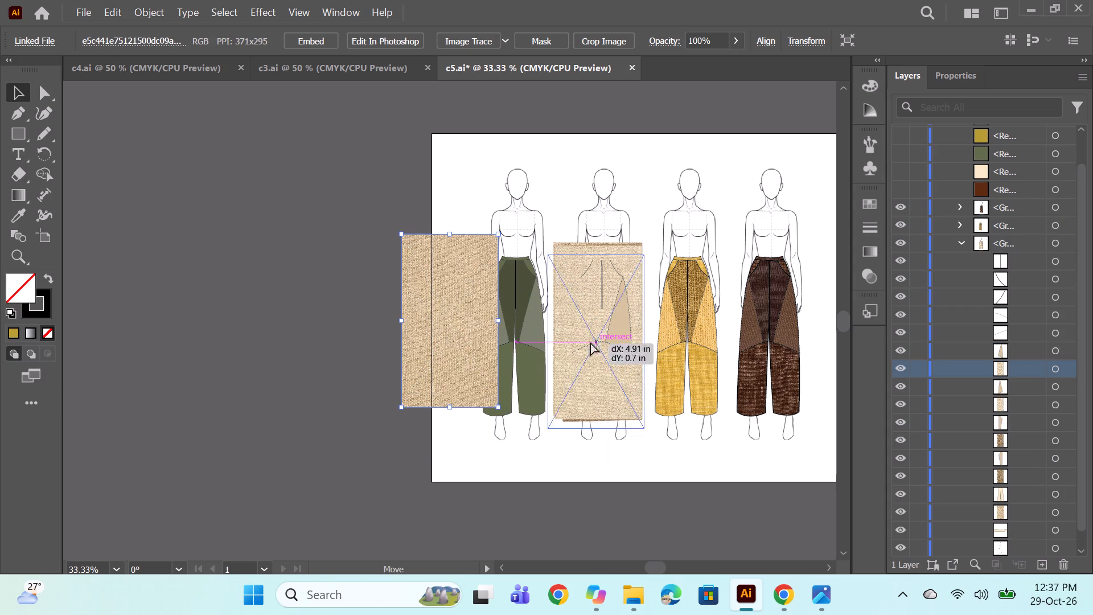
pyautogui.moveTo(590, 342); pyautogui.dragTo(585, 339)
# Move the beige fabric copy into the second figure's group, directly beneath the waistband piece.
pyautogui.scroll(6, 994, 304)
pyautogui.moveTo(1010, 153); pyautogui.dragTo(1034, 540)
pyautogui.scroll(-4, 1022, 430)
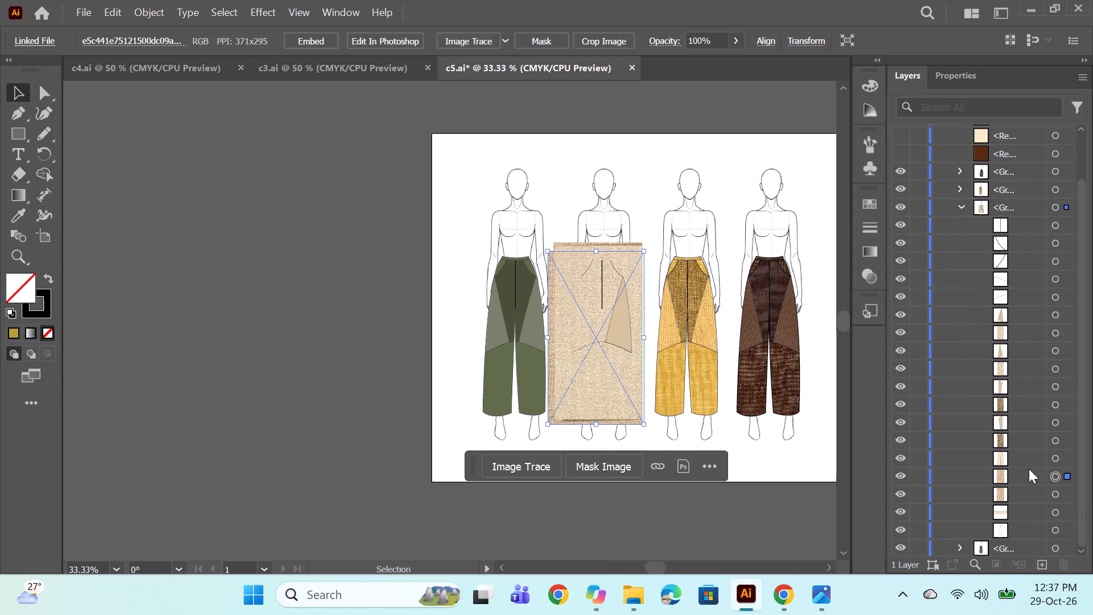
pyautogui.moveTo(1027, 476); pyautogui.dragTo(1022, 522)
# Make clipping masks so the beige fabrics fill the second figure's waistband and trouser base shapes.
pyautogui.click(1057, 495)
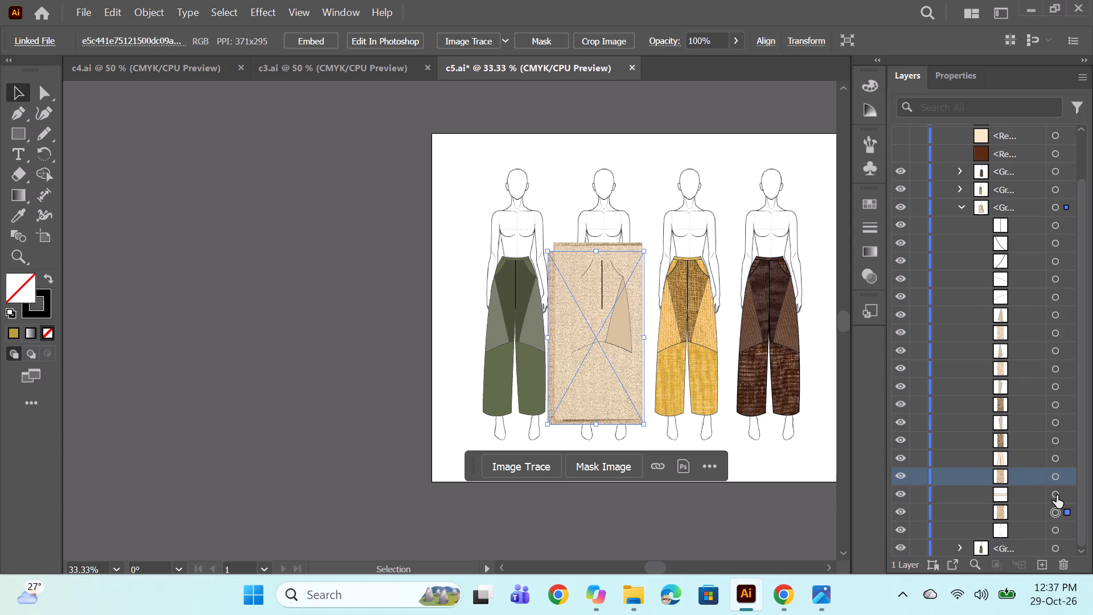
pyautogui.keyDown('ctrl'); pyautogui.click(1057, 514); pyautogui.keyUp('ctrl')
pyautogui.rightClick(606, 378)
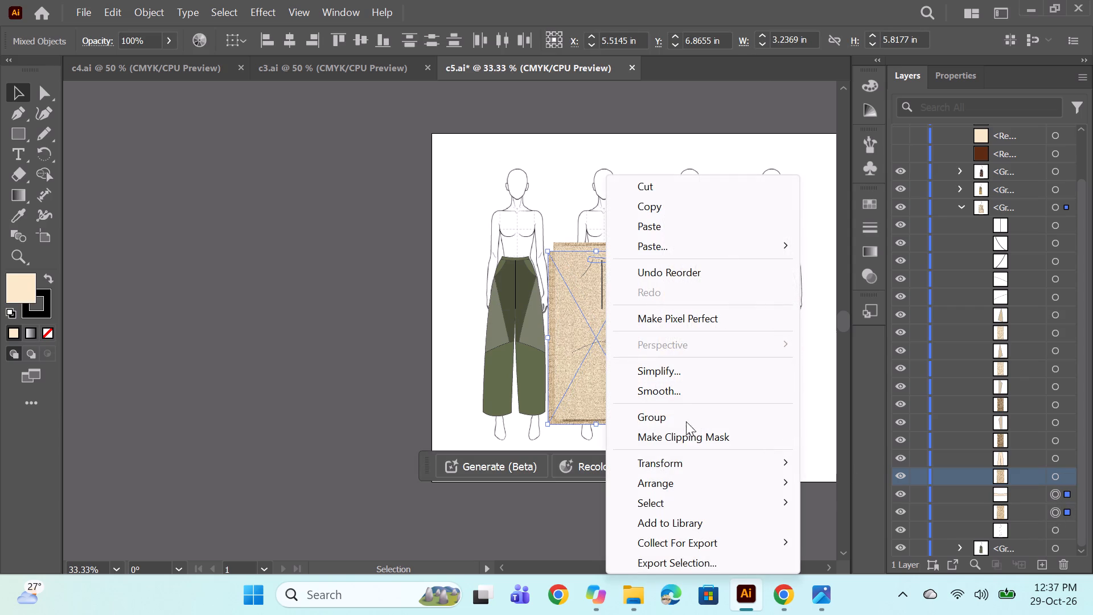
pyautogui.click(684, 436)
pyautogui.click(1054, 492)
pyautogui.keyDown('ctrl'); pyautogui.click(1053, 482); pyautogui.keyUp('ctrl')
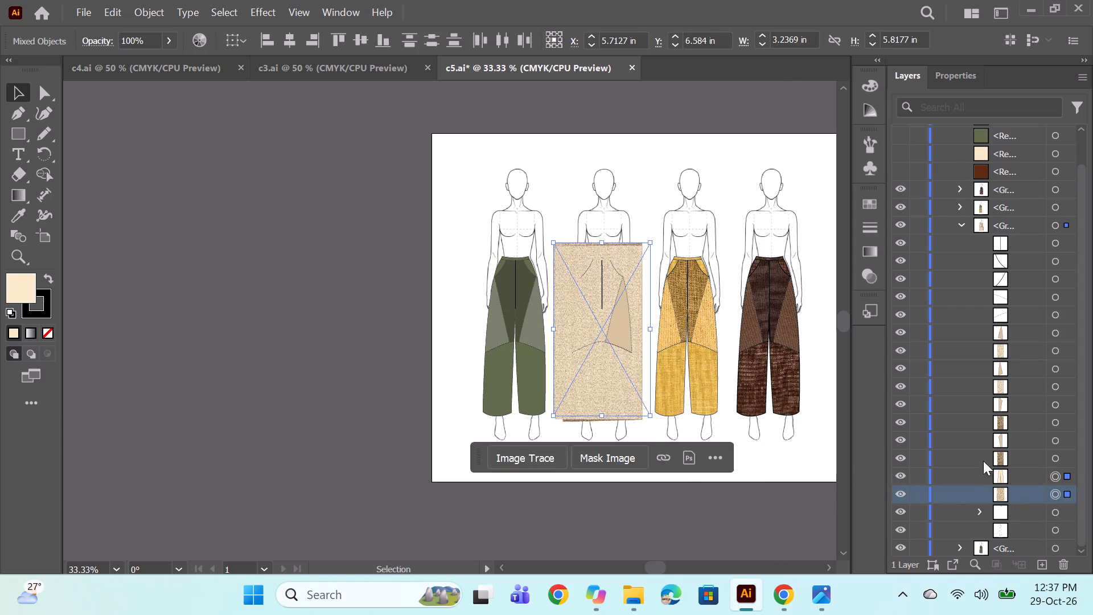
pyautogui.rightClick(691, 347)
pyautogui.click(783, 439)
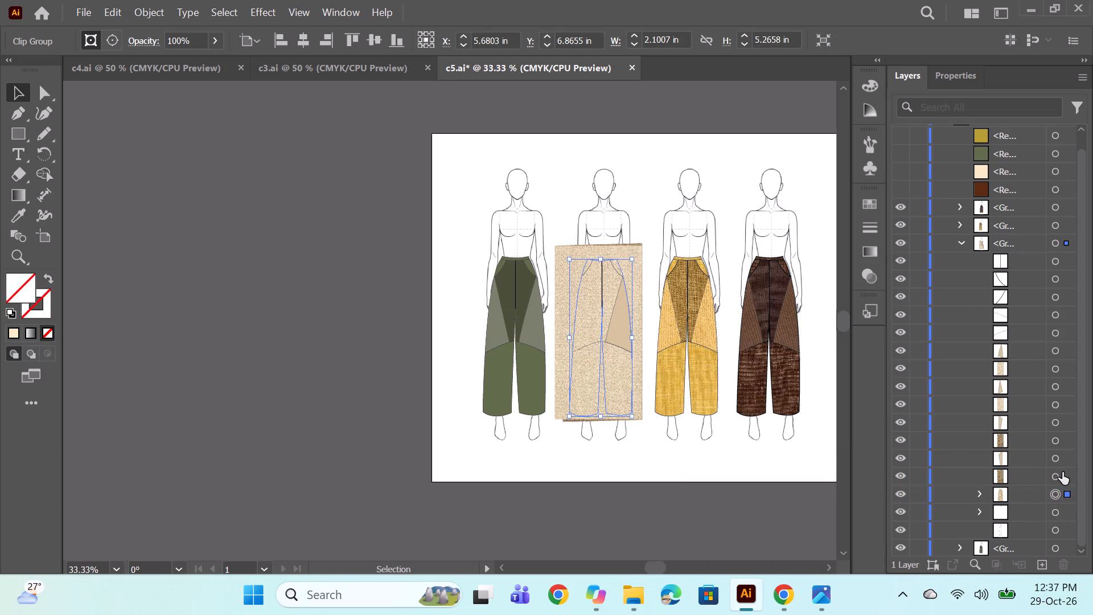
# Clip each brown weave fabric with its centre panel piece on the second figure's trousers.
pyautogui.click(1060, 472)
pyautogui.keyDown('ctrl'); pyautogui.click(1054, 453); pyautogui.keyUp('ctrl')
pyautogui.rightClick(718, 381)
pyautogui.click(778, 440)
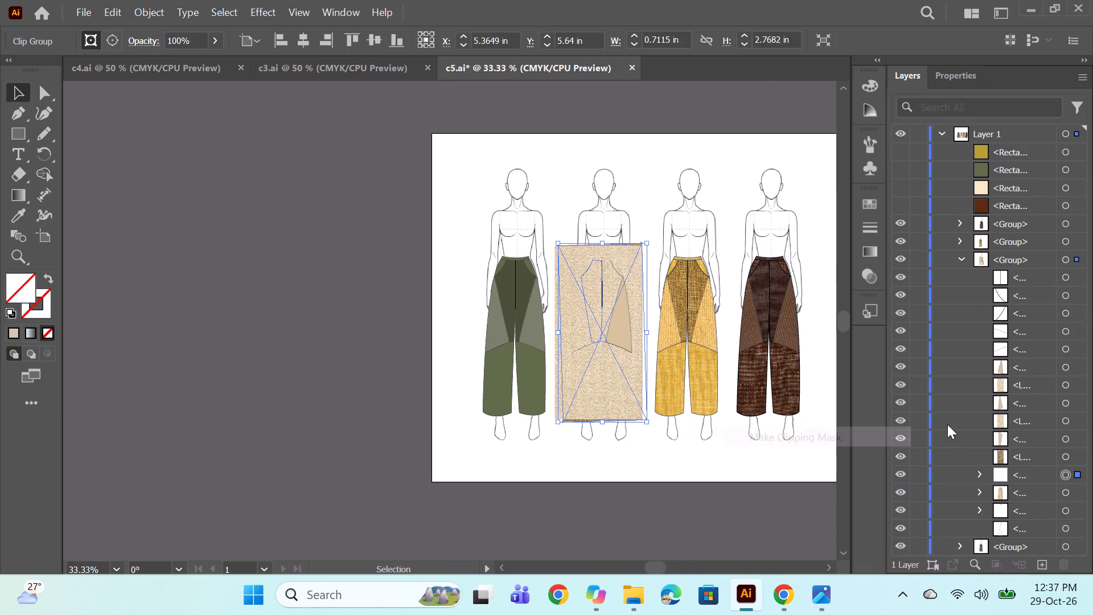
pyautogui.click(1062, 438)
pyautogui.keyDown('ctrl'); pyautogui.click(1068, 459); pyautogui.keyUp('ctrl')
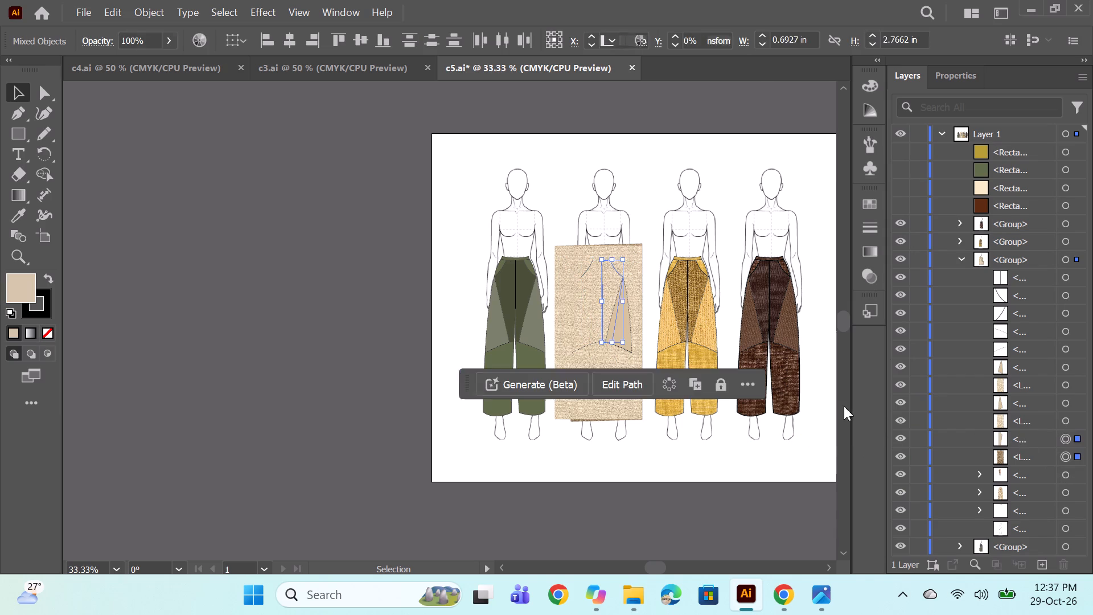
pyautogui.rightClick(628, 325)
pyautogui.click(729, 439)
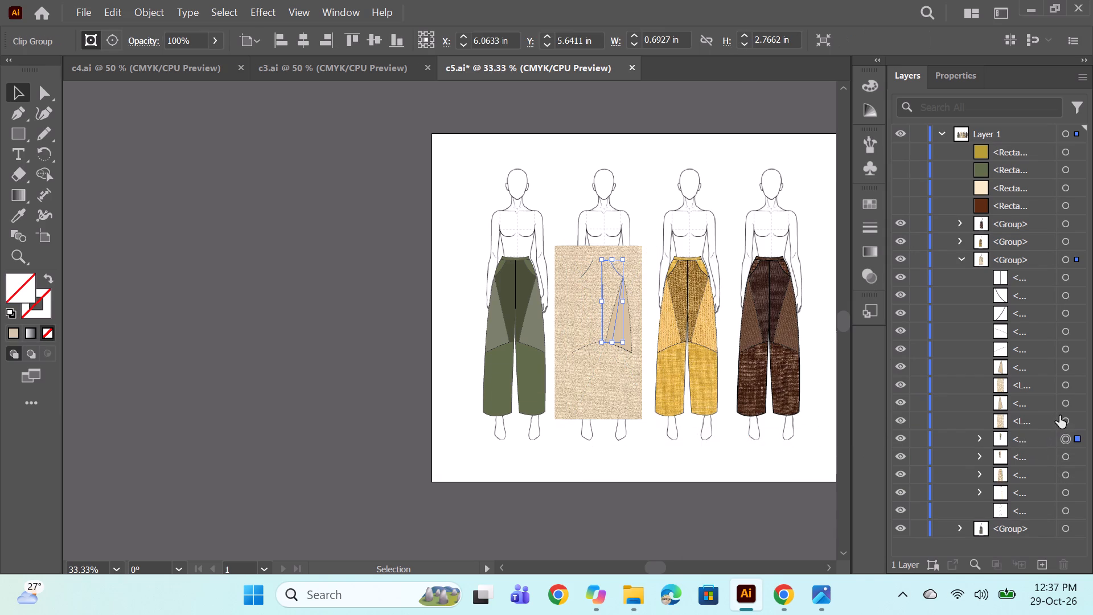
# Clip each cream fabric with its matching side panel piece on the second figure's trousers.
pyautogui.click(1061, 416)
pyautogui.keyDown('ctrl'); pyautogui.click(1067, 405); pyautogui.keyUp('ctrl')
pyautogui.rightClick(634, 308)
pyautogui.click(717, 441)
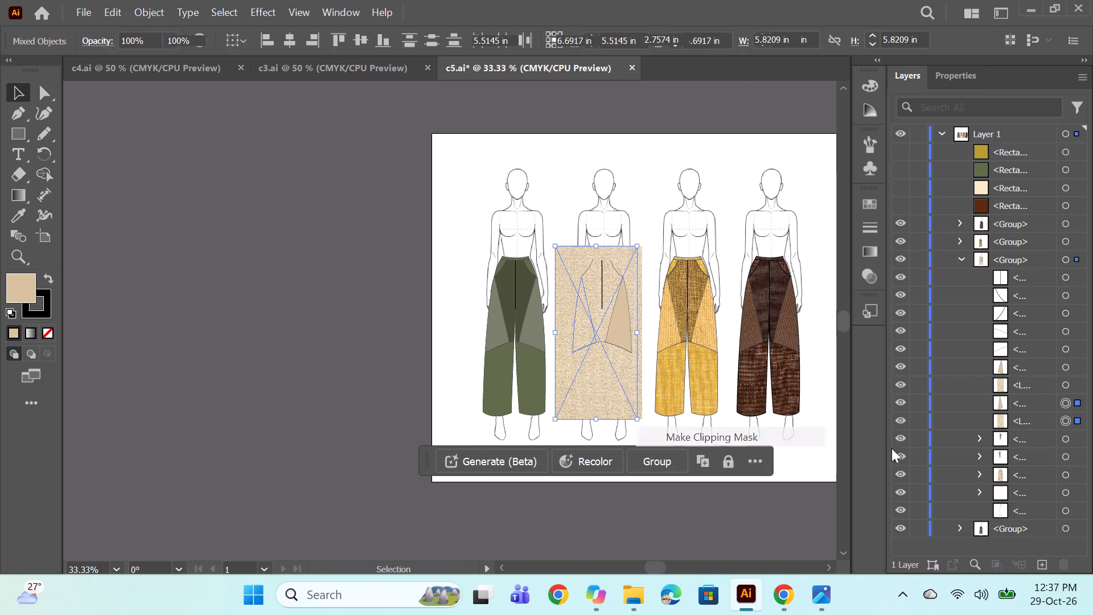
pyautogui.click(1065, 386)
pyautogui.keyDown('ctrl'); pyautogui.click(1066, 367); pyautogui.keyUp('ctrl')
pyautogui.rightClick(613, 304)
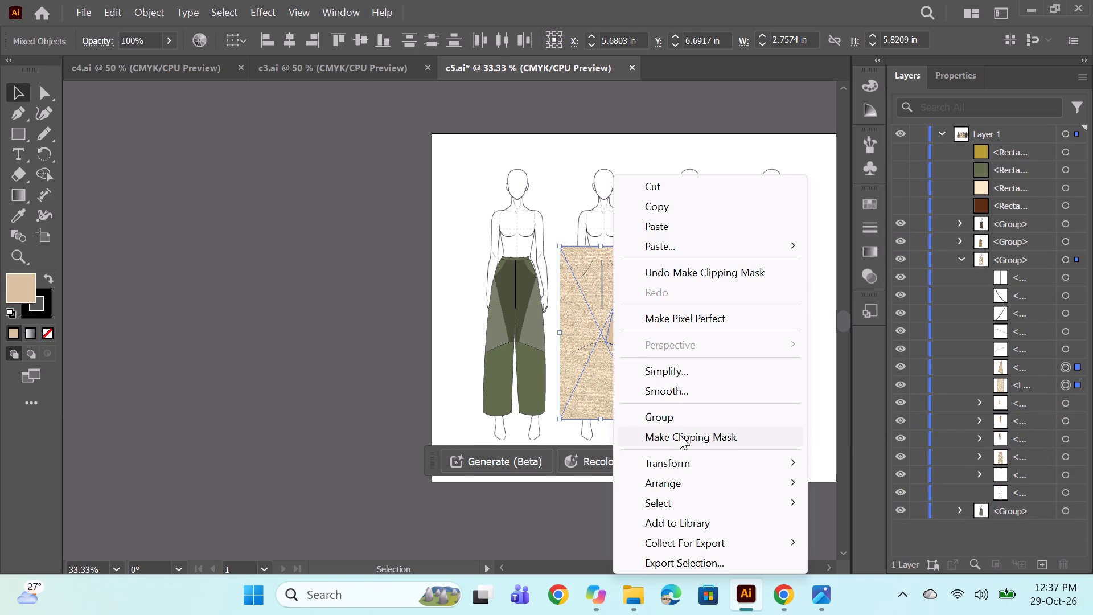
pyautogui.click(680, 435)
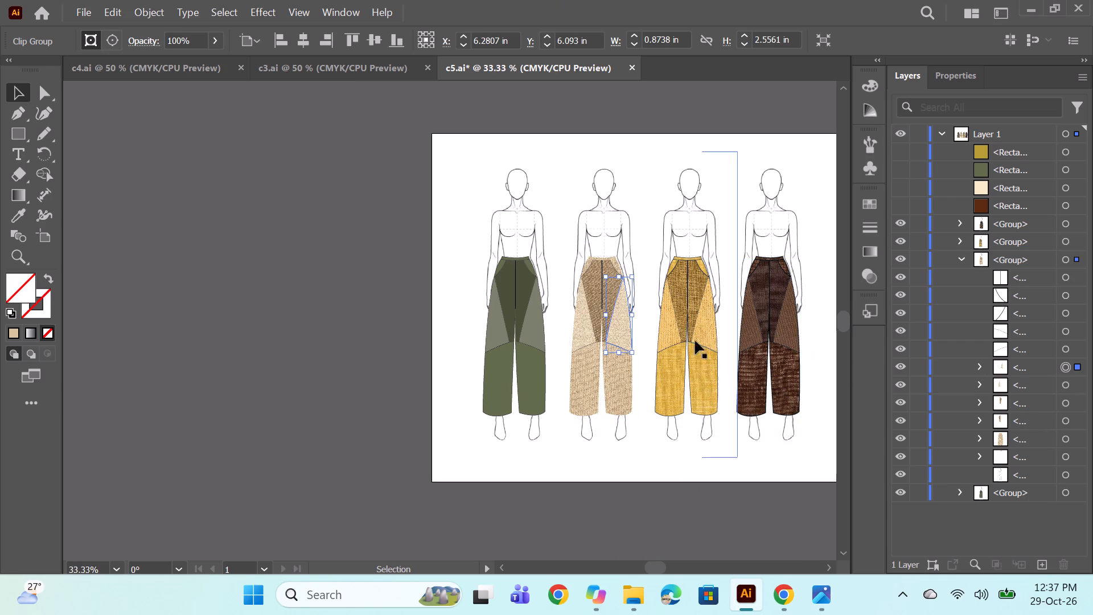
pyautogui.keyDown('alt'); pyautogui.scroll(3, 619, 337); pyautogui.keyUp('alt')
pyautogui.keyDown('alt'); pyautogui.scroll(-2, 619, 337); pyautogui.keyUp('alt')
pyautogui.keyDown('ctrl'); pyautogui.click(369, 321); pyautogui.keyUp('ctrl')
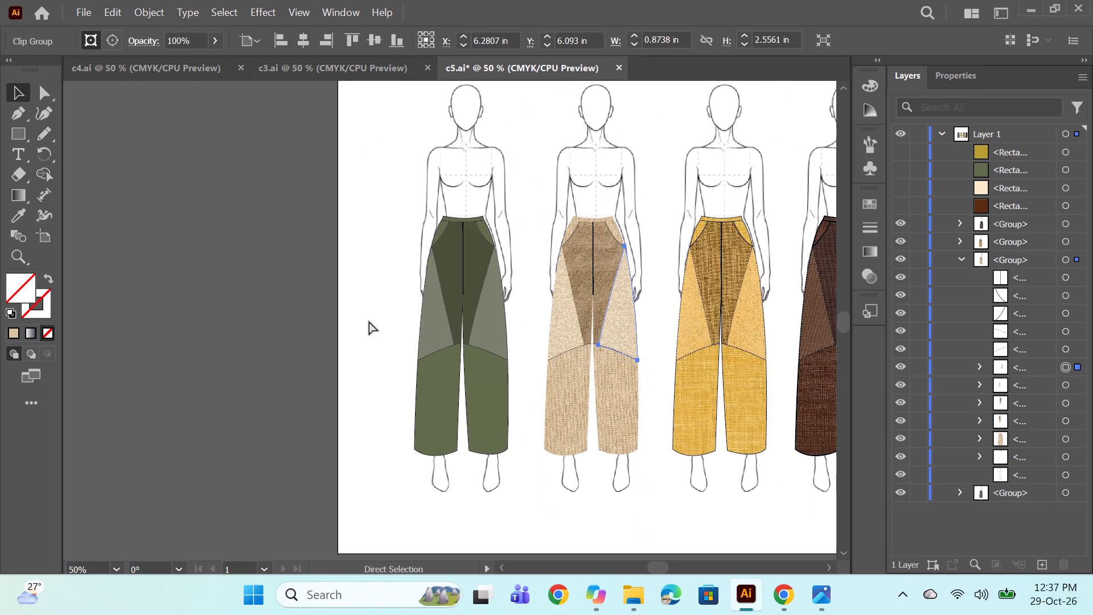
# Set a 1 pt outline on the second figure's clipped centre panels, trouser base and waistband.
pyautogui.click(1064, 401)
pyautogui.keyDown('shift'); pyautogui.click(1070, 452); pyautogui.keyUp('shift')
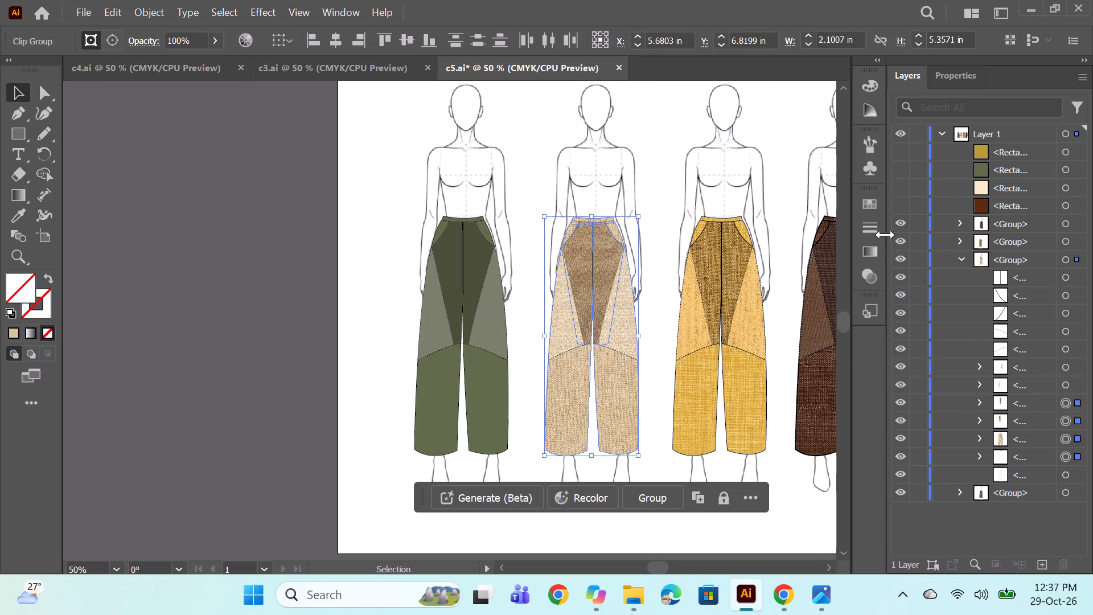
pyautogui.click(874, 229)
pyautogui.doubleClick(717, 215)
pyautogui.click(718, 215)
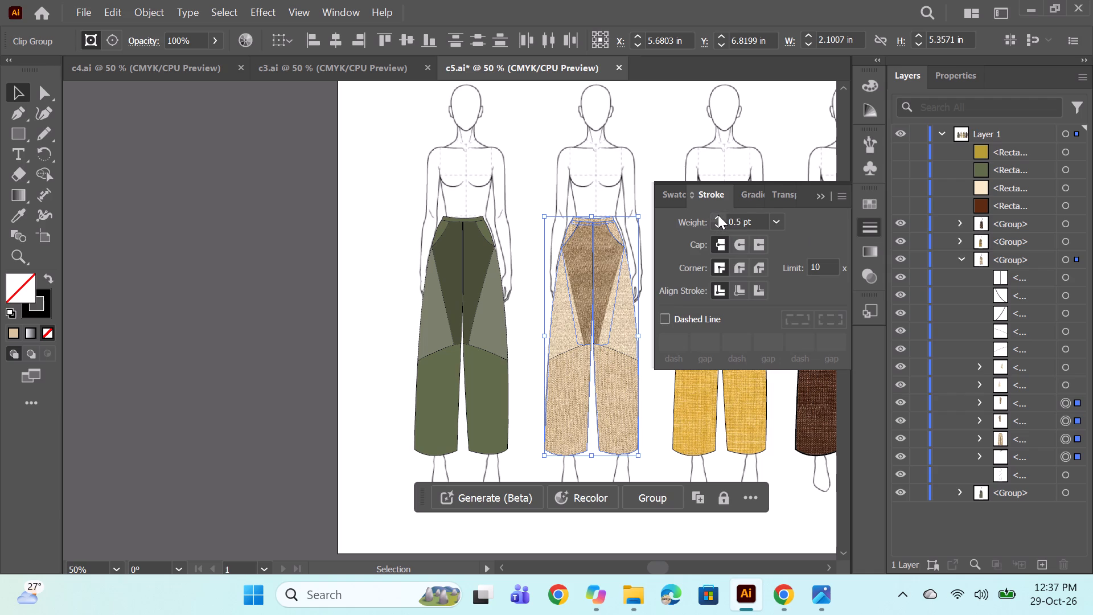
pyautogui.click(718, 215)
pyautogui.keyDown('ctrl'); pyautogui.click(368, 238); pyautogui.keyUp('ctrl')
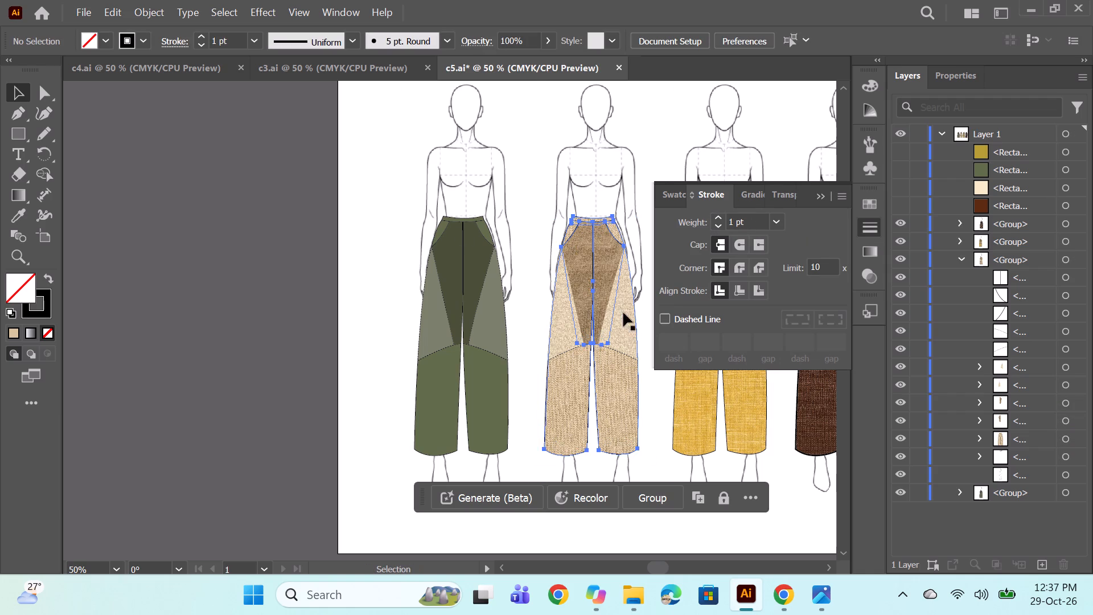
# Give the second figure's two clipped side panels a 1 pt dashed outline with a 2 pt dash.
pyautogui.click(1062, 383)
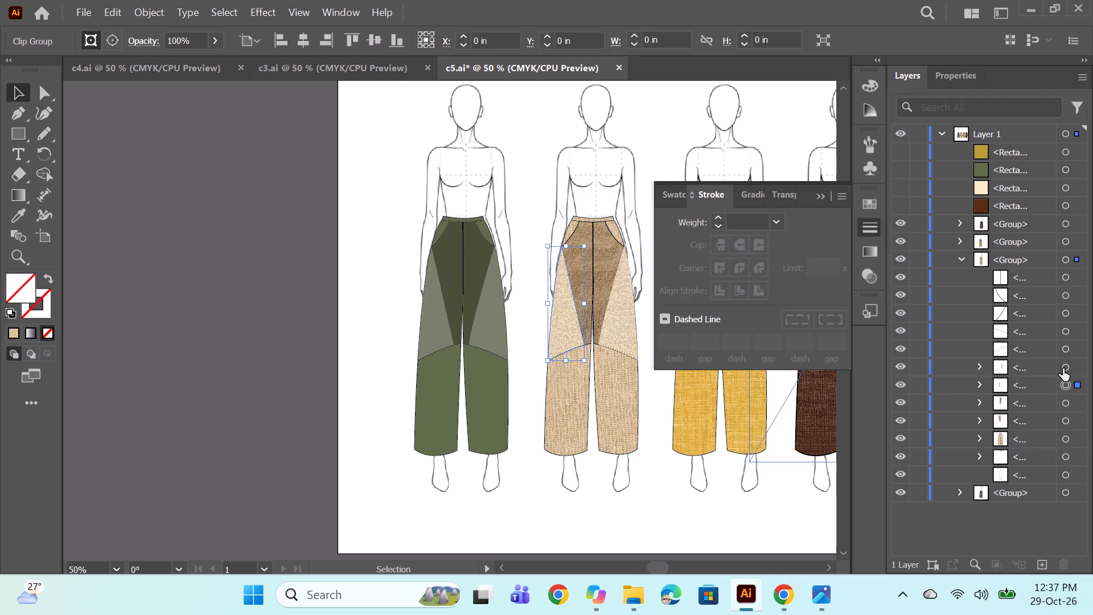
pyautogui.keyDown('ctrl'); pyautogui.click(1063, 368); pyautogui.keyUp('ctrl')
pyautogui.tripleClick(720, 216)
pyautogui.click(720, 216)
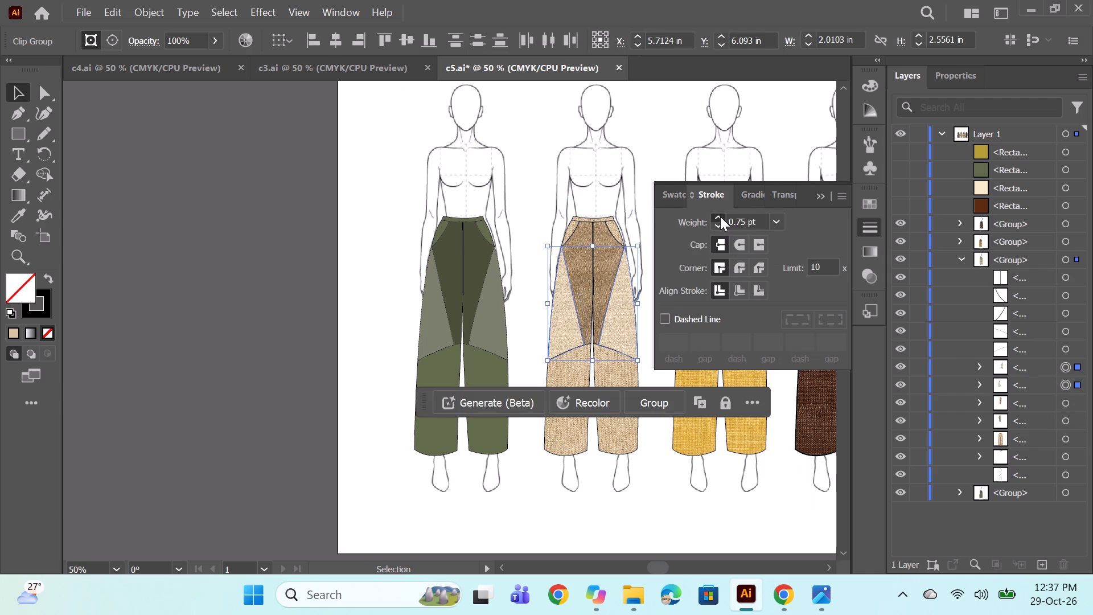
pyautogui.click(667, 319)
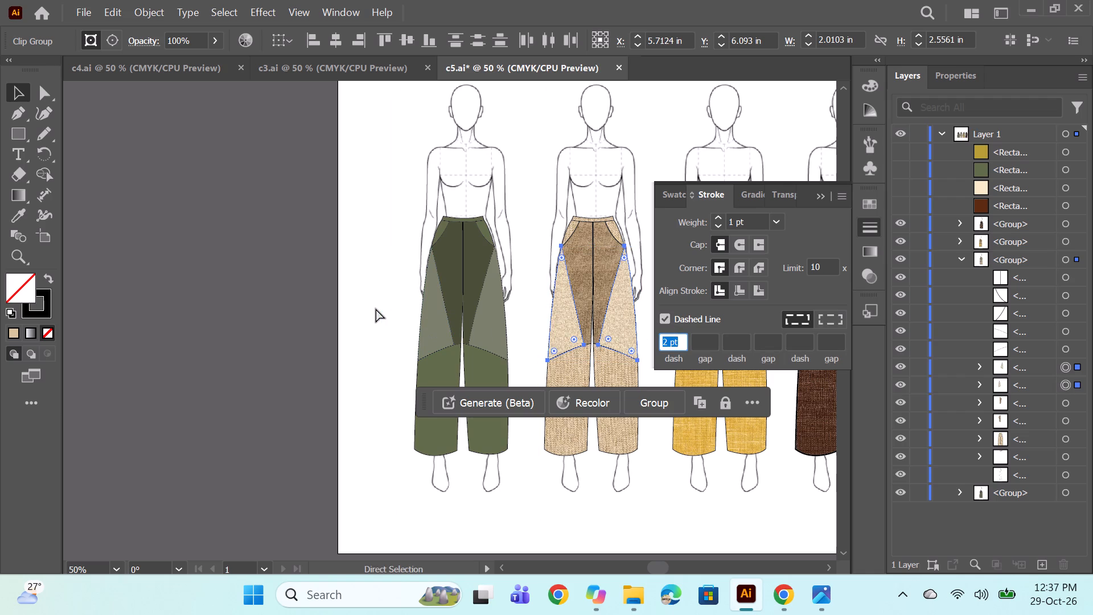
pyautogui.keyDown('ctrl'); pyautogui.click(376, 309); pyautogui.keyUp('ctrl')
pyautogui.keyDown('alt'); pyautogui.scroll(-1, 632, 300); pyautogui.keyUp('alt')
pyautogui.click(822, 199)
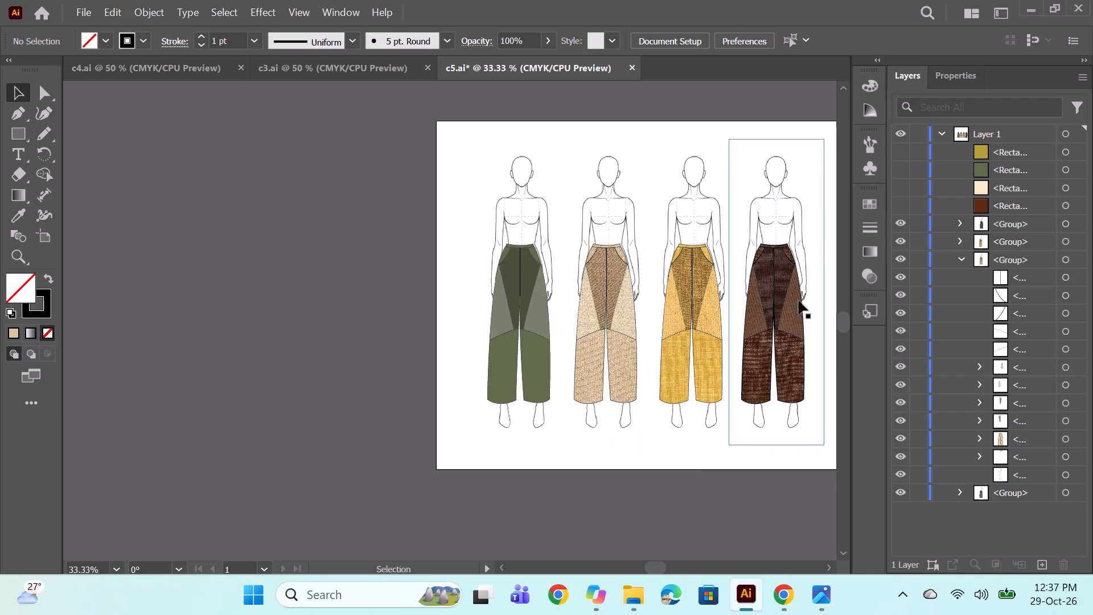
# Collapse the second figure's group and expand the green-trousered first figure's group in the layer list.
pyautogui.press('space')
pyautogui.press('space')
pyautogui.press('space')
pyautogui.press('space')
pyautogui.press('space')
pyautogui.press('space')
pyautogui.press('space')
pyautogui.moveTo(680, 468); pyautogui.dragTo(608, 453)
pyautogui.scroll(2, 720, 352)
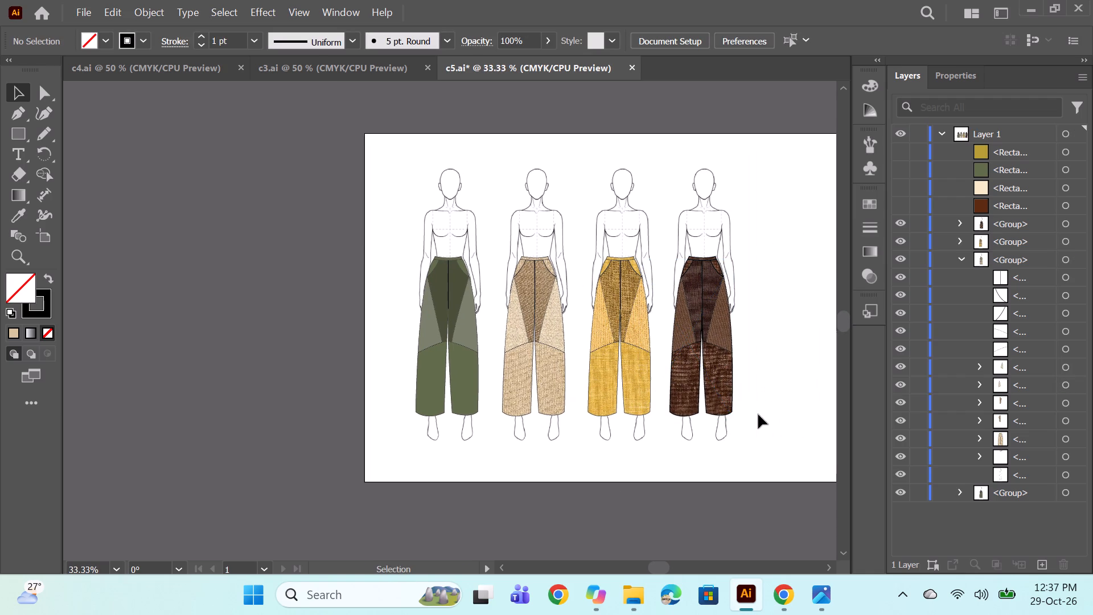
pyautogui.press('space')
pyautogui.press('space')
pyautogui.press('space')
pyautogui.press('space')
pyautogui.press('space')
pyautogui.press('space')
pyautogui.moveTo(799, 428); pyautogui.dragTo(742, 433)
pyautogui.click(964, 260)
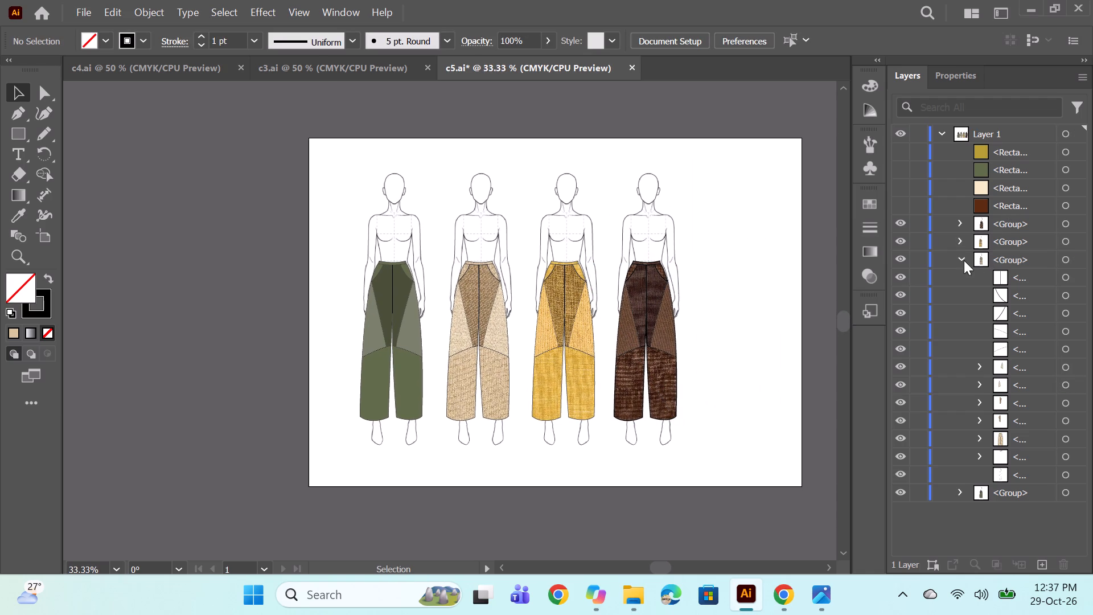
pyautogui.click(960, 274)
# Copy the three green fabric images (1e61430c2…, 61de9fceb… and 203d9cc4c3…) from the desktop and paste them into c5.ai.
pyautogui.click(1028, 6)
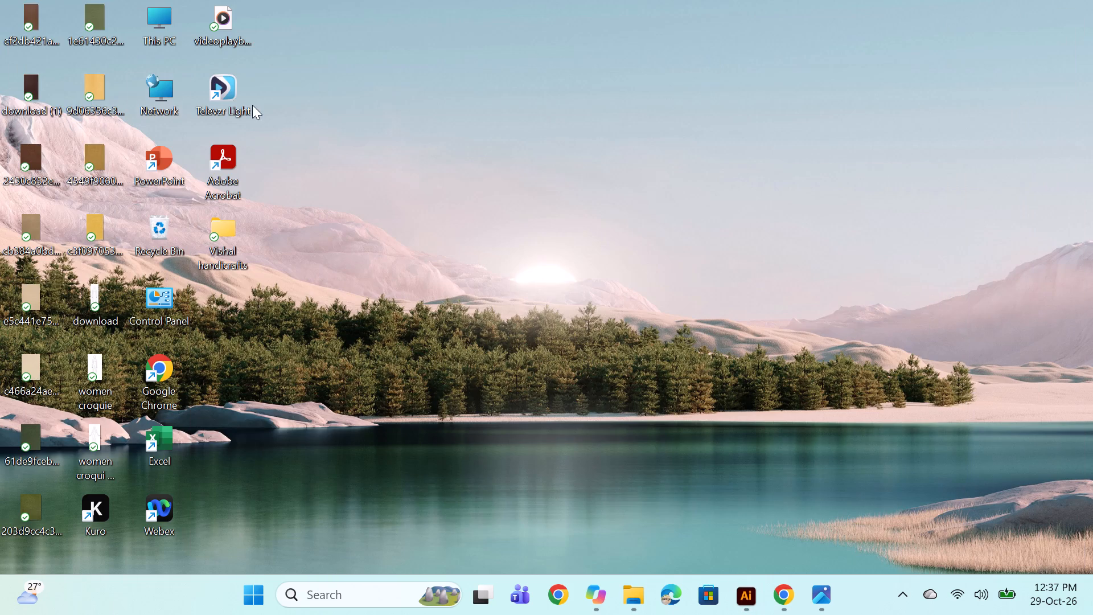
pyautogui.click(98, 22)
pyautogui.keyDown('ctrl'); pyautogui.click(27, 439); pyautogui.keyUp('ctrl')
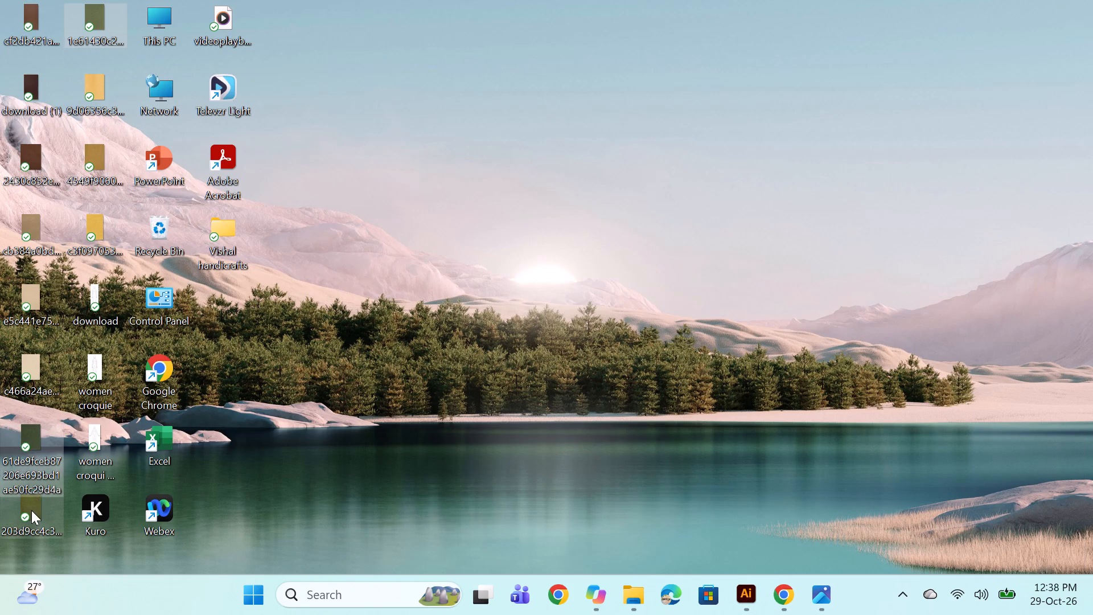
pyautogui.keyDown('ctrl'); pyautogui.click(31, 510); pyautogui.keyUp('ctrl')
pyautogui.rightClick(40, 434)
pyautogui.click(137, 33)
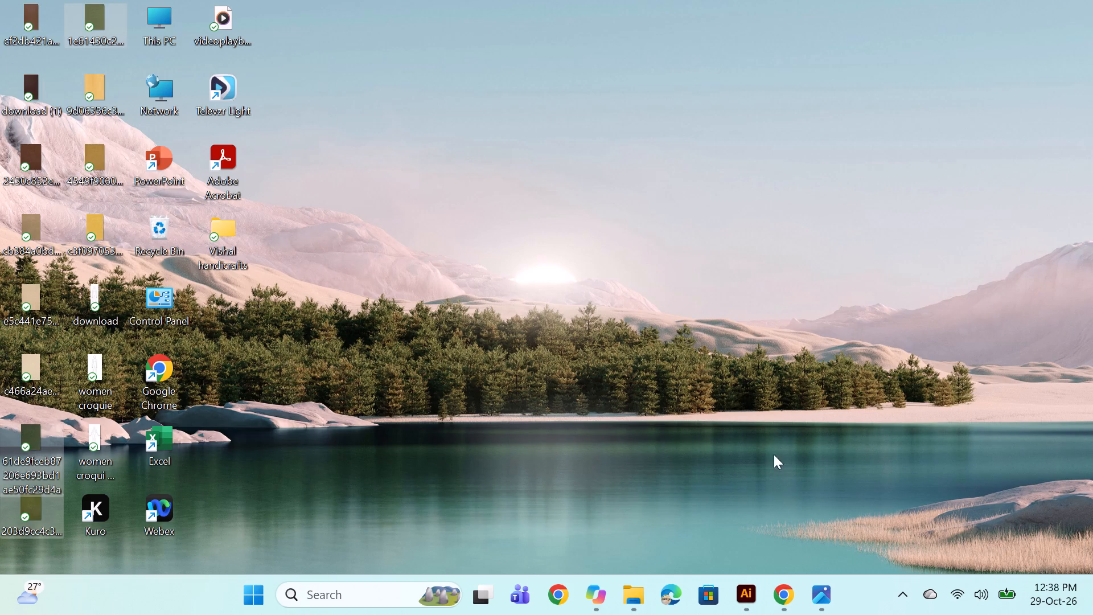
pyautogui.click(743, 588)
pyautogui.hotkey('ctrl', 'v')
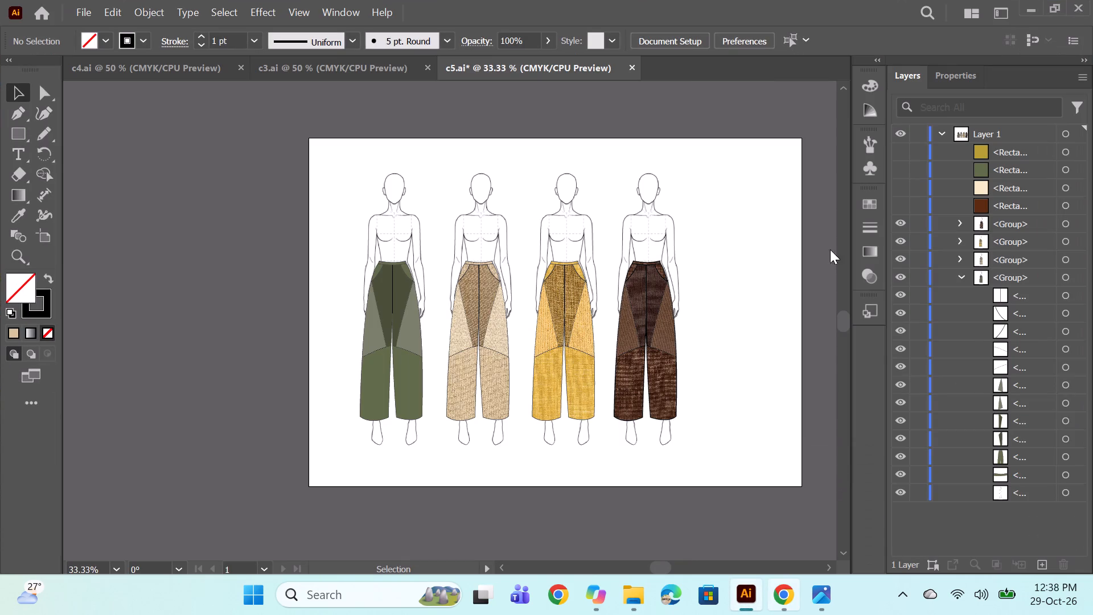
# Scale the three pasted green fabrics down together to about 5.29 × 6.61 in overall.
pyautogui.keyDown('alt'); pyautogui.scroll(-3, 487, 292); pyautogui.keyUp('alt')
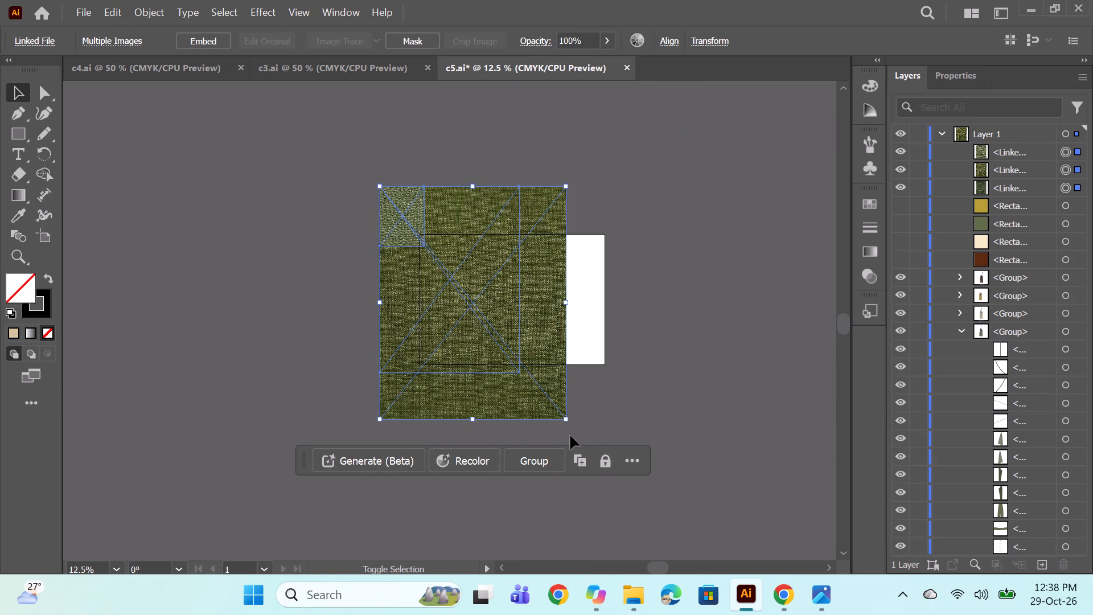
pyautogui.keyDown('alt'); pyautogui.keyDown('shift'); pyautogui.moveTo(568, 421); pyautogui.dragTo(502, 360); pyautogui.keyUp('shift'); pyautogui.keyUp('alt')
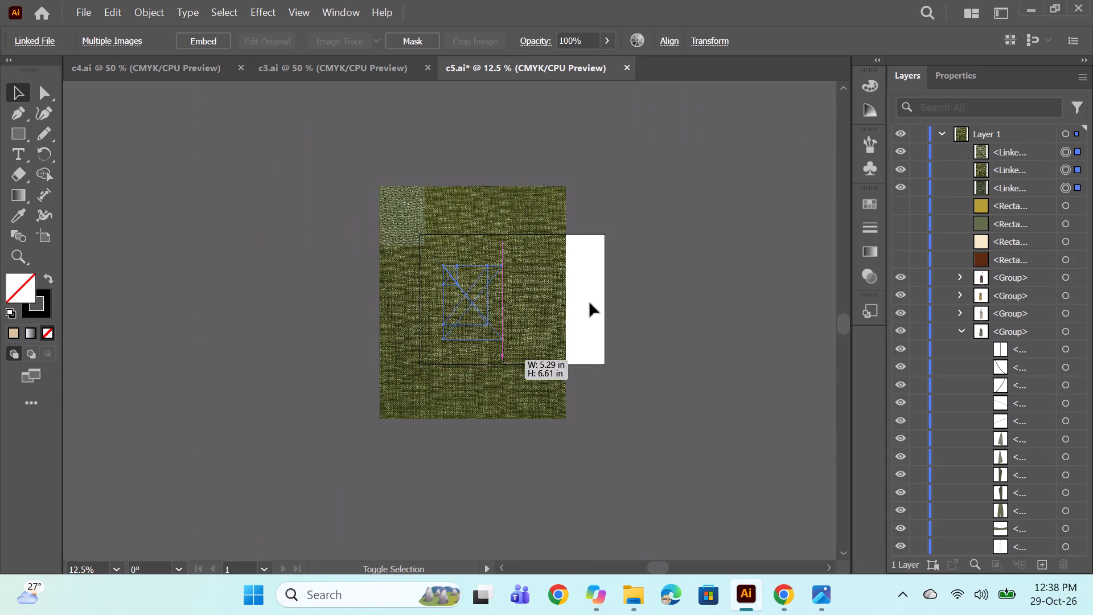
pyautogui.click(599, 294)
# Move the light green fabric off the artboard, then narrow the olive fabric and place it over the first figure's trousers.
pyautogui.keyDown('alt'); pyautogui.scroll(3, 448, 285); pyautogui.keyUp('alt')
pyautogui.moveTo(451, 257); pyautogui.dragTo(312, 277)
pyautogui.moveTo(454, 351); pyautogui.dragTo(306, 350)
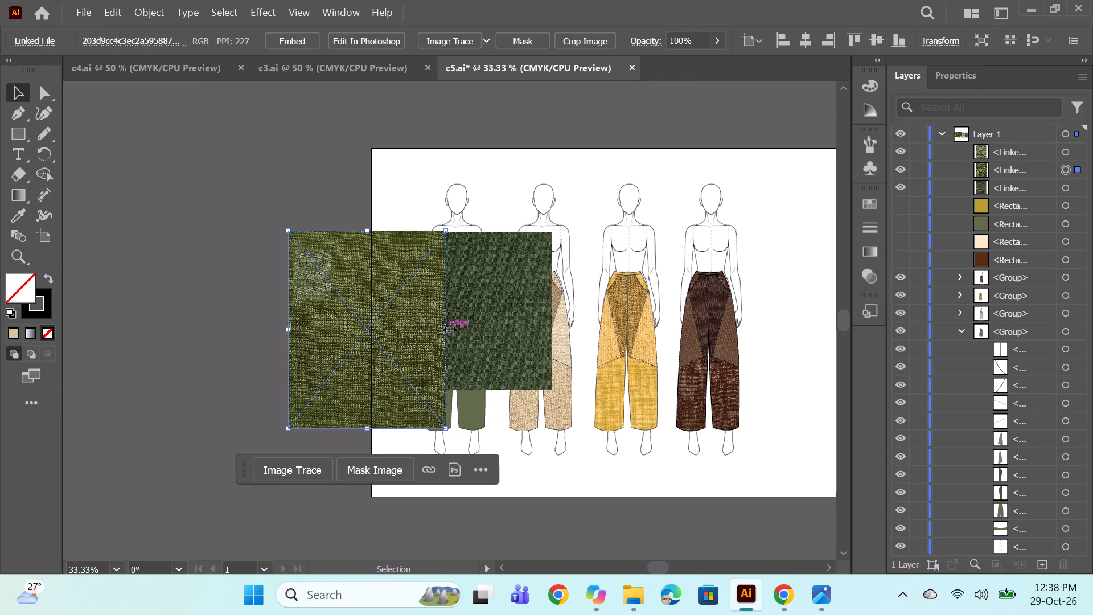
pyautogui.moveTo(446, 328); pyautogui.dragTo(369, 341)
pyautogui.moveTo(326, 355); pyautogui.dragTo(448, 371)
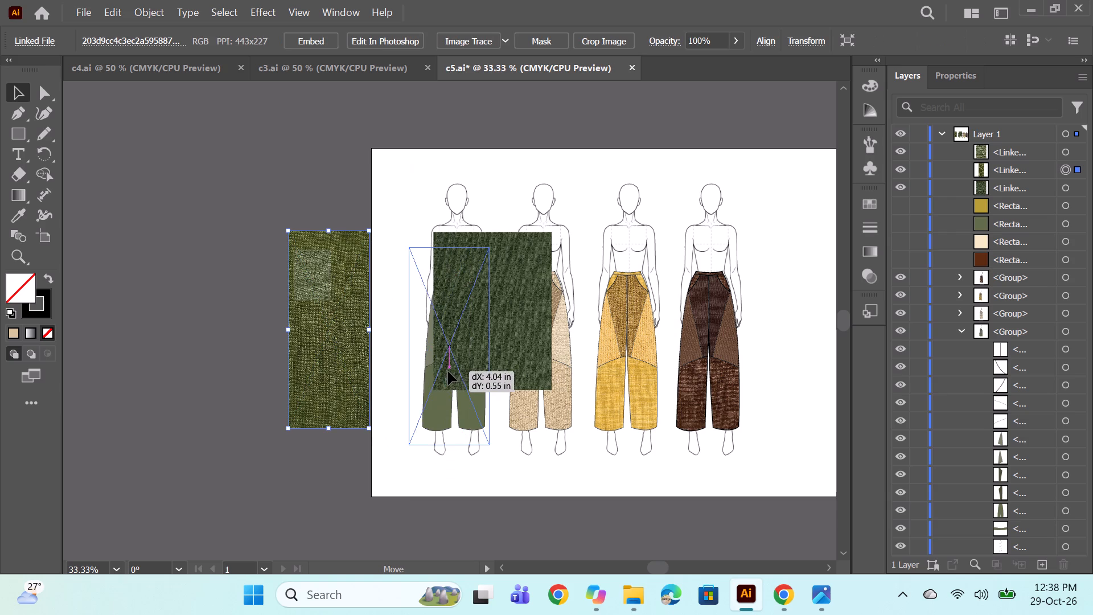
pyautogui.moveTo(448, 371); pyautogui.dragTo(447, 374)
# Narrow the dark green fabric, lengthen it and place it over the first figure's trousers.
pyautogui.click(529, 336)
pyautogui.moveTo(551, 307); pyautogui.dragTo(538, 313)
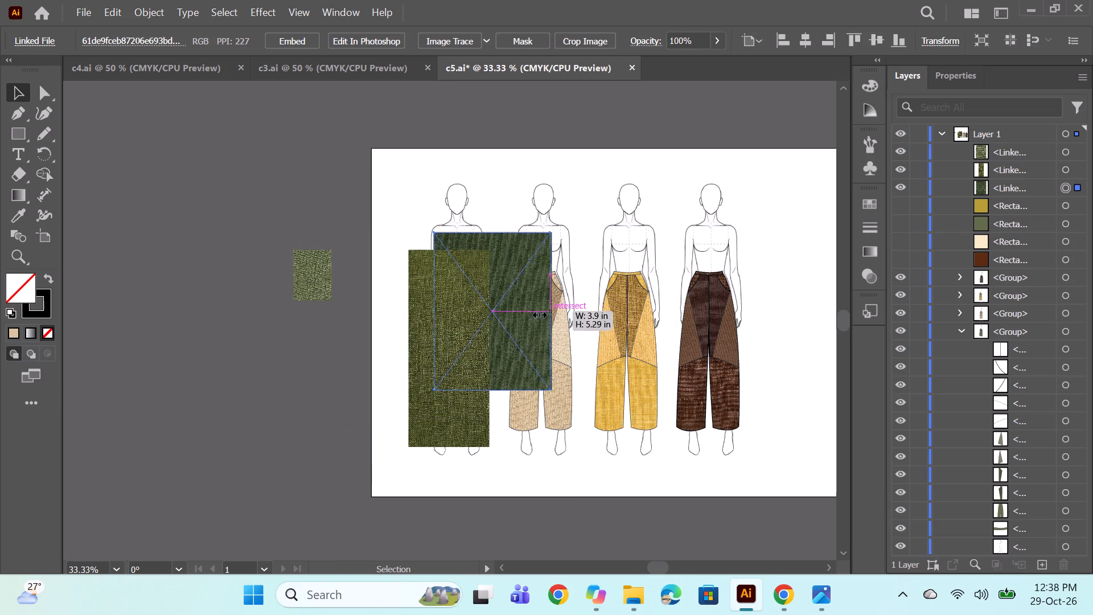
pyautogui.moveTo(538, 313); pyautogui.dragTo(514, 325)
pyautogui.moveTo(472, 388); pyautogui.dragTo(470, 411)
pyautogui.moveTo(499, 351); pyautogui.dragTo(482, 391)
# Enlarge the light green fabric to about 3.03 × 5.93 in and place it over the first figure's trousers.
pyautogui.click(325, 293)
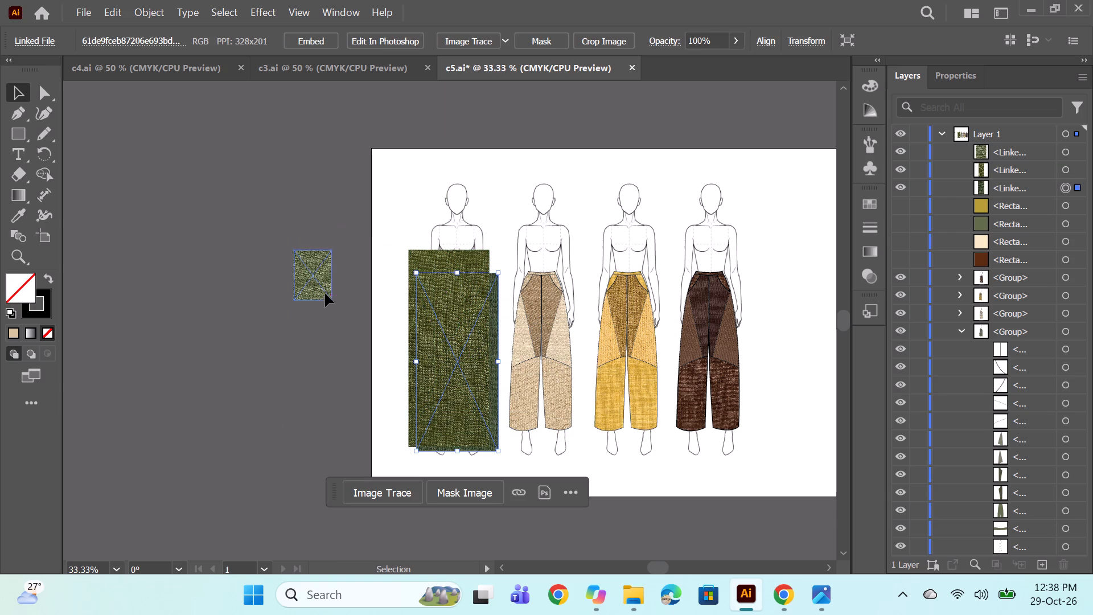
pyautogui.click(336, 300)
pyautogui.hotkey('ctrl', 'z')
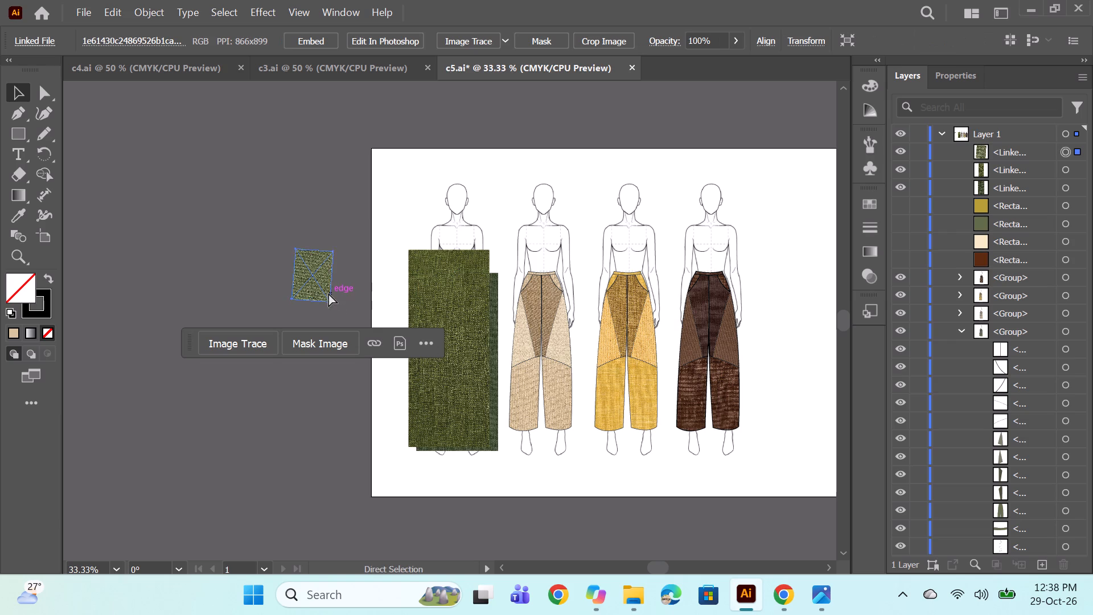
pyautogui.click(328, 287)
pyautogui.moveTo(334, 301); pyautogui.dragTo(380, 401)
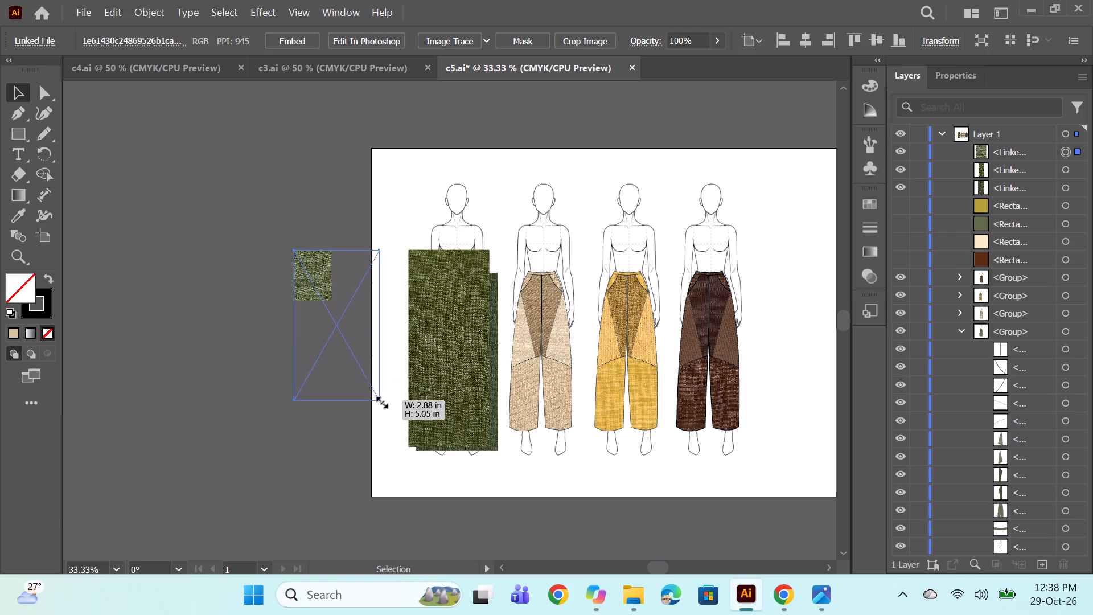
pyautogui.moveTo(380, 401); pyautogui.dragTo(384, 427)
pyautogui.moveTo(331, 368); pyautogui.dragTo(441, 387)
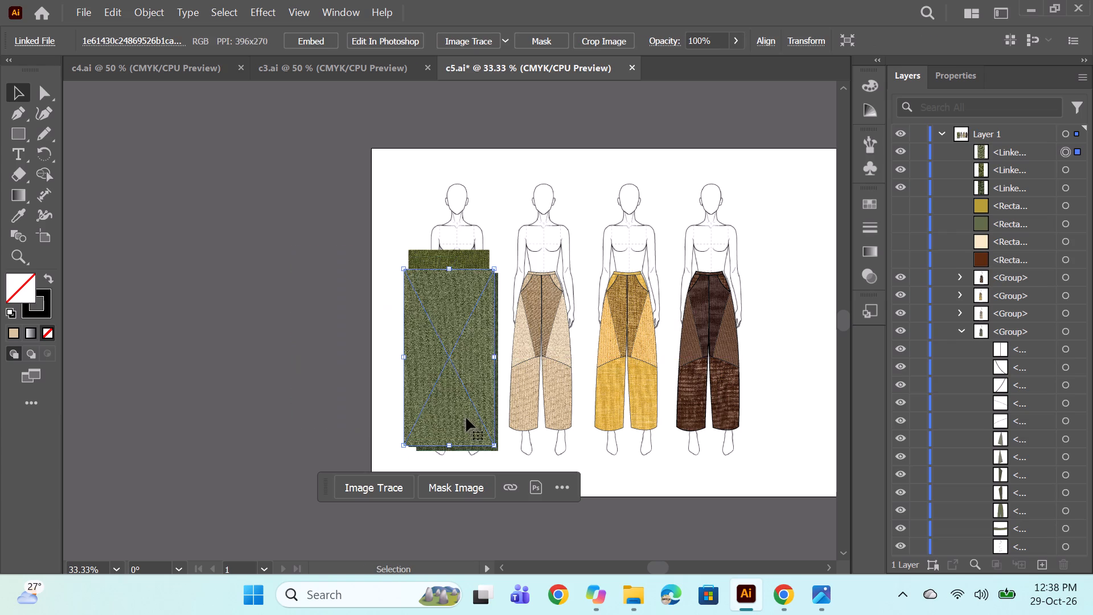
# Duplicate the light green, olive and dark green fabrics together and place the copies over the first figure's trousers.
pyautogui.keyDown('ctrl'); pyautogui.click(1066, 171); pyautogui.keyUp('ctrl')
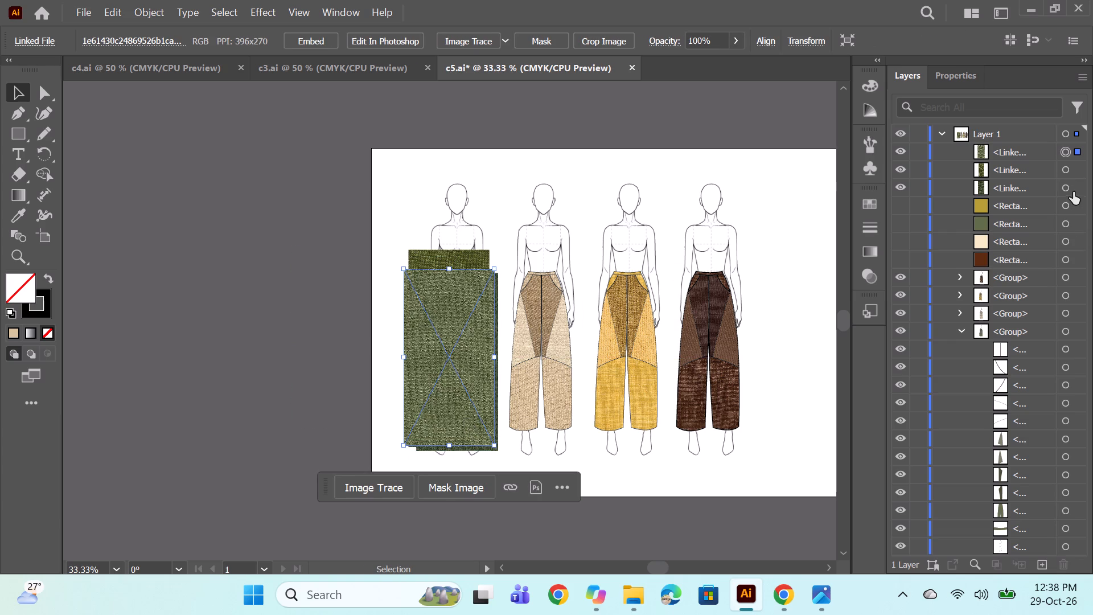
pyautogui.keyDown('ctrl'); pyautogui.click(1067, 188); pyautogui.keyUp('ctrl')
pyautogui.hotkey('ctrl', 'c')
pyautogui.hotkey('ctrl', 'v')
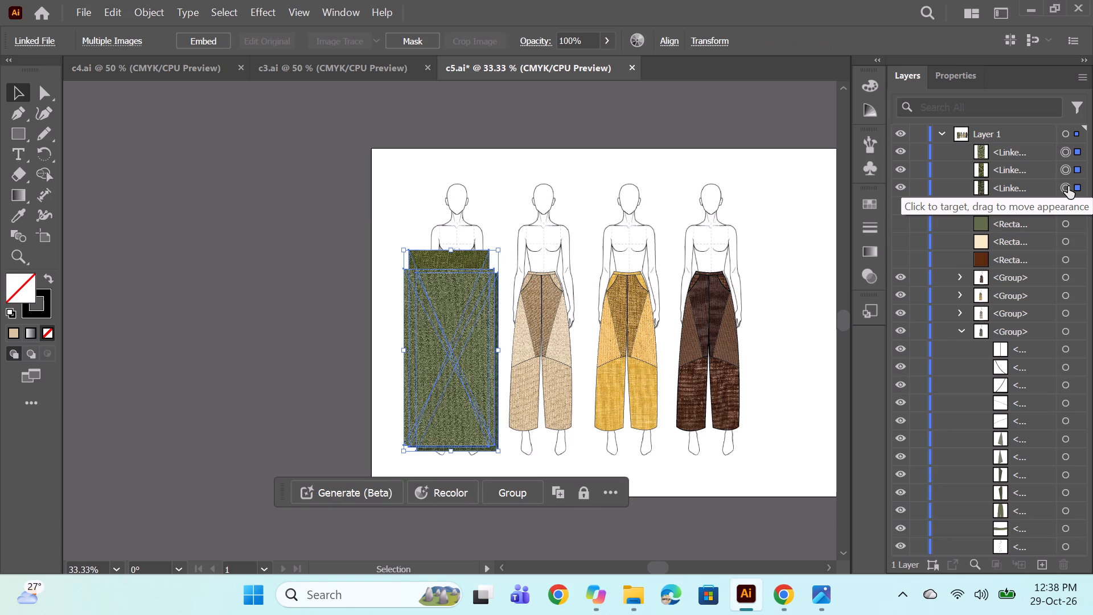
pyautogui.hotkey('ctrl', 'c')
pyautogui.hotkey('ctrl', 'v')
pyautogui.hotkey('ctrl', 'c')
pyautogui.hotkey('ctrl', 'v')
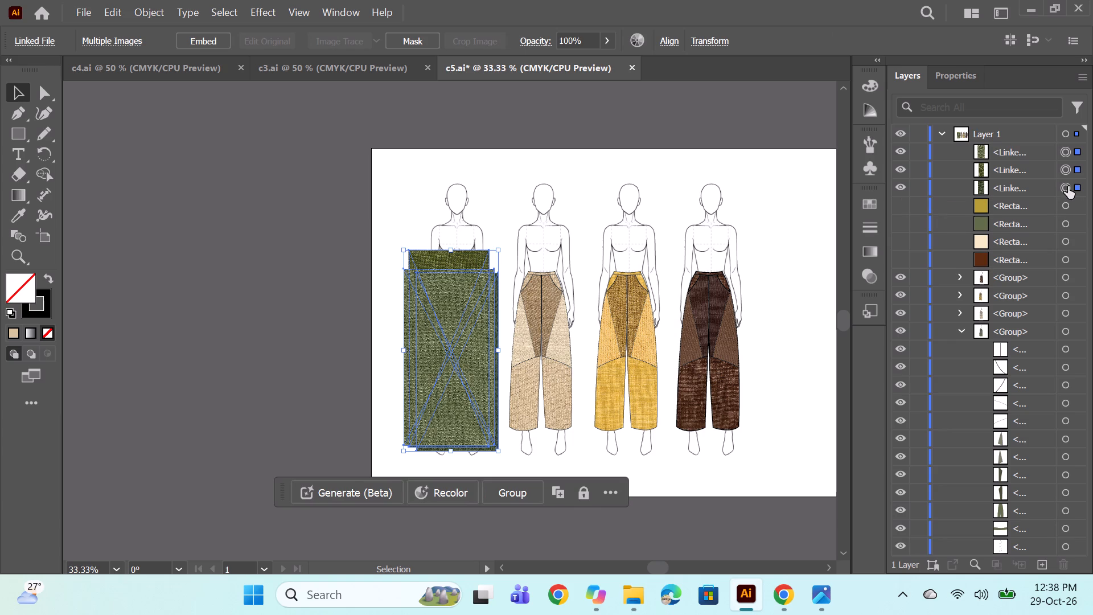
pyautogui.scroll(1, 1076, 187)
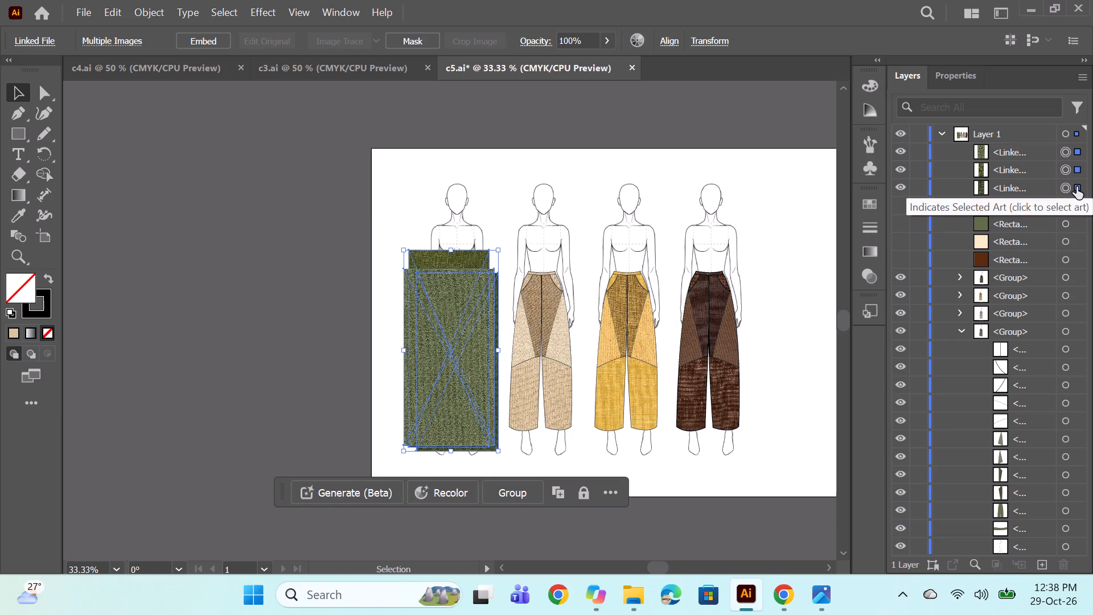
pyautogui.hotkey('ctrl', 'c')
pyautogui.hotkey('ctrl', 'v')
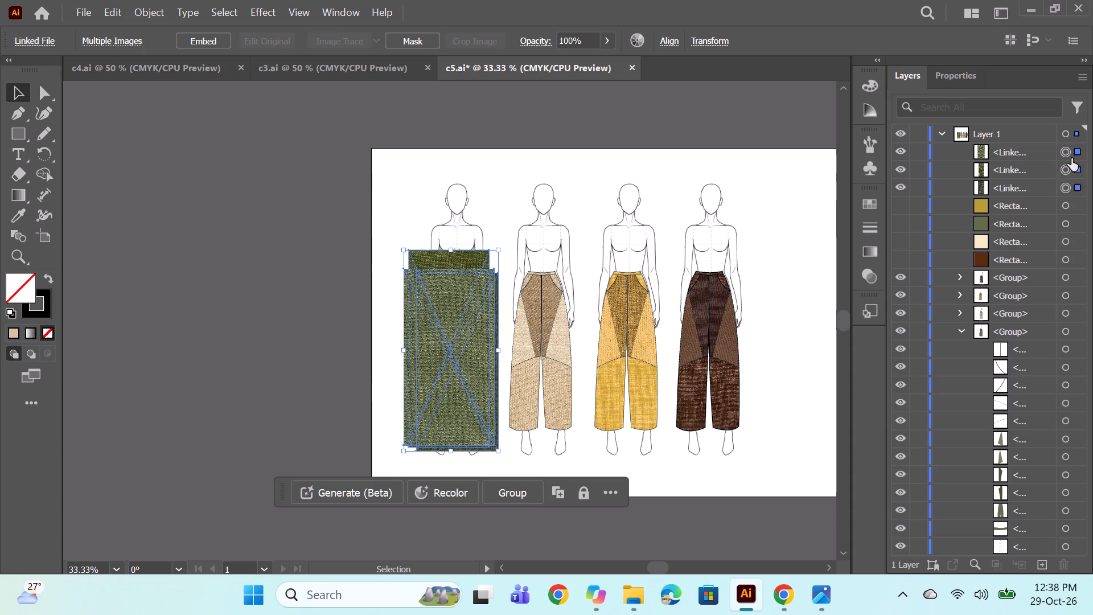
pyautogui.click(1073, 154)
pyautogui.keyDown('ctrl'); pyautogui.click(1066, 190); pyautogui.keyUp('ctrl')
pyautogui.keyDown('ctrl'); pyautogui.click(1066, 170); pyautogui.keyUp('ctrl')
pyautogui.hotkey('ctrl', 'c')
pyautogui.hotkey('ctrl', 'v')
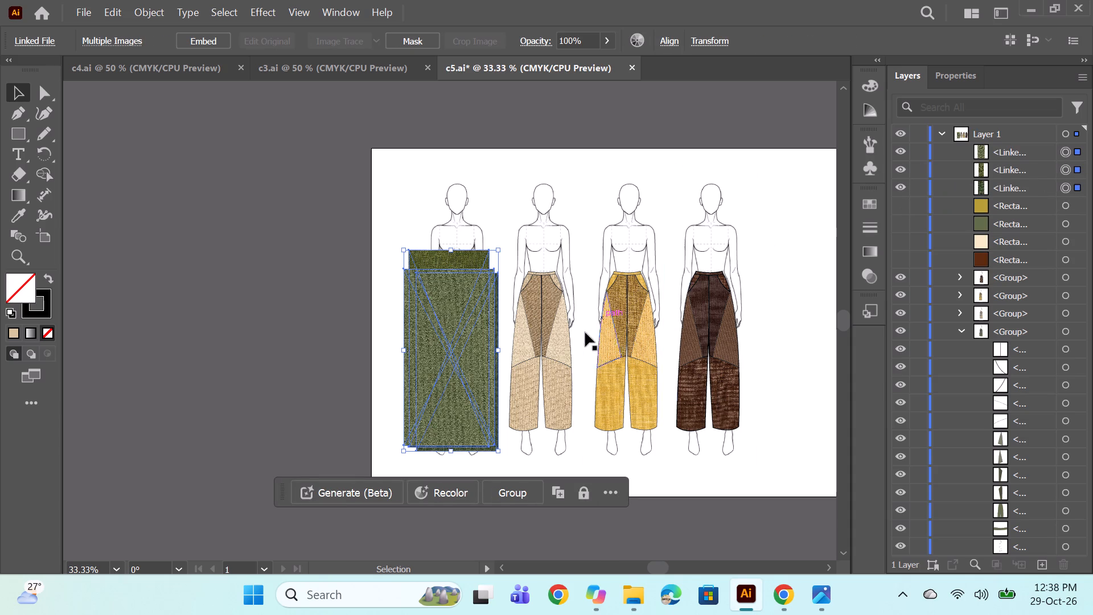
pyautogui.keyDown('alt'); pyautogui.moveTo(446, 374); pyautogui.dragTo(533, 377); pyautogui.keyUp('alt')
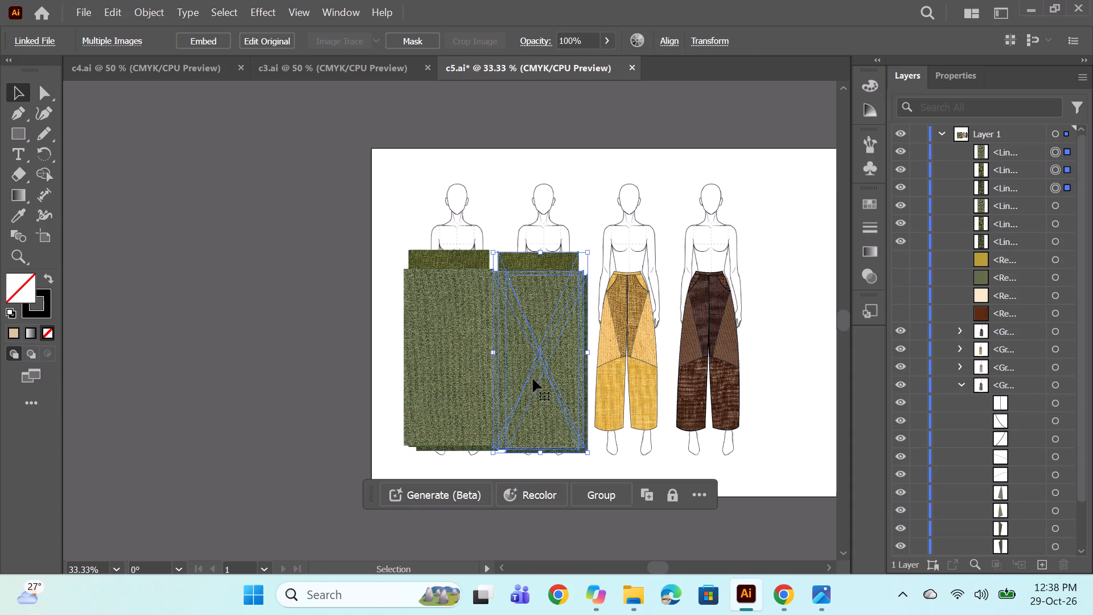
pyautogui.moveTo(549, 371); pyautogui.dragTo(467, 376)
# Move all six fabric images into the first figure's group, directly above its trouser panel shapes.
pyautogui.click(1015, 157)
pyautogui.keyDown('shift'); pyautogui.click(1018, 243); pyautogui.keyUp('shift')
pyautogui.moveTo(1017, 200); pyautogui.dragTo(1012, 441)
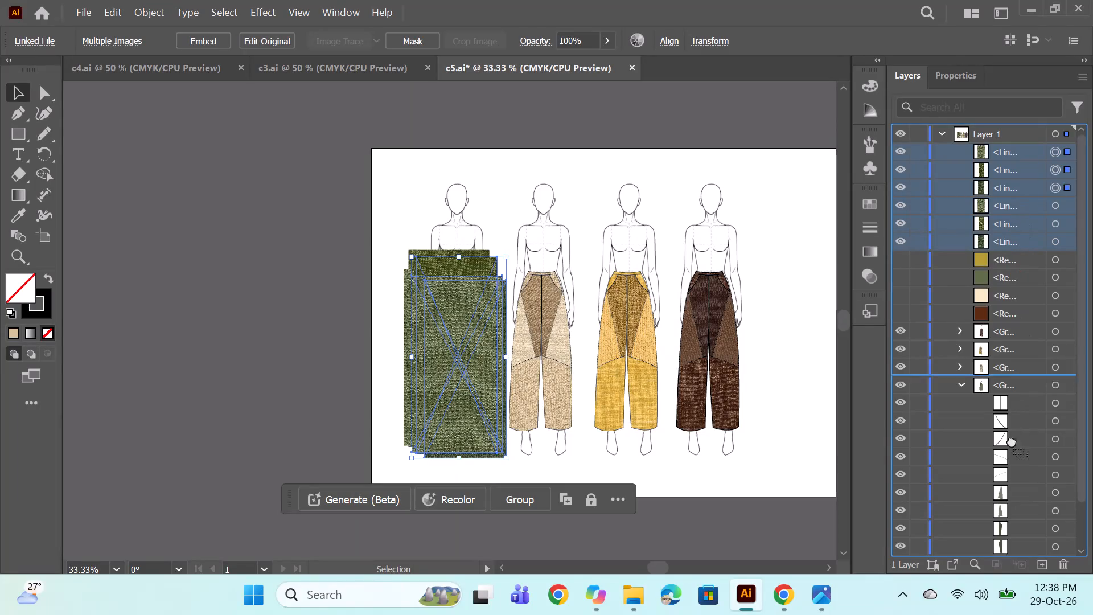
pyautogui.moveTo(1012, 441); pyautogui.dragTo(1012, 487)
# Reorder the fabrics directly beneath their shapes: light green under both side panels, dark green under both upper front panels, olive under the legs and waistband.
pyautogui.scroll(-4, 1013, 424)
pyautogui.moveTo(1022, 334); pyautogui.dragTo(1017, 399)
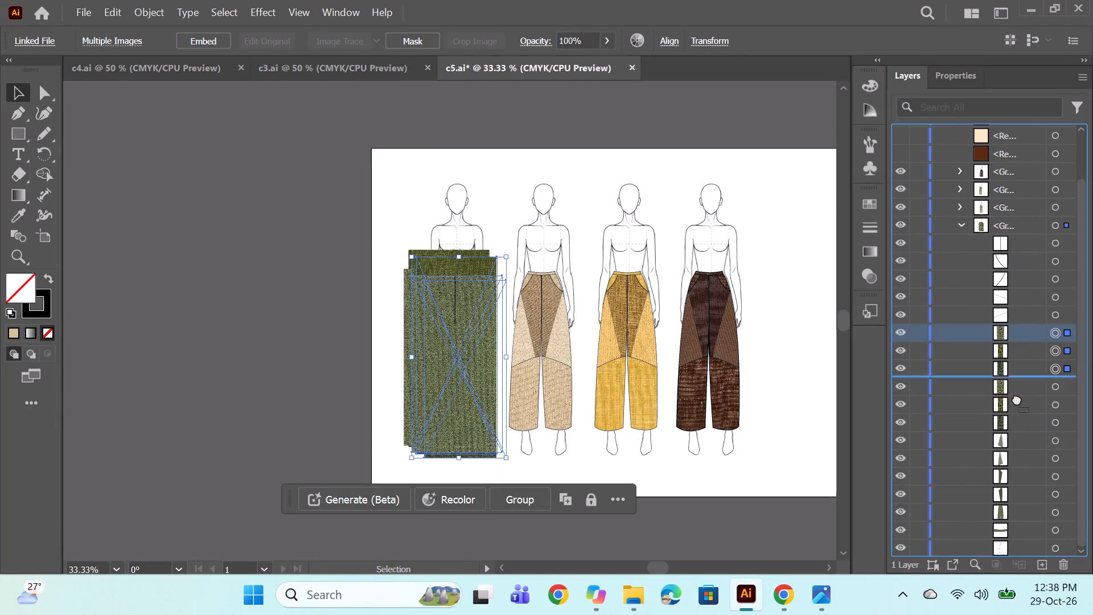
pyautogui.moveTo(1017, 399); pyautogui.dragTo(1028, 524)
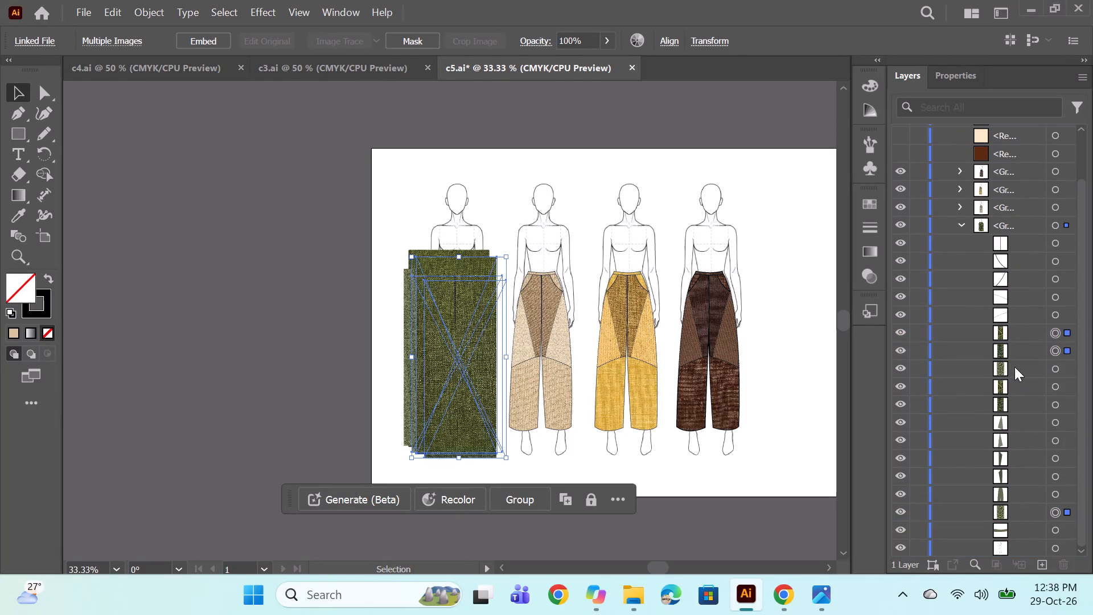
pyautogui.moveTo(1014, 367); pyautogui.dragTo(1029, 444)
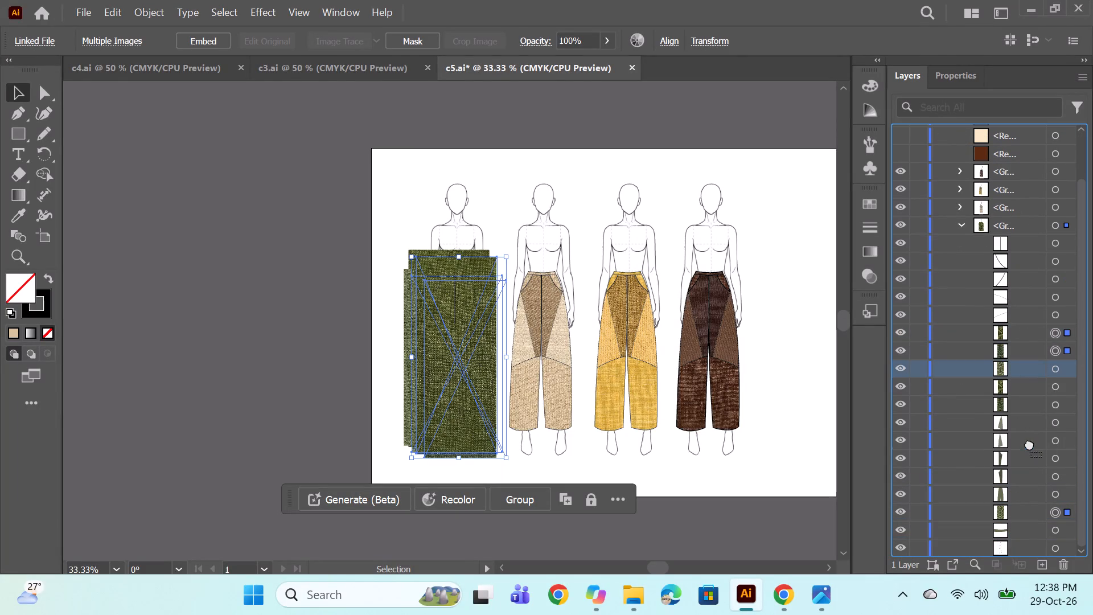
pyautogui.moveTo(1029, 444); pyautogui.dragTo(1029, 430)
pyautogui.moveTo(1018, 510); pyautogui.dragTo(1017, 446)
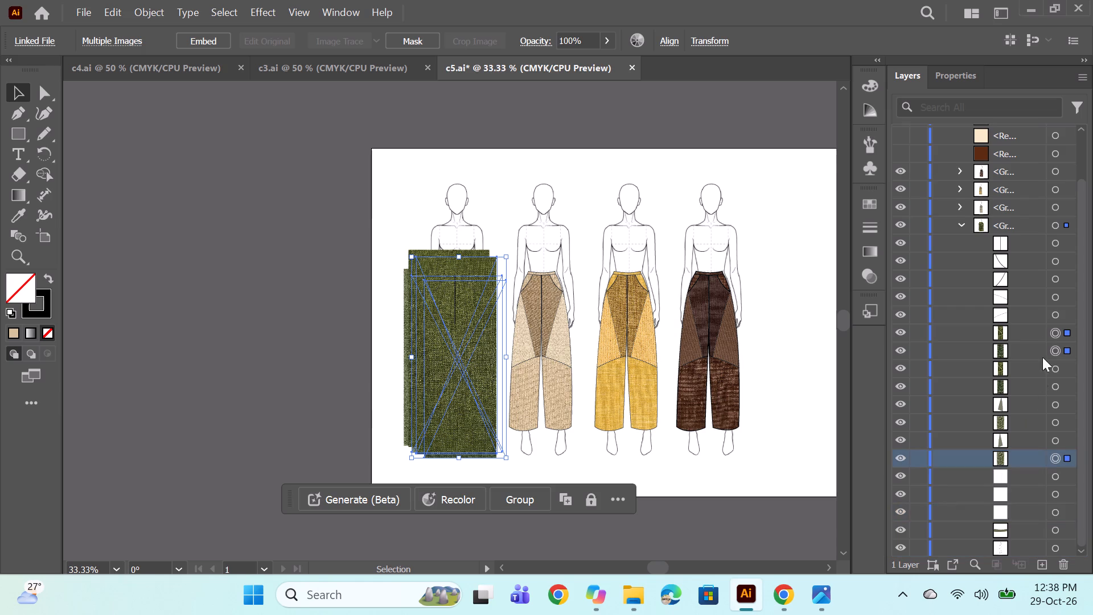
pyautogui.moveTo(1026, 330); pyautogui.dragTo(1022, 516)
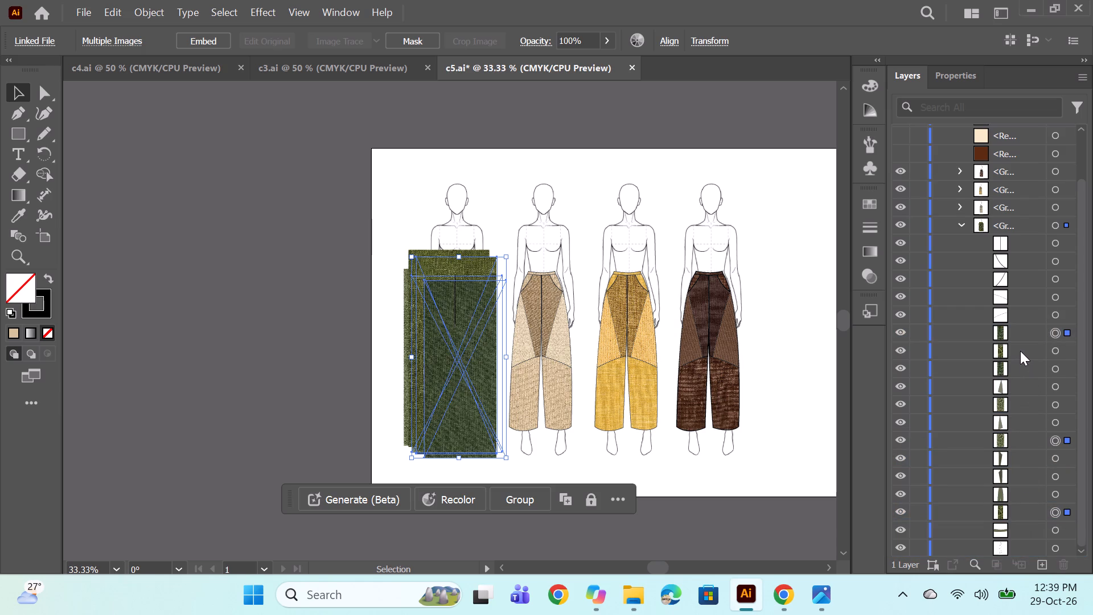
pyautogui.moveTo(1020, 347); pyautogui.dragTo(1018, 538)
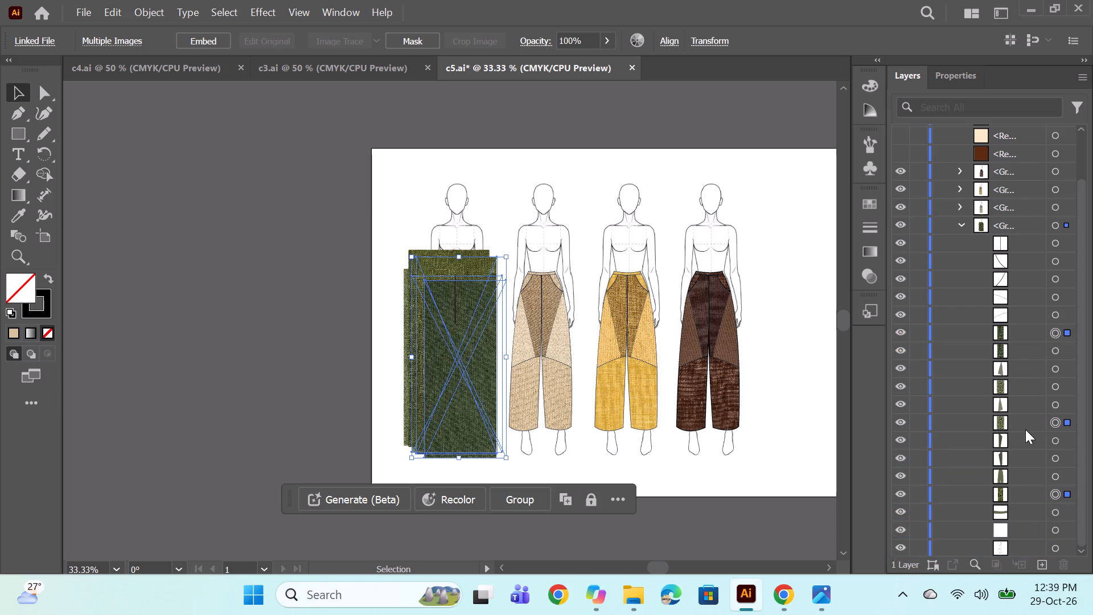
pyautogui.moveTo(1021, 331); pyautogui.dragTo(1022, 449)
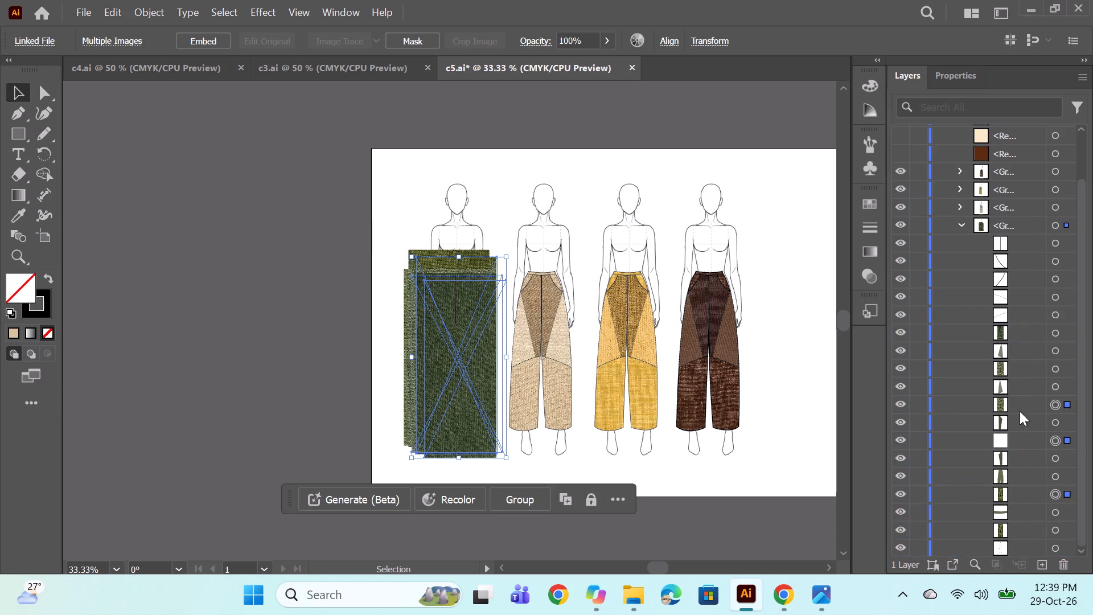
pyautogui.moveTo(1028, 334); pyautogui.dragTo(1028, 471)
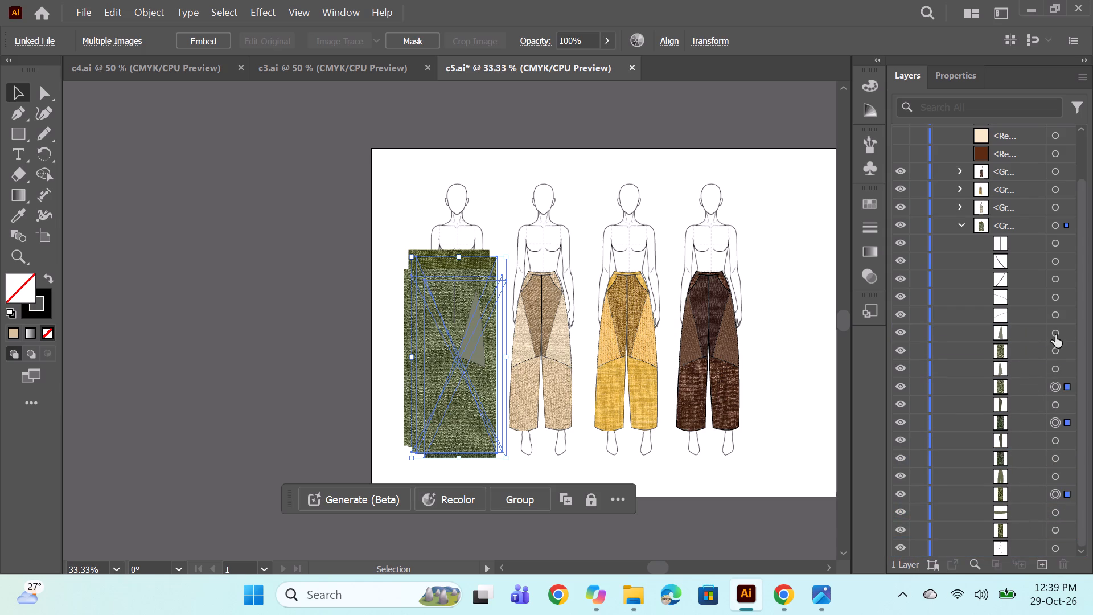
# Clip a light green fabric to each of the first figure's two triangular side panels with clipping masks.
pyautogui.click(1055, 335)
pyautogui.keyDown('ctrl'); pyautogui.click(1054, 350); pyautogui.keyUp('ctrl')
pyautogui.rightClick(458, 313)
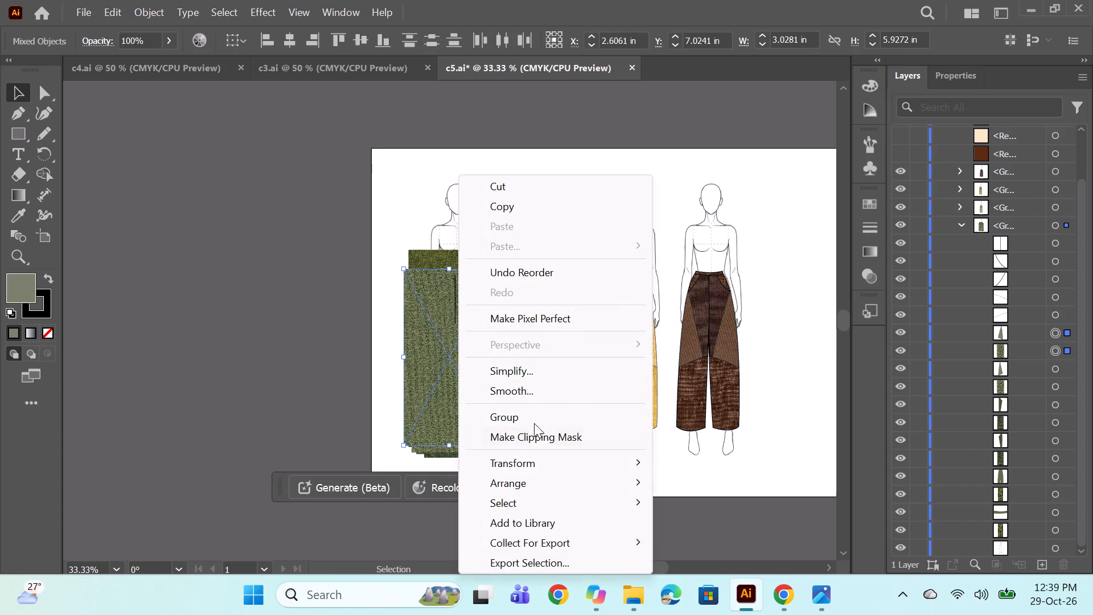
pyautogui.click(533, 436)
pyautogui.click(1060, 368)
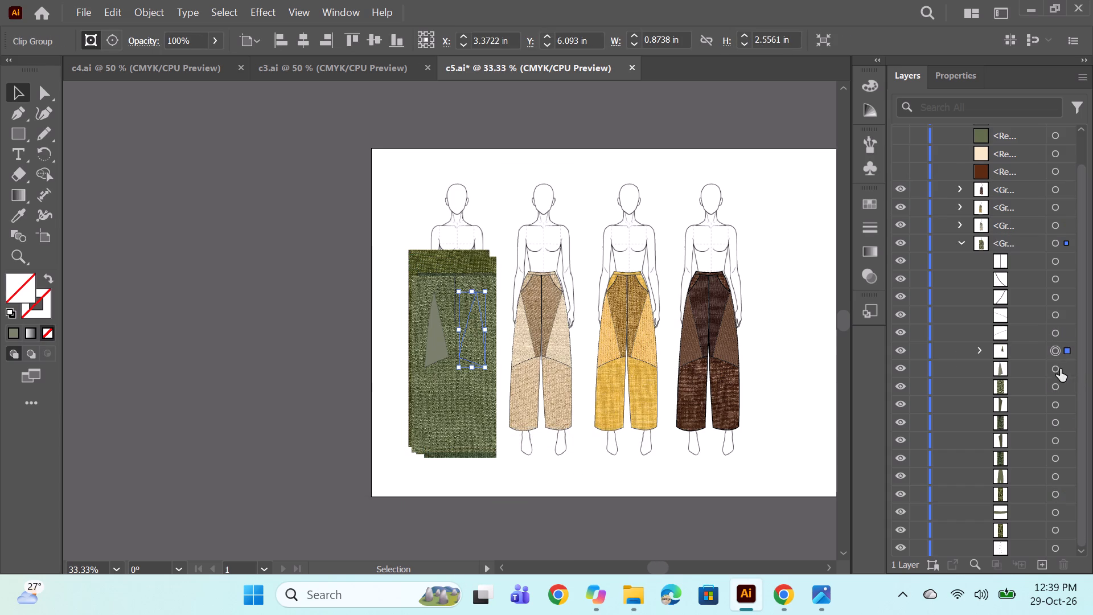
pyautogui.keyDown('ctrl'); pyautogui.click(1054, 388); pyautogui.keyUp('ctrl')
pyautogui.rightClick(475, 328)
pyautogui.click(555, 437)
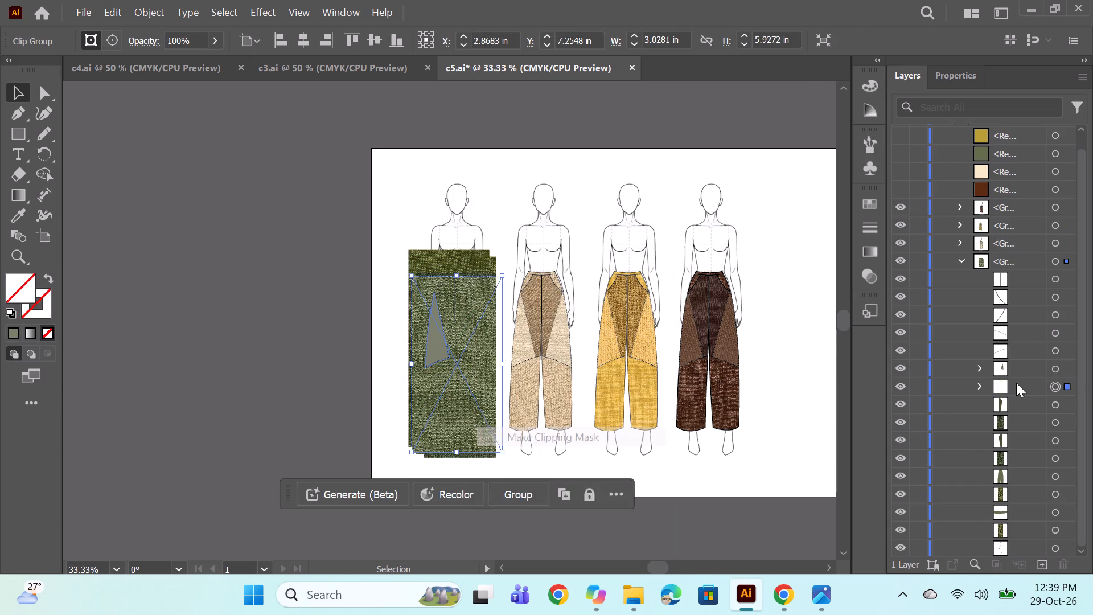
# Clip a dark green fabric to each of the first figure's two upper front trouser panels with clipping masks.
pyautogui.click(1052, 405)
pyautogui.keyDown('ctrl'); pyautogui.click(1054, 421); pyautogui.keyUp('ctrl')
pyautogui.rightClick(451, 311)
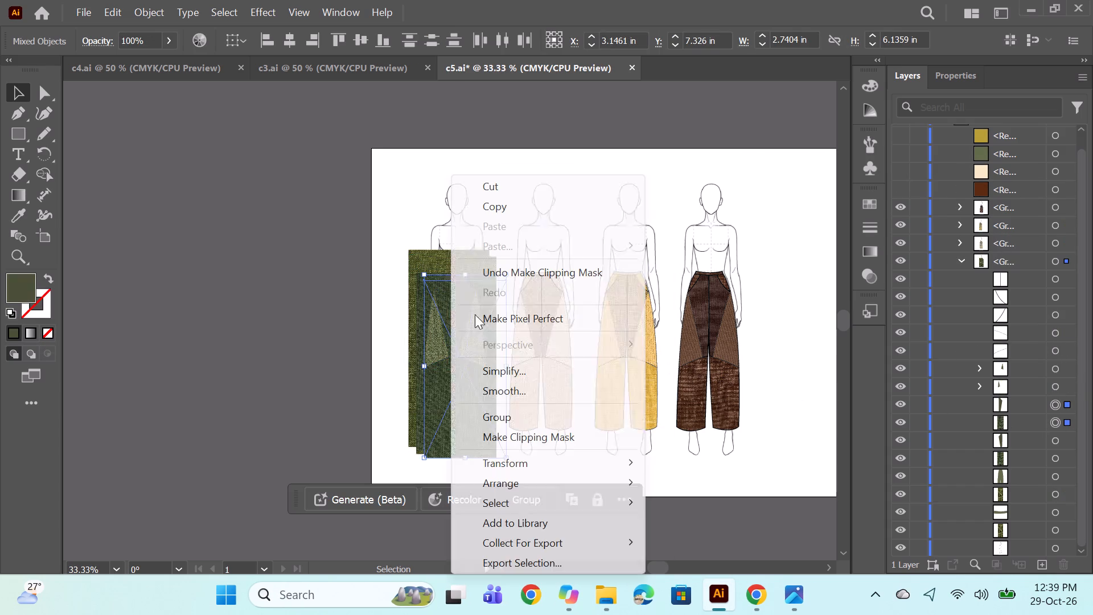
pyautogui.click(589, 440)
pyautogui.click(1065, 438)
pyautogui.keyDown('ctrl'); pyautogui.click(1068, 453); pyautogui.keyUp('ctrl')
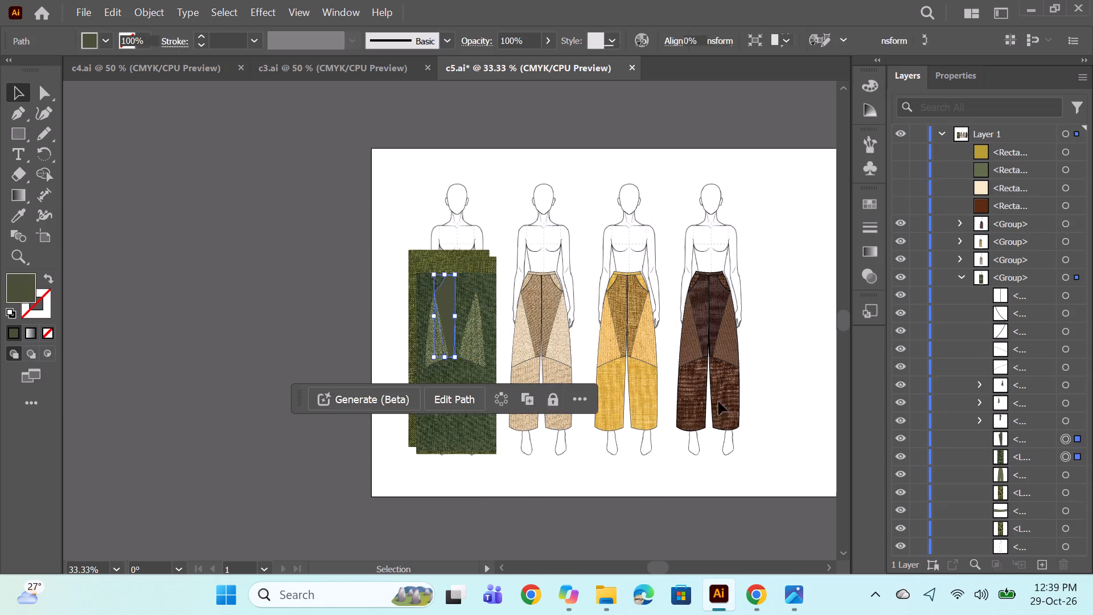
pyautogui.rightClick(450, 323)
pyautogui.click(525, 433)
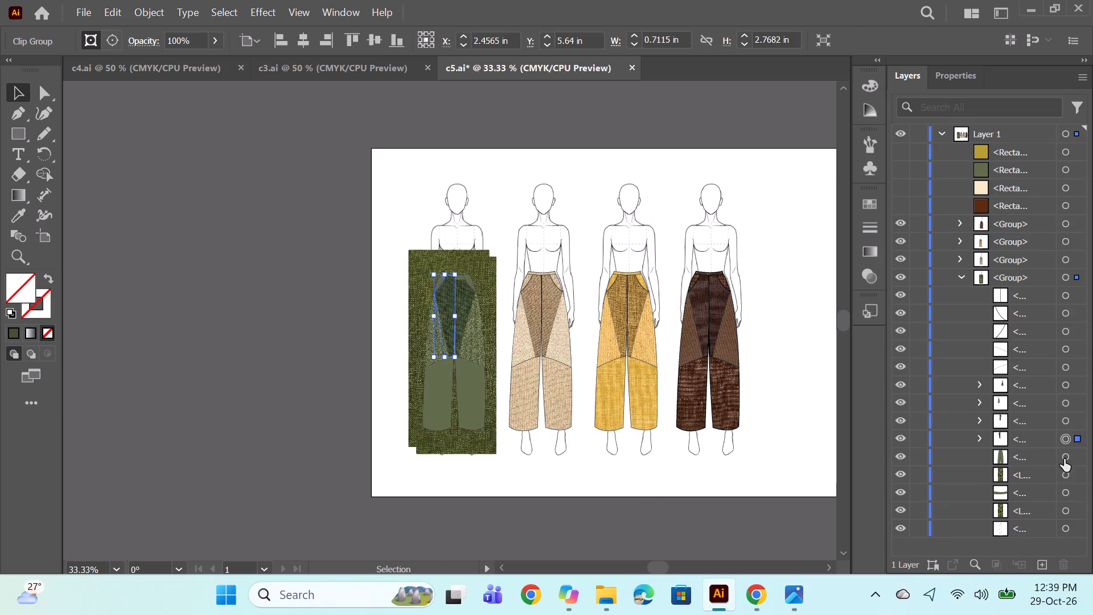
# Clip one olive fabric to the first figure's trouser-leg shape and the other to its waistband with clipping masks.
pyautogui.click(1064, 459)
pyautogui.keyDown('ctrl'); pyautogui.click(1065, 470); pyautogui.keyUp('ctrl')
pyautogui.rightClick(484, 326)
pyautogui.click(560, 438)
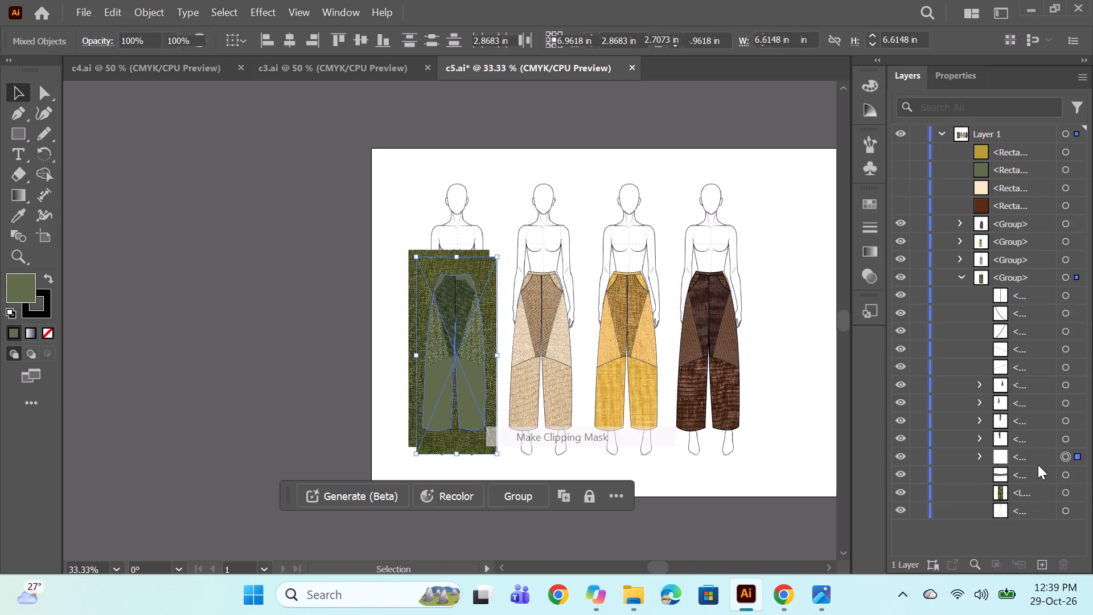
pyautogui.click(1069, 474)
pyautogui.keyDown('ctrl'); pyautogui.click(1064, 492); pyautogui.keyUp('ctrl')
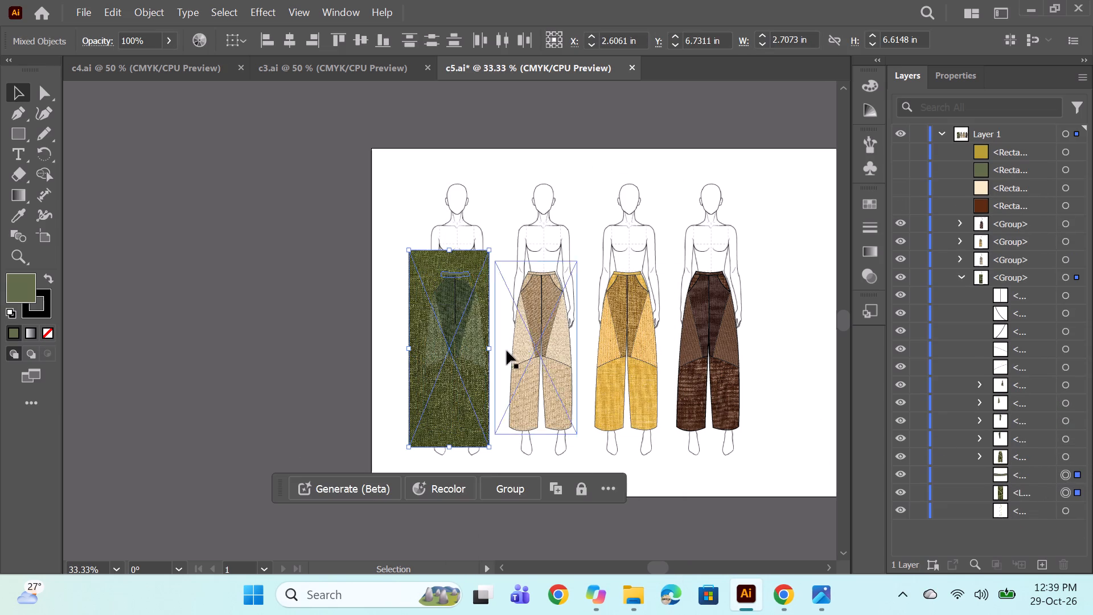
pyautogui.rightClick(467, 351)
pyautogui.click(562, 444)
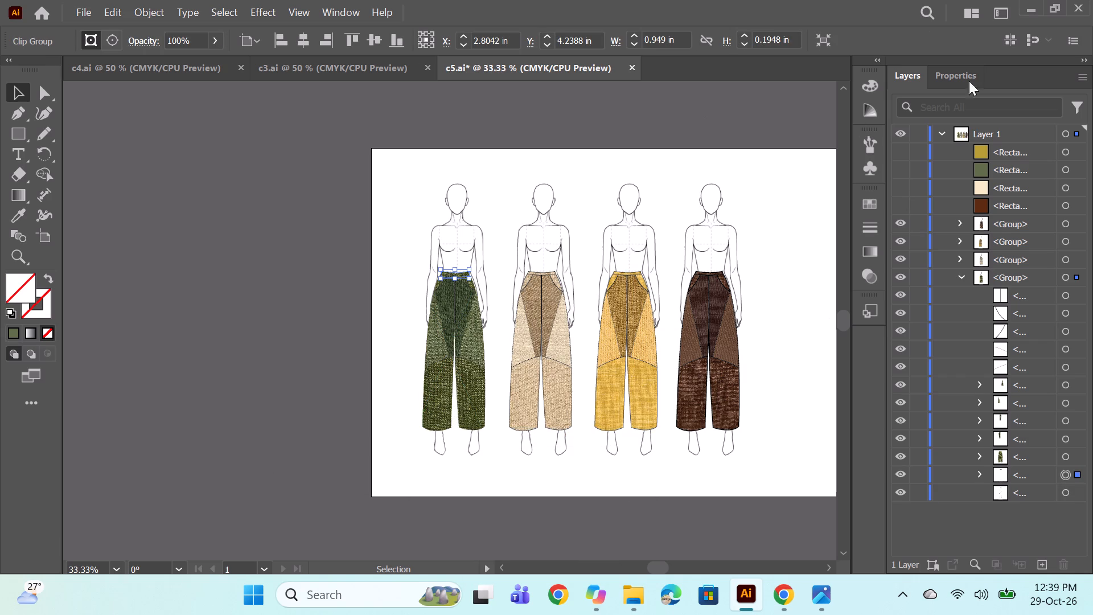
# Add a 1 pt stroke to the first figure's dark green upper front panels and olive trouser-leg clip group.
pyautogui.click(1058, 383)
pyautogui.click(1067, 420)
pyautogui.keyDown('shift'); pyautogui.click(1069, 465); pyautogui.keyUp('shift')
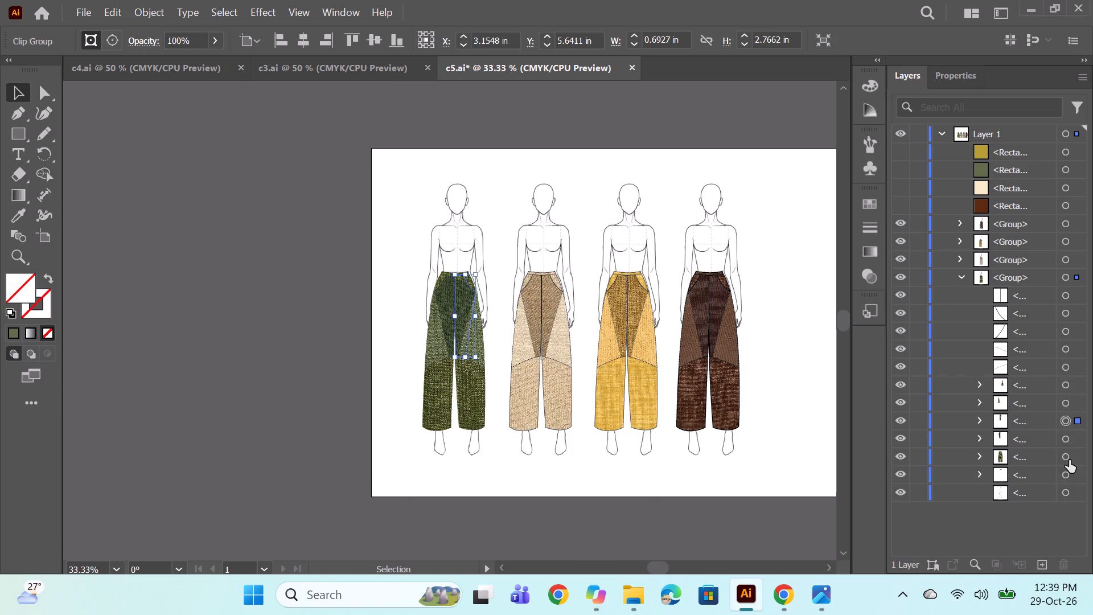
pyautogui.keyDown('shift'); pyautogui.click(1069, 460); pyautogui.keyUp('shift')
pyautogui.click(873, 223)
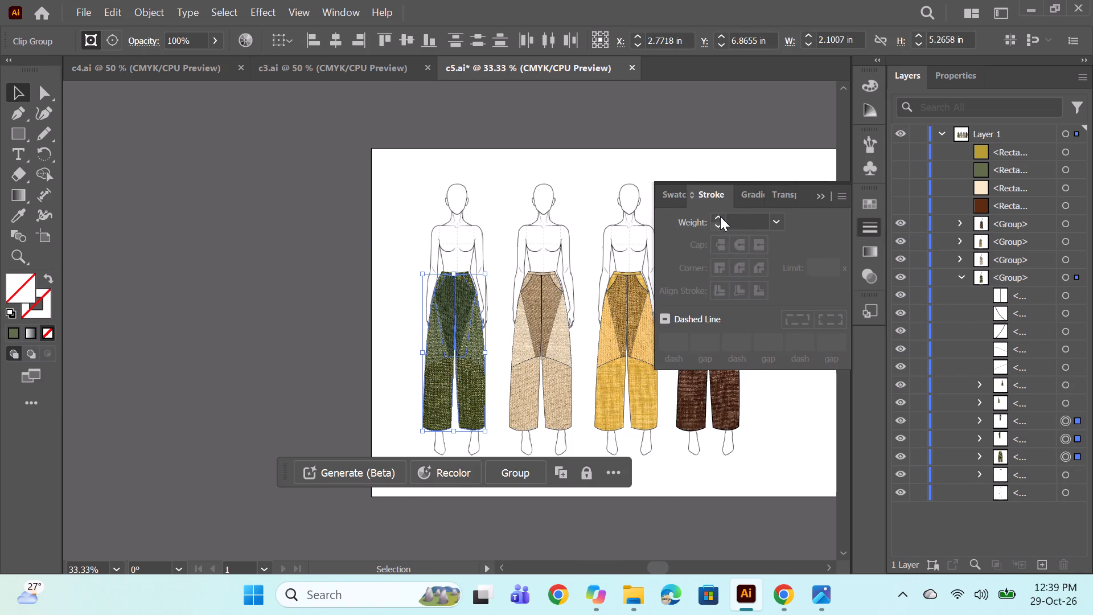
pyautogui.doubleClick(720, 216)
pyautogui.click(720, 216)
pyautogui.click(720, 216)
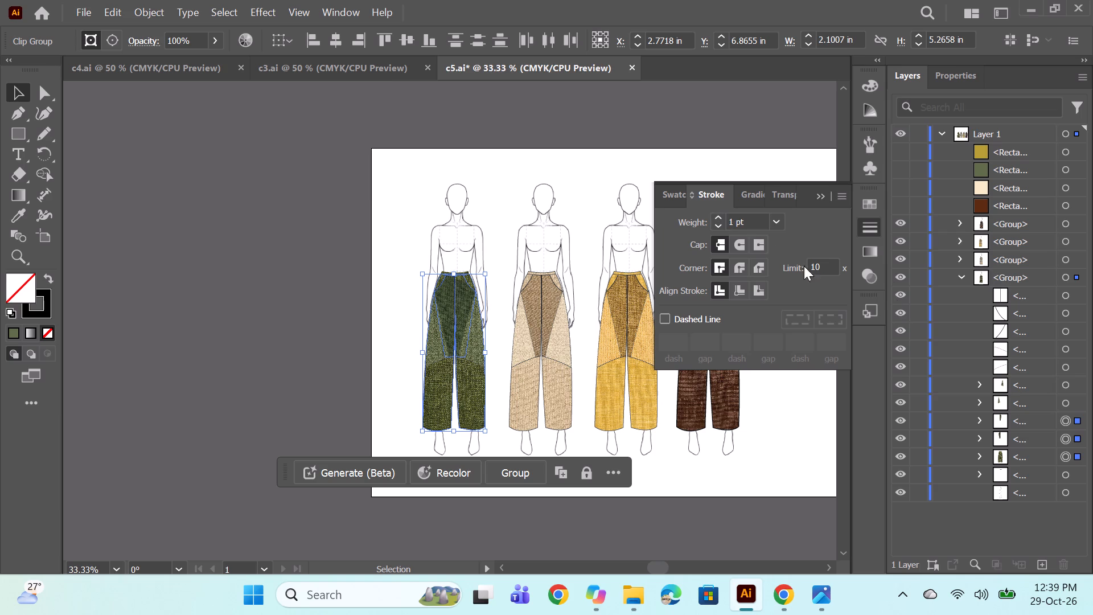
# Set the first figure's upper-panel, trouser-leg and triangular side-panel clip groups to 2 pt strokes, enabling a dashed line on the side panels.
pyautogui.click(719, 219)
pyautogui.click(1069, 392)
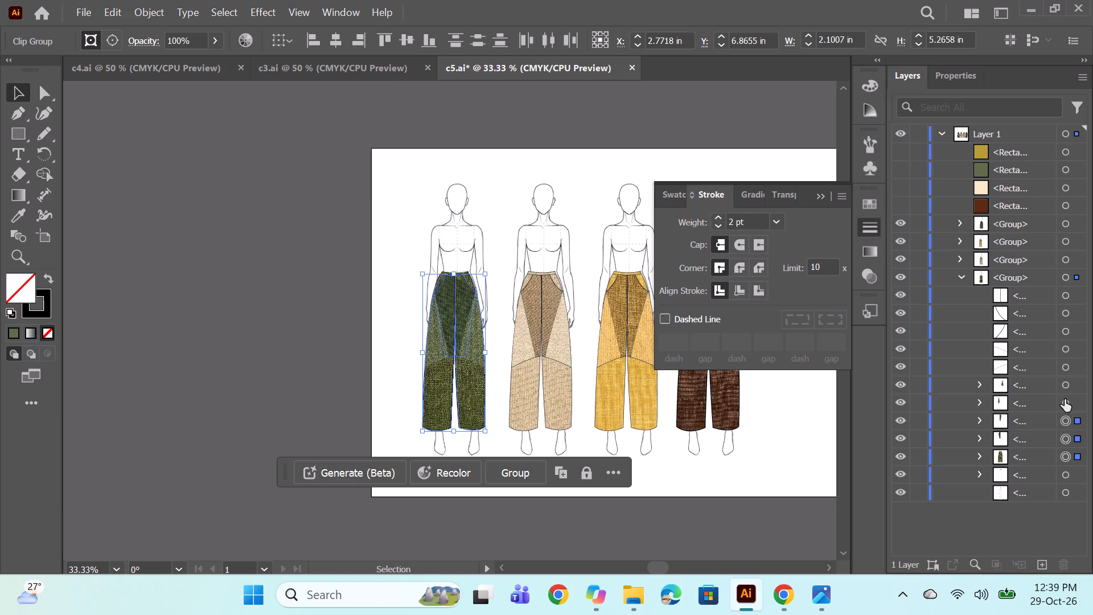
pyautogui.click(1065, 387)
pyautogui.keyDown('ctrl'); pyautogui.click(1070, 403); pyautogui.keyUp('ctrl')
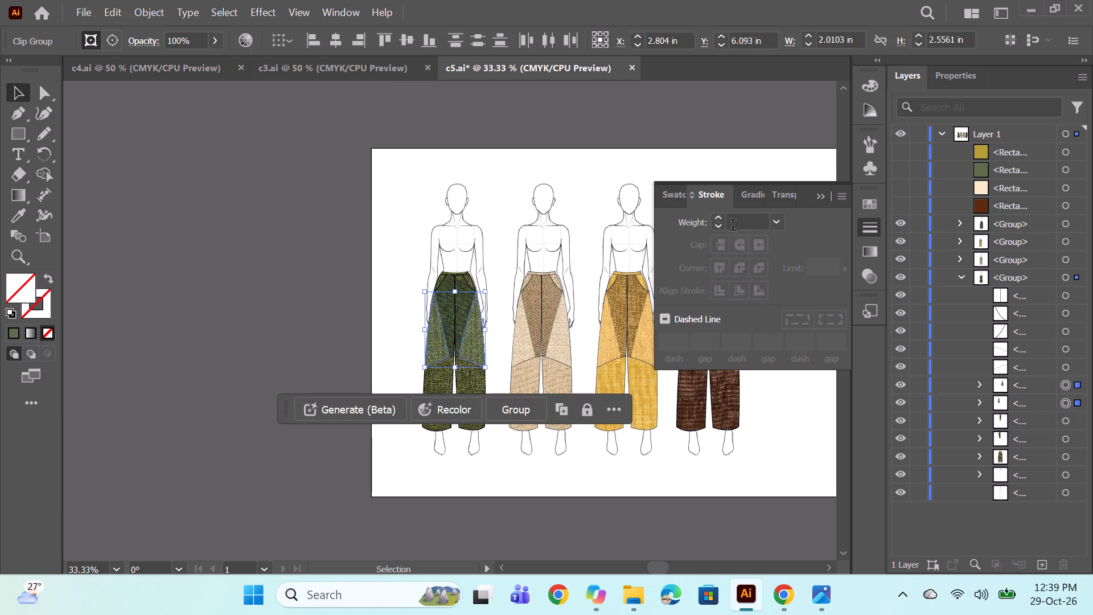
pyautogui.tripleClick(714, 221)
pyautogui.click(714, 221)
pyautogui.click(714, 221)
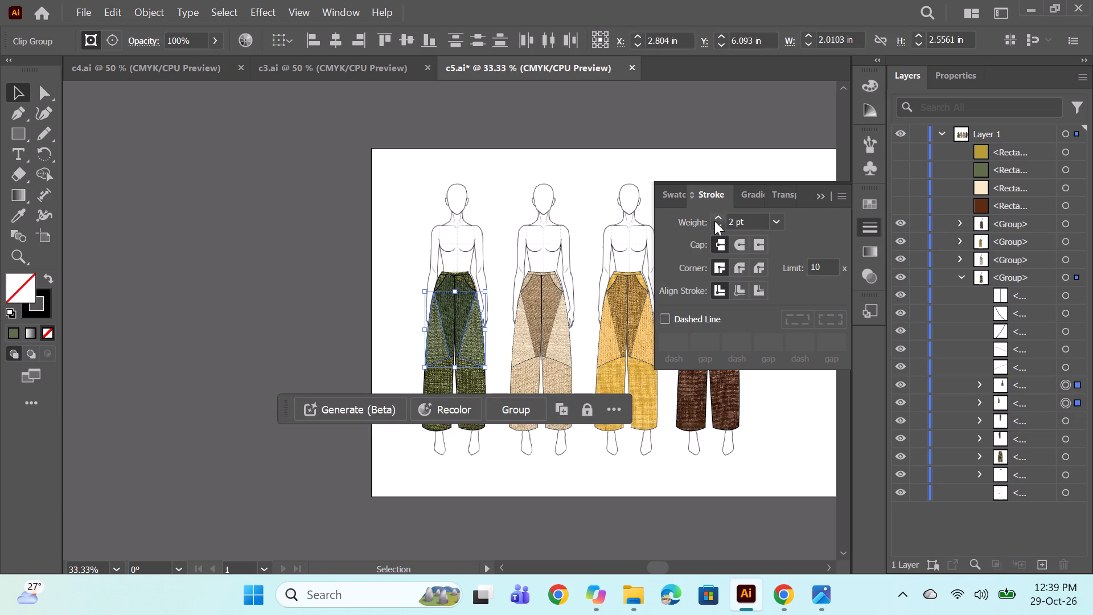
pyautogui.click(667, 318)
pyautogui.keyDown('ctrl'); pyautogui.click(367, 252); pyautogui.keyUp('ctrl')
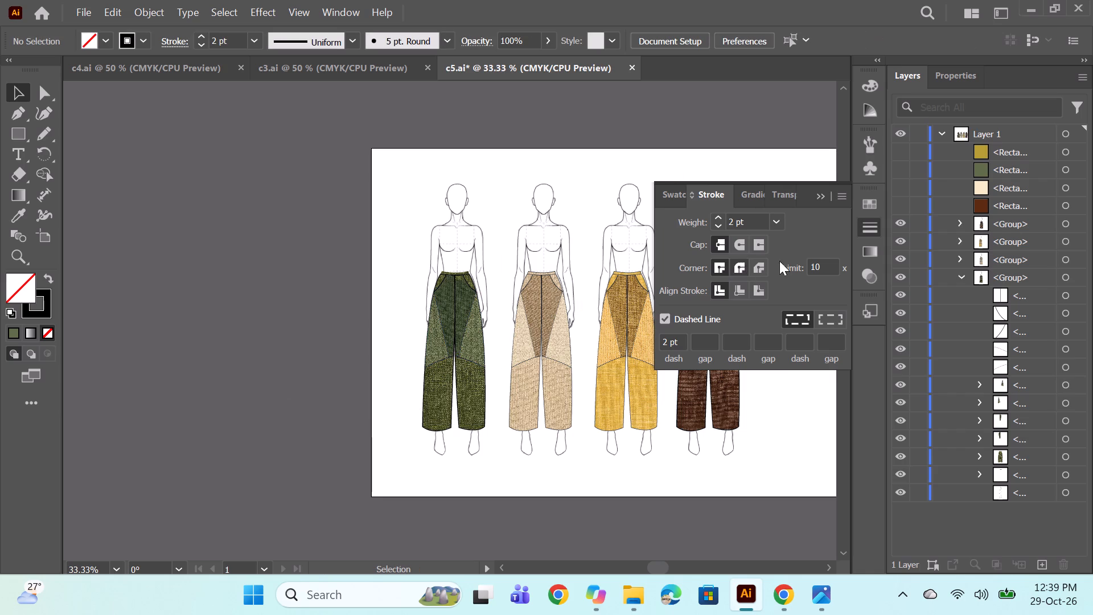
pyautogui.click(813, 196)
# Move the brown fourth figure about 2.1 in to the right and the yellow third figure right to about X 9.88 in.
pyautogui.press('space')
pyautogui.press('space')
pyautogui.press('space')
pyautogui.press('space')
pyautogui.press('space')
pyautogui.press('space')
pyautogui.press('space')
pyautogui.moveTo(767, 374); pyautogui.dragTo(663, 372)
pyautogui.keyDown('alt'); pyautogui.scroll(1, 580, 346); pyautogui.keyUp('alt')
pyautogui.keyDown('alt'); pyautogui.scroll(-1, 707, 318); pyautogui.keyUp('alt')
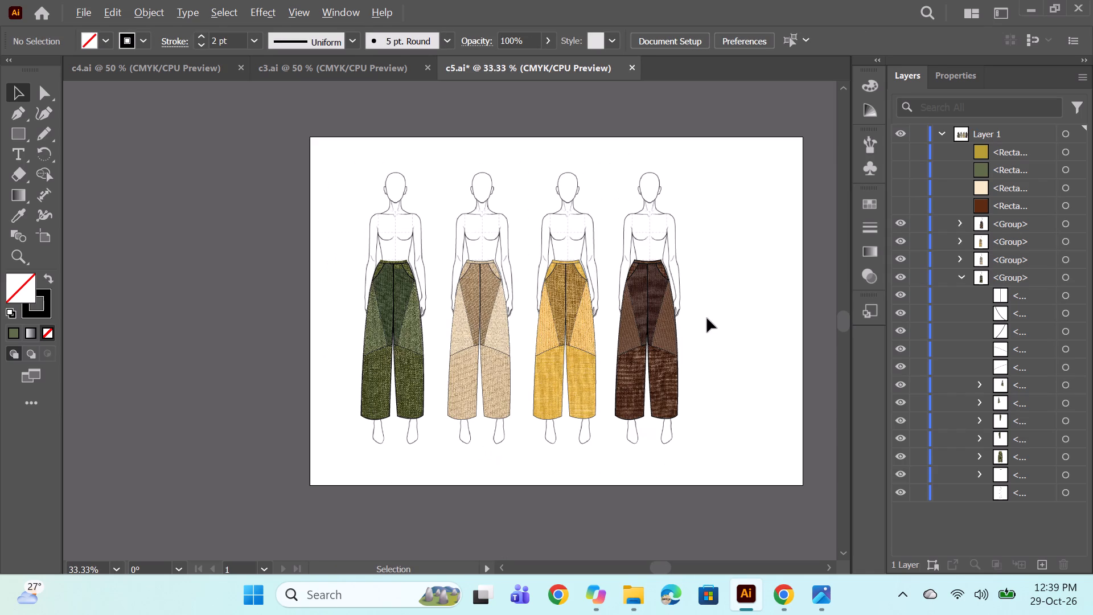
pyautogui.click(645, 284)
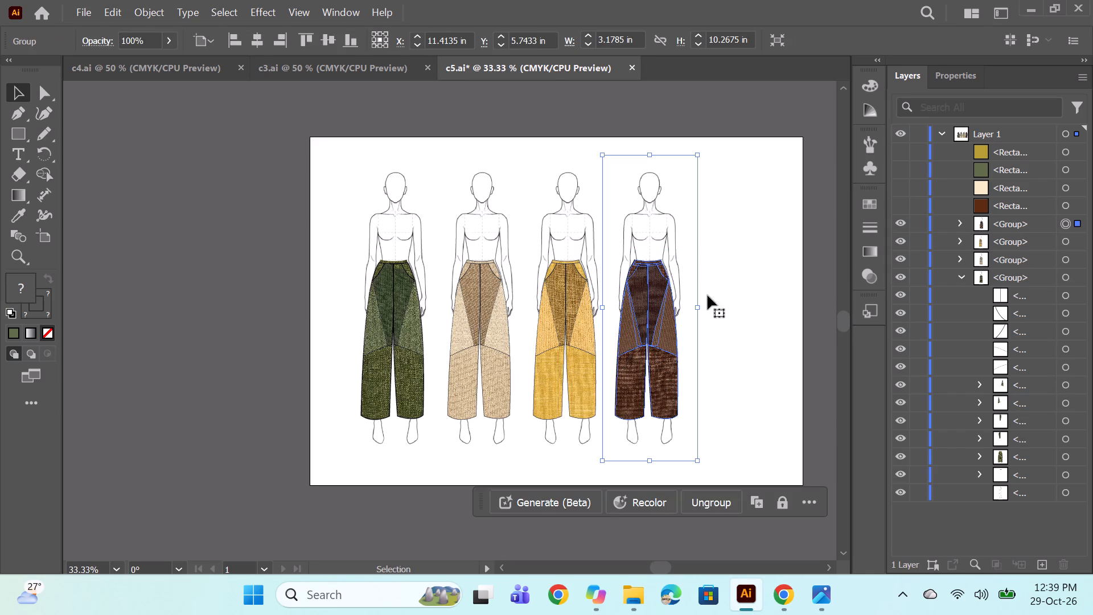
pyautogui.moveTo(650, 308); pyautogui.dragTo(713, 308)
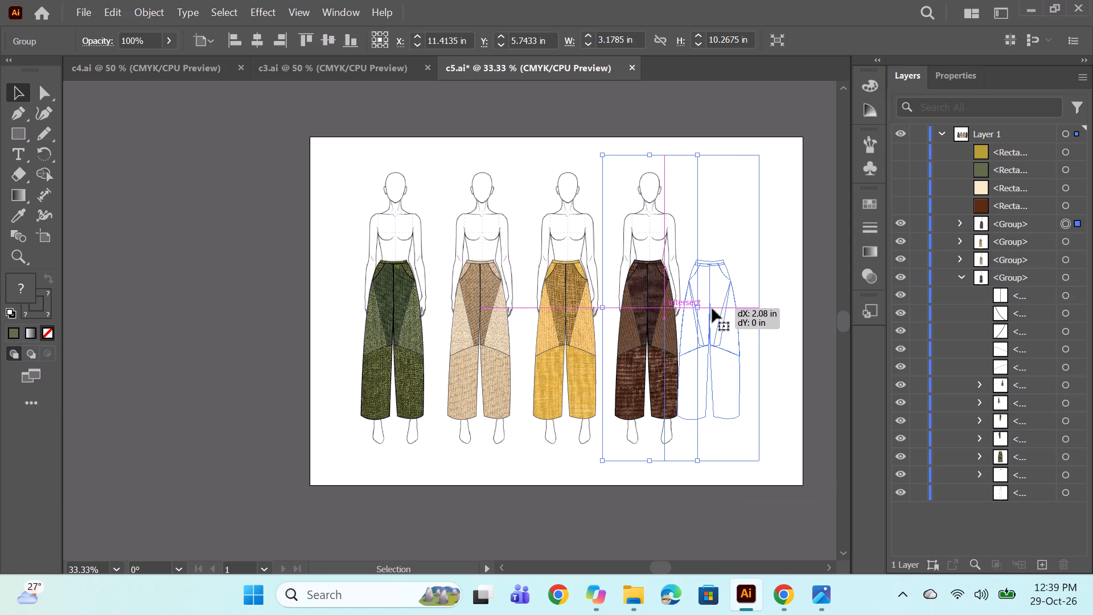
pyautogui.click(572, 321)
pyautogui.keyDown('shift'); pyautogui.moveTo(572, 321); pyautogui.dragTo(595, 323); pyautogui.keyUp('shift')
pyautogui.keyDown('shift'); pyautogui.moveTo(572, 329); pyautogui.dragTo(609, 330); pyautogui.keyUp('shift')
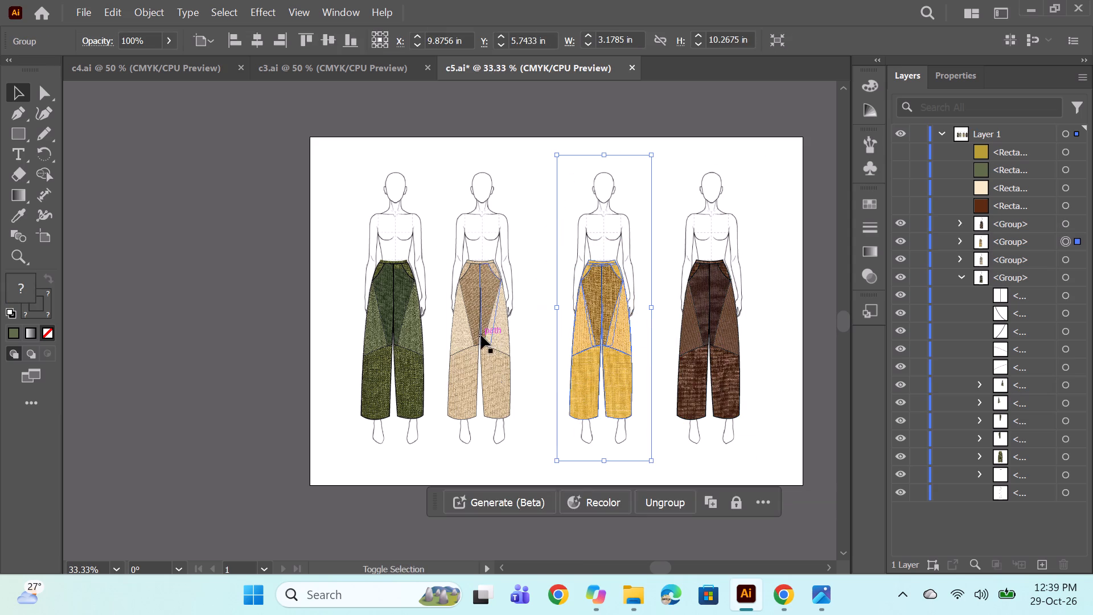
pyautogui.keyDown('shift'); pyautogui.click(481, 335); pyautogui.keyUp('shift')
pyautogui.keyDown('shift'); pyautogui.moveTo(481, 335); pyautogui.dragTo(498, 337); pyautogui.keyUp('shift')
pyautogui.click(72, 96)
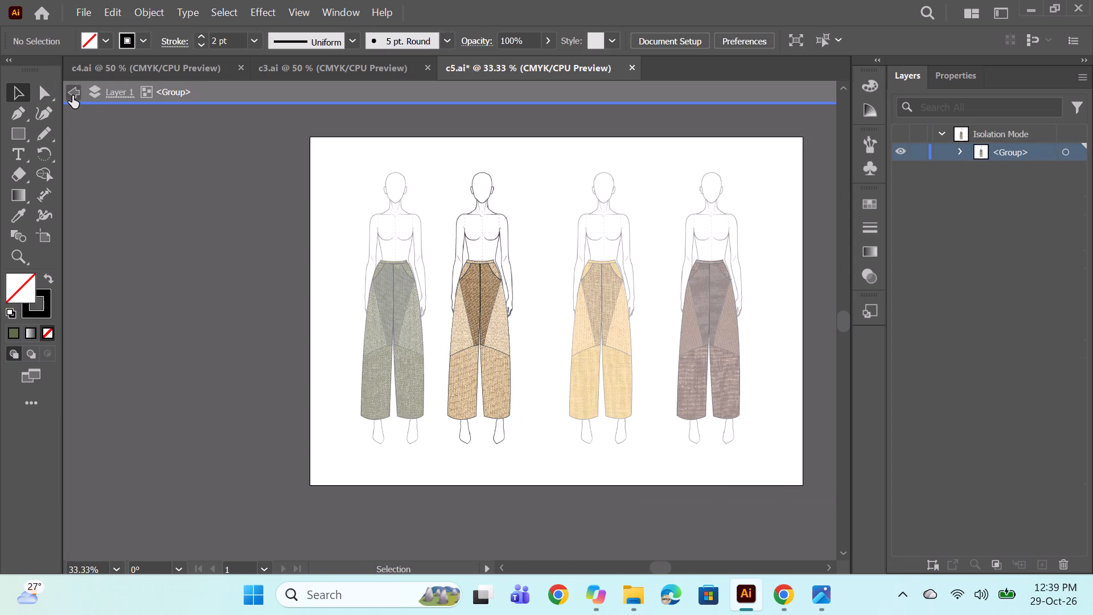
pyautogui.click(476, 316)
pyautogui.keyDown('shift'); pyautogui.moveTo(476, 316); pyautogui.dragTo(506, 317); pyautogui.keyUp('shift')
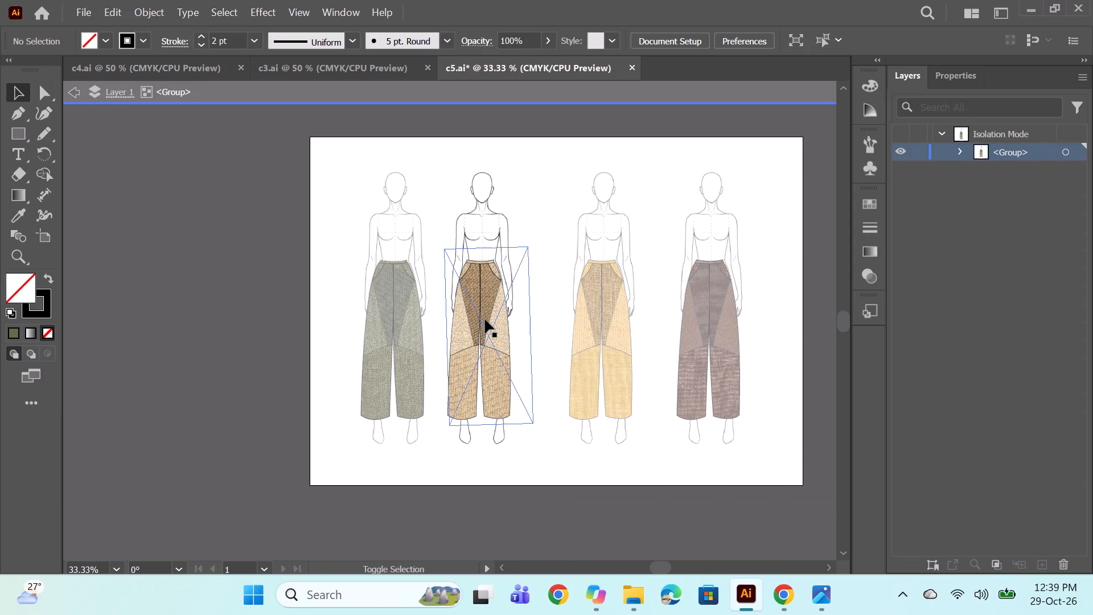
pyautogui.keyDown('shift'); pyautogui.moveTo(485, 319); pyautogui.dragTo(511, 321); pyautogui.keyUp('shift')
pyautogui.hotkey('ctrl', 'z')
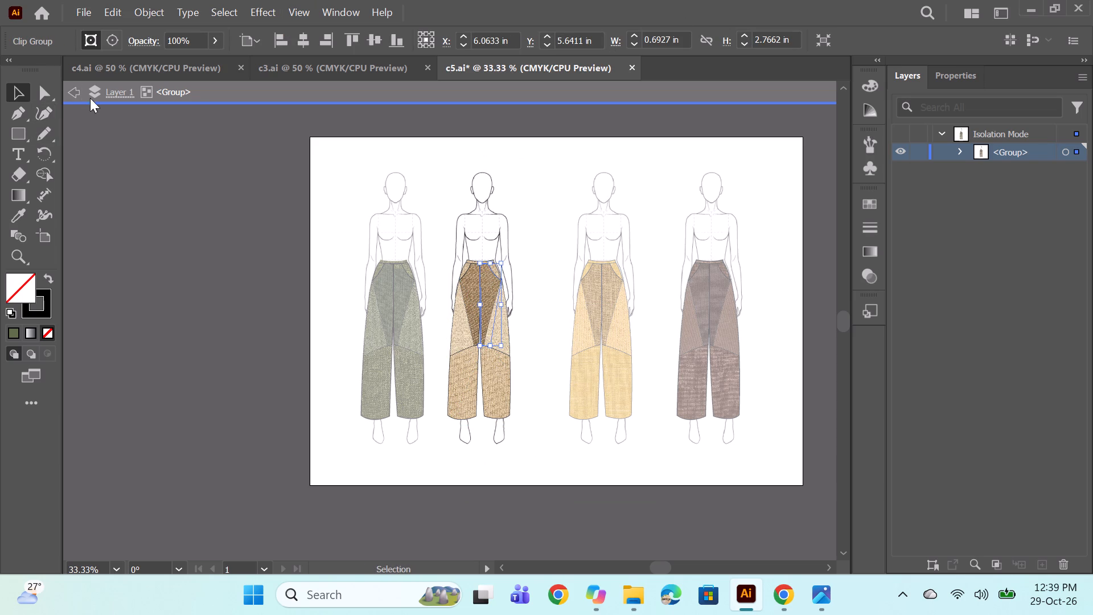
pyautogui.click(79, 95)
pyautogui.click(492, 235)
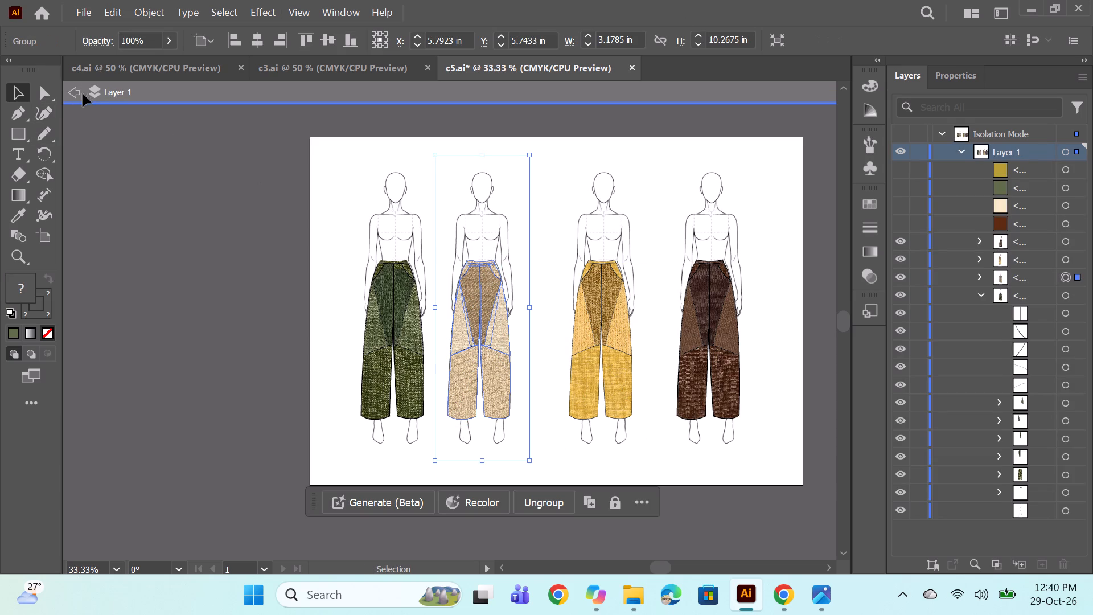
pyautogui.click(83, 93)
# Move the beige second figure right to about X 6.41 in to even out the spacing, and deselect it.
pyautogui.keyDown('shift'); pyautogui.moveTo(470, 226); pyautogui.dragTo(500, 228); pyautogui.keyUp('shift')
pyautogui.keyDown('shift'); pyautogui.moveTo(487, 231); pyautogui.dragTo(504, 232); pyautogui.keyUp('shift')
pyautogui.click(791, 260)
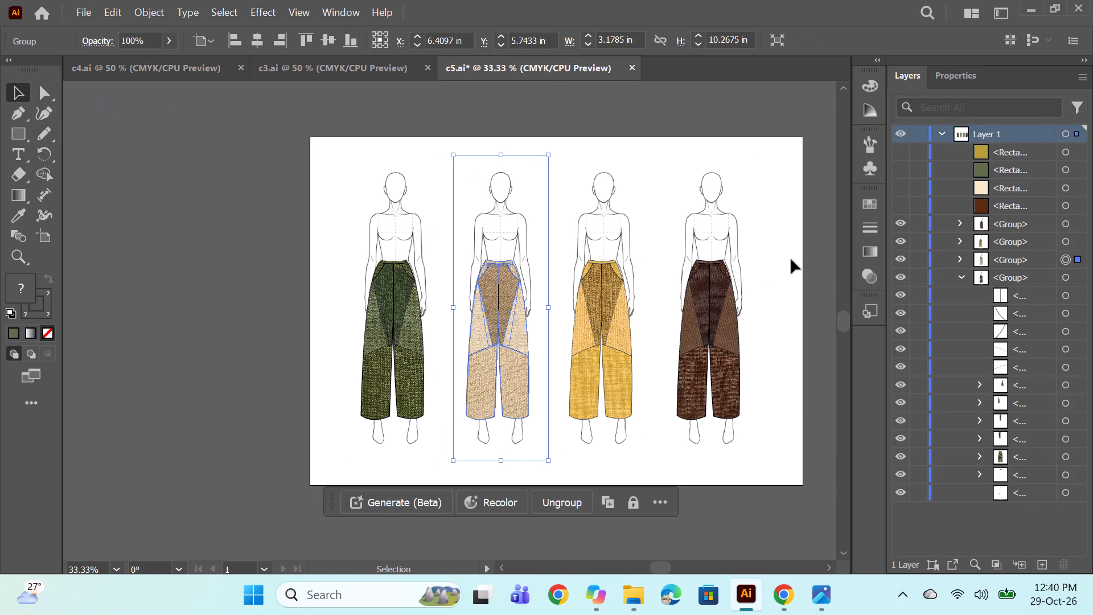
# Review the figures in c3.ai and c4.ai at 33.33% zoom and return to the c5.ai artboard.
pyautogui.click(318, 64)
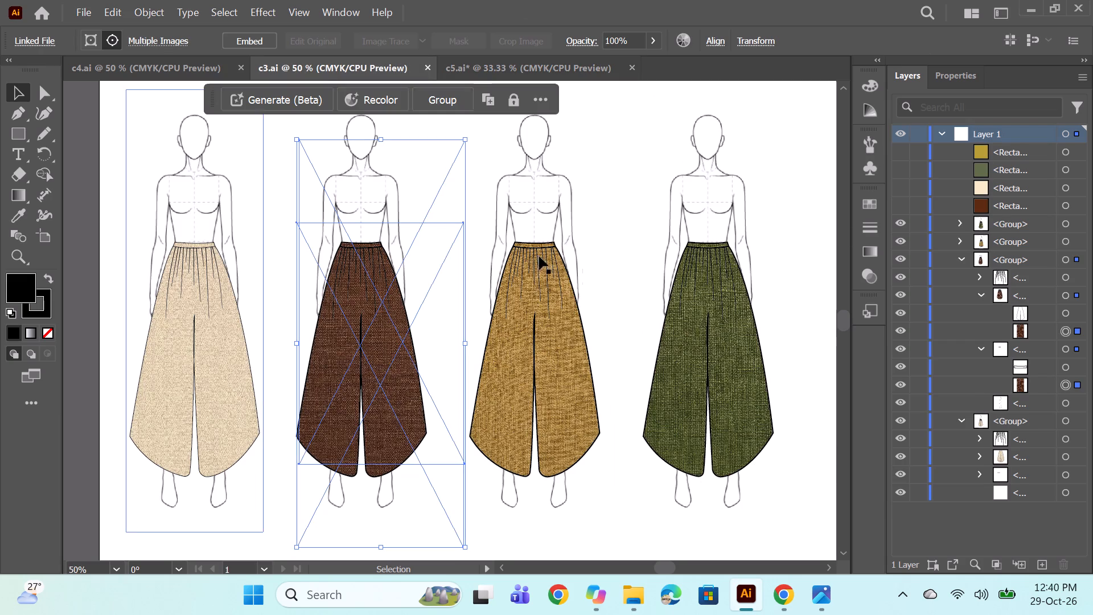
pyautogui.keyDown('alt'); pyautogui.scroll(-1, 594, 260); pyautogui.keyUp('alt')
pyautogui.click(771, 274)
pyautogui.click(109, 70)
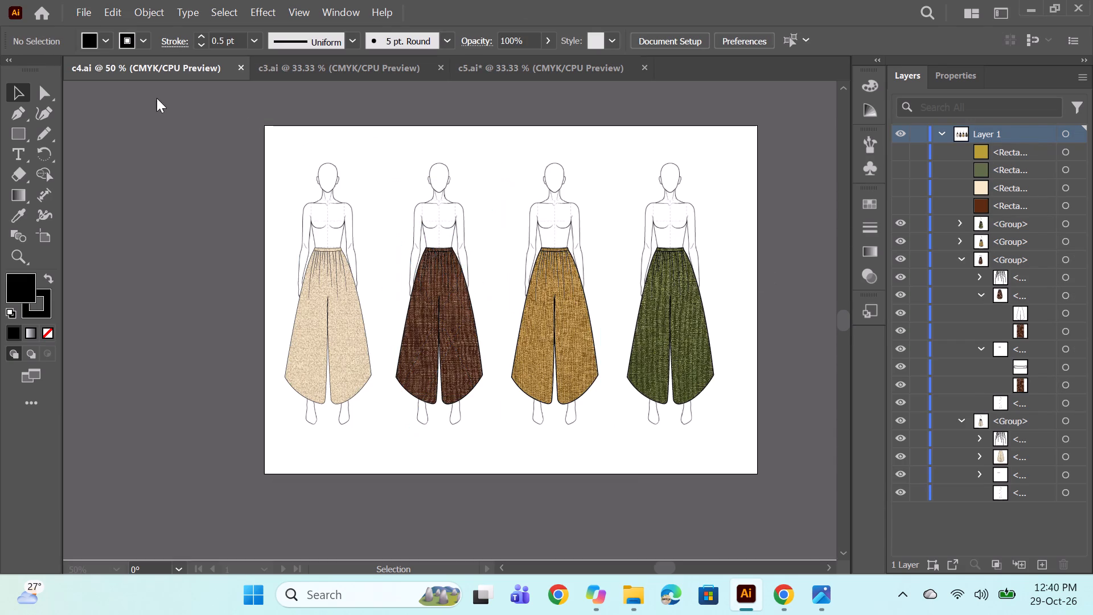
pyautogui.keyDown('alt'); pyautogui.scroll(-1, 623, 187); pyautogui.keyUp('alt')
pyautogui.click(376, 76)
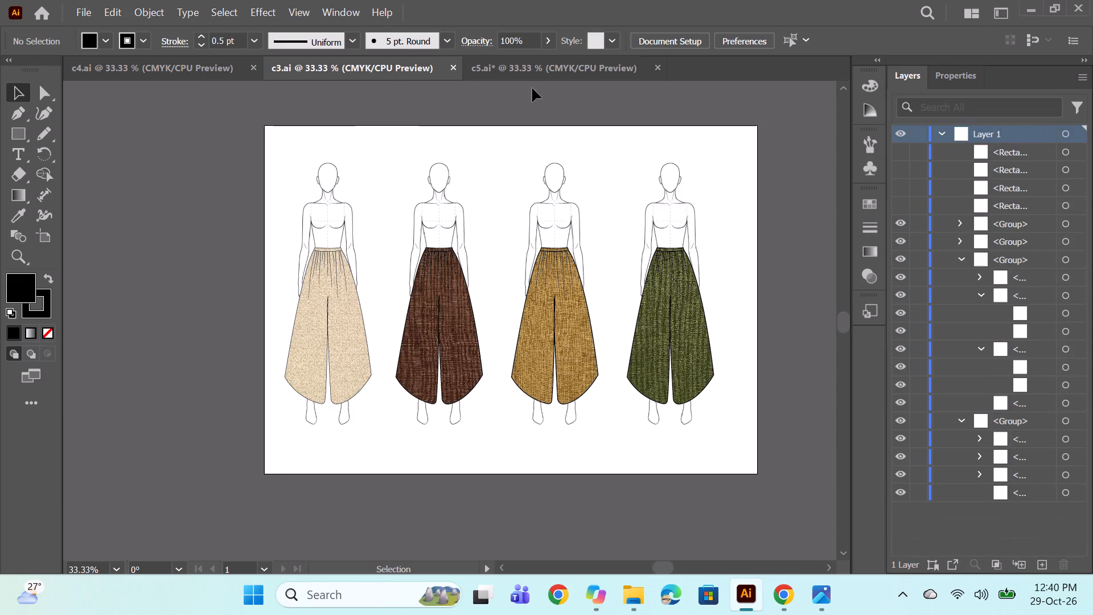
pyautogui.click(571, 69)
pyautogui.press('space')
pyautogui.press('space')
pyautogui.press('space')
pyautogui.moveTo(796, 240); pyautogui.dragTo(739, 238)
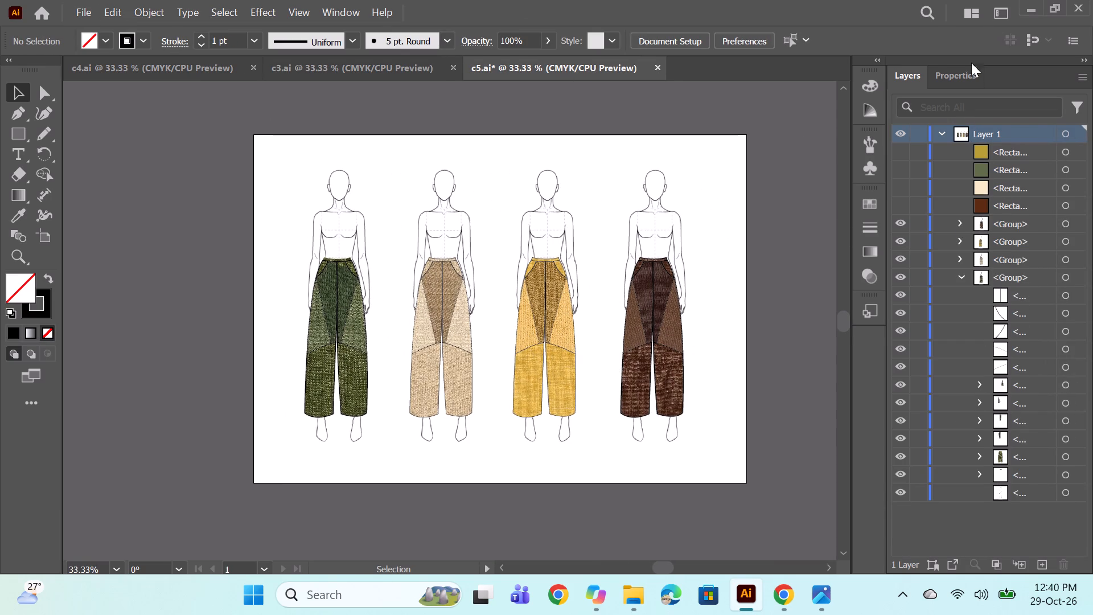
# Open the Illustrator file c7 from the khadi,cotton trouser silhouettes folder.
pyautogui.click(1034, 9)
pyautogui.click(620, 603)
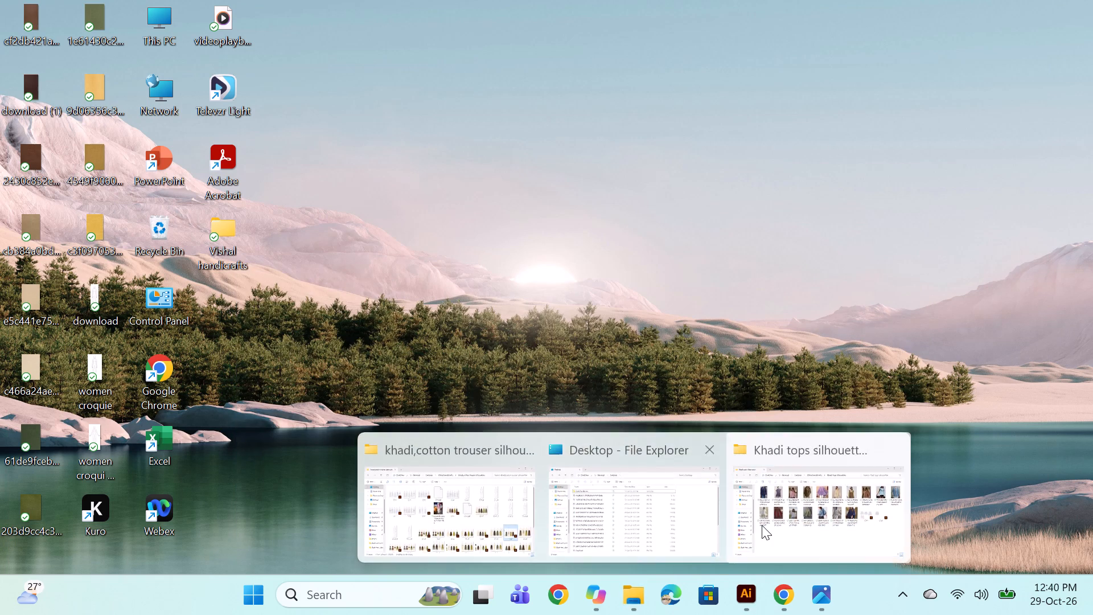
pyautogui.click(765, 523)
pyautogui.click(1061, 0)
pyautogui.click(1063, 9)
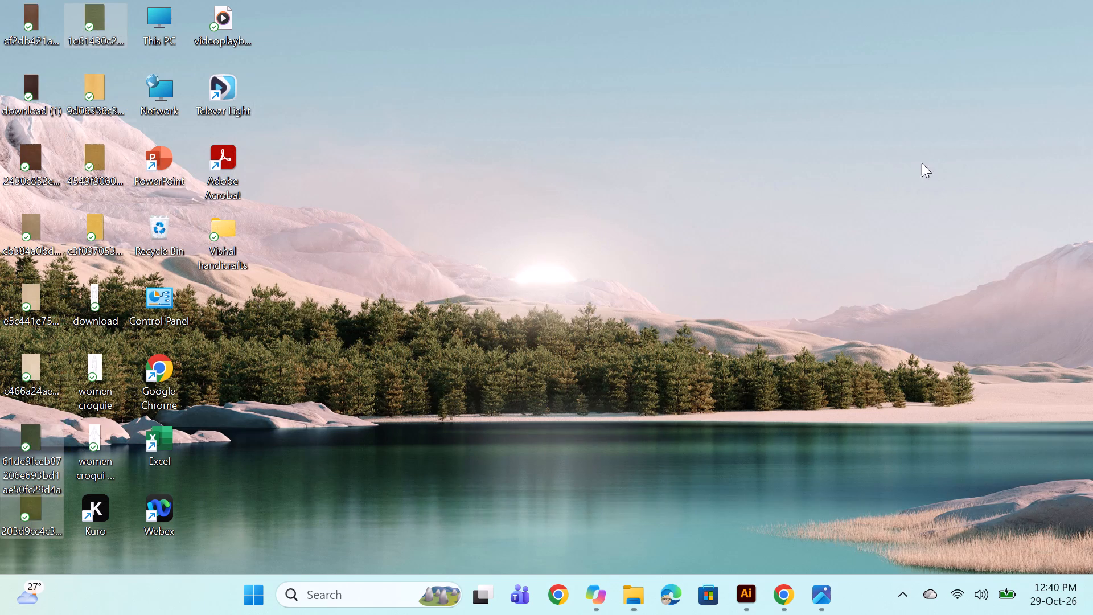
pyautogui.click(644, 572)
pyautogui.click(641, 585)
pyautogui.click(588, 516)
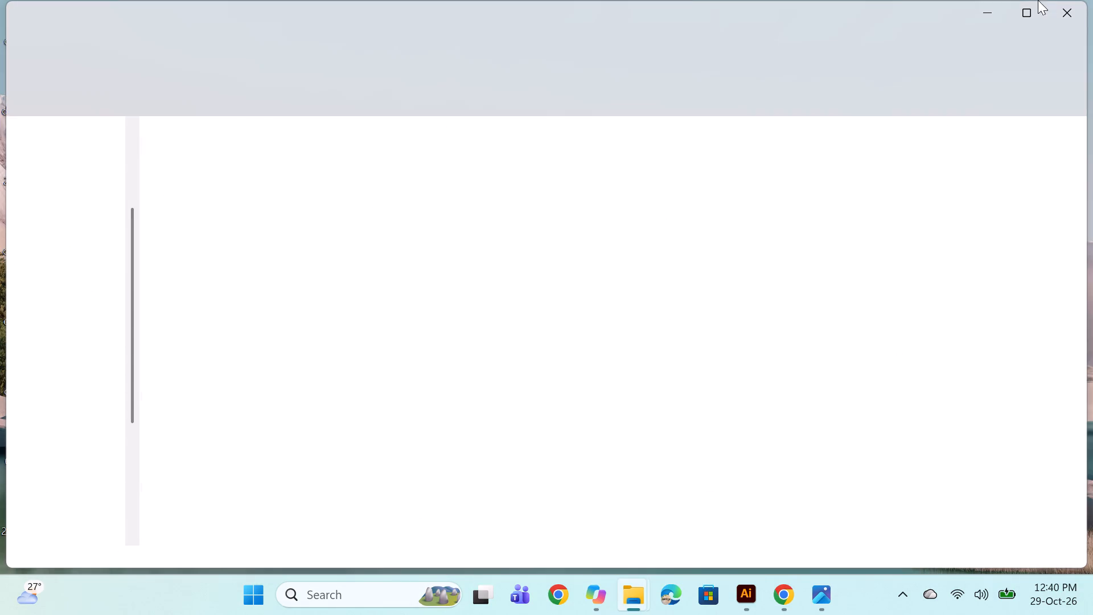
pyautogui.scroll(-2, 850, 273)
pyautogui.scroll(1, 836, 266)
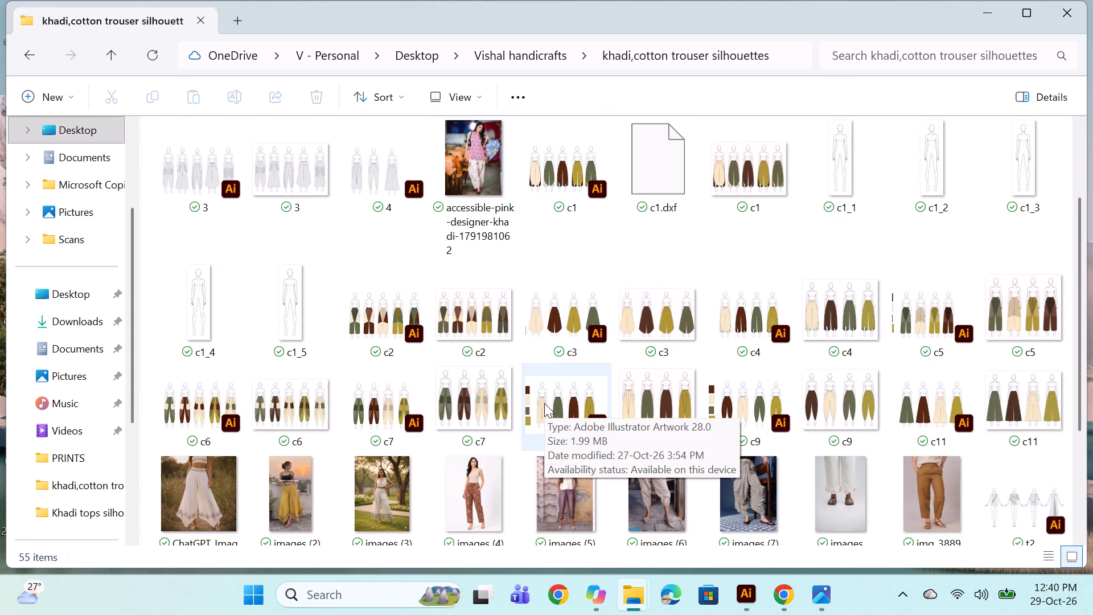
pyautogui.doubleClick(406, 400)
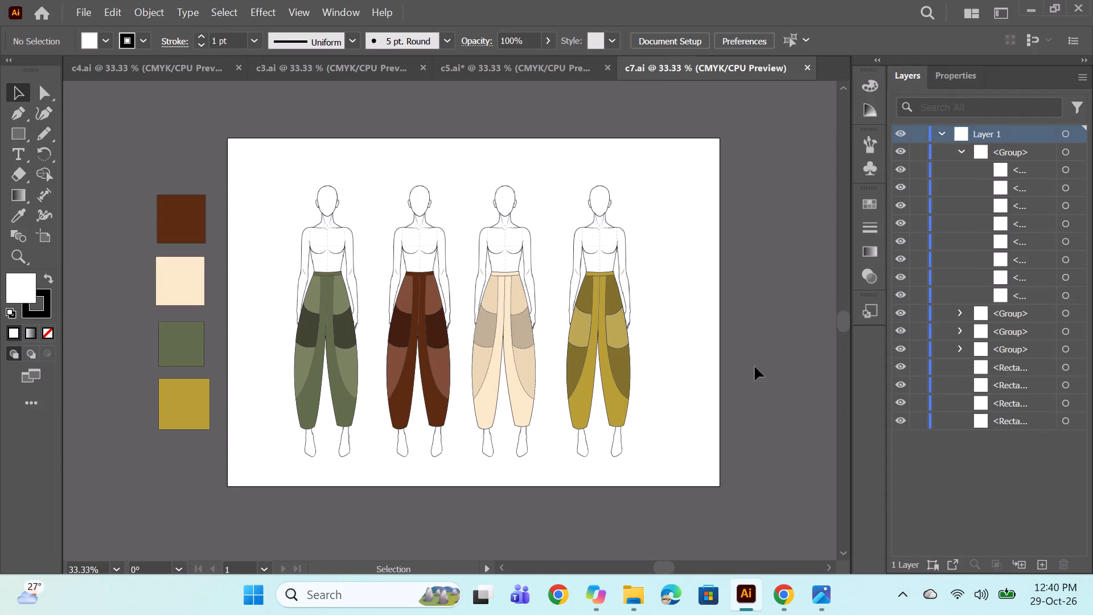
# Hide the four colour swatch rectangles beside the artboard in c7.ai and expand the yellow figure's group.
pyautogui.click(964, 151)
pyautogui.moveTo(901, 221); pyautogui.dragTo(903, 272)
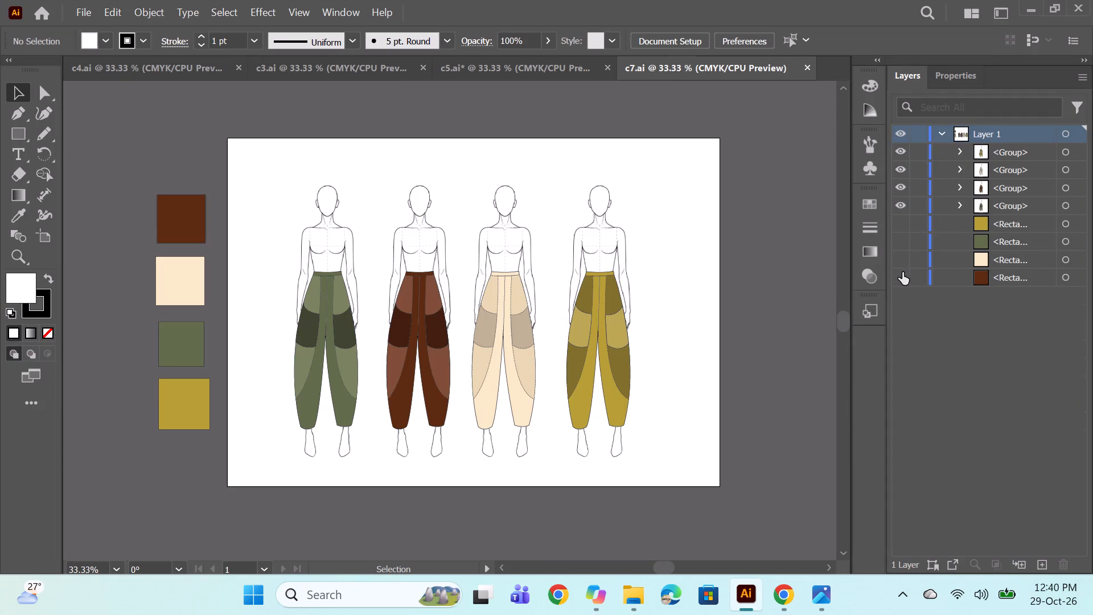
pyautogui.click(959, 150)
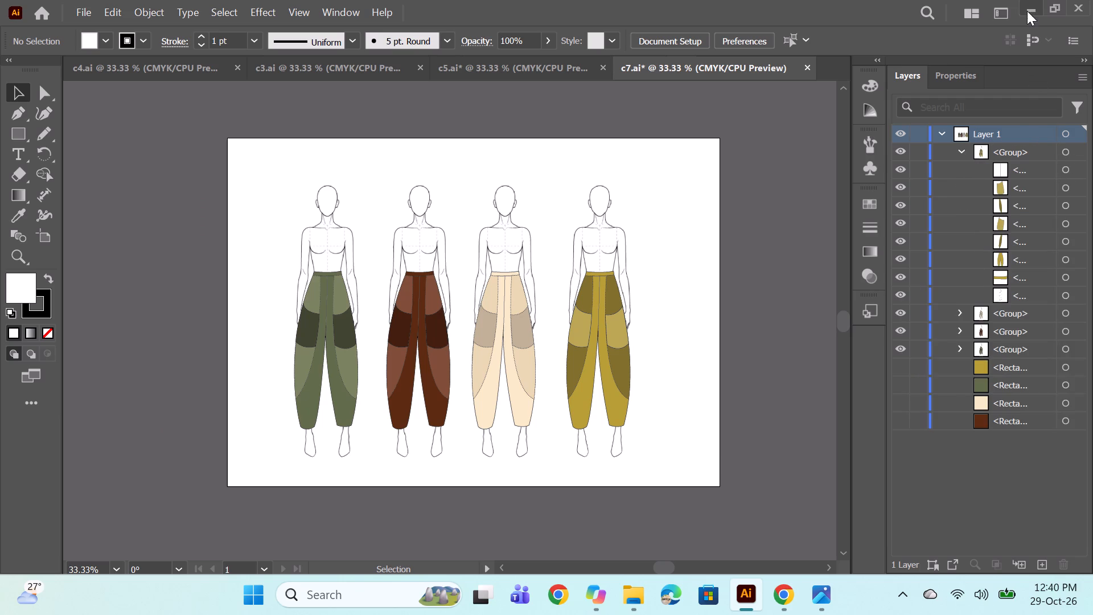
# Examine the desktop's yellow fabric images and the yellow figure's layer group in c5.ai to identify the fabrics to reuse.
pyautogui.click(1030, 9)
pyautogui.click(995, 17)
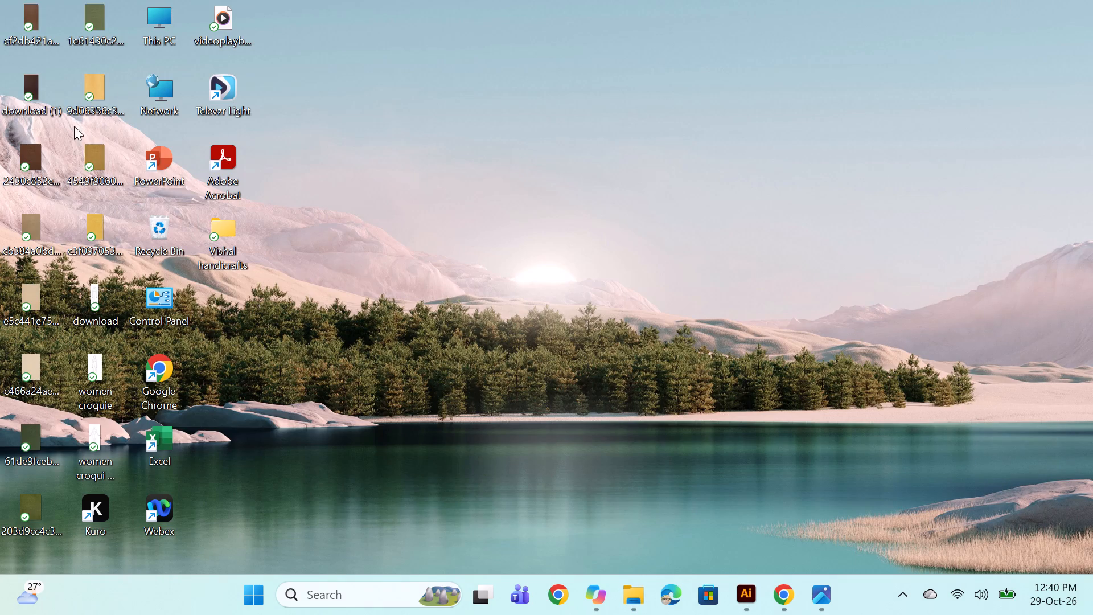
pyautogui.click(77, 102)
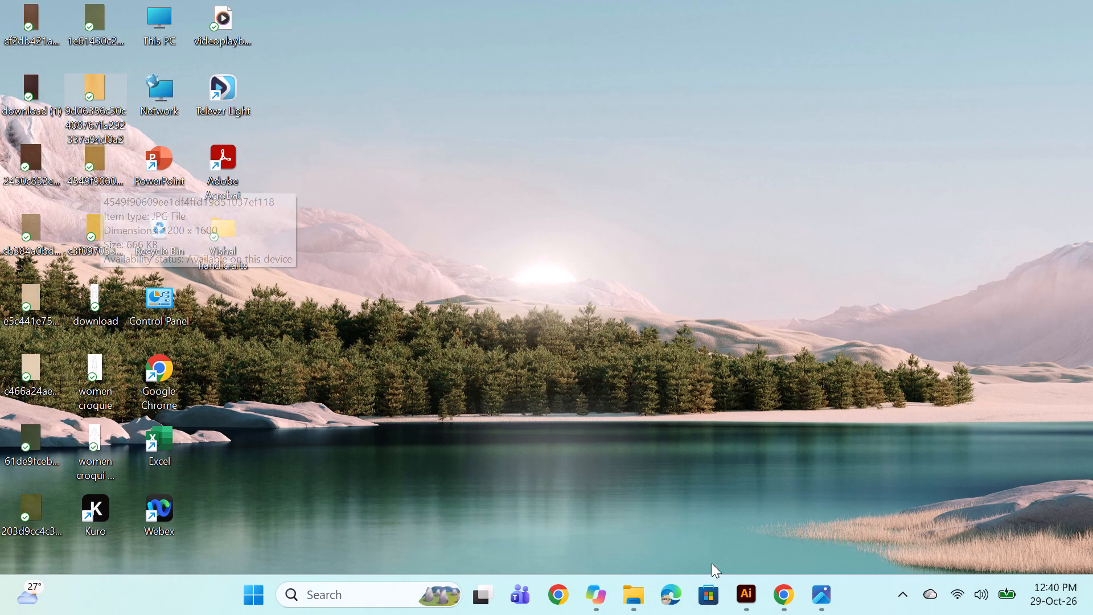
pyautogui.click(761, 606)
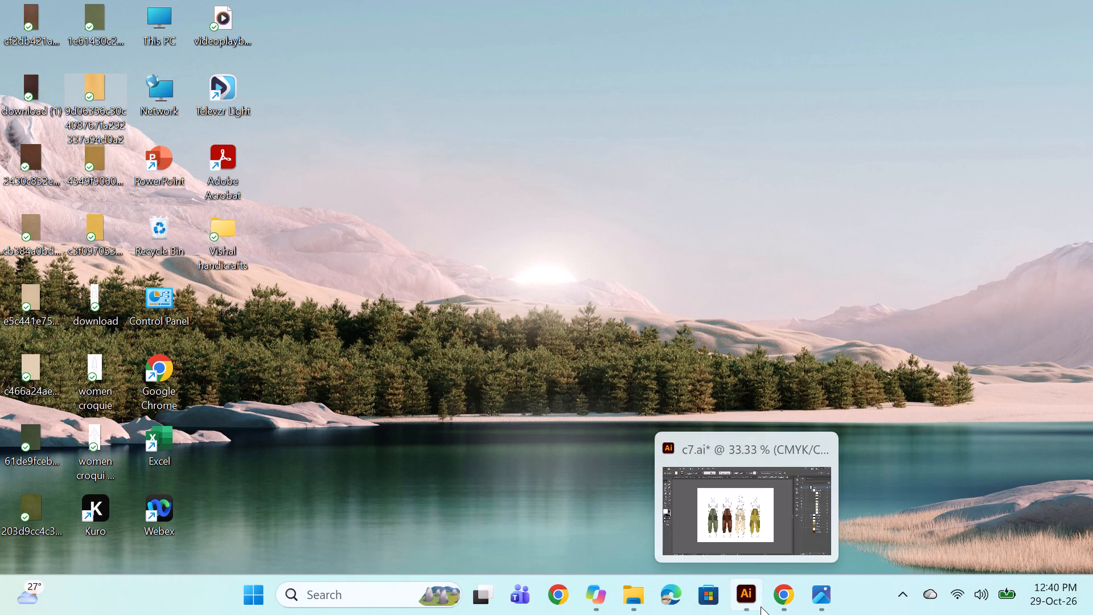
pyautogui.click(529, 70)
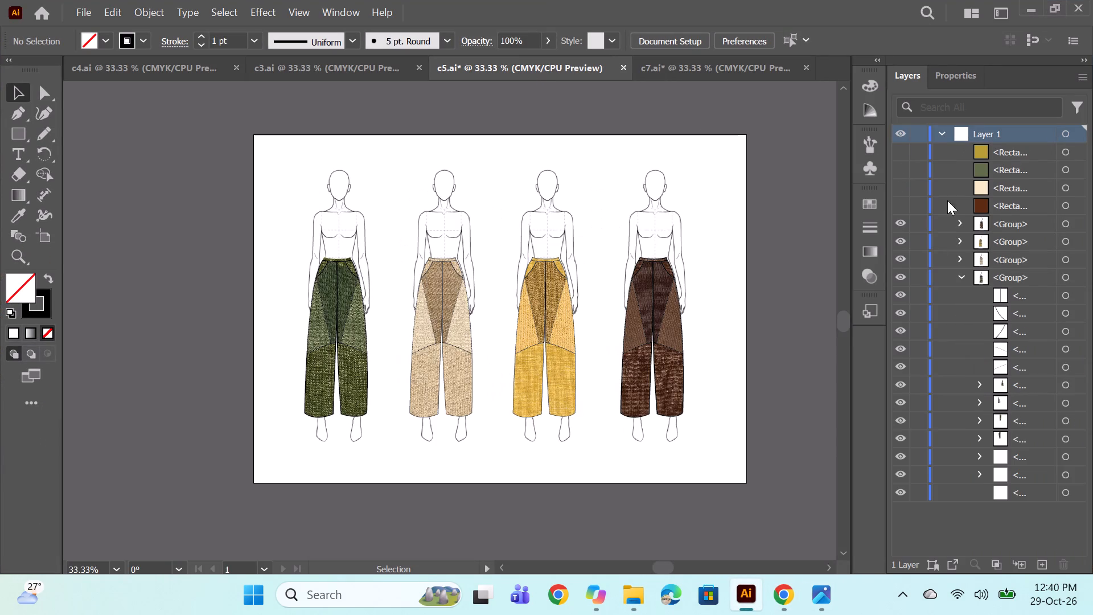
pyautogui.click(961, 260)
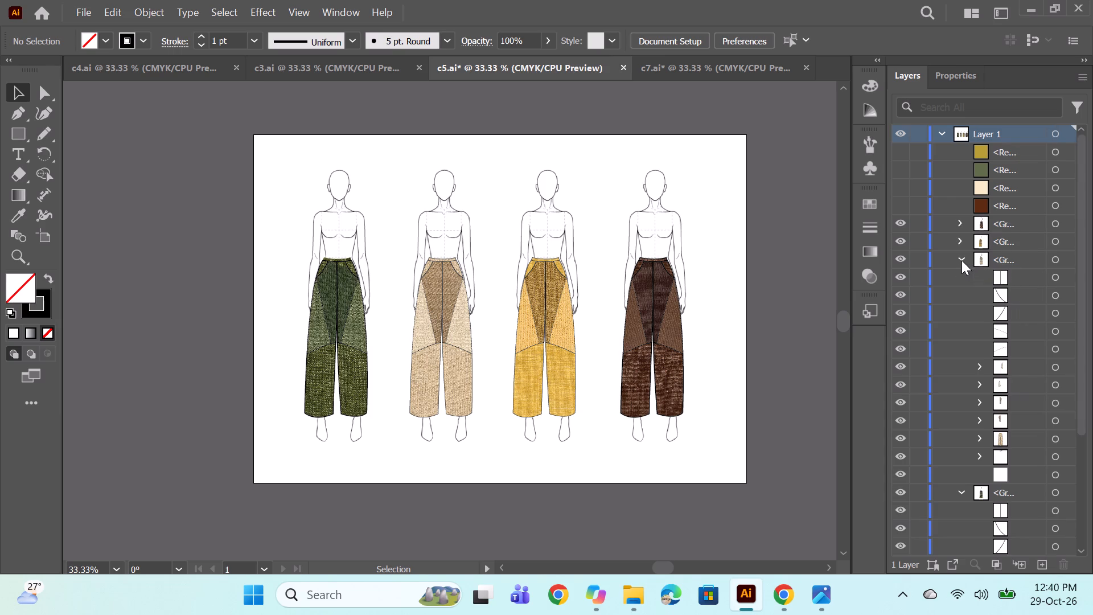
pyautogui.click(960, 259)
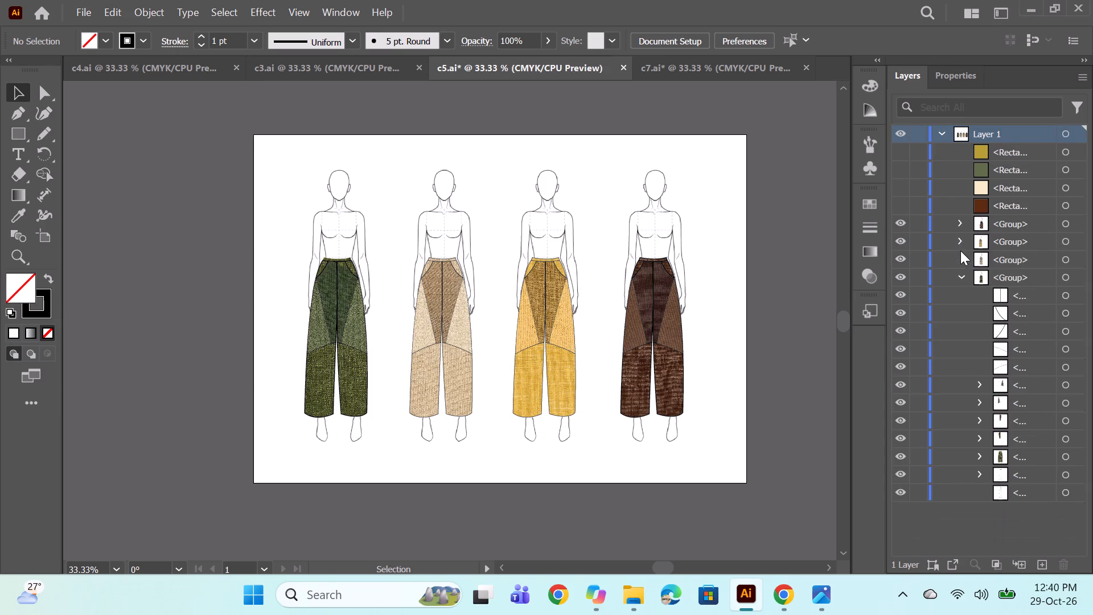
pyautogui.click(956, 233)
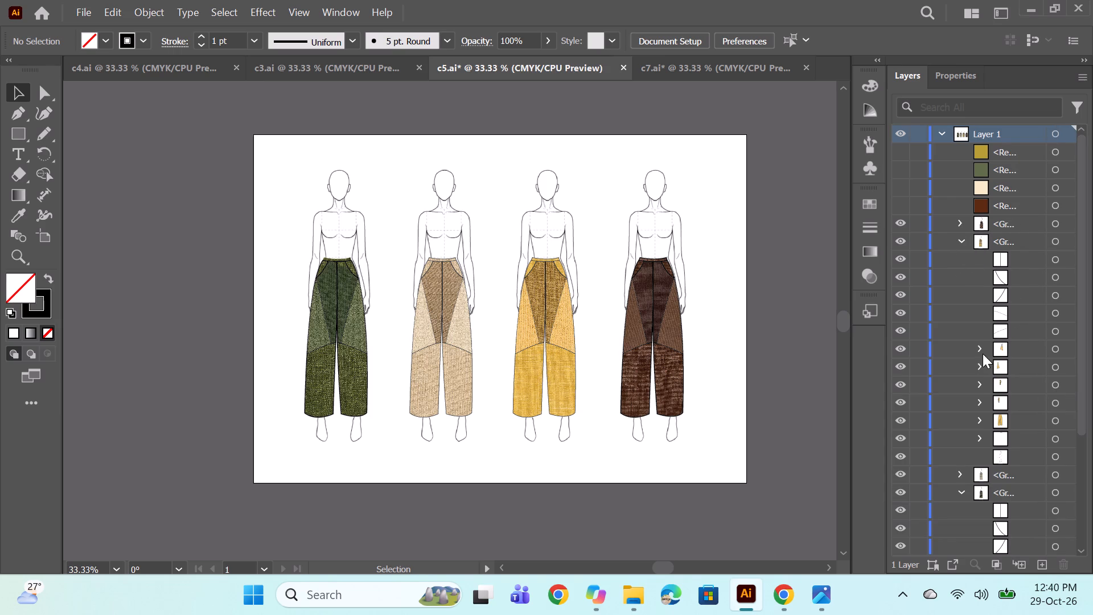
# Copy the three yellow and ochre fabric images from the desktop and paste them into c7.ai.
pyautogui.click(1030, 10)
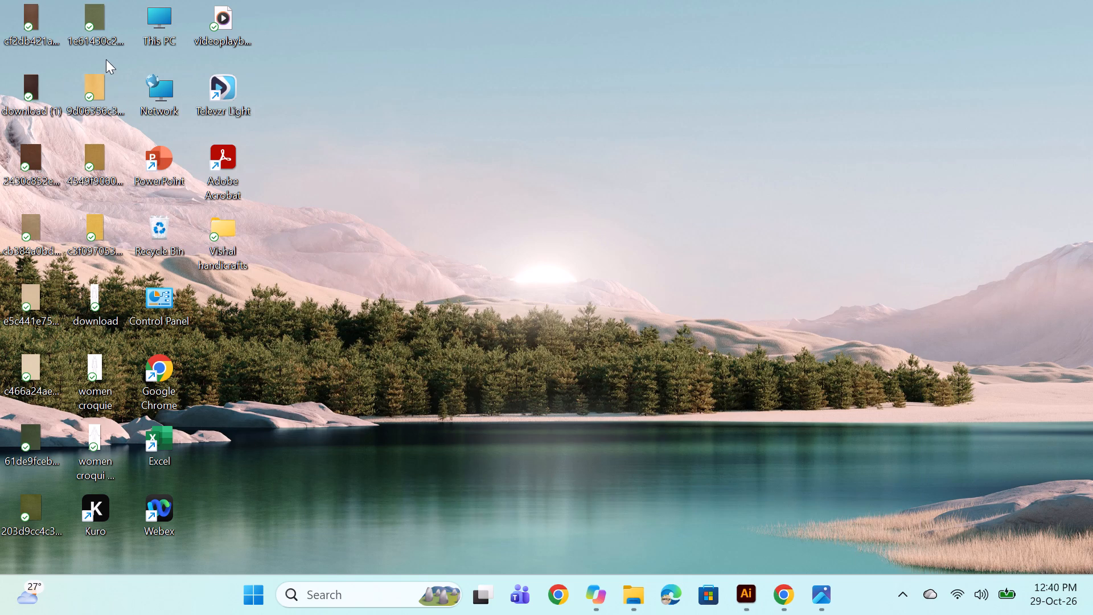
pyautogui.click(100, 75)
pyautogui.keyDown('ctrl'); pyautogui.click(100, 153); pyautogui.keyUp('ctrl')
pyautogui.keyDown('ctrl'); pyautogui.click(114, 230); pyautogui.keyUp('ctrl')
pyautogui.hotkey('ctrl', 'c')
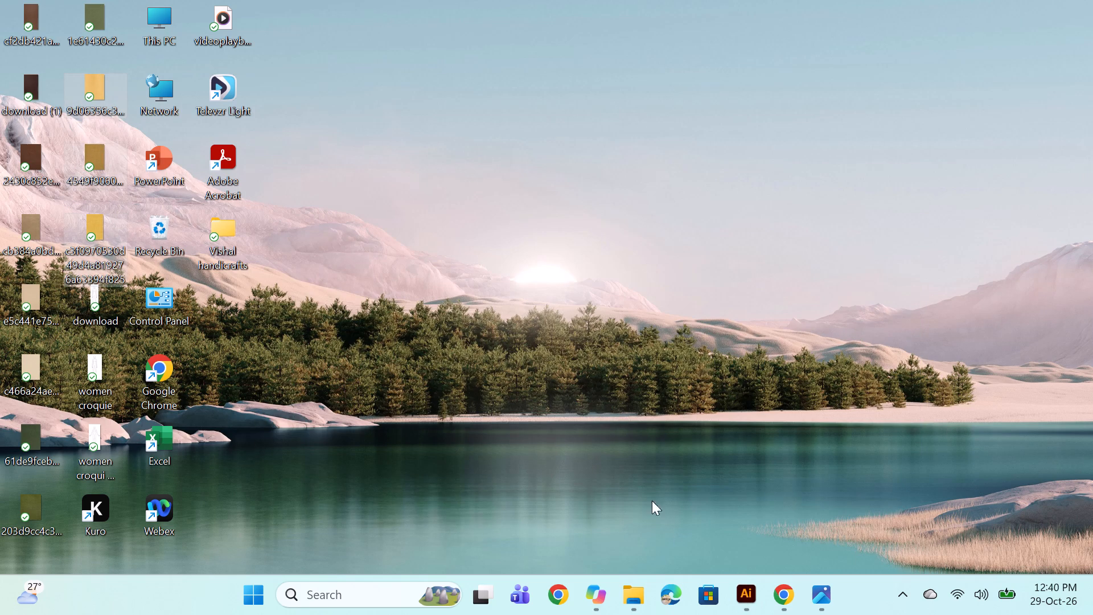
pyautogui.click(744, 598)
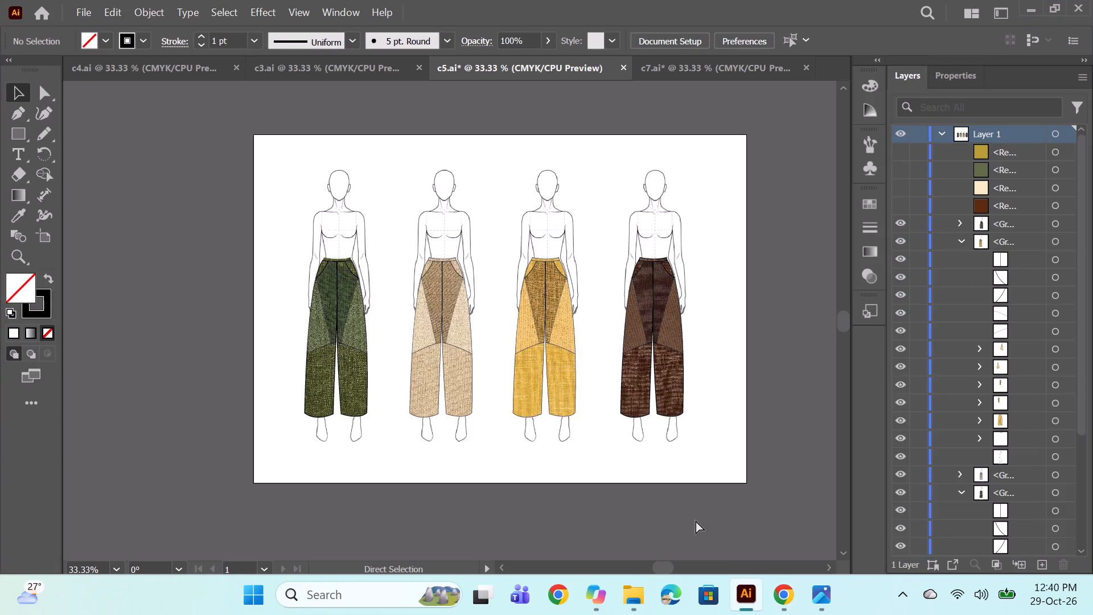
pyautogui.click(704, 57)
pyautogui.hotkey('ctrl', 'v')
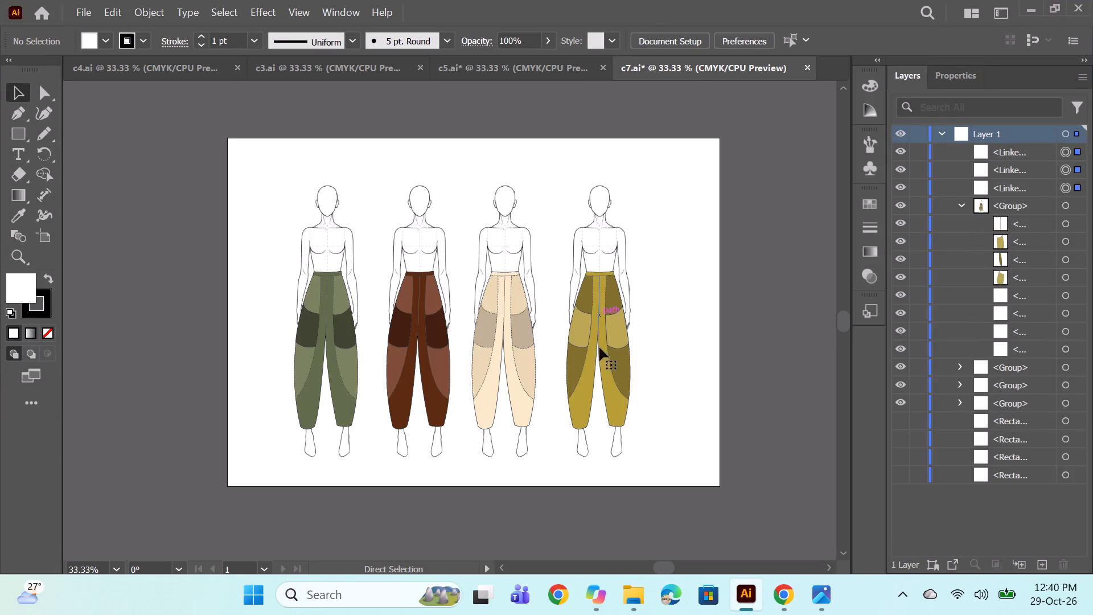
# Scale down the three pasted fabric images together.
pyautogui.keyDown('alt'); pyautogui.scroll(-3, 560, 327); pyautogui.keyUp('alt')
pyautogui.moveTo(613, 450); pyautogui.dragTo(567, 397)
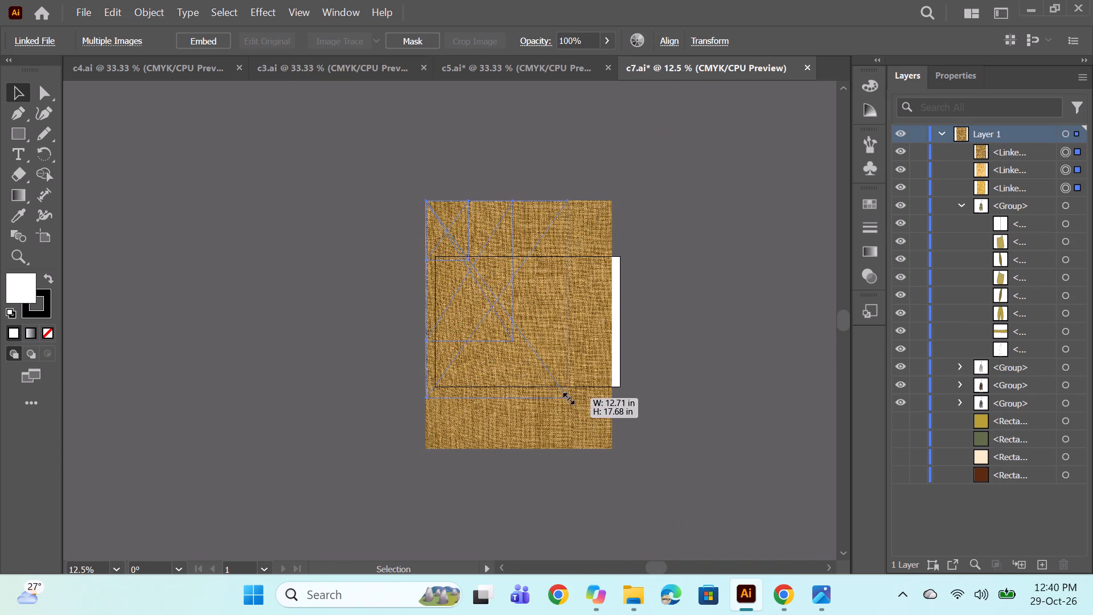
pyautogui.moveTo(567, 397); pyautogui.dragTo(512, 354)
pyautogui.click(673, 346)
# Resize the dark ochre weave image to about 3.2 × 7.1 in and place it over the yellow figure's trousers.
pyautogui.keyDown('alt'); pyautogui.scroll(2, 532, 302); pyautogui.keyUp('alt')
pyautogui.moveTo(397, 236); pyautogui.dragTo(594, 331)
pyautogui.moveTo(692, 502); pyautogui.dragTo(675, 460)
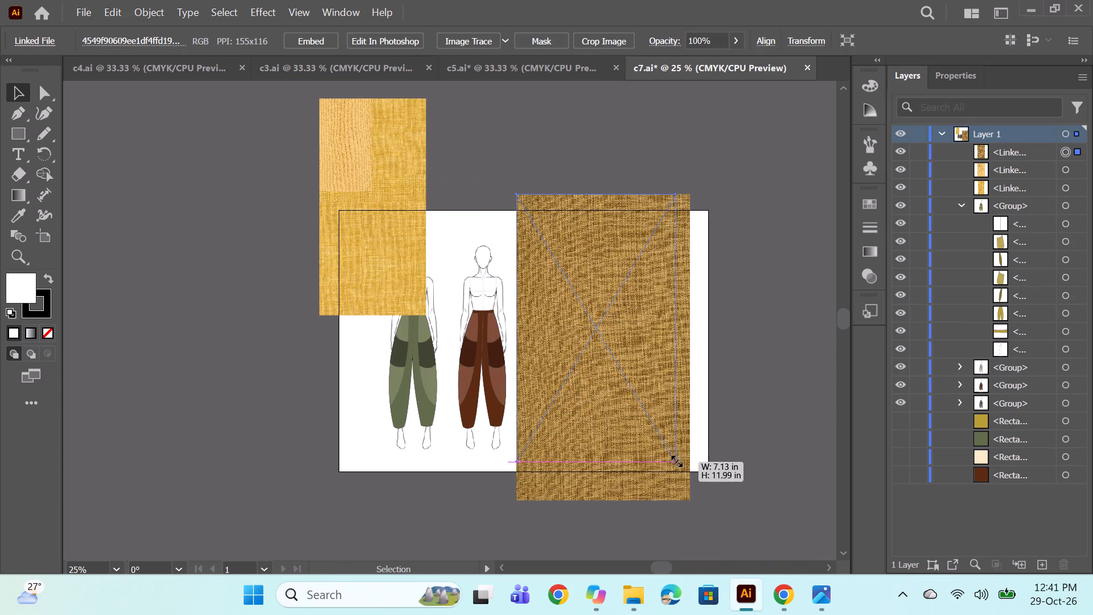
pyautogui.moveTo(675, 460); pyautogui.dragTo(626, 378)
pyautogui.moveTo(592, 325); pyautogui.dragTo(630, 393)
pyautogui.moveTo(664, 448); pyautogui.dragTo(624, 420)
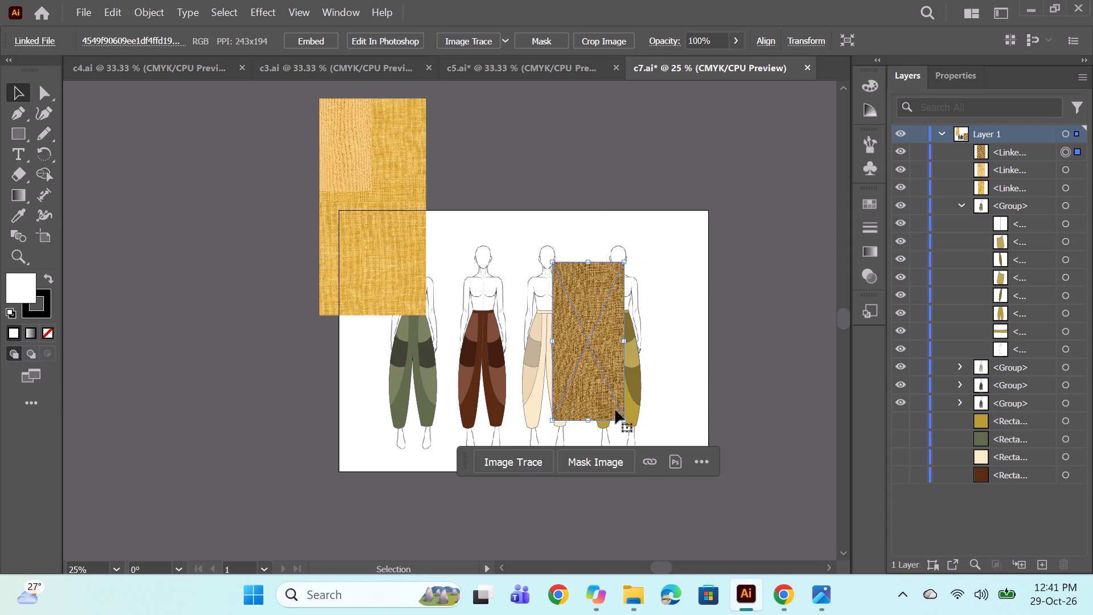
pyautogui.moveTo(599, 387); pyautogui.dragTo(621, 402)
# Place the light orange fabric over the yellow figure's trousers, about 2.7 × 5.7 in, with the dark ochre weave back on top.
pyautogui.moveTo(346, 168); pyautogui.dragTo(558, 329)
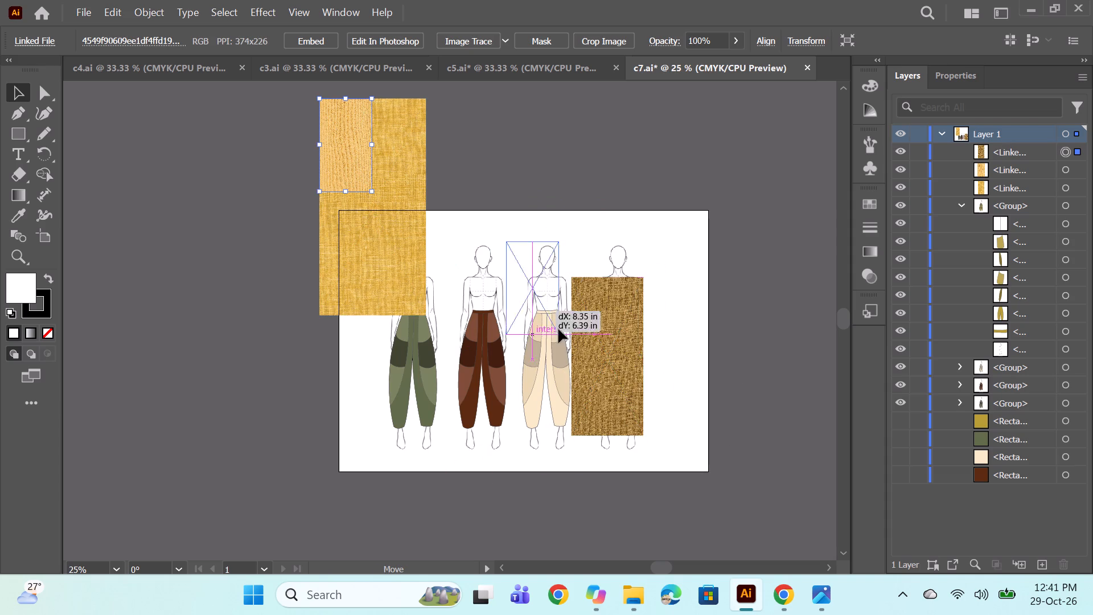
pyautogui.moveTo(558, 329); pyautogui.dragTo(618, 377)
pyautogui.moveTo(642, 401); pyautogui.dragTo(643, 405)
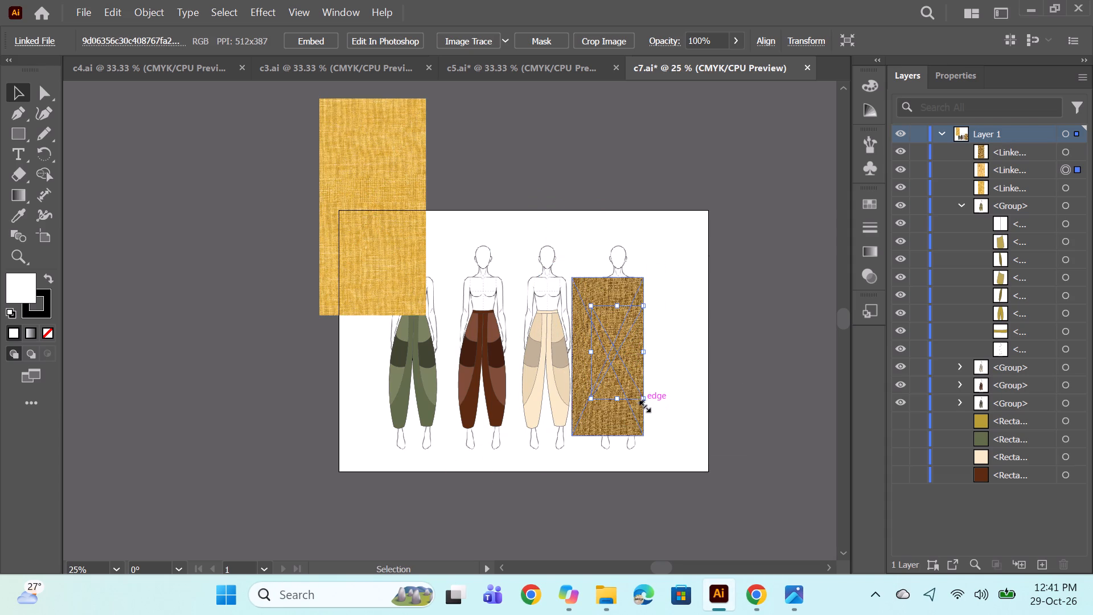
pyautogui.moveTo(643, 405); pyautogui.dragTo(652, 427)
pyautogui.moveTo(630, 398); pyautogui.dragTo(634, 405)
pyautogui.moveTo(614, 385); pyautogui.dragTo(531, 363)
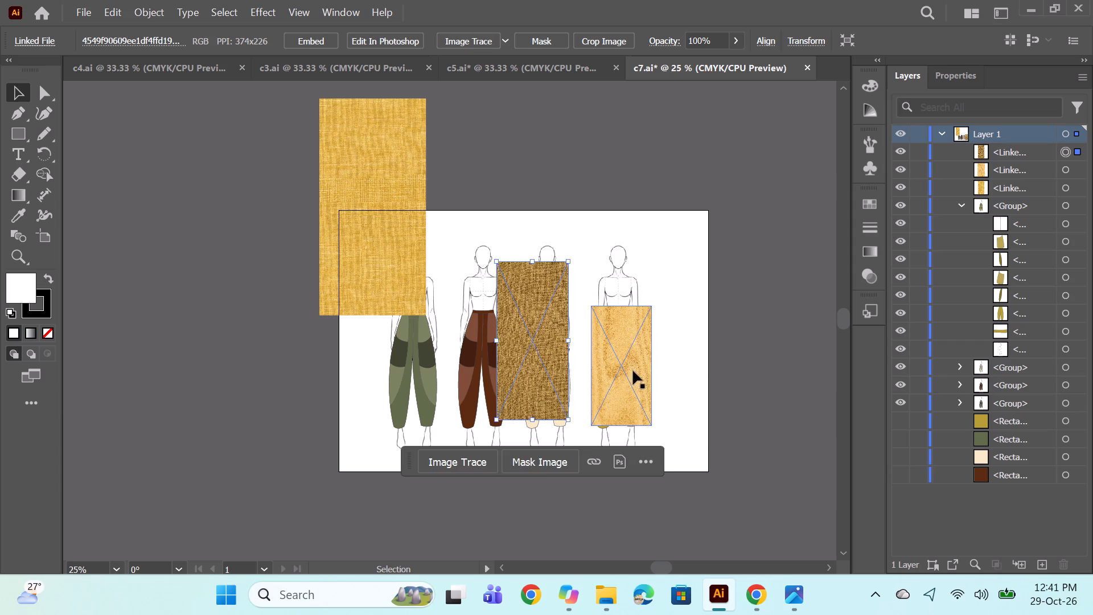
pyautogui.click(636, 365)
pyautogui.moveTo(620, 423); pyautogui.dragTo(620, 434)
pyautogui.moveTo(630, 391); pyautogui.dragTo(625, 391)
pyautogui.moveTo(552, 364); pyautogui.dragTo(641, 392)
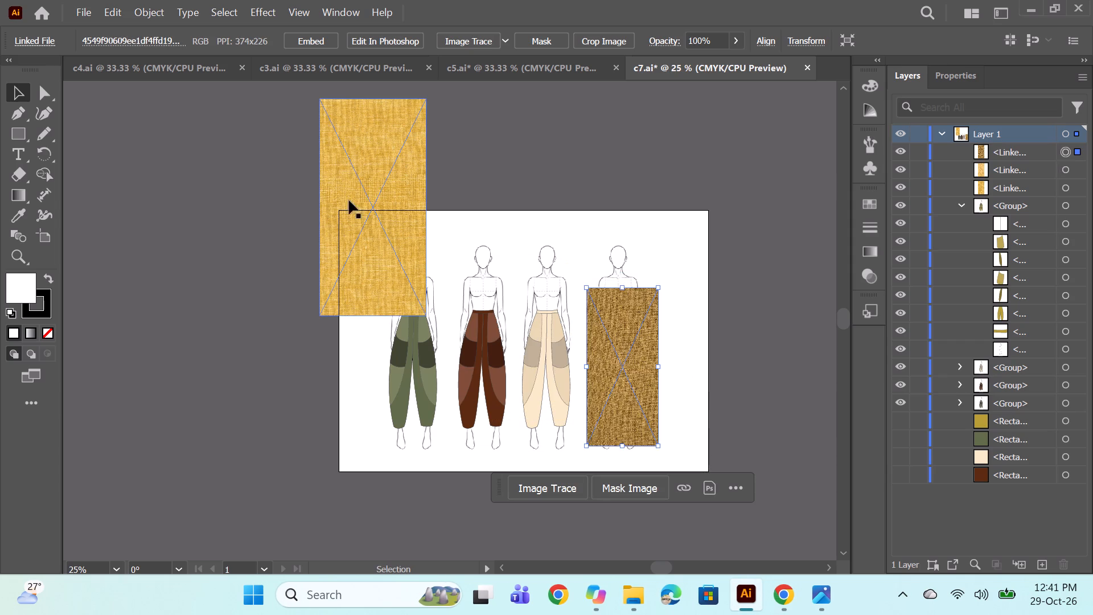
# Scale the golden yellow fabric to about 3 × 7.5 in and position it over the yellow figure's trousers.
pyautogui.click(365, 182)
pyautogui.moveTo(426, 317); pyautogui.dragTo(406, 302)
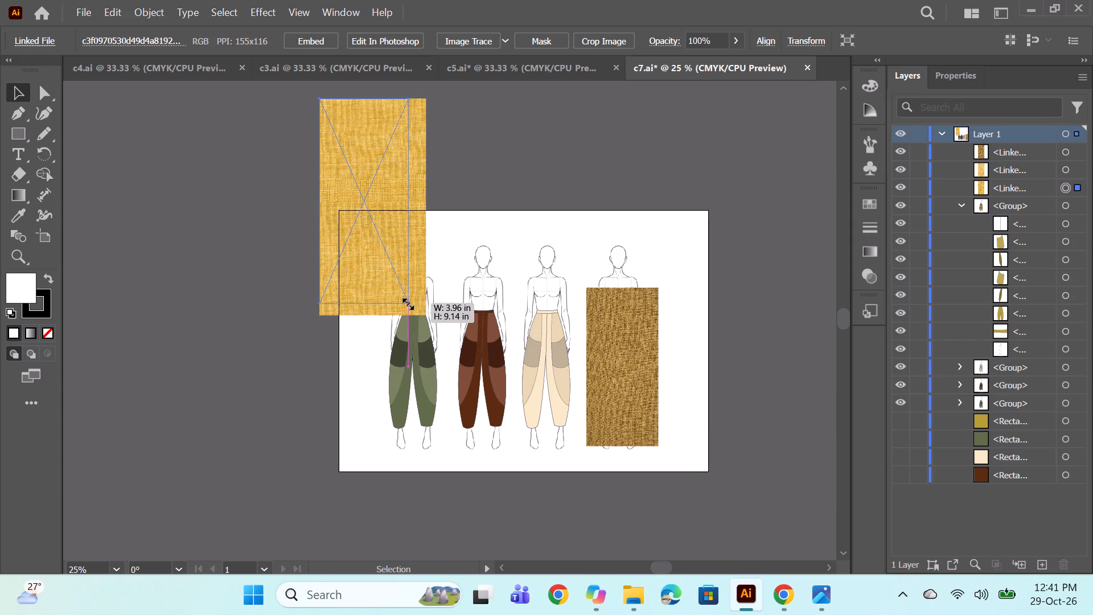
pyautogui.moveTo(406, 302); pyautogui.dragTo(398, 282)
pyautogui.moveTo(367, 220); pyautogui.dragTo(640, 400)
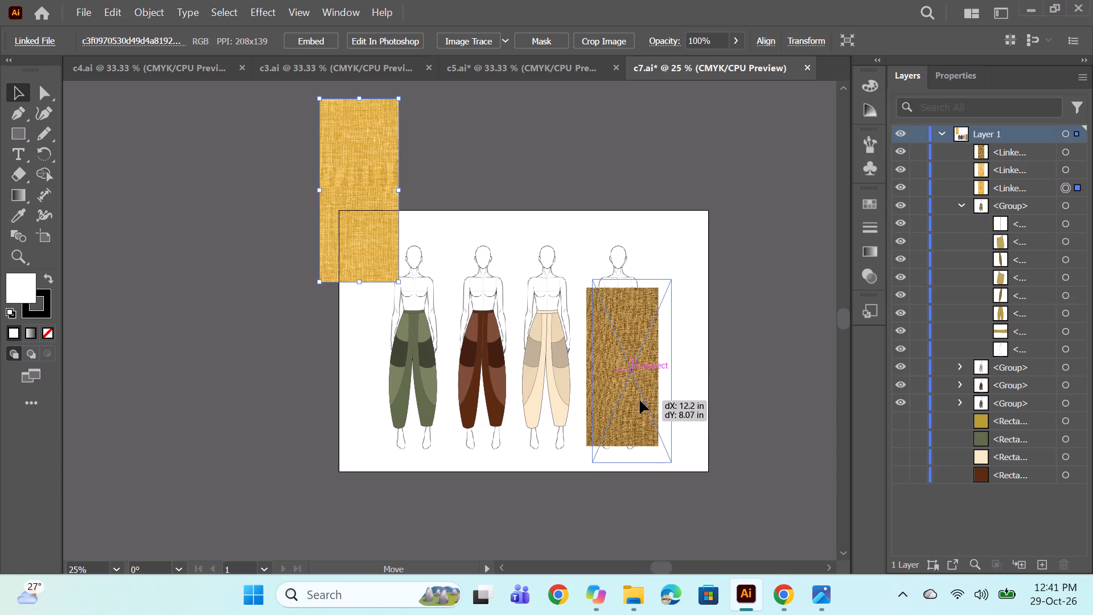
pyautogui.moveTo(640, 400); pyautogui.dragTo(640, 401)
pyautogui.moveTo(673, 461); pyautogui.dragTo(660, 444)
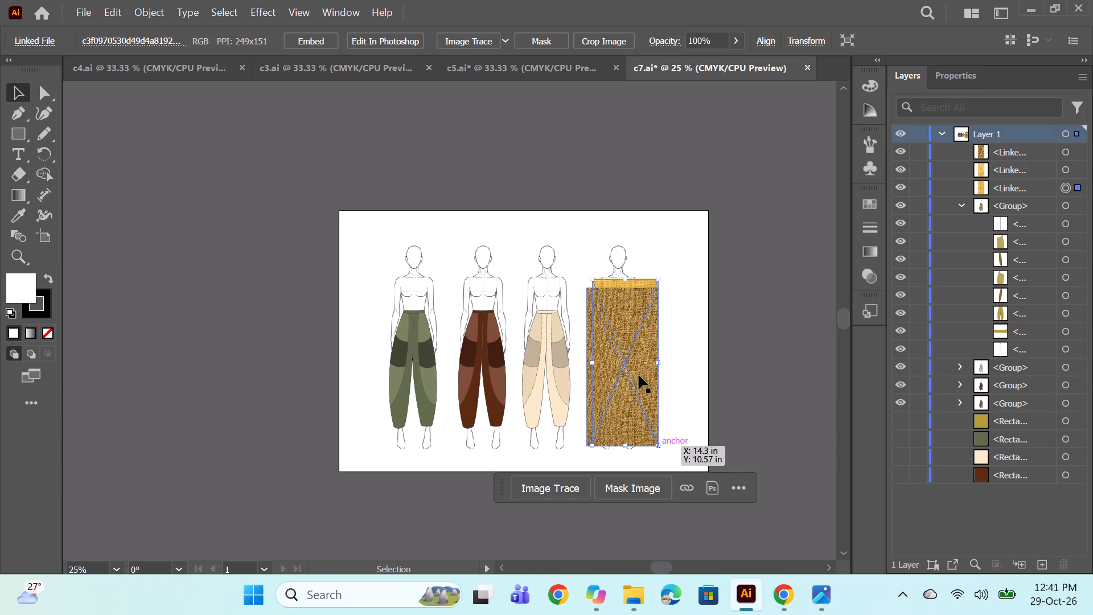
pyautogui.moveTo(639, 375); pyautogui.dragTo(638, 386)
pyautogui.hotkey('ctrl', 'z')
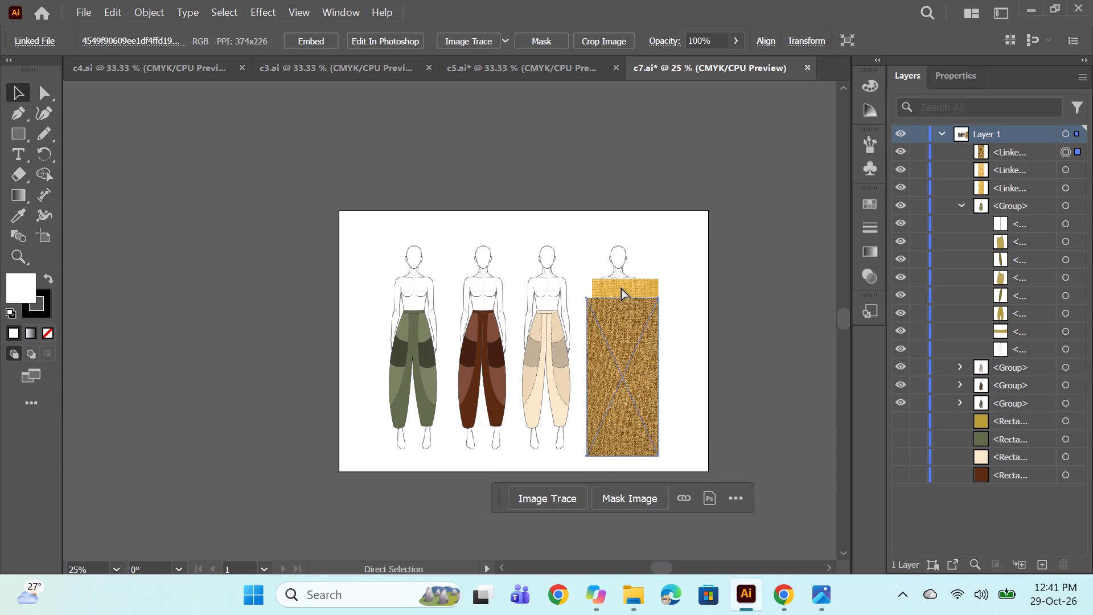
pyautogui.click(643, 283)
pyautogui.moveTo(643, 284); pyautogui.dragTo(642, 300)
pyautogui.moveTo(634, 457); pyautogui.dragTo(635, 442)
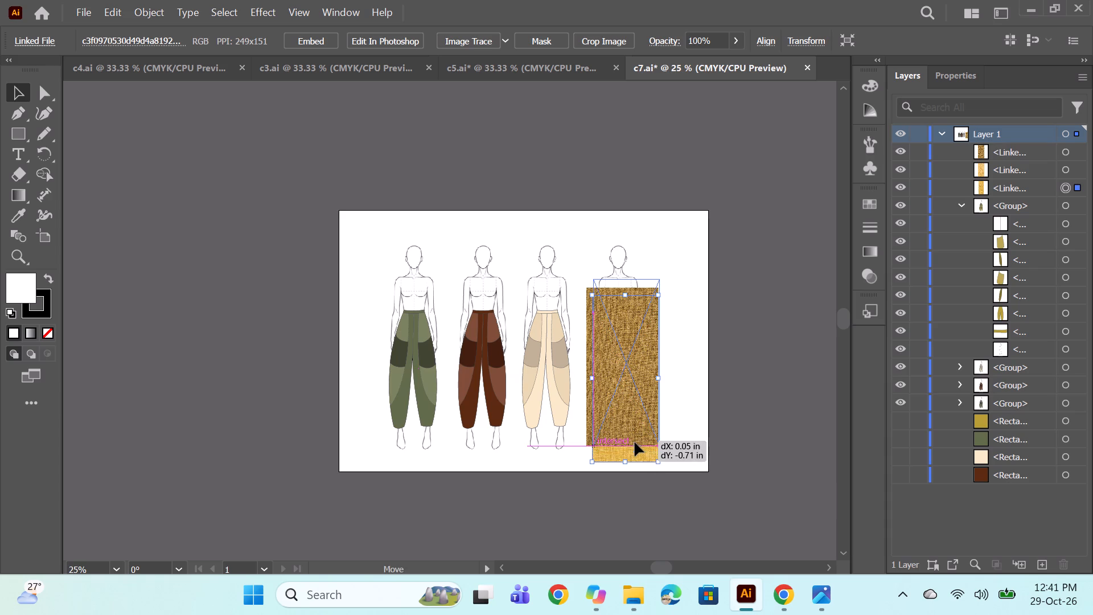
pyautogui.moveTo(635, 442); pyautogui.dragTo(634, 441)
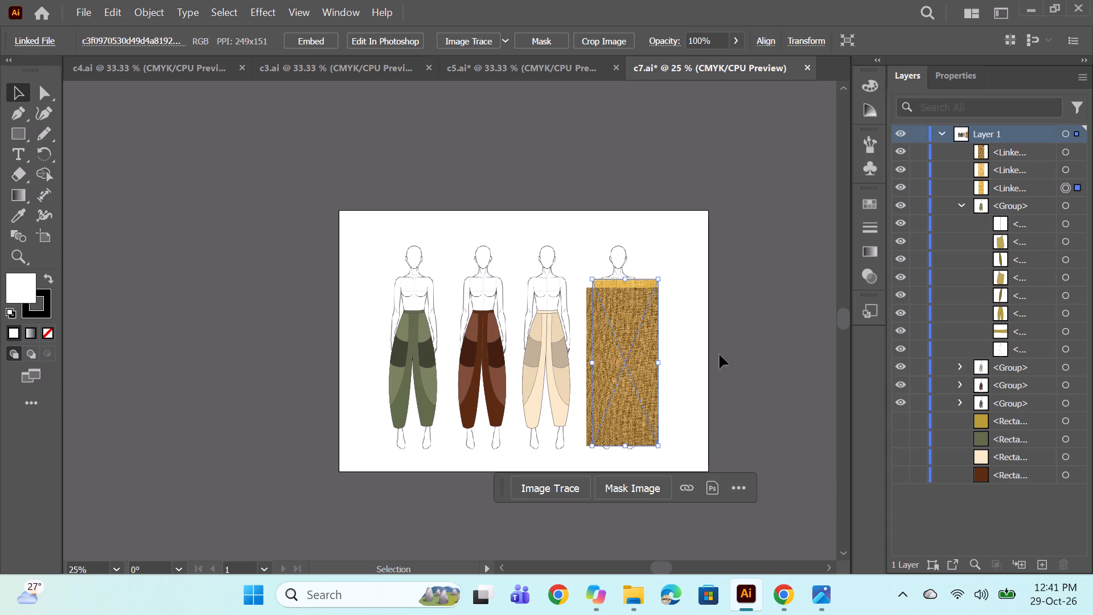
# Duplicate the three fabric images together, slightly offset over the yellow figure.
pyautogui.click(1065, 156)
pyautogui.keyDown('shift'); pyautogui.click(1066, 188); pyautogui.keyUp('shift')
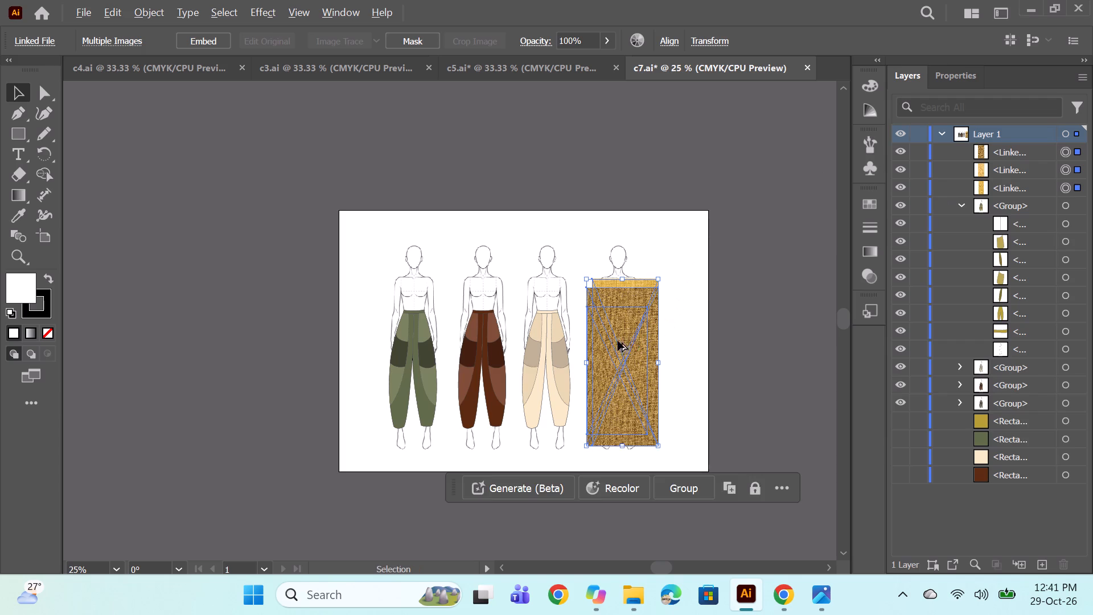
pyautogui.keyDown('alt'); pyautogui.moveTo(617, 342); pyautogui.dragTo(689, 346); pyautogui.keyUp('alt')
pyautogui.moveTo(696, 354); pyautogui.dragTo(631, 355)
# Move all six fabric images into the yellow figure's group, just below its top path.
pyautogui.click(1017, 151)
pyautogui.keyDown('shift'); pyautogui.click(1008, 239); pyautogui.keyUp('shift')
pyautogui.moveTo(1010, 191); pyautogui.dragTo(1020, 272)
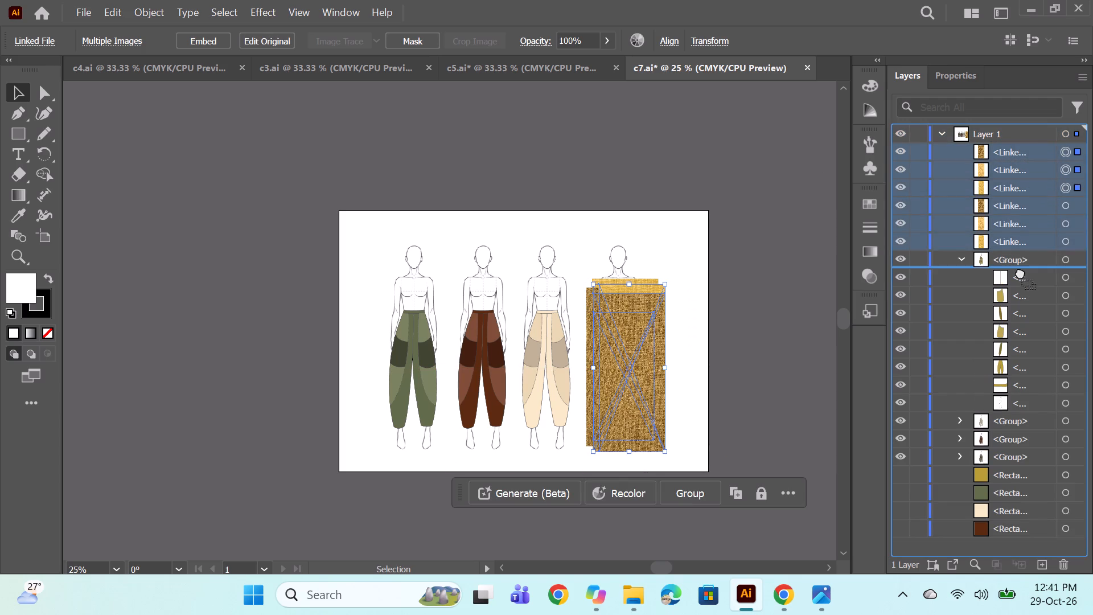
pyautogui.moveTo(1020, 272); pyautogui.dragTo(1015, 286)
pyautogui.scroll(-1, 1014, 286)
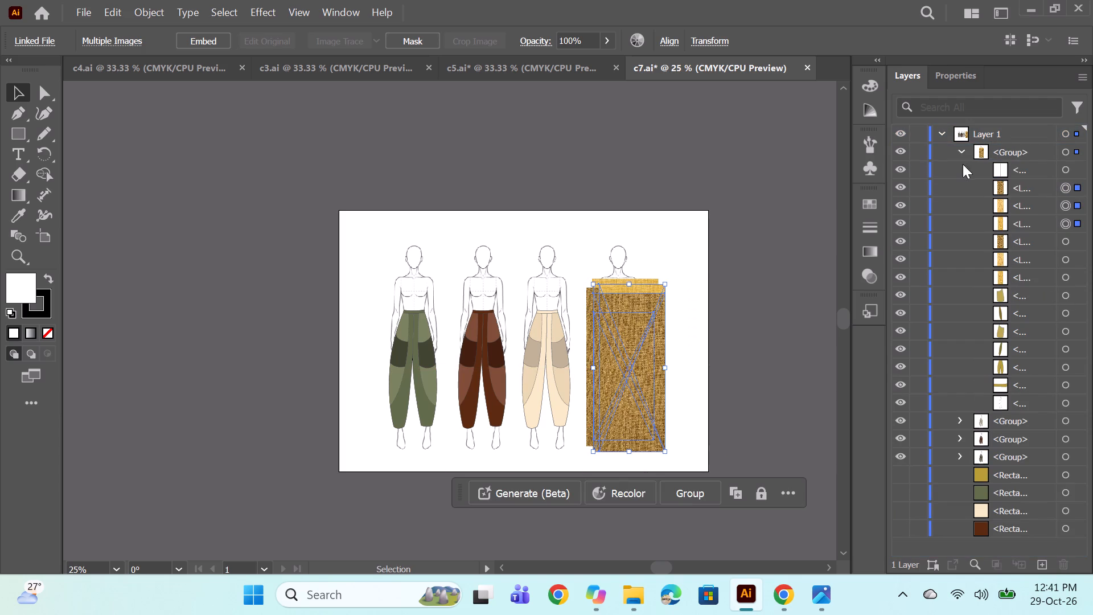
# Reorder the fabrics beneath their shapes: golden and light orange under the two pockets, dark ochre under side panels, golden under trousers, light orange under waistband.
pyautogui.moveTo(1021, 204); pyautogui.dragTo(1030, 321)
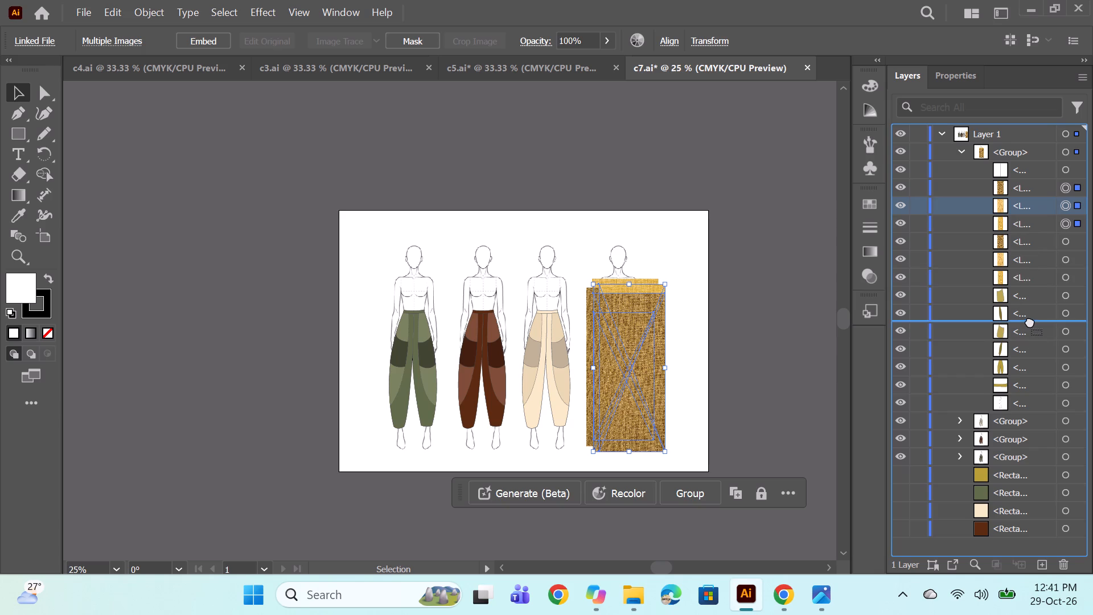
pyautogui.moveTo(1030, 321); pyautogui.dragTo(1032, 347)
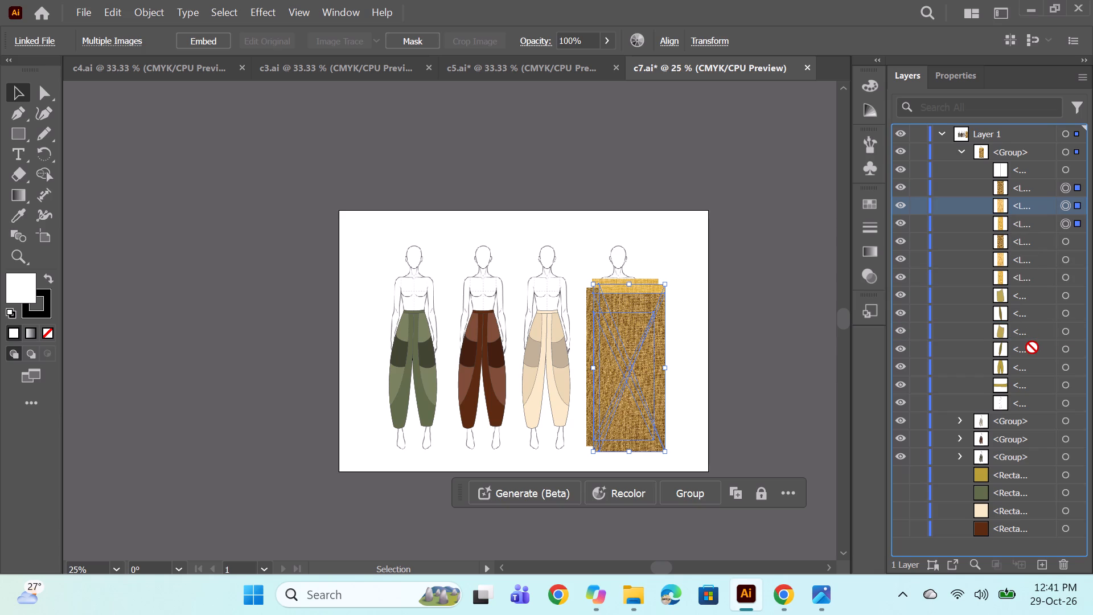
pyautogui.moveTo(1032, 347); pyautogui.dragTo(1032, 352)
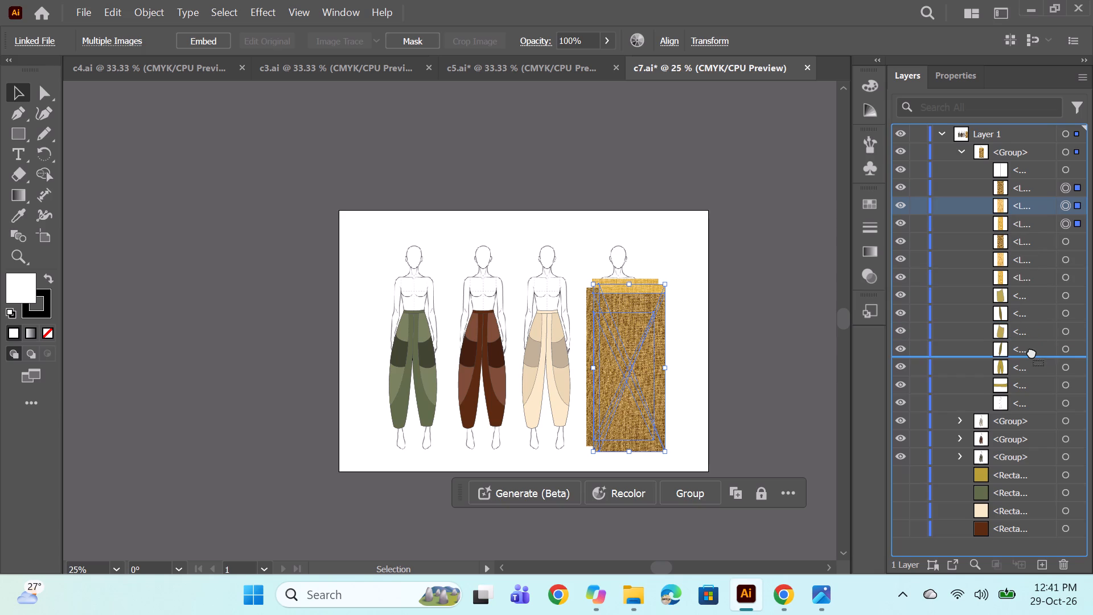
pyautogui.moveTo(1032, 352); pyautogui.dragTo(1030, 341)
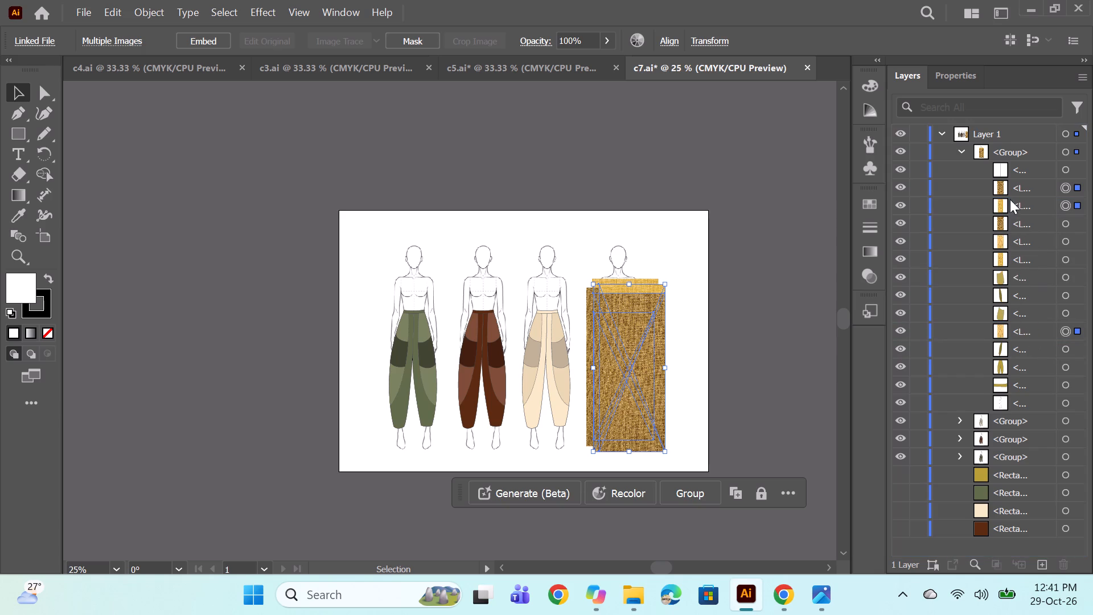
pyautogui.moveTo(1010, 202); pyautogui.dragTo(1013, 289)
pyautogui.moveTo(1021, 187); pyautogui.dragTo(1018, 303)
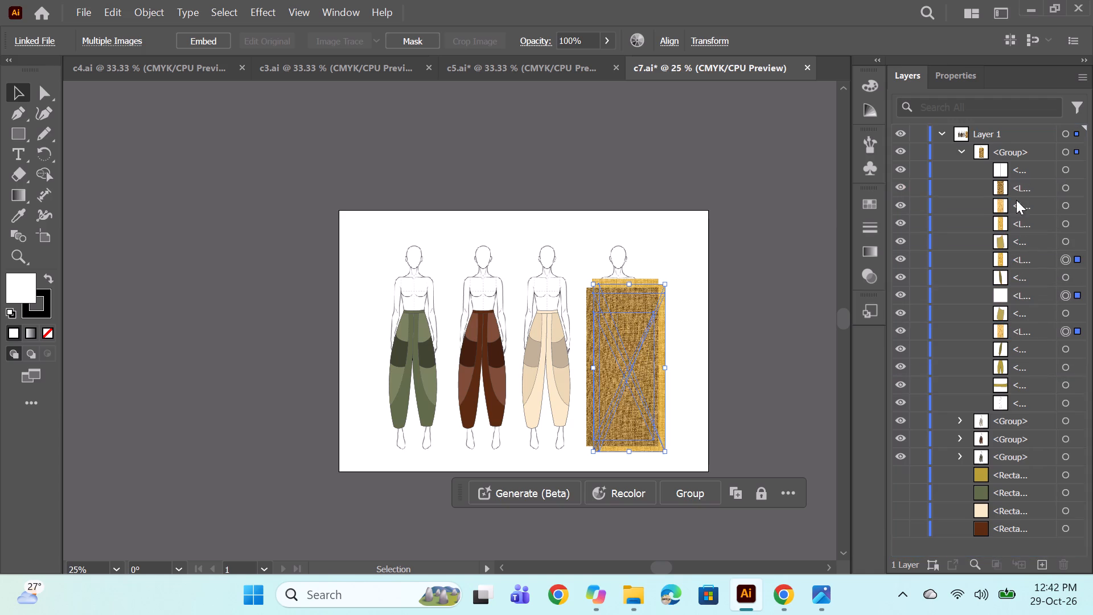
pyautogui.moveTo(1020, 185); pyautogui.dragTo(1023, 357)
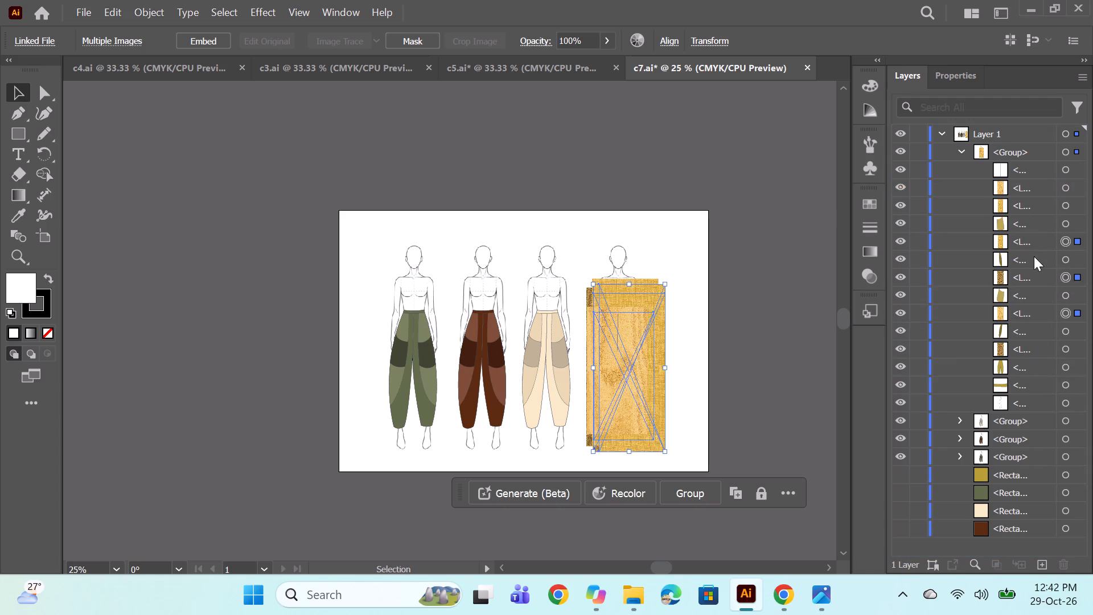
pyautogui.moveTo(1017, 190); pyautogui.dragTo(1032, 388)
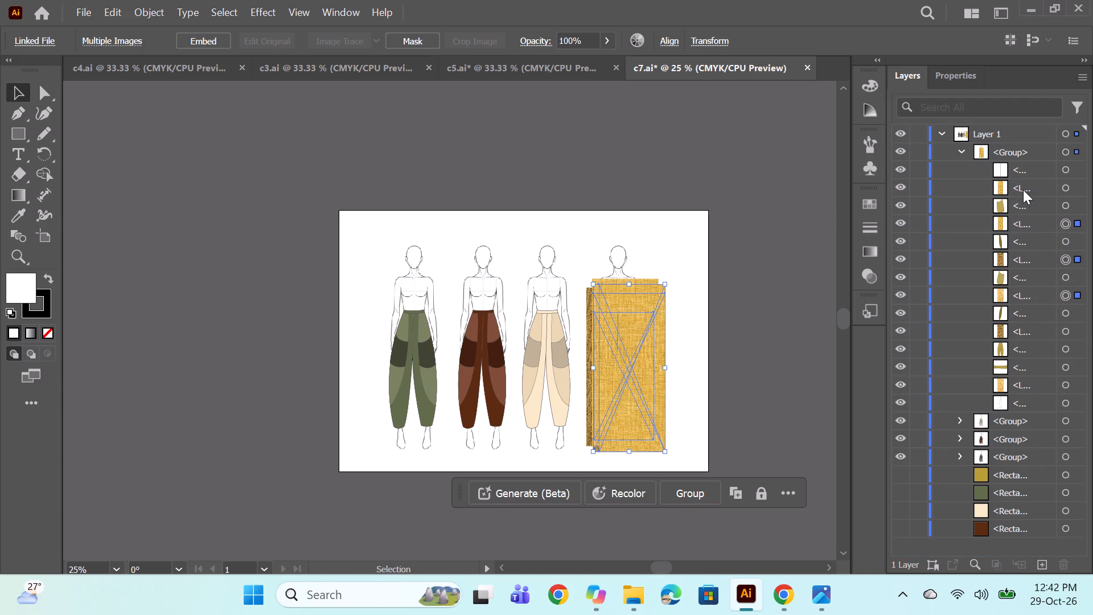
pyautogui.moveTo(1023, 187); pyautogui.dragTo(1023, 358)
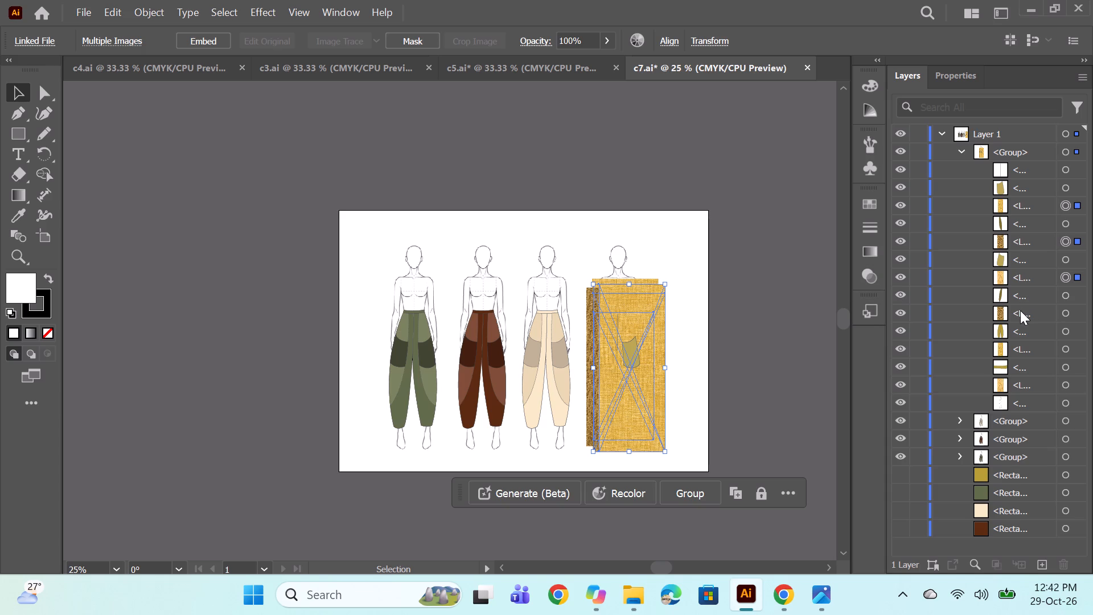
# Make clipping masks for the yellow figure's right-hand pocket with golden fabric and the adjoining side panel with dark ochre weave.
pyautogui.click(1067, 188)
pyautogui.keyDown('shift'); pyautogui.click(1068, 208); pyautogui.keyUp('shift')
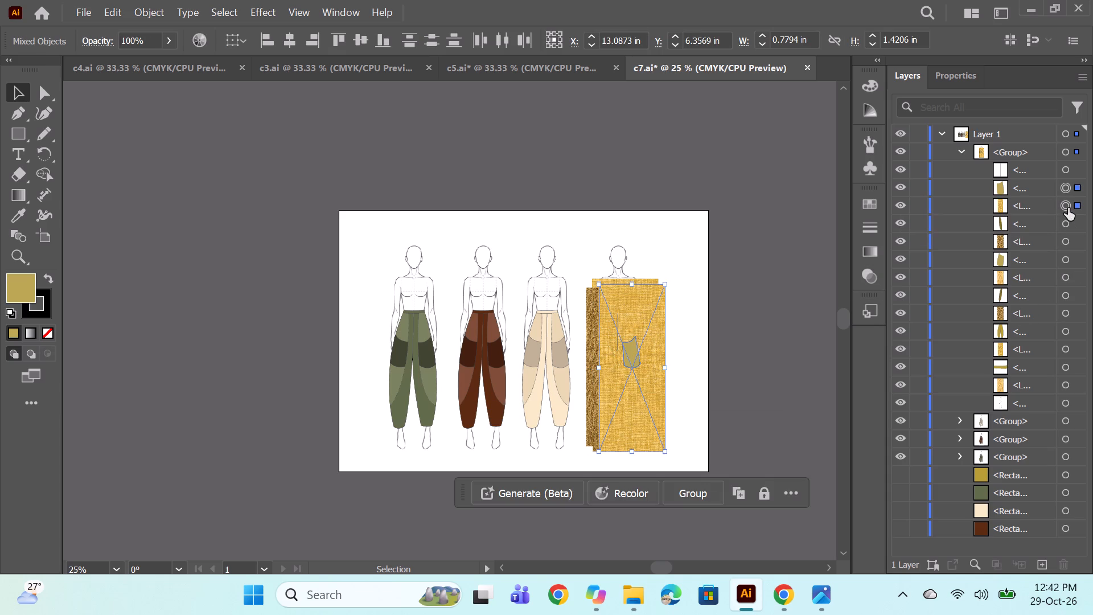
pyautogui.rightClick(625, 306)
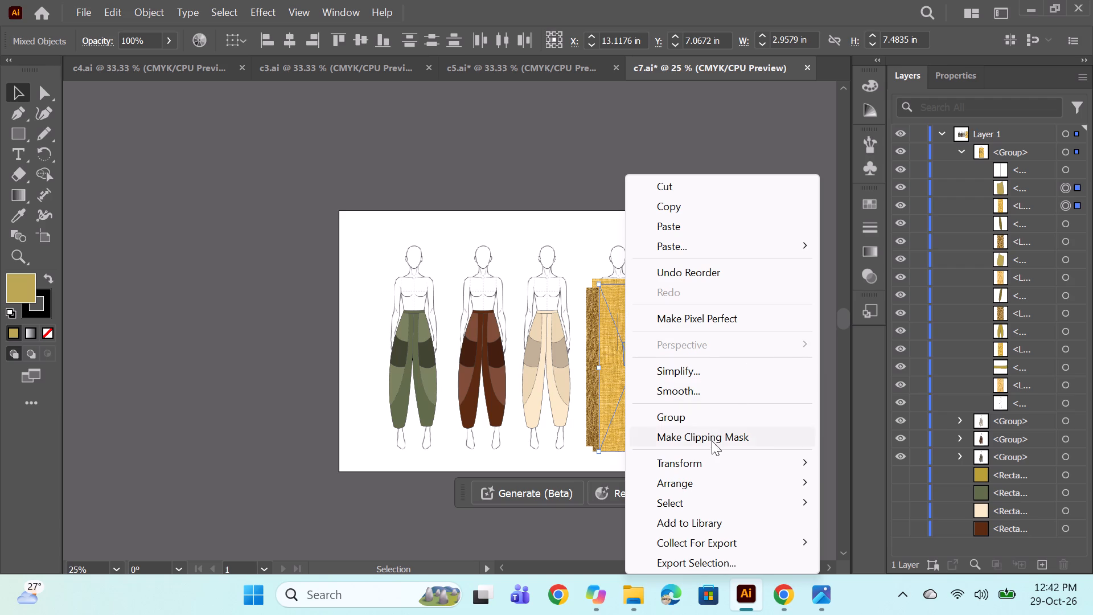
pyautogui.click(713, 440)
pyautogui.click(1067, 204)
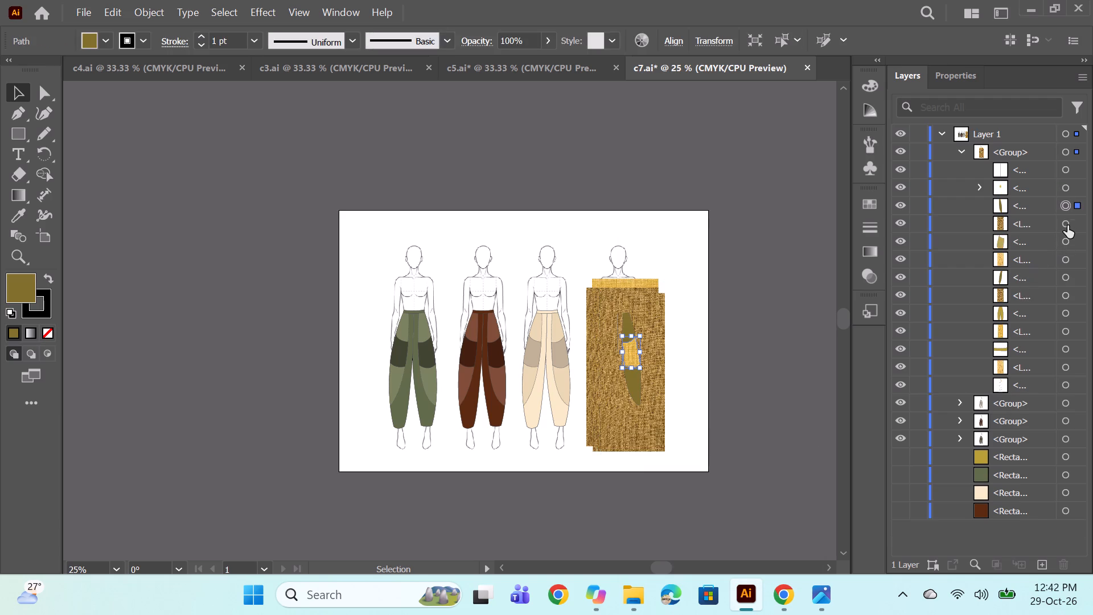
pyautogui.keyDown('ctrl'); pyautogui.click(1067, 225); pyautogui.keyUp('ctrl')
pyautogui.rightClick(620, 327)
pyautogui.click(672, 446)
pyautogui.click(679, 437)
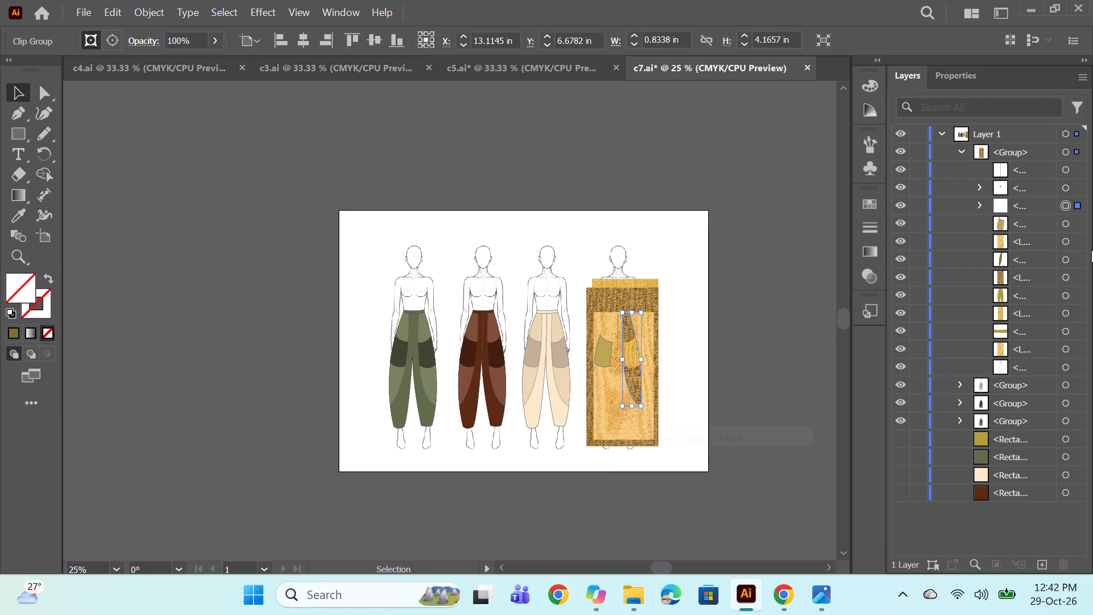
# Make clipping masks for the yellow figure's left-hand pocket with light orange fabric and the adjoining side panel with dark ochre weave.
pyautogui.click(1072, 224)
pyautogui.keyDown('ctrl'); pyautogui.click(1070, 239); pyautogui.keyUp('ctrl')
pyautogui.rightClick(640, 321)
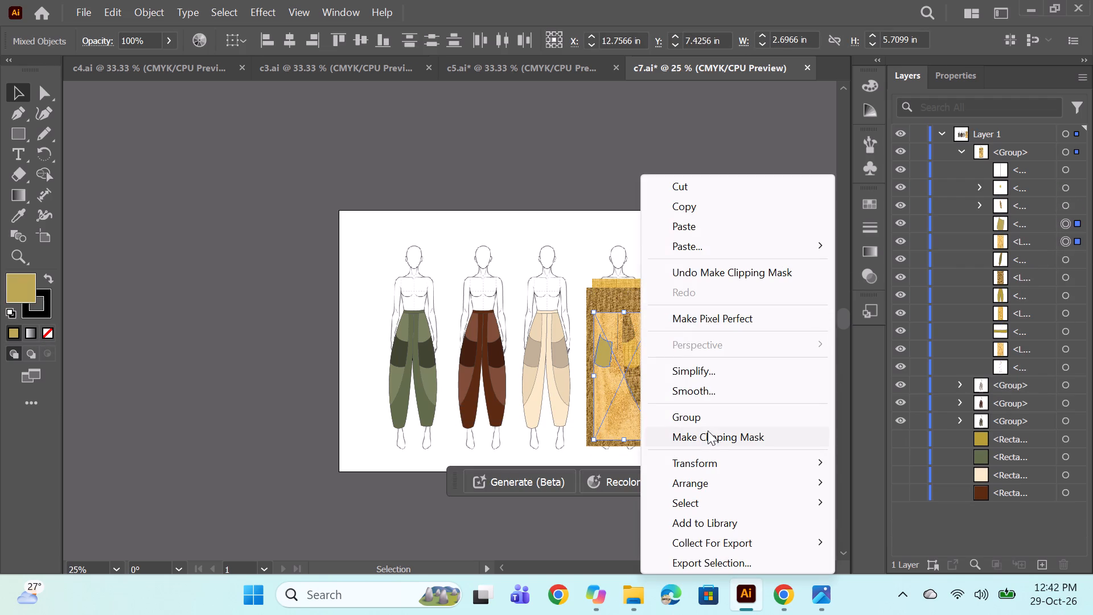
pyautogui.click(704, 438)
pyautogui.click(1066, 241)
pyautogui.keyDown('ctrl'); pyautogui.click(1066, 263); pyautogui.keyUp('ctrl')
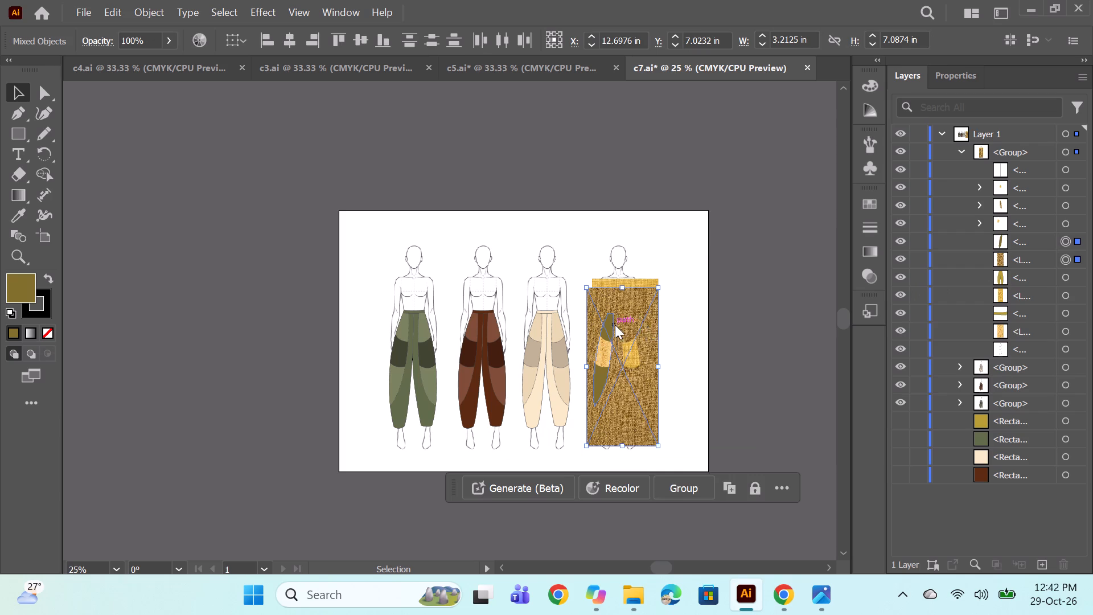
pyautogui.rightClick(615, 325)
pyautogui.click(708, 445)
# Make clipping masks for the yellow figure's main trouser shape with golden fabric and its waistband with light orange fabric.
pyautogui.click(1063, 255)
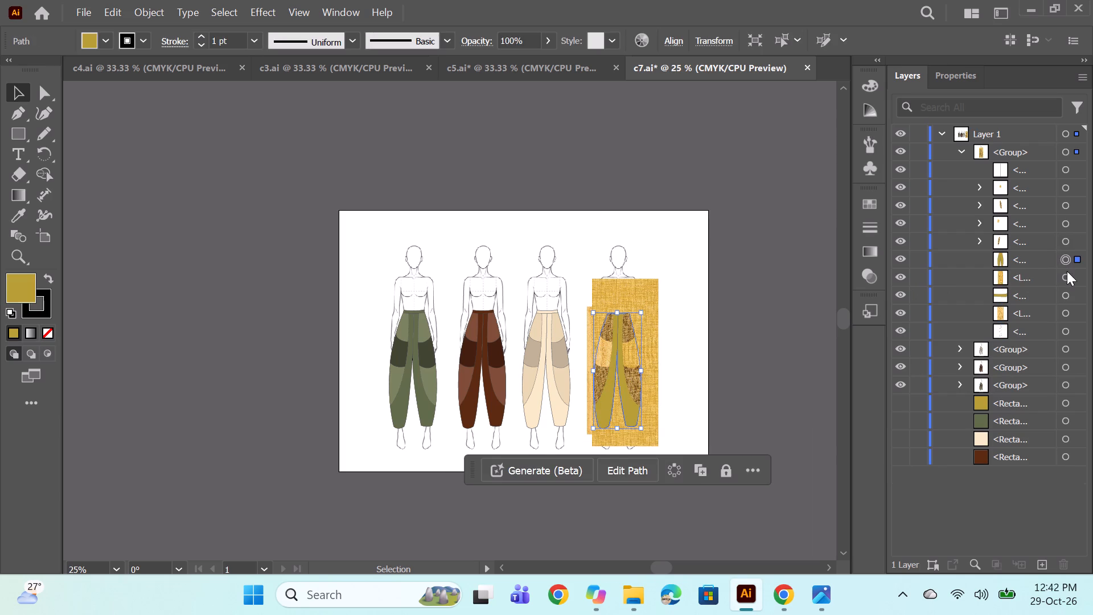
pyautogui.keyDown('ctrl'); pyautogui.click(1067, 277); pyautogui.keyUp('ctrl')
pyautogui.rightClick(598, 345)
pyautogui.click(677, 438)
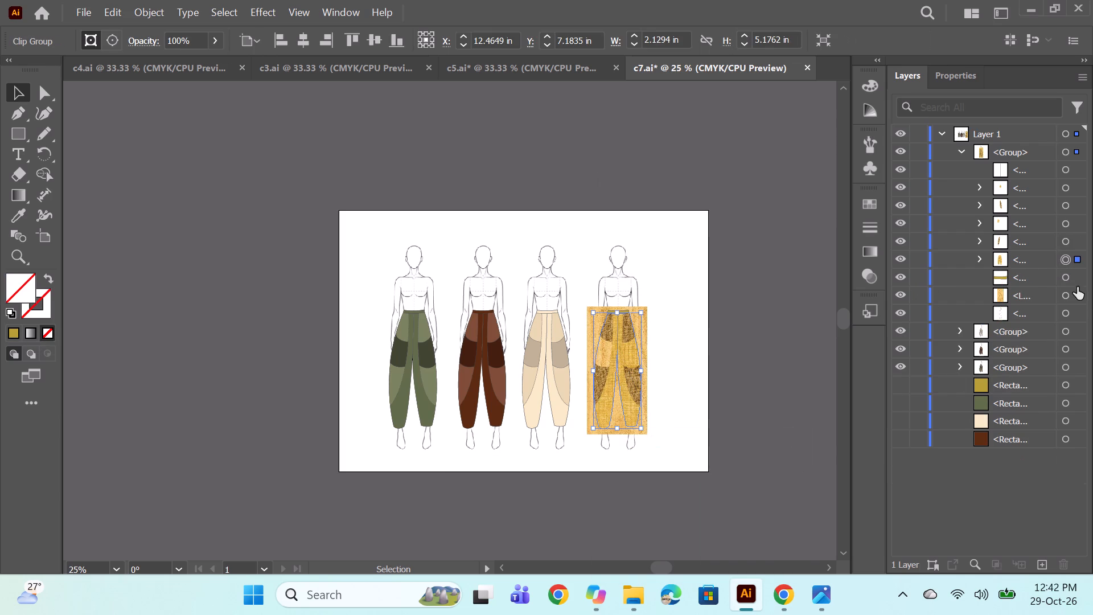
pyautogui.click(1067, 280)
pyautogui.keyDown('ctrl'); pyautogui.click(1067, 296); pyautogui.keyUp('ctrl')
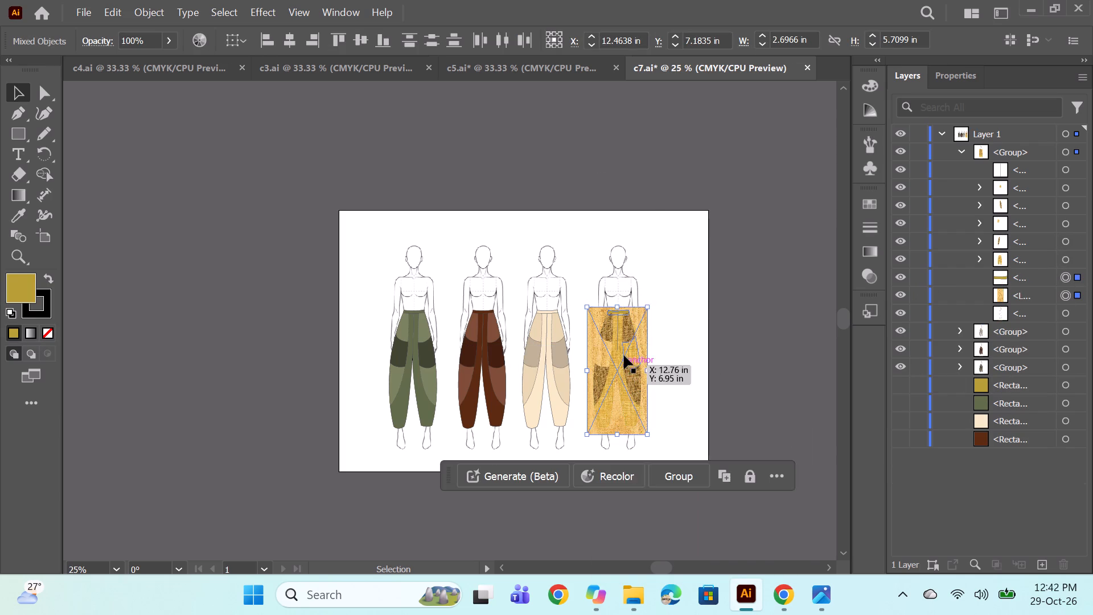
pyautogui.rightClick(624, 353)
pyautogui.click(708, 439)
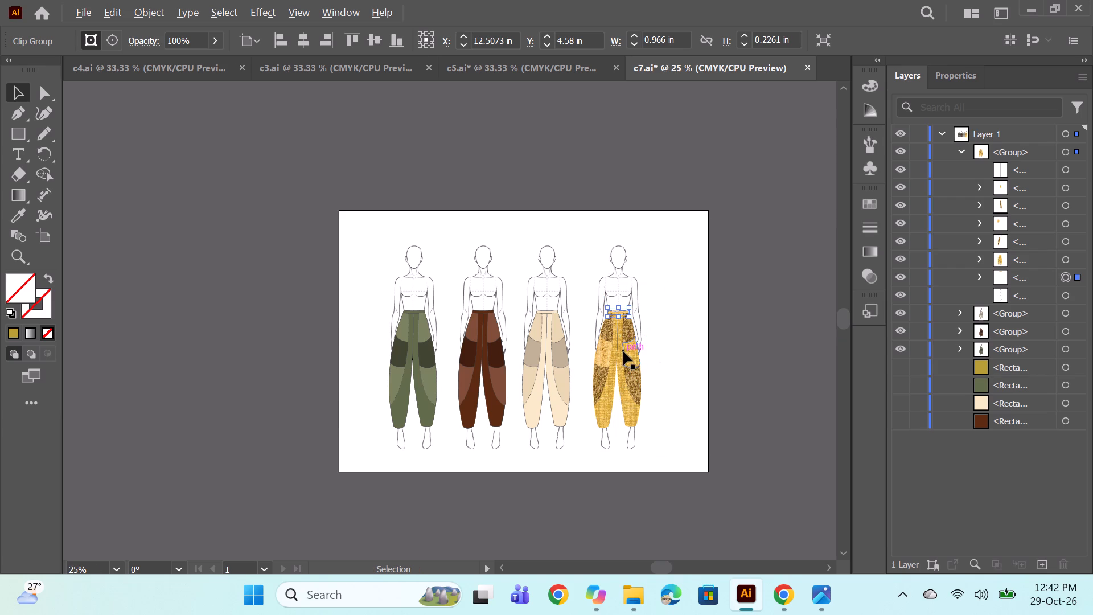
pyautogui.keyDown('alt'); pyautogui.scroll(2, 623, 351); pyautogui.keyUp('alt')
pyautogui.keyDown('alt'); pyautogui.scroll(-1, 671, 313); pyautogui.keyUp('alt')
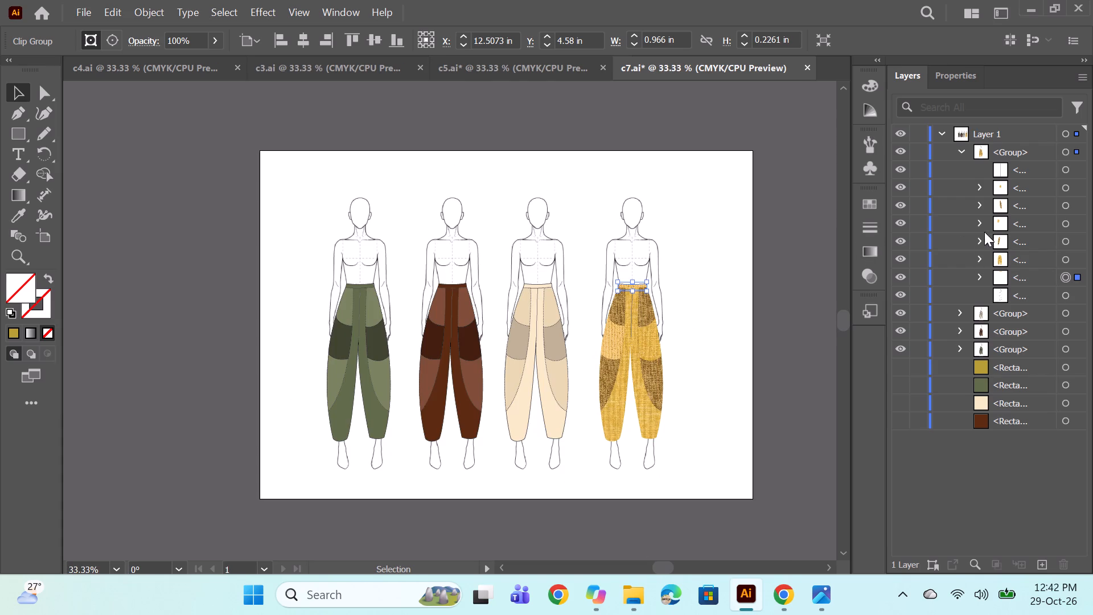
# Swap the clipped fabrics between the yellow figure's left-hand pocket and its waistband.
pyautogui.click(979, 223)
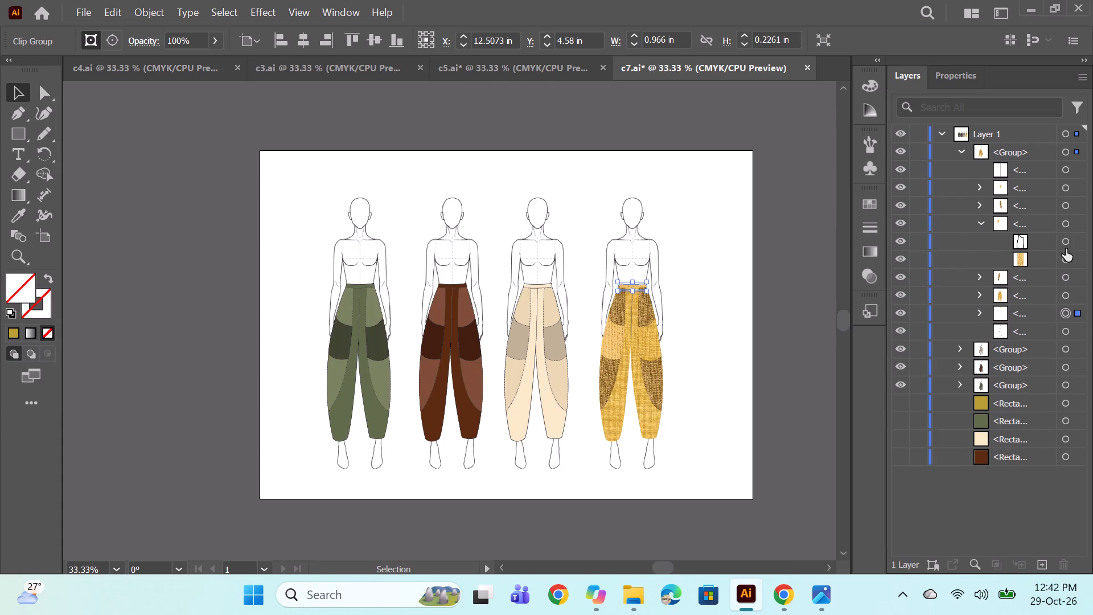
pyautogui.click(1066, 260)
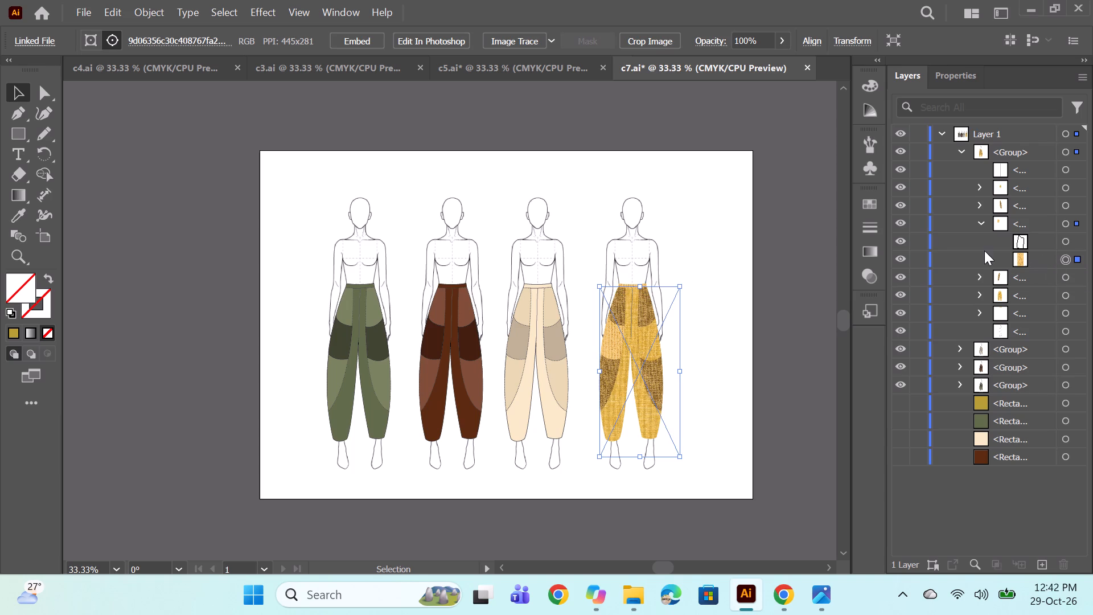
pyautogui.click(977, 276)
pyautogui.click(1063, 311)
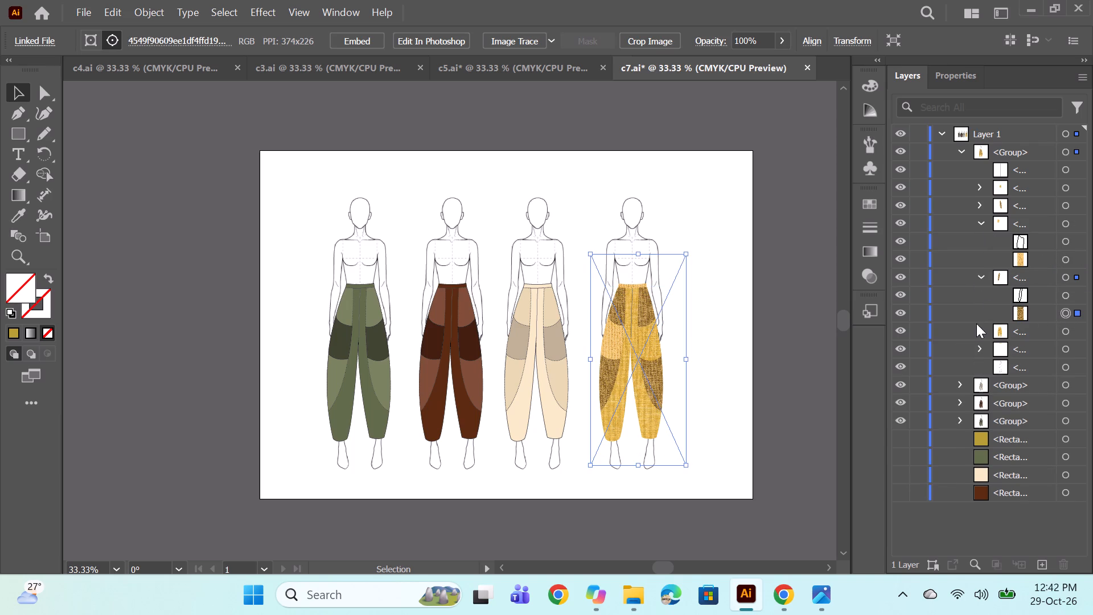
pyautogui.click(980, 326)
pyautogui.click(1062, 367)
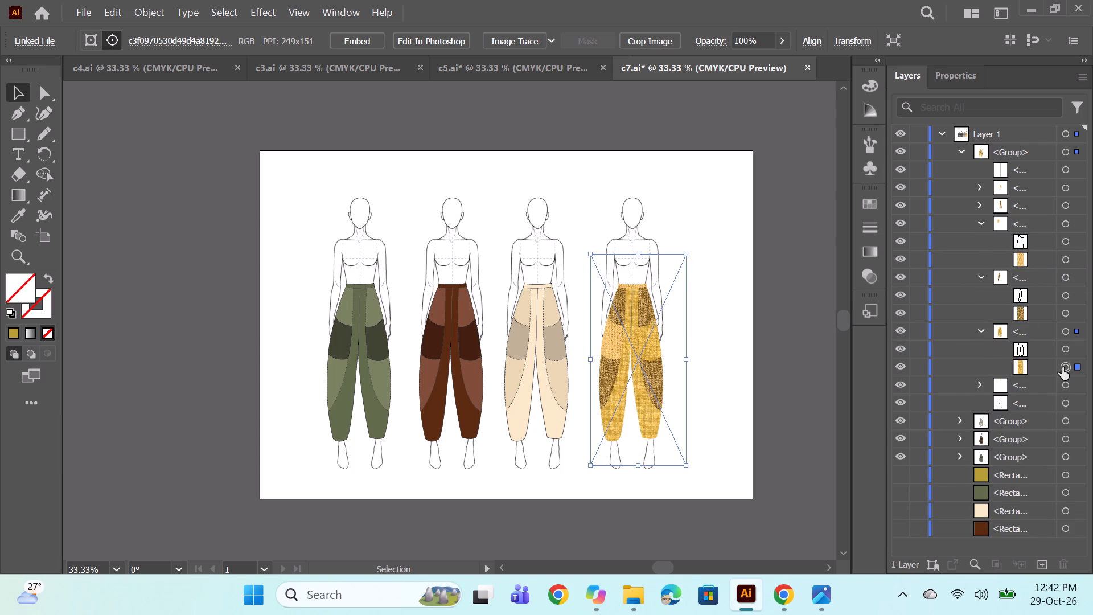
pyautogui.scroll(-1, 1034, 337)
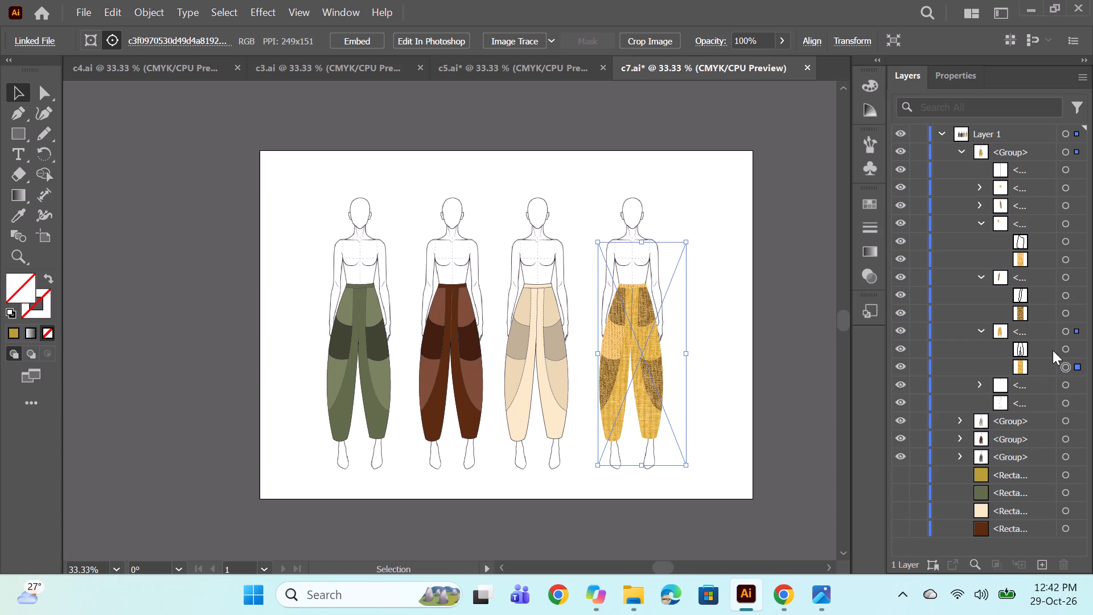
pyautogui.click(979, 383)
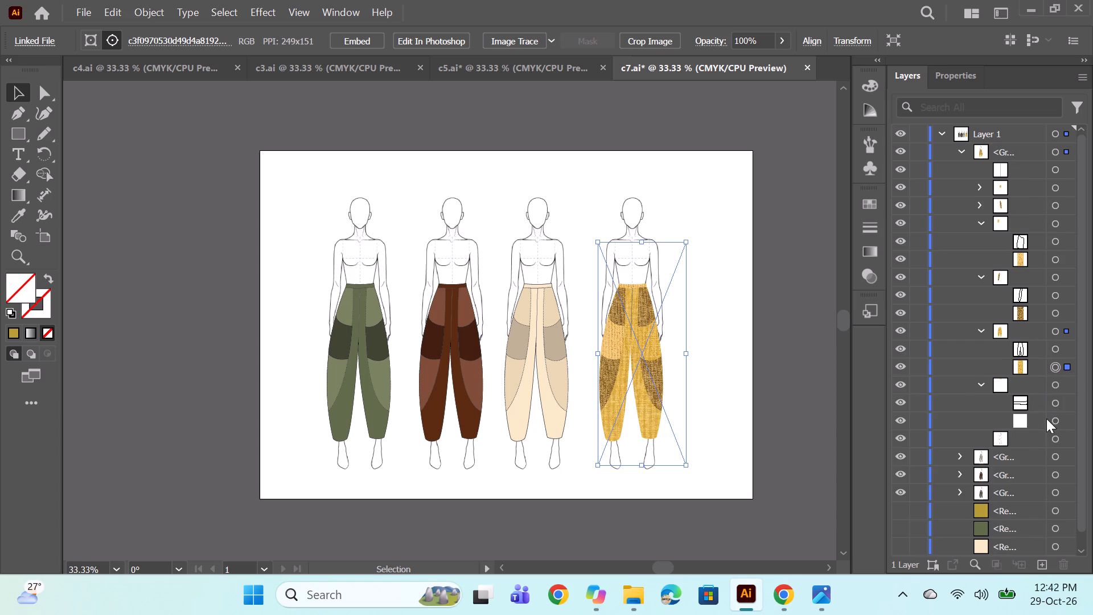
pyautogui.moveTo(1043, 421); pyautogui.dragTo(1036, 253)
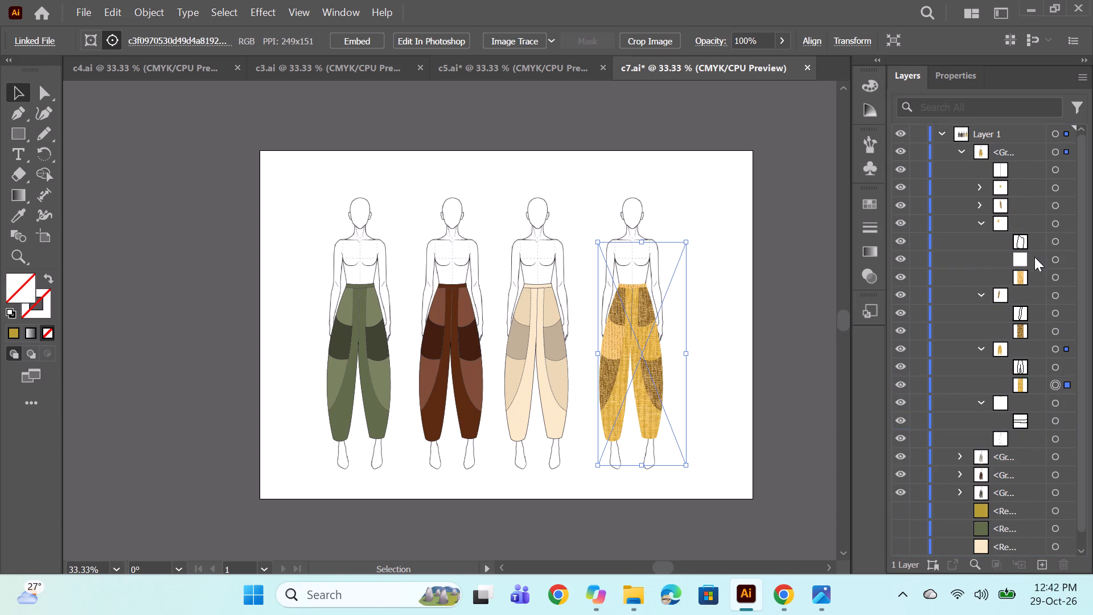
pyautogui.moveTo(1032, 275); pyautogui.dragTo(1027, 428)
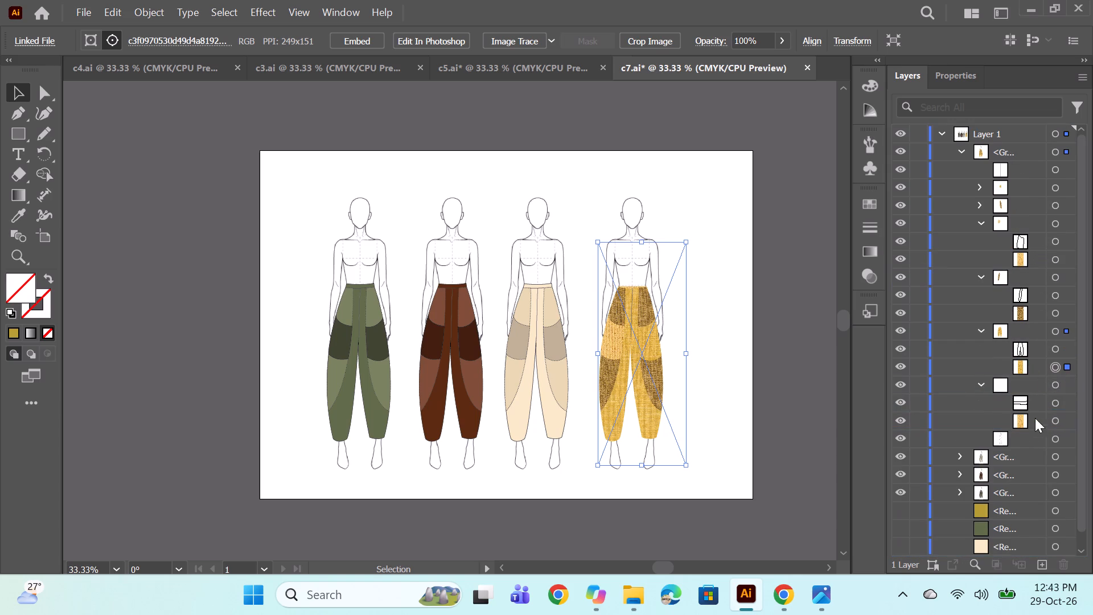
# Release the clipping mask on the yellow figure's waistband.
pyautogui.click(1056, 421)
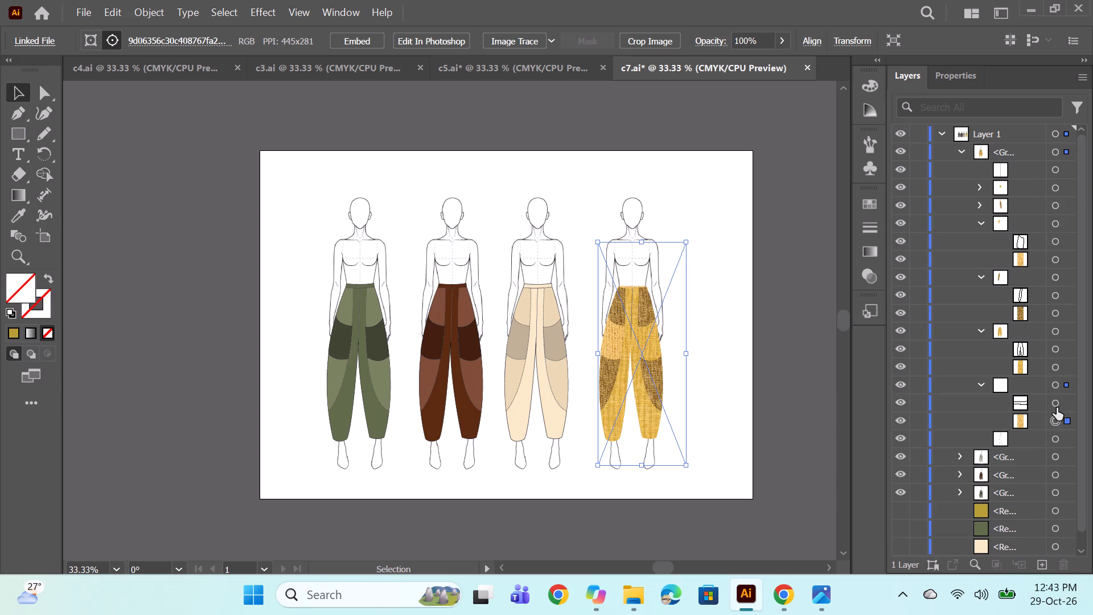
pyautogui.keyDown('ctrl'); pyautogui.click(1057, 403); pyautogui.keyUp('ctrl')
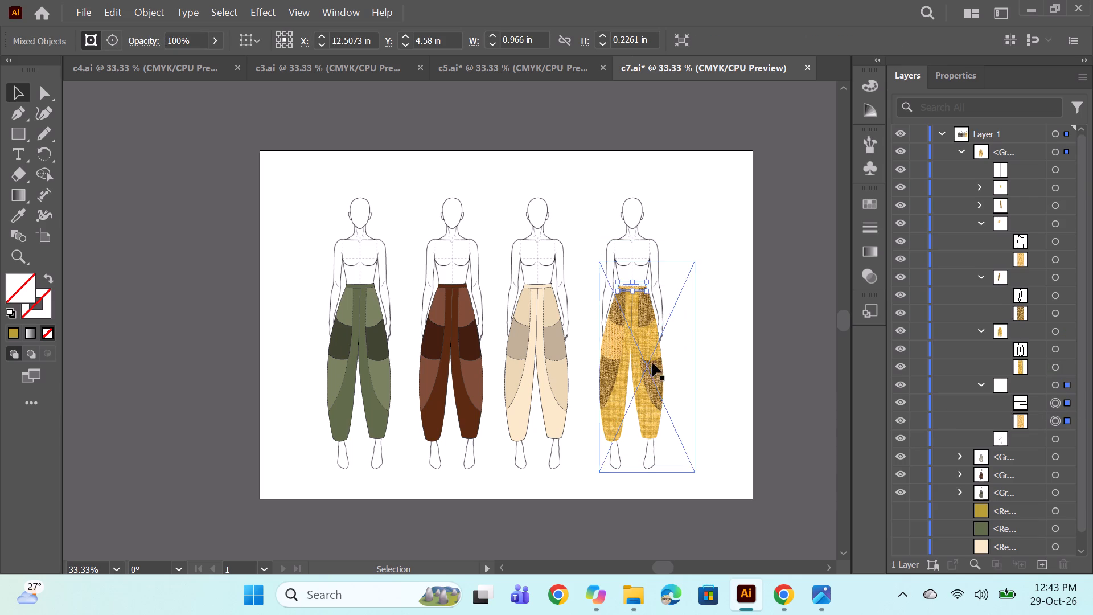
pyautogui.rightClick(690, 351)
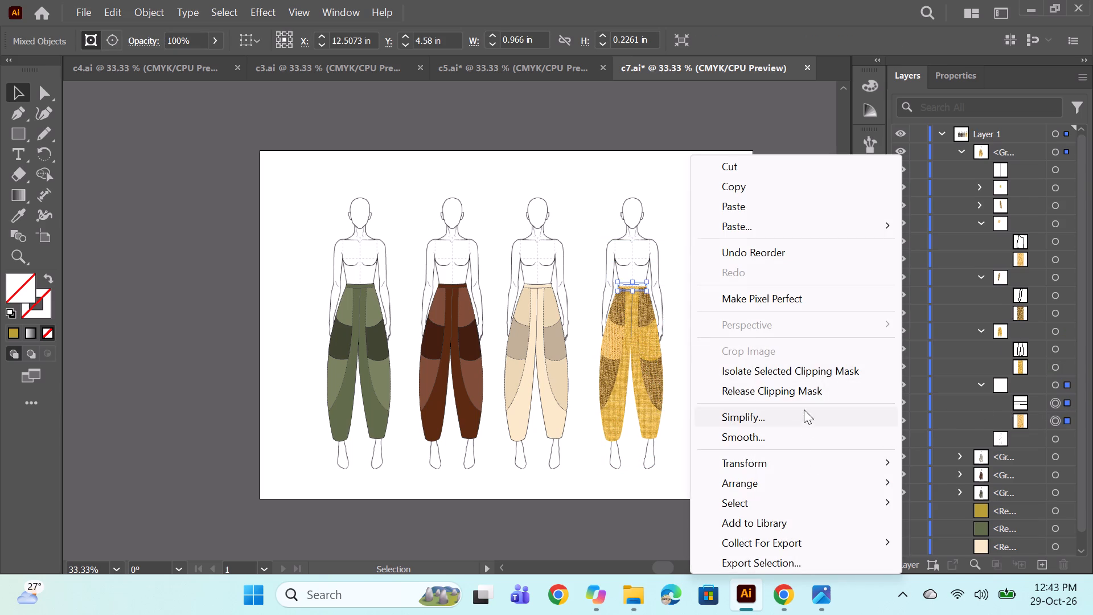
pyautogui.click(774, 393)
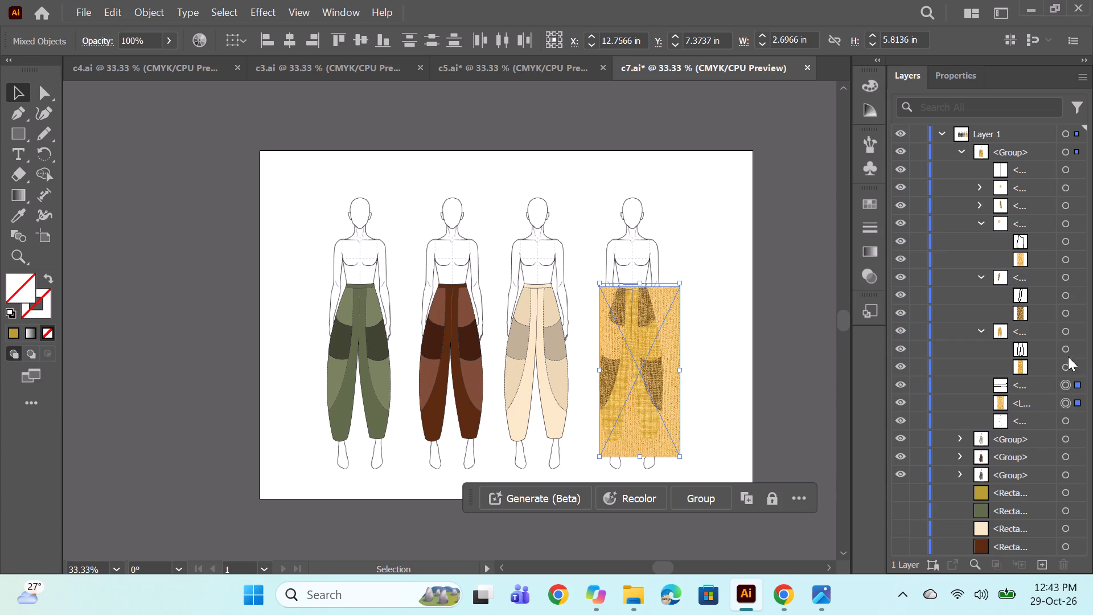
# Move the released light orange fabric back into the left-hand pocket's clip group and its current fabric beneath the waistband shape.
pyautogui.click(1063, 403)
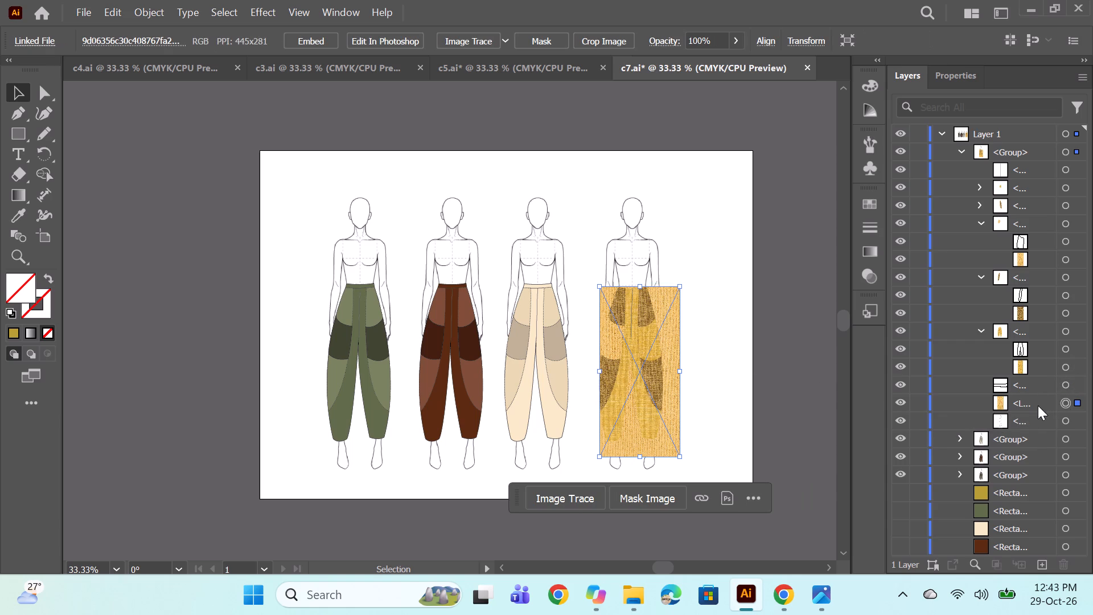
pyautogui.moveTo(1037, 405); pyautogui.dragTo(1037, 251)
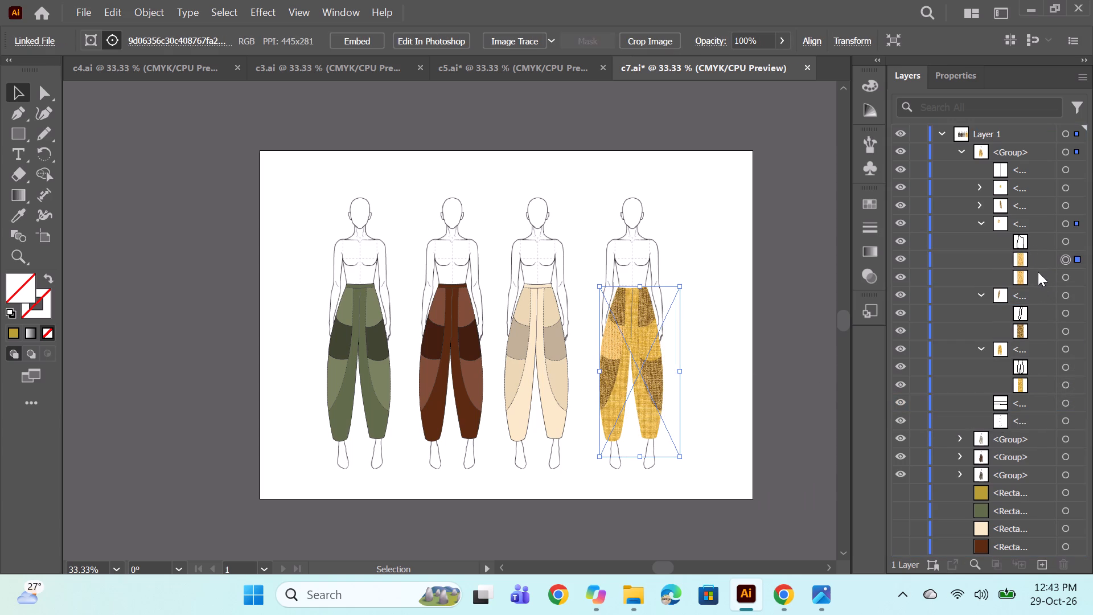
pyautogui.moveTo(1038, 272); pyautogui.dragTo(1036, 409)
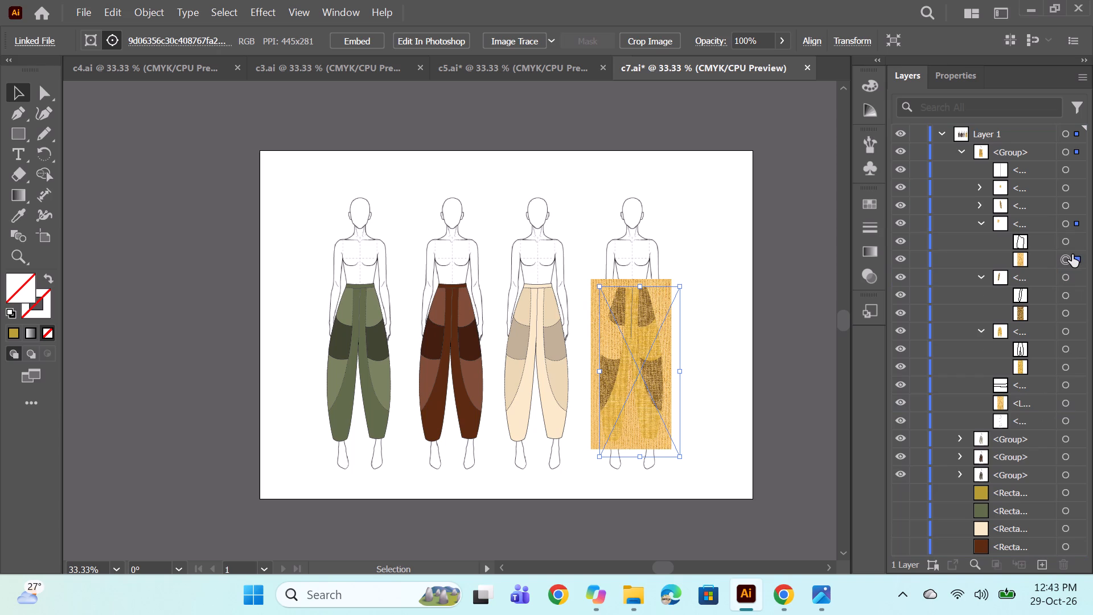
# Release the yellow figure's left-hand pocket clipping mask, check its fabric's visibility, and remake the mask with the light orange fabric.
pyautogui.click(1069, 259)
pyautogui.keyDown('ctrl'); pyautogui.click(1069, 244); pyautogui.keyUp('ctrl')
pyautogui.rightClick(594, 337)
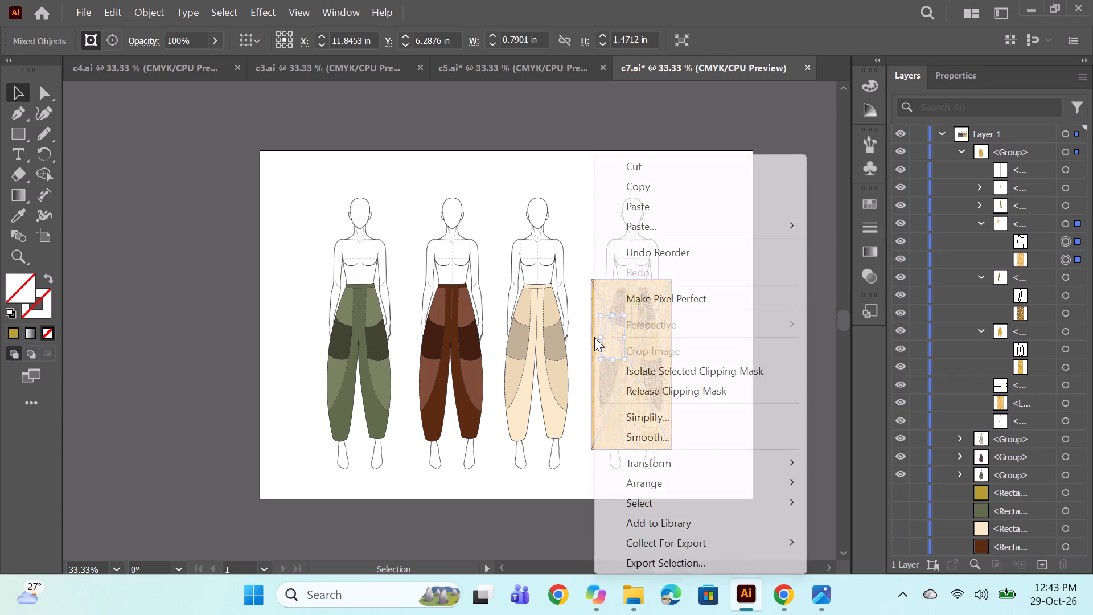
pyautogui.click(730, 390)
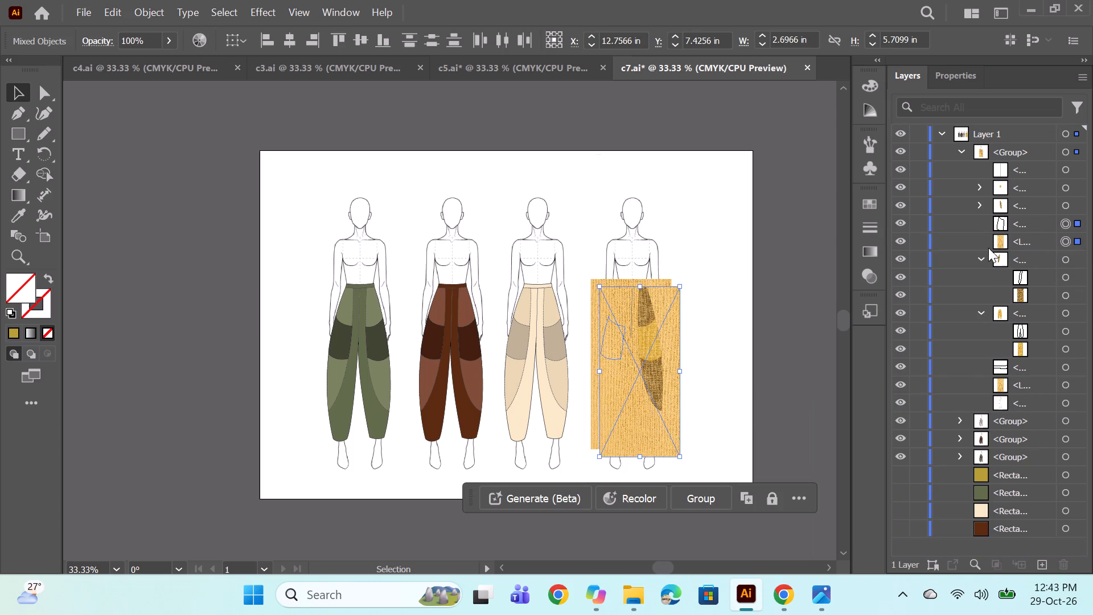
pyautogui.click(905, 243)
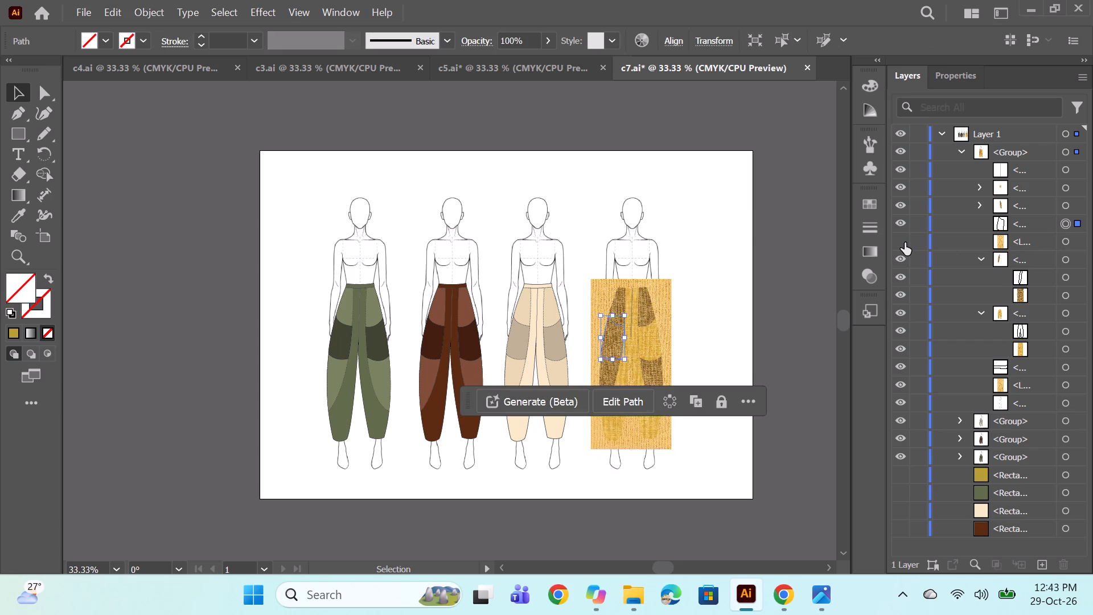
pyautogui.click(905, 243)
pyautogui.click(905, 243)
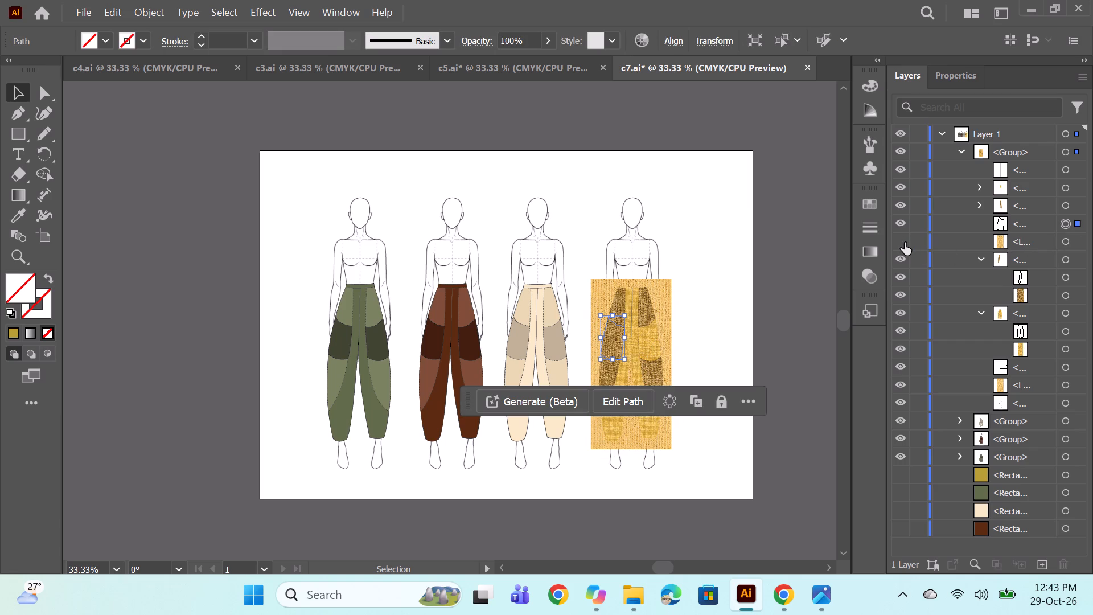
pyautogui.click(905, 243)
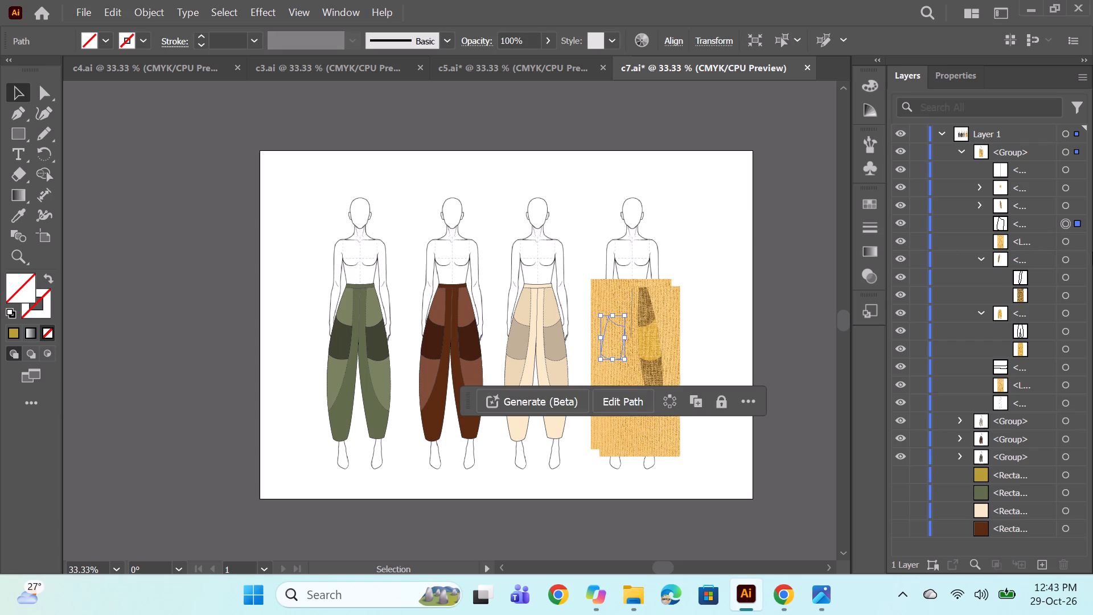
pyautogui.keyDown('ctrl'); pyautogui.click(1063, 240); pyautogui.keyUp('ctrl')
pyautogui.rightClick(608, 322)
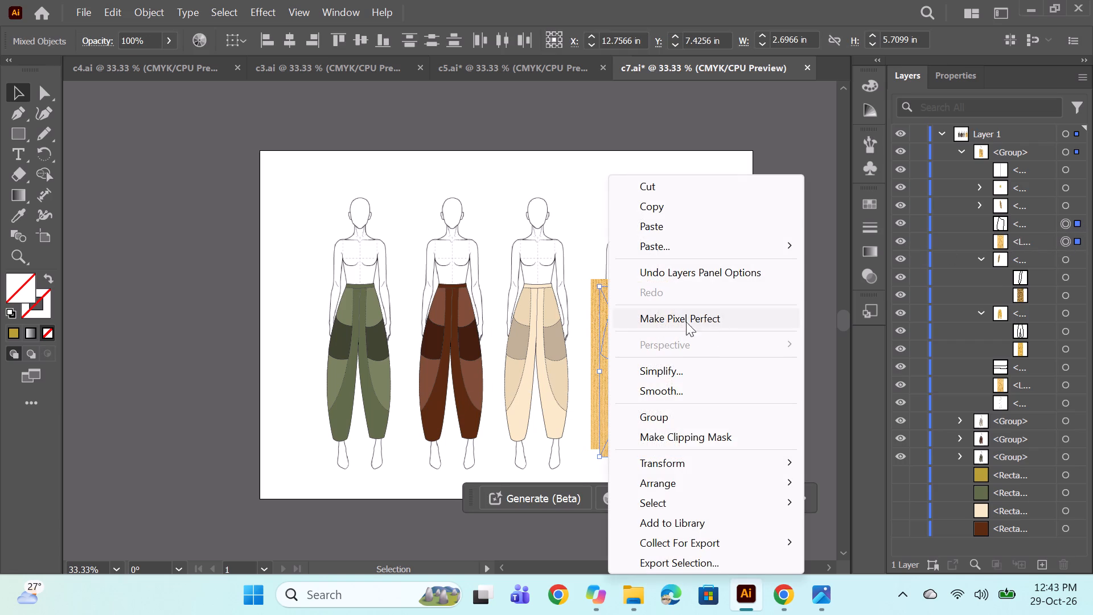
pyautogui.click(688, 436)
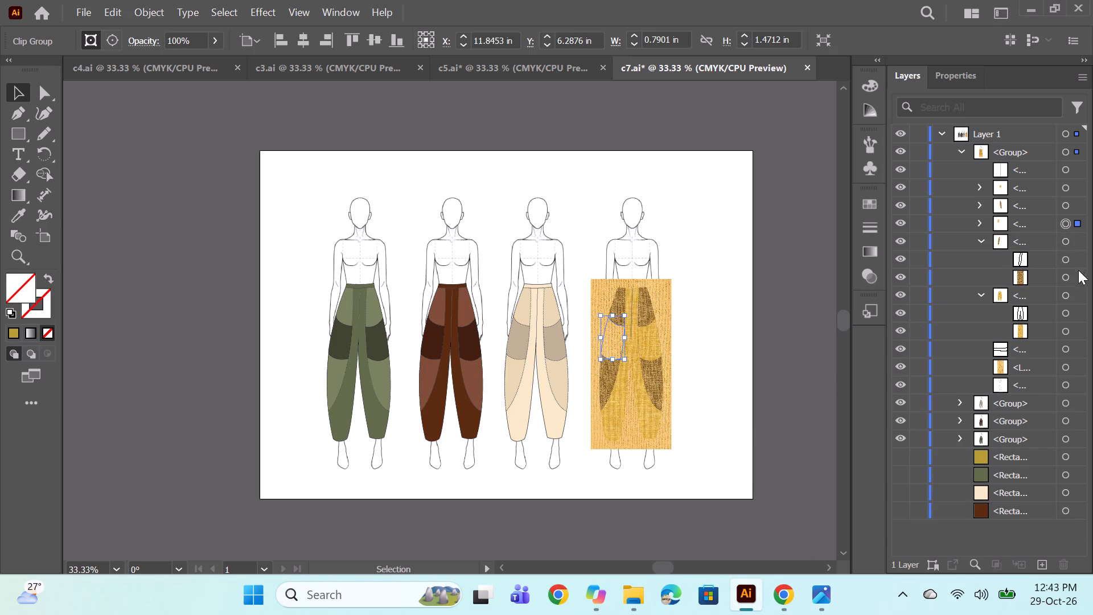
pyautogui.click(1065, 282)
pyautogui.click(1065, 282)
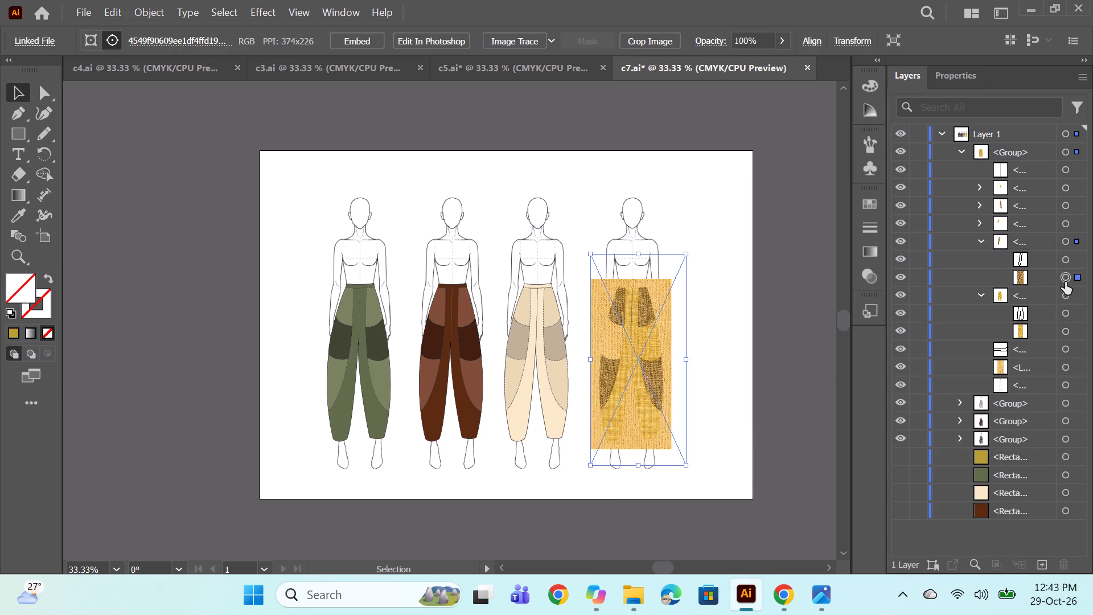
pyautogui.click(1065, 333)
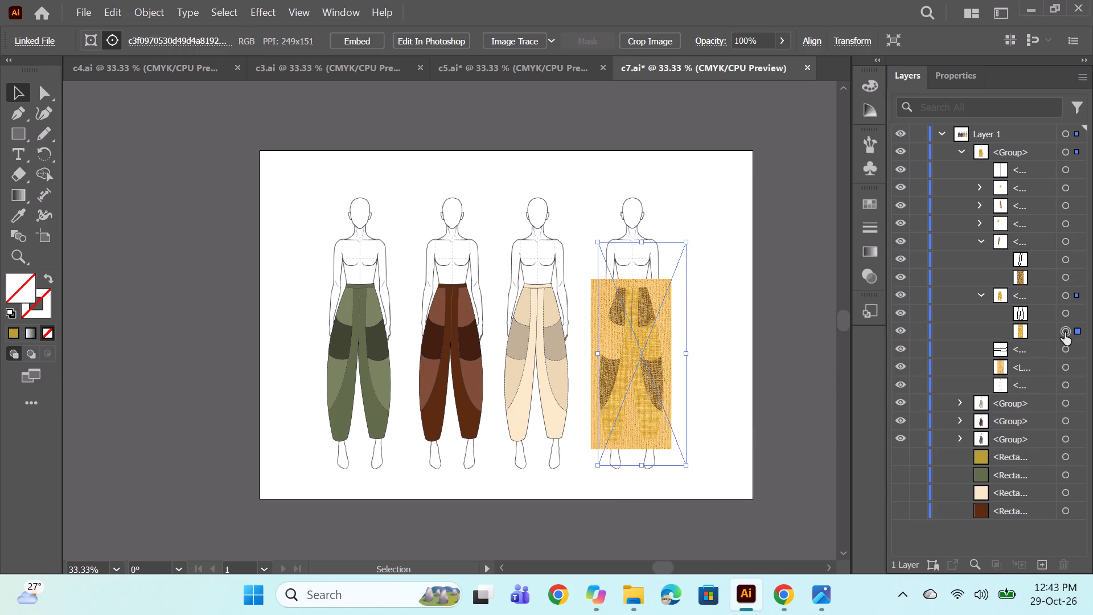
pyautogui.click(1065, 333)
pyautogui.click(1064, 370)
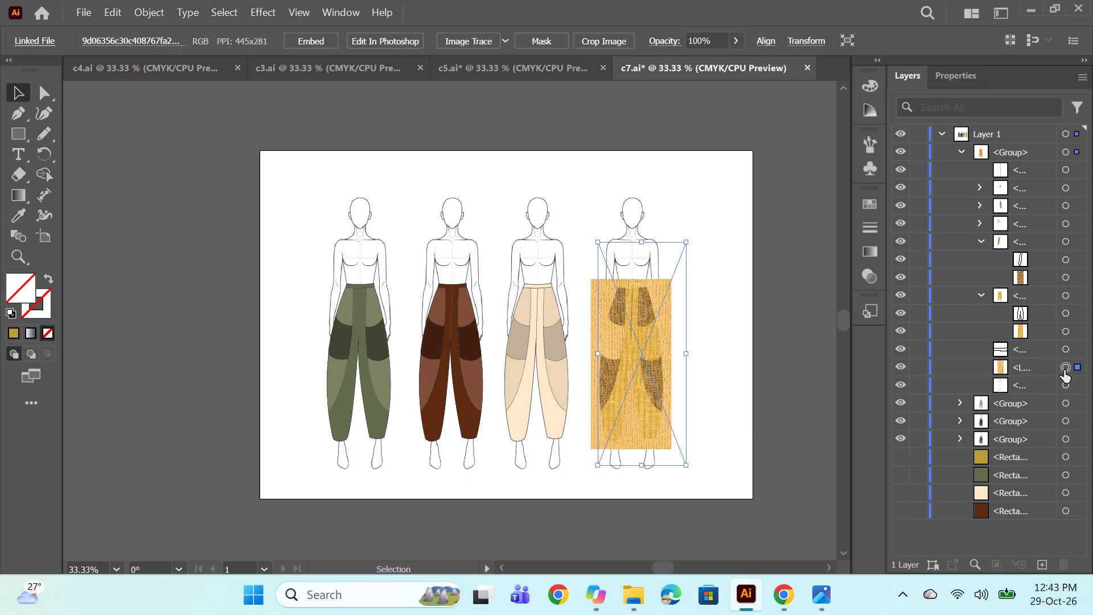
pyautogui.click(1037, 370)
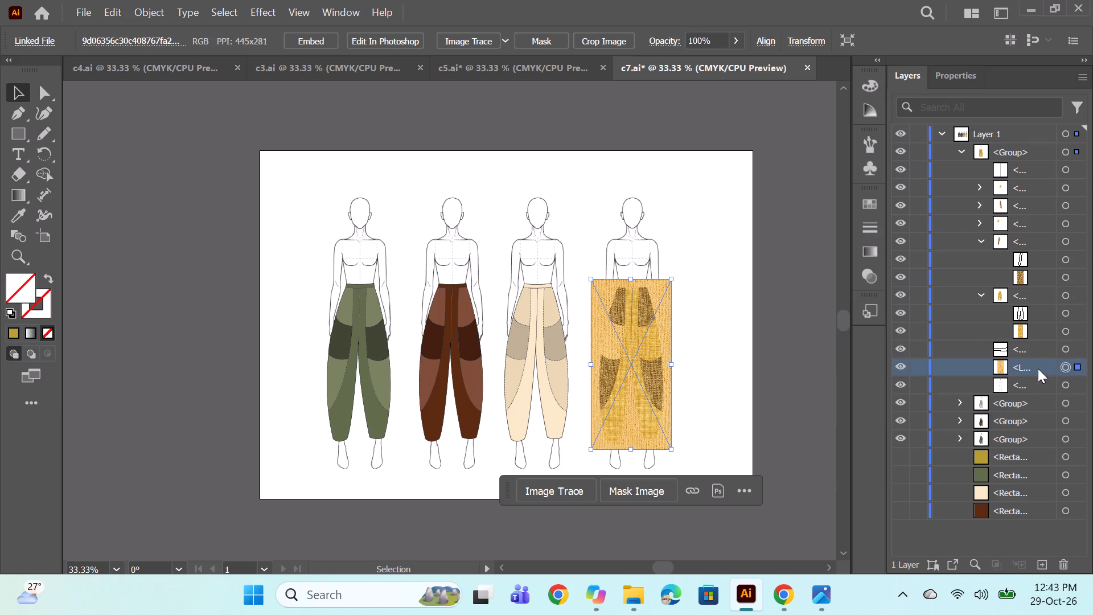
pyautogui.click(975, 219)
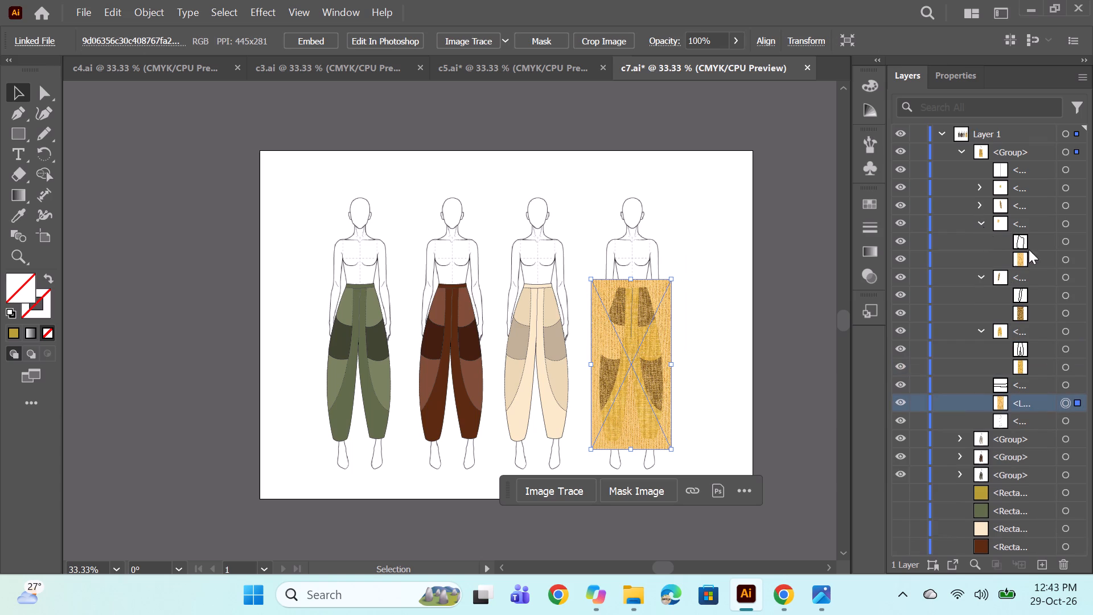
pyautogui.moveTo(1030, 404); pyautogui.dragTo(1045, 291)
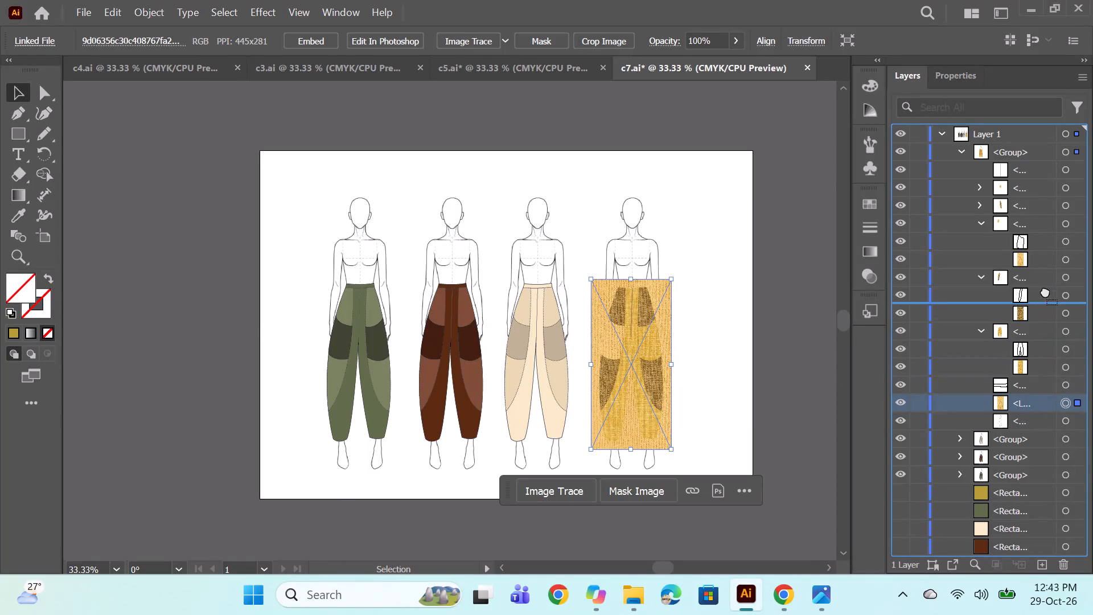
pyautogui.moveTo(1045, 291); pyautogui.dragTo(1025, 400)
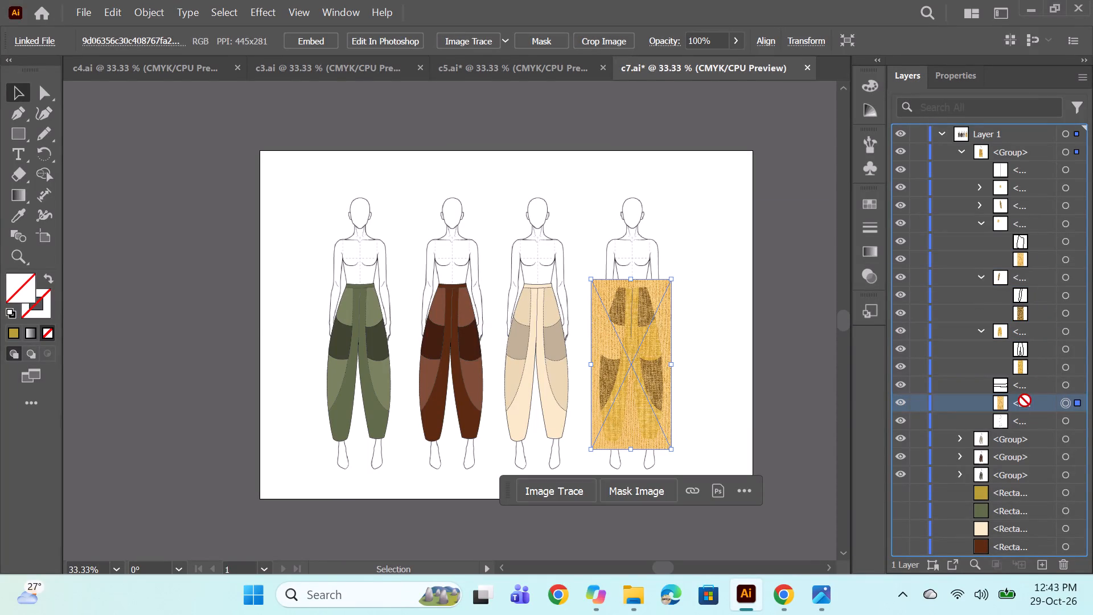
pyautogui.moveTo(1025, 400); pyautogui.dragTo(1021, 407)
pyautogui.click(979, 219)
# Move the right-hand pocket's golden fabric out beneath the waistband shape and put the loose light orange fabric in the pocket's clip group.
pyautogui.click(977, 184)
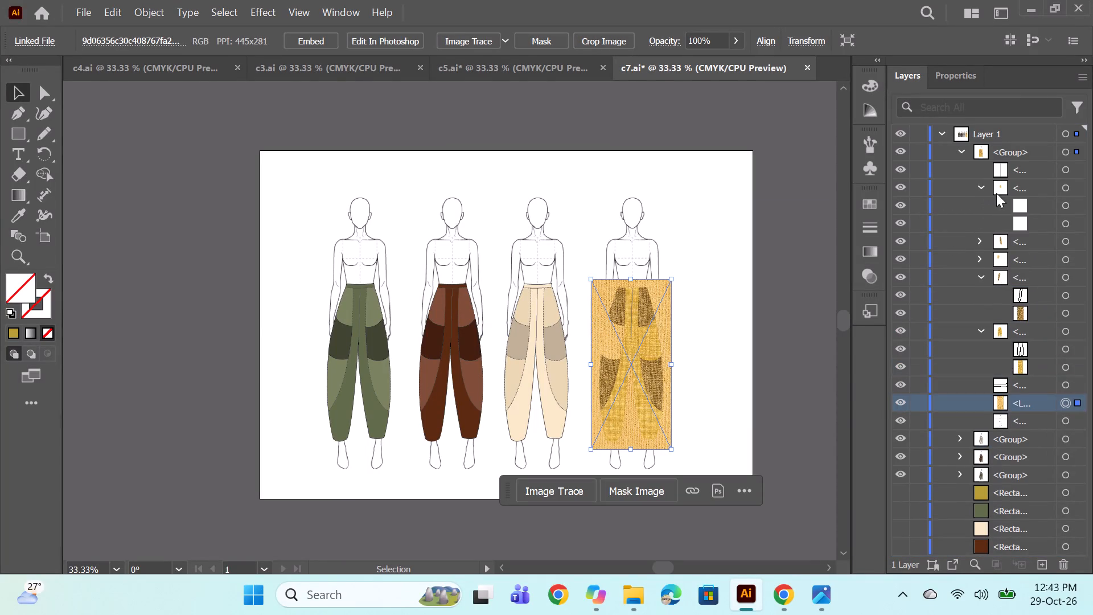
pyautogui.moveTo(1044, 223); pyautogui.dragTo(1046, 397)
pyautogui.moveTo(1027, 399); pyautogui.dragTo(1048, 304)
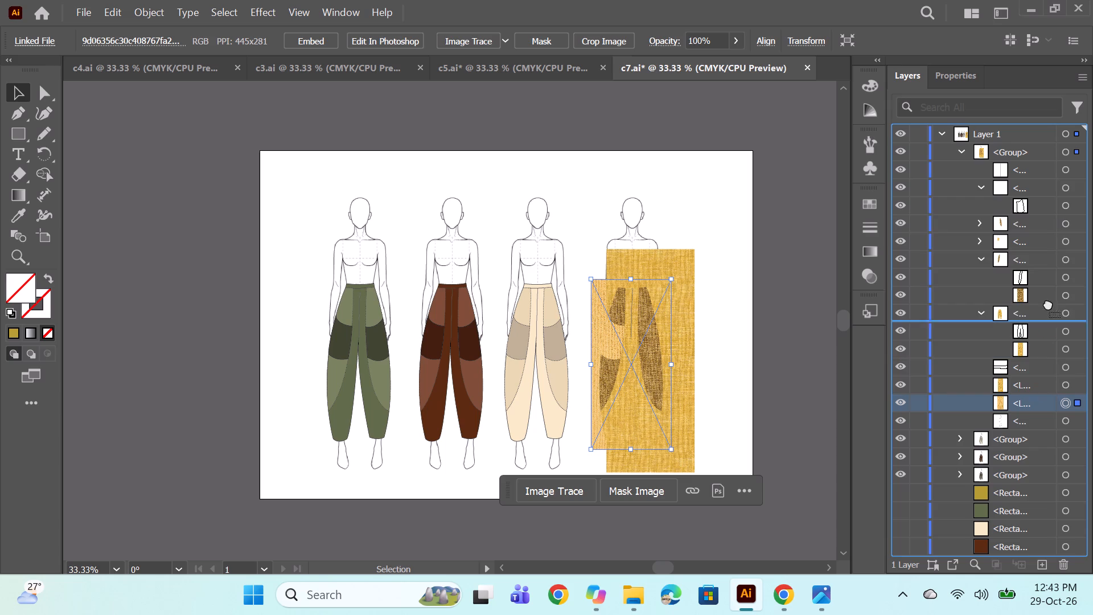
pyautogui.moveTo(1048, 304); pyautogui.dragTo(1041, 214)
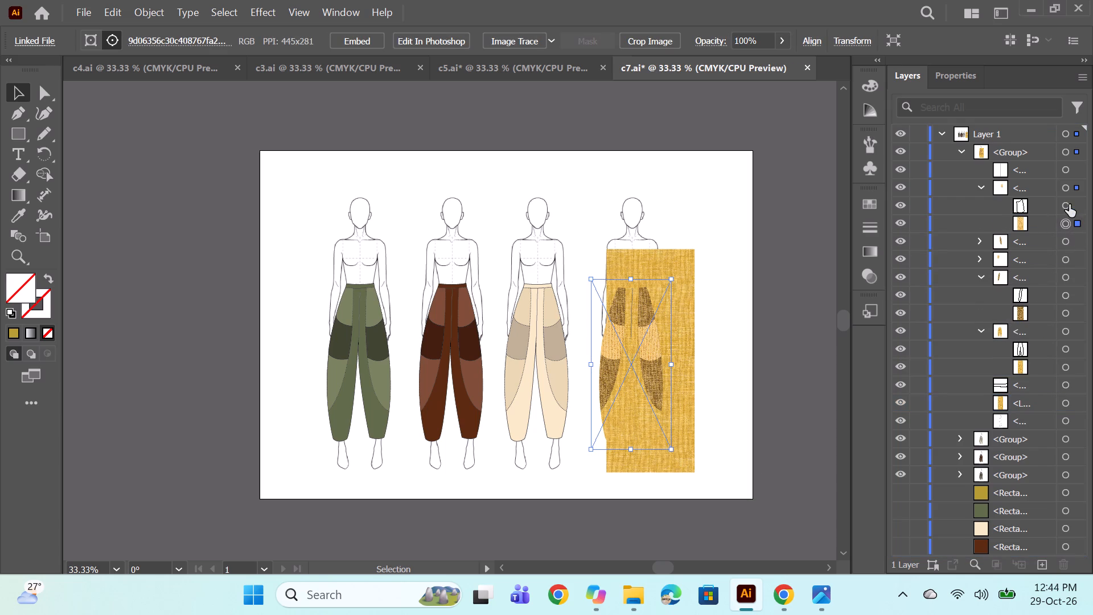
# Release the clipping mask on the yellow figure's right-hand pocket.
pyautogui.keyDown('ctrl'); pyautogui.click(1069, 204); pyautogui.keyUp('ctrl')
pyautogui.rightClick(679, 317)
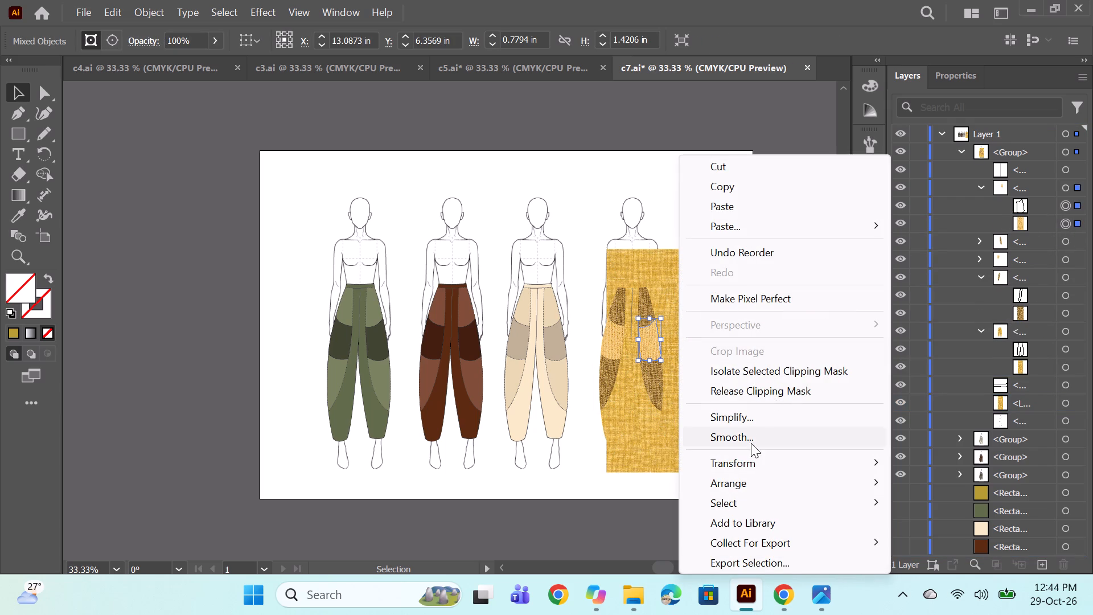
pyautogui.click(783, 388)
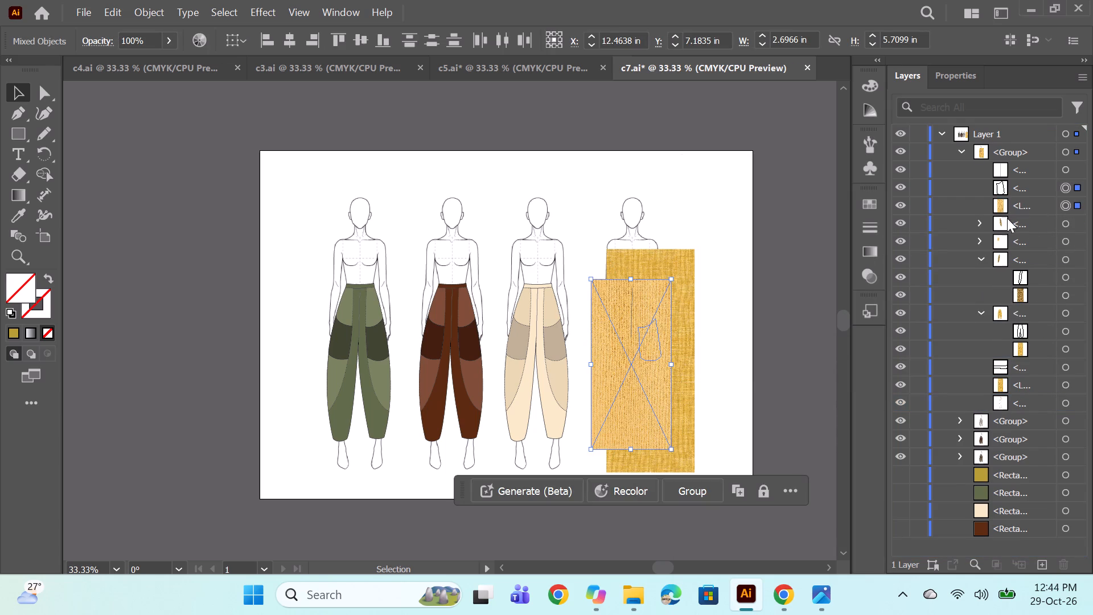
# Make a clipping mask from the yellow figure's right-hand pocket shape and the light orange fabric.
pyautogui.click(650, 386)
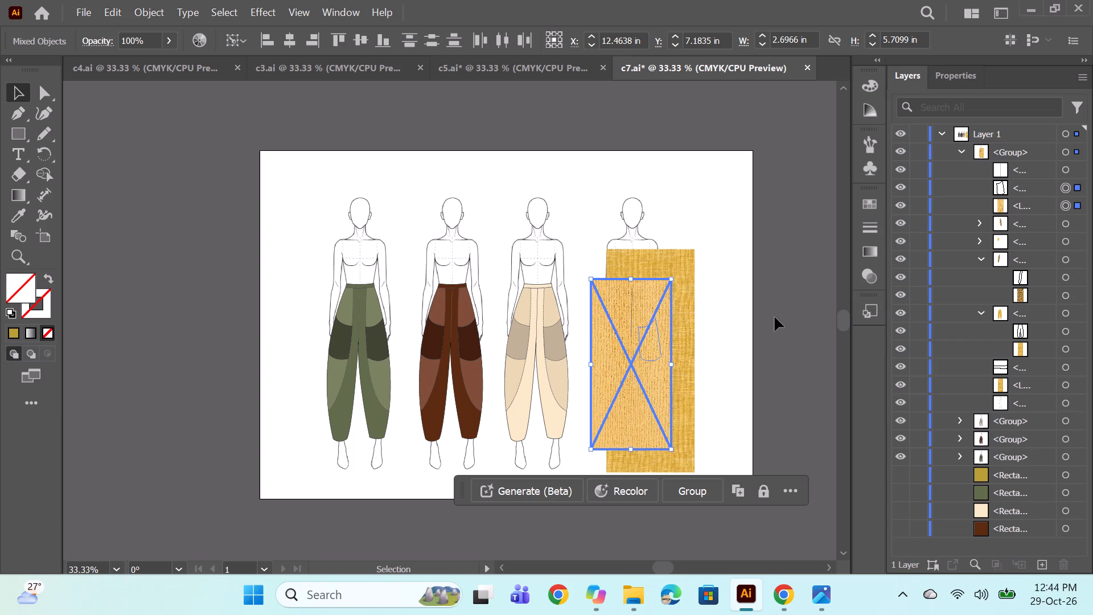
pyautogui.click(775, 317)
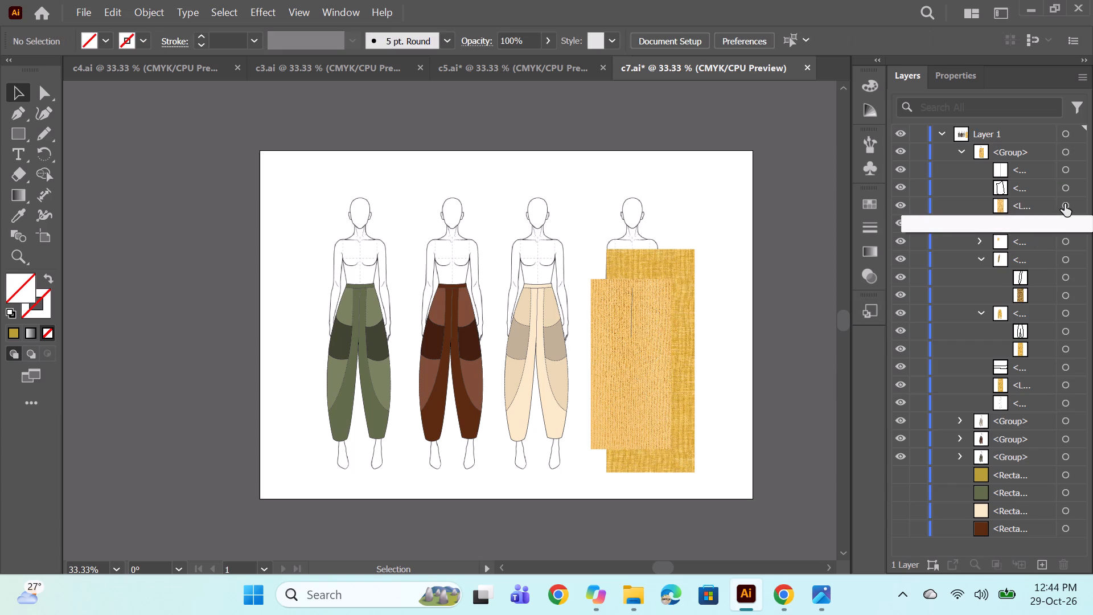
pyautogui.click(1065, 204)
pyautogui.keyDown('ctrl'); pyautogui.click(1068, 192); pyautogui.keyUp('ctrl')
pyautogui.rightClick(630, 346)
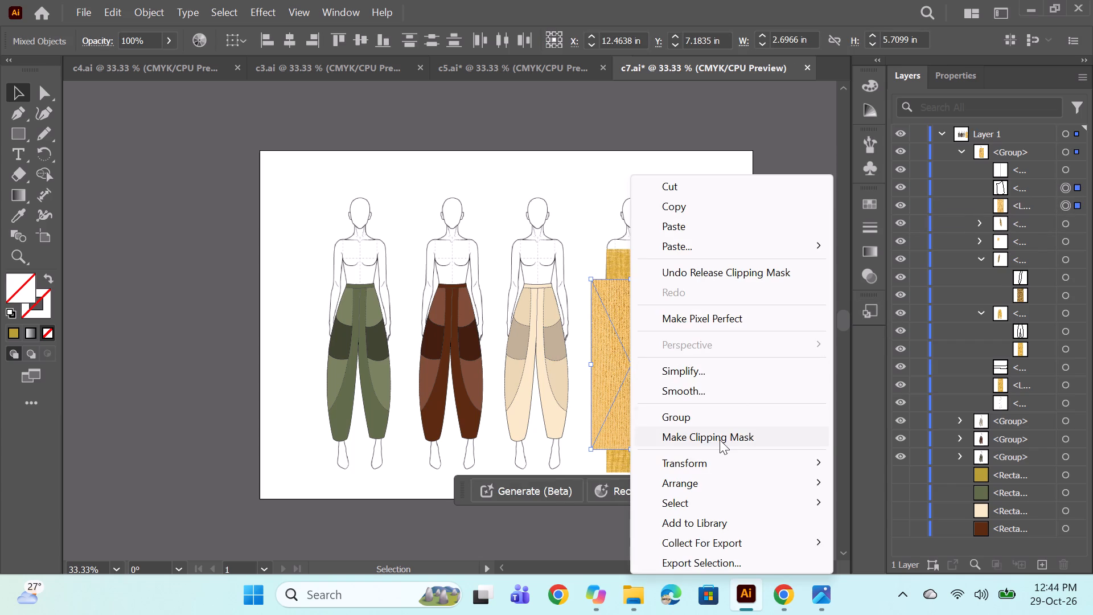
pyautogui.click(719, 440)
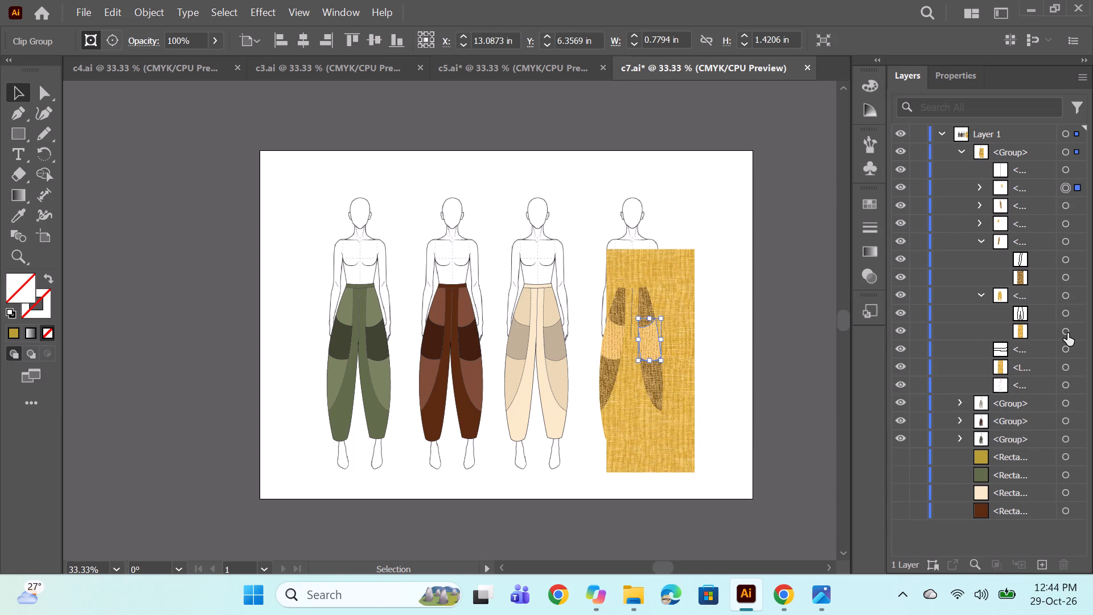
# Clip the golden fabric inside the yellow figure's waistband shape with a clipping mask.
pyautogui.click(1067, 333)
pyautogui.click(1065, 371)
pyautogui.keyDown('ctrl'); pyautogui.click(1063, 348); pyautogui.keyUp('ctrl')
pyautogui.rightClick(644, 350)
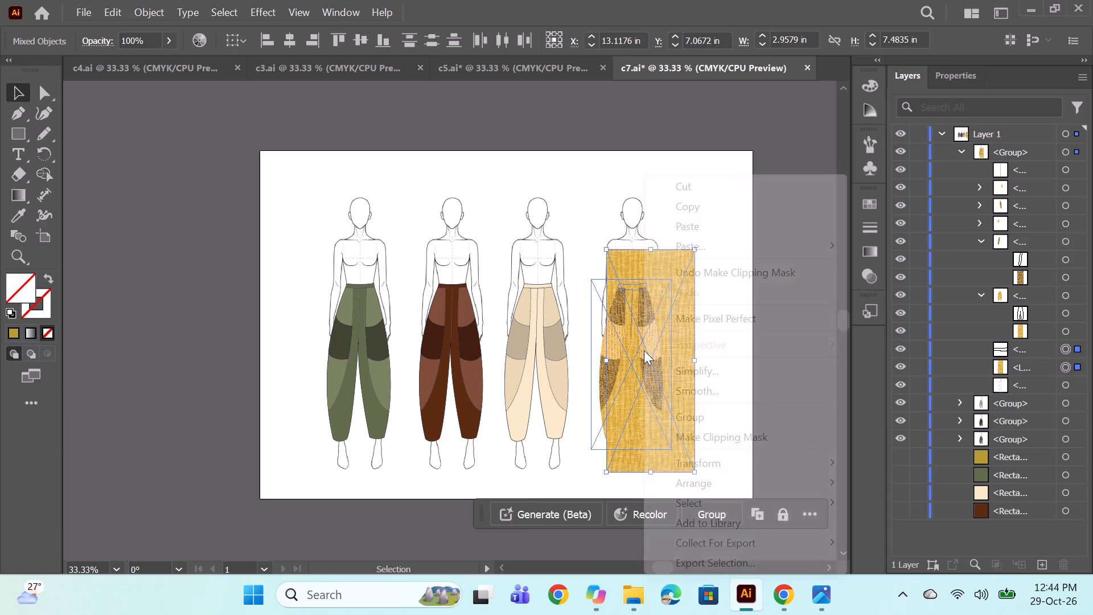
pyautogui.click(745, 432)
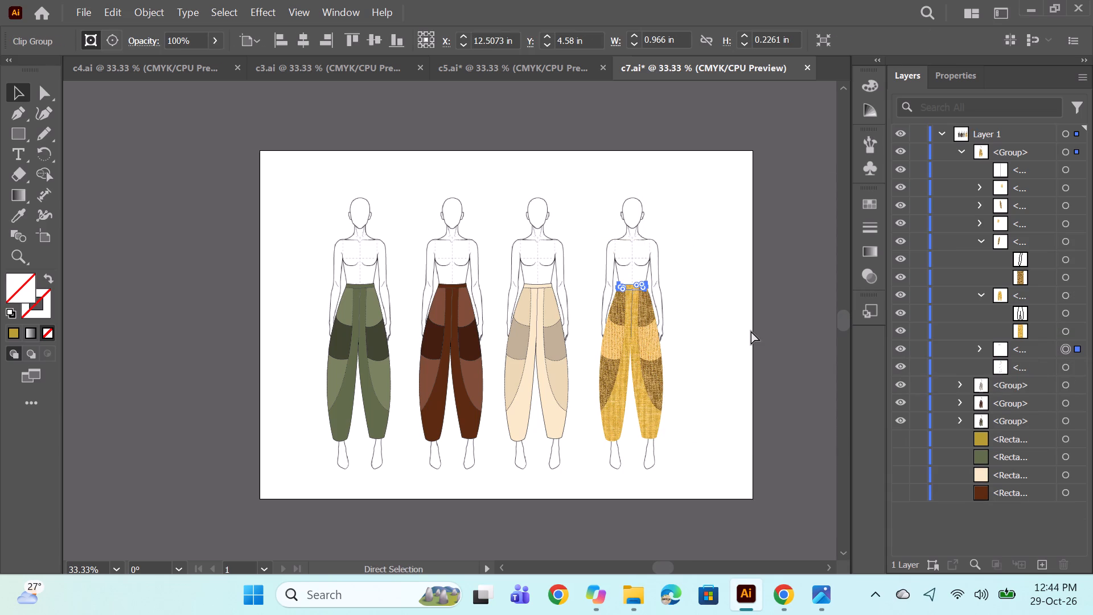
pyautogui.keyDown('ctrl'); pyautogui.click(751, 331); pyautogui.keyUp('ctrl')
# Outline the yellow figure's five clipped trouser and pocket pieces below the waistband with a 1 pt stroke.
pyautogui.scroll(2, 979, 293)
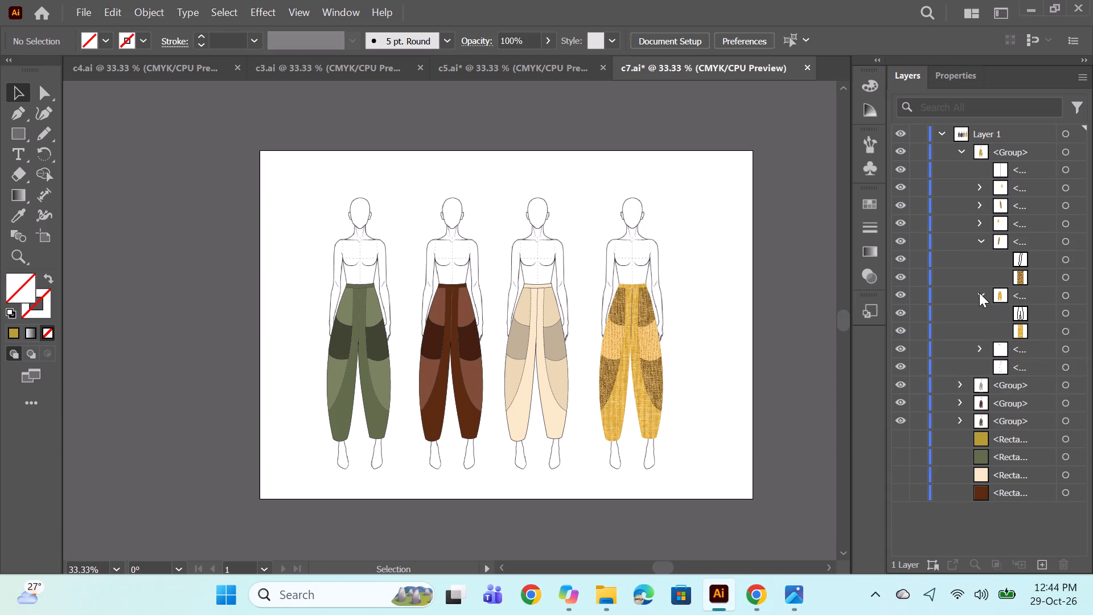
pyautogui.scroll(-3, 979, 293)
pyautogui.click(979, 295)
pyautogui.click(983, 244)
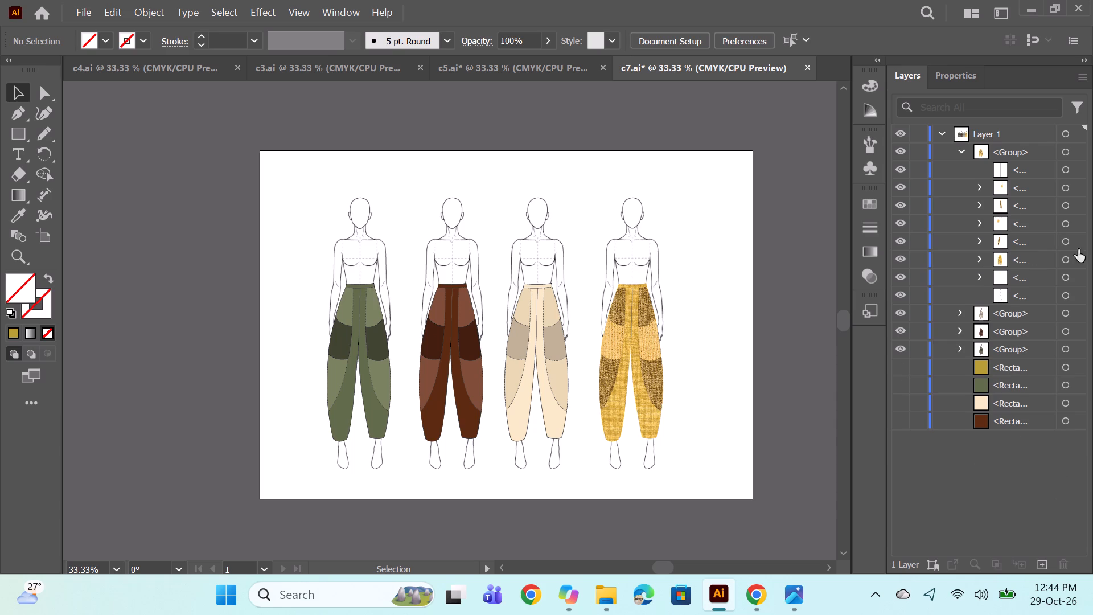
pyautogui.click(1068, 257)
pyautogui.keyDown('ctrl'); pyautogui.click(1067, 235); pyautogui.keyUp('ctrl')
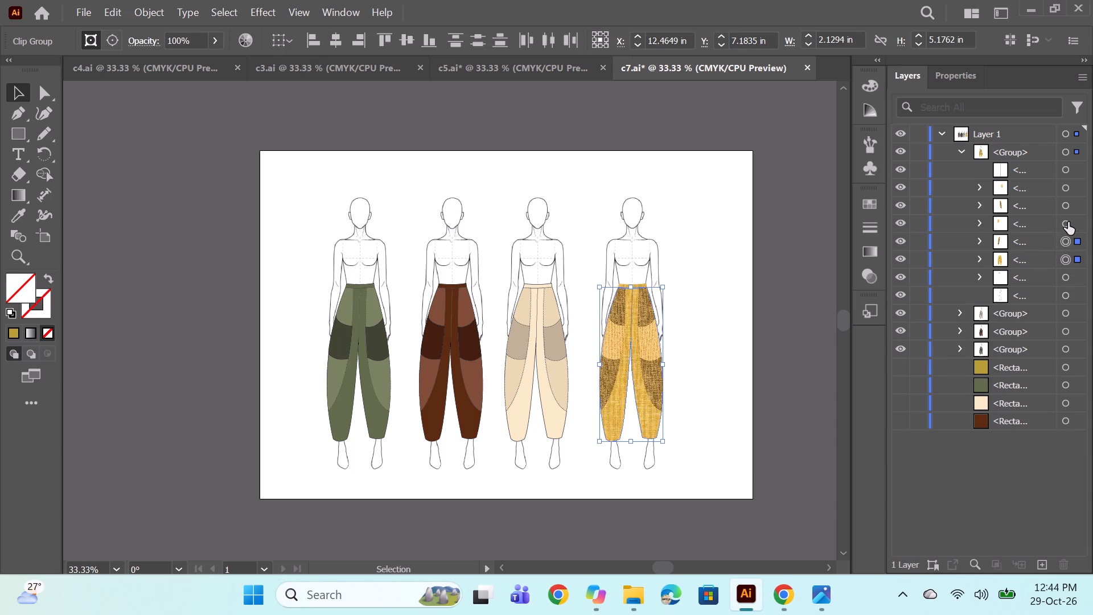
pyautogui.keyDown('ctrl'); pyautogui.click(1068, 222); pyautogui.keyUp('ctrl')
pyautogui.keyDown('ctrl'); pyautogui.click(1068, 197); pyautogui.keyUp('ctrl')
pyautogui.keyDown('ctrl'); pyautogui.click(1063, 184); pyautogui.keyUp('ctrl')
pyautogui.keyDown('ctrl'); pyautogui.click(1064, 202); pyautogui.keyUp('ctrl')
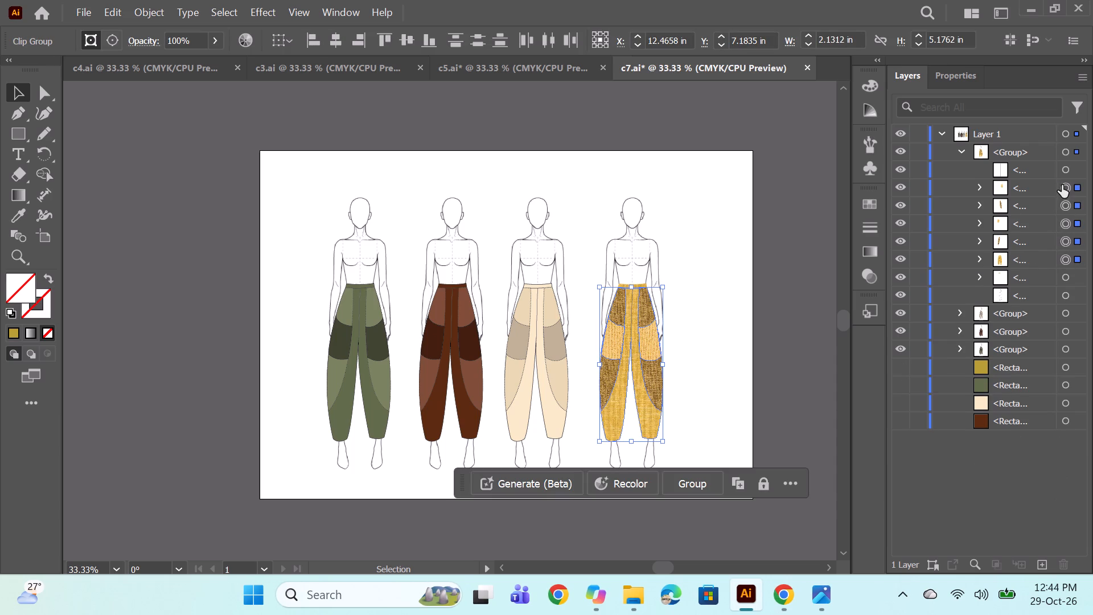
pyautogui.click(872, 231)
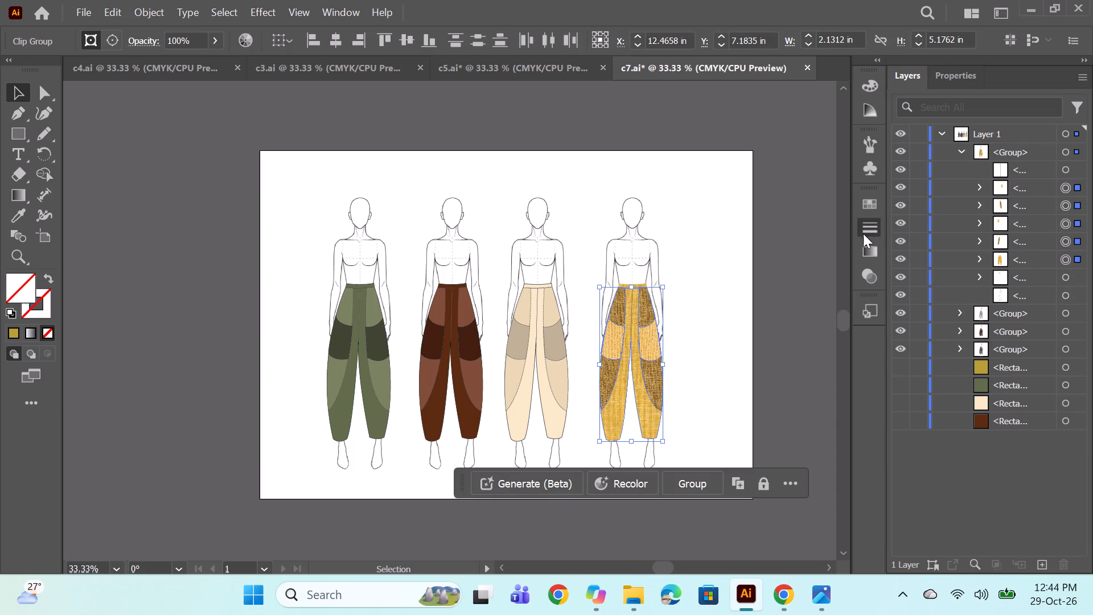
pyautogui.tripleClick(718, 222)
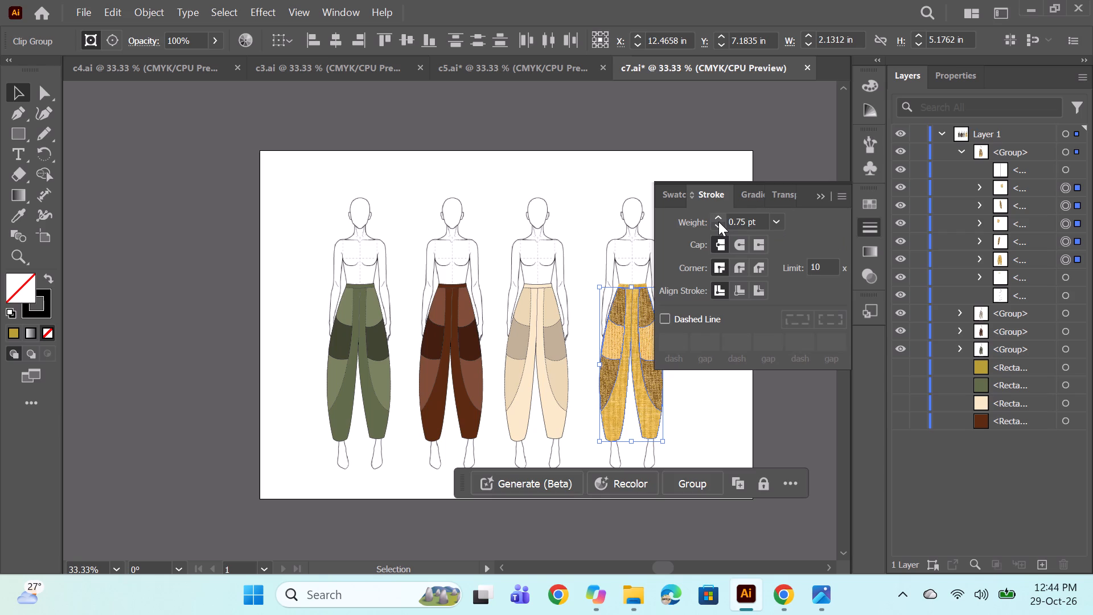
pyautogui.click(718, 222)
pyautogui.keyDown('ctrl'); pyautogui.click(774, 158); pyautogui.keyUp('ctrl')
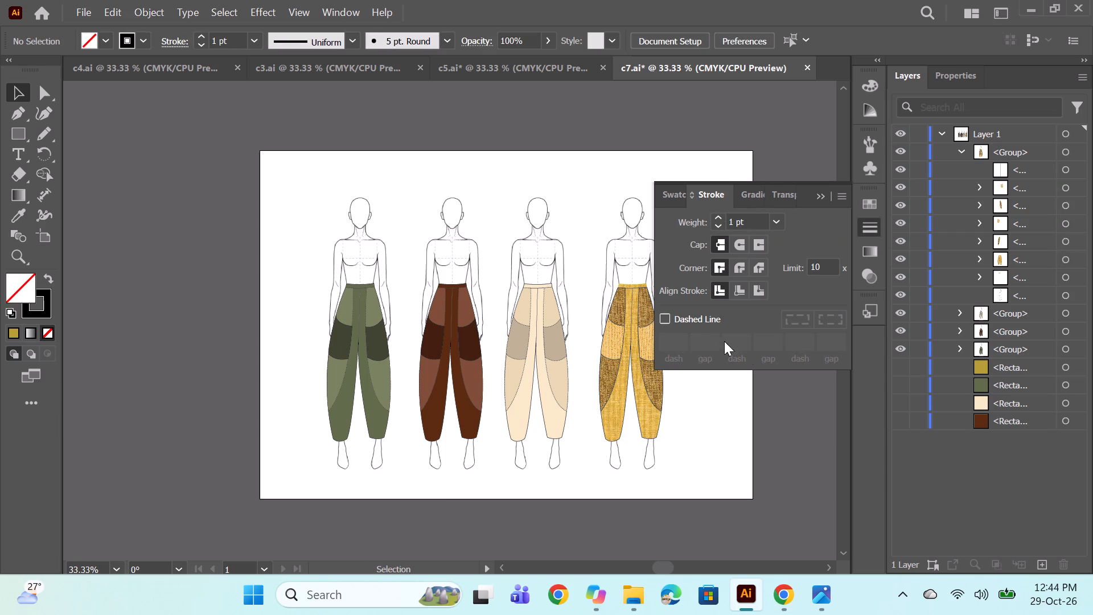
pyautogui.click(819, 196)
# Outline the yellow figure's clipped waistband with a 1 pt stroke and collapse the figure's group.
pyautogui.scroll(1, 979, 220)
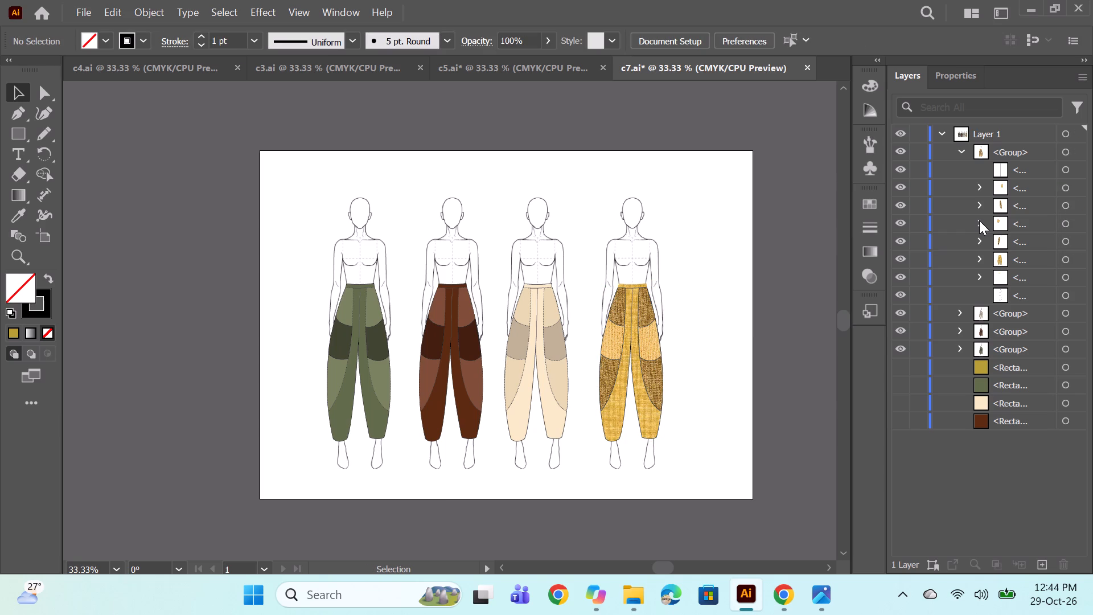
pyautogui.click(1062, 275)
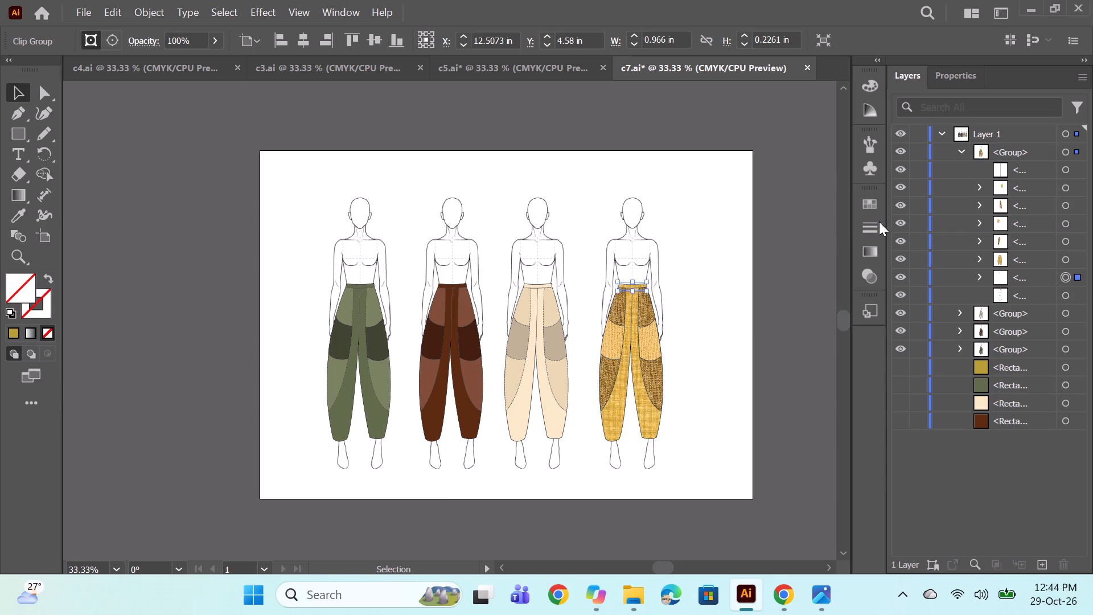
pyautogui.click(878, 222)
pyautogui.tripleClick(722, 220)
pyautogui.click(722, 220)
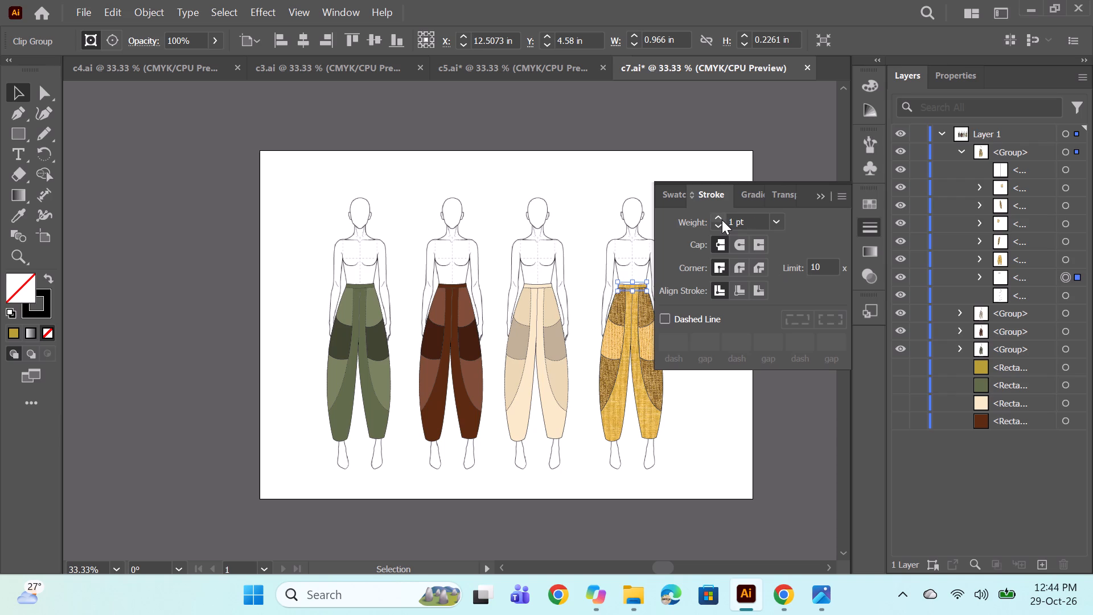
pyautogui.click(780, 165)
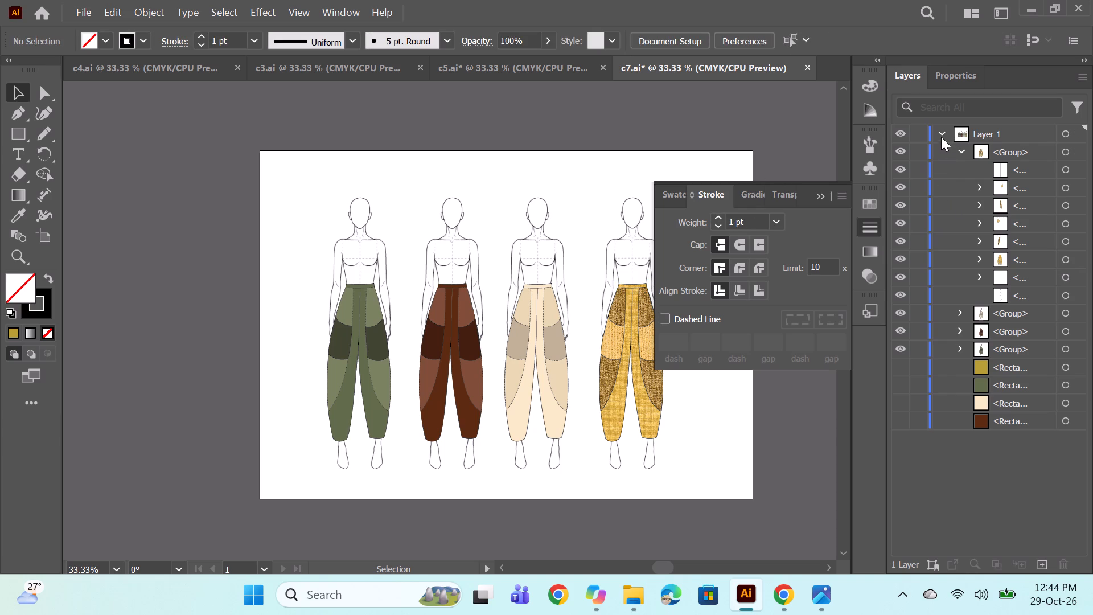
pyautogui.click(959, 151)
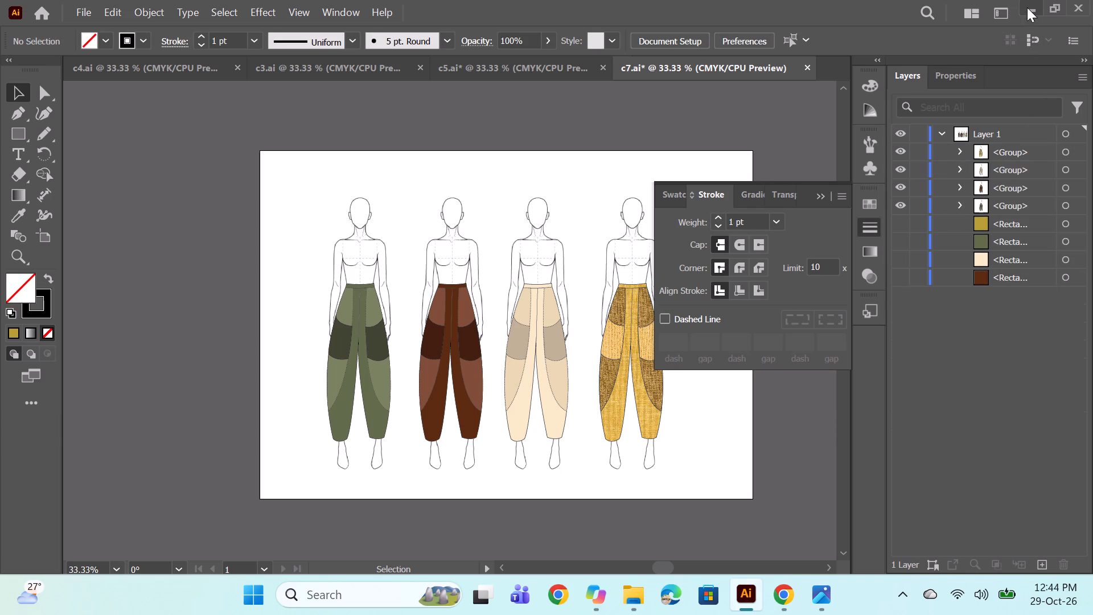
# Copy the three green fabric images (1e61430c…, 61de9fceb… and 203d9cc4c3…) from the desktop and paste them into c7.ai.
pyautogui.click(1027, 7)
pyautogui.click(105, 20)
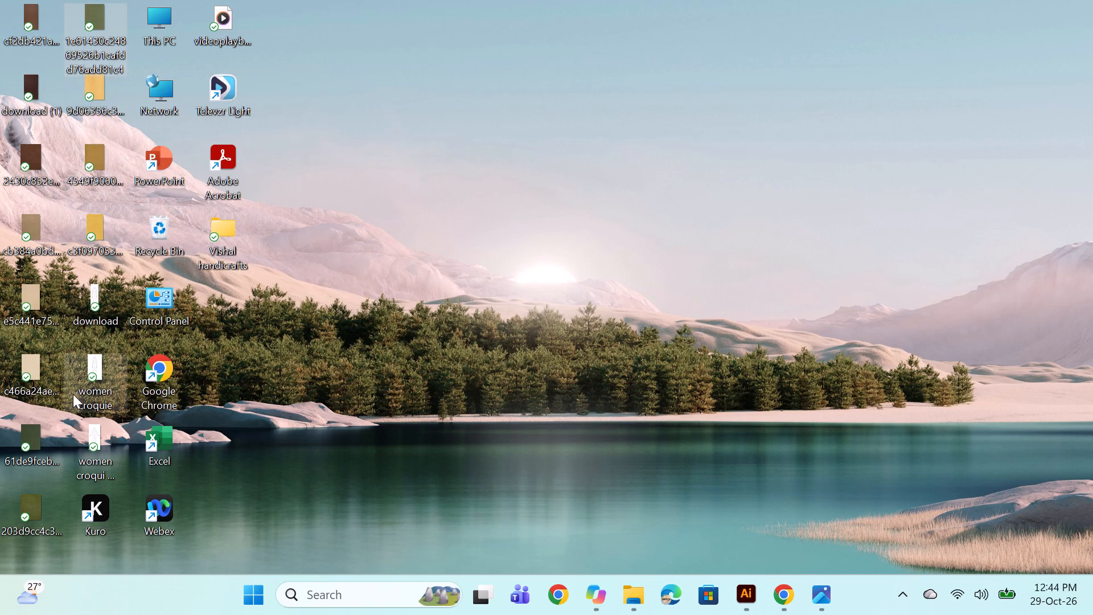
pyautogui.keyDown('ctrl'); pyautogui.click(38, 429); pyautogui.keyUp('ctrl')
pyautogui.keyDown('ctrl'); pyautogui.click(38, 511); pyautogui.keyUp('ctrl')
pyautogui.hotkey('ctrl', 'c')
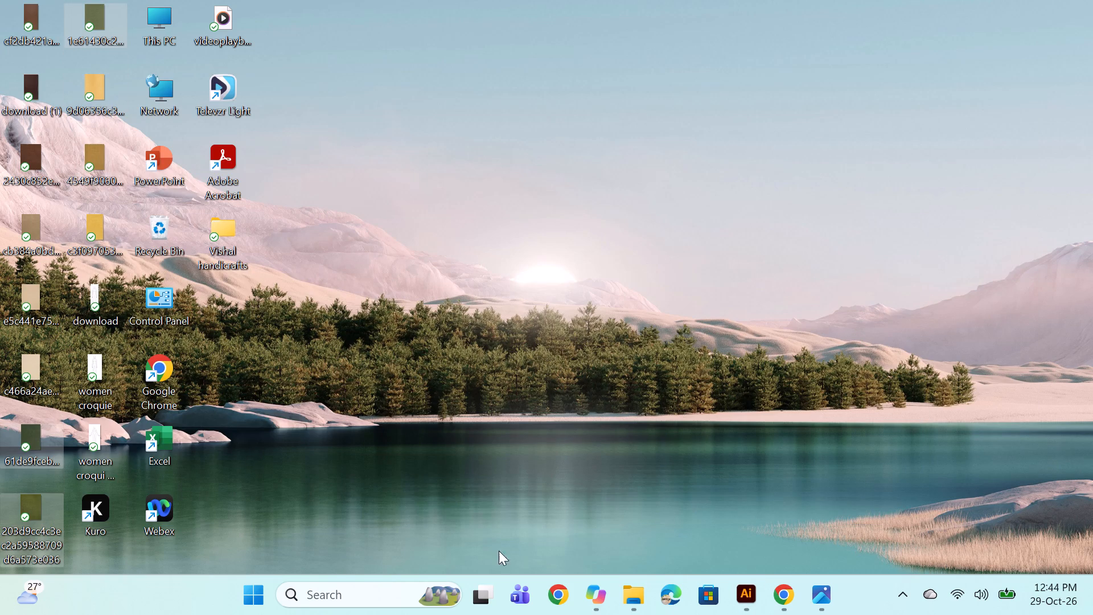
pyautogui.click(744, 595)
pyautogui.hotkey('ctrl', 'v')
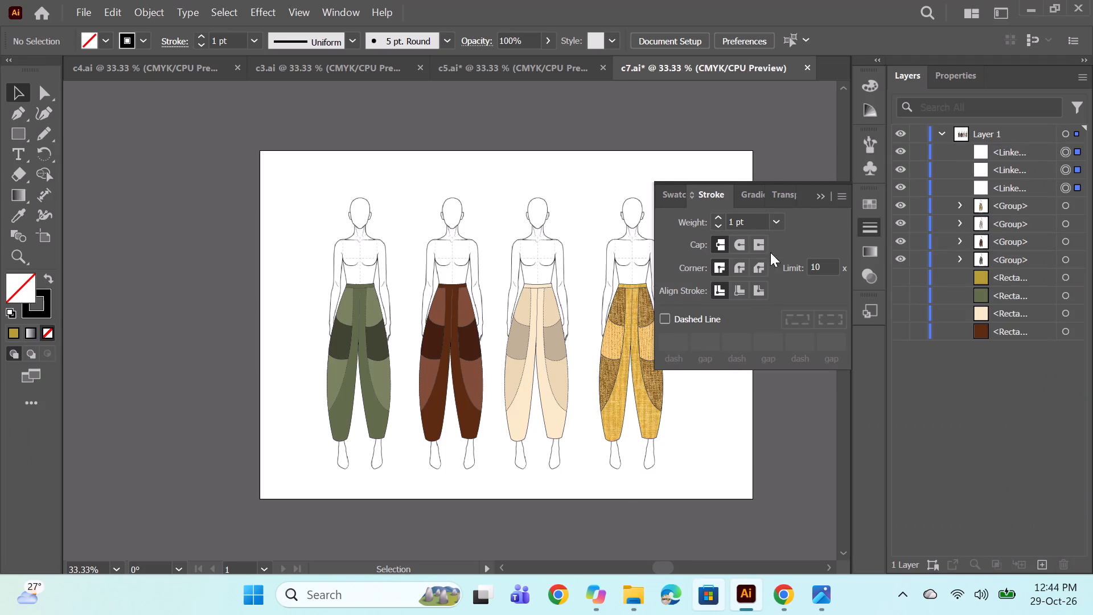
pyautogui.click(818, 194)
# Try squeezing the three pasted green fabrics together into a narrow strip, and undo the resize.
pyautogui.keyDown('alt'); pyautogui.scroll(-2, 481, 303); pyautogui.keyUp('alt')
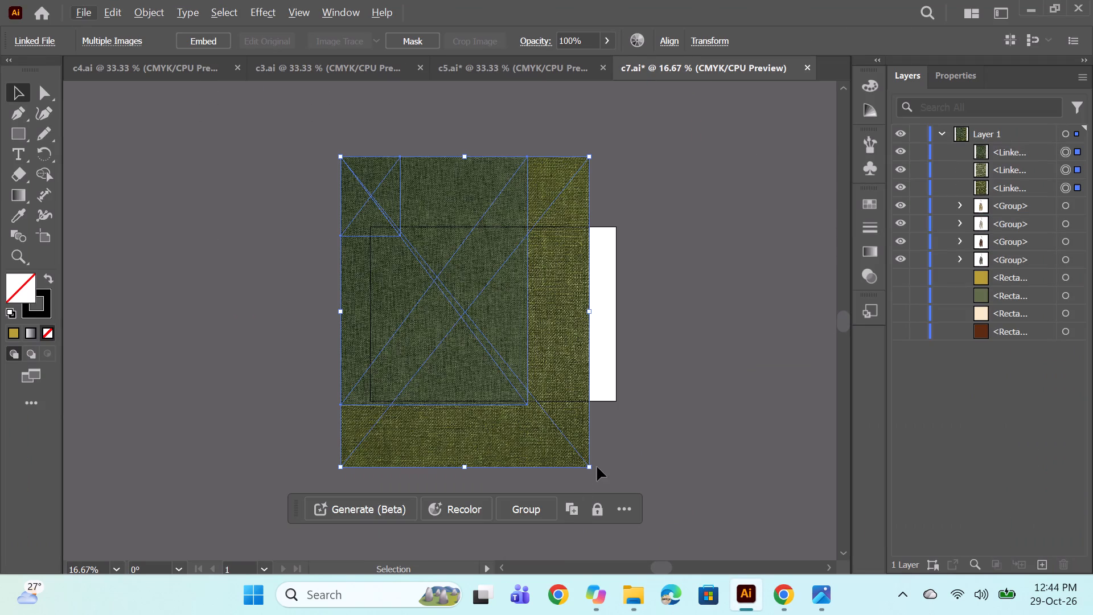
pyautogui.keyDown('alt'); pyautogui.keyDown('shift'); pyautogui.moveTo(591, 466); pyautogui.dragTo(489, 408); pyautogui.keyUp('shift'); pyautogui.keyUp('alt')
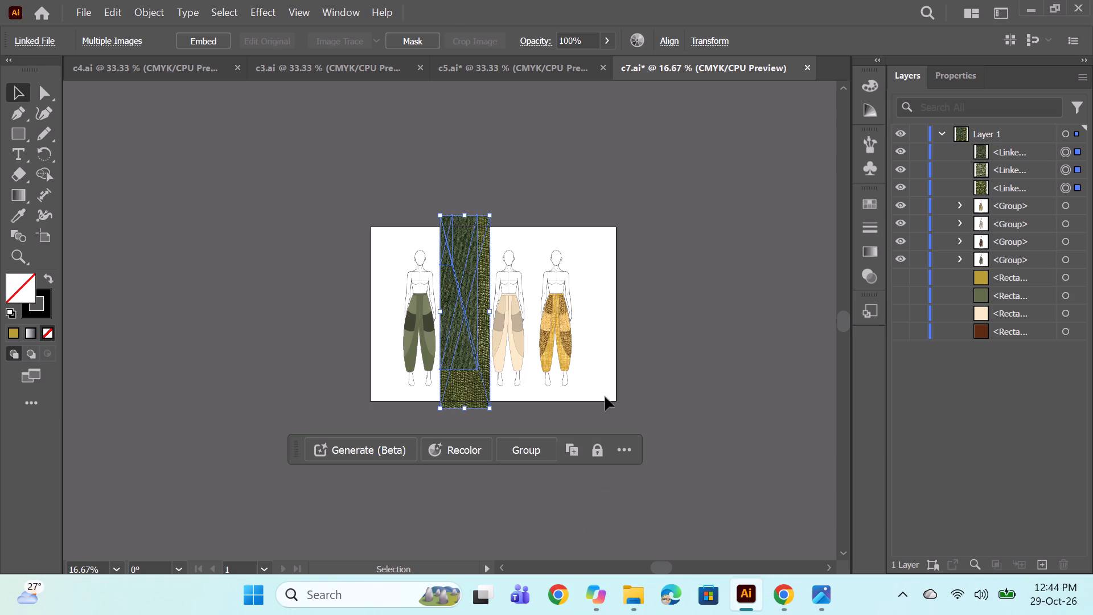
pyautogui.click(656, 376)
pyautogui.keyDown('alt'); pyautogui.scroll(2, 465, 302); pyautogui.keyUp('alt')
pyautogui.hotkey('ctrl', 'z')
# Scale the three pasted green fabrics down together, proportionally, to about 4.9 by 6.2 in overall.
pyautogui.keyDown('alt'); pyautogui.scroll(-2, 581, 318); pyautogui.keyUp('alt')
pyautogui.keyDown('alt'); pyautogui.keyDown('shift'); pyautogui.moveTo(644, 474); pyautogui.dragTo(561, 404); pyautogui.keyUp('shift'); pyautogui.keyUp('alt')
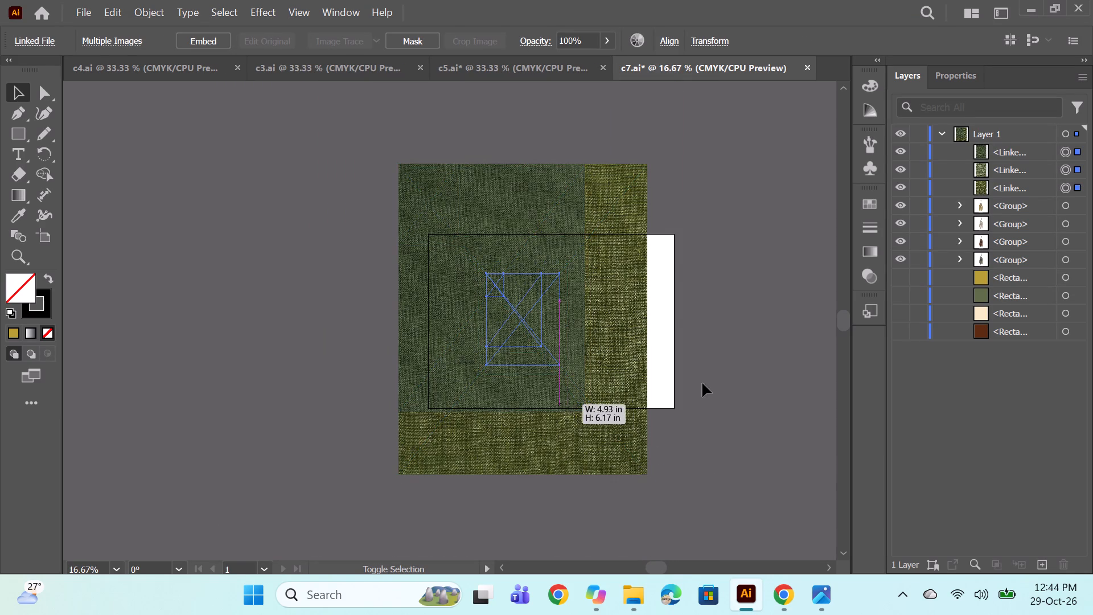
pyautogui.keyDown('alt'); pyautogui.keyDown('shift'); pyautogui.click(702, 383); pyautogui.keyUp('shift'); pyautogui.keyUp('alt')
pyautogui.keyDown('alt'); pyautogui.scroll(3, 480, 319); pyautogui.keyUp('alt')
pyautogui.click(483, 234)
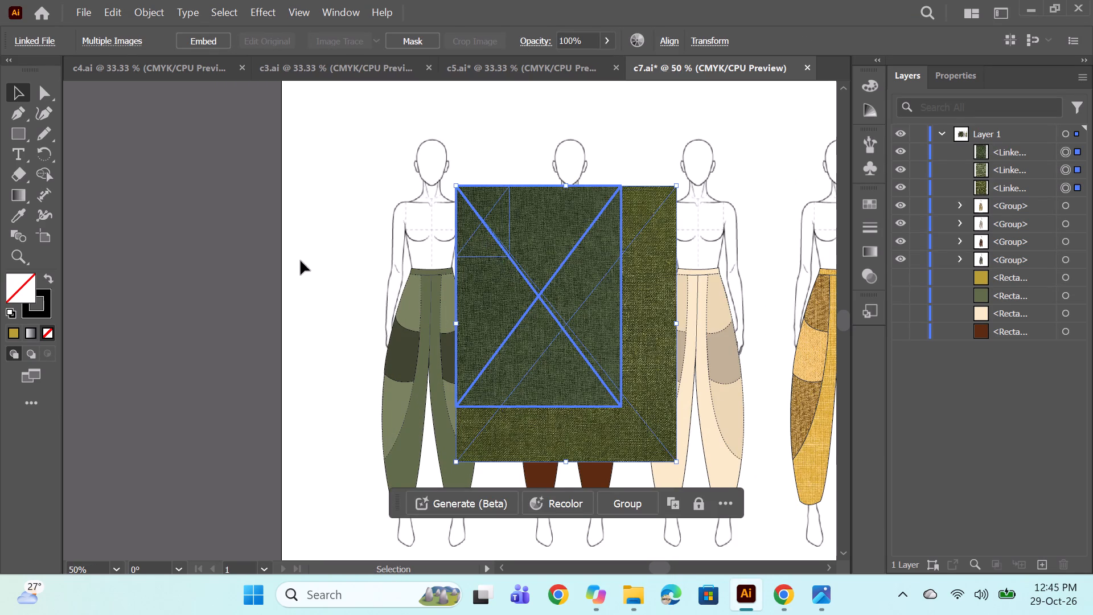
pyautogui.click(299, 261)
# Place the dark green fabric over the green figure's trousers, making it narrower and taller to cover them.
pyautogui.click(481, 223)
pyautogui.moveTo(513, 255); pyautogui.dragTo(442, 268)
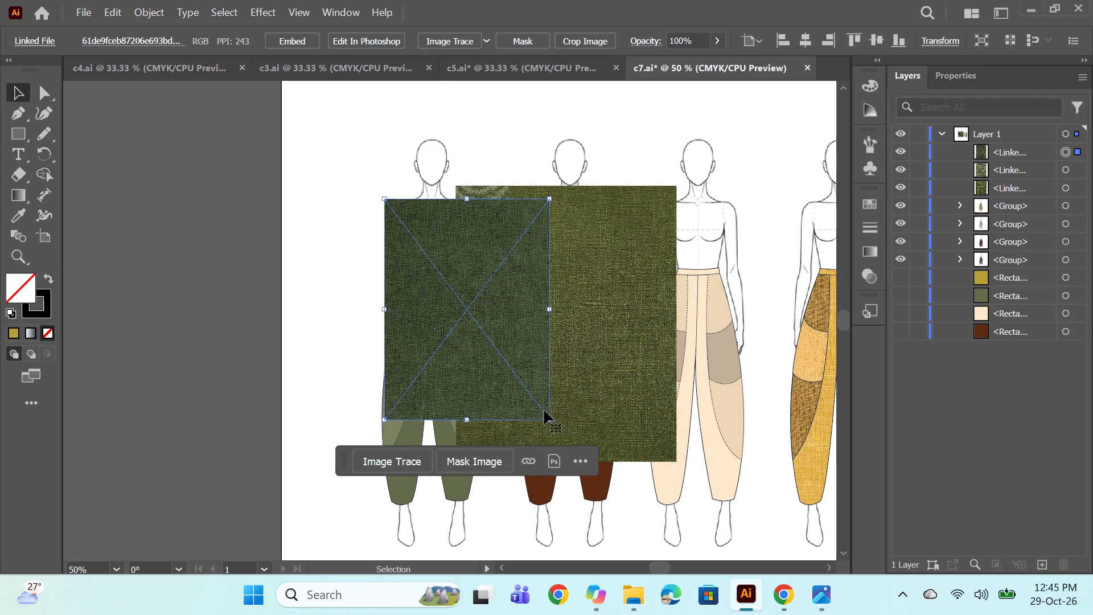
pyautogui.moveTo(548, 419); pyautogui.dragTo(518, 494)
pyautogui.moveTo(474, 355); pyautogui.dragTo(444, 378)
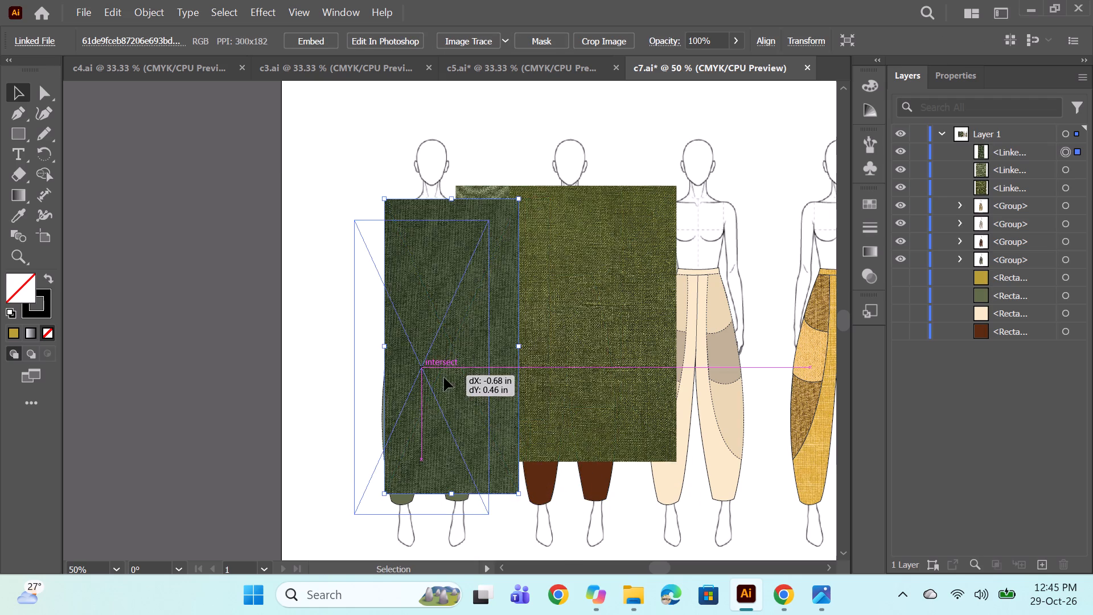
pyautogui.moveTo(444, 378); pyautogui.dragTo(444, 378)
# Reshape the olive fabric into a narrow, taller strip and place it over the green figure's trousers.
pyautogui.click(617, 318)
pyautogui.moveTo(677, 462); pyautogui.dragTo(654, 474)
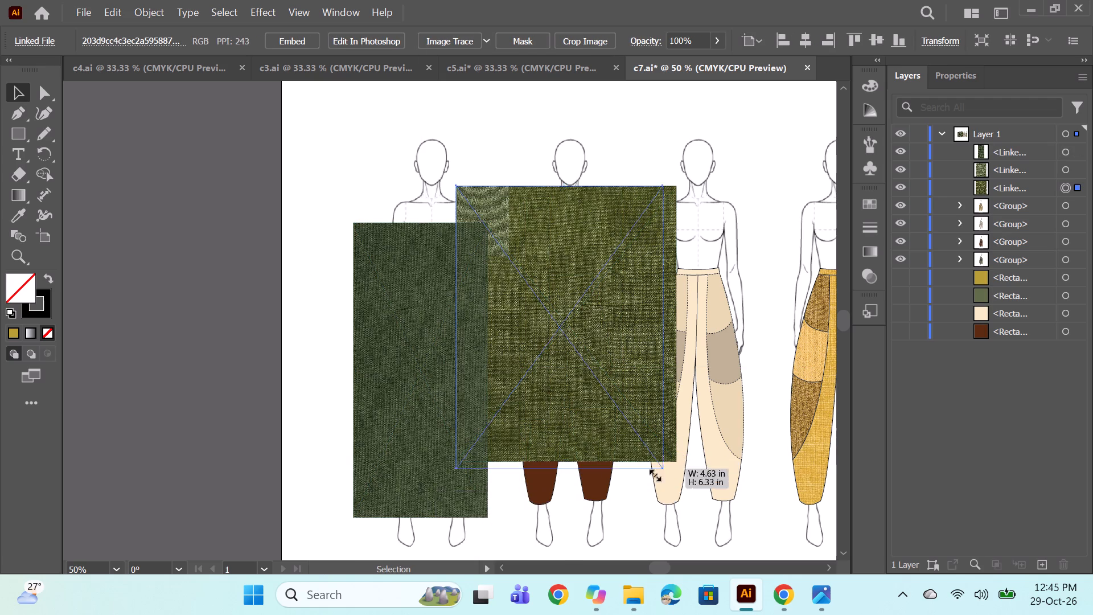
pyautogui.moveTo(654, 474); pyautogui.dragTo(568, 493)
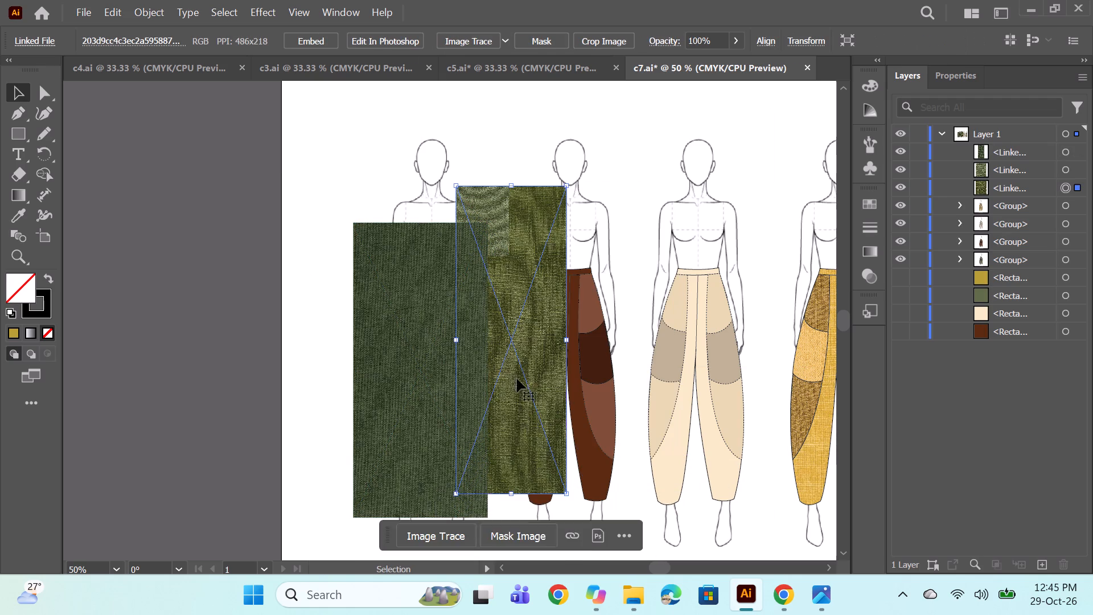
pyautogui.moveTo(515, 374); pyautogui.dragTo(433, 425)
# Enlarge the small light green fabric into a tall strip and place it over the green figure's trousers.
pyautogui.click(498, 215)
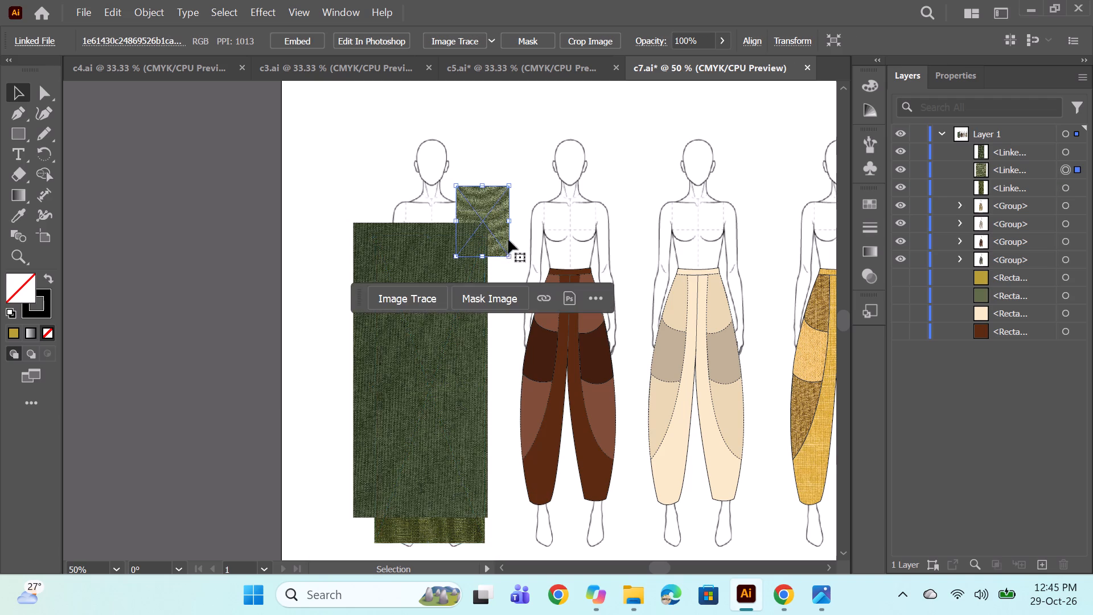
pyautogui.moveTo(507, 254); pyautogui.dragTo(553, 464)
pyautogui.moveTo(512, 382); pyautogui.dragTo(447, 453)
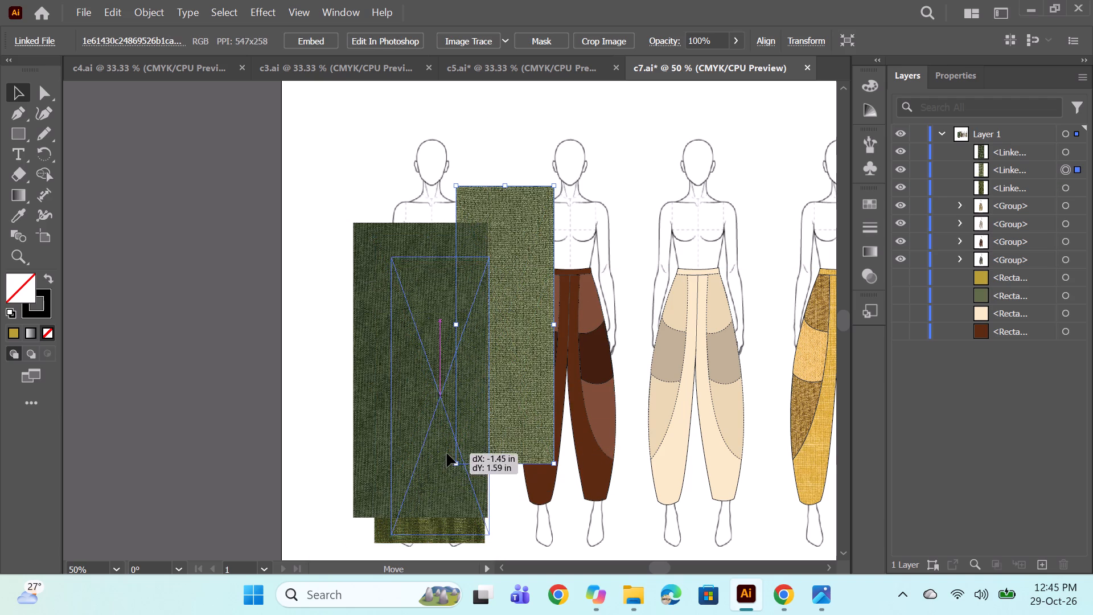
pyautogui.moveTo(447, 453); pyautogui.dragTo(437, 453)
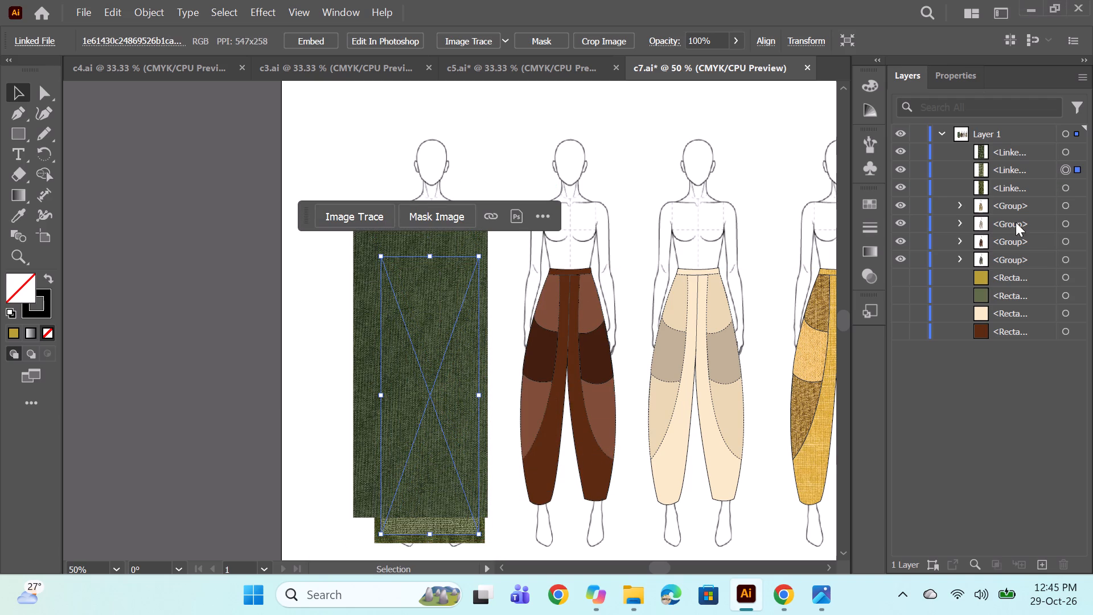
# Duplicate the three green fabrics together and place the copies slightly offset over the green figure's trousers.
pyautogui.click(1073, 159)
pyautogui.keyDown('ctrl'); pyautogui.click(1073, 187); pyautogui.keyUp('ctrl')
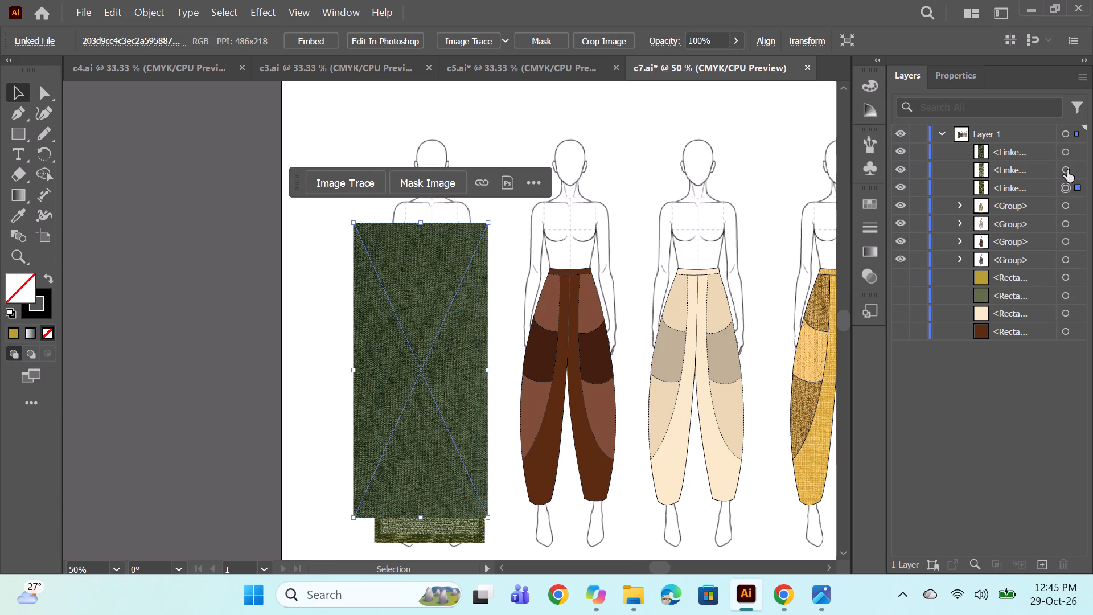
pyautogui.keyDown('ctrl'); pyautogui.click(1067, 170); pyautogui.keyUp('ctrl')
pyautogui.keyDown('ctrl'); pyautogui.click(1071, 154); pyautogui.keyUp('ctrl')
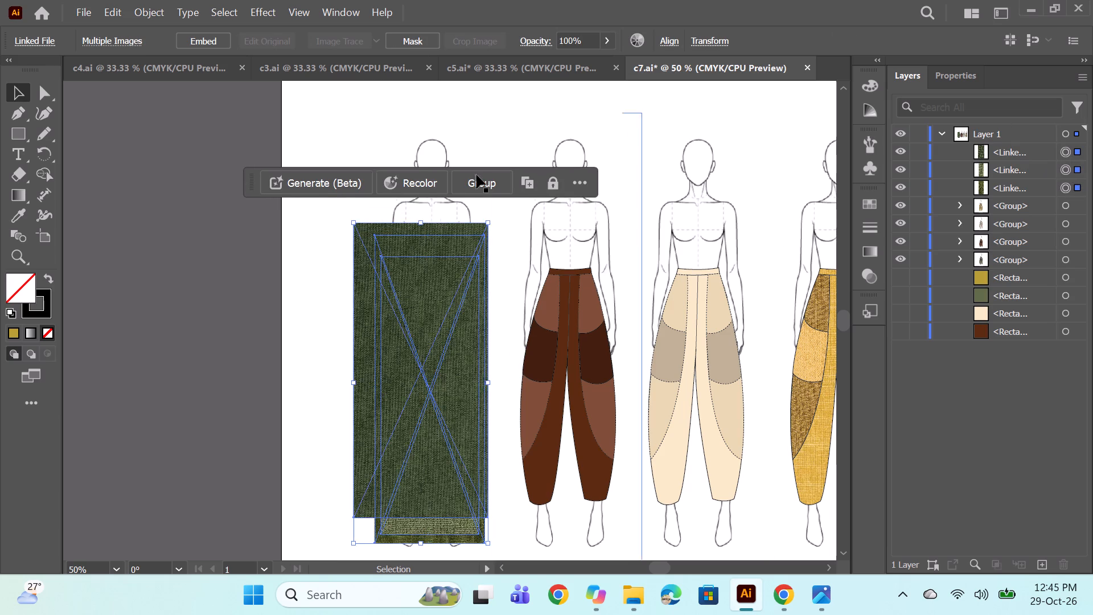
pyautogui.keyDown('alt'); pyautogui.moveTo(422, 333); pyautogui.dragTo(558, 334); pyautogui.keyUp('alt')
pyautogui.keyDown('alt'); pyautogui.moveTo(556, 338); pyautogui.dragTo(432, 351); pyautogui.keyUp('alt')
pyautogui.hotkey('ctrl', 'z')
pyautogui.moveTo(578, 350); pyautogui.dragTo(476, 360)
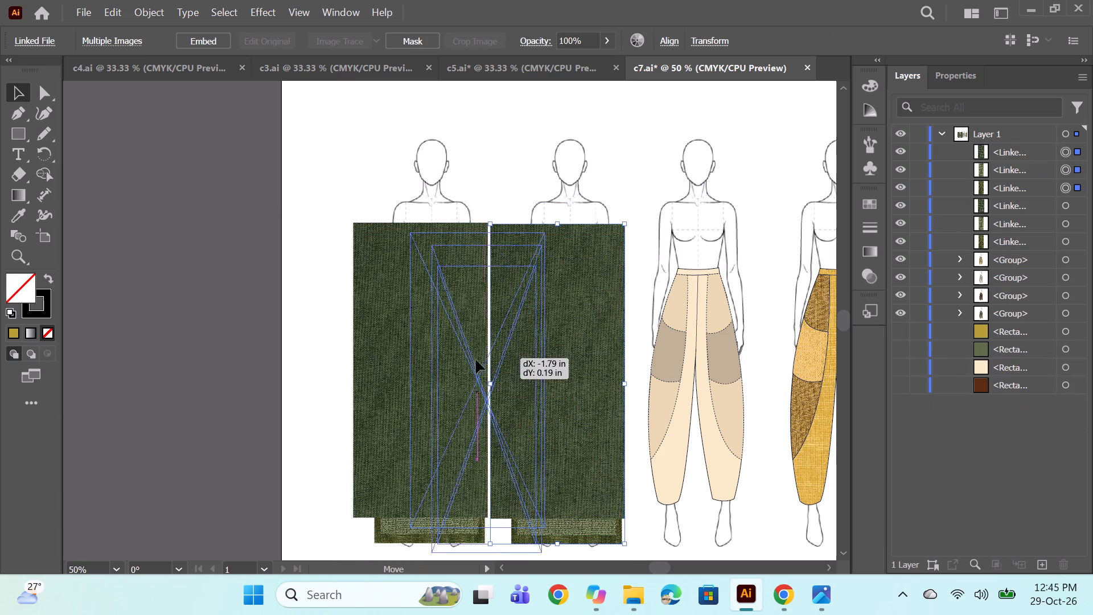
pyautogui.moveTo(476, 360); pyautogui.dragTo(451, 366)
# Move all six green fabric images into the green figure's group, above its trouser shapes.
pyautogui.click(1011, 151)
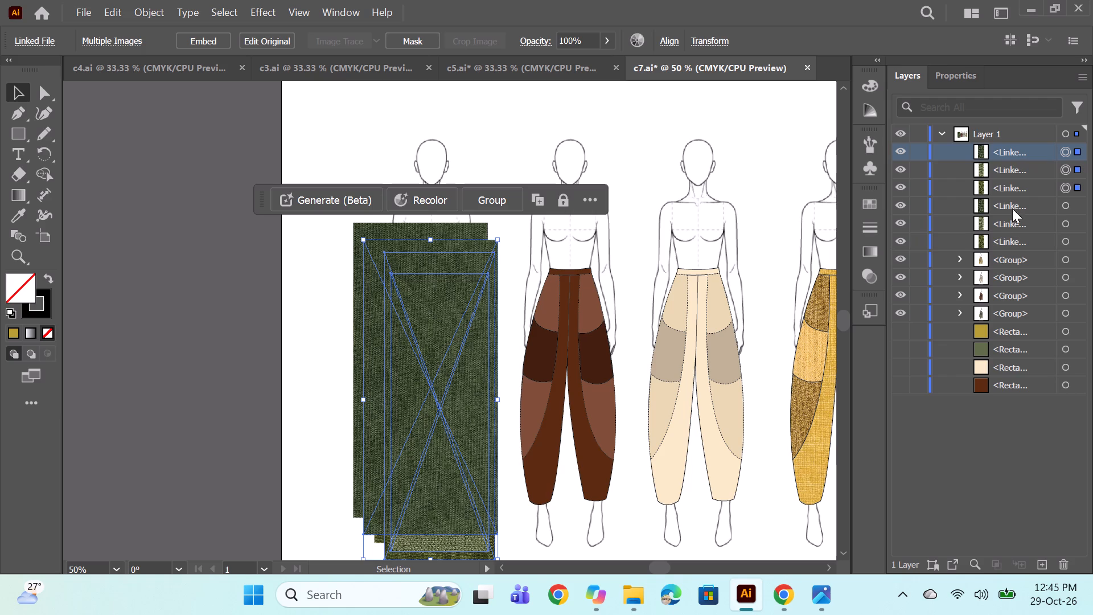
pyautogui.keyDown('shift'); pyautogui.click(1007, 236); pyautogui.keyUp('shift')
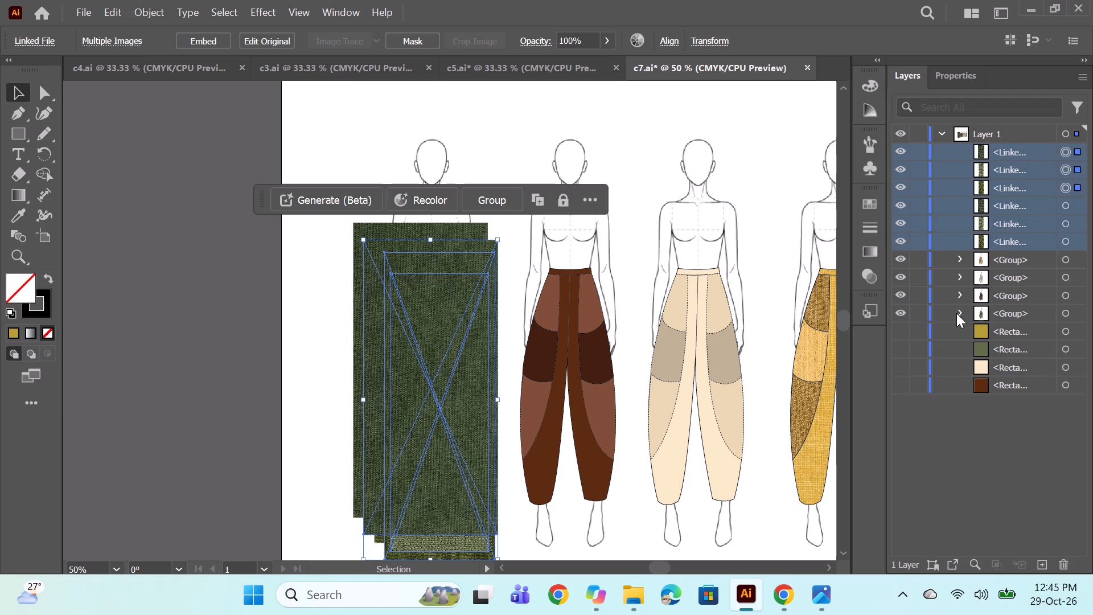
pyautogui.click(956, 313)
pyautogui.moveTo(1011, 184); pyautogui.dragTo(1011, 323)
pyautogui.scroll(-2, 1027, 332)
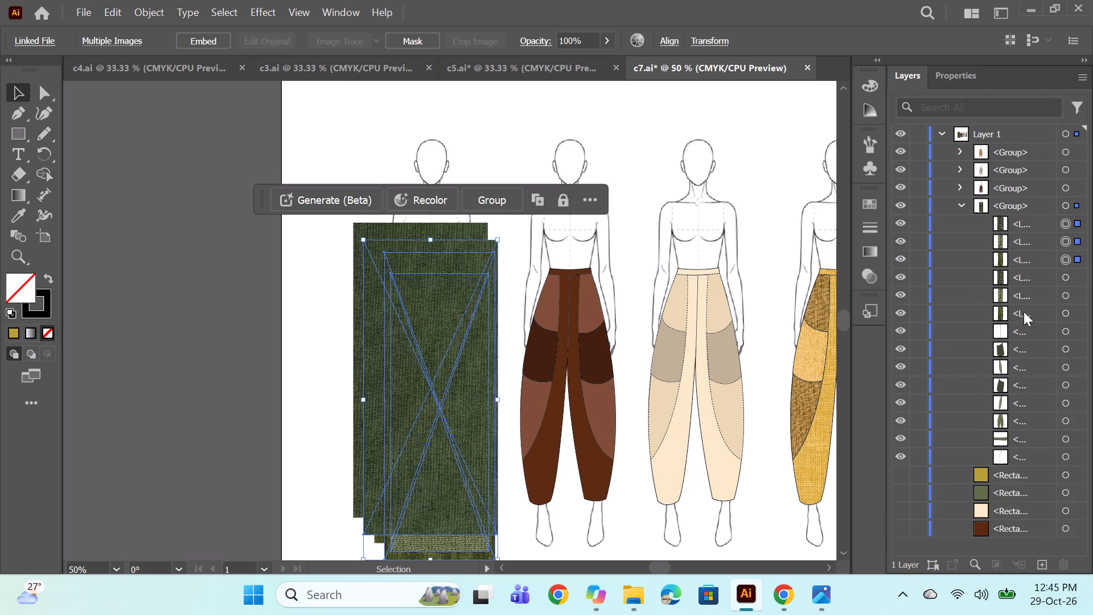
# Reorder the six fabrics so one lies directly beneath each shape: dark green under pockets, light green under side panels, olive under trousers and waistband.
pyautogui.moveTo(1020, 280); pyautogui.dragTo(1021, 355)
pyautogui.moveTo(1018, 224); pyautogui.dragTo(1015, 395)
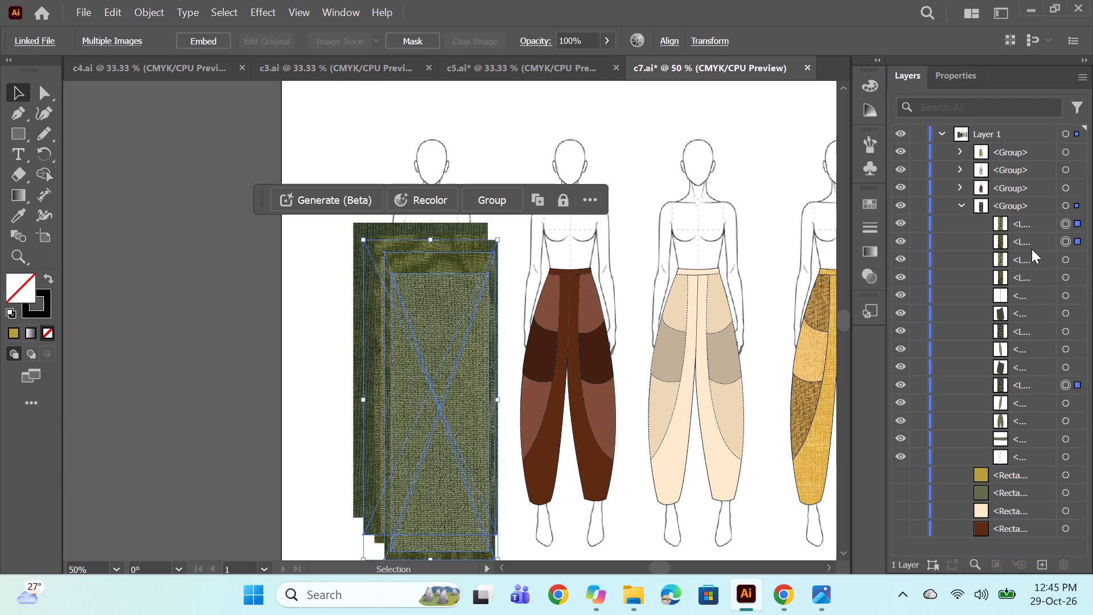
pyautogui.moveTo(1024, 227); pyautogui.dragTo(1021, 360)
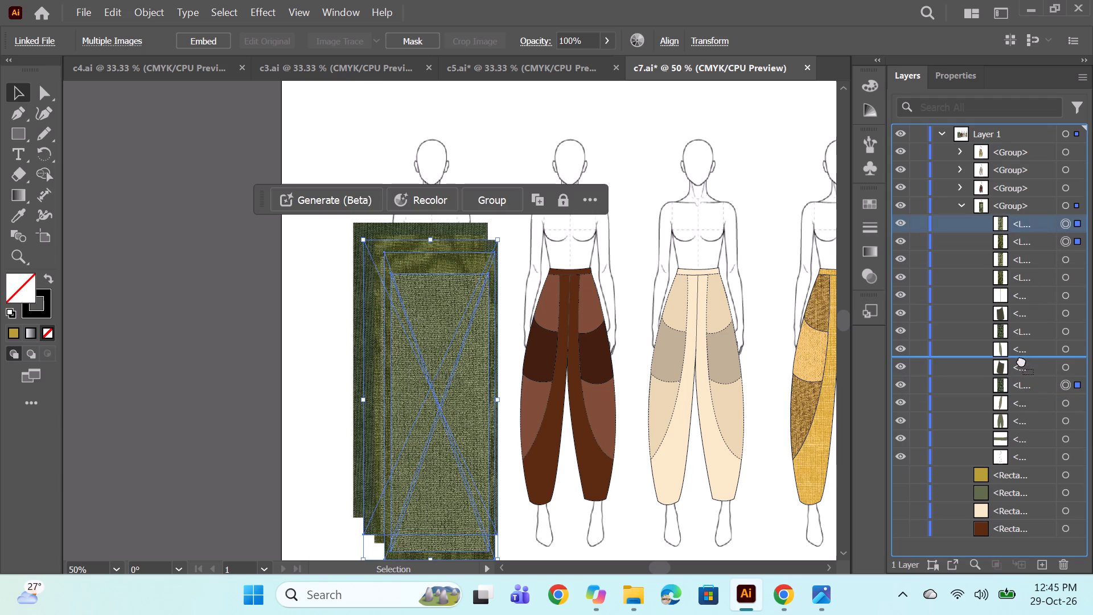
pyautogui.moveTo(1021, 360); pyautogui.dragTo(1019, 355)
pyautogui.moveTo(1030, 239); pyautogui.dragTo(1028, 358)
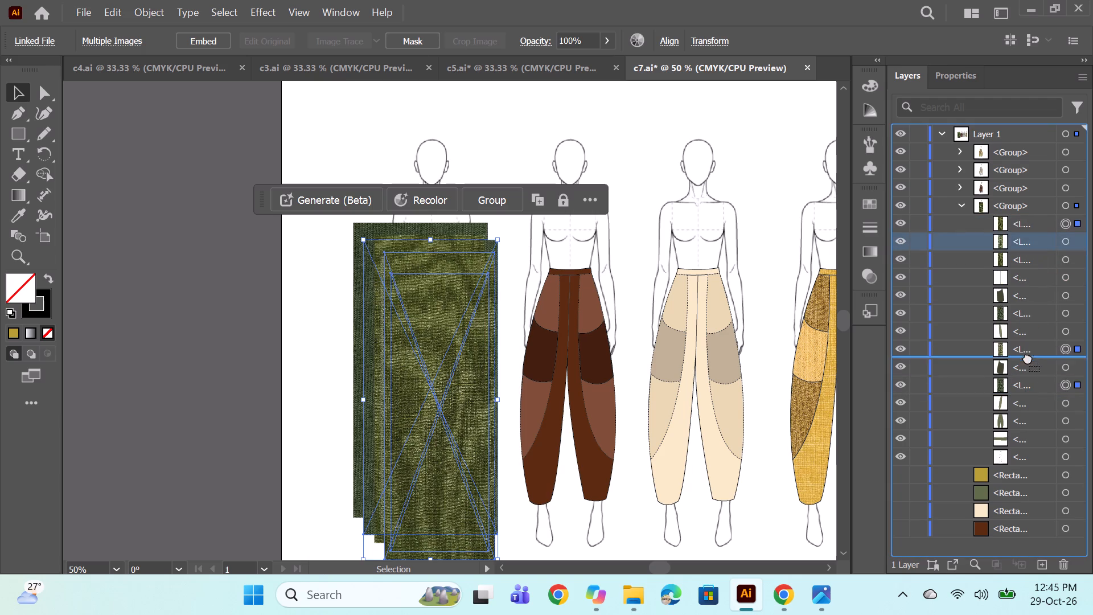
pyautogui.moveTo(1028, 358); pyautogui.dragTo(1025, 411)
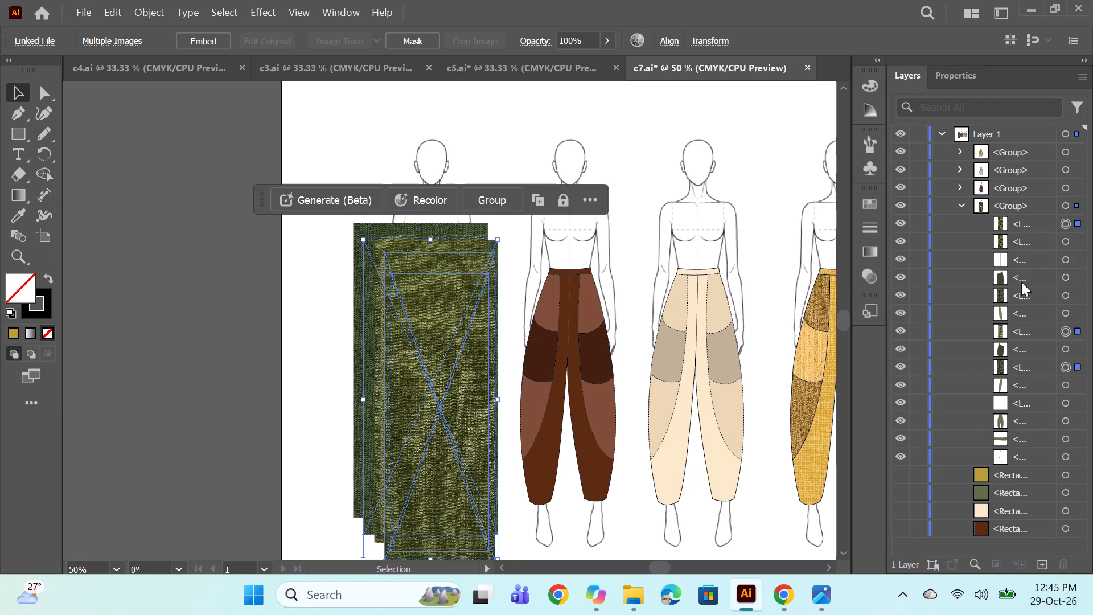
pyautogui.moveTo(1020, 225); pyautogui.dragTo(1028, 423)
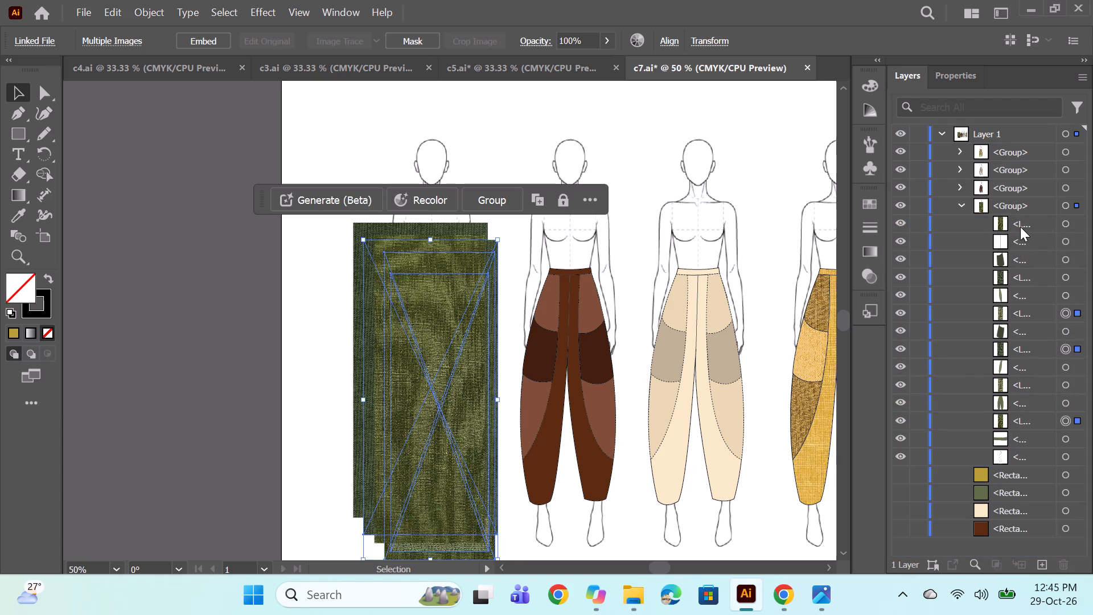
pyautogui.moveTo(1021, 225); pyautogui.dragTo(1024, 445)
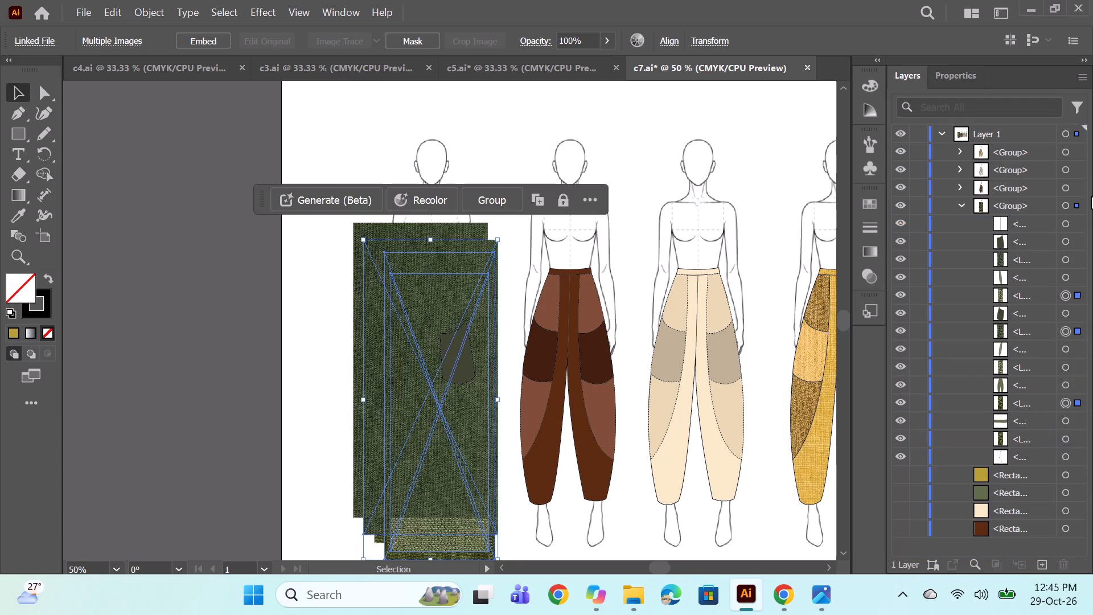
# Clip the olive fabric to the green figure's waistband with a clipping mask.
pyautogui.keyDown('ctrl'); pyautogui.click(1070, 439); pyautogui.keyUp('ctrl')
pyautogui.keyDown('ctrl'); pyautogui.click(1066, 418); pyautogui.keyUp('ctrl')
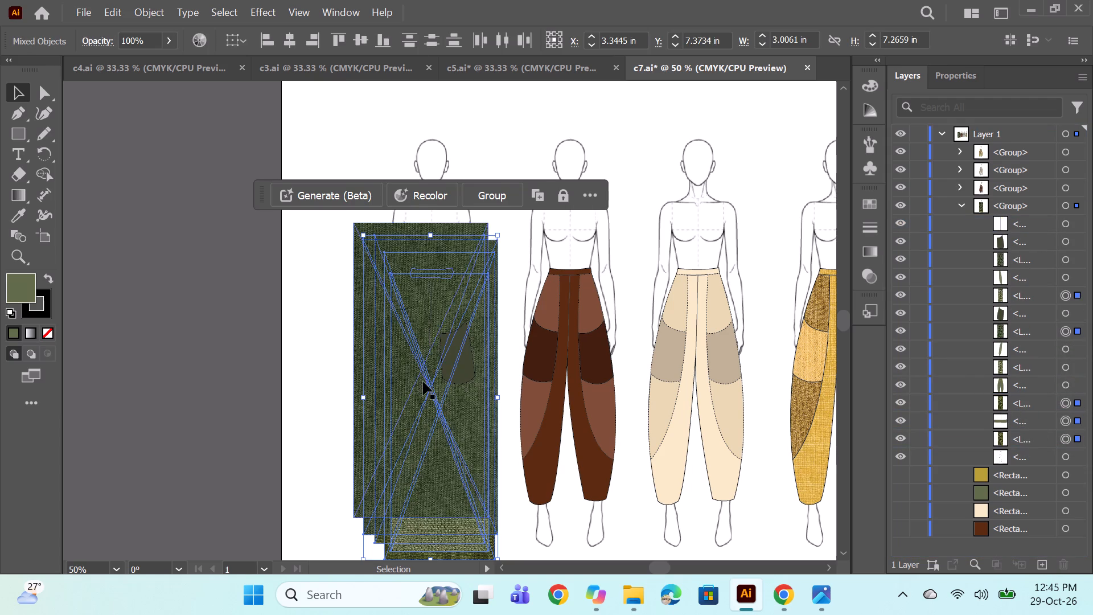
pyautogui.rightClick(423, 382)
pyautogui.click(1067, 422)
pyautogui.keyDown('ctrl'); pyautogui.click(1065, 440); pyautogui.keyUp('ctrl')
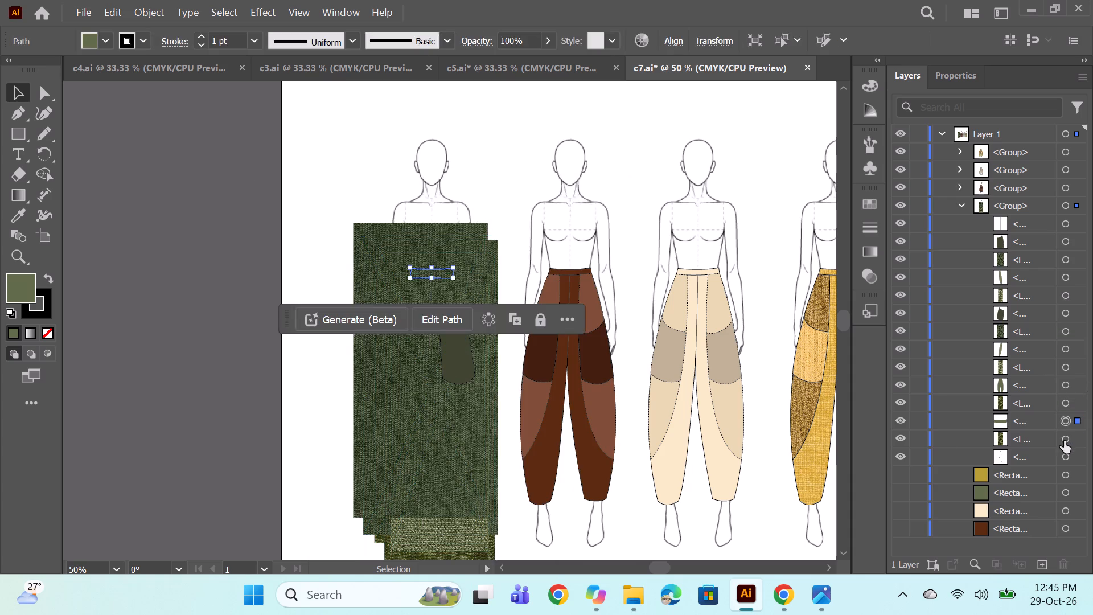
pyautogui.rightClick(487, 393)
pyautogui.click(595, 430)
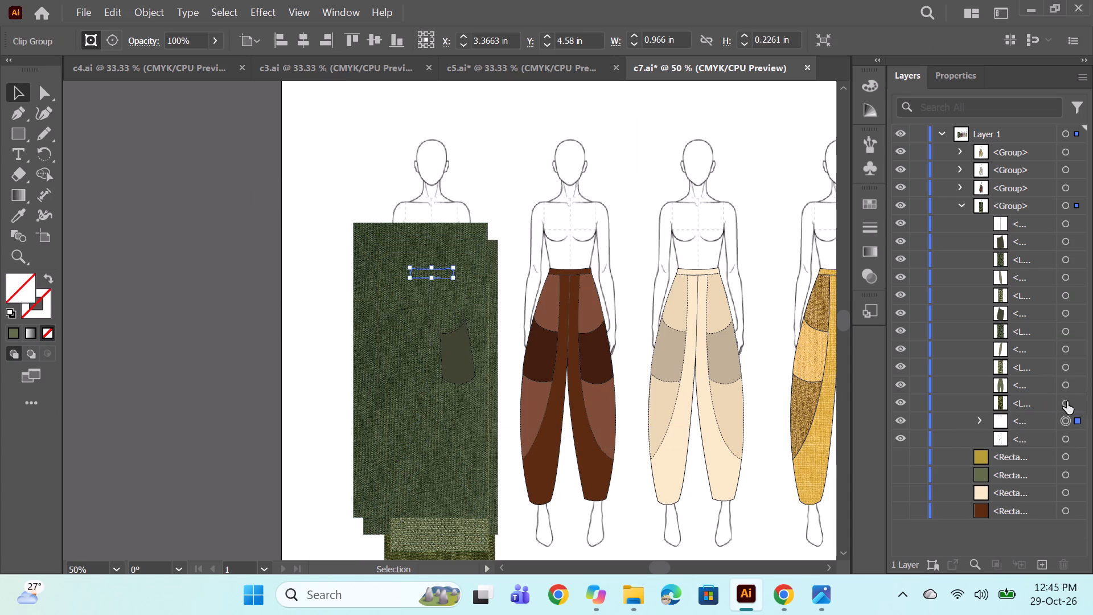
# Clip the other olive fabric to the green figure's main trouser shape with a clipping mask.
pyautogui.click(1067, 401)
pyautogui.keyDown('ctrl'); pyautogui.click(1067, 392); pyautogui.keyUp('ctrl')
pyautogui.keyDown('ctrl'); pyautogui.click(1063, 386); pyautogui.keyUp('ctrl')
pyautogui.rightClick(439, 395)
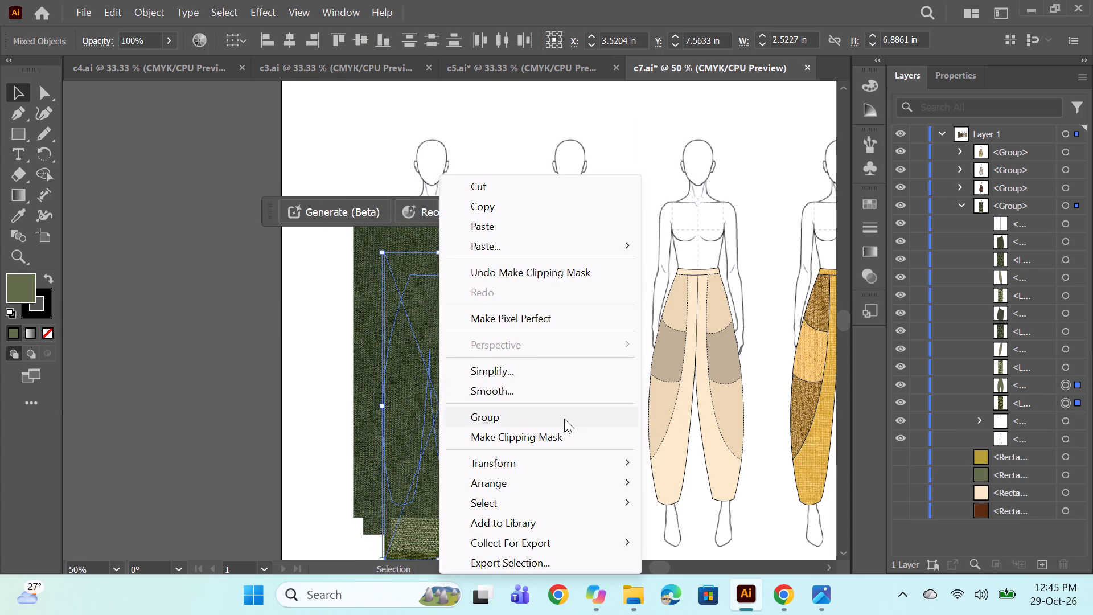
pyautogui.click(557, 425)
pyautogui.hotkey('ctrl', 'z')
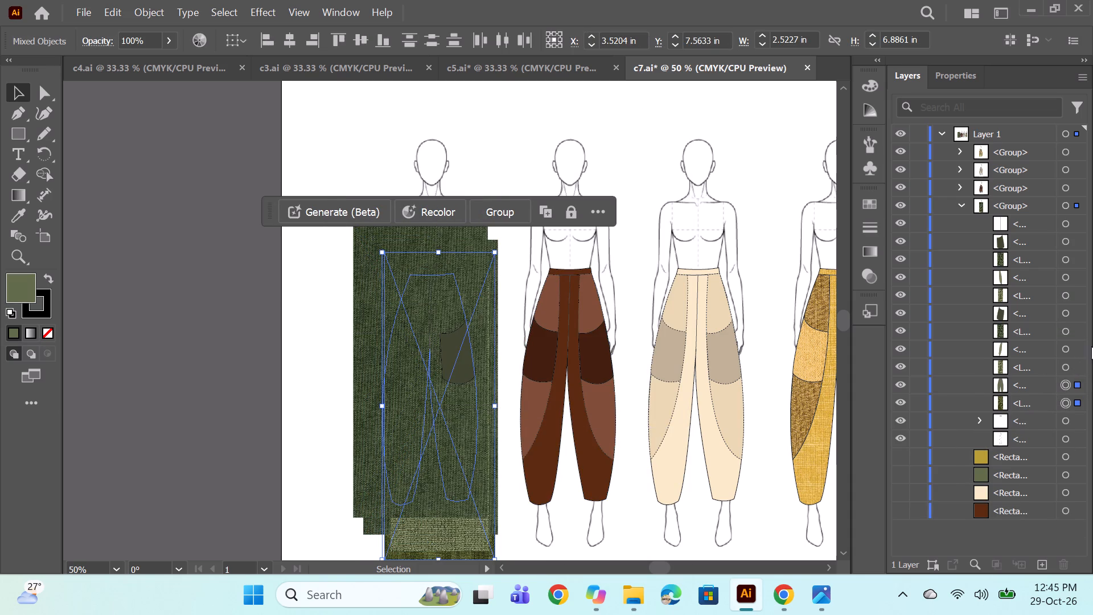
pyautogui.click(1069, 383)
pyautogui.keyDown('ctrl'); pyautogui.click(1067, 400); pyautogui.keyUp('ctrl')
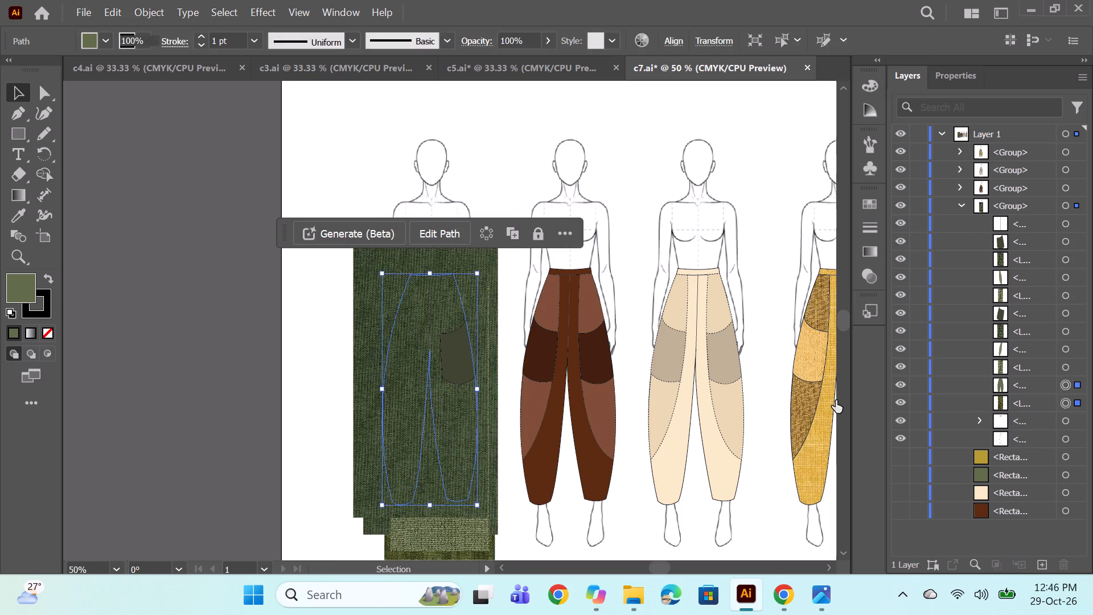
pyautogui.rightClick(486, 388)
pyautogui.click(573, 438)
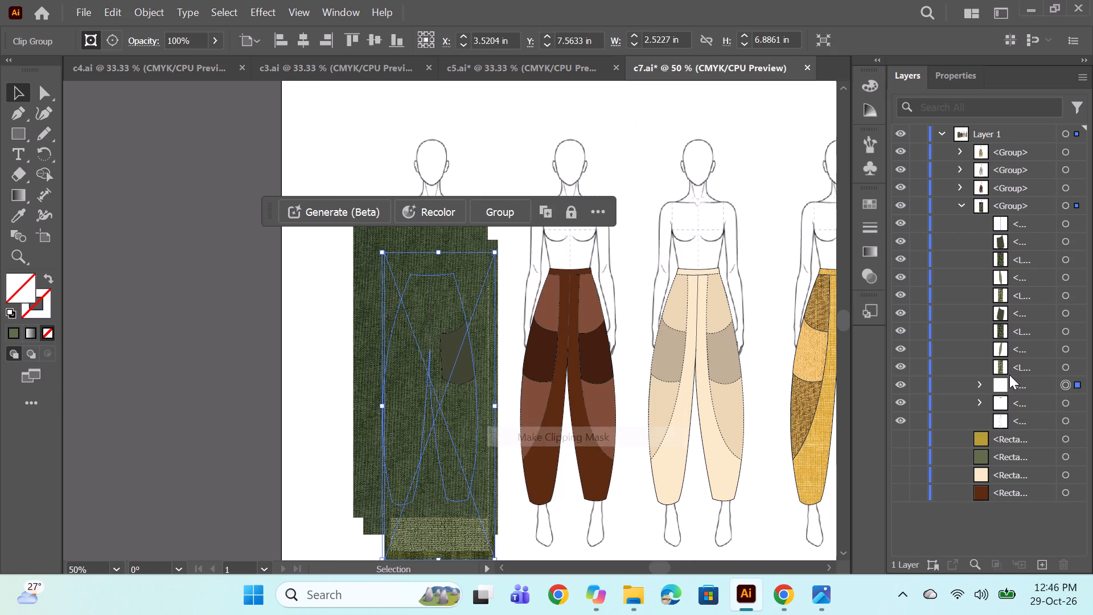
# Mask the light green fabric to the left side panel and the dark green fabric to the left pocket.
pyautogui.click(1063, 370)
pyautogui.keyDown('ctrl'); pyautogui.click(1067, 354); pyautogui.keyUp('ctrl')
pyautogui.rightClick(396, 358)
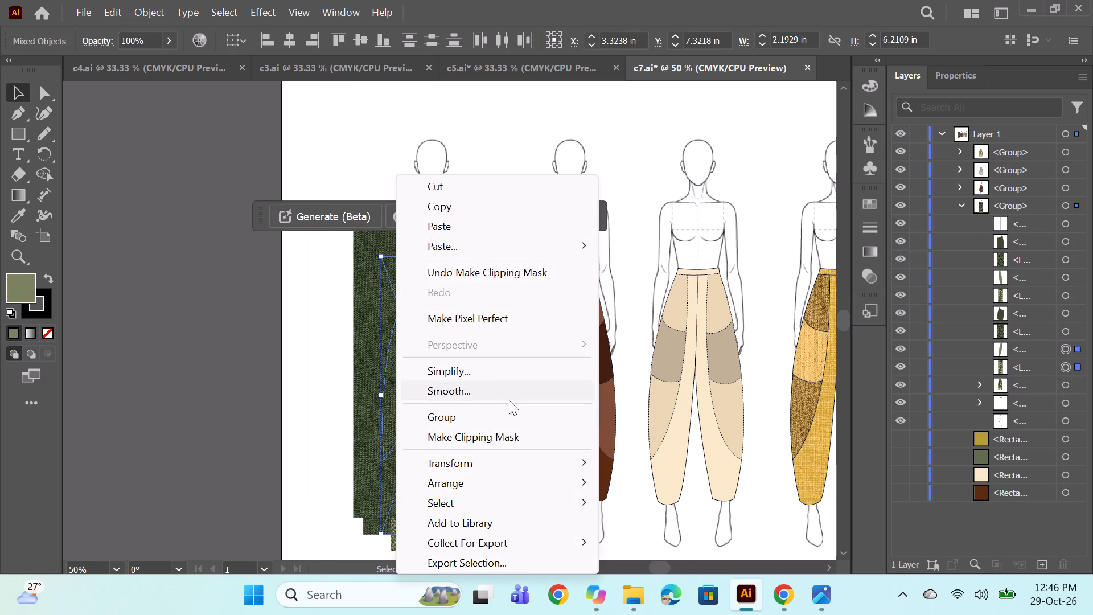
pyautogui.click(500, 430)
pyautogui.click(1069, 330)
pyautogui.keyDown('ctrl'); pyautogui.click(1069, 313); pyautogui.keyUp('ctrl')
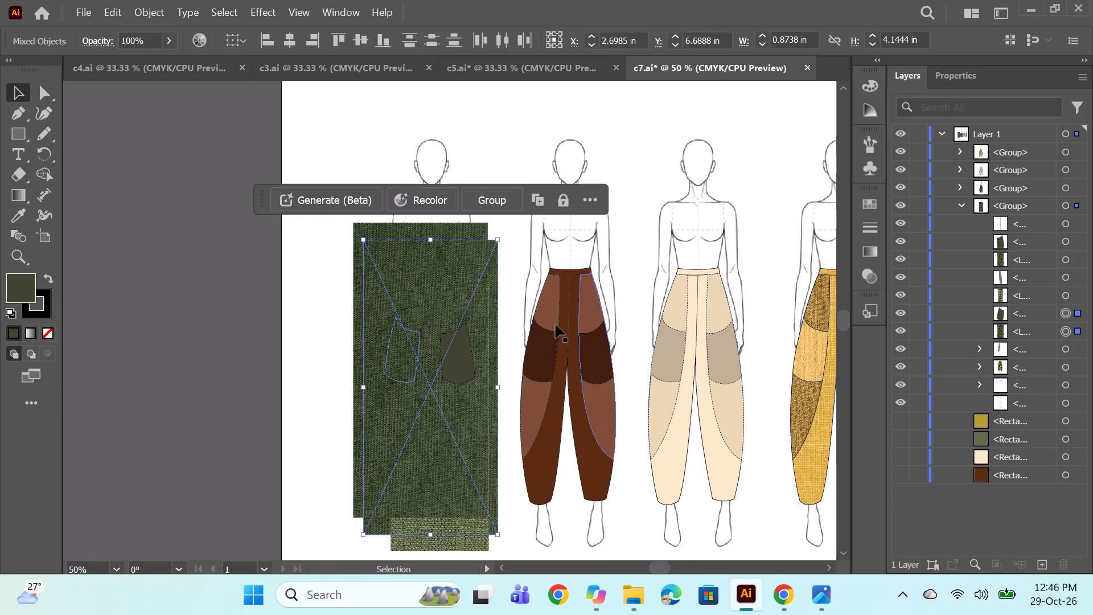
pyautogui.rightClick(536, 321)
pyautogui.click(607, 429)
# Mask the remaining light green fabric to the right side panel and the dark green fabric to the right pocket.
pyautogui.click(1069, 296)
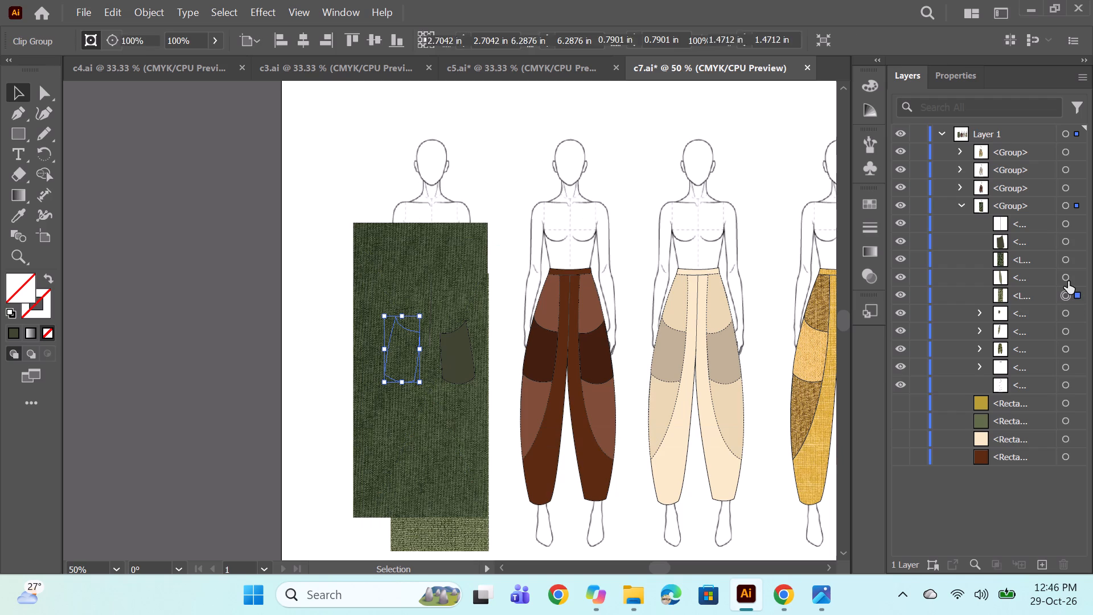
pyautogui.keyDown('ctrl'); pyautogui.click(1067, 280); pyautogui.keyUp('ctrl')
pyautogui.rightClick(576, 279)
pyautogui.click(636, 434)
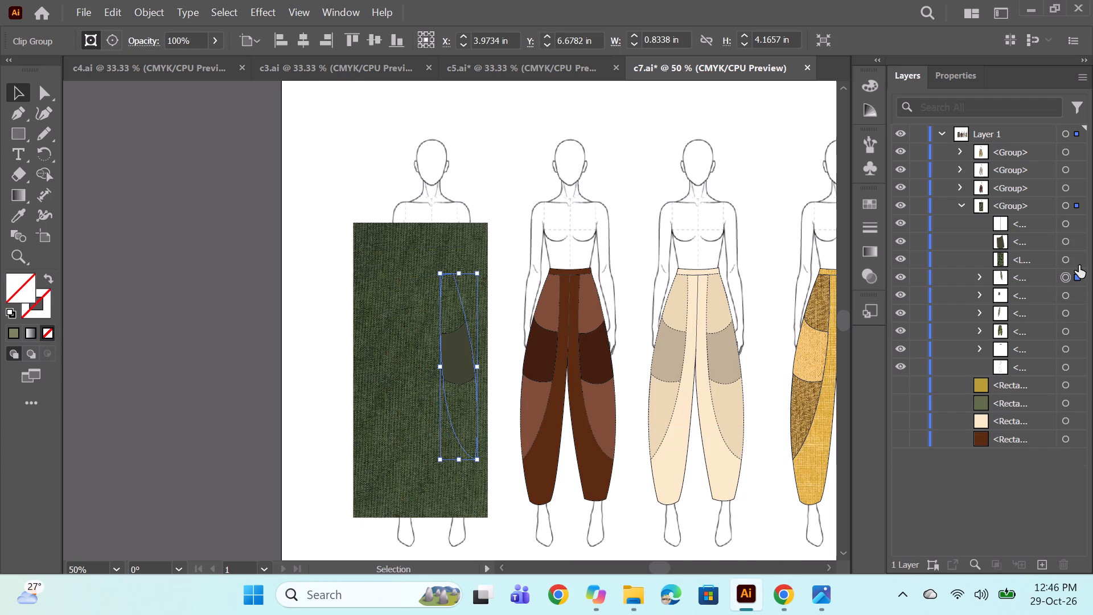
pyautogui.click(1065, 259)
pyautogui.keyDown('ctrl'); pyautogui.click(1062, 237); pyautogui.keyUp('ctrl')
pyautogui.rightClick(380, 255)
pyautogui.click(468, 441)
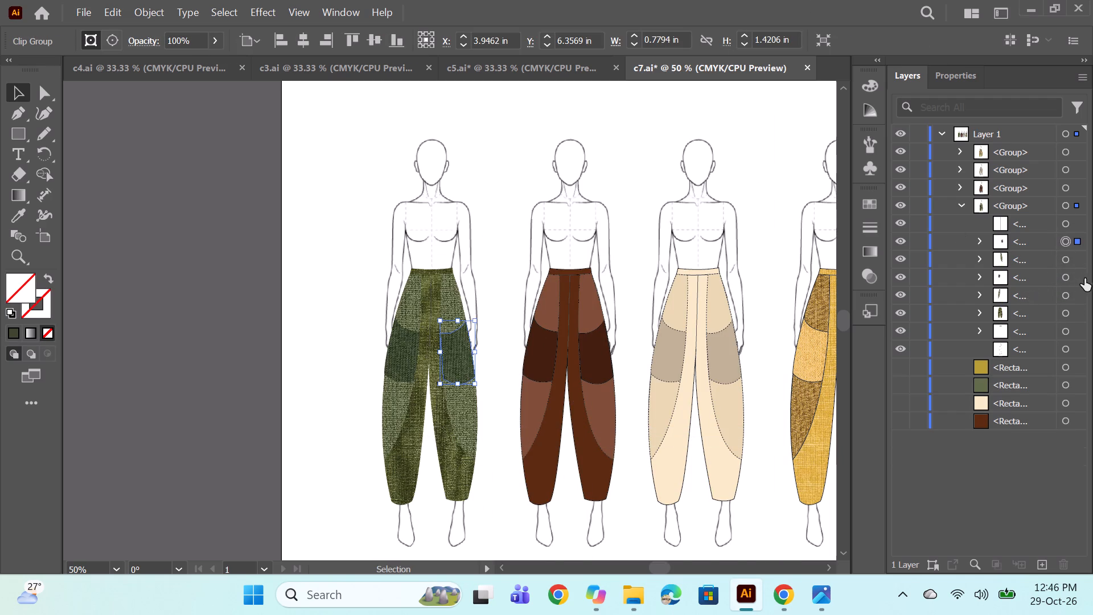
# Add a stroke outline to all six clipped fabric pieces of the green figure's trousers.
pyautogui.scroll(-1, 1026, 254)
pyautogui.keyDown('shift'); pyautogui.click(1063, 331); pyautogui.keyUp('shift')
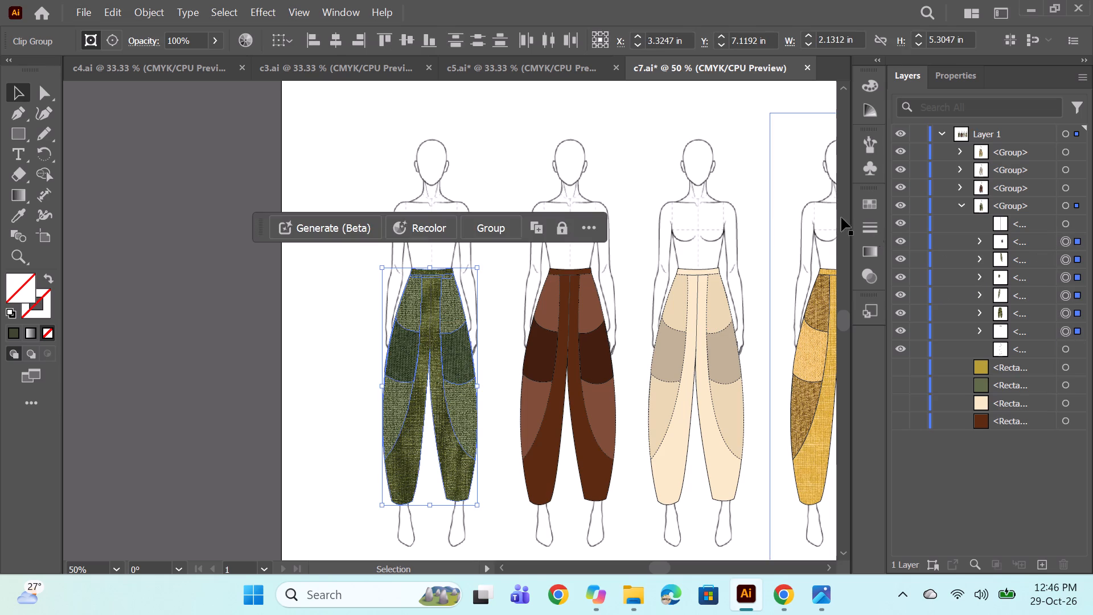
pyautogui.click(873, 226)
pyautogui.tripleClick(717, 217)
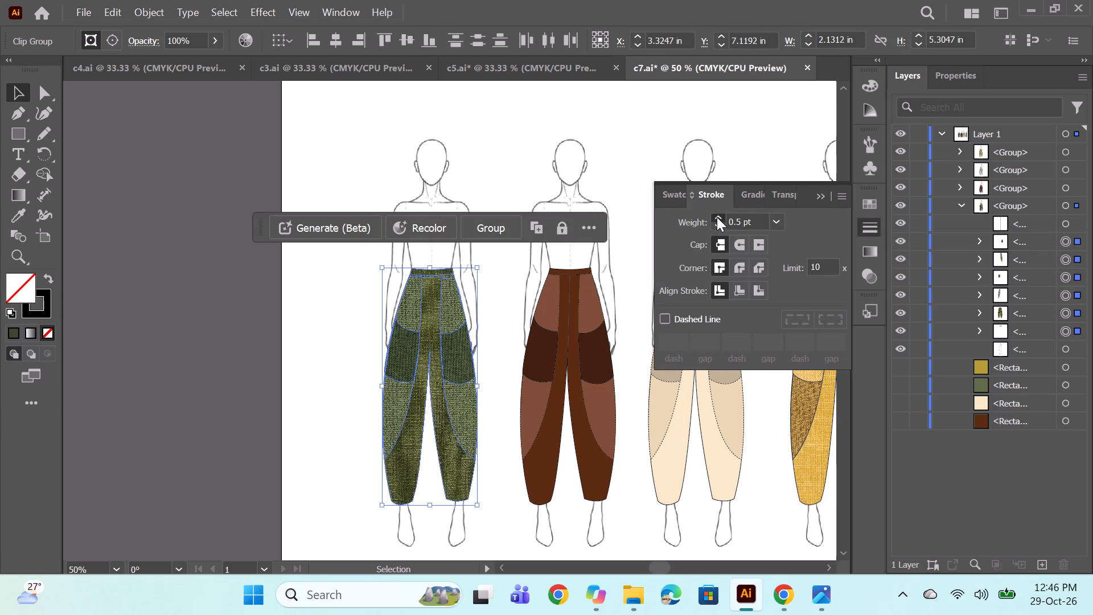
pyautogui.doubleClick(717, 217)
pyautogui.keyDown('ctrl'); pyautogui.click(759, 138); pyautogui.keyUp('ctrl')
pyautogui.keyDown('alt'); pyautogui.scroll(-1, 561, 274); pyautogui.keyUp('alt')
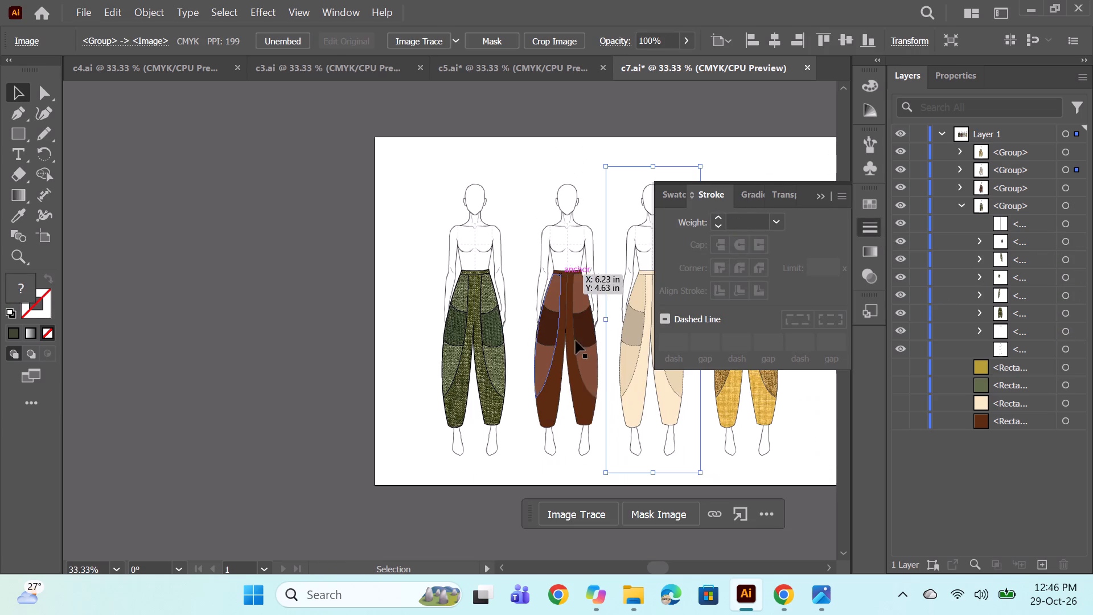
pyautogui.press('space')
pyautogui.moveTo(598, 406); pyautogui.dragTo(540, 405)
pyautogui.click(819, 196)
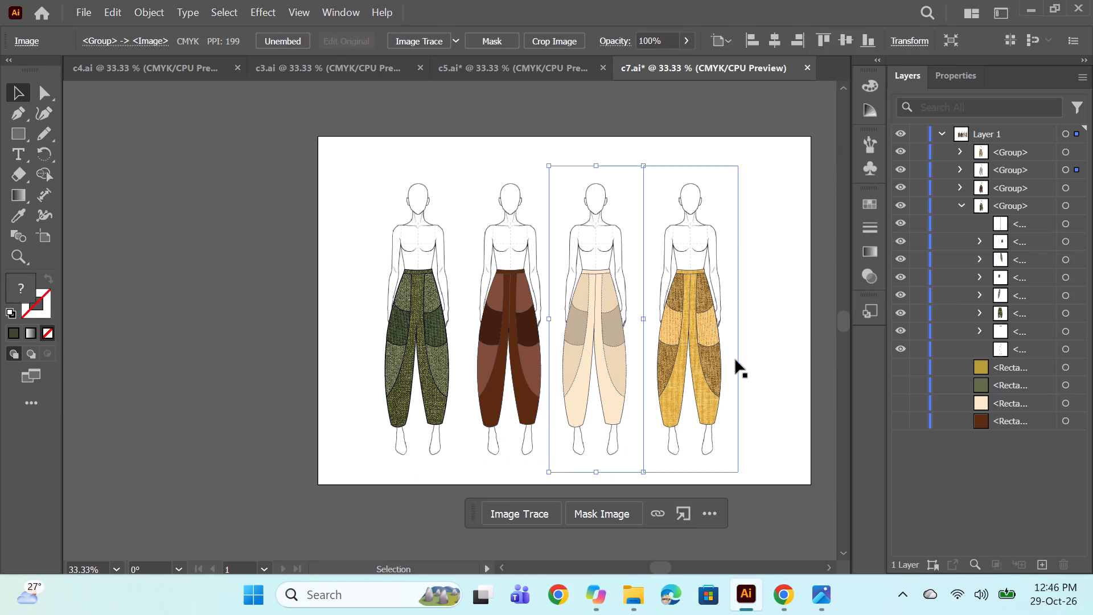
# Copy the three brown fabric images at the top of the desktop's first column and paste them into c7.ai.
pyautogui.press('space')
pyautogui.moveTo(750, 342); pyautogui.dragTo(725, 331)
pyautogui.click(1033, 11)
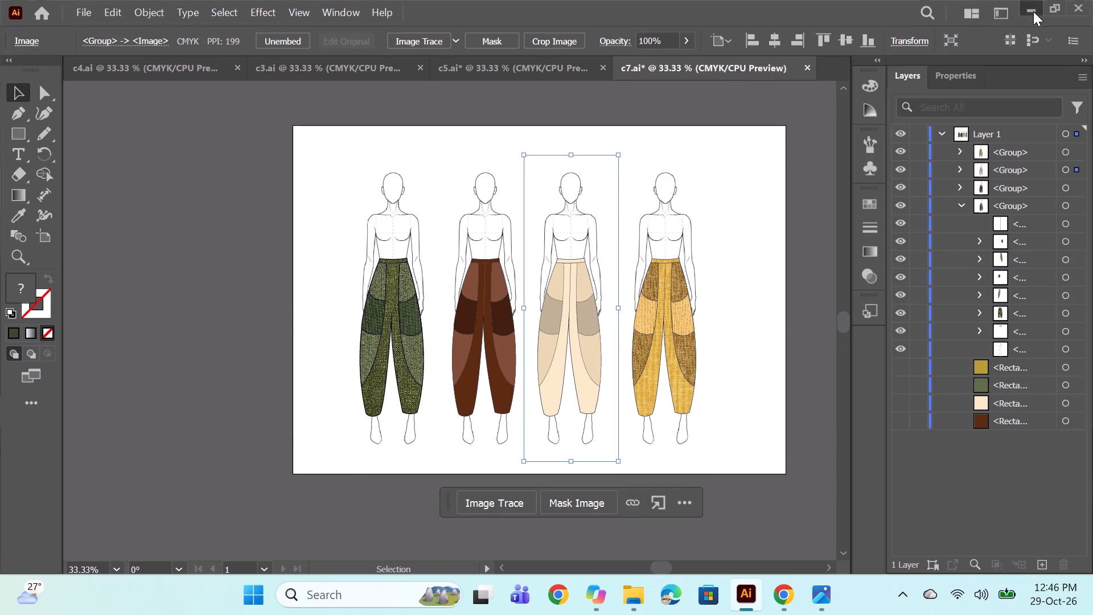
pyautogui.click(32, 0)
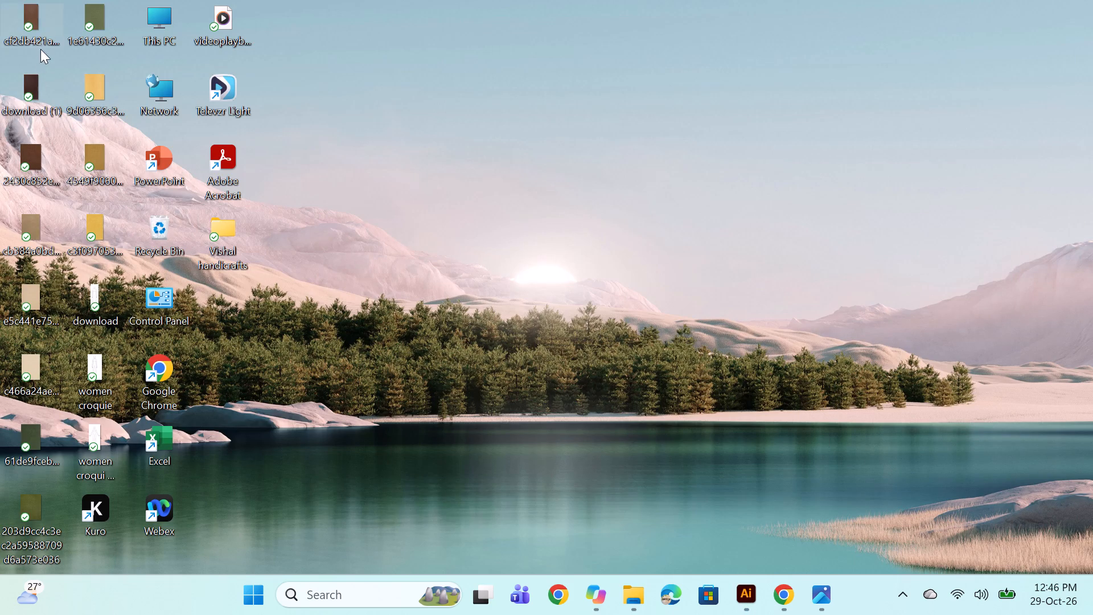
pyautogui.click(36, 28)
pyautogui.keyDown('ctrl'); pyautogui.click(42, 99); pyautogui.keyUp('ctrl')
pyautogui.keyDown('ctrl'); pyautogui.click(38, 158); pyautogui.keyUp('ctrl')
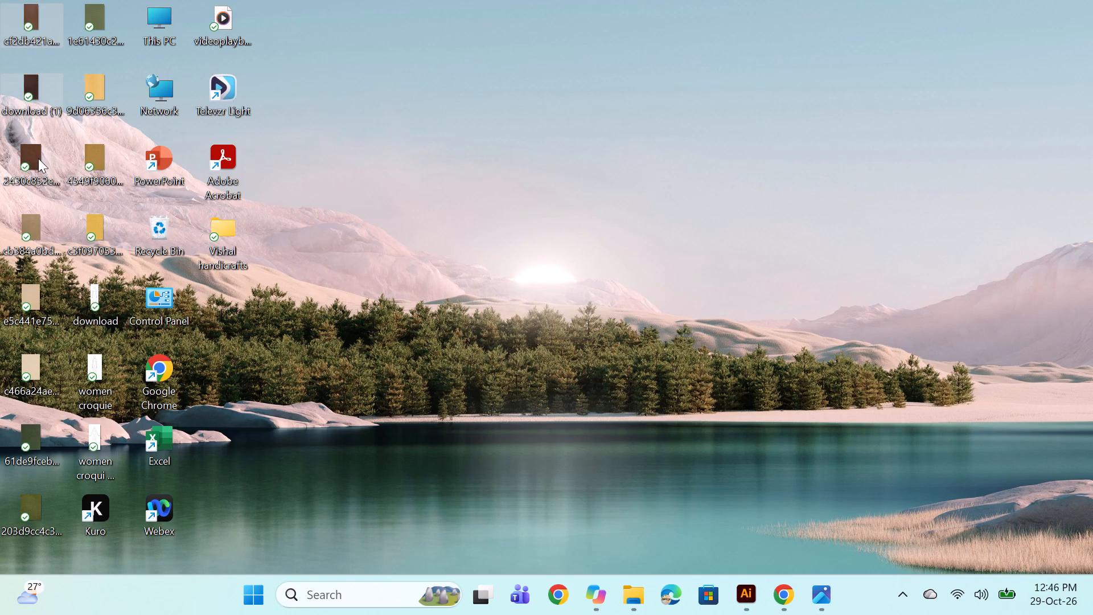
pyautogui.rightClick(46, 153)
pyautogui.click(121, 19)
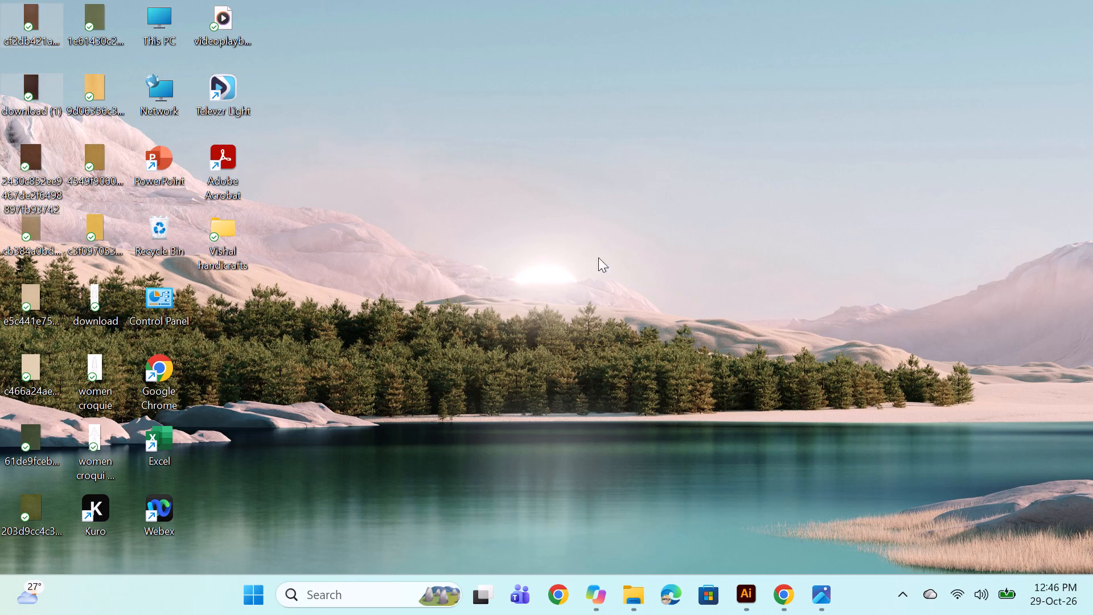
pyautogui.click(741, 605)
pyautogui.hotkey('ctrl', 'v')
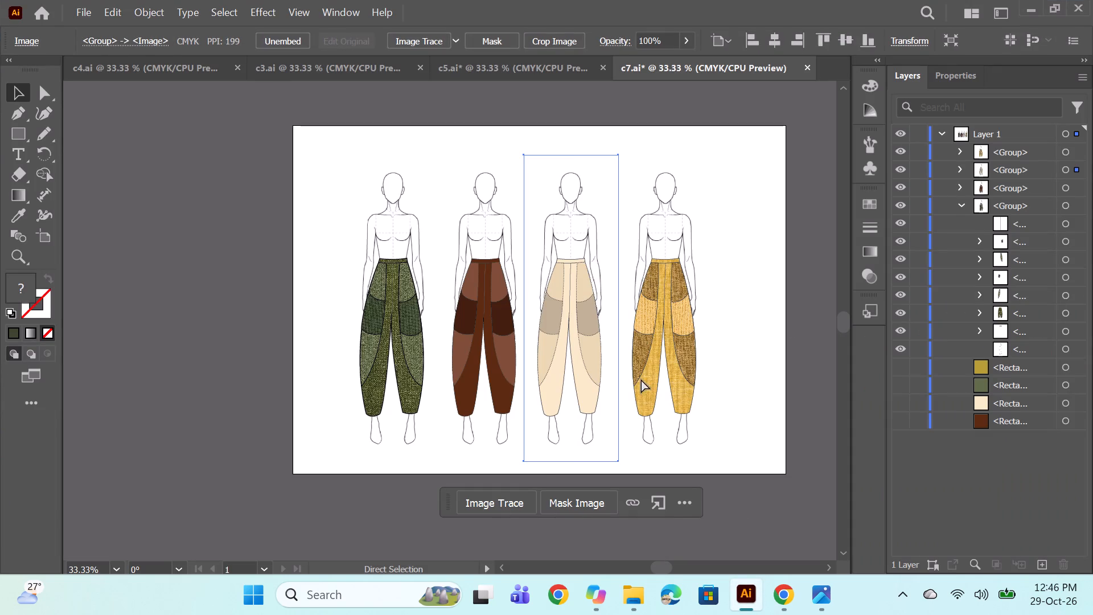
pyautogui.keyDown('alt'); pyautogui.scroll(-2, 572, 364); pyautogui.keyUp('alt')
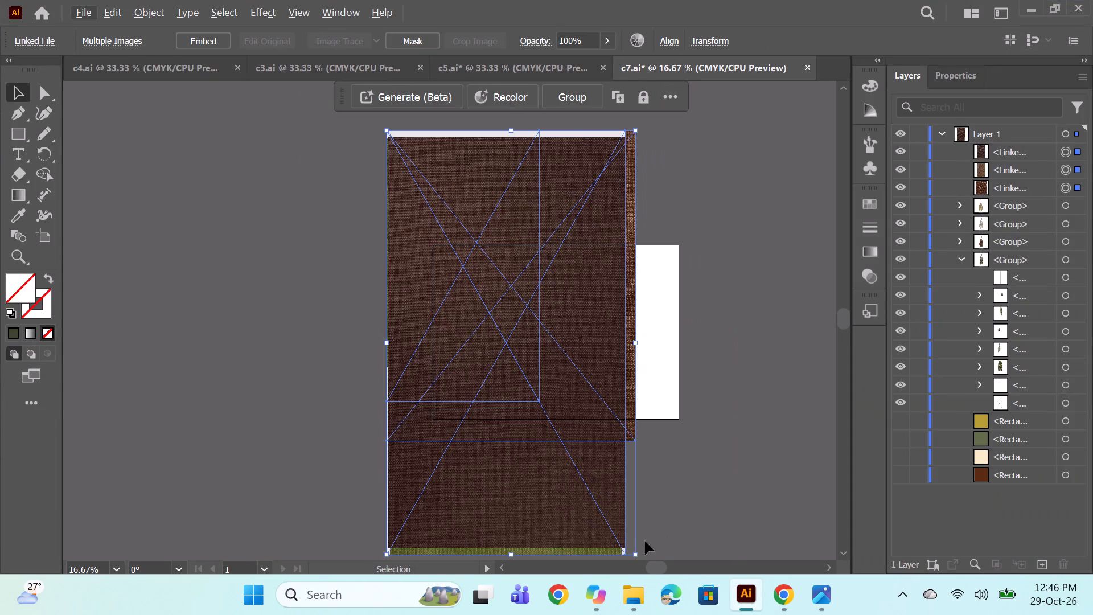
# Resize the pasted brown fabrics: dark to about 3.3 × 7.1 in, light 2.9 × 6.2 in, reddish 3.7 × 8 in.
pyautogui.keyDown('alt'); pyautogui.keyDown('shift'); pyautogui.moveTo(634, 556); pyautogui.dragTo(543, 428); pyautogui.keyUp('shift'); pyautogui.keyUp('alt')
pyautogui.click(740, 357)
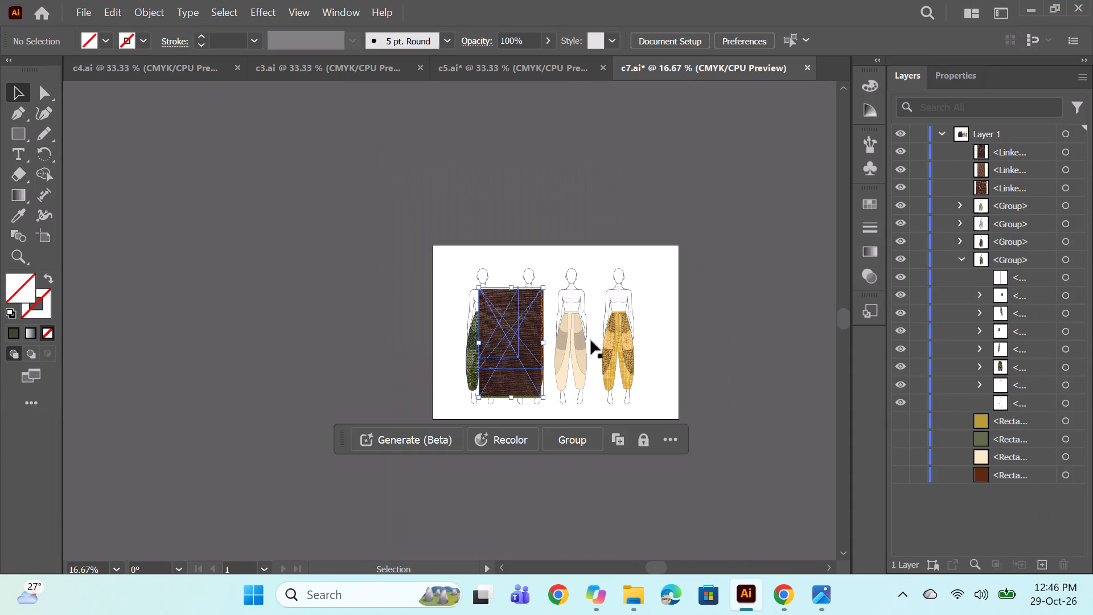
pyautogui.keyDown('alt'); pyautogui.scroll(2, 526, 326); pyautogui.keyUp('alt')
pyautogui.moveTo(497, 360); pyautogui.dragTo(374, 344)
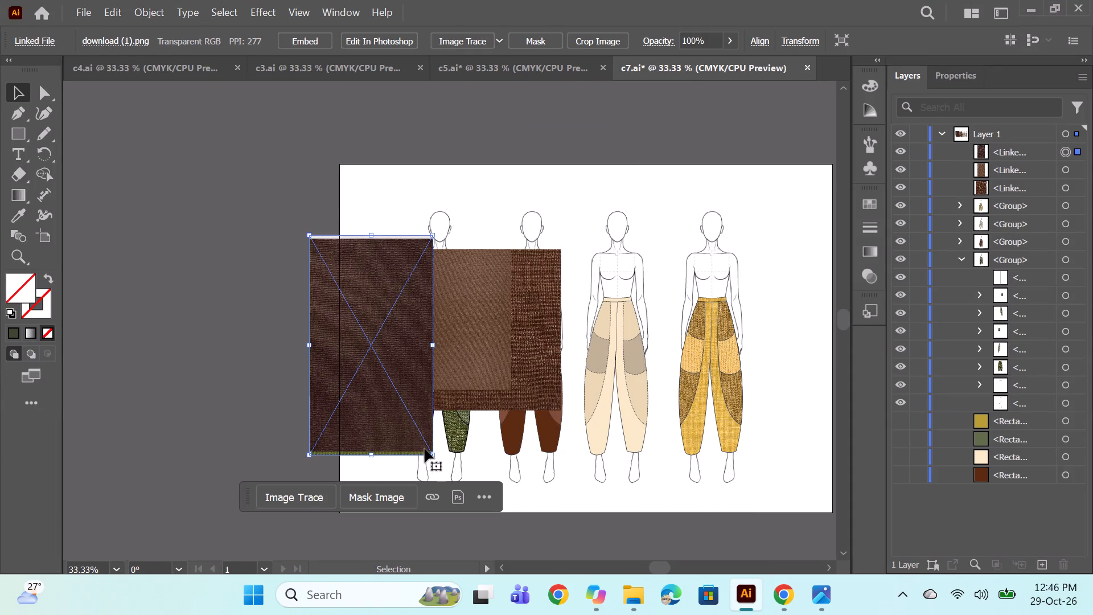
pyautogui.moveTo(431, 453); pyautogui.dragTo(392, 439)
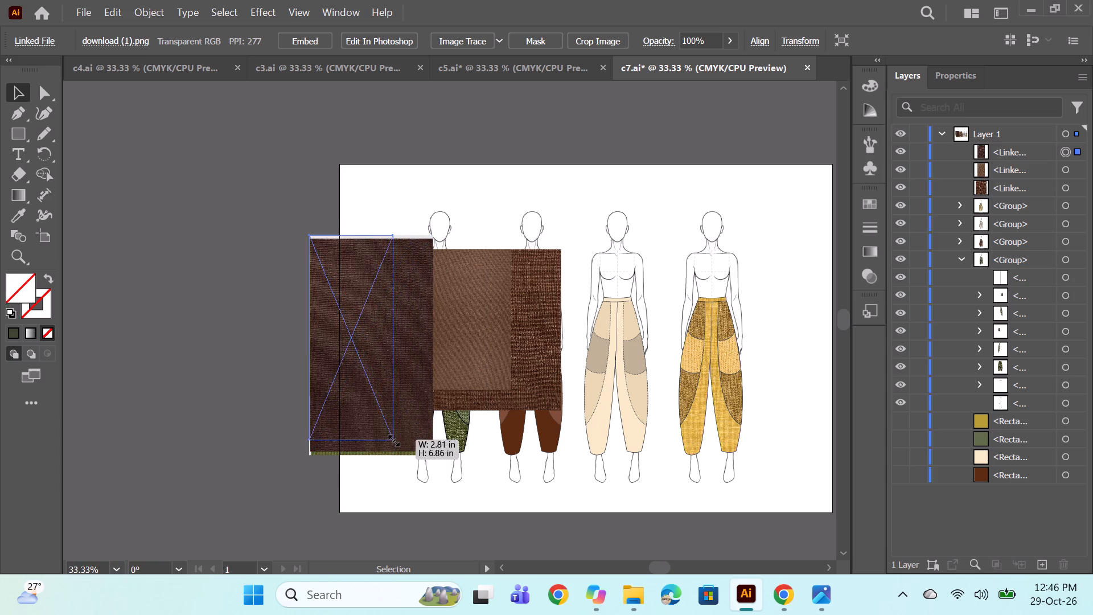
pyautogui.moveTo(392, 439); pyautogui.dragTo(411, 448)
pyautogui.moveTo(376, 383); pyautogui.dragTo(324, 373)
pyautogui.moveTo(471, 339); pyautogui.dragTo(402, 347)
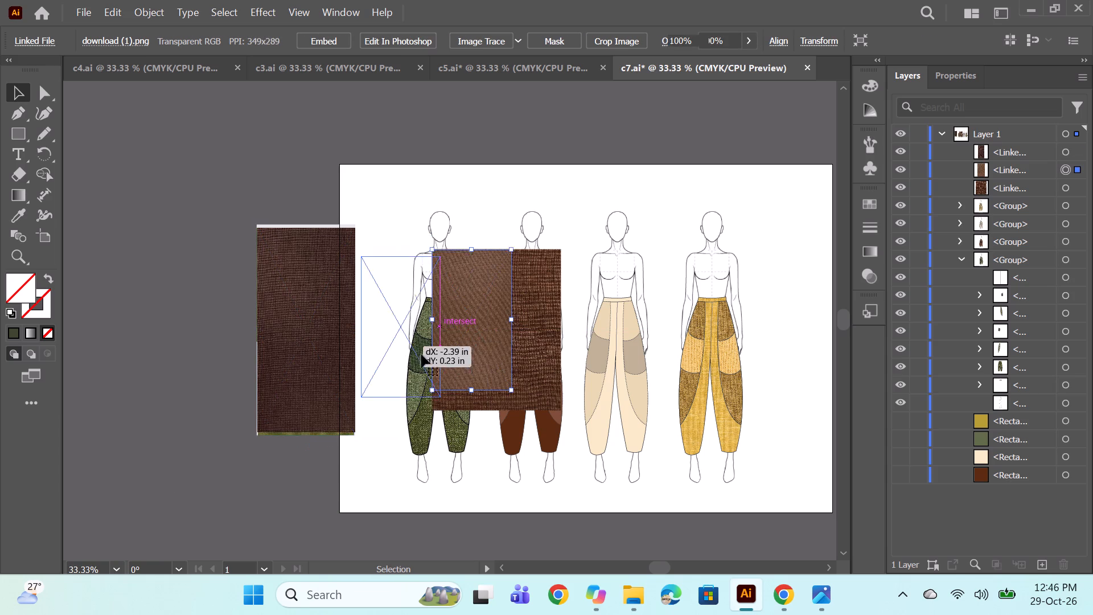
pyautogui.moveTo(441, 393); pyautogui.dragTo(447, 441)
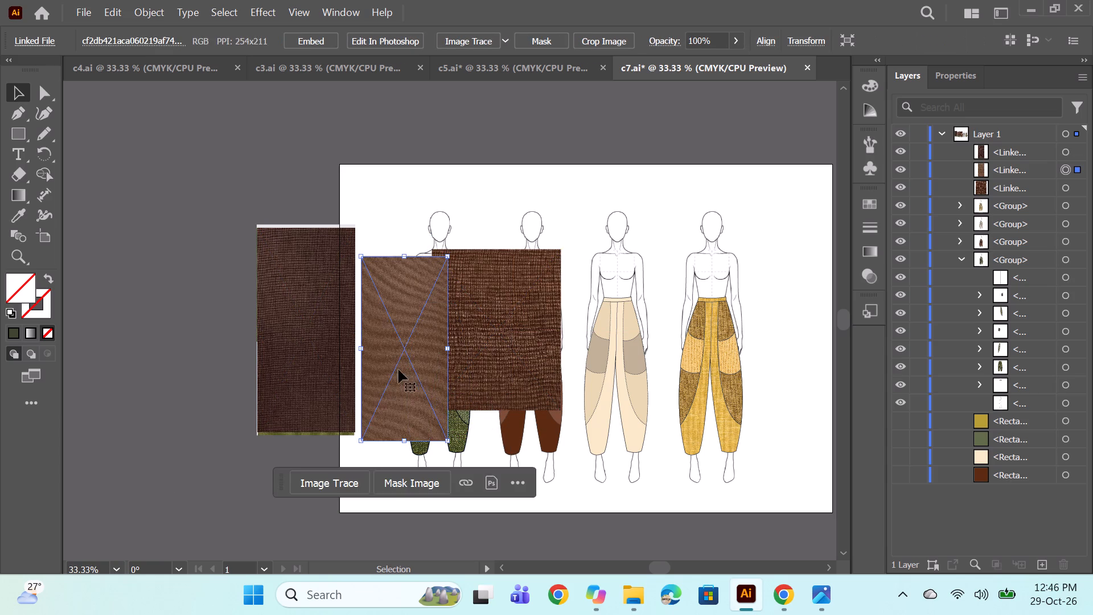
pyautogui.moveTo(398, 370); pyautogui.dragTo(342, 364)
pyautogui.click(527, 357)
pyautogui.moveTo(563, 412); pyautogui.dragTo(556, 486)
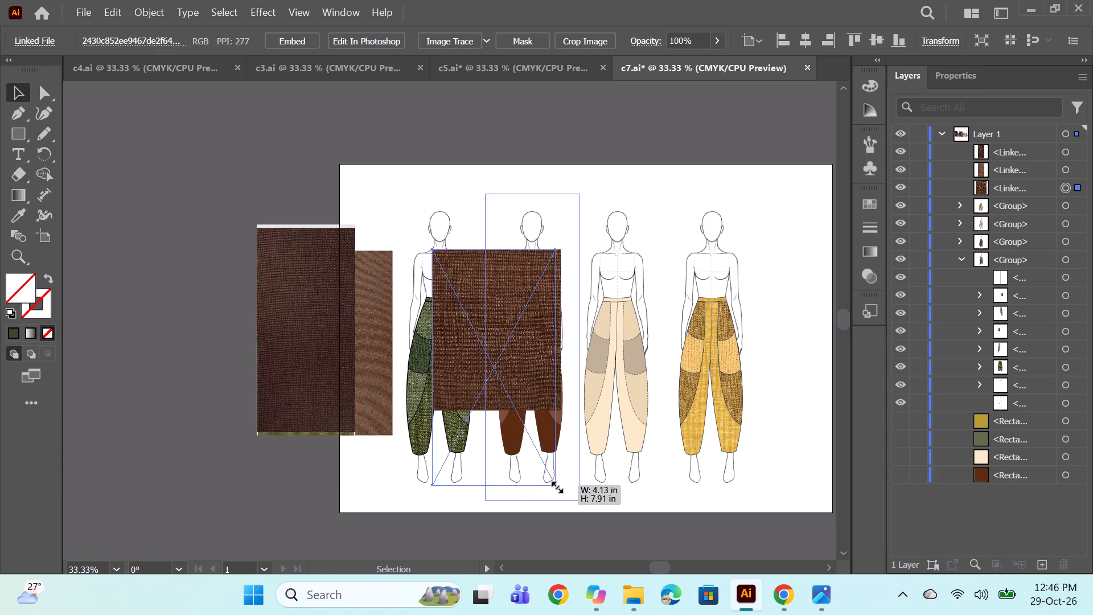
pyautogui.moveTo(556, 486); pyautogui.dragTo(541, 488)
# Stack the reddish, dark and light brown fabrics over the brown figure's trousers.
pyautogui.moveTo(497, 386); pyautogui.dragTo(532, 390)
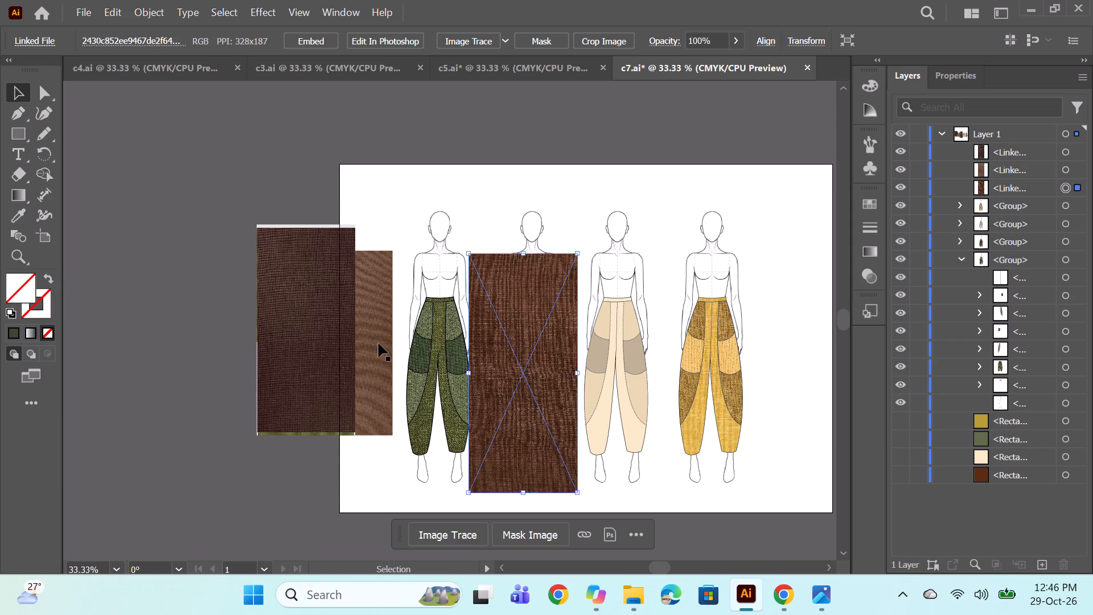
pyautogui.moveTo(323, 343); pyautogui.dragTo(540, 399)
pyautogui.moveTo(335, 361); pyautogui.dragTo(516, 406)
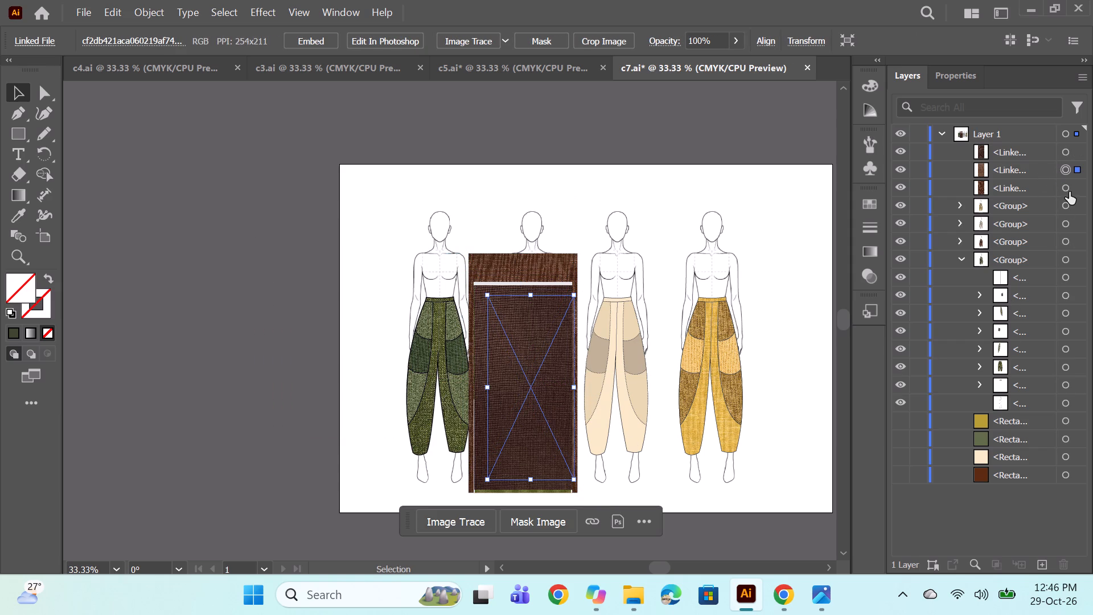
# Duplicate all three brown fabrics together and place the copies over the same trousers.
pyautogui.click(1070, 190)
pyautogui.keyDown('ctrl'); pyautogui.click(1067, 166); pyautogui.keyUp('ctrl')
pyautogui.keyDown('ctrl'); pyautogui.click(1066, 153); pyautogui.keyUp('ctrl')
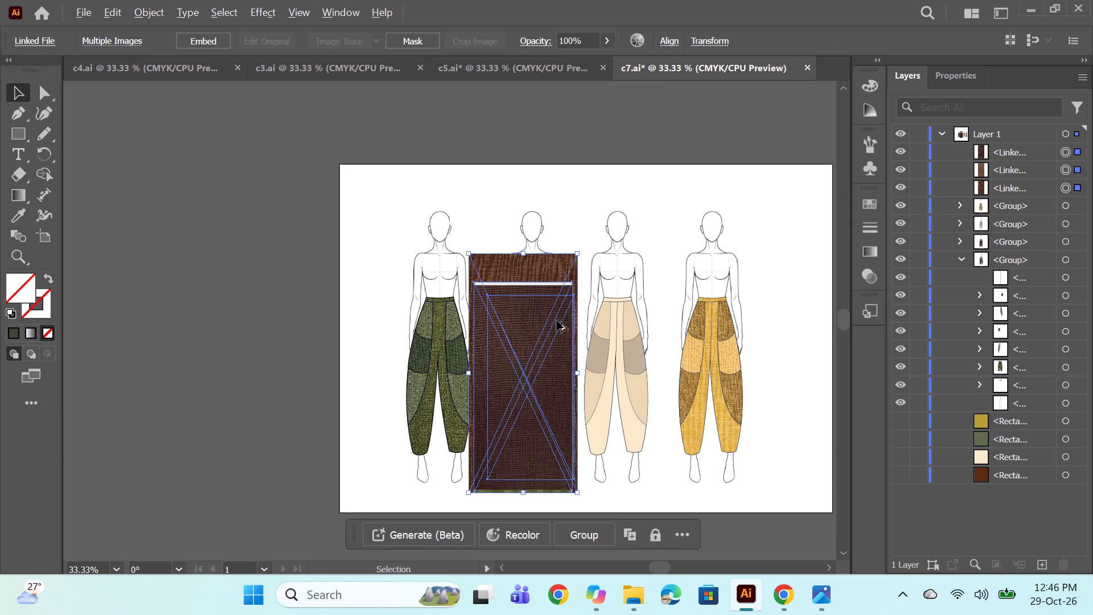
pyautogui.keyDown('alt'); pyautogui.moveTo(531, 356); pyautogui.dragTo(646, 364); pyautogui.keyUp('alt')
pyautogui.moveTo(647, 380); pyautogui.dragTo(537, 388)
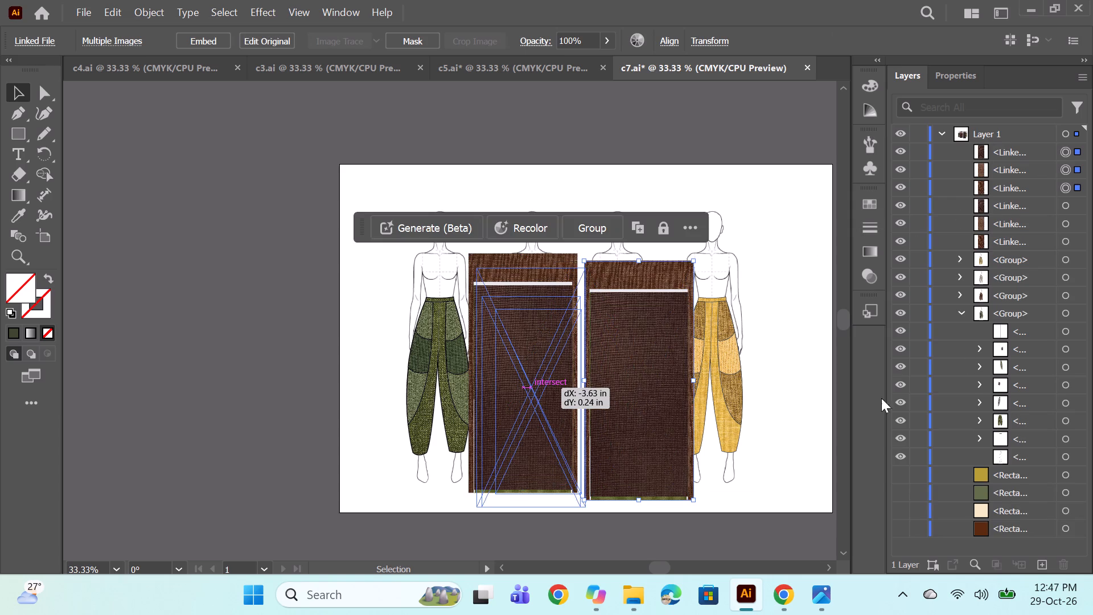
# Move all six brown fabric images into the brown figure's layer group and expand that group.
pyautogui.click(1017, 150)
pyautogui.keyDown('shift'); pyautogui.click(1007, 235); pyautogui.keyUp('shift')
pyautogui.moveTo(1012, 206); pyautogui.dragTo(1023, 315)
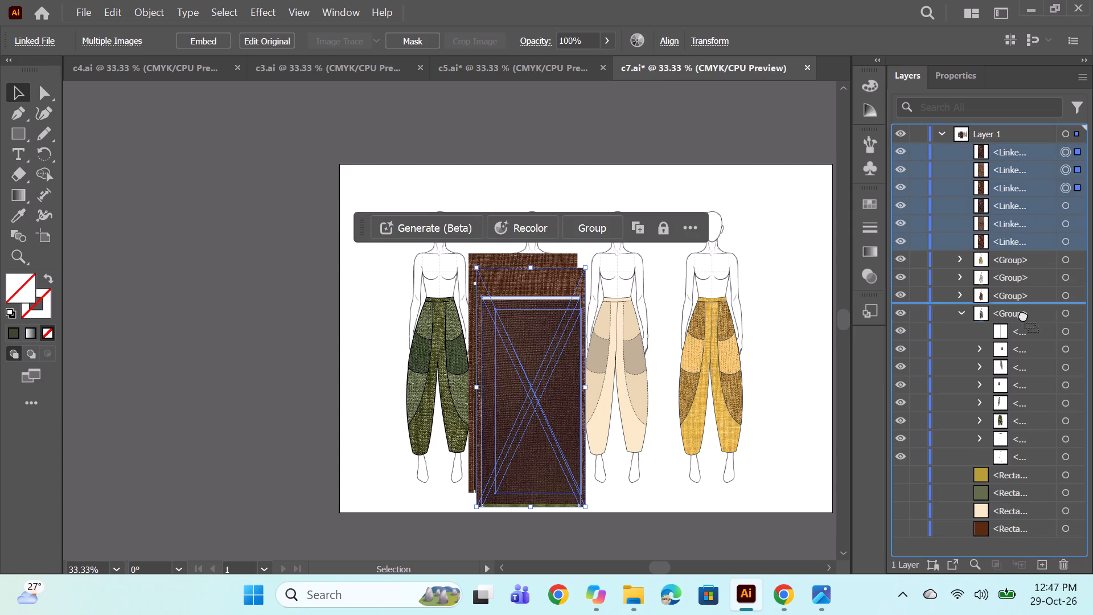
pyautogui.moveTo(1023, 315); pyautogui.dragTo(1006, 298)
pyautogui.moveTo(1006, 298); pyautogui.dragTo(1006, 297)
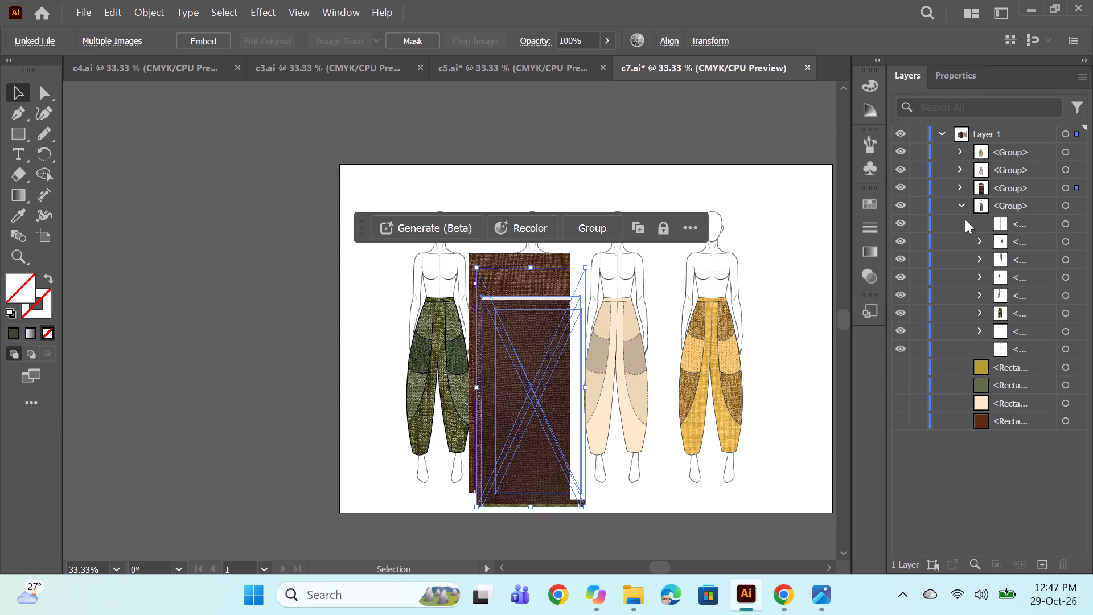
pyautogui.click(960, 204)
pyautogui.click(961, 190)
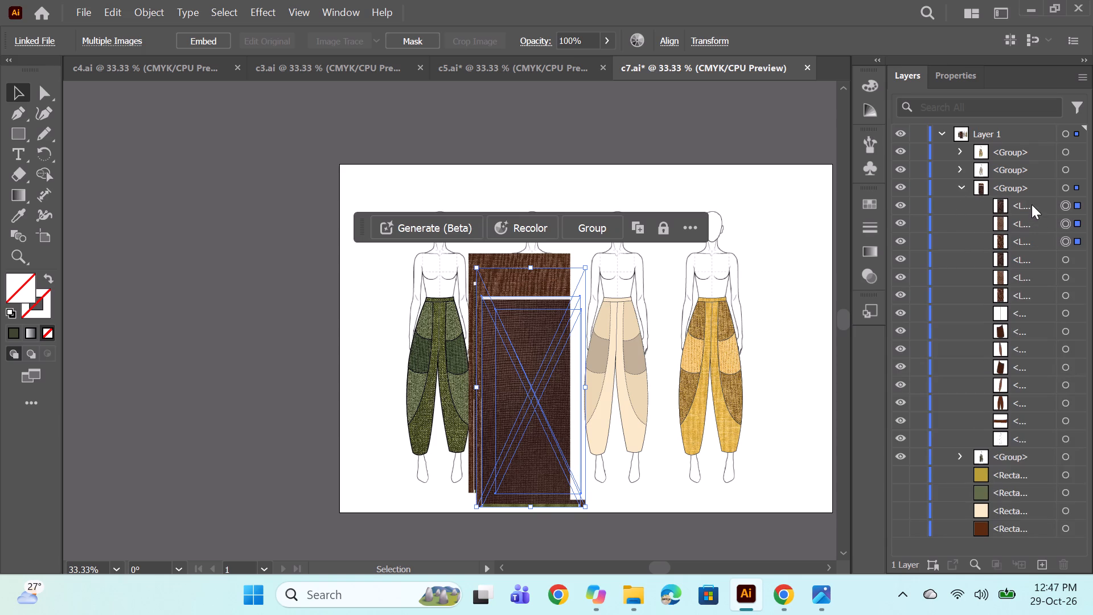
# Reorder the fabrics beneath their shapes: dark under the pockets, light under the side panels, reddish under the trouser body and waistband.
pyautogui.moveTo(1032, 204); pyautogui.dragTo(1030, 336)
pyautogui.moveTo(1025, 238); pyautogui.dragTo(1017, 373)
pyautogui.moveTo(1025, 201); pyautogui.dragTo(1022, 340)
pyautogui.moveTo(1016, 224); pyautogui.dragTo(1016, 330)
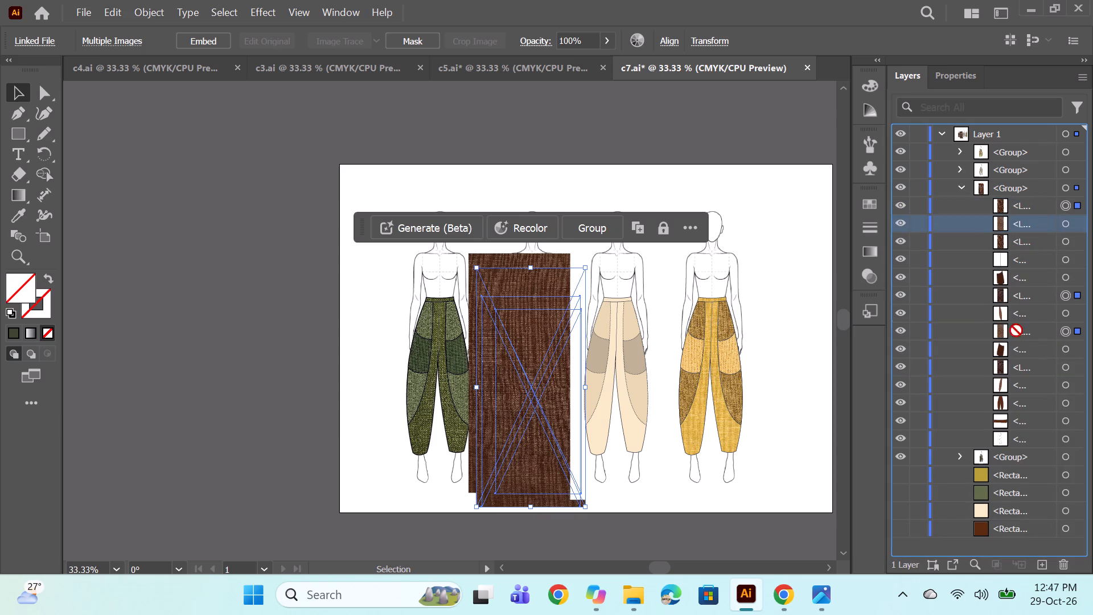
pyautogui.moveTo(1016, 330); pyautogui.dragTo(1018, 394)
pyautogui.moveTo(1023, 206); pyautogui.dragTo(1036, 397)
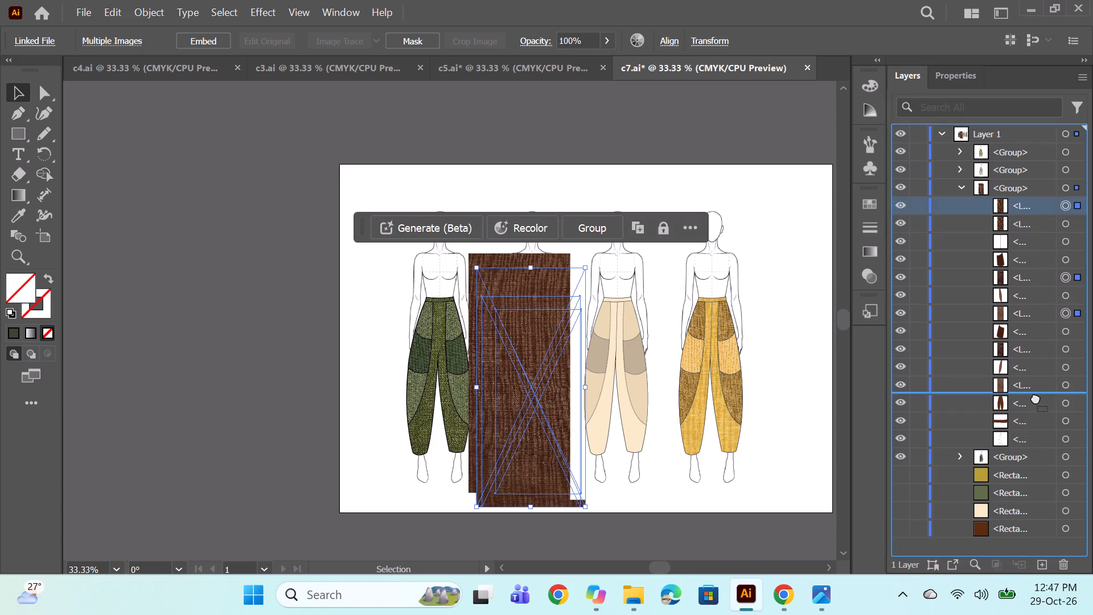
pyautogui.moveTo(1036, 397); pyautogui.dragTo(1031, 420)
pyautogui.moveTo(1014, 206); pyautogui.dragTo(1030, 399)
pyautogui.moveTo(1030, 399); pyautogui.dragTo(1029, 413)
pyautogui.moveTo(1028, 207); pyautogui.dragTo(1019, 421)
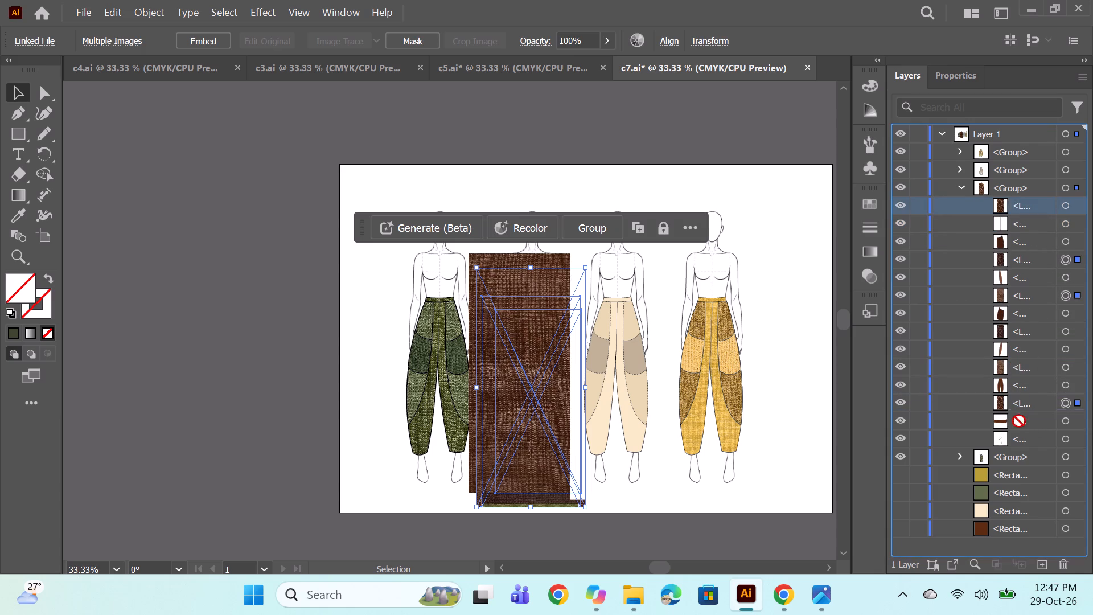
pyautogui.moveTo(1019, 421); pyautogui.dragTo(1019, 428)
# Mask one reddish-brown fabric to the waistband and the other to the main trouser body.
pyautogui.click(1066, 419)
pyautogui.click(1064, 405)
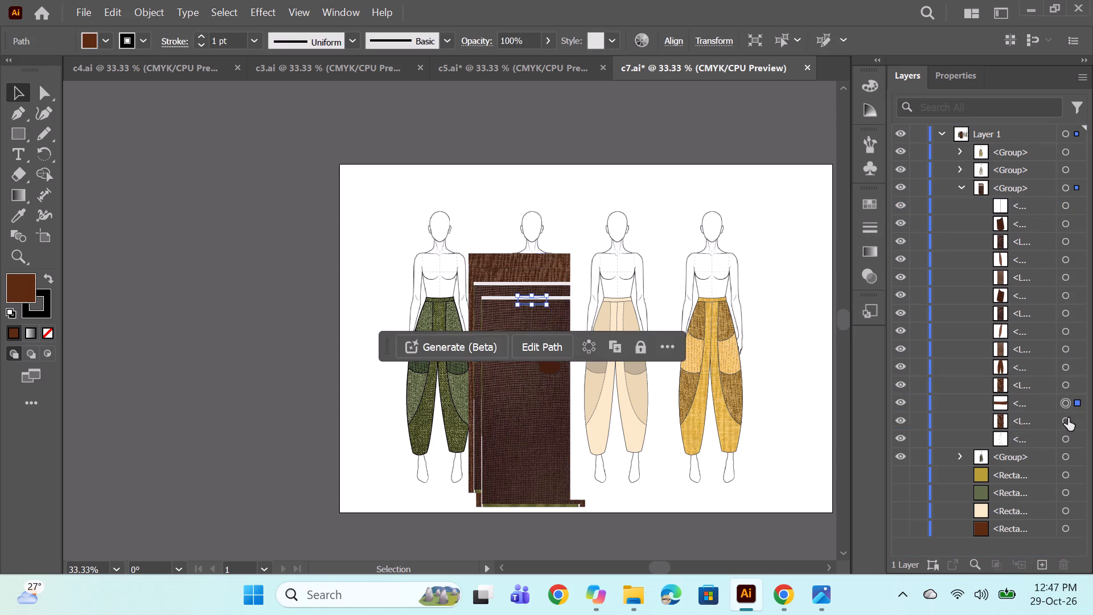
pyautogui.keyDown('ctrl'); pyautogui.click(1068, 418); pyautogui.keyUp('ctrl')
pyautogui.rightClick(779, 367)
pyautogui.click(880, 441)
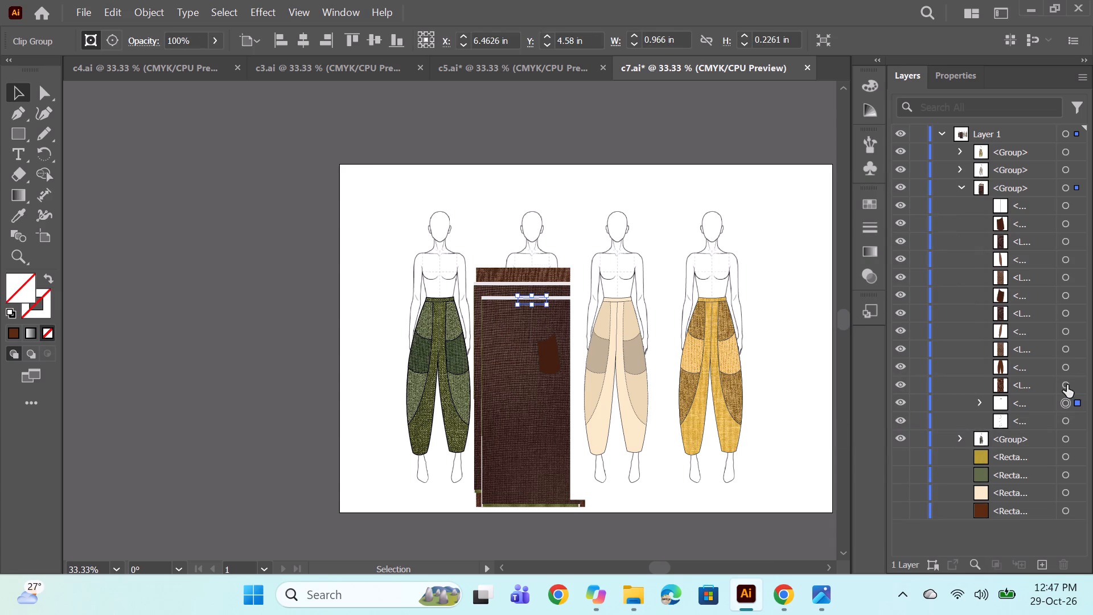
pyautogui.click(1067, 385)
pyautogui.keyDown('ctrl'); pyautogui.click(1065, 358); pyautogui.keyUp('ctrl')
pyautogui.click(1064, 364)
pyautogui.click(1066, 382)
pyautogui.rightClick(688, 326)
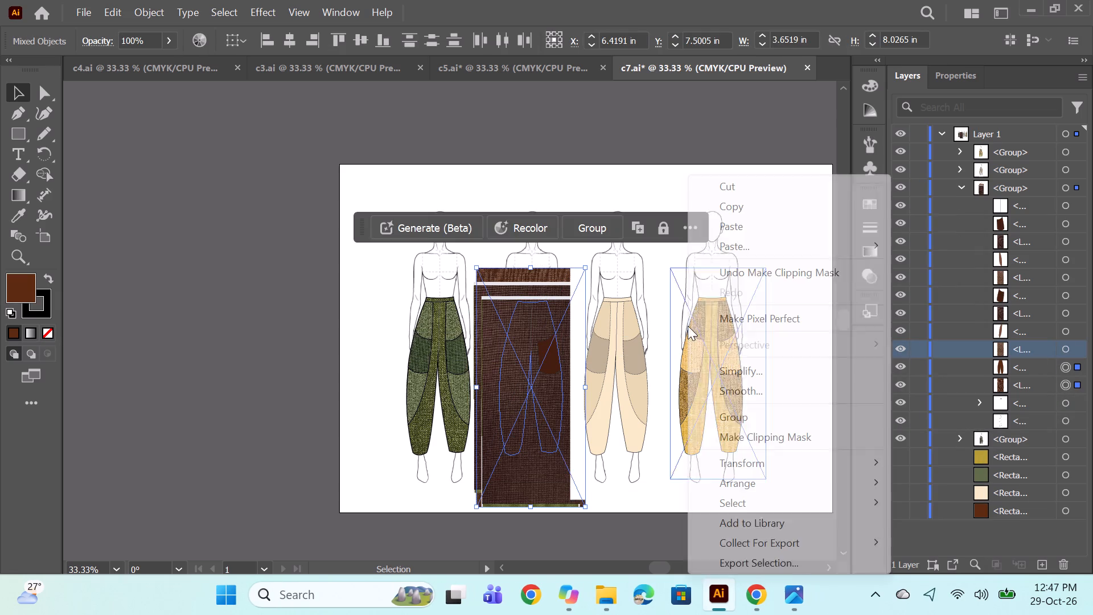
pyautogui.click(762, 437)
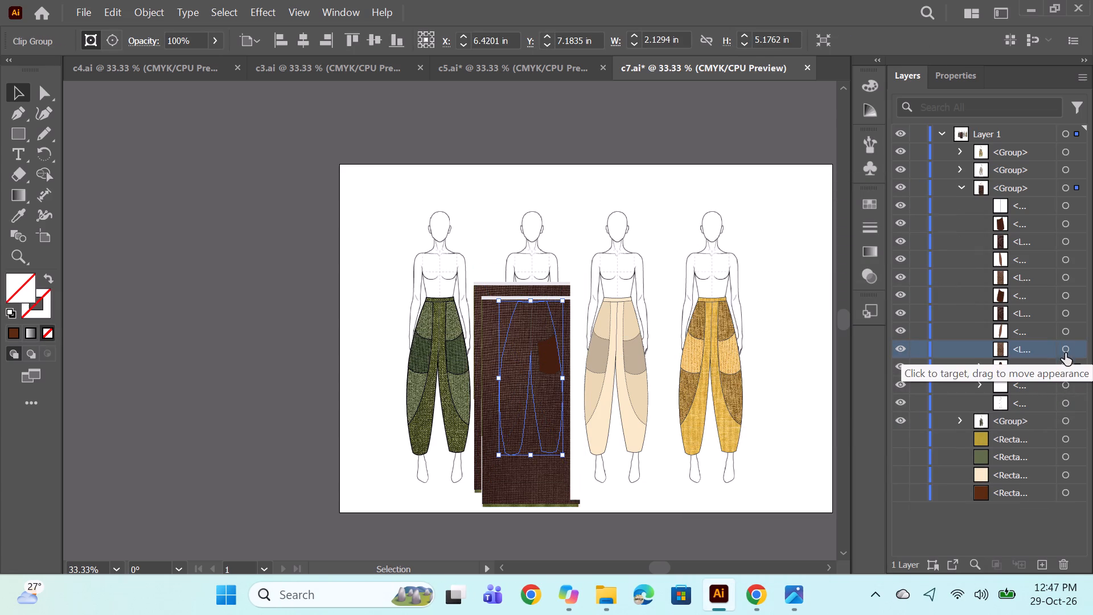
# Mask the light brown fabric to the left side panel and the dark brown fabric to the left pocket.
pyautogui.click(1065, 353)
pyautogui.keyDown('ctrl'); pyautogui.click(1066, 334); pyautogui.keyUp('ctrl')
pyautogui.rightClick(669, 353)
pyautogui.click(830, 438)
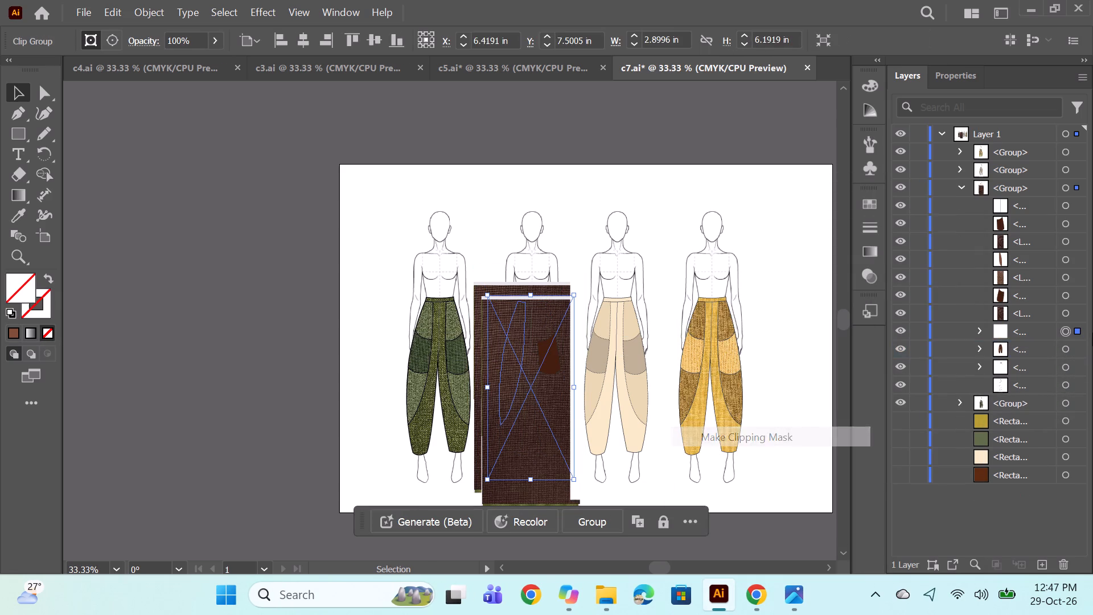
pyautogui.click(1068, 310)
pyautogui.keyDown('ctrl'); pyautogui.click(1070, 298); pyautogui.keyUp('ctrl')
pyautogui.rightClick(749, 311)
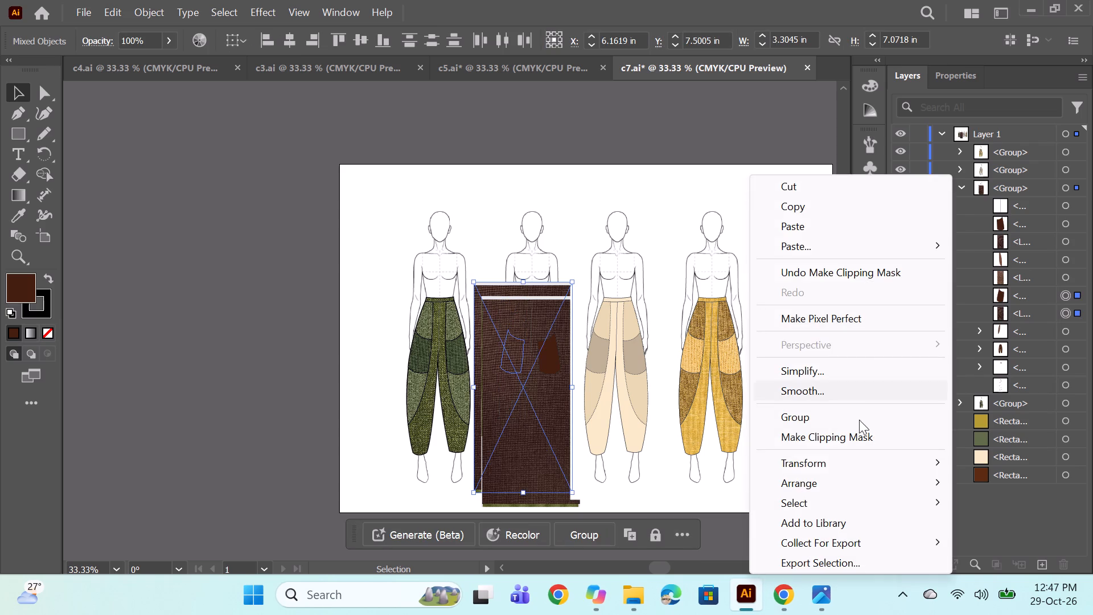
pyautogui.click(842, 438)
# Mask the remaining light brown fabric to the right side panel and the dark brown fabric to the right pocket.
pyautogui.click(1069, 278)
pyautogui.keyDown('ctrl'); pyautogui.click(1069, 252); pyautogui.keyUp('ctrl')
pyautogui.keyDown('ctrl'); pyautogui.click(1065, 257); pyautogui.keyUp('ctrl')
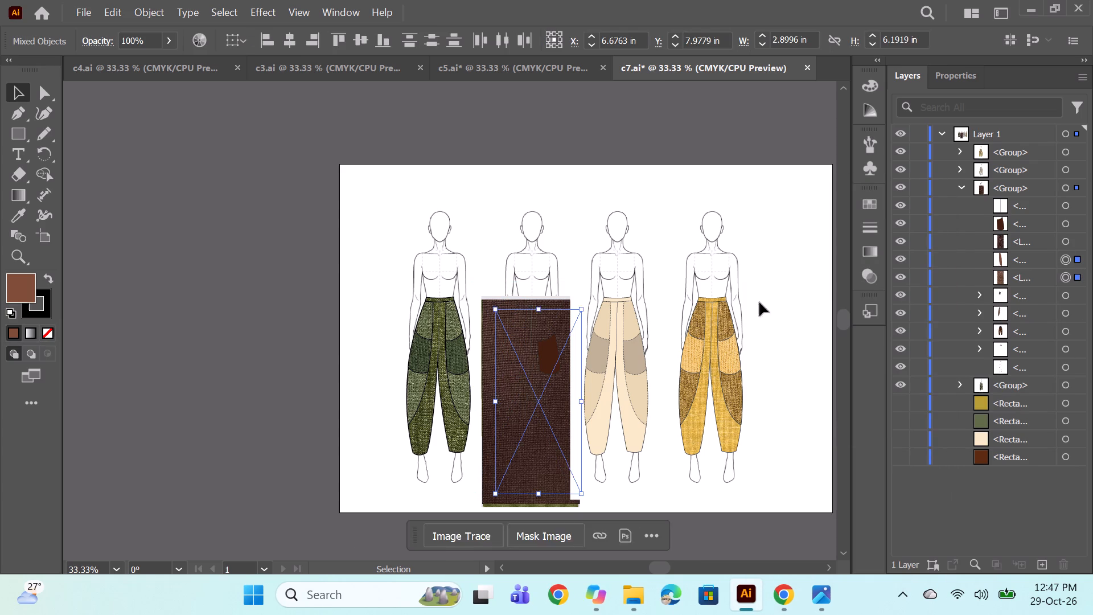
pyautogui.rightClick(701, 307)
pyautogui.click(755, 433)
pyautogui.click(1069, 239)
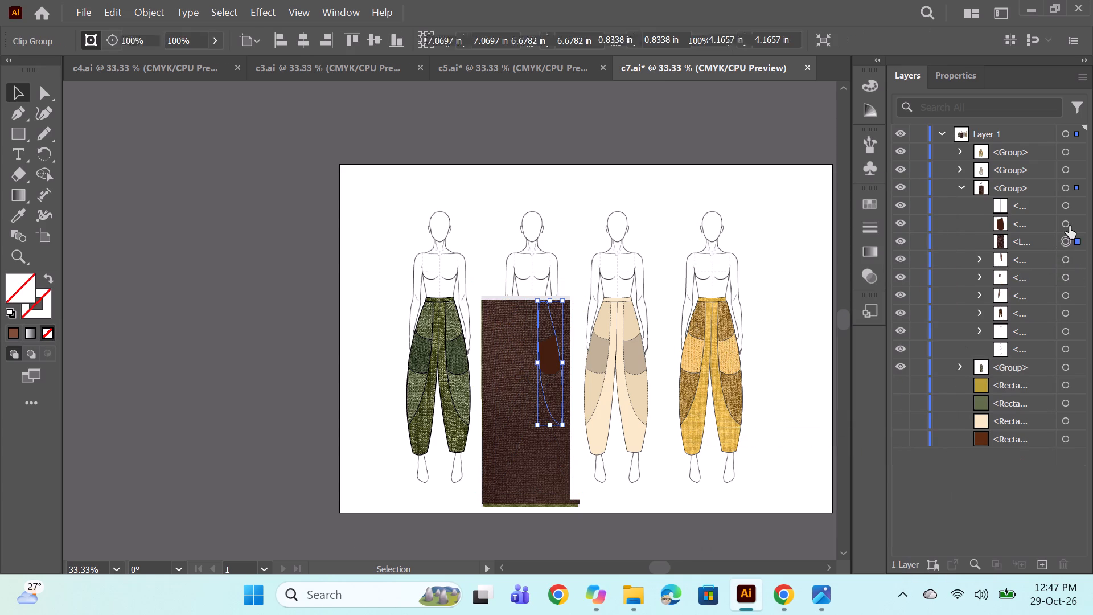
pyautogui.keyDown('ctrl'); pyautogui.click(1069, 225); pyautogui.keyUp('ctrl')
pyautogui.rightClick(750, 277)
pyautogui.click(802, 434)
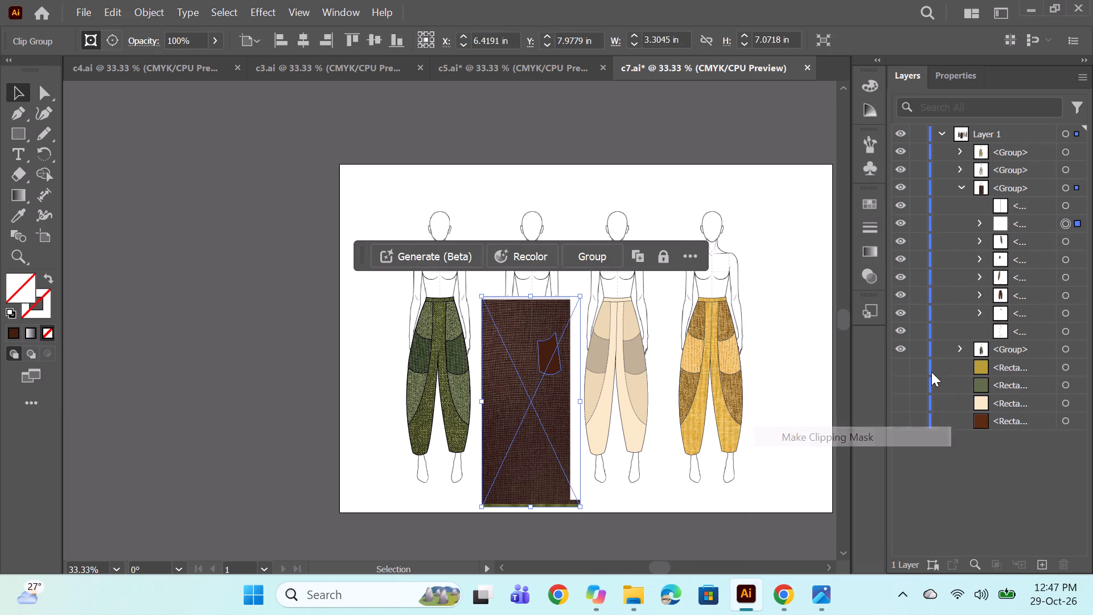
# Add a 2 pt stroke outline to all six clipped fabric pieces of the brown figure's trousers.
pyautogui.click(1065, 224)
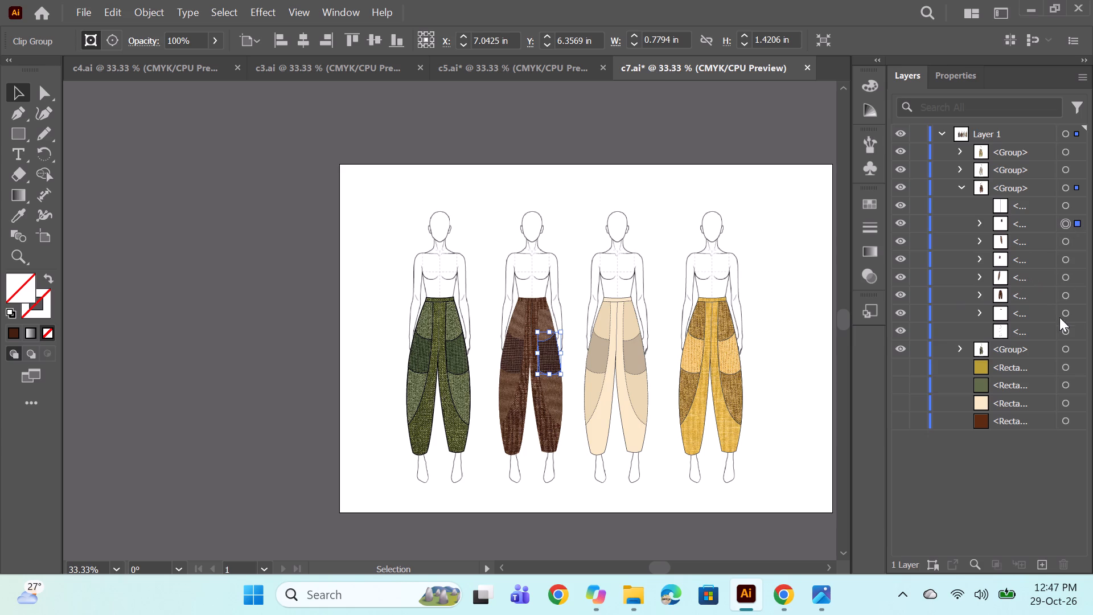
pyautogui.keyDown('shift'); pyautogui.click(1064, 315); pyautogui.keyUp('shift')
pyautogui.click(880, 233)
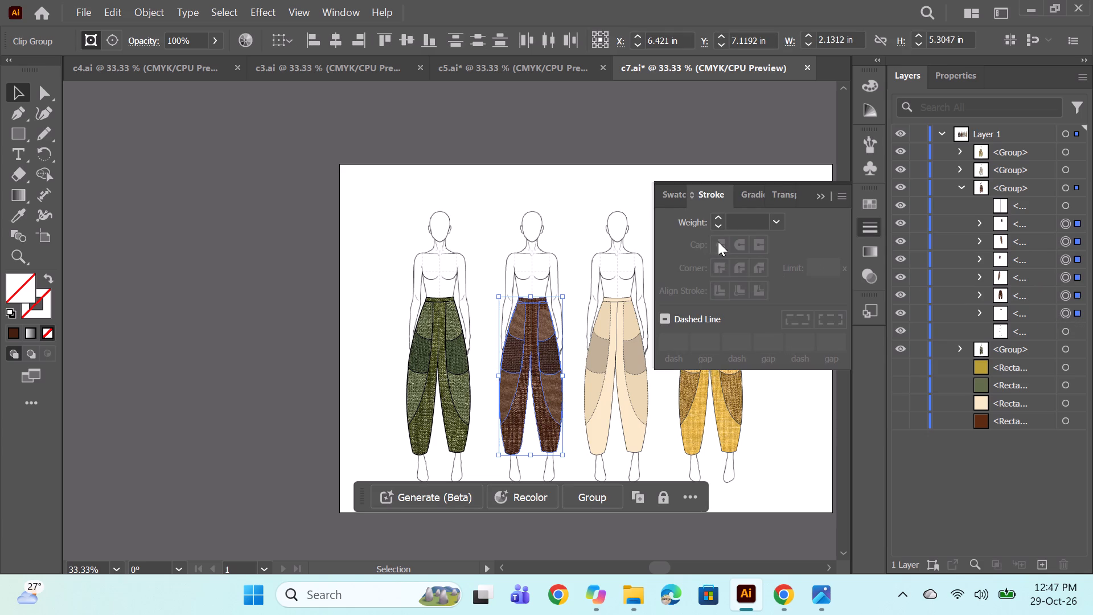
pyautogui.tripleClick(720, 219)
pyautogui.doubleClick(720, 219)
pyautogui.keyDown('ctrl'); pyautogui.click(737, 165); pyautogui.keyUp('ctrl')
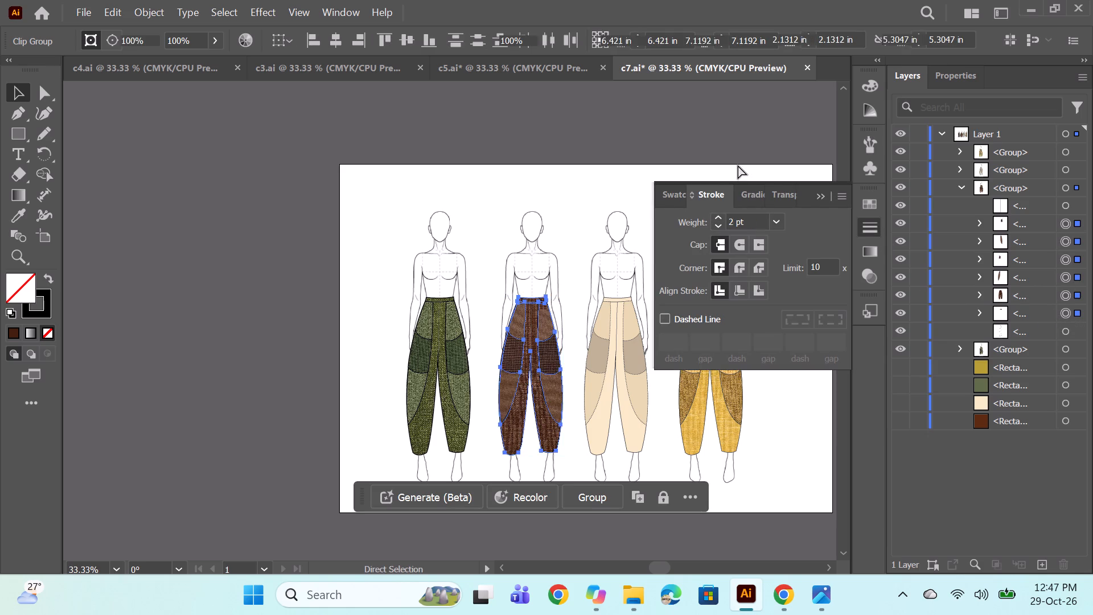
pyautogui.click(827, 195)
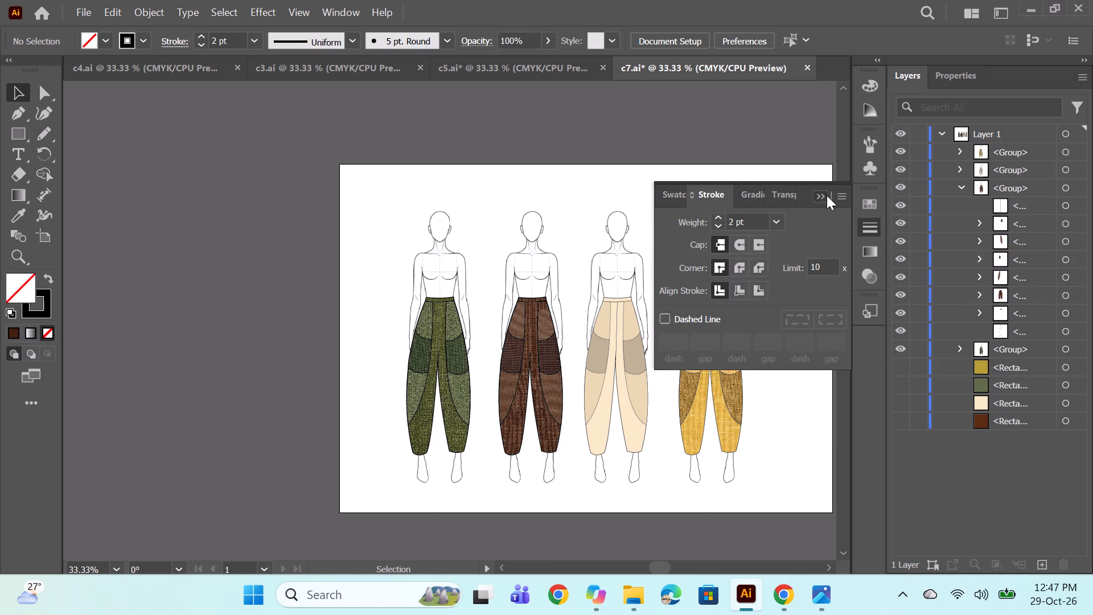